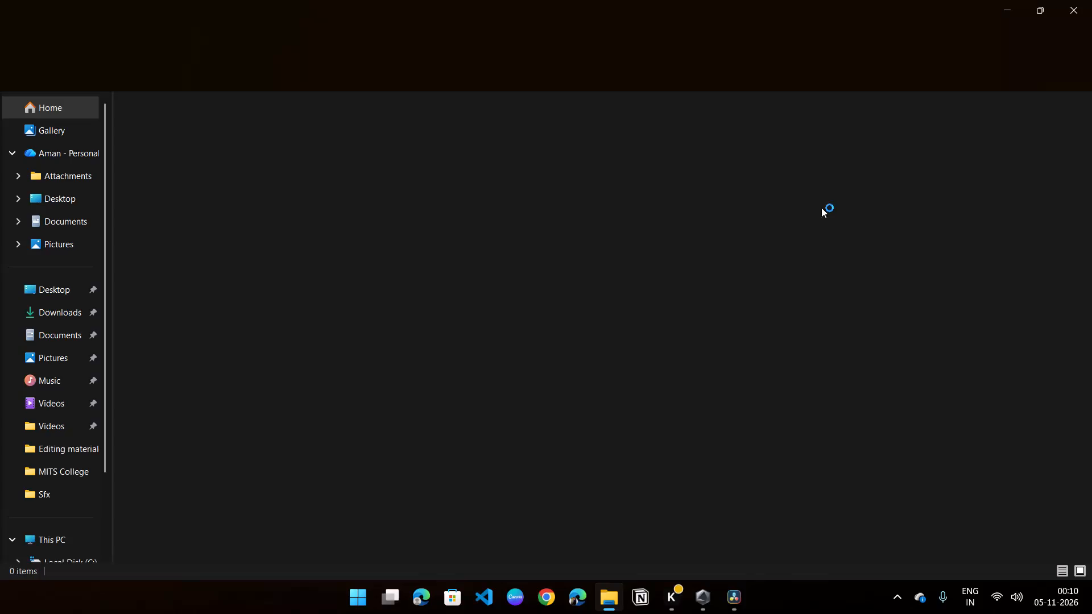
Restore the File Explorer window to a smaller size and place it over the viewer, leaving the media pool uncovered.
{"action": "left_click", "coordinate": [1039, 14]}
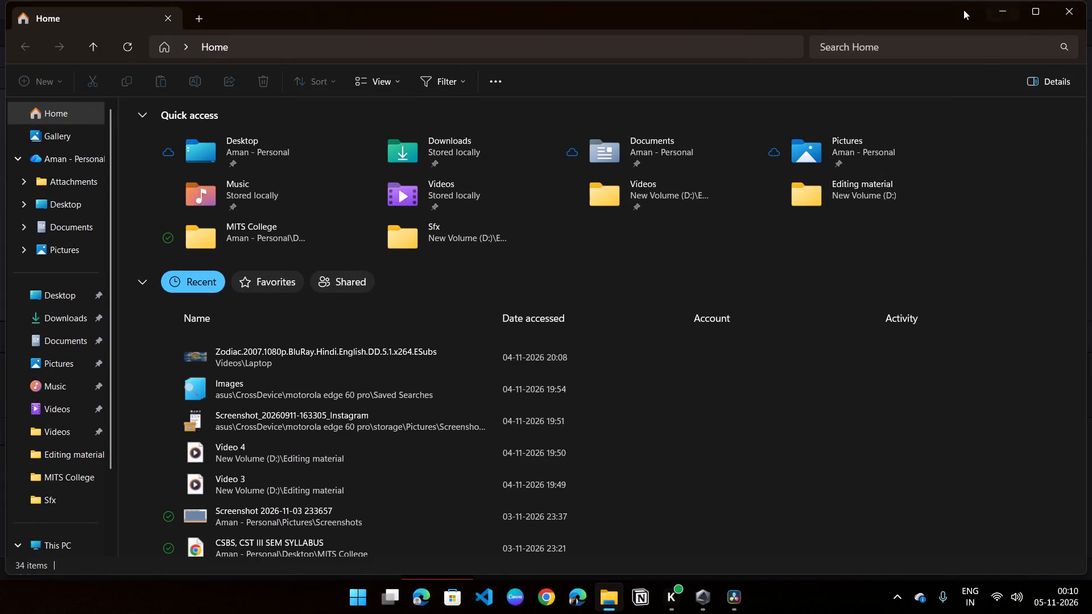
{"action": "left_click_drag", "start_coordinate": [935, 10], "coordinate": [861, 38]}
{"action": "left_click_drag", "start_coordinate": [789, 31], "coordinate": [808, 206]}
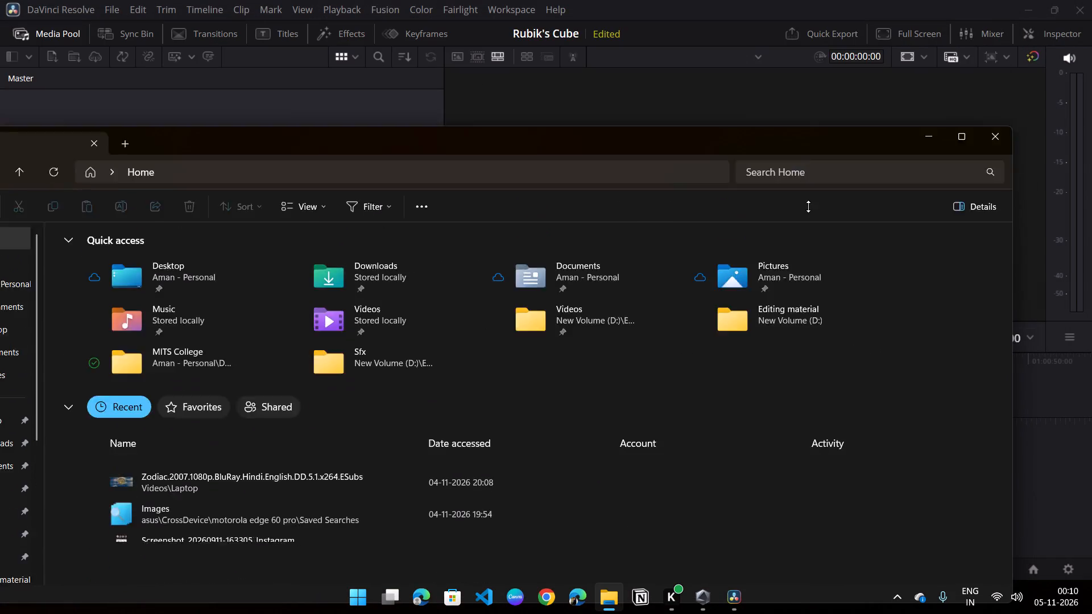
{"action": "left_click_drag", "start_coordinate": [808, 206], "coordinate": [828, 333]}
{"action": "left_click_drag", "start_coordinate": [1014, 435], "coordinate": [521, 424]}
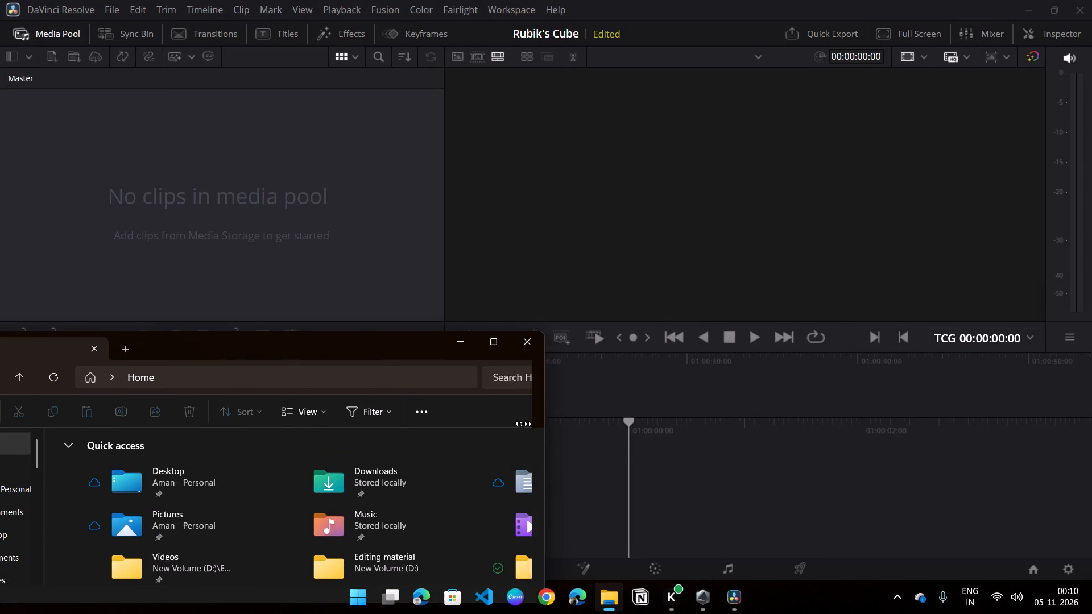
{"action": "left_click_drag", "start_coordinate": [521, 424], "coordinate": [482, 422]}
{"action": "left_click_drag", "start_coordinate": [314, 352], "coordinate": [935, 125]}
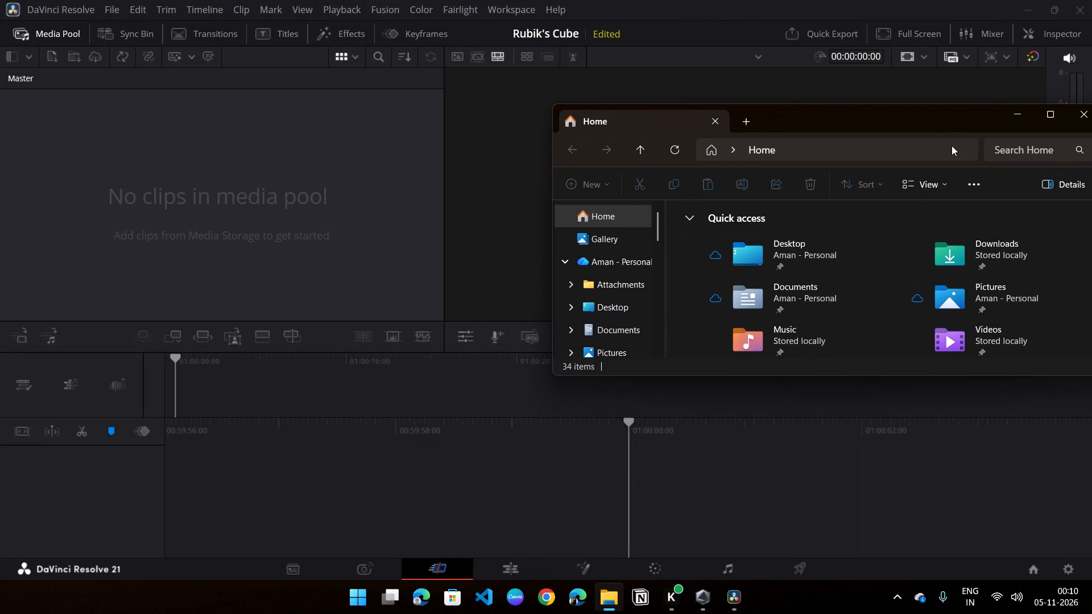
{"action": "left_click_drag", "start_coordinate": [906, 130], "coordinate": [813, 121]}
{"action": "left_click_drag", "start_coordinate": [905, 110], "coordinate": [781, 112]}
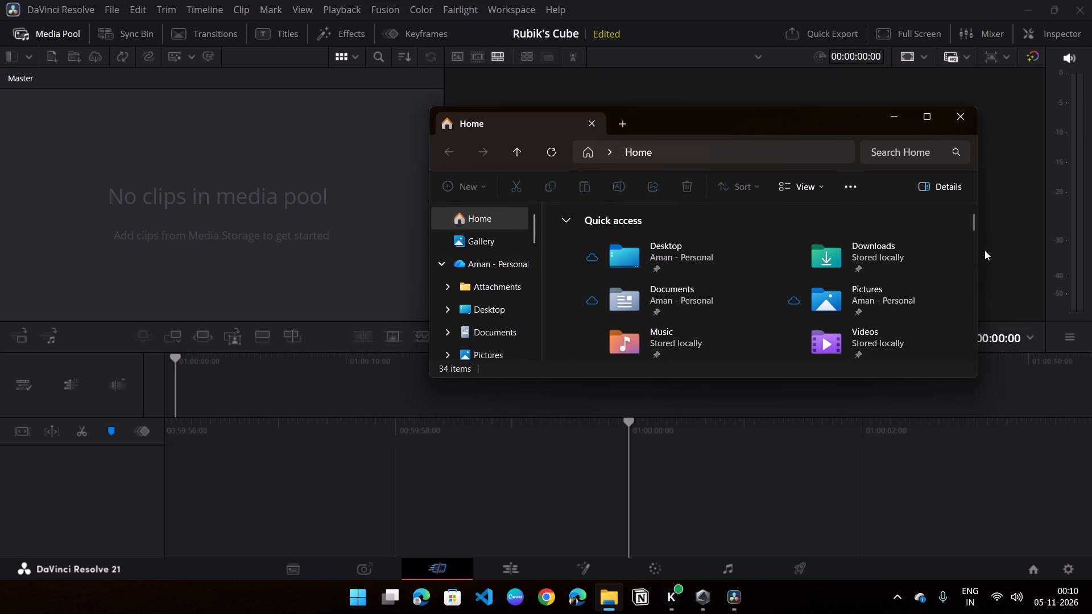
{"action": "left_click", "coordinate": [977, 251]}
{"action": "left_click_drag", "start_coordinate": [978, 251], "coordinate": [839, 250]}
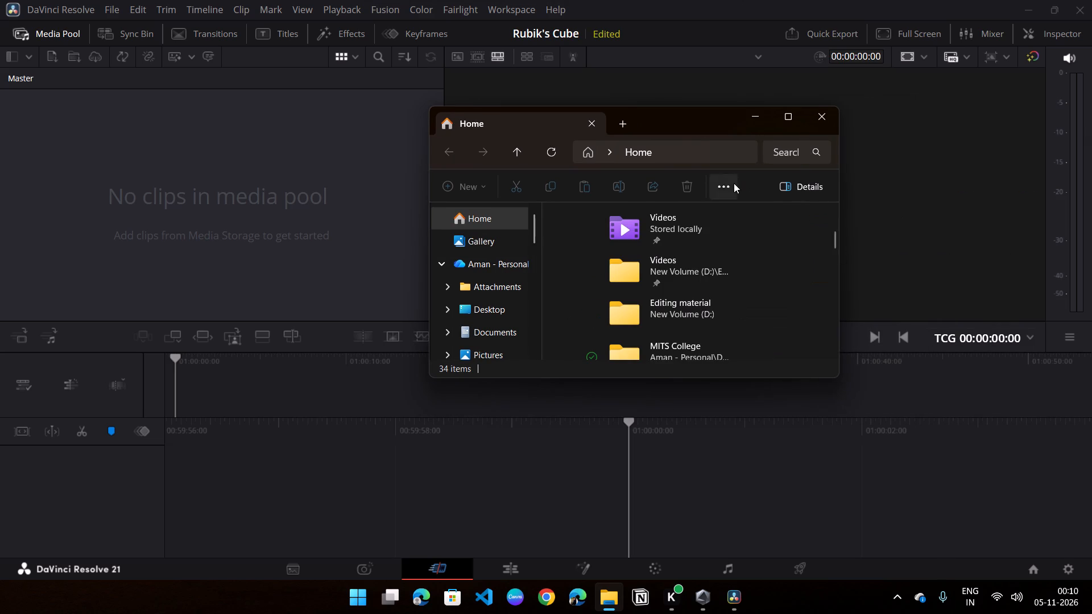
{"action": "left_click_drag", "start_coordinate": [693, 127], "coordinate": [855, 107]}
{"action": "left_click_drag", "start_coordinate": [869, 360], "coordinate": [870, 360]}
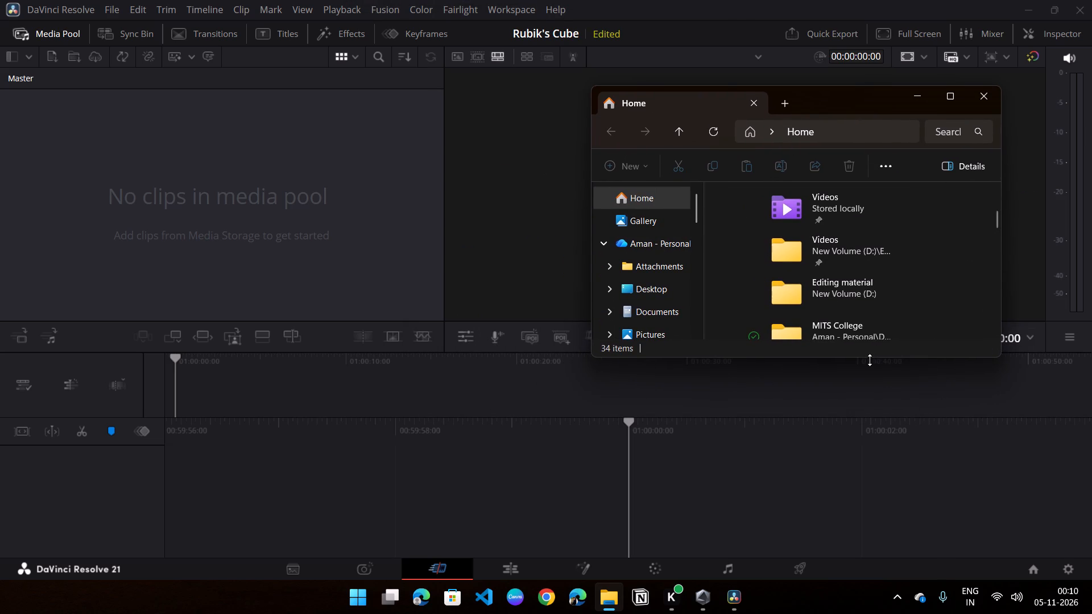
{"action": "left_click_drag", "start_coordinate": [870, 360], "coordinate": [879, 390]}
Open the pinned Videos folder on New Volume (D:) and keep its window clear of the media pool.
{"action": "scroll", "coordinate": [693, 330], "scroll_direction": "down", "scroll_amount": 2}
{"action": "scroll", "coordinate": [652, 266], "scroll_direction": "up", "scroll_amount": 3}
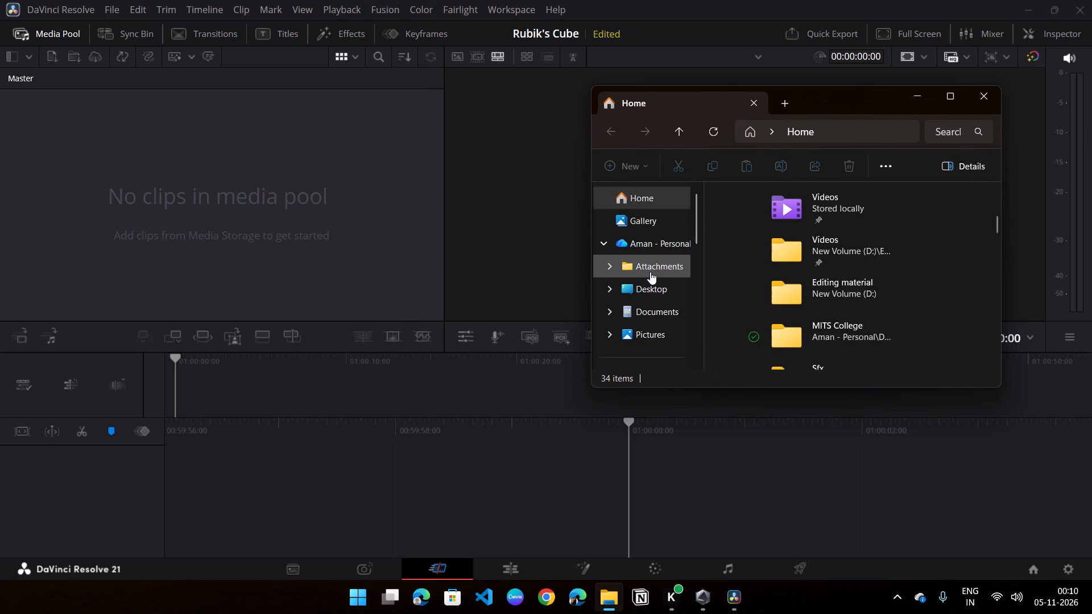
{"action": "scroll", "coordinate": [653, 313], "scroll_direction": "down", "scroll_amount": 1}
{"action": "scroll", "coordinate": [652, 284], "scroll_direction": "up", "scroll_amount": 4}
{"action": "scroll", "coordinate": [652, 284], "scroll_direction": "down", "scroll_amount": 2}
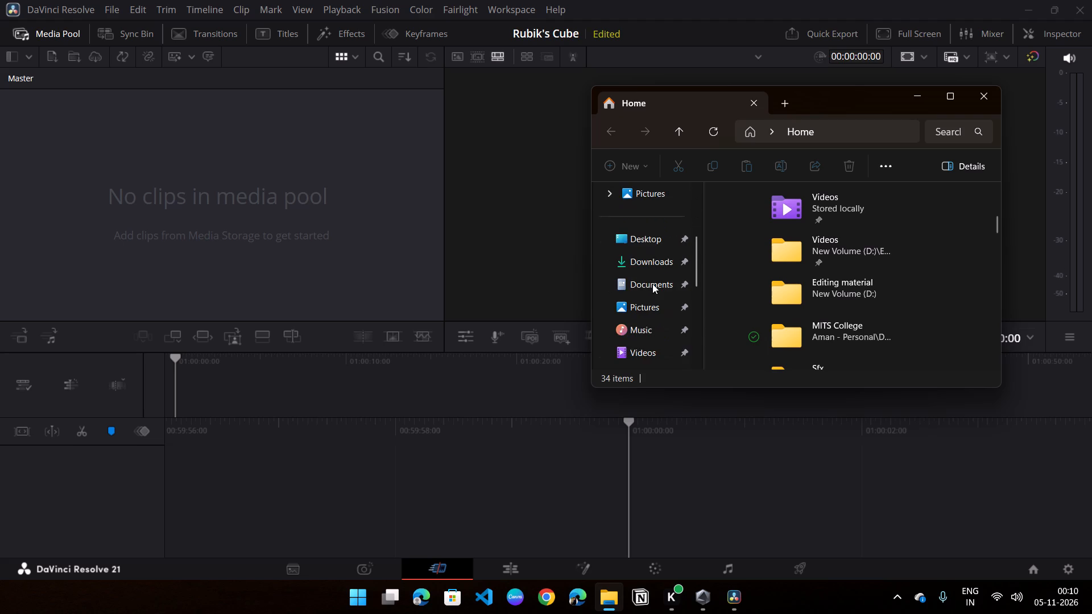
{"action": "scroll", "coordinate": [652, 284], "scroll_direction": "down", "scroll_amount": 4}
{"action": "scroll", "coordinate": [652, 284], "scroll_direction": "up", "scroll_amount": 2}
{"action": "left_click", "coordinate": [655, 278]}
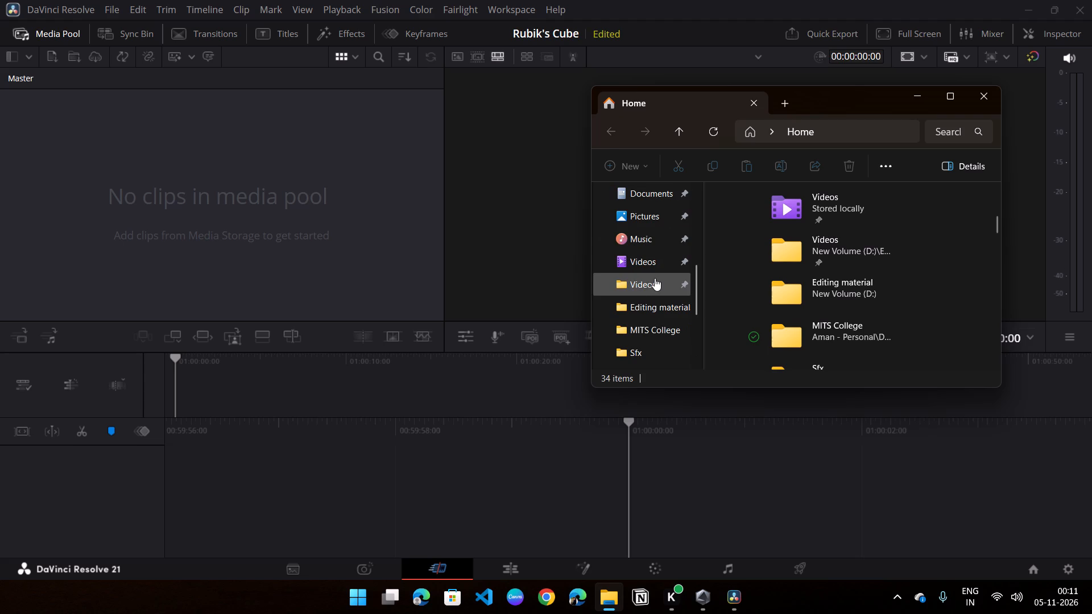
{"action": "left_click_drag", "start_coordinate": [840, 85], "coordinate": [865, 84]}
{"action": "left_click_drag", "start_coordinate": [852, 102], "coordinate": [862, 89]}
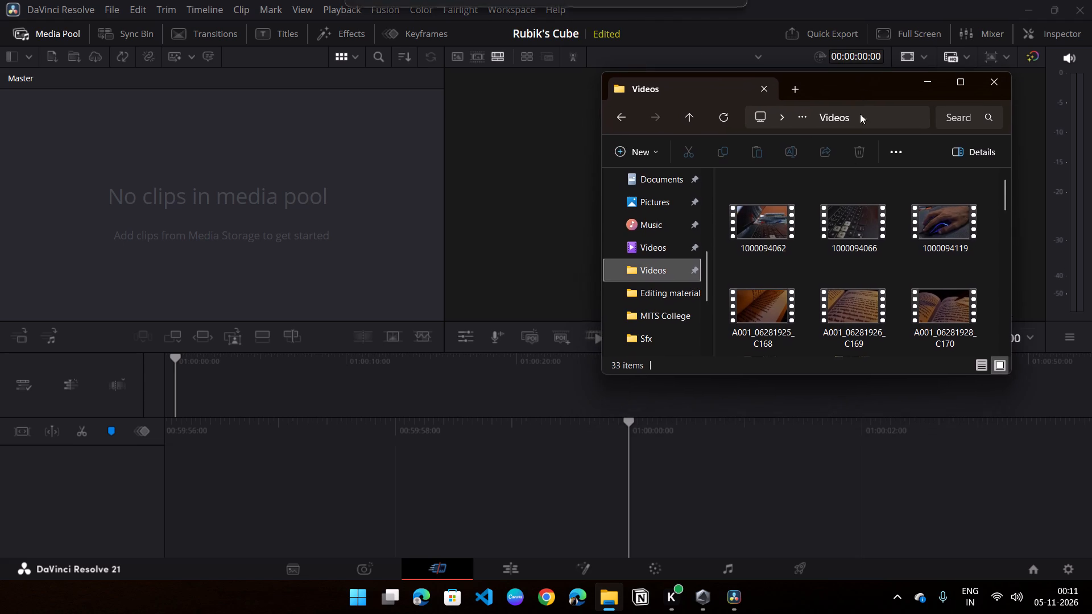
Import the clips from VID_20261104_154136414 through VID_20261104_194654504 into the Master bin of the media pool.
{"action": "scroll", "coordinate": [854, 242], "scroll_direction": "down", "scroll_amount": 3}
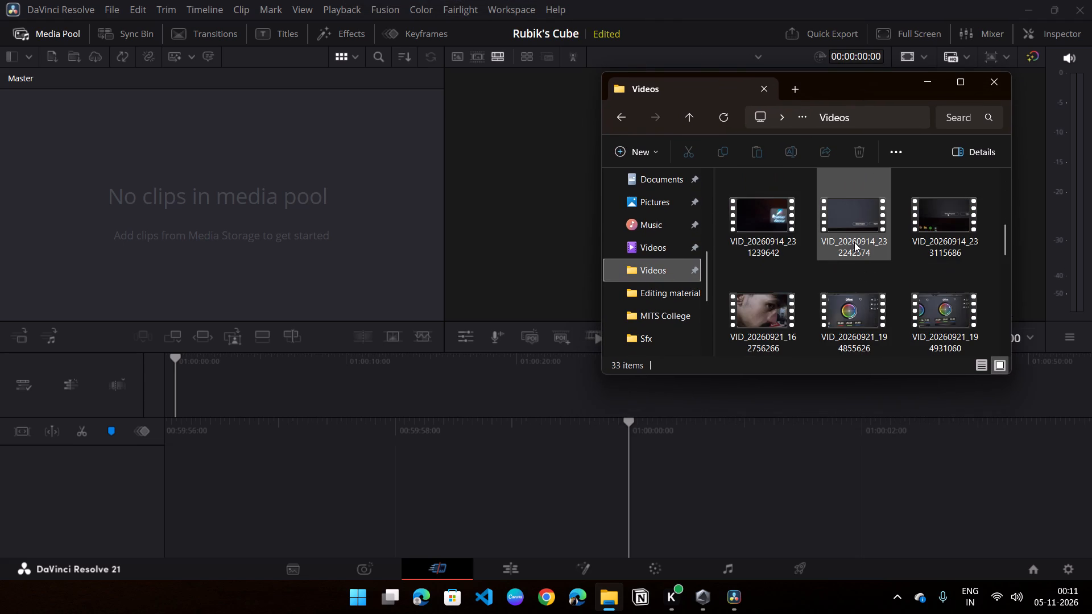
{"action": "scroll", "coordinate": [854, 242], "scroll_direction": "down", "scroll_amount": 2}
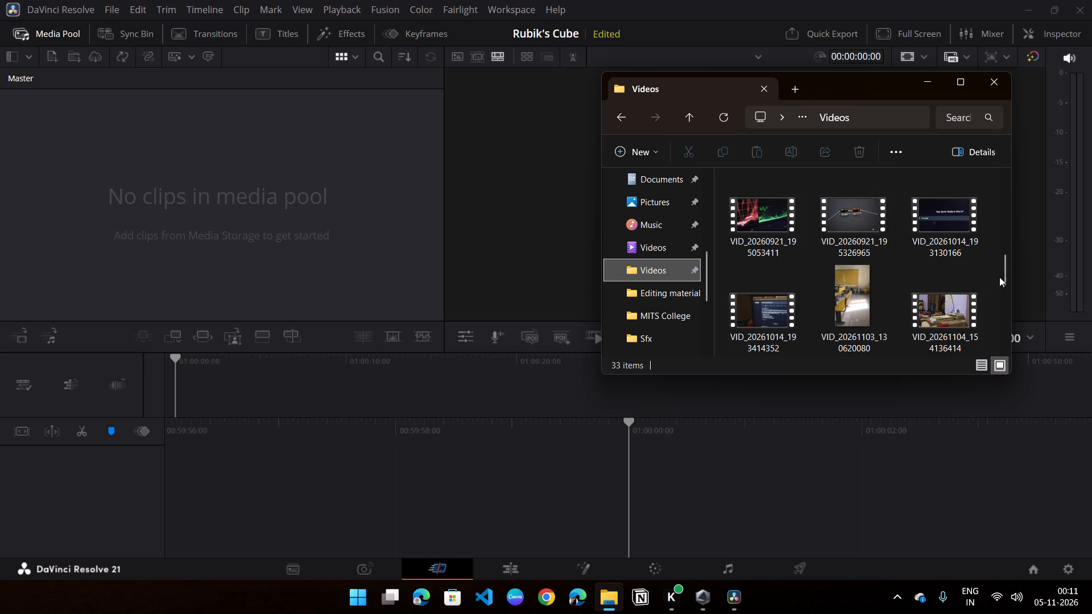
{"action": "left_click_drag", "start_coordinate": [1006, 271], "coordinate": [1009, 283]}
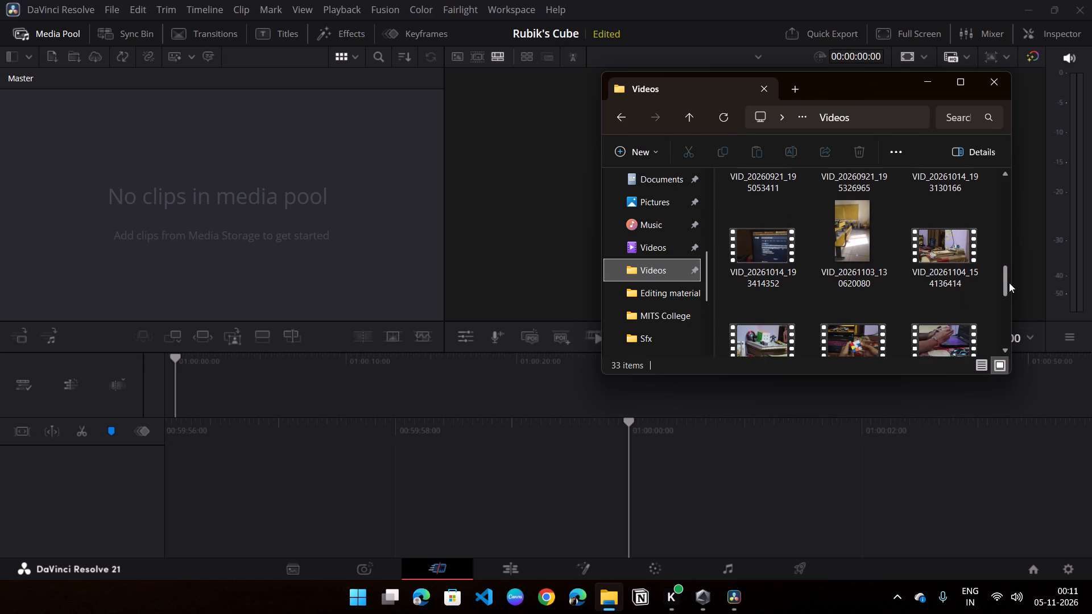
{"action": "left_click_drag", "start_coordinate": [1009, 283], "coordinate": [1010, 287]}
{"action": "left_click", "coordinate": [952, 225]}
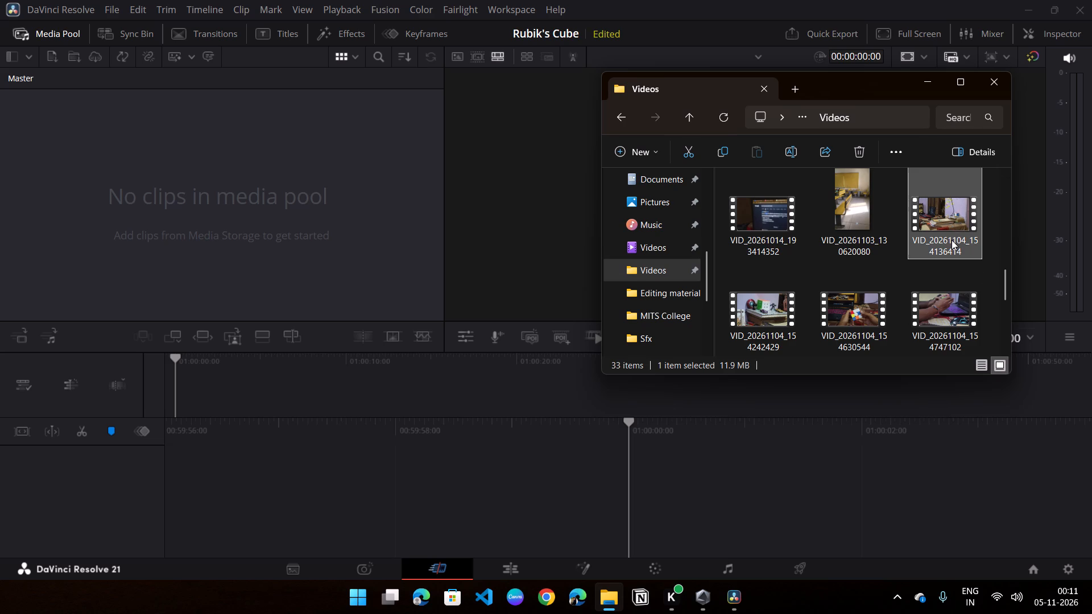
{"action": "scroll", "coordinate": [952, 240], "scroll_direction": "down", "scroll_amount": 5, "text": "shift"}
{"action": "left_click", "coordinate": [946, 300], "text": "shift"}
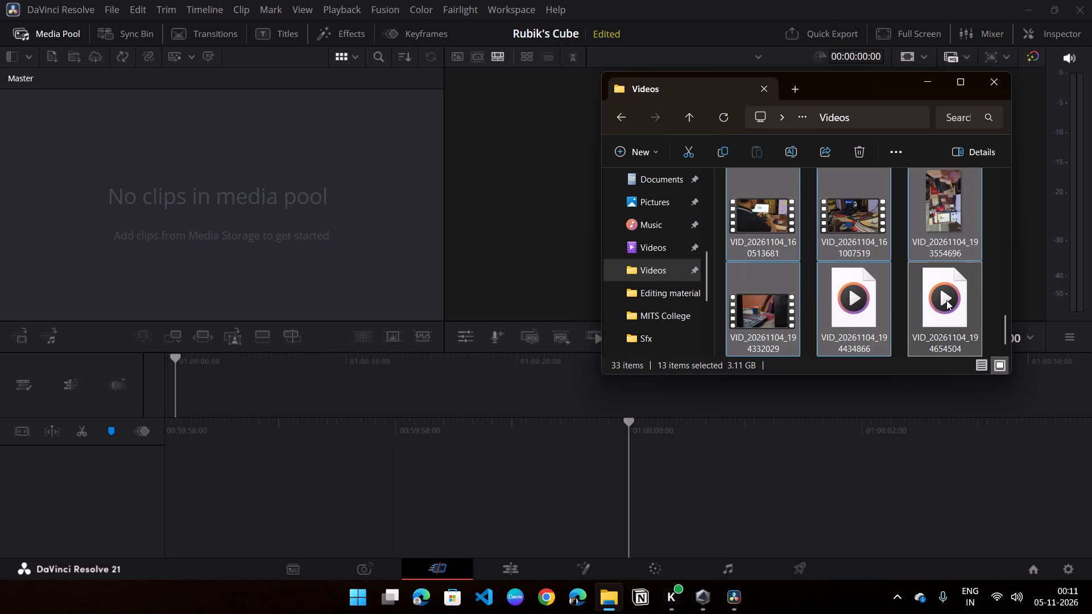
{"action": "left_click_drag", "start_coordinate": [886, 220], "coordinate": [300, 195]}
{"action": "left_click", "coordinate": [657, 363]}
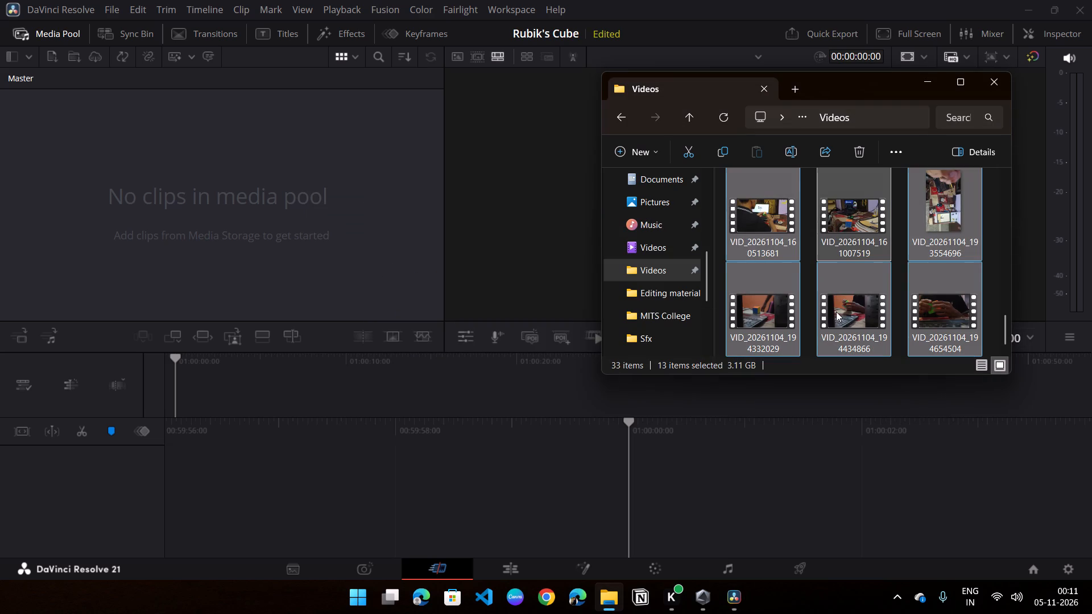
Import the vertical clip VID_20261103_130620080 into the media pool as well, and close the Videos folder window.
{"action": "scroll", "coordinate": [866, 290], "scroll_direction": "down", "scroll_amount": 2}
{"action": "scroll", "coordinate": [866, 290], "scroll_direction": "up", "scroll_amount": 2}
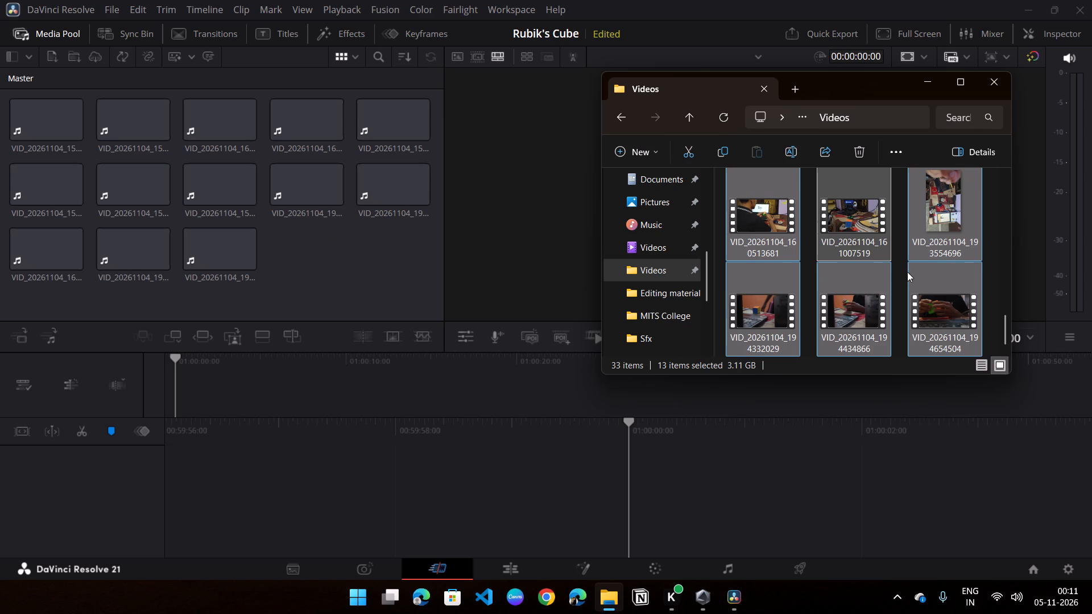
{"action": "left_click_drag", "start_coordinate": [1003, 325], "coordinate": [1006, 309]}
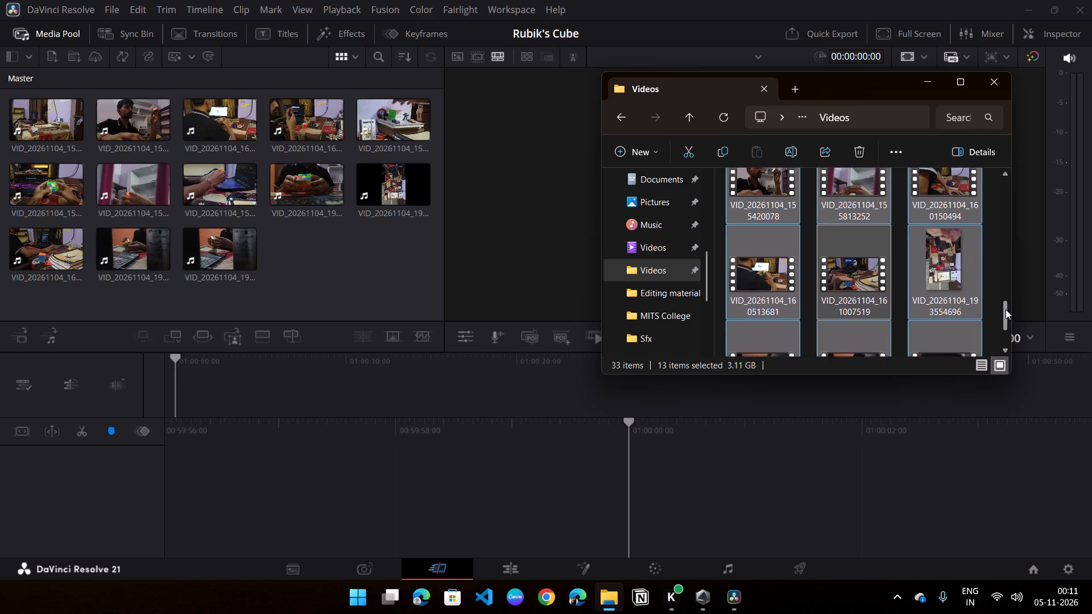
{"action": "left_click_drag", "start_coordinate": [1006, 309], "coordinate": [1012, 275]}
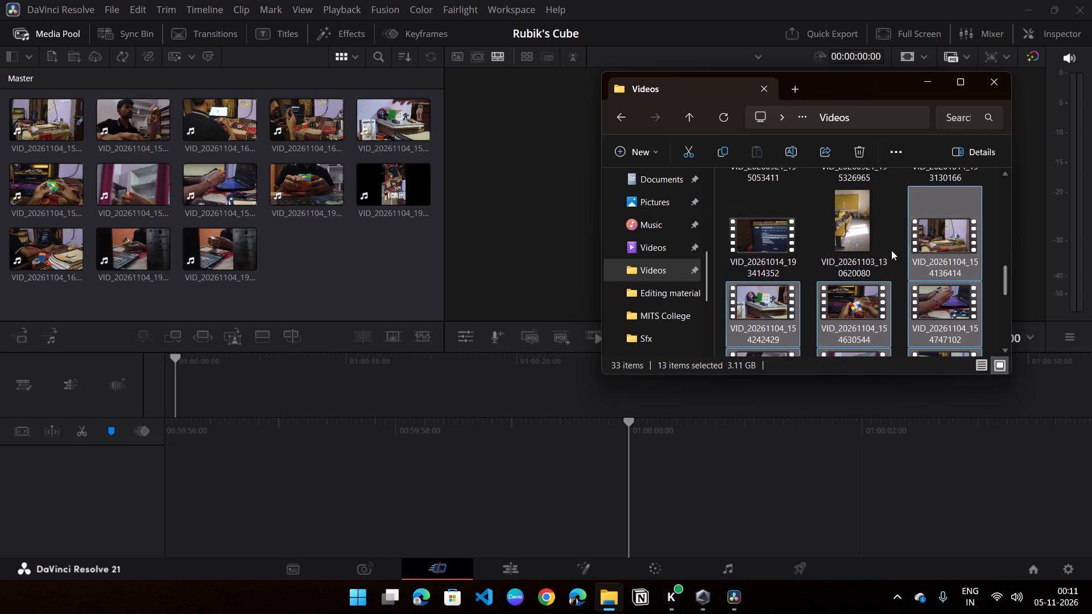
{"action": "left_click", "coordinate": [856, 224]}
{"action": "left_click_drag", "start_coordinate": [859, 229], "coordinate": [324, 284]}
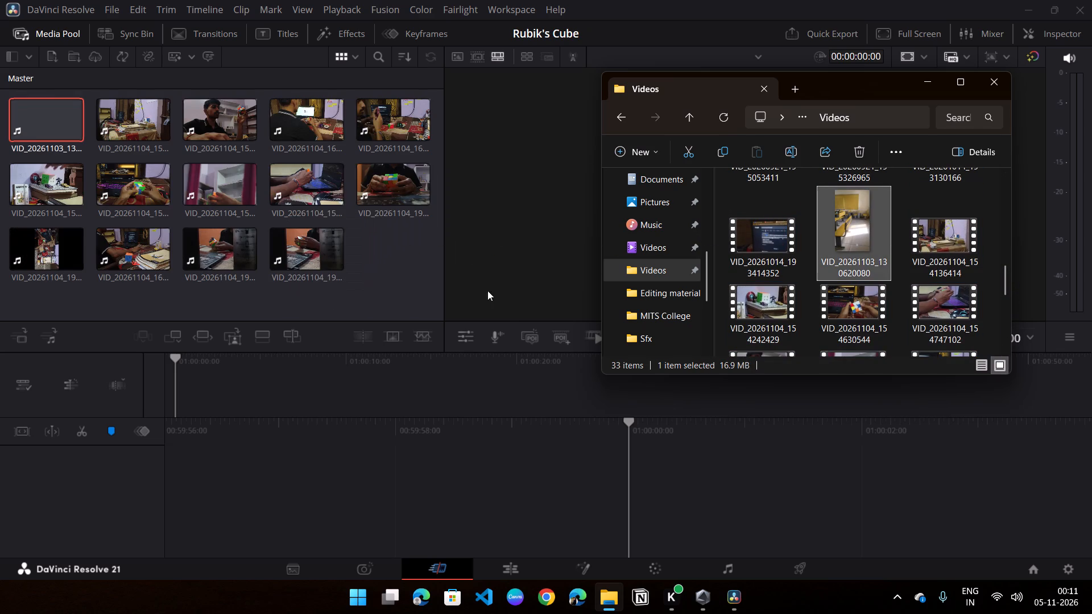
{"action": "left_click", "coordinate": [990, 88]}
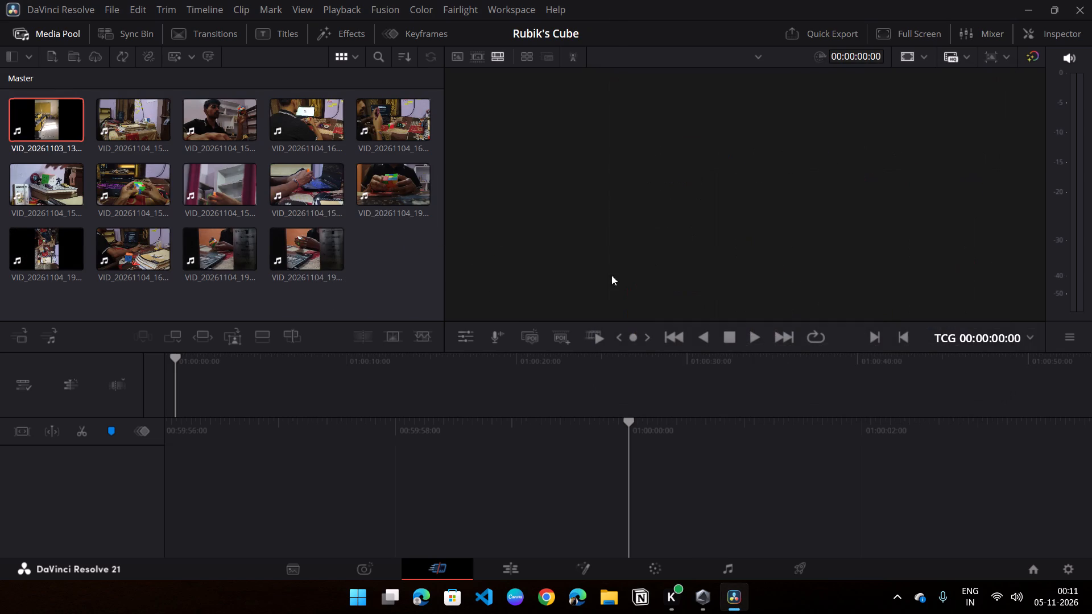
Open the Edit page to view the imported clips in its media pool.
{"action": "left_click", "coordinate": [507, 565]}
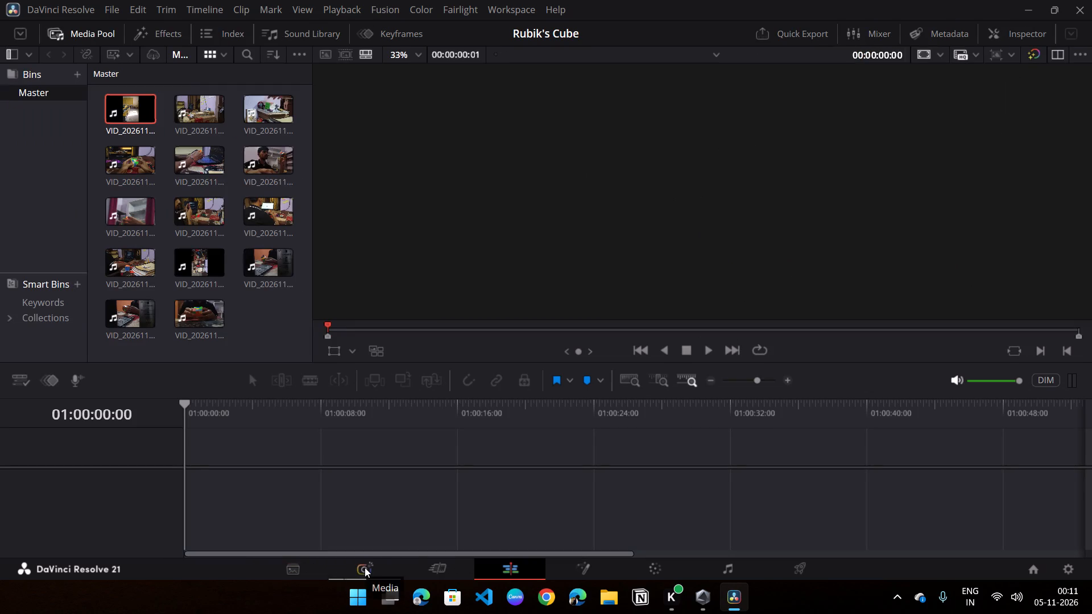
Switch to the Photo page of the Rubik's Cube project.
{"action": "left_click", "coordinate": [365, 567]}
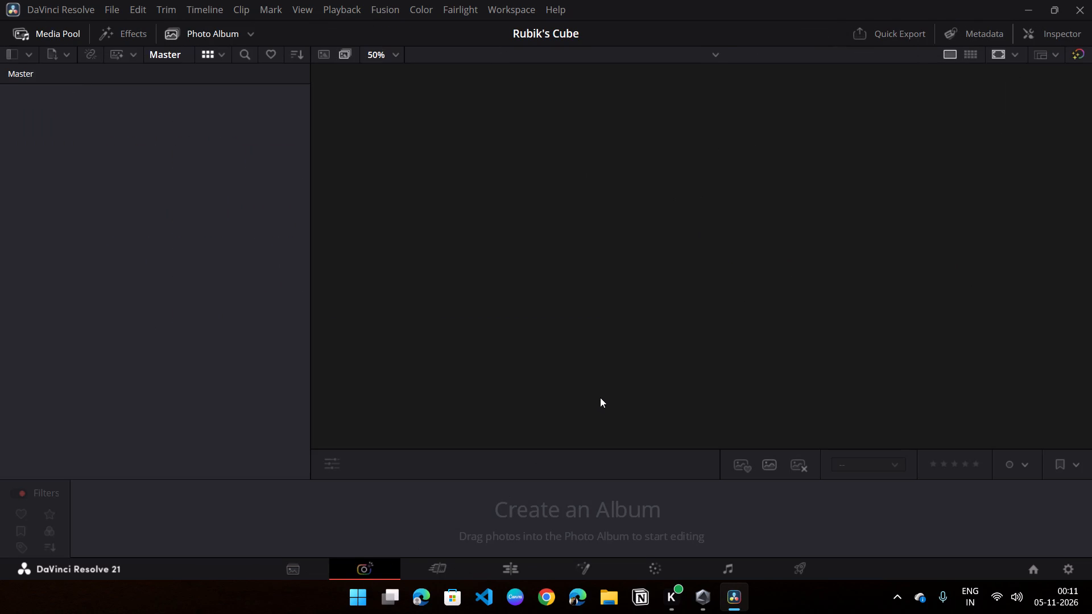
{"action": "scroll", "coordinate": [602, 395], "scroll_direction": "down", "scroll_amount": 1}
{"action": "double_click", "coordinate": [602, 395]}
Import the image 2022_genesis_g70_3_3t_awd_5k-3840x2160 from the Pictures folder into the Photo page's media pool, and close File Explorer.
{"action": "left_click", "coordinate": [605, 604]}
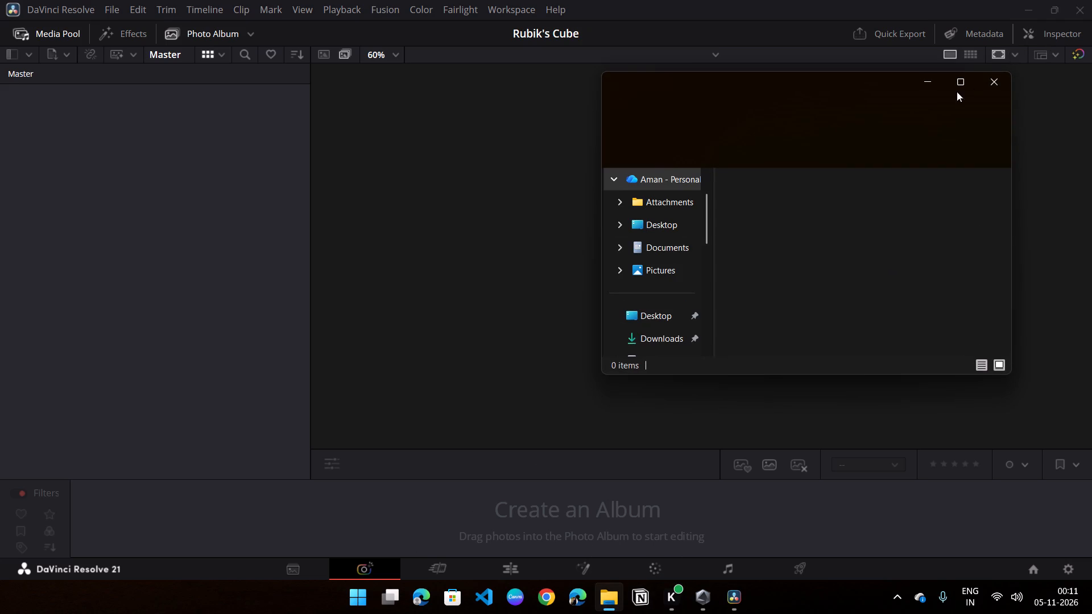
{"action": "scroll", "coordinate": [650, 262], "scroll_direction": "down", "scroll_amount": 1}
{"action": "left_click", "coordinate": [664, 323]}
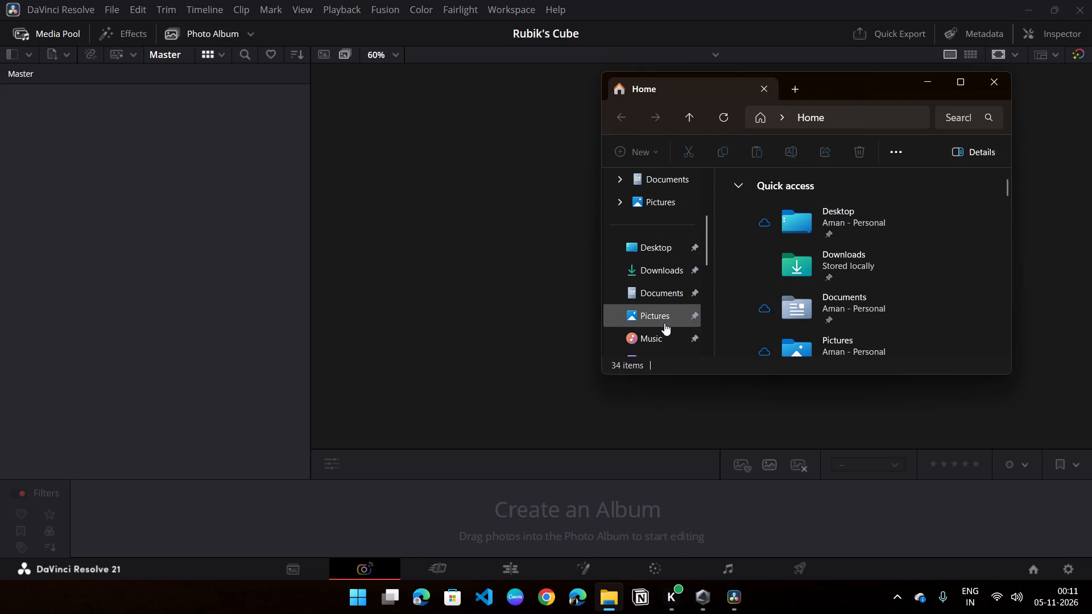
{"action": "scroll", "coordinate": [847, 247], "scroll_direction": "down", "scroll_amount": 3}
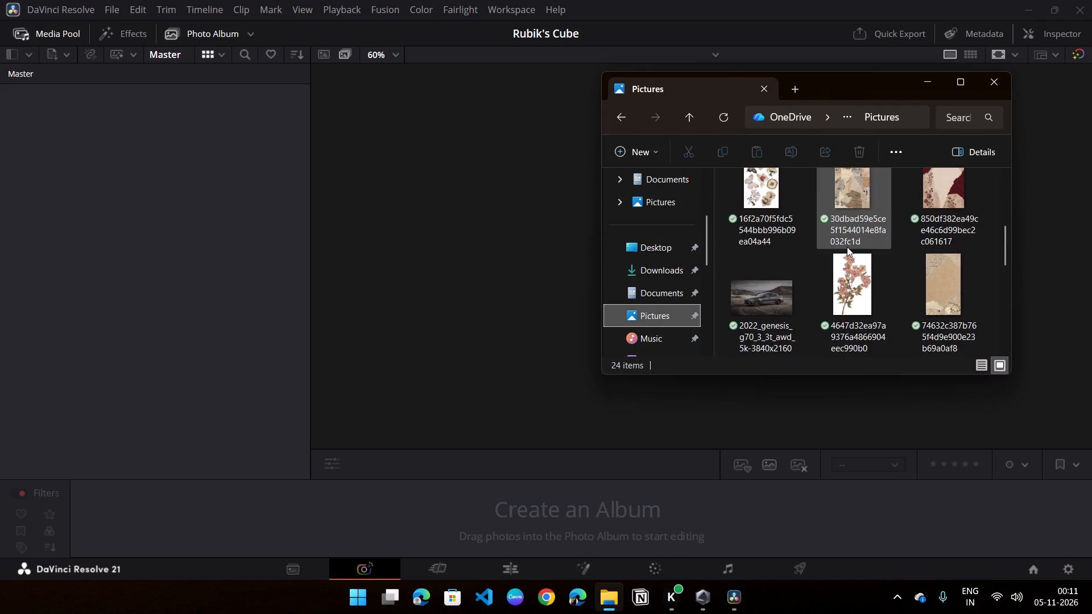
{"action": "scroll", "coordinate": [847, 247], "scroll_direction": "down", "scroll_amount": 1}
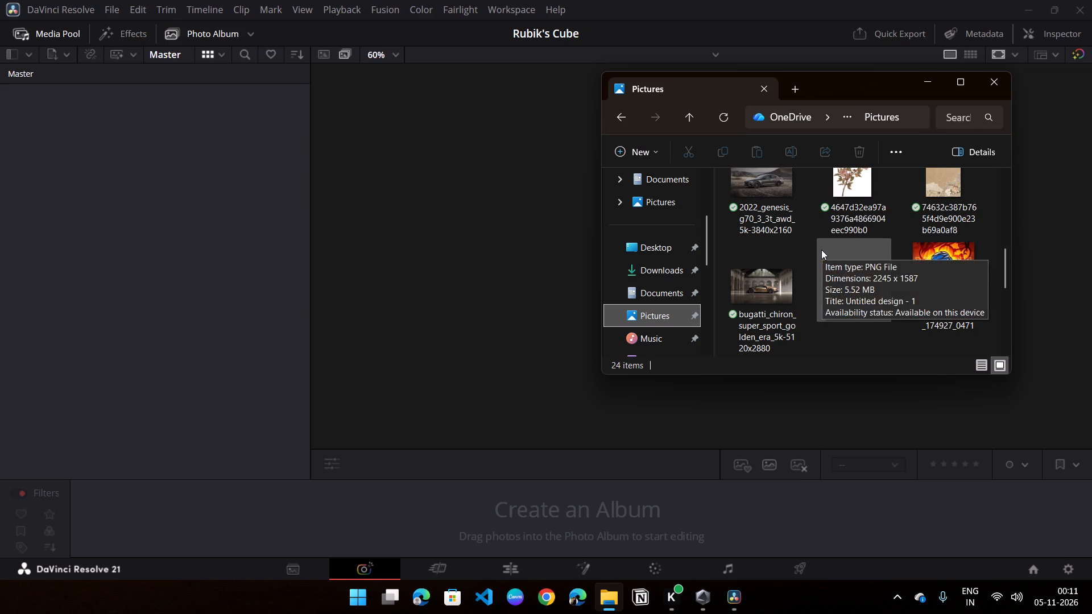
{"action": "left_click_drag", "start_coordinate": [765, 189], "coordinate": [184, 268]}
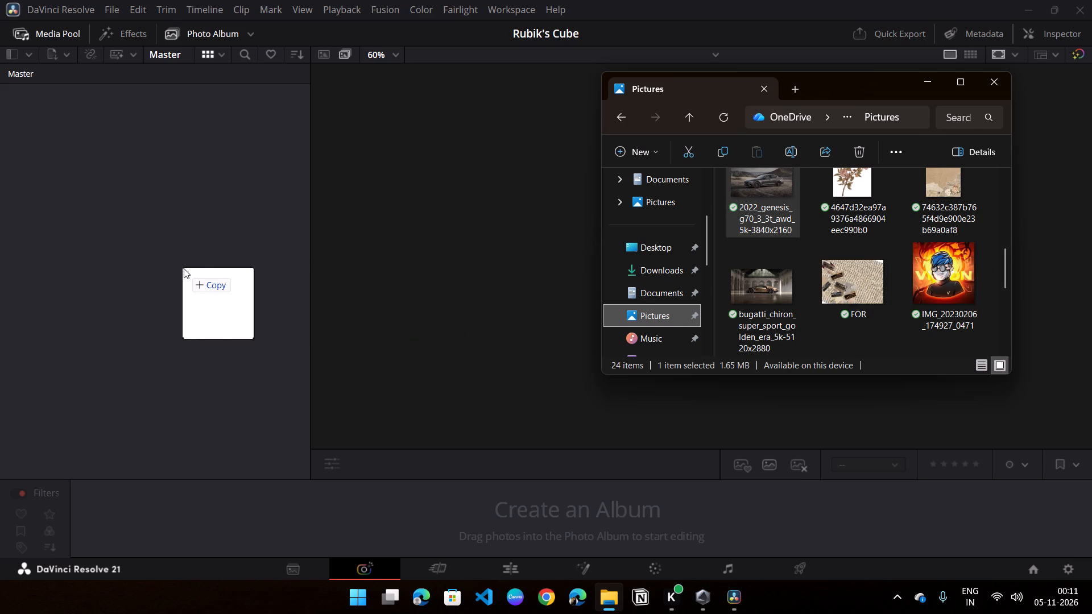
{"action": "left_click_drag", "start_coordinate": [184, 268], "coordinate": [179, 267]}
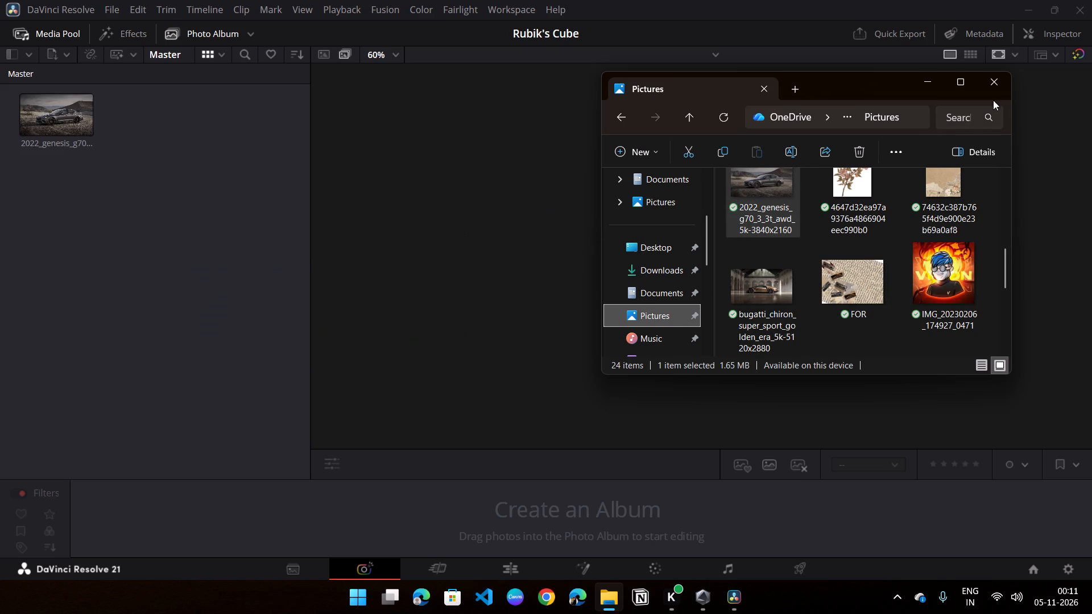
{"action": "left_click", "coordinate": [995, 93]}
{"action": "left_click", "coordinate": [994, 88]}
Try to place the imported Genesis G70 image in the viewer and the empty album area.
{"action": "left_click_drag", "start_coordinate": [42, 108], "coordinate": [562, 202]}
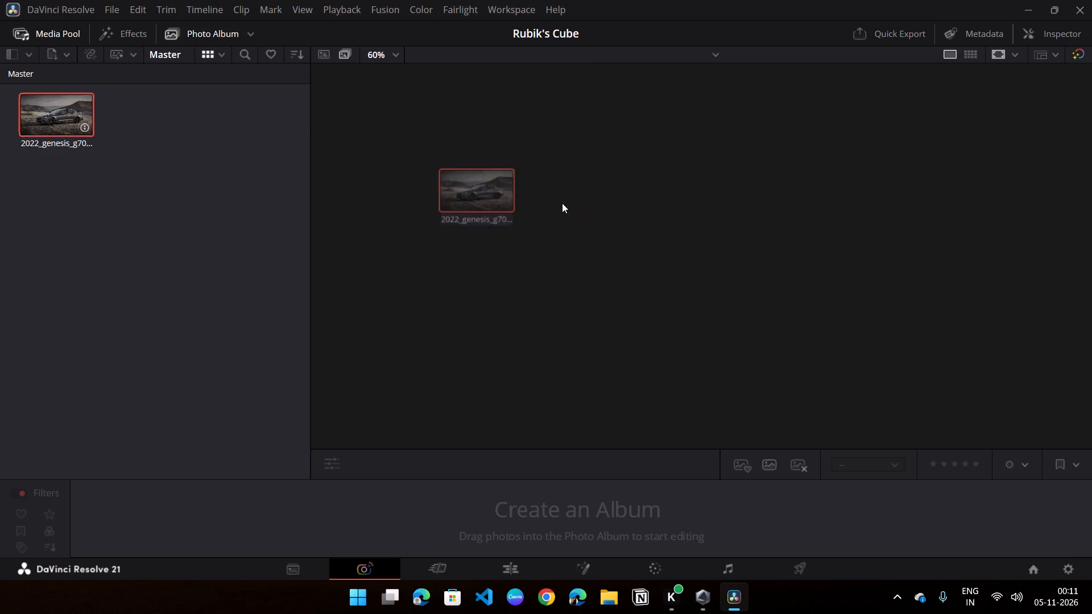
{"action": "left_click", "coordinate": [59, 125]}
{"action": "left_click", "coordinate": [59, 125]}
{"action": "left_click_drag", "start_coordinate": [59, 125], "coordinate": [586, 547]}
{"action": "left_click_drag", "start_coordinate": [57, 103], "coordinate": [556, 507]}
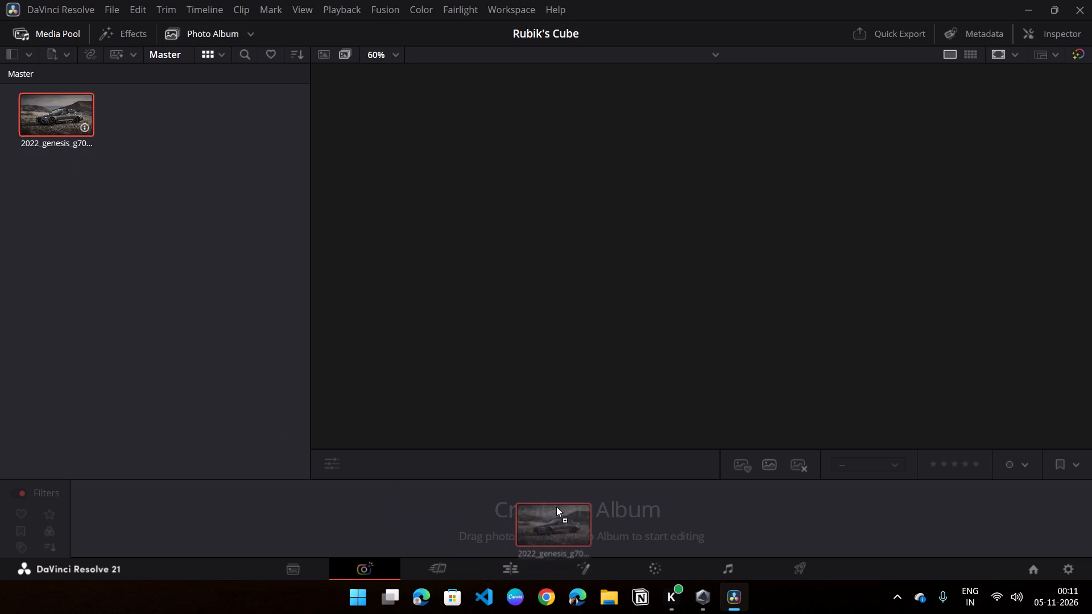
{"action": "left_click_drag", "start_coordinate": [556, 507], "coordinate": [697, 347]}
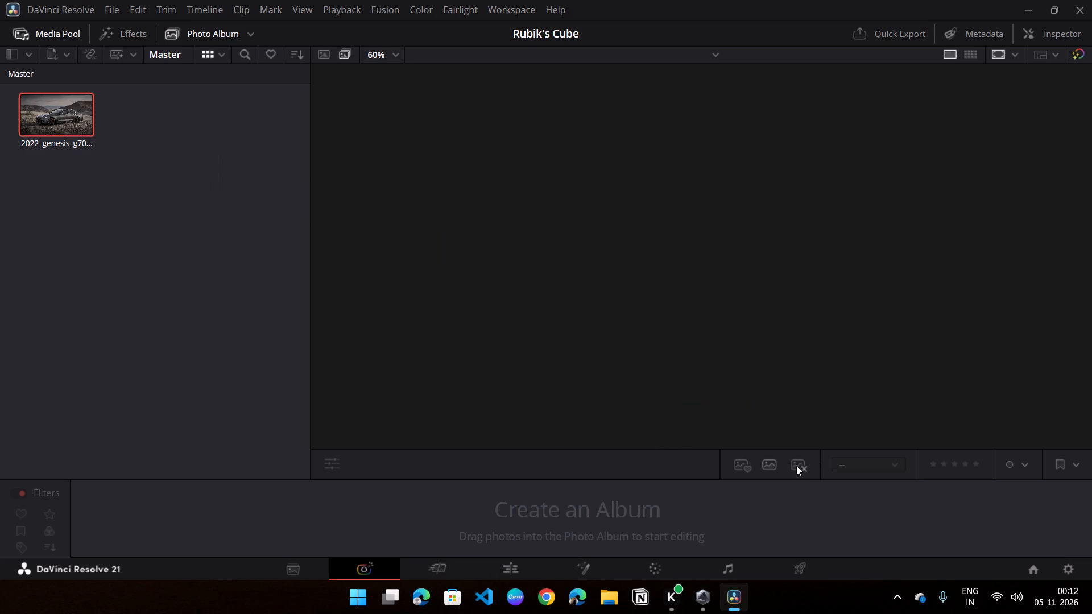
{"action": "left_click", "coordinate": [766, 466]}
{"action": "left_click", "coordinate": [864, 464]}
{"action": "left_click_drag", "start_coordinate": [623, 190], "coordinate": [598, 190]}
Preview the imported Genesis G70 image in the viewer as a source photo.
{"action": "left_click", "coordinate": [53, 110]}
{"action": "left_click_drag", "start_coordinate": [60, 113], "coordinate": [64, 136]}
{"action": "left_click", "coordinate": [64, 134]}
{"action": "left_click", "coordinate": [647, 252]}
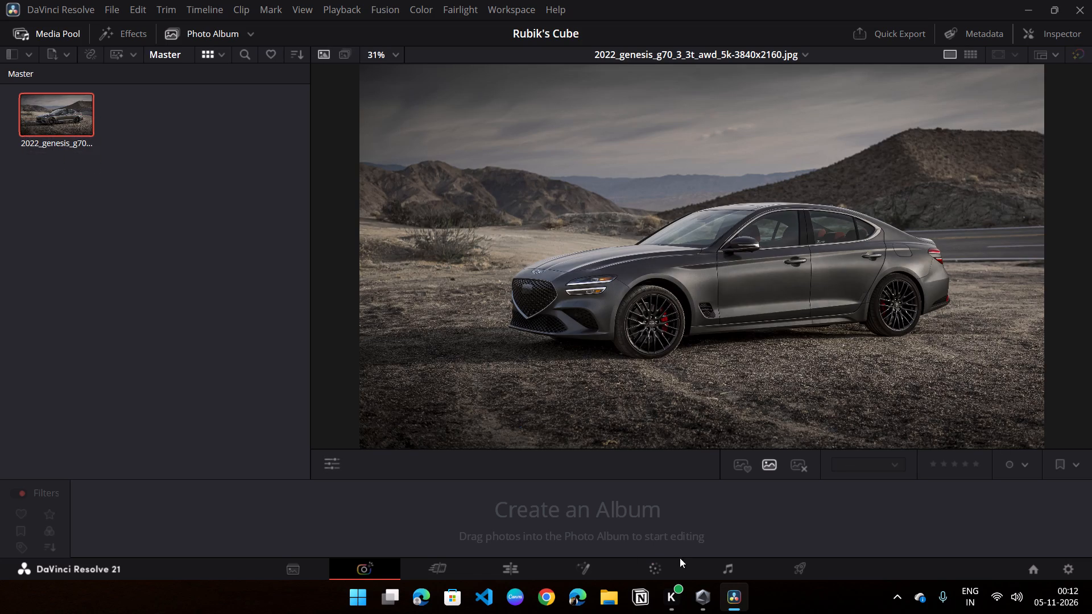
Check the Color page, and return to the Photo page.
{"action": "left_click", "coordinate": [652, 569]}
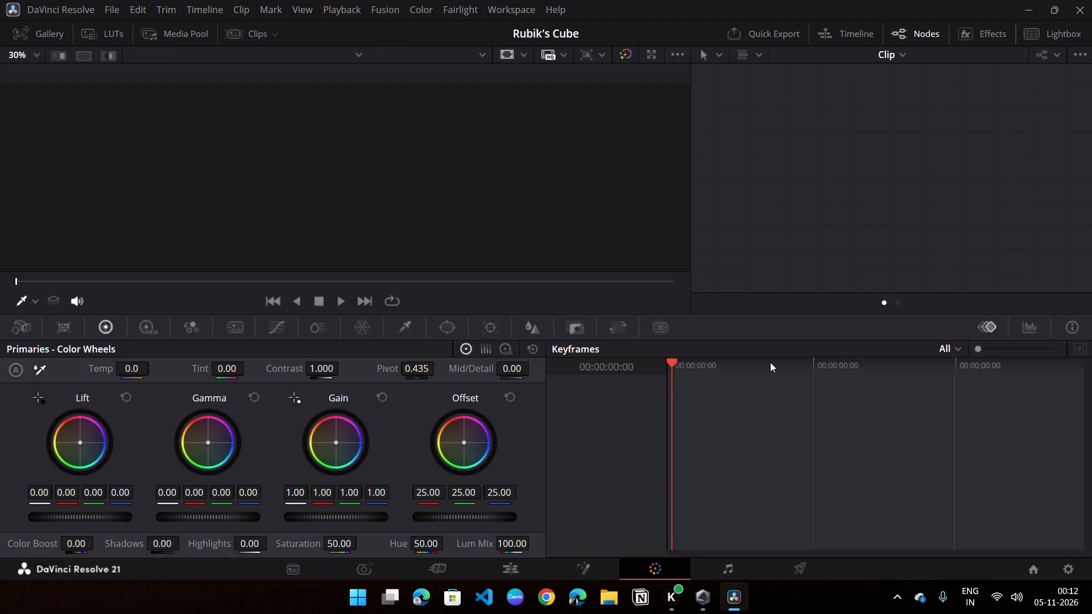
{"action": "left_click", "coordinate": [371, 569]}
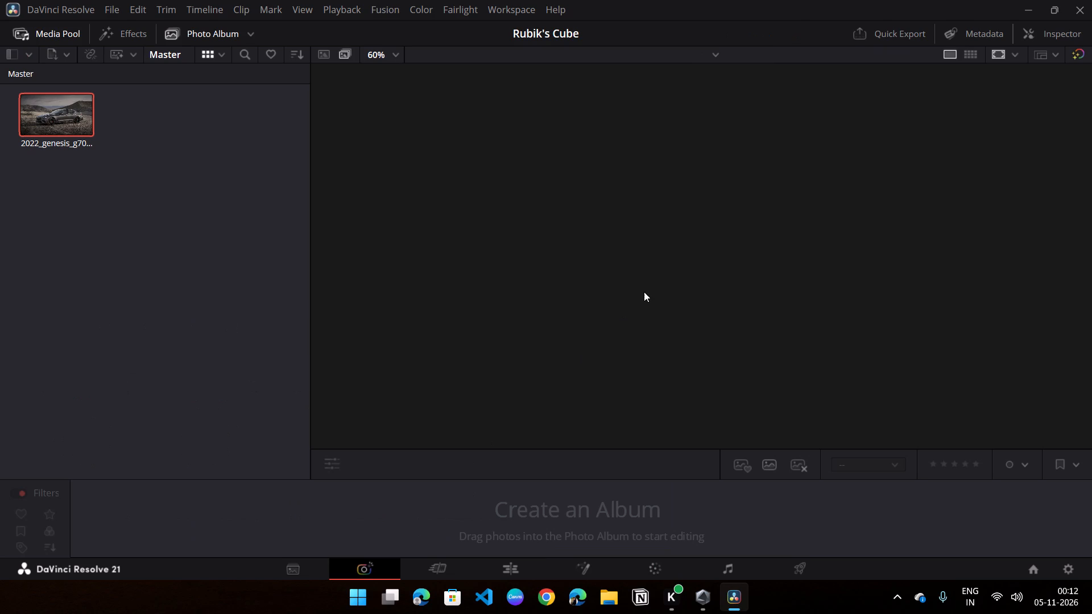
{"action": "scroll", "coordinate": [644, 292], "scroll_direction": "down", "scroll_amount": 3}
{"action": "left_click", "coordinate": [764, 390]}
Reopen the Genesis G70 image from the media pool in the viewer and examine it.
{"action": "left_click", "coordinate": [40, 125]}
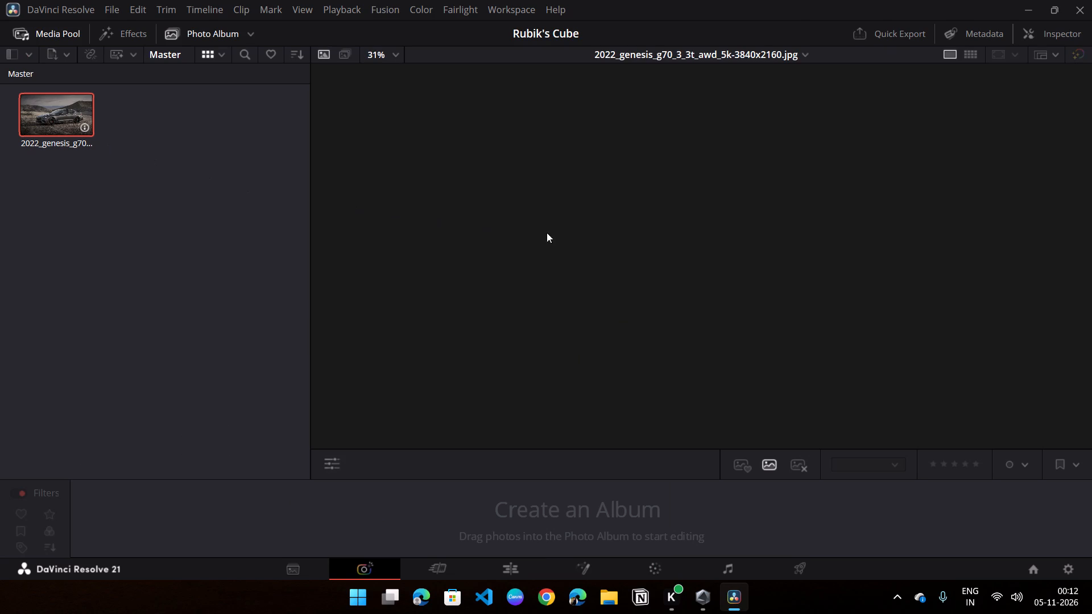
{"action": "left_click", "coordinate": [641, 207]}
{"action": "left_click_drag", "start_coordinate": [712, 193], "coordinate": [676, 292]}
{"action": "scroll", "coordinate": [691, 280], "scroll_direction": "down", "scroll_amount": 5}
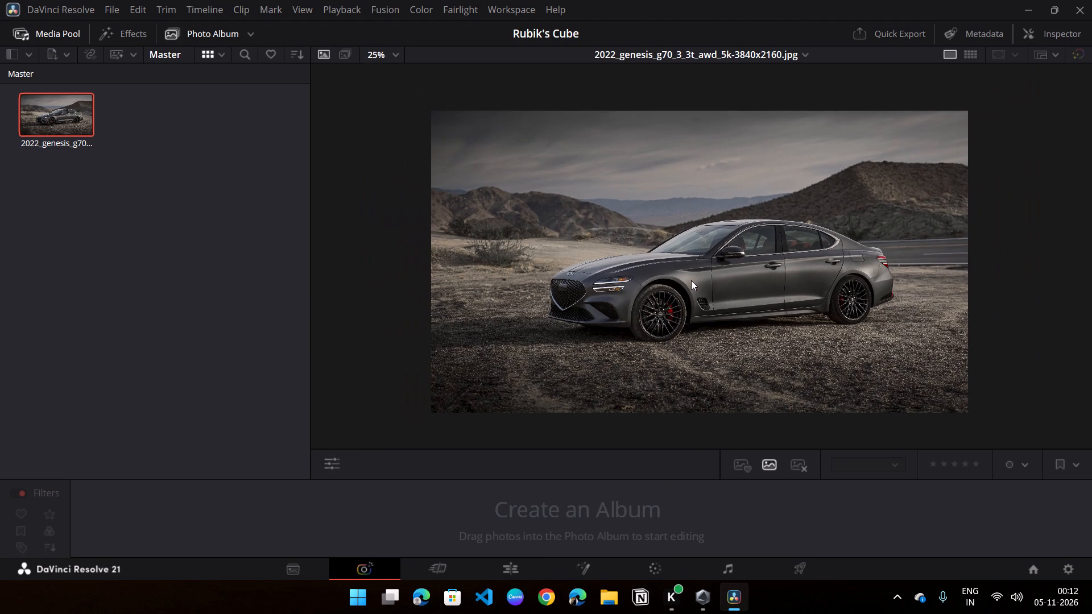
{"action": "scroll", "coordinate": [692, 278], "scroll_direction": "up", "scroll_amount": 2}
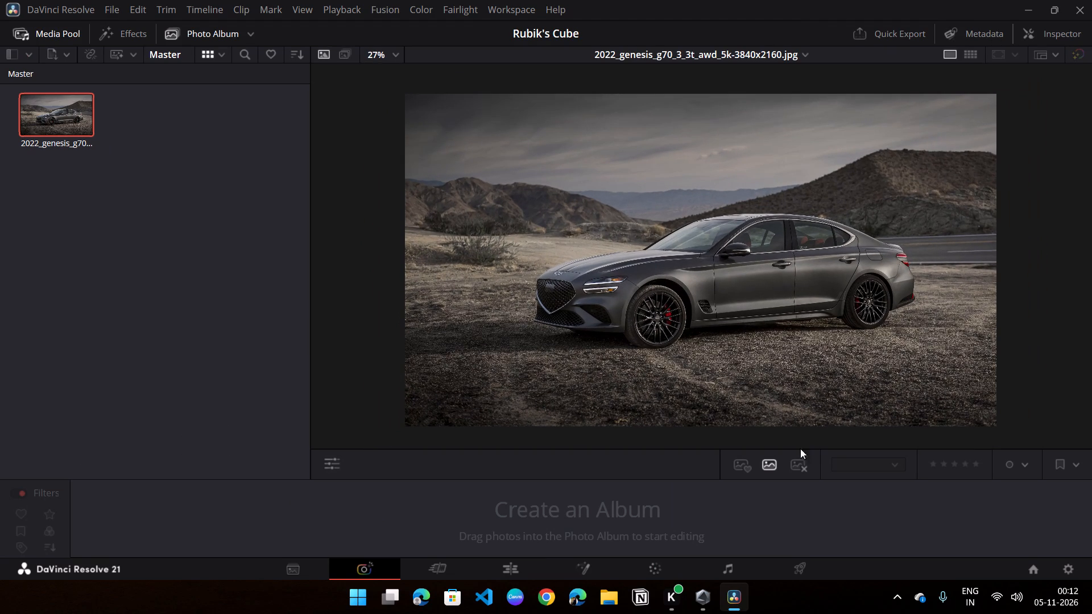
{"action": "left_click", "coordinate": [775, 463]}
{"action": "left_click", "coordinate": [769, 464]}
{"action": "scroll", "coordinate": [727, 394], "scroll_direction": "down", "scroll_amount": 3}
{"action": "scroll", "coordinate": [686, 370], "scroll_direction": "up", "scroll_amount": 2}
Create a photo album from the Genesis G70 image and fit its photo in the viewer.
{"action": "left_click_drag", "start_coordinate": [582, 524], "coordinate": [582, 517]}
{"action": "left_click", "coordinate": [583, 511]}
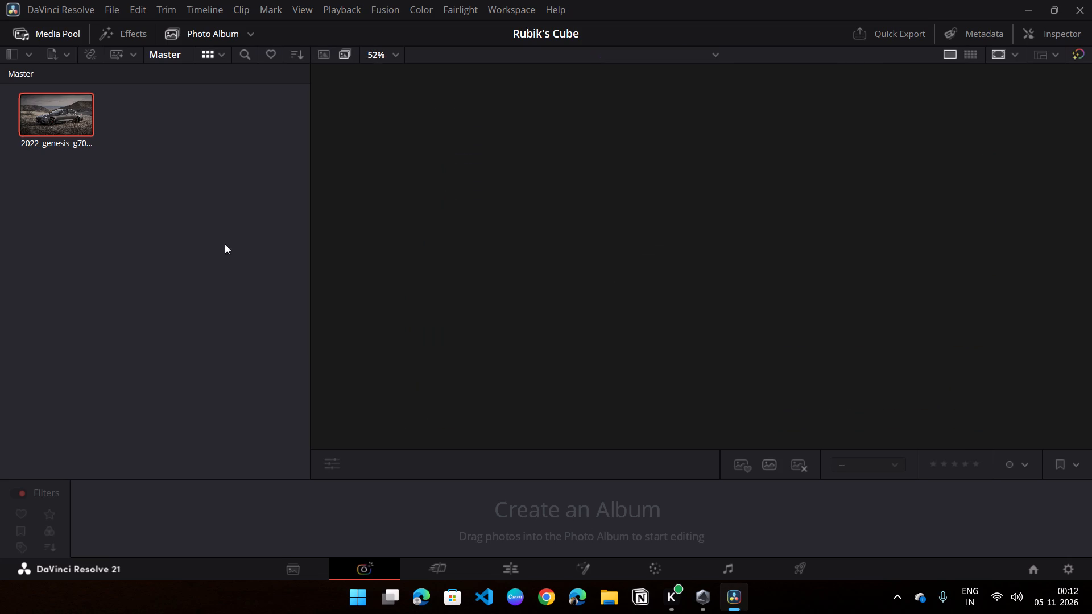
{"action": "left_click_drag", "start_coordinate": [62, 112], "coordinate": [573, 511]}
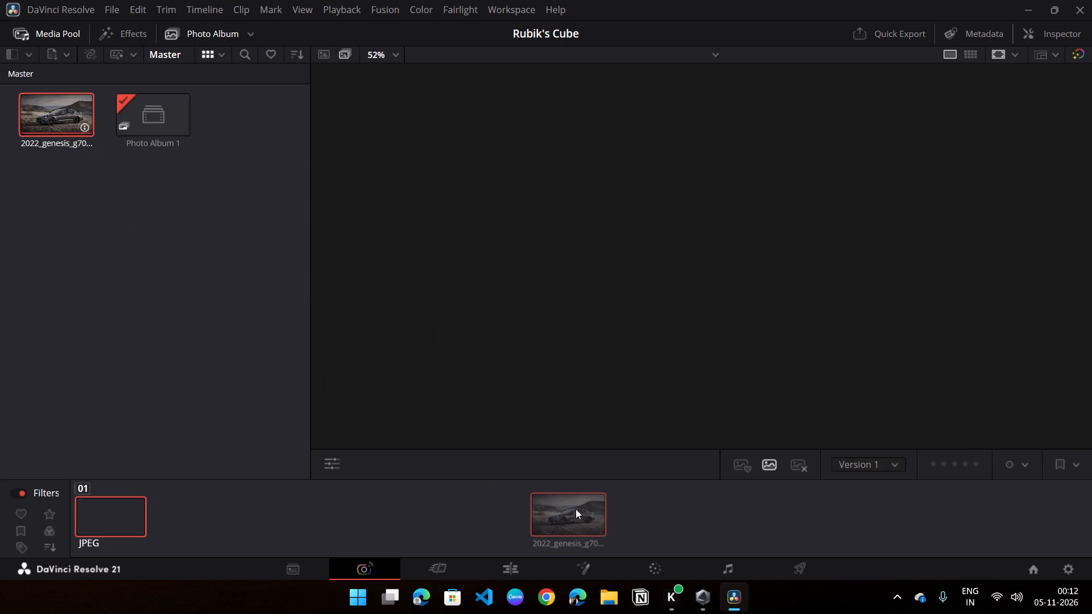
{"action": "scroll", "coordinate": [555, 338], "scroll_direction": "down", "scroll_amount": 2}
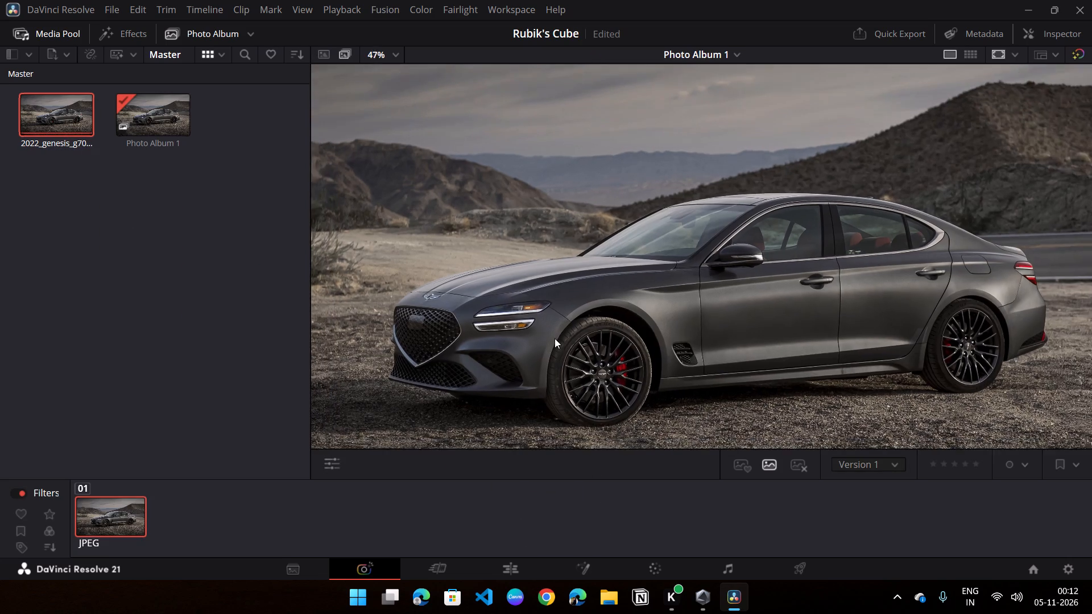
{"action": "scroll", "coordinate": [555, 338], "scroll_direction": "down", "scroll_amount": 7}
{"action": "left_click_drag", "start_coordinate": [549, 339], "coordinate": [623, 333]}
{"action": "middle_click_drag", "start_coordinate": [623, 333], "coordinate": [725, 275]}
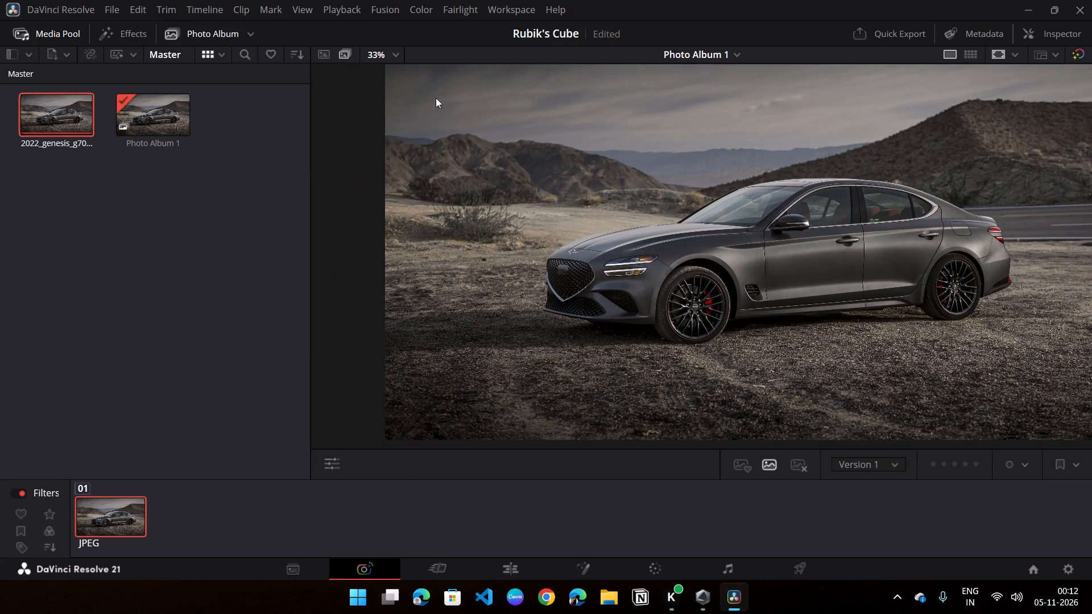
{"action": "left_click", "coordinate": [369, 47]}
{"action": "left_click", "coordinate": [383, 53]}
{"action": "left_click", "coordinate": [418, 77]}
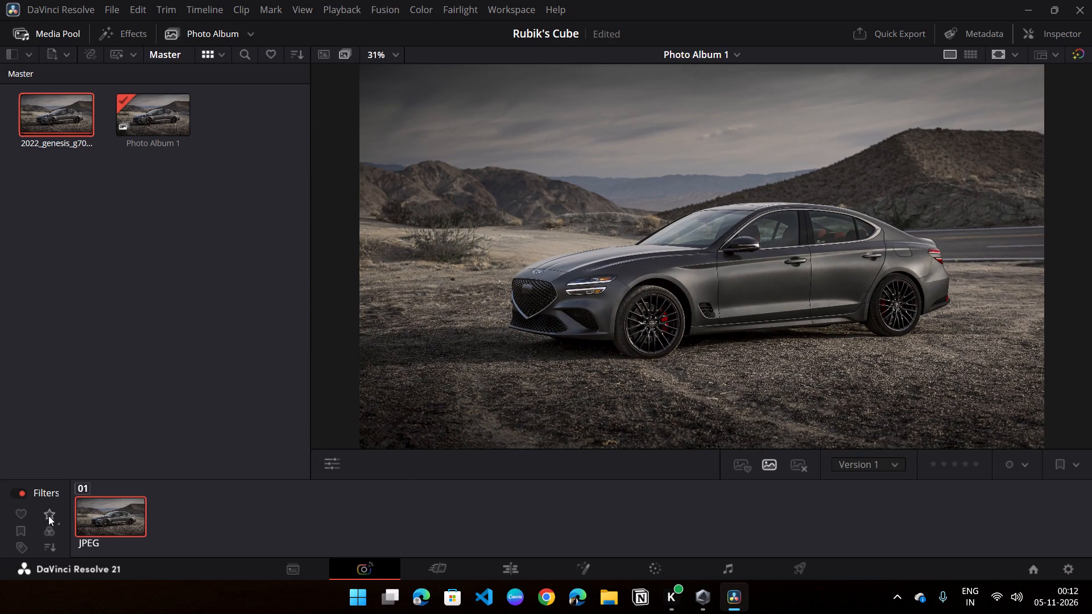
Filter the photo album by flag.
{"action": "left_click", "coordinate": [23, 532]}
{"action": "left_click", "coordinate": [65, 254]}
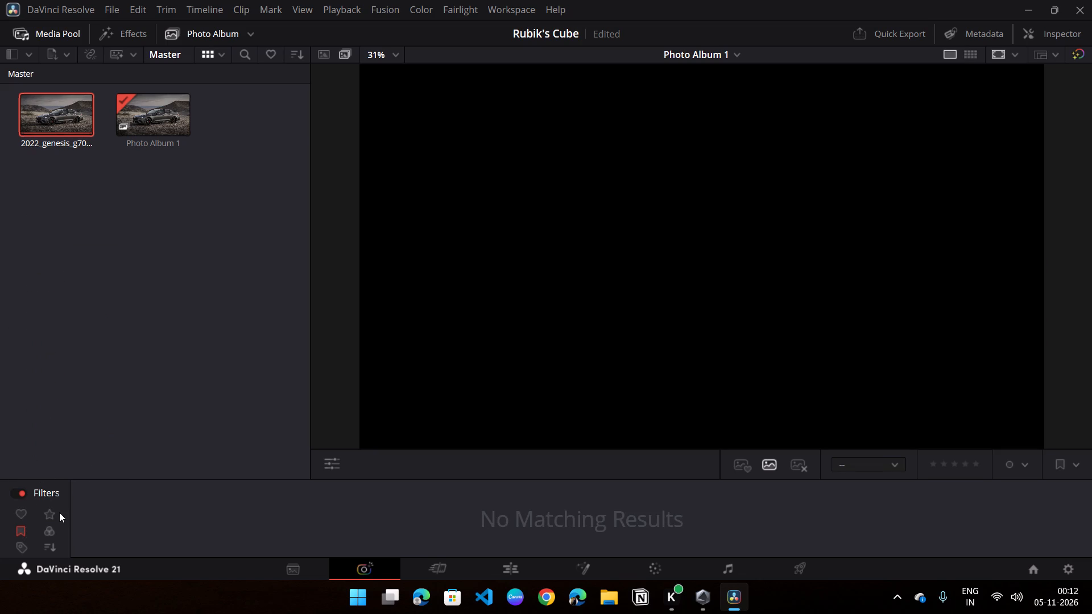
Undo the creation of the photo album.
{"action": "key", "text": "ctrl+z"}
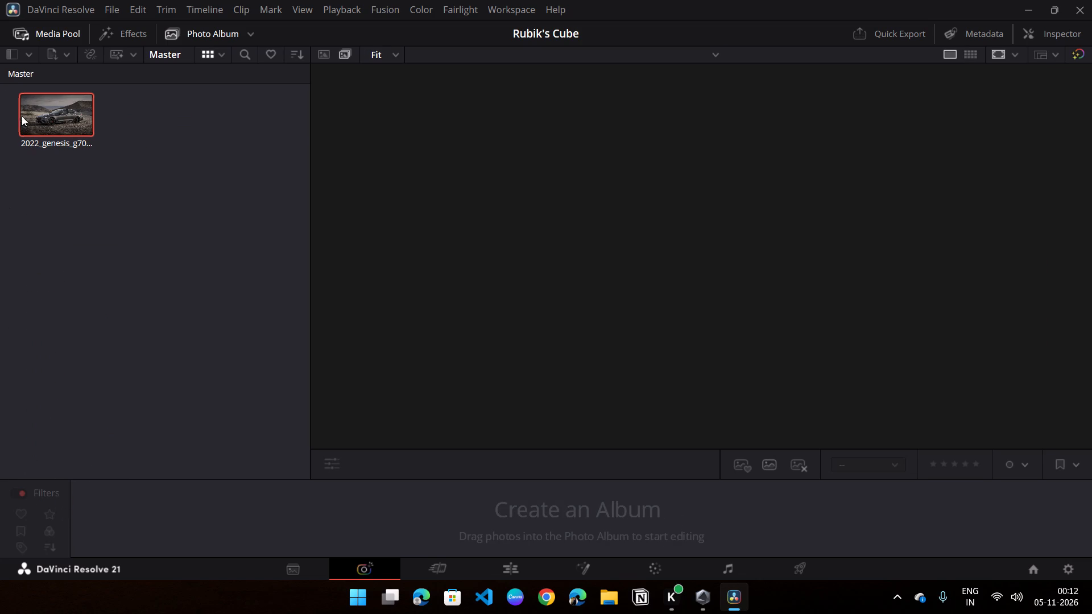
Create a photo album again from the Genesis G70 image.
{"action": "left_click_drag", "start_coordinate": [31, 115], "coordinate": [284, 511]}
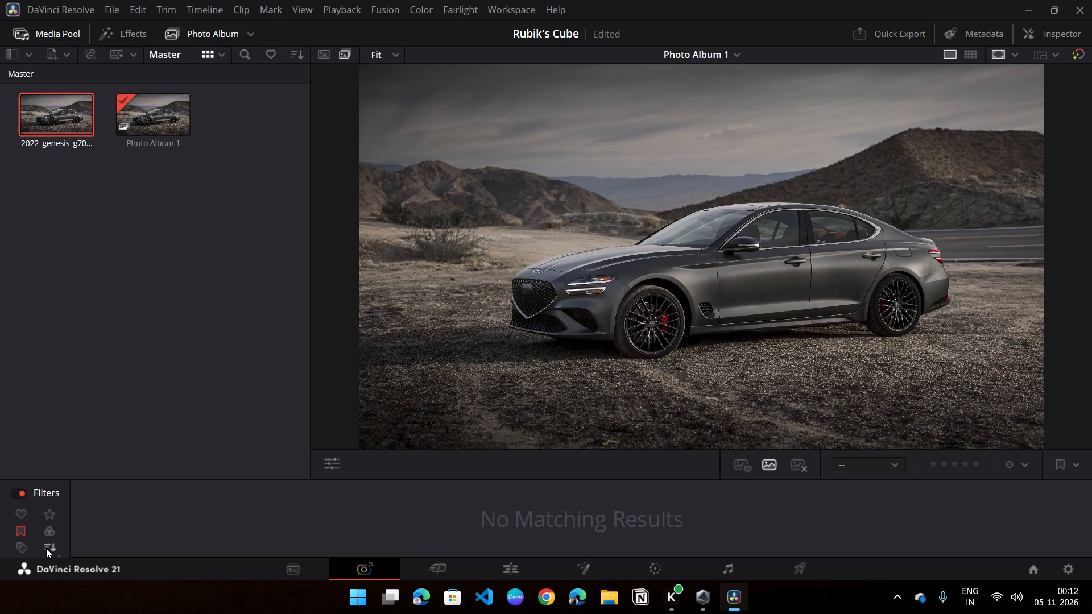
Filter the photo album by the Yellow clip color.
{"action": "scroll", "coordinate": [45, 548], "scroll_direction": "down", "scroll_amount": 1}
{"action": "left_click", "coordinate": [54, 530]}
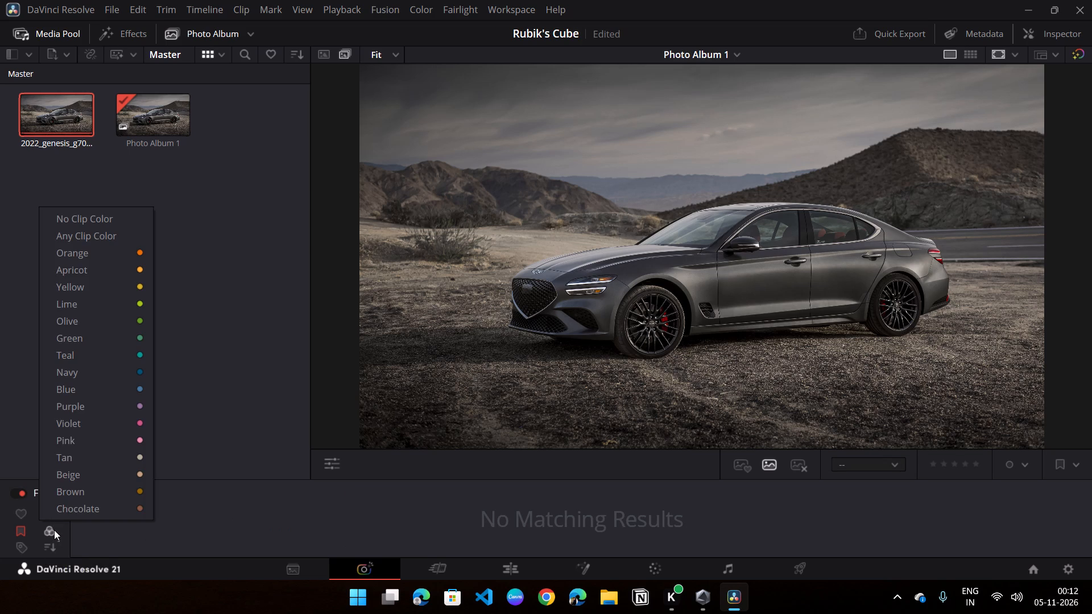
{"action": "left_click", "coordinate": [100, 285]}
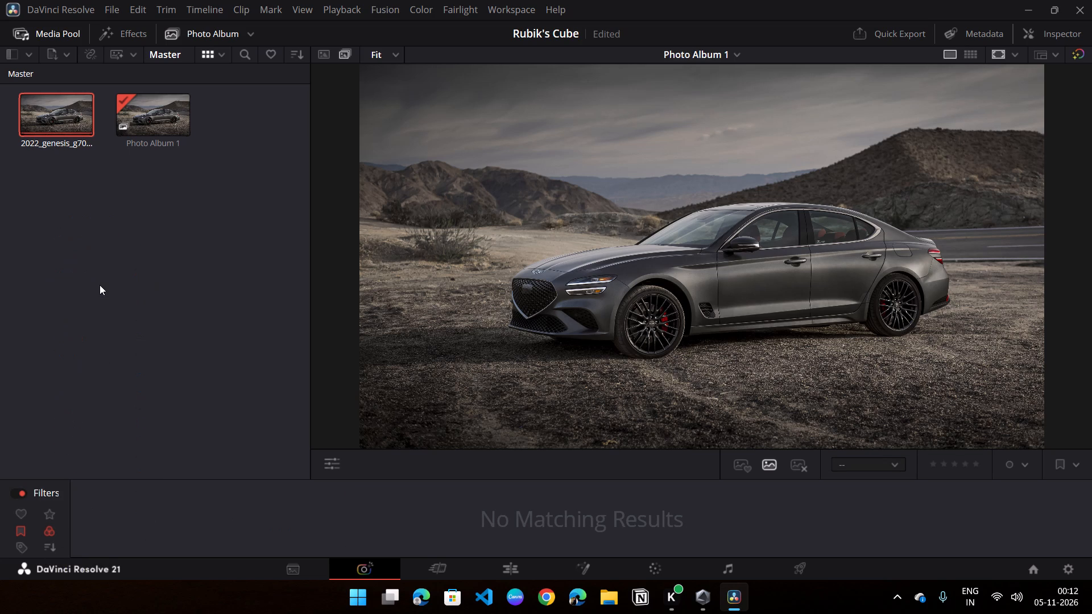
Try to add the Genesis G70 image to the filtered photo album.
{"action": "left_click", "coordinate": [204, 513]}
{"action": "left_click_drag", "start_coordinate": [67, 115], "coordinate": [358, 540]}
Preview Photo Album 1 from the media pool in the viewer.
{"action": "left_click", "coordinate": [152, 119]}
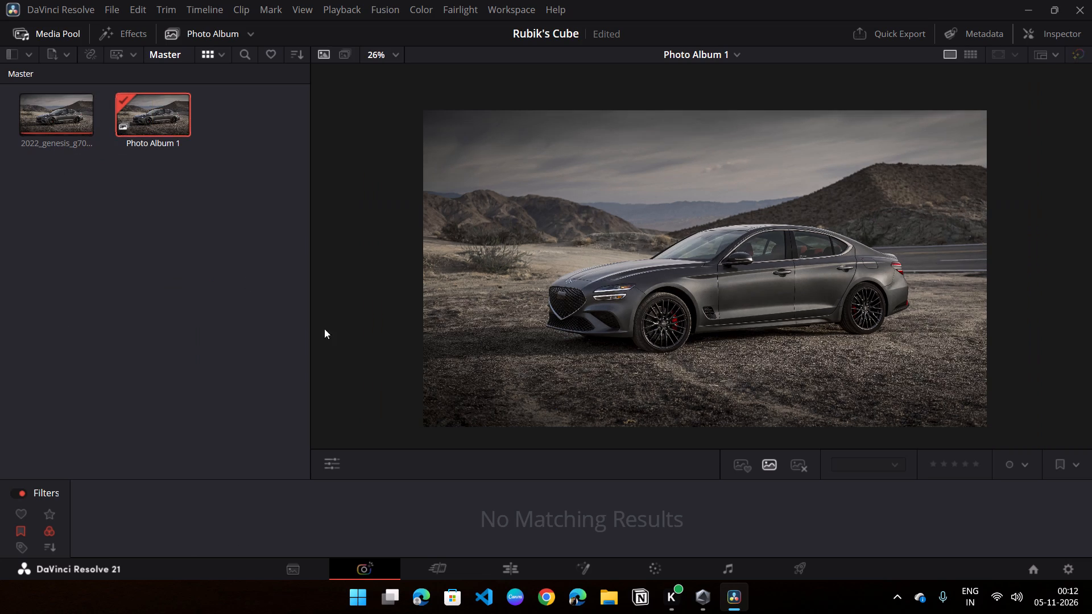
{"action": "scroll", "coordinate": [556, 274], "scroll_direction": "down", "scroll_amount": 2}
{"action": "scroll", "coordinate": [556, 274], "scroll_direction": "up", "scroll_amount": 6}
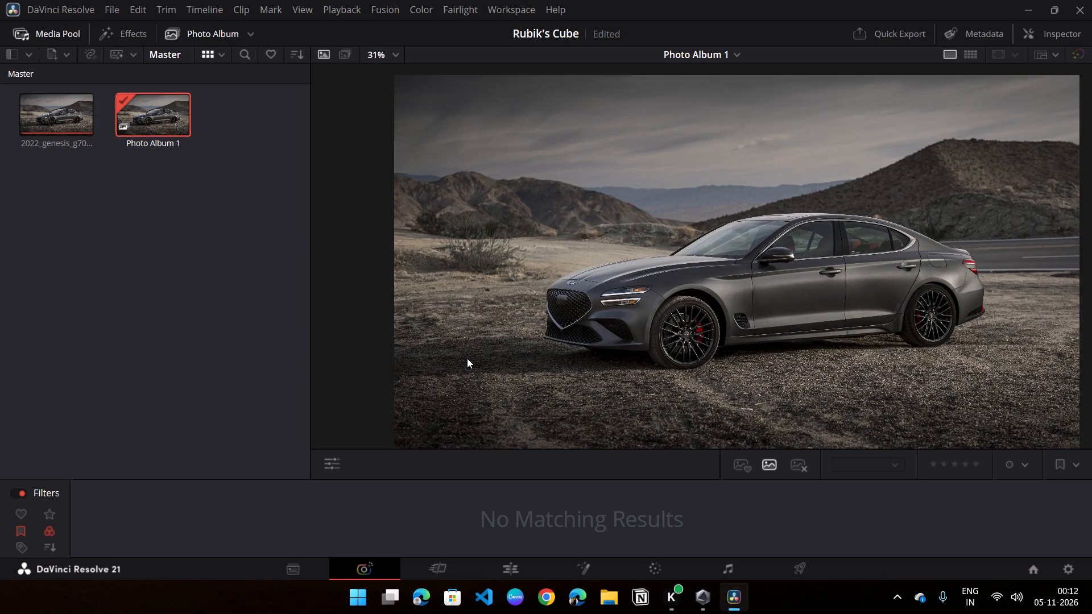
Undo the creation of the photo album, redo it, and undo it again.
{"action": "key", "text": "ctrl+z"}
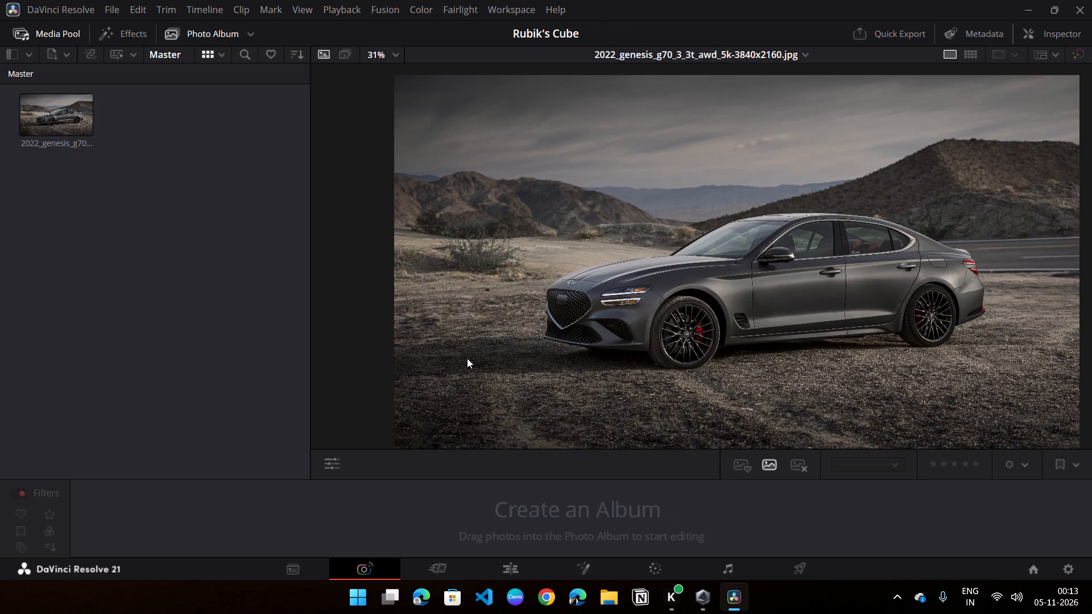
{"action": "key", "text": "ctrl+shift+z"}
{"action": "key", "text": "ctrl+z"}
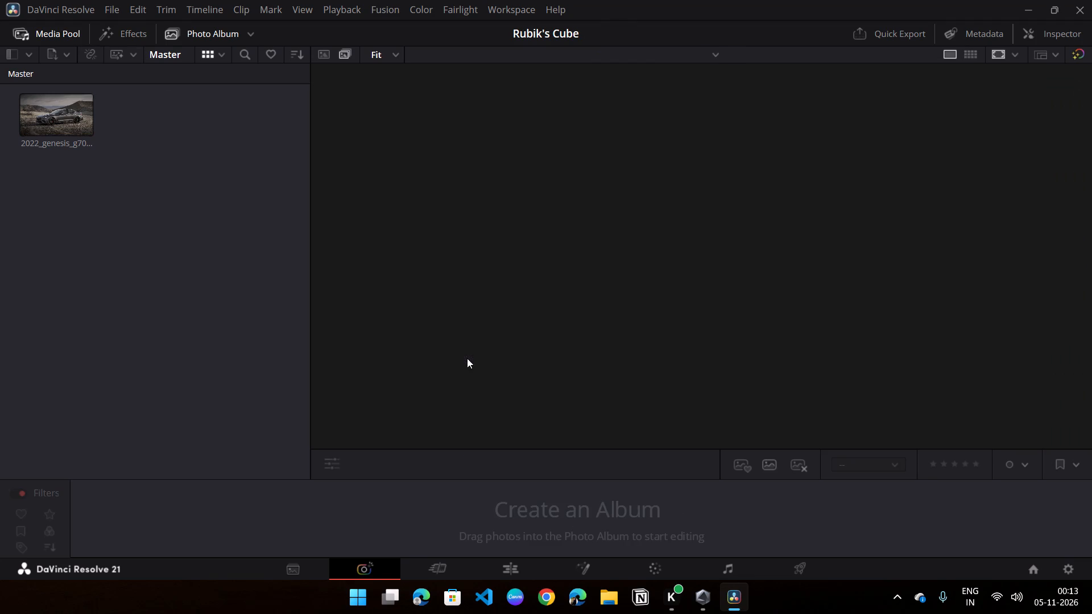
Create a photo album from the Genesis G70 image in the media pool.
{"action": "left_click_drag", "start_coordinate": [55, 123], "coordinate": [440, 511]}
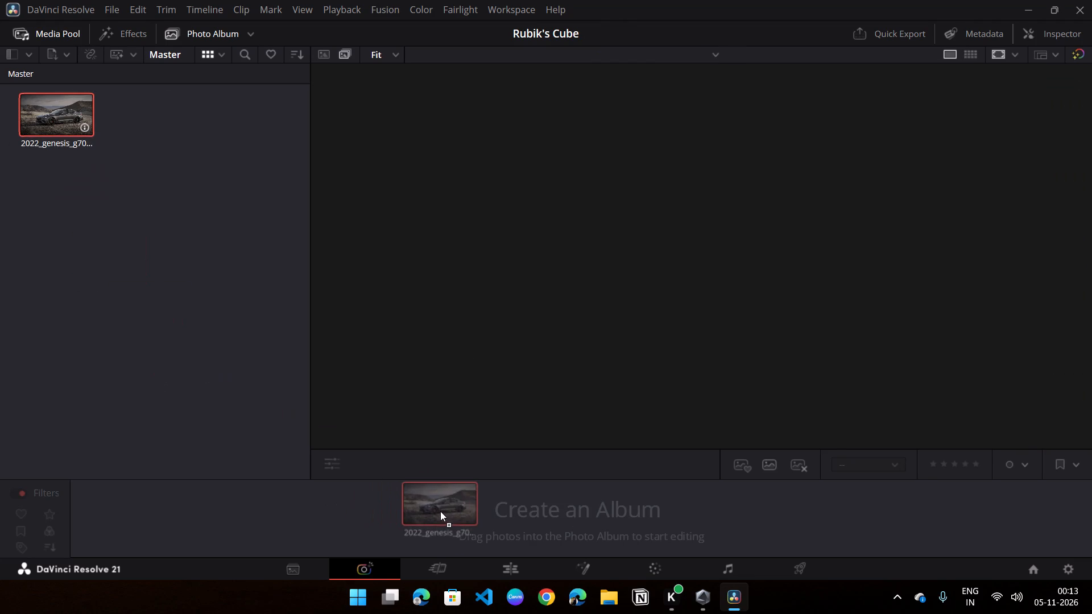
{"action": "left_click_drag", "start_coordinate": [440, 511], "coordinate": [441, 511]}
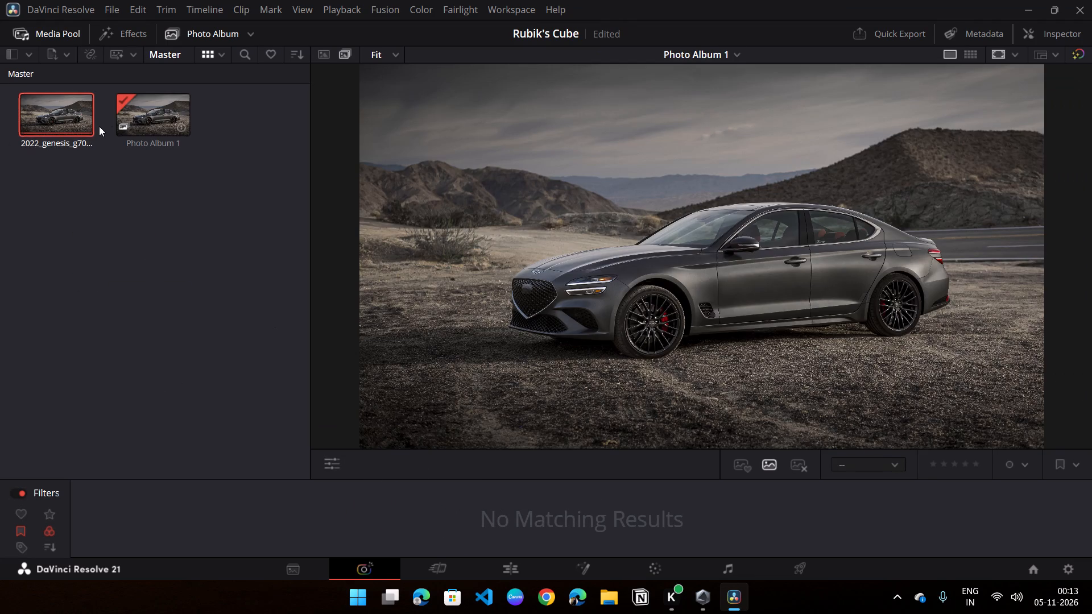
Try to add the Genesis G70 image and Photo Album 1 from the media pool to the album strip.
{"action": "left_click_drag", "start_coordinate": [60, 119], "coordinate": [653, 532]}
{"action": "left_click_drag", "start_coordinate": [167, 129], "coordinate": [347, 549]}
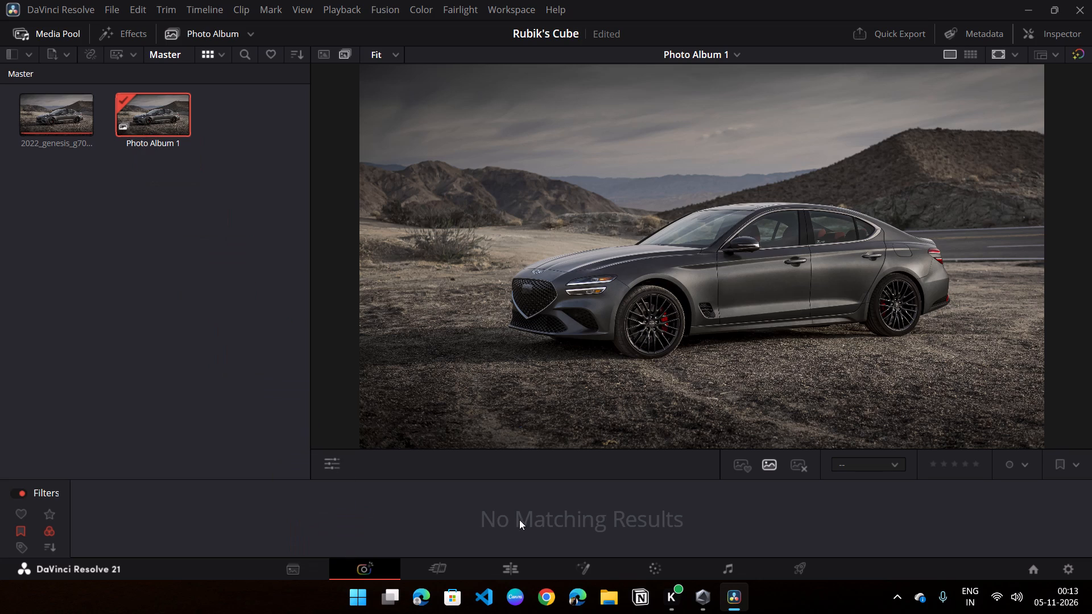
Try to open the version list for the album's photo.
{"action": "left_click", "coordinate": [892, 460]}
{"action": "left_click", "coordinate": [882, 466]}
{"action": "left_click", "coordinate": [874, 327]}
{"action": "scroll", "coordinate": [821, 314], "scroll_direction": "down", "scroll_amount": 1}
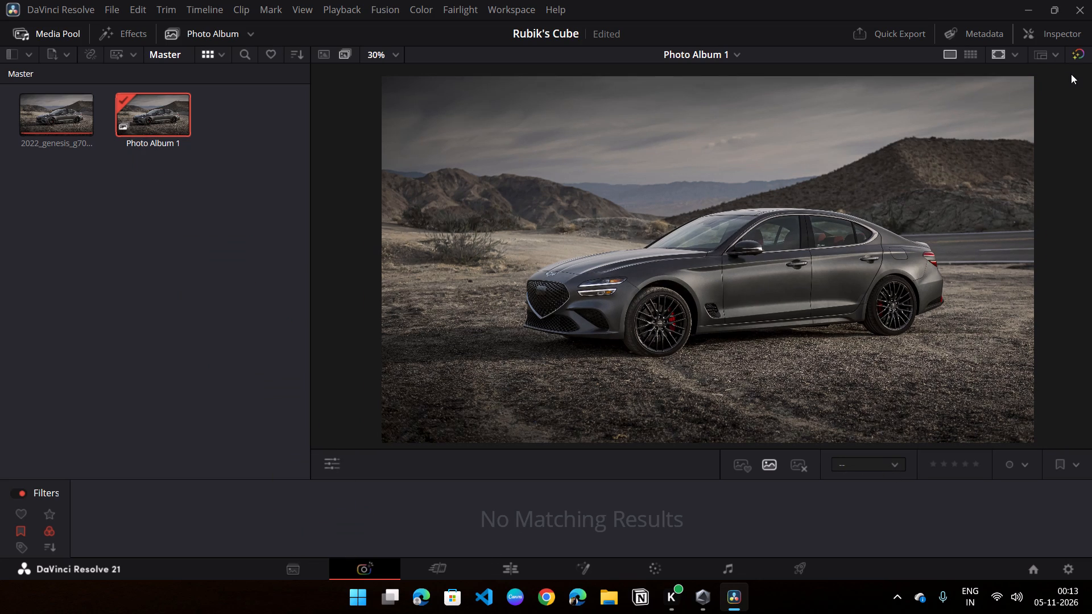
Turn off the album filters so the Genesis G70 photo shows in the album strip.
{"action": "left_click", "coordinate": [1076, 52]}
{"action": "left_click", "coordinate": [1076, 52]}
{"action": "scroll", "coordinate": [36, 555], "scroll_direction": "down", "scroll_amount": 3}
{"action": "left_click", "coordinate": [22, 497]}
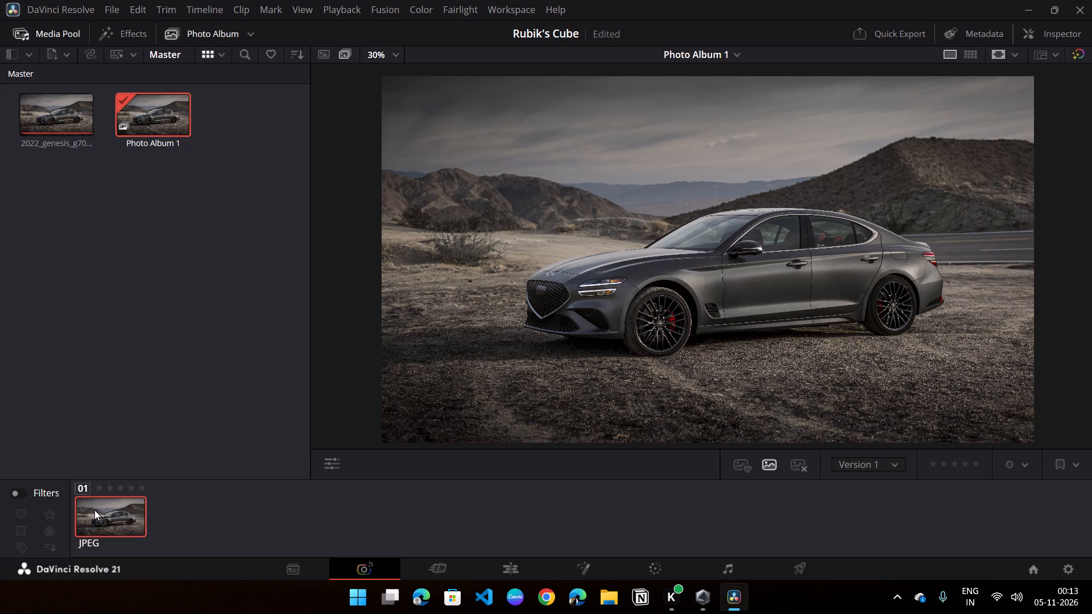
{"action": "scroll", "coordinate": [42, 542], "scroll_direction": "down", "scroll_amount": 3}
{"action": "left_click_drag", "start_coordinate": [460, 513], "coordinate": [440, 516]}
Show the photo adjustment controls and look through the transform, crop, Auto Balance and overlay settings.
{"action": "left_click", "coordinate": [329, 462]}
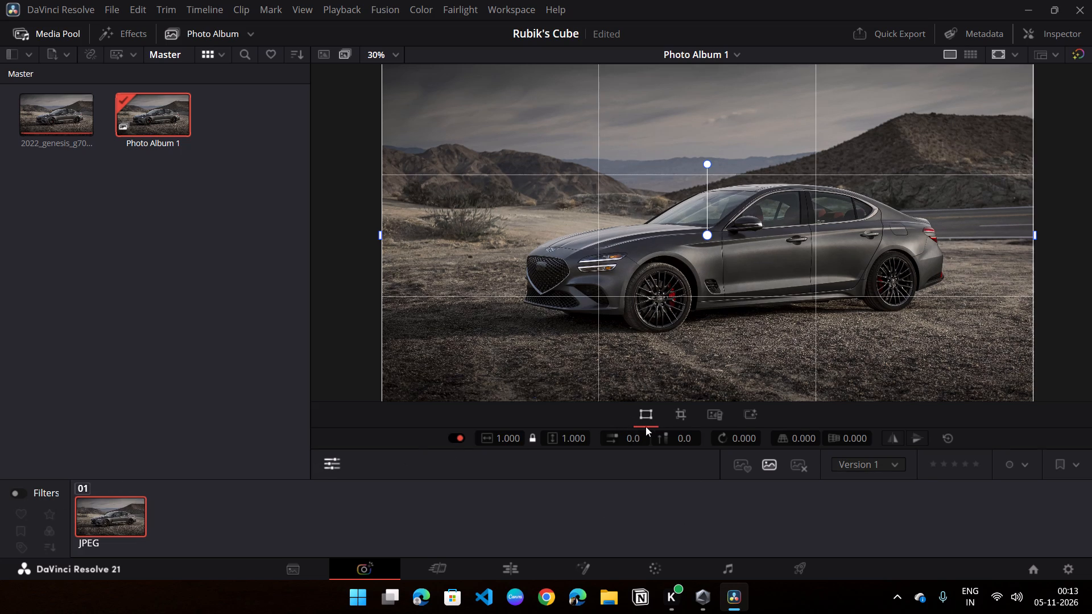
{"action": "left_click", "coordinate": [683, 413]}
{"action": "left_click", "coordinate": [727, 417]}
{"action": "left_click", "coordinate": [738, 417]}
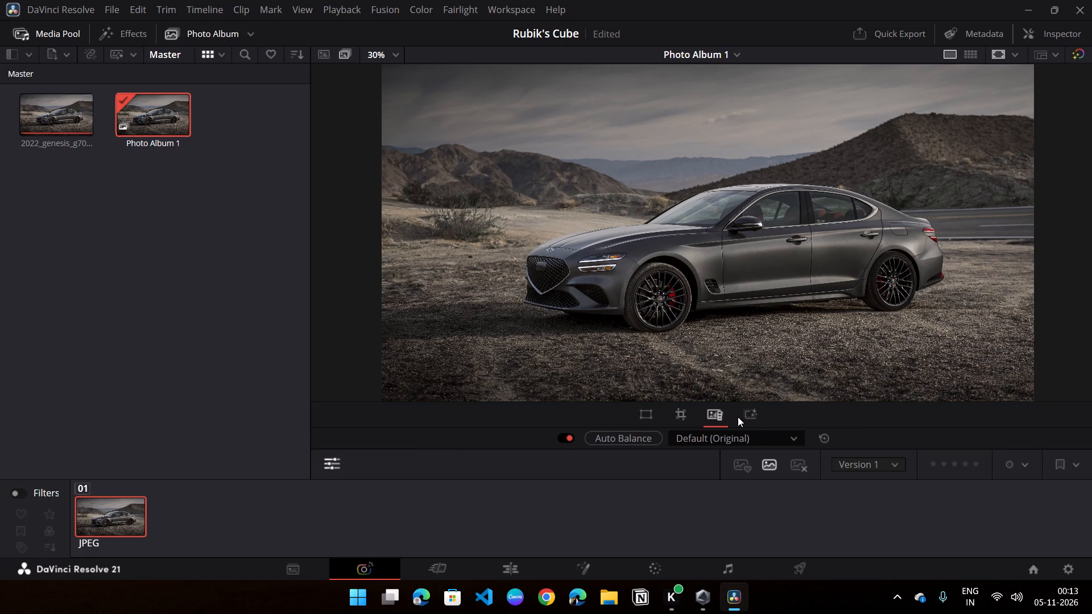
{"action": "left_click", "coordinate": [747, 415]}
{"action": "left_click", "coordinate": [749, 437]}
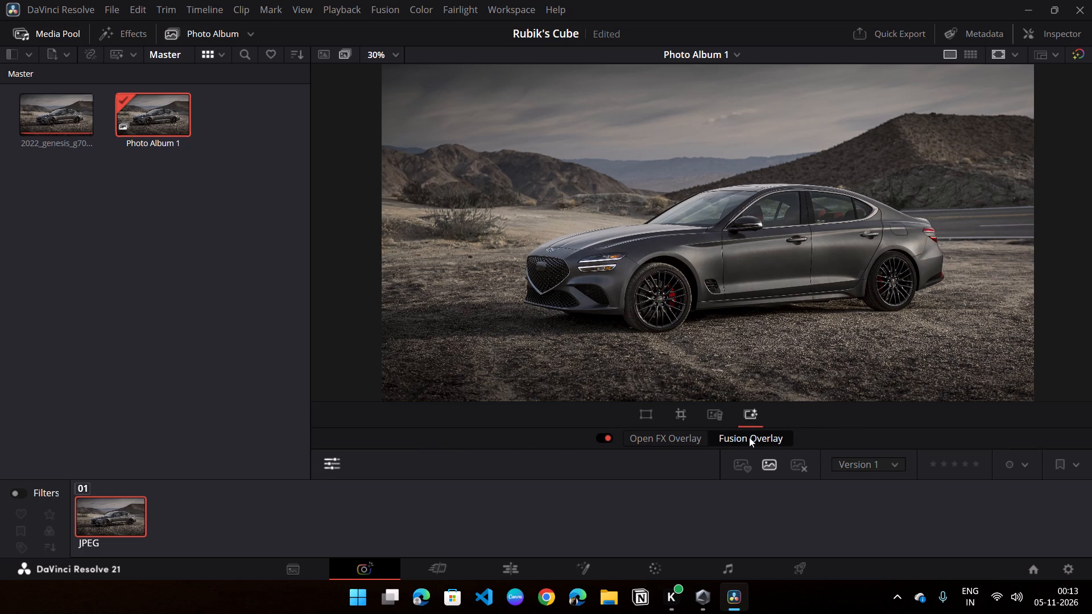
{"action": "left_click", "coordinate": [682, 439]}
{"action": "left_click", "coordinate": [660, 433]}
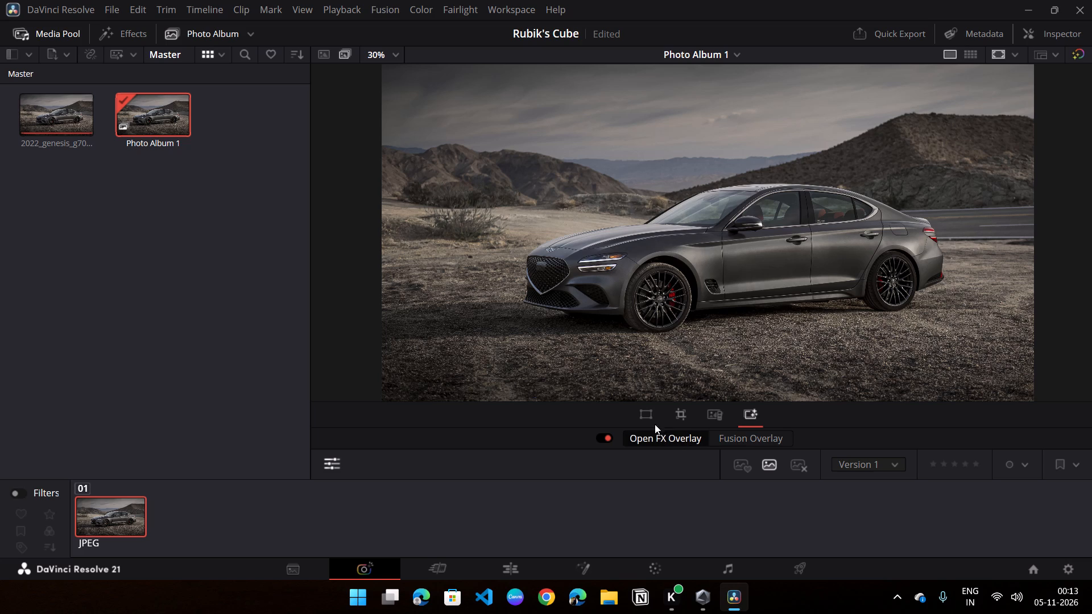
{"action": "left_click", "coordinate": [651, 416]}
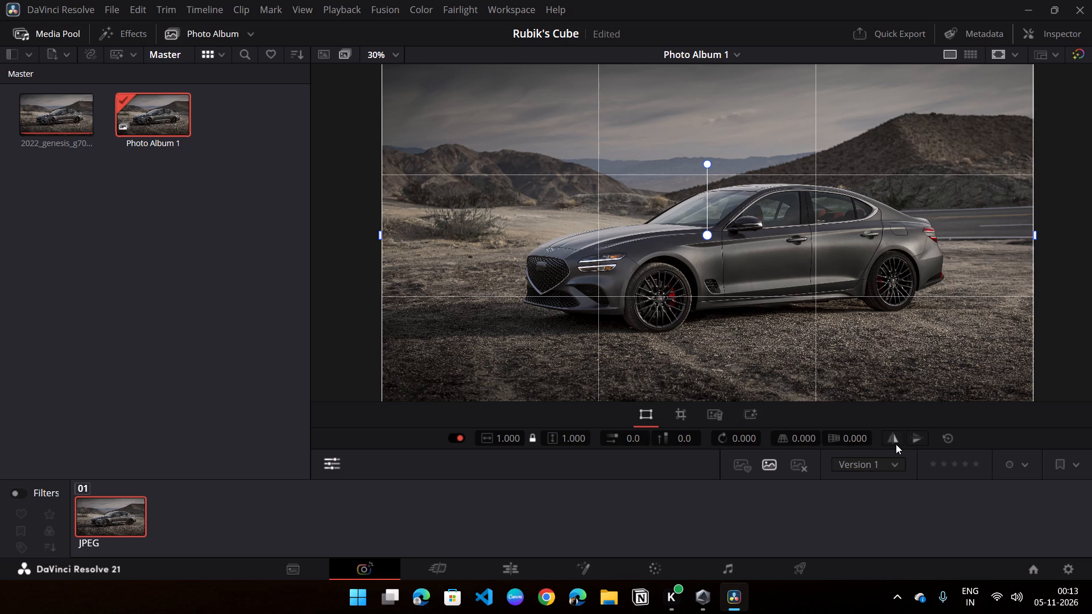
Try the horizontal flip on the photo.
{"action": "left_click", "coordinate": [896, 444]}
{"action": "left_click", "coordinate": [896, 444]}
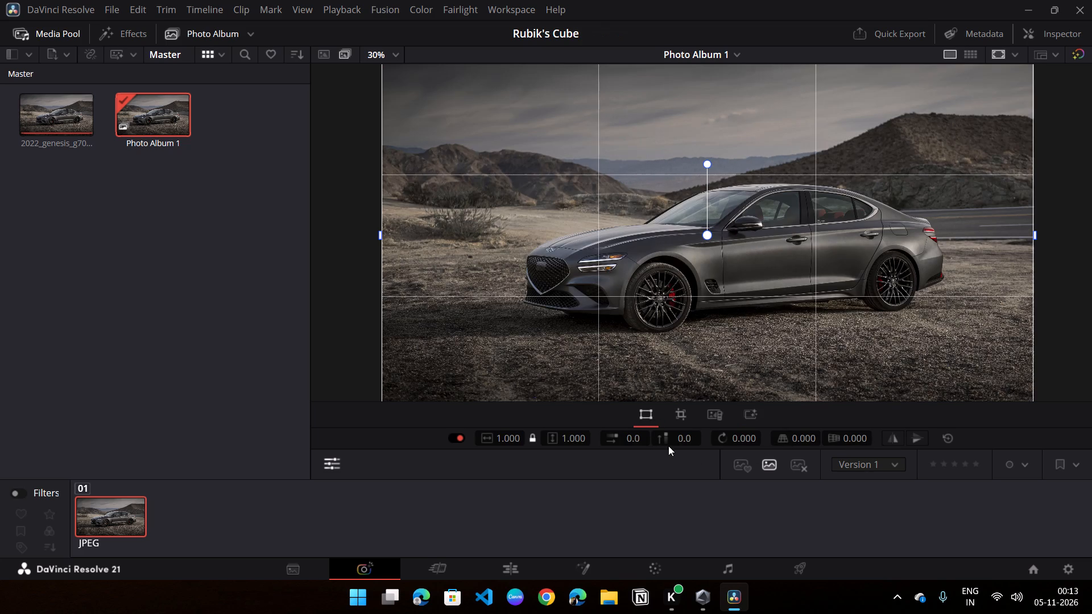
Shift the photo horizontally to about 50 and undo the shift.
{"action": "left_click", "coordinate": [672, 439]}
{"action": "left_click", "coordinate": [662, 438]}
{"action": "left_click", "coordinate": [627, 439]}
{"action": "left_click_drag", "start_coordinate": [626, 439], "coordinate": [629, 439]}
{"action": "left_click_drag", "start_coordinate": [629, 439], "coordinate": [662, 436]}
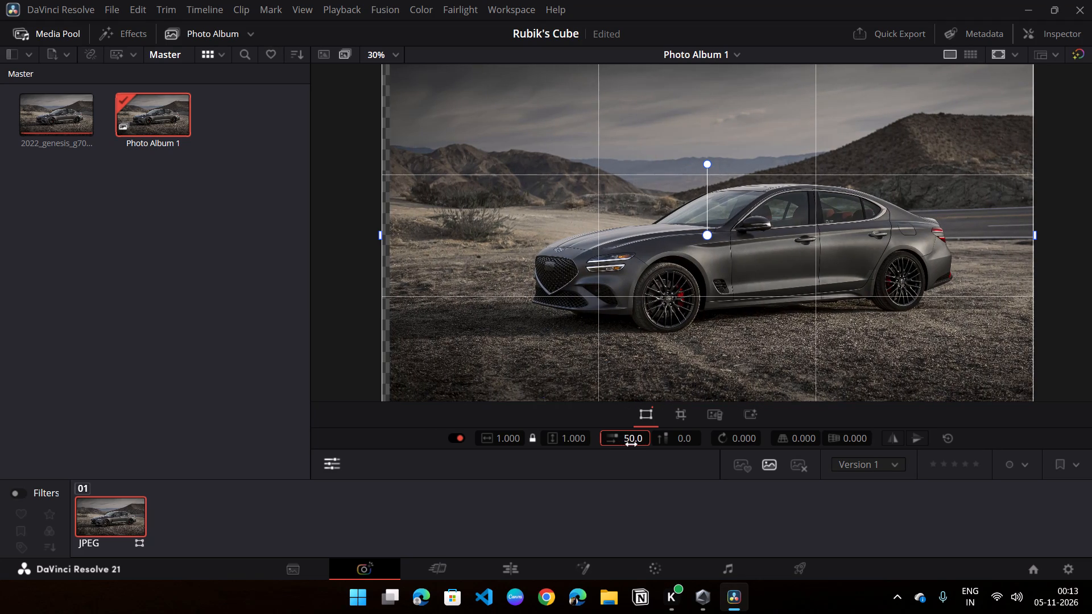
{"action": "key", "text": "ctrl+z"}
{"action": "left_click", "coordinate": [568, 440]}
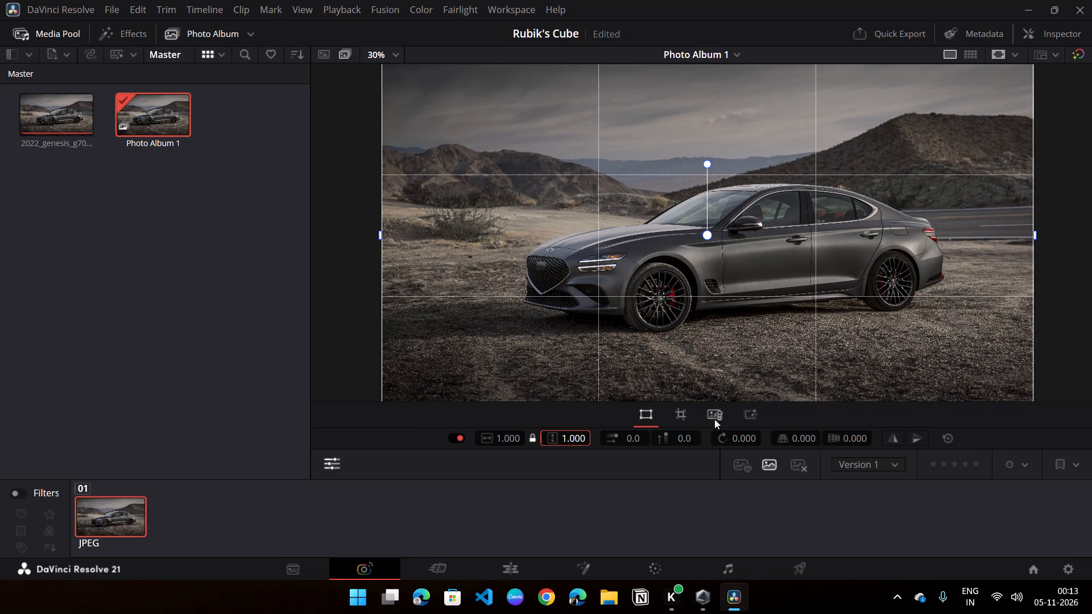
Look through the photo's overlay, Auto Balance, crop and transform settings again.
{"action": "left_click", "coordinate": [743, 417]}
{"action": "left_click", "coordinate": [709, 417]}
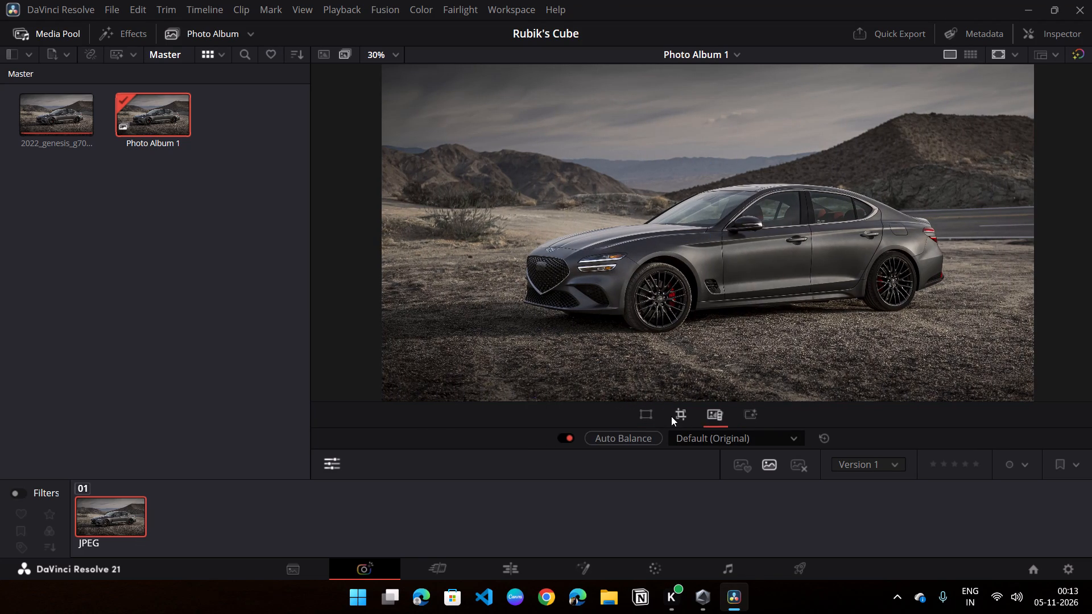
{"action": "left_click", "coordinate": [671, 416]}
{"action": "left_click", "coordinate": [650, 414]}
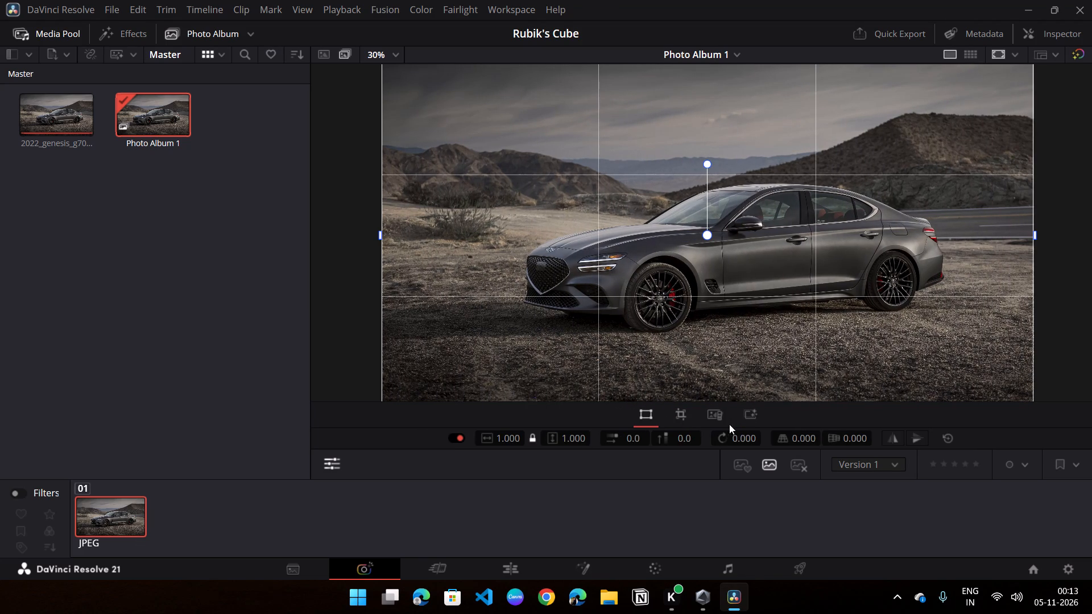
{"action": "left_click", "coordinate": [752, 421]}
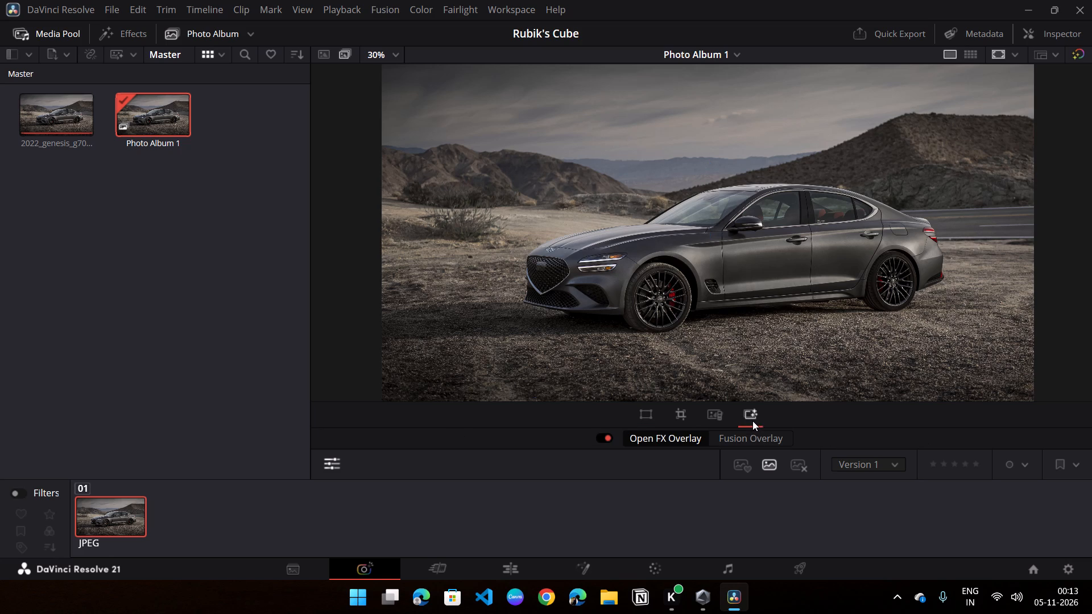
Try out the Open FX Overlay on the photo and switch it to Fusion Overlay.
{"action": "double_click", "coordinate": [696, 441]}
{"action": "left_click_drag", "start_coordinate": [609, 438], "coordinate": [603, 439]}
{"action": "left_click", "coordinate": [602, 439]}
{"action": "double_click", "coordinate": [648, 311]}
{"action": "right_click", "coordinate": [648, 309]}
{"action": "left_click", "coordinate": [726, 431]}
{"action": "right_click", "coordinate": [730, 440]}
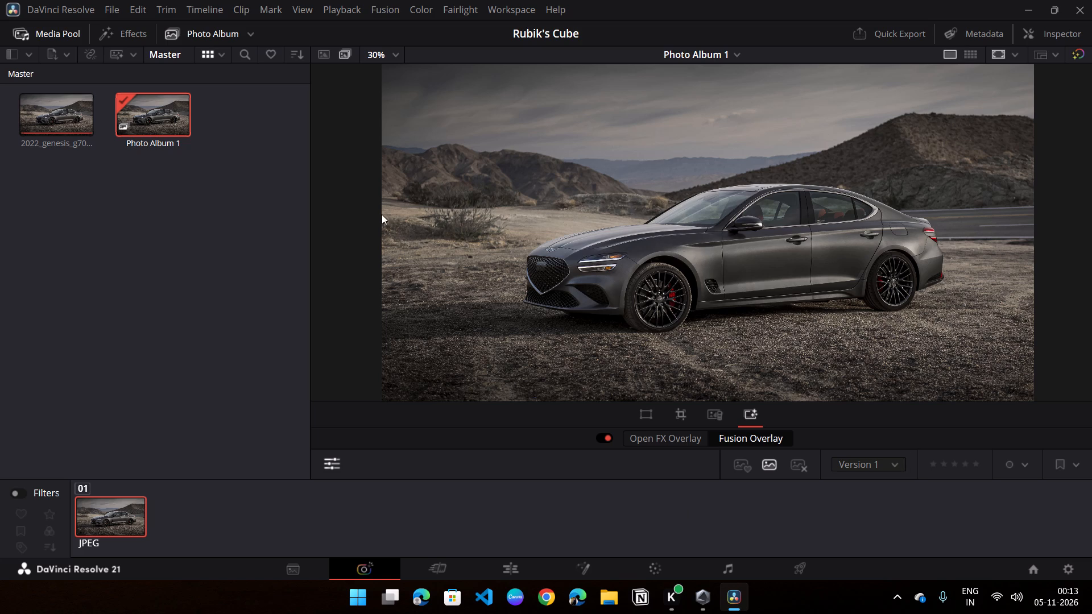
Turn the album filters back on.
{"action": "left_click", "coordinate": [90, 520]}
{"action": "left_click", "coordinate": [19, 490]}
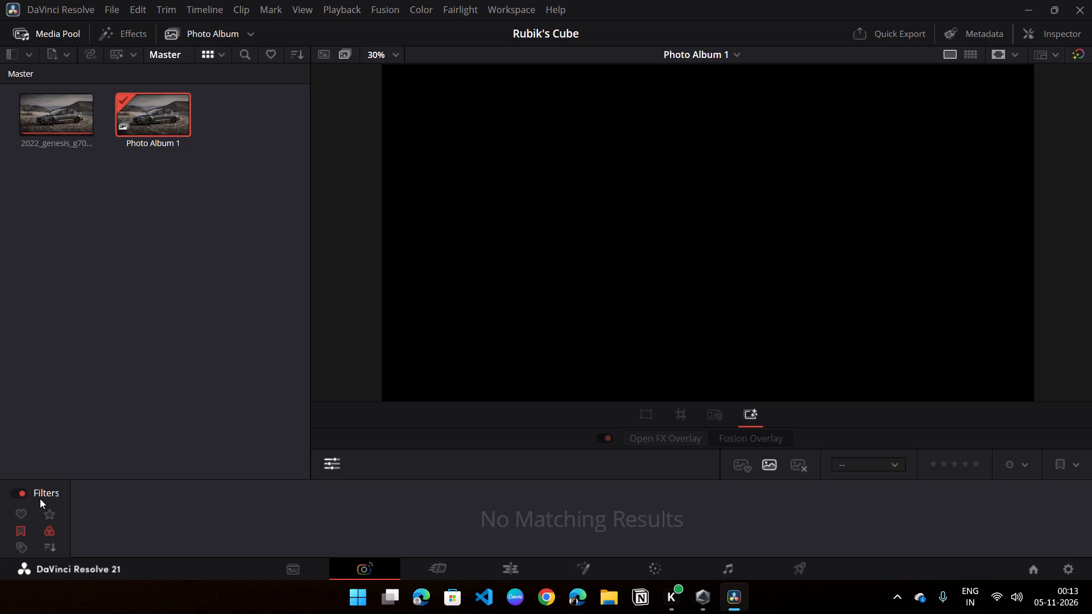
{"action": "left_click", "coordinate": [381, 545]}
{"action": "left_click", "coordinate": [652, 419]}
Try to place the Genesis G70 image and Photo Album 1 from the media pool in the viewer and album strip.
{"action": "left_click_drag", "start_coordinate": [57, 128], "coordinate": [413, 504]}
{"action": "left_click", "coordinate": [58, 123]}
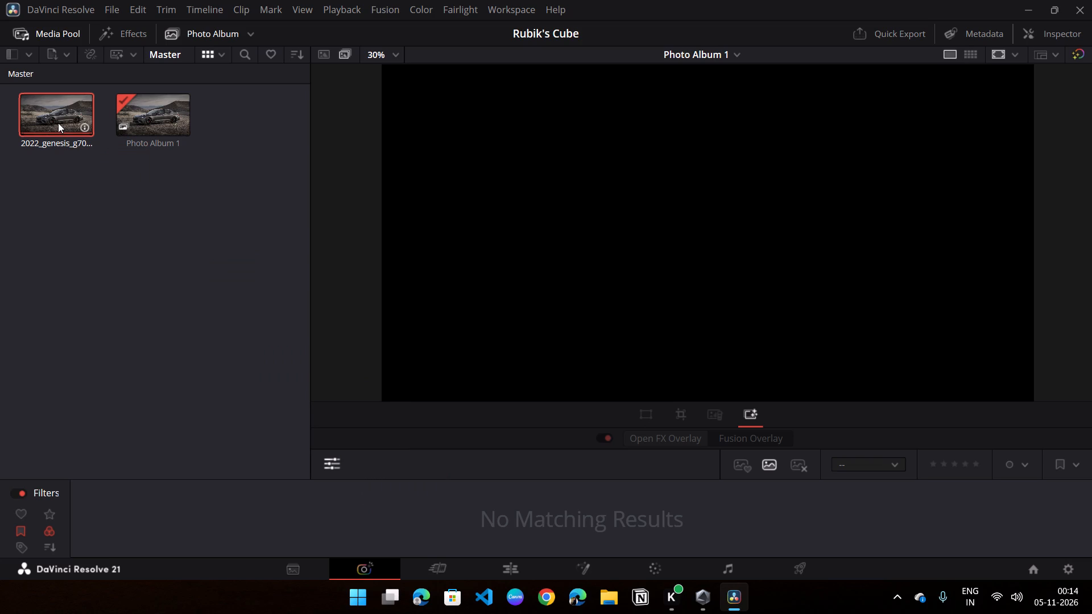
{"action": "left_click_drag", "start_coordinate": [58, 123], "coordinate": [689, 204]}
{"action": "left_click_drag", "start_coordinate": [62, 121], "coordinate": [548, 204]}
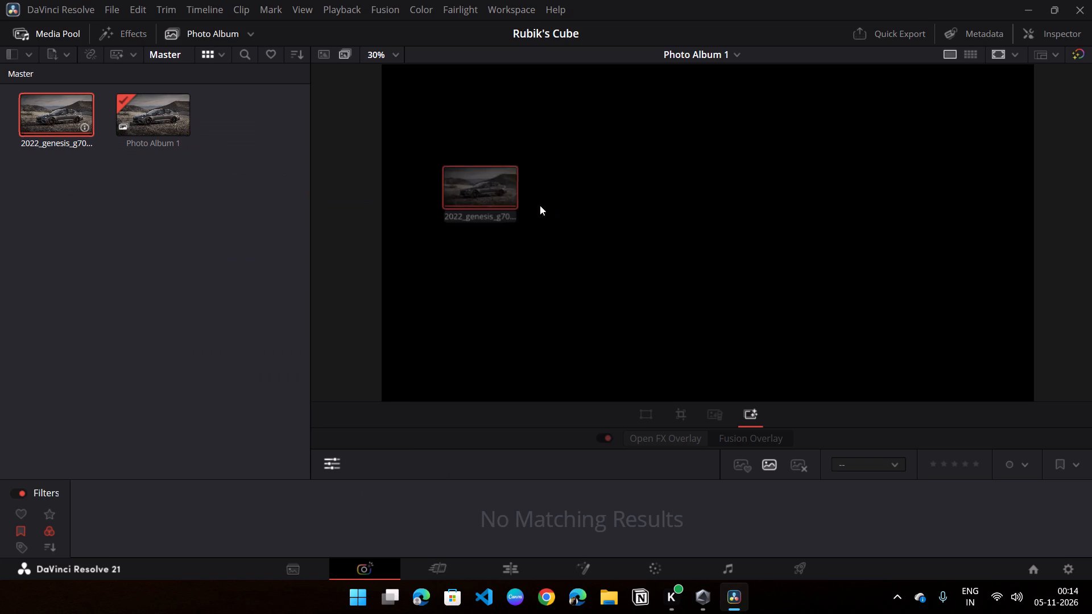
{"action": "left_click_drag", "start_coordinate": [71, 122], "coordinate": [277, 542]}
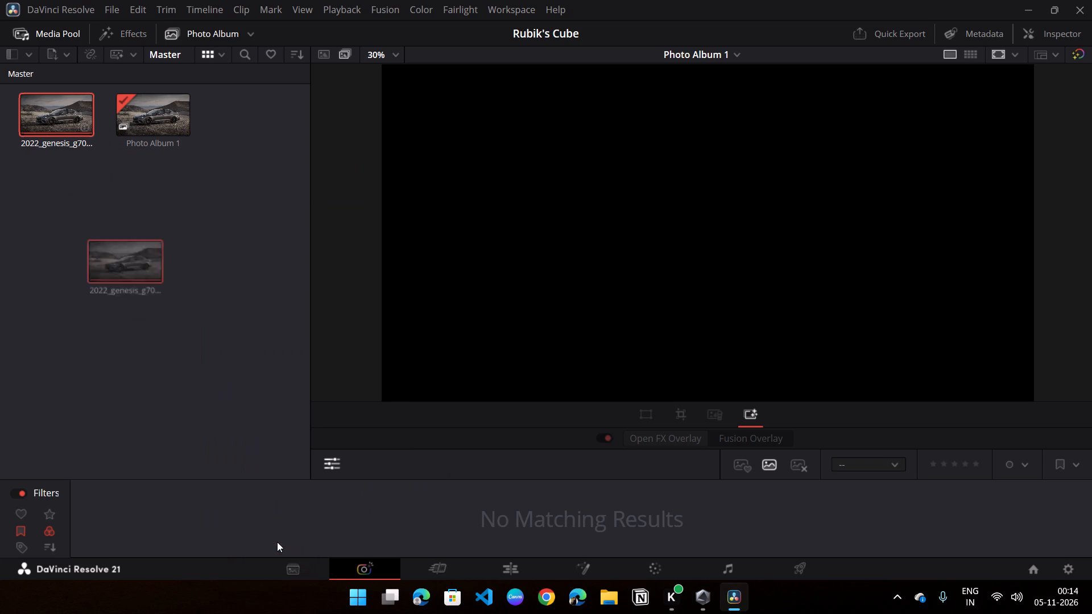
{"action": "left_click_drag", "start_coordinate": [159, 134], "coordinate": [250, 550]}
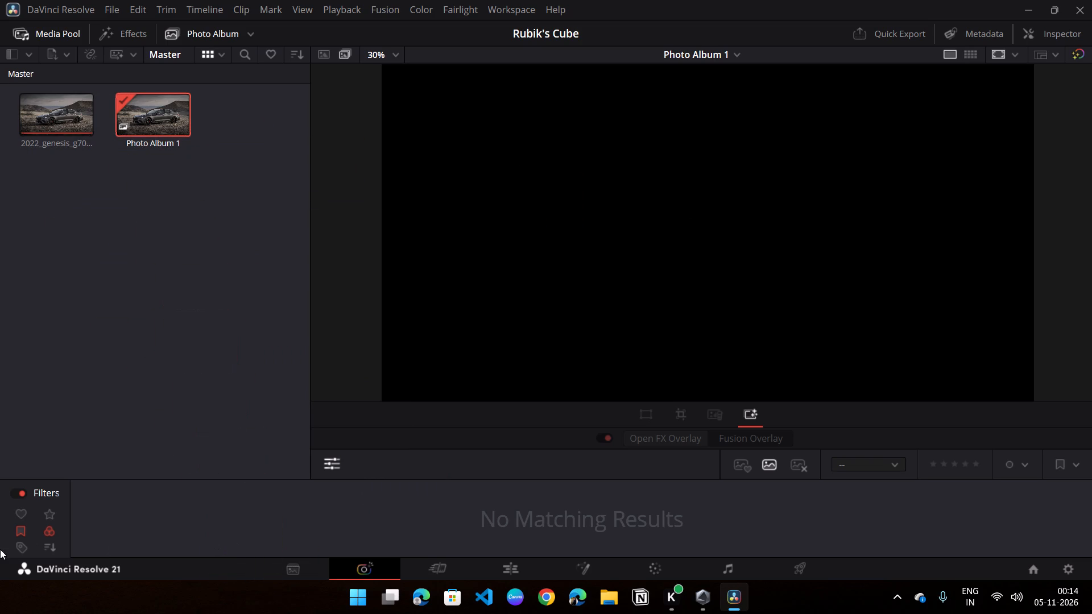
Clear the flag and colour grade filters of the photo album.
{"action": "left_click", "coordinate": [16, 528]}
{"action": "left_click", "coordinate": [49, 533]}
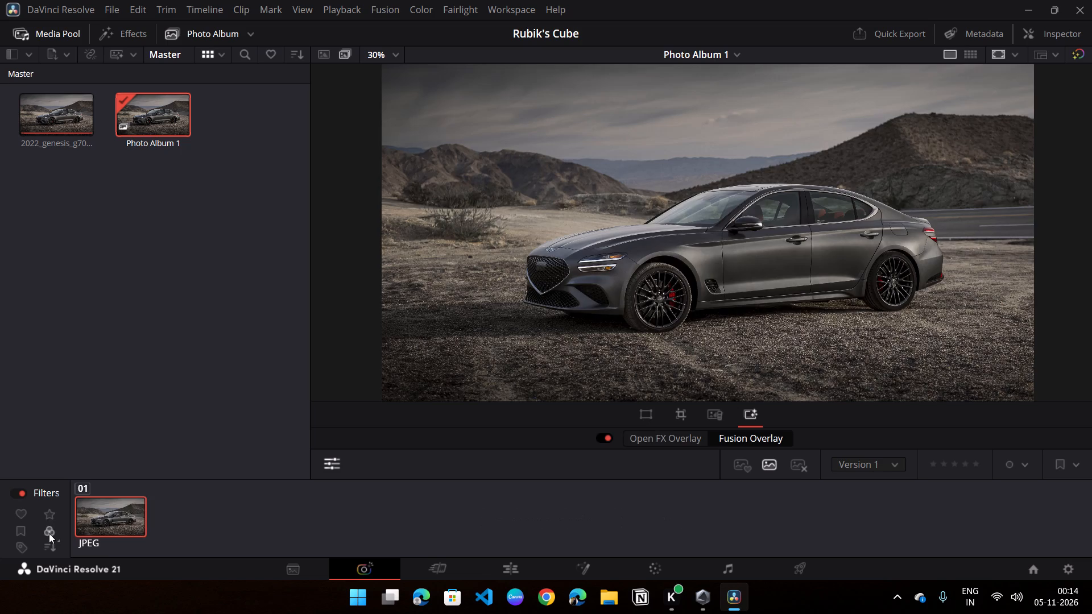
Look through the album's sort, keyword, star rating and Good Take, Untagged and Rejected filter options.
{"action": "scroll", "coordinate": [42, 526], "scroll_direction": "down", "scroll_amount": 2}
{"action": "left_click", "coordinate": [46, 550]}
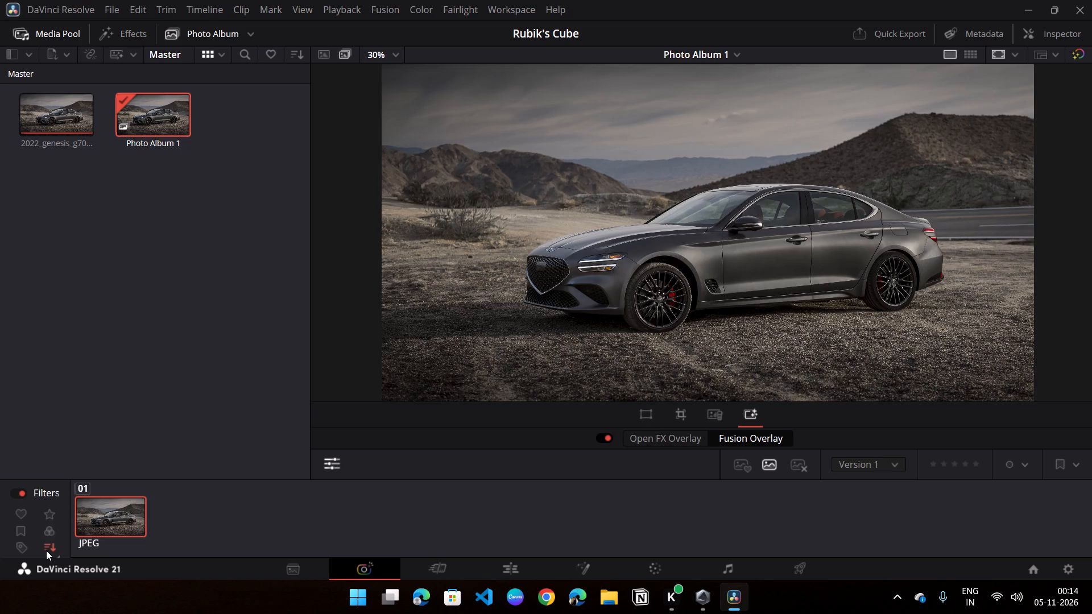
{"action": "left_click", "coordinate": [46, 550]}
{"action": "left_click", "coordinate": [28, 550]}
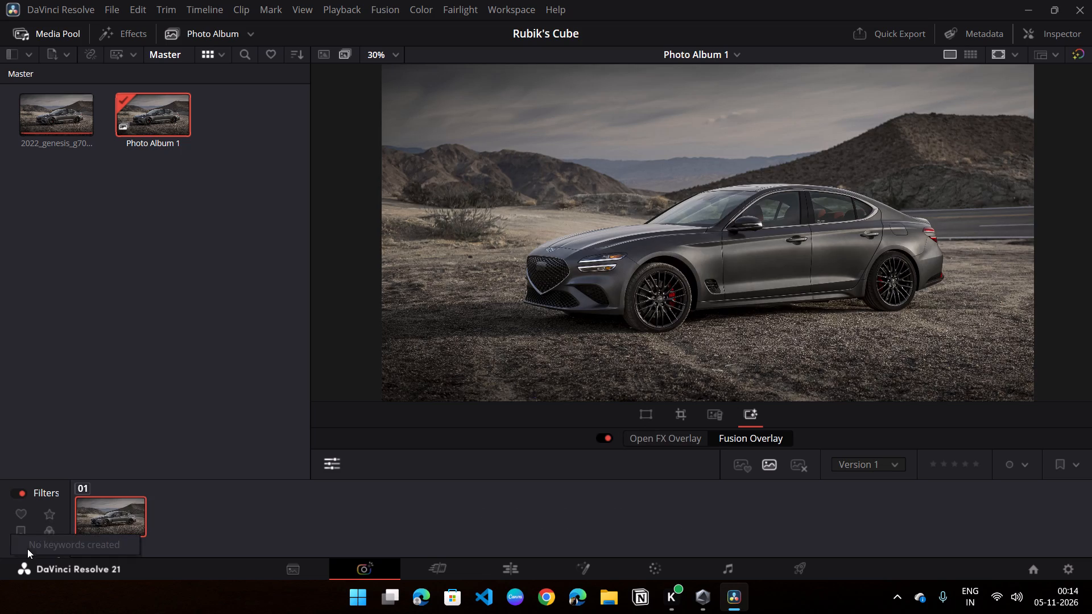
{"action": "left_click", "coordinate": [45, 513]}
{"action": "left_click", "coordinate": [45, 513]}
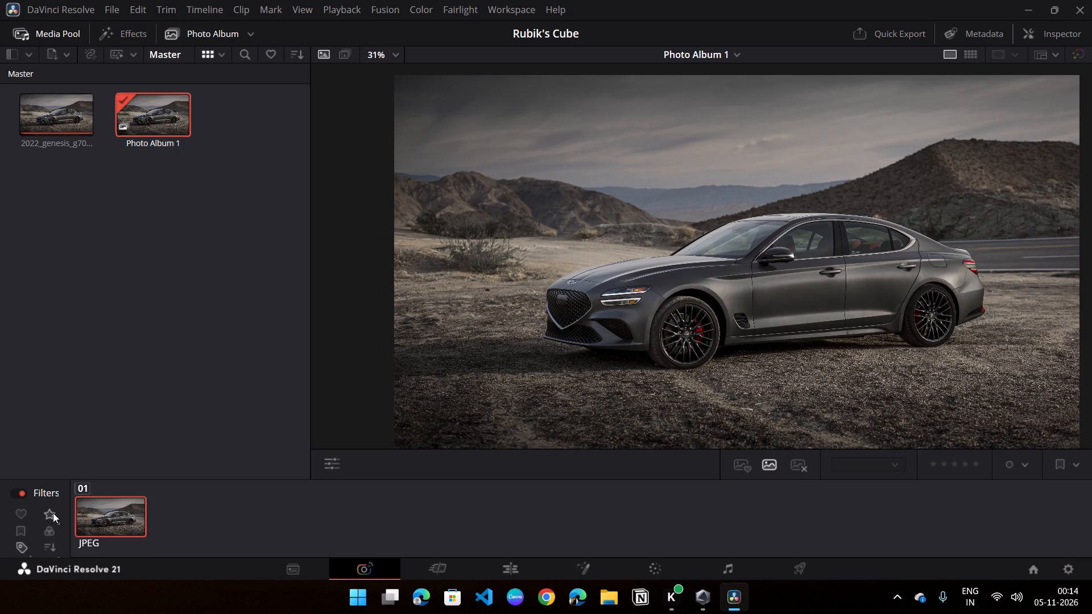
{"action": "left_click", "coordinate": [53, 513]}
{"action": "left_click", "coordinate": [47, 513]}
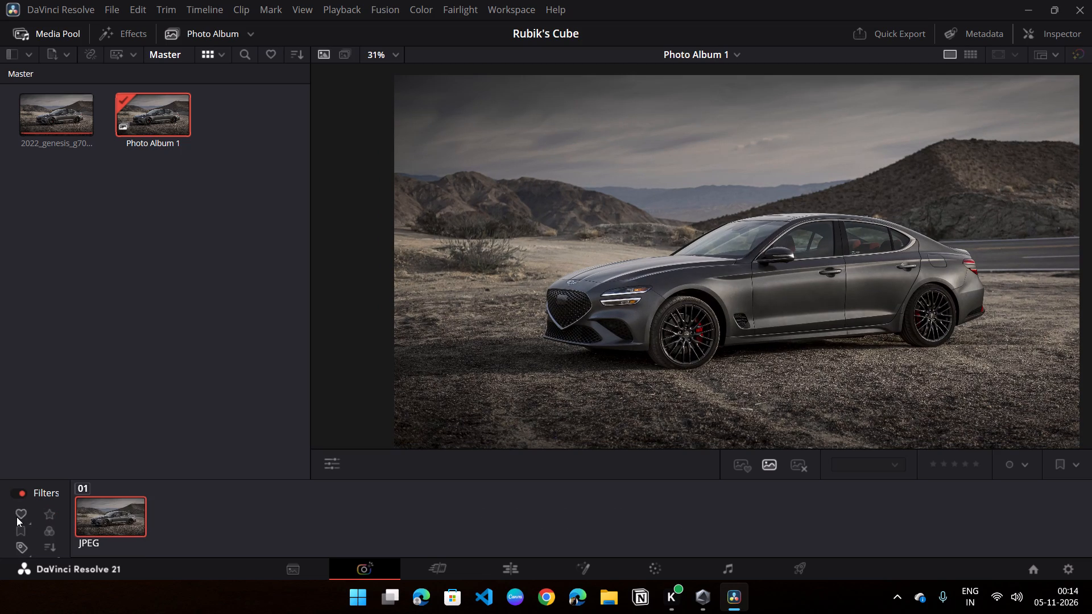
{"action": "left_click", "coordinate": [16, 517]}
{"action": "scroll", "coordinate": [61, 478], "scroll_direction": "down", "scroll_amount": 1}
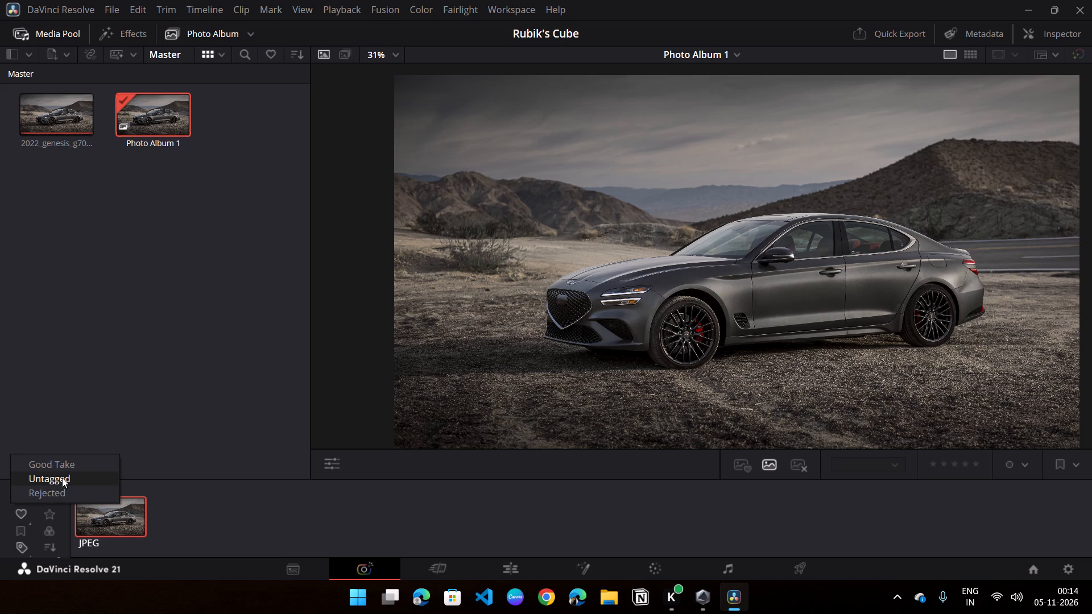
{"action": "left_click", "coordinate": [184, 416]}
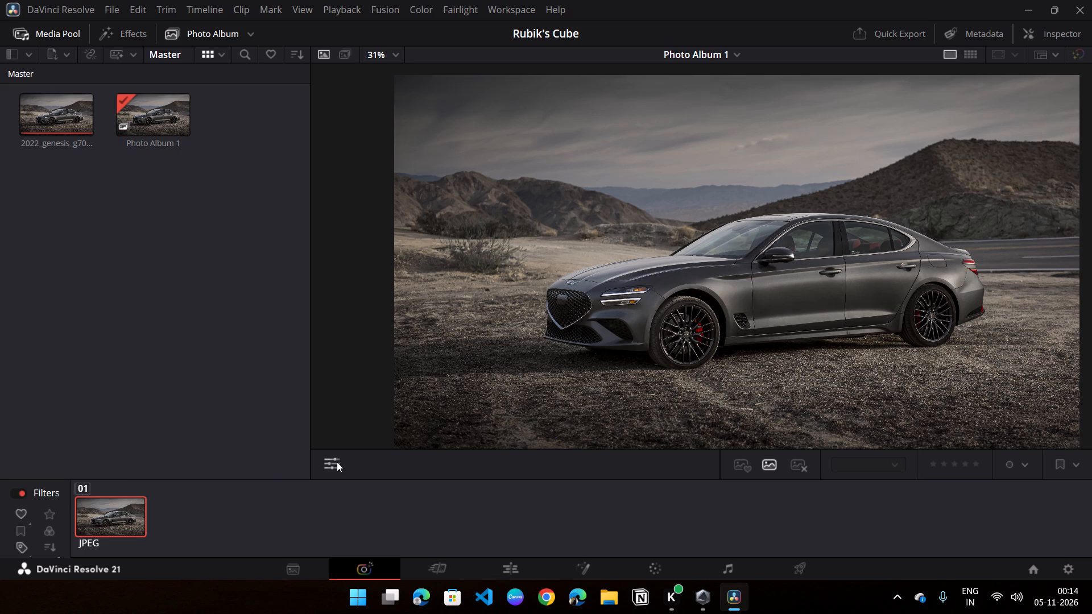
Open the photo on the Fusion page and space the MediaOut1 node farther from the Genesis G70 input node.
{"action": "scroll", "coordinate": [888, 256], "scroll_direction": "down", "scroll_amount": 4}
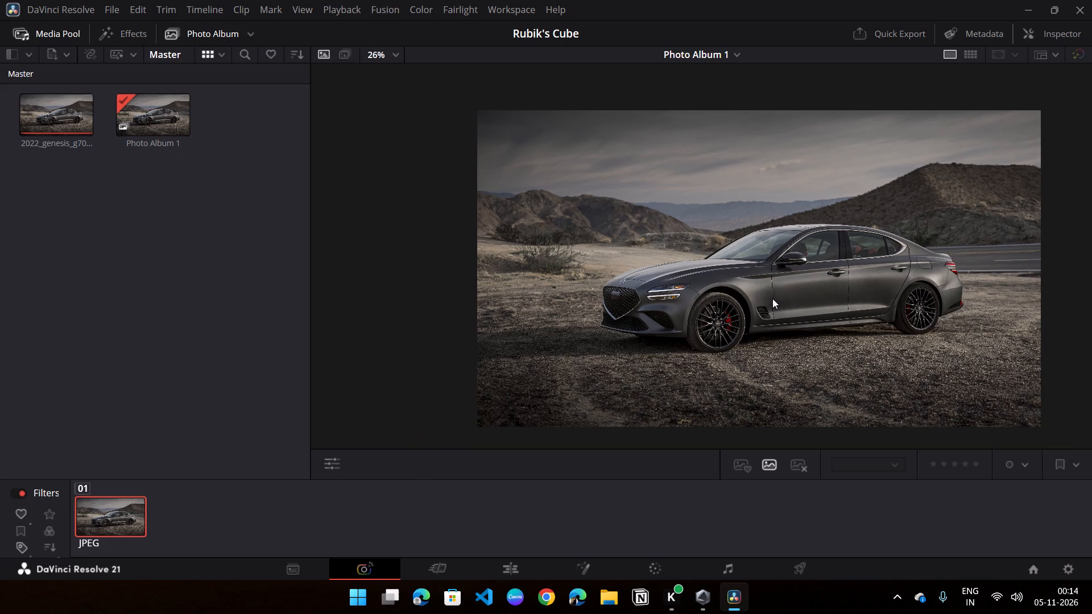
{"action": "left_click", "coordinate": [576, 566]}
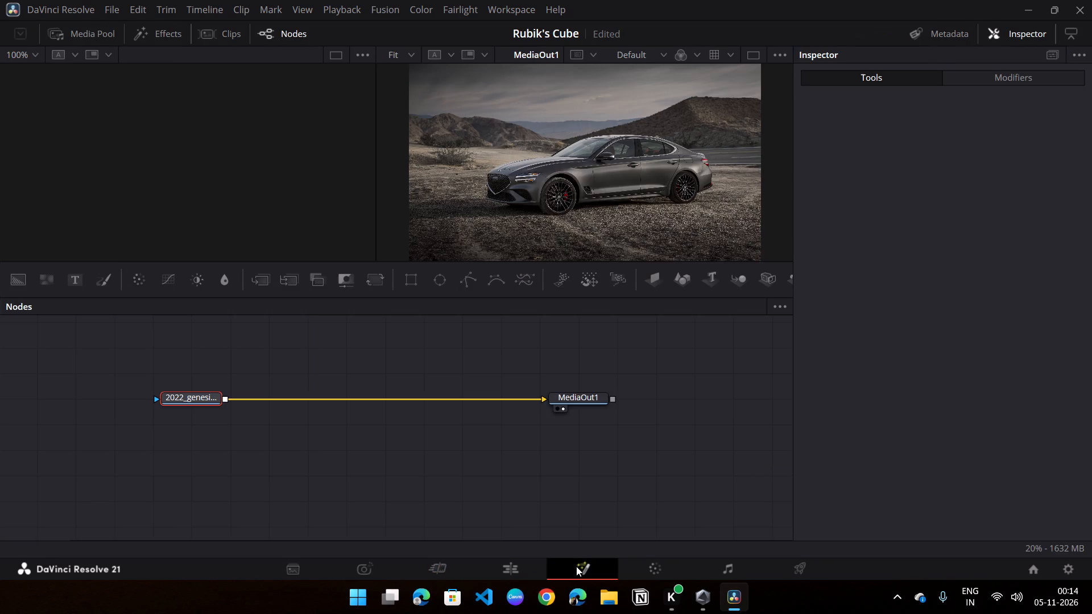
{"action": "left_click_drag", "start_coordinate": [586, 397], "coordinate": [611, 392]}
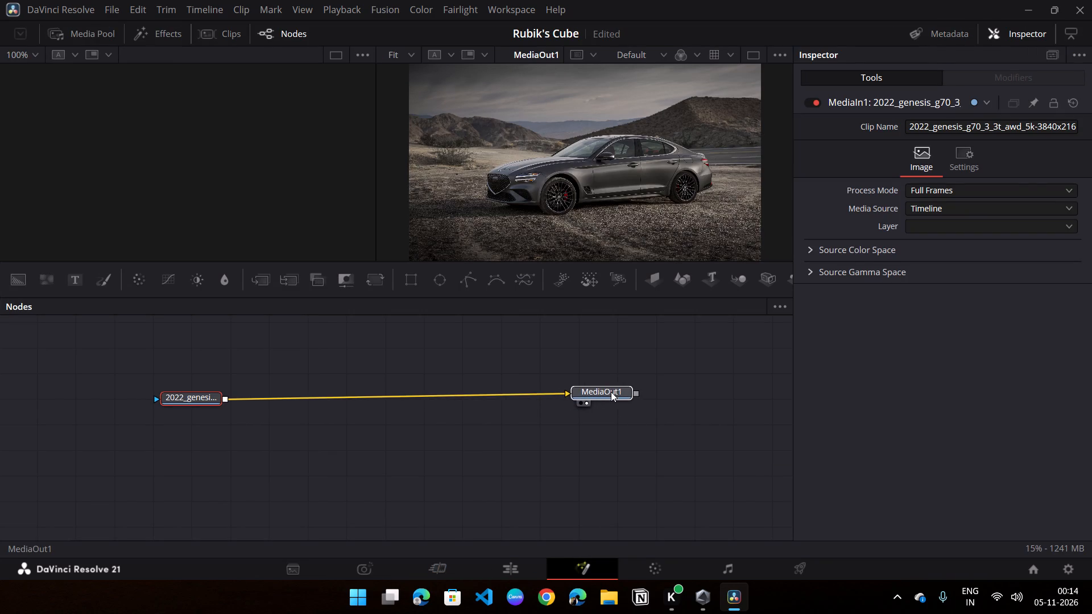
{"action": "left_click_drag", "start_coordinate": [611, 392], "coordinate": [611, 394]}
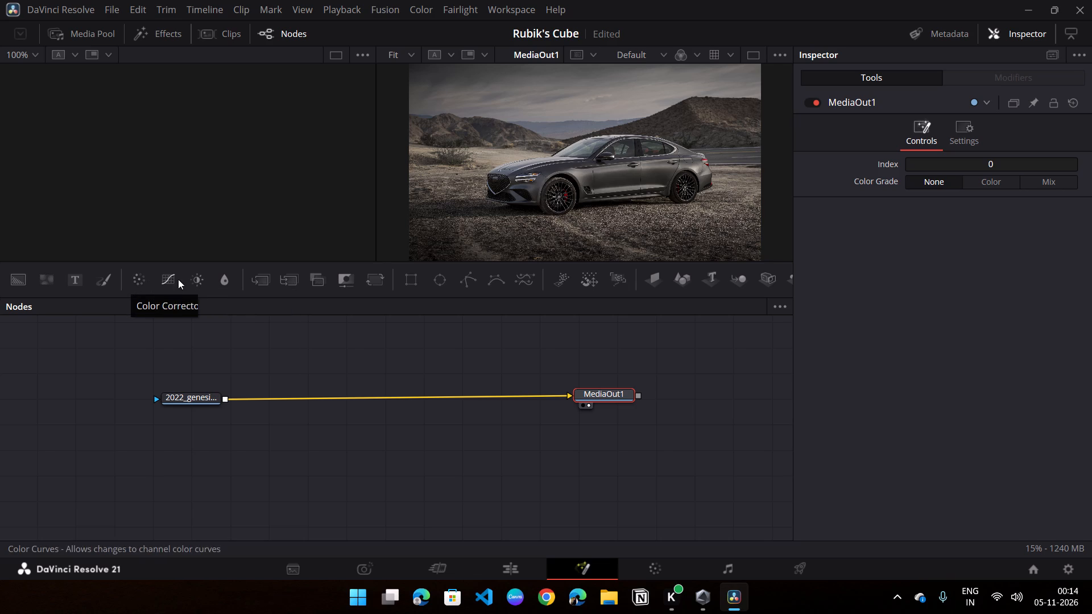
Insert a Color Corrector node between the Genesis G70 input node and MediaOut1.
{"action": "left_click_drag", "start_coordinate": [140, 285], "coordinate": [352, 398]}
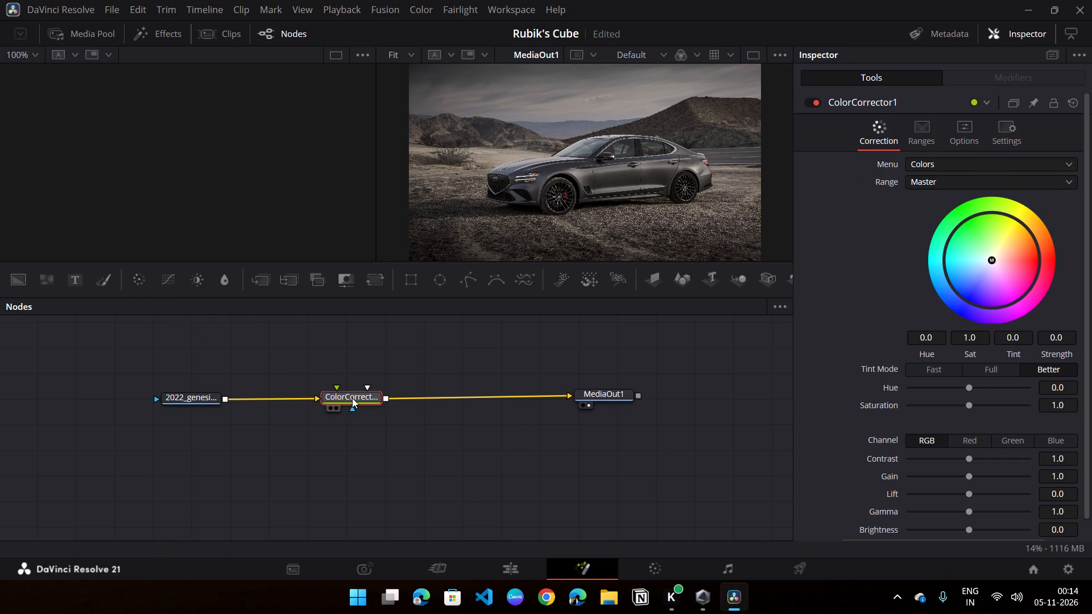
Move the Color Corrector node slightly closer to MediaOut1 in the node graph.
{"action": "left_click_drag", "start_coordinate": [355, 398], "coordinate": [378, 393]}
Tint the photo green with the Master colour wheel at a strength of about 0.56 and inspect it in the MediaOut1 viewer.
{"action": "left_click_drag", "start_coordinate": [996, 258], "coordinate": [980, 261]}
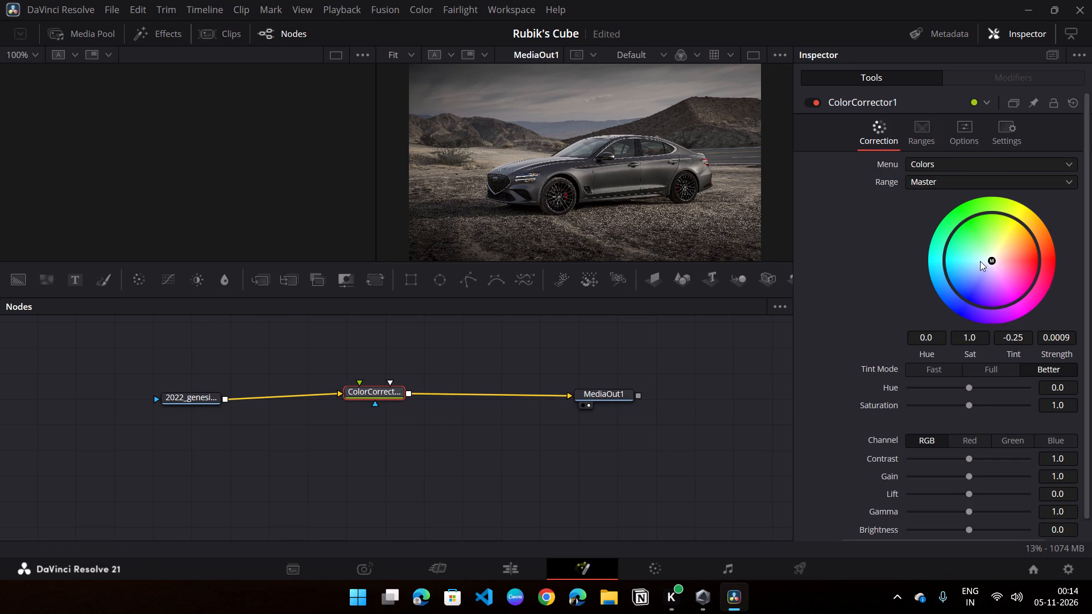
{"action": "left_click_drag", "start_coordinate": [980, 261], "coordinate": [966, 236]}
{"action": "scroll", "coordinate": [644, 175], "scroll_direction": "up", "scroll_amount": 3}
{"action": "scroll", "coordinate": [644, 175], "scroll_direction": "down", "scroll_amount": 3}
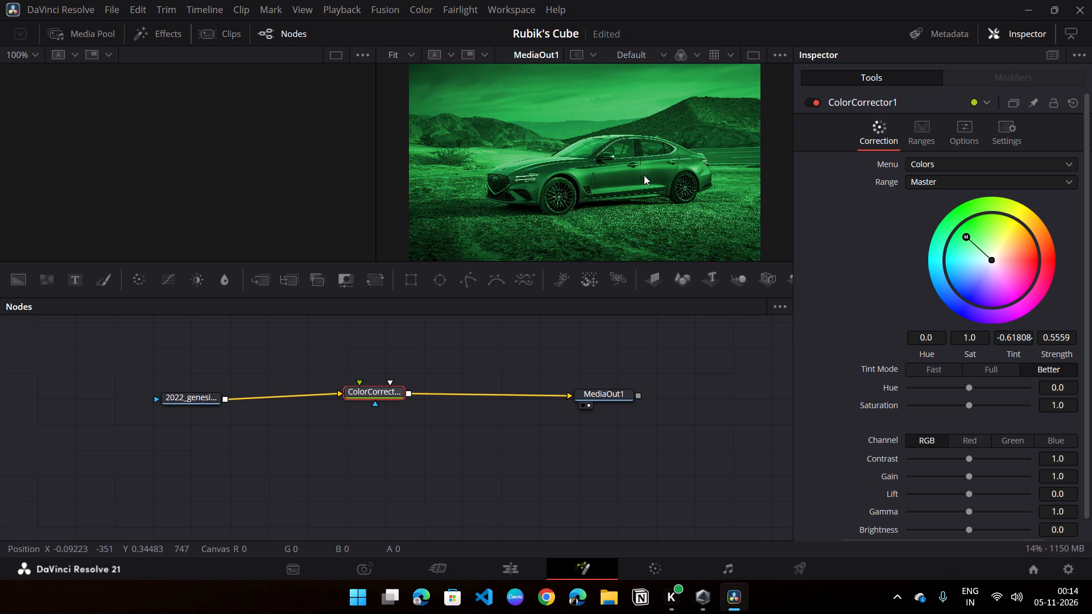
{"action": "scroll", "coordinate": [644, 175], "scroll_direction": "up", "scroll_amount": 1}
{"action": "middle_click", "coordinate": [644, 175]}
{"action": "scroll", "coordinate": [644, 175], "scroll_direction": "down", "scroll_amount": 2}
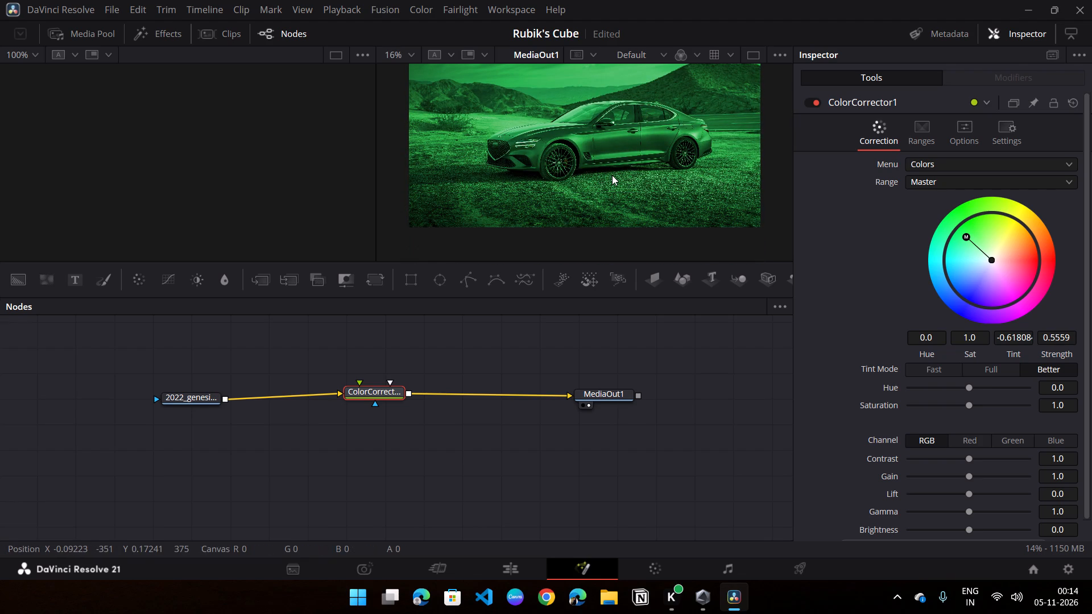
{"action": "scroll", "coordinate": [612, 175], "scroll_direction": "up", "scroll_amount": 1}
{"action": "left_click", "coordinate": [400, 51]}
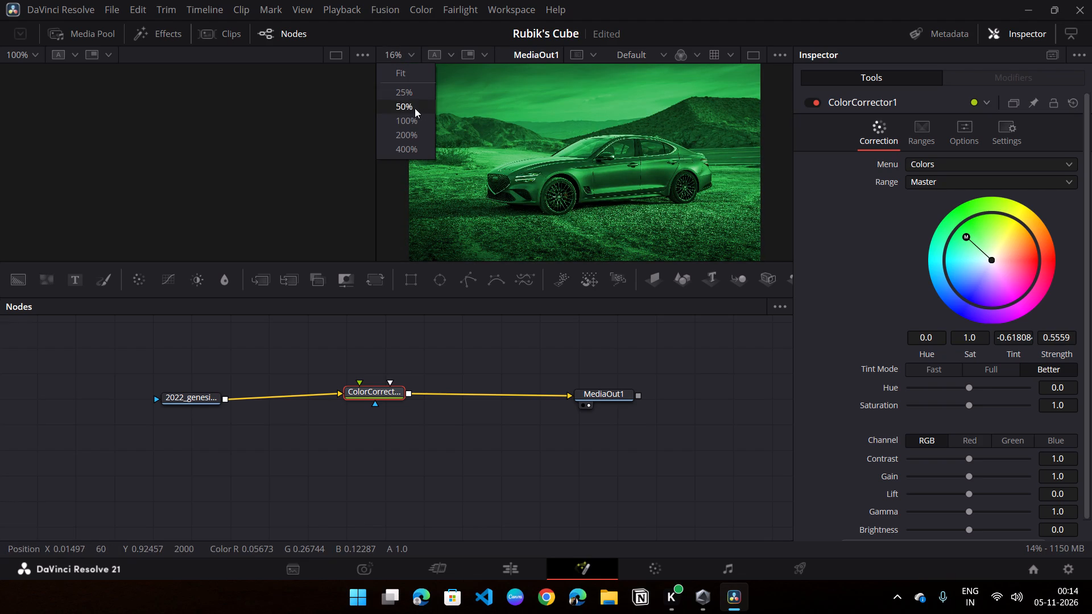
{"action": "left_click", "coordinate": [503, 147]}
Show the Genesis G70 input node in the empty viewer beside MediaOut1 to compare the original with the corrected photo.
{"action": "left_click_drag", "start_coordinate": [475, 148], "coordinate": [297, 157]}
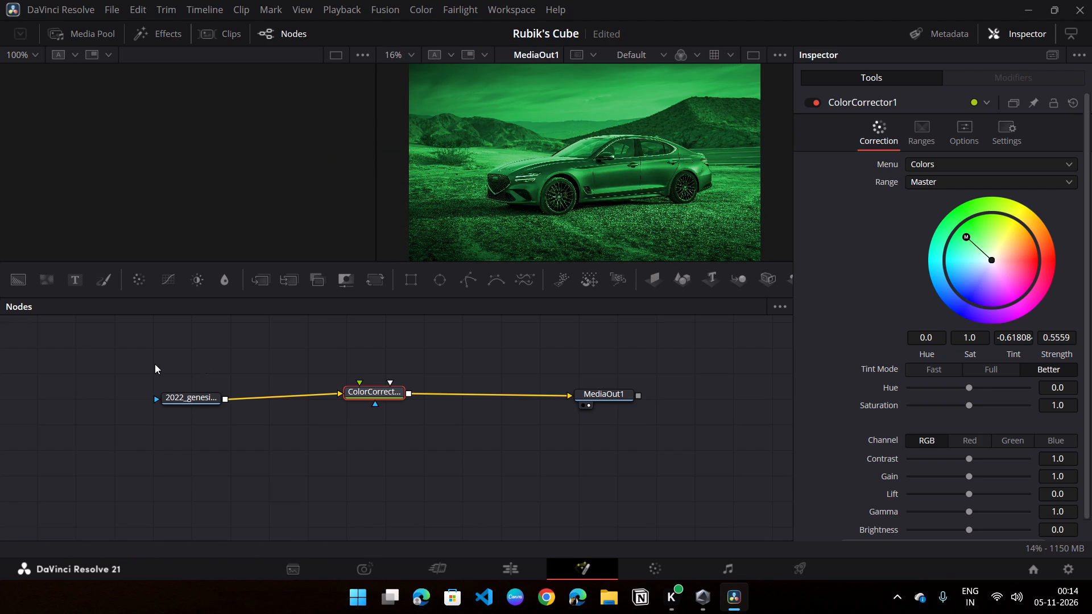
{"action": "left_click_drag", "start_coordinate": [183, 399], "coordinate": [175, 189]}
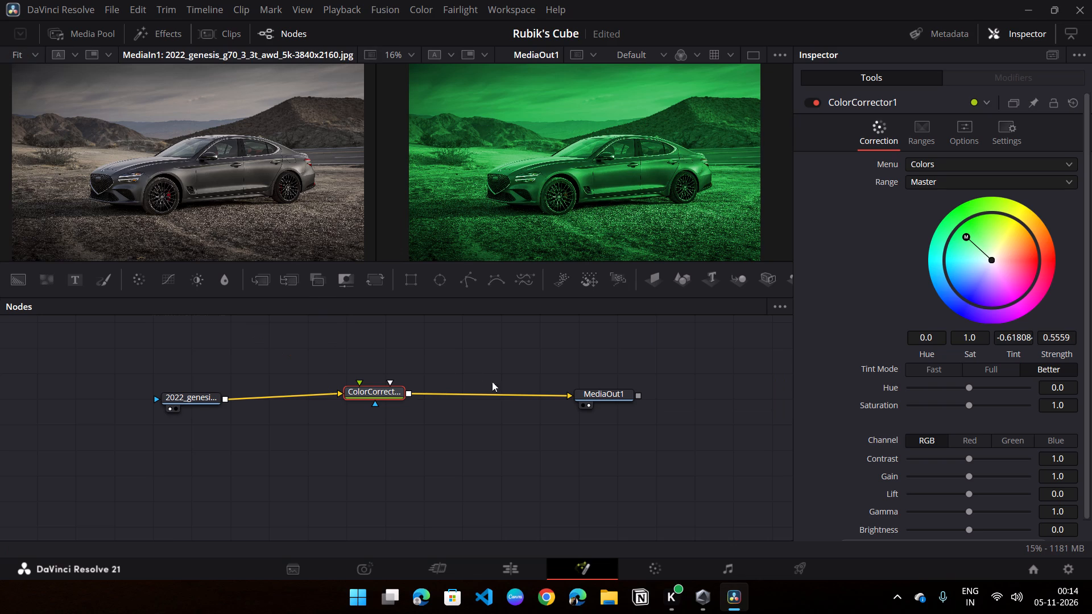
{"action": "left_click_drag", "start_coordinate": [594, 392], "coordinate": [630, 189]}
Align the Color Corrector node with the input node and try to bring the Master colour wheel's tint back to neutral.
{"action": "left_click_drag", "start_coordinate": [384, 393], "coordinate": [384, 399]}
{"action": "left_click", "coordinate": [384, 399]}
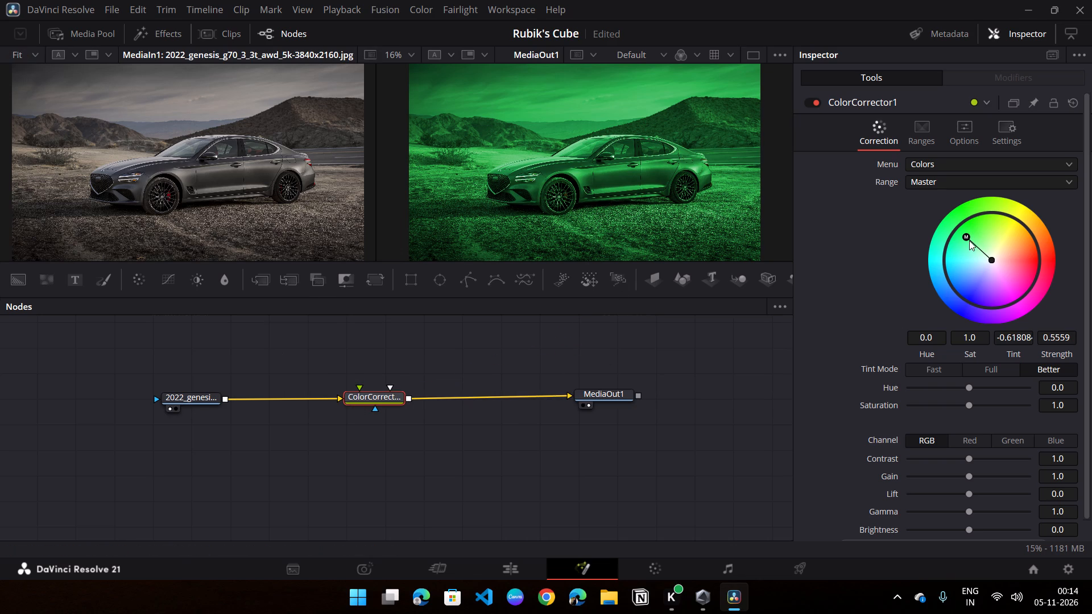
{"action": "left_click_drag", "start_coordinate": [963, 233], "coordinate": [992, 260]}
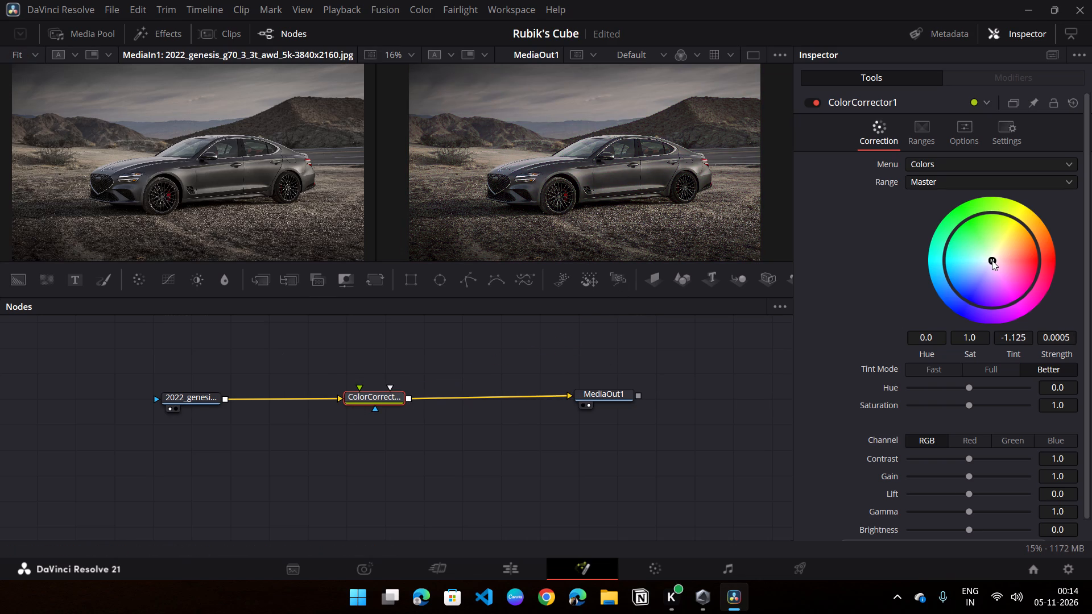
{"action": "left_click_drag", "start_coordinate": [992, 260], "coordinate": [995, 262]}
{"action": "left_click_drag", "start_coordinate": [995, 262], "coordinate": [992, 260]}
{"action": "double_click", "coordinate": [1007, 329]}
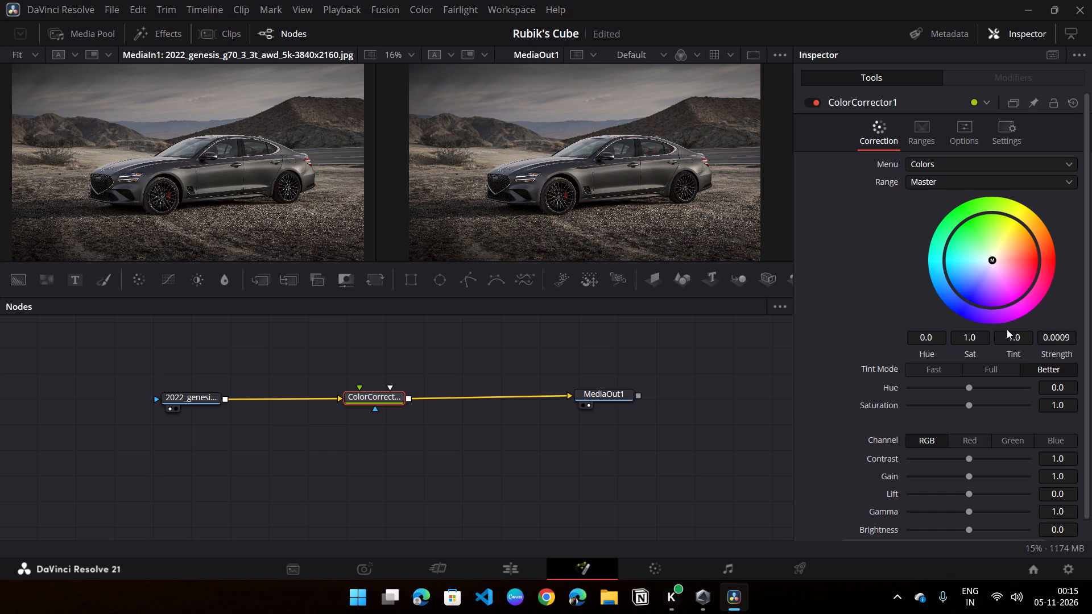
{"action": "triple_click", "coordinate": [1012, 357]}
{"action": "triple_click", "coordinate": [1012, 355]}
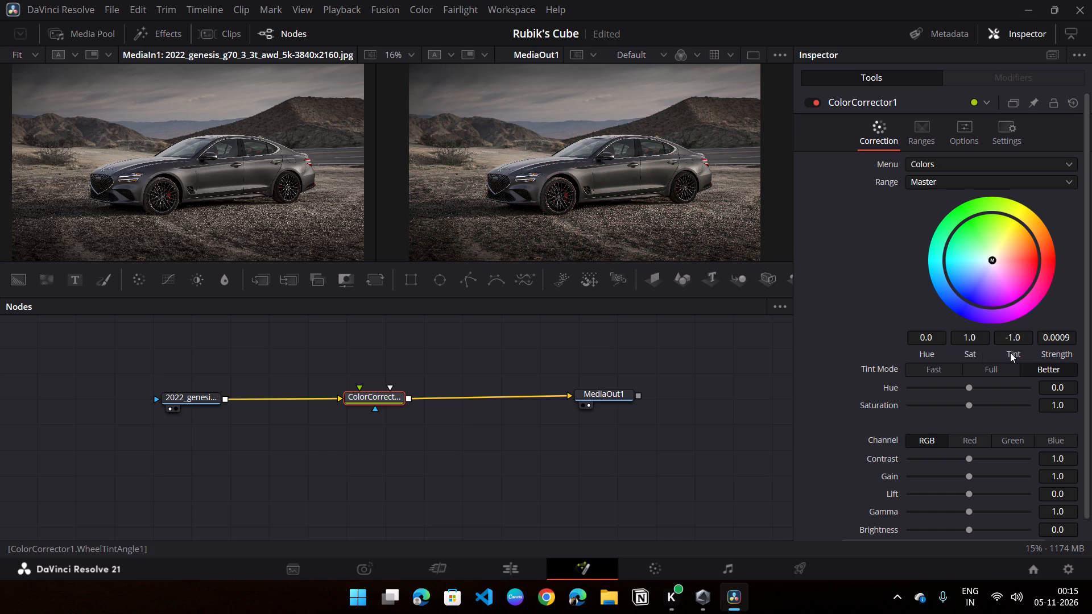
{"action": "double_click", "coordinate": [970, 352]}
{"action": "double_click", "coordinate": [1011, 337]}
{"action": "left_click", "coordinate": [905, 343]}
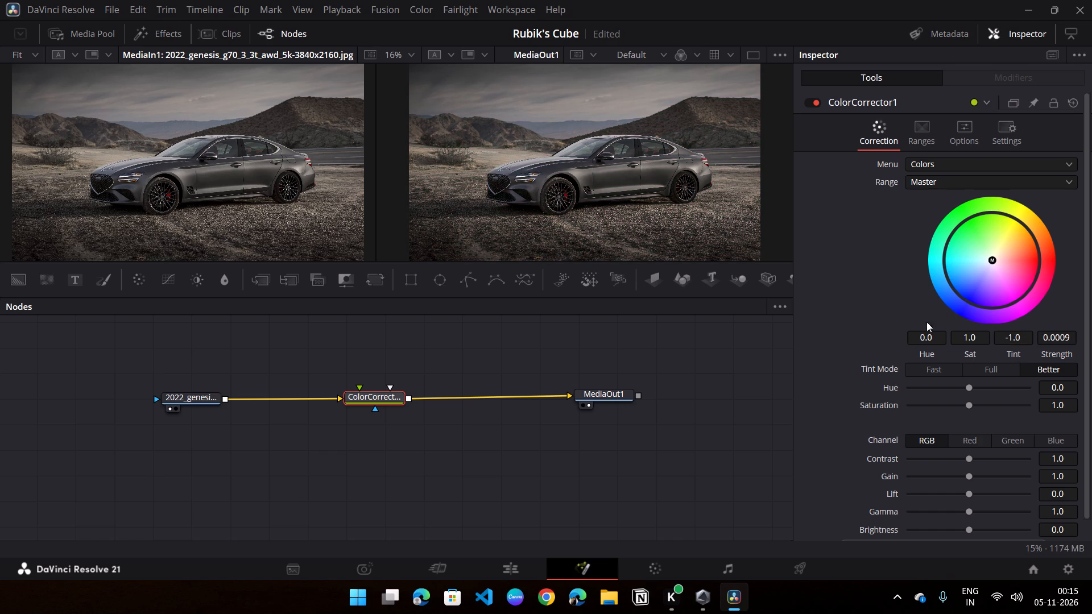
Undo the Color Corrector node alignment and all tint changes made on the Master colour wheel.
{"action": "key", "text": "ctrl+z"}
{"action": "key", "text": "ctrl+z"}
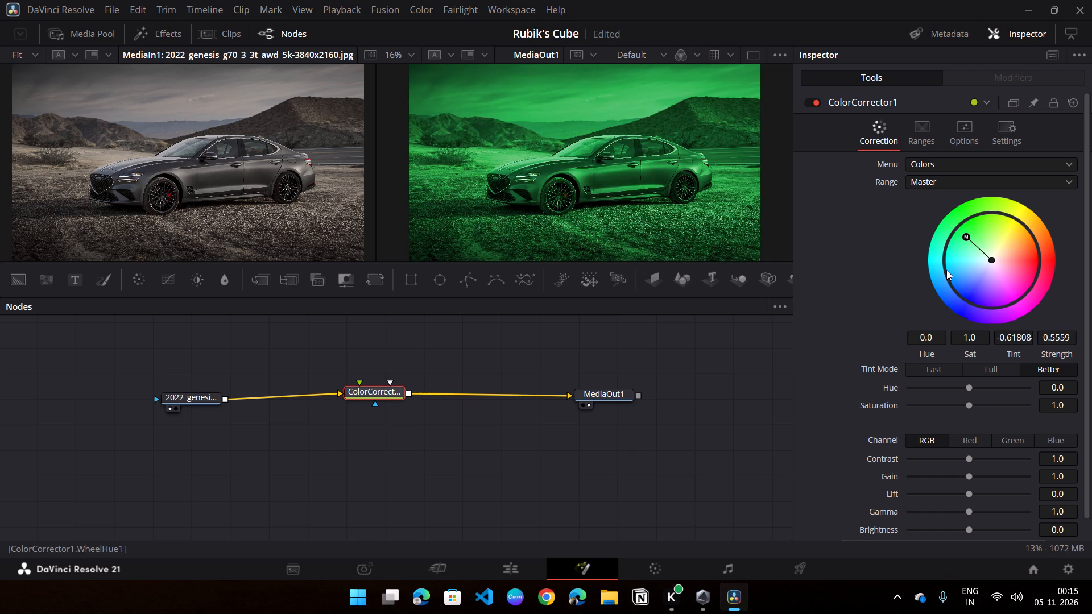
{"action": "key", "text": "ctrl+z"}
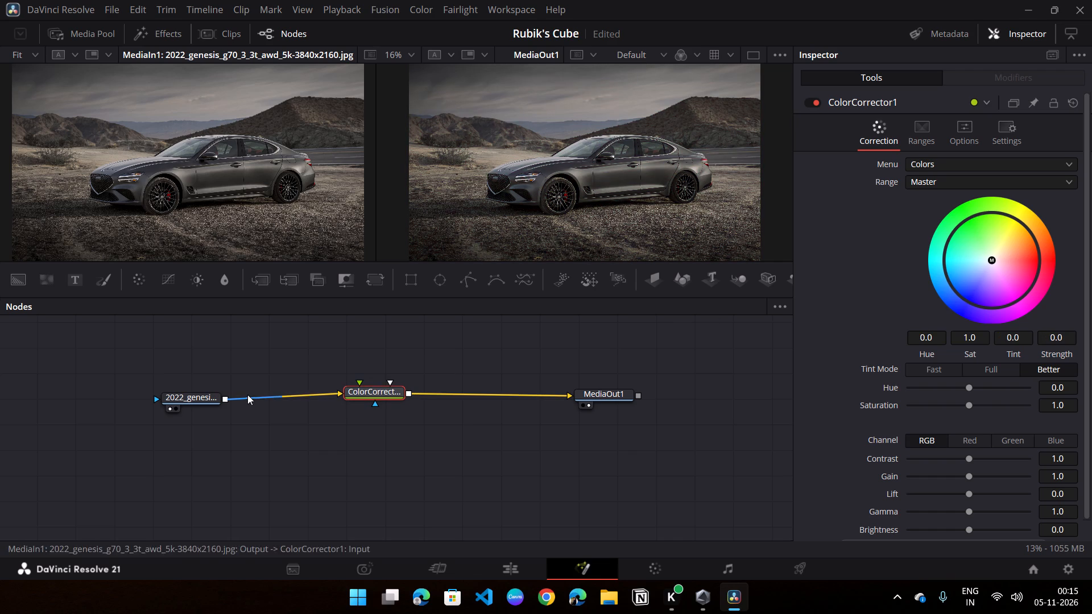
Load the Genesis G70 input node and MediaOut1 into the two viewers again for a side-by-side comparison.
{"action": "left_click_drag", "start_coordinate": [216, 394], "coordinate": [217, 190]}
{"action": "left_click_drag", "start_coordinate": [620, 395], "coordinate": [622, 265]}
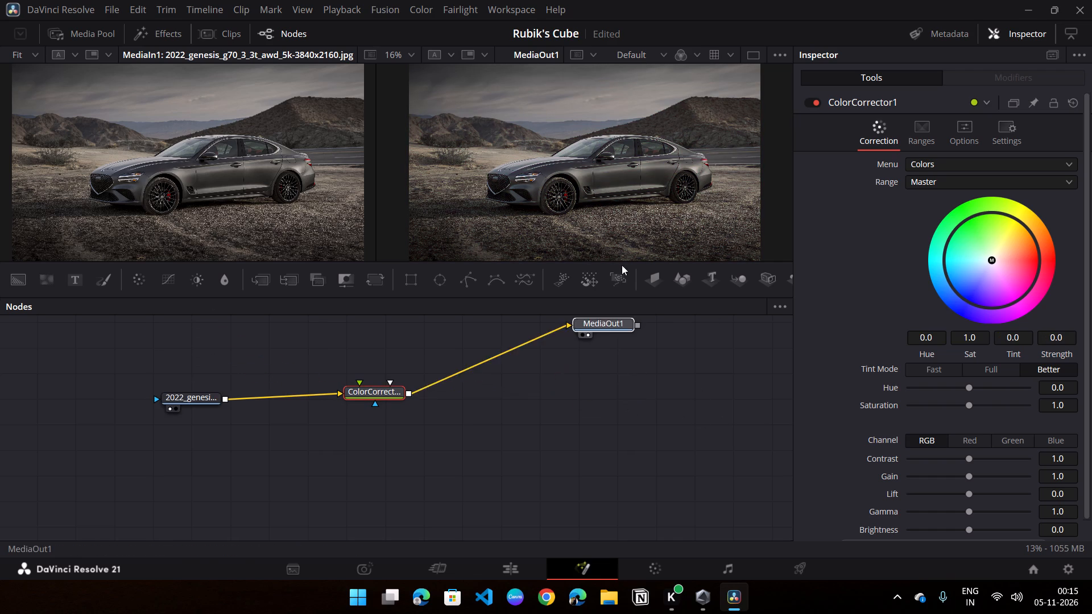
{"action": "left_click_drag", "start_coordinate": [622, 265], "coordinate": [630, 219]}
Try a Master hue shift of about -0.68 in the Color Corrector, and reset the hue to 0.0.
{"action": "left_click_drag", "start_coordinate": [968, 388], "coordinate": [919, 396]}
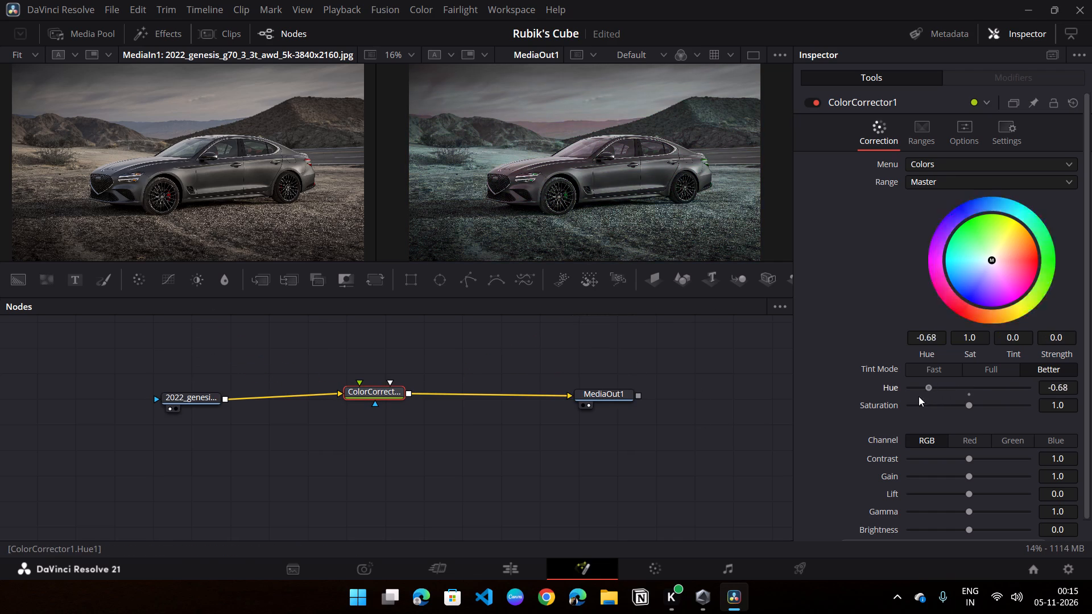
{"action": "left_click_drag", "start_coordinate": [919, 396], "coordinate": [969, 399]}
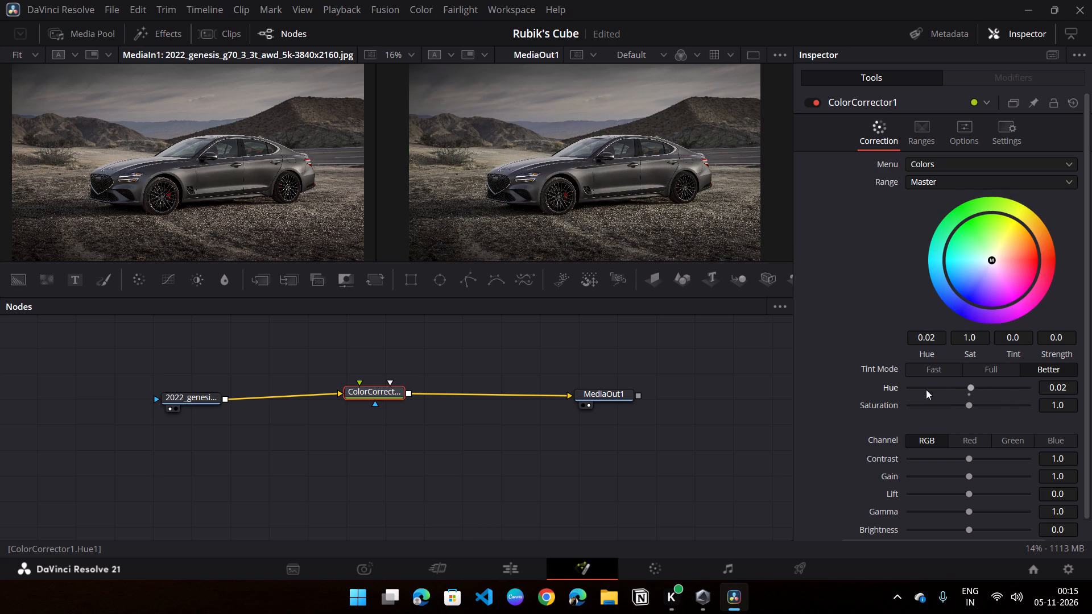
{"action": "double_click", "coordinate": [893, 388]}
Raise the Color Corrector's Master saturation to about 1.73.
{"action": "left_click_drag", "start_coordinate": [968, 407], "coordinate": [985, 407]}
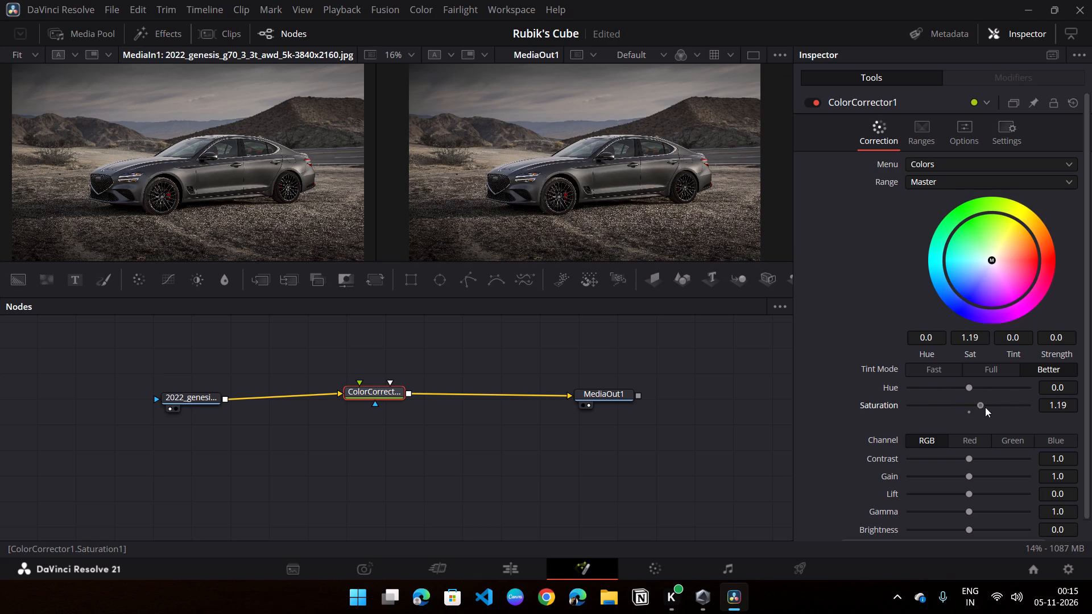
{"action": "left_click_drag", "start_coordinate": [985, 407], "coordinate": [1039, 407]}
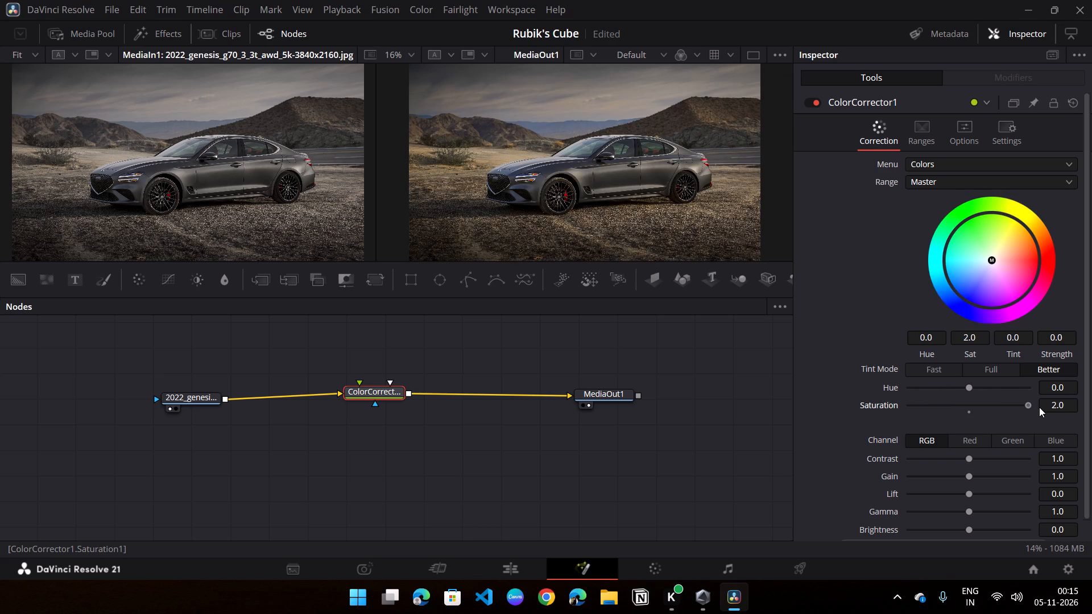
{"action": "left_click_drag", "start_coordinate": [1039, 407], "coordinate": [1058, 404]}
{"action": "left_click_drag", "start_coordinate": [1058, 404], "coordinate": [1011, 406]}
Try lower and higher RGB contrast in the Color Corrector, reset it, and settle on about 1.07.
{"action": "scroll", "coordinate": [973, 429], "scroll_direction": "down", "scroll_amount": 1}
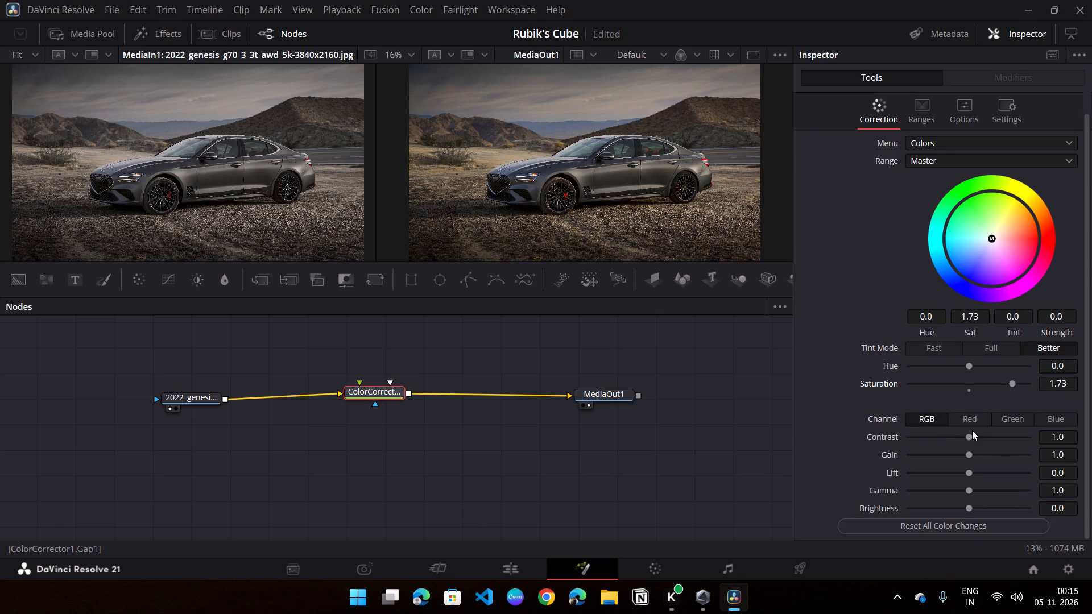
{"action": "left_click_drag", "start_coordinate": [968, 437], "coordinate": [948, 438]}
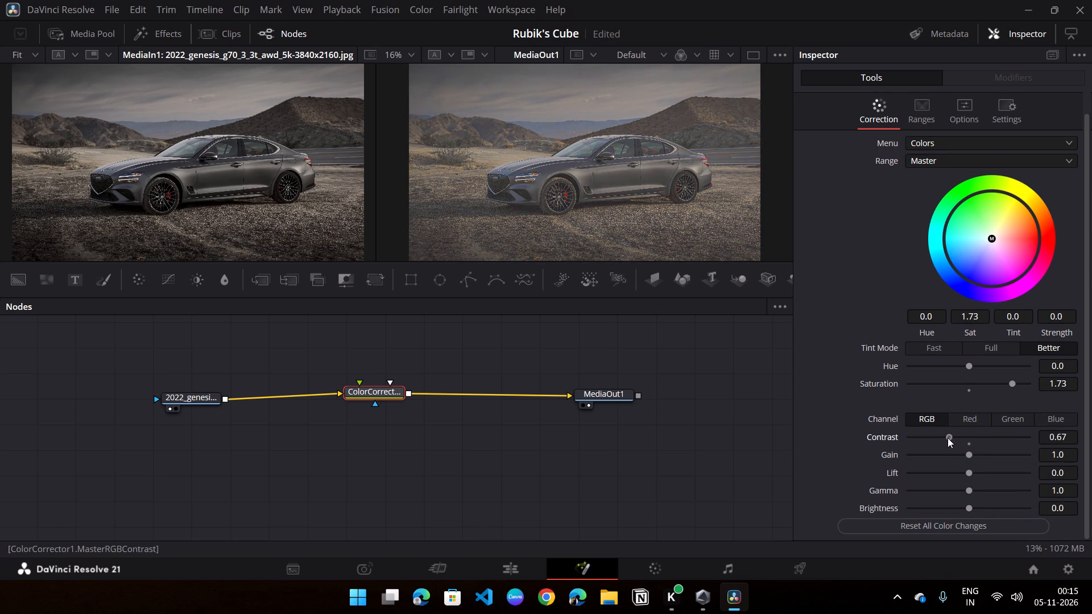
{"action": "left_click_drag", "start_coordinate": [948, 438], "coordinate": [973, 437]}
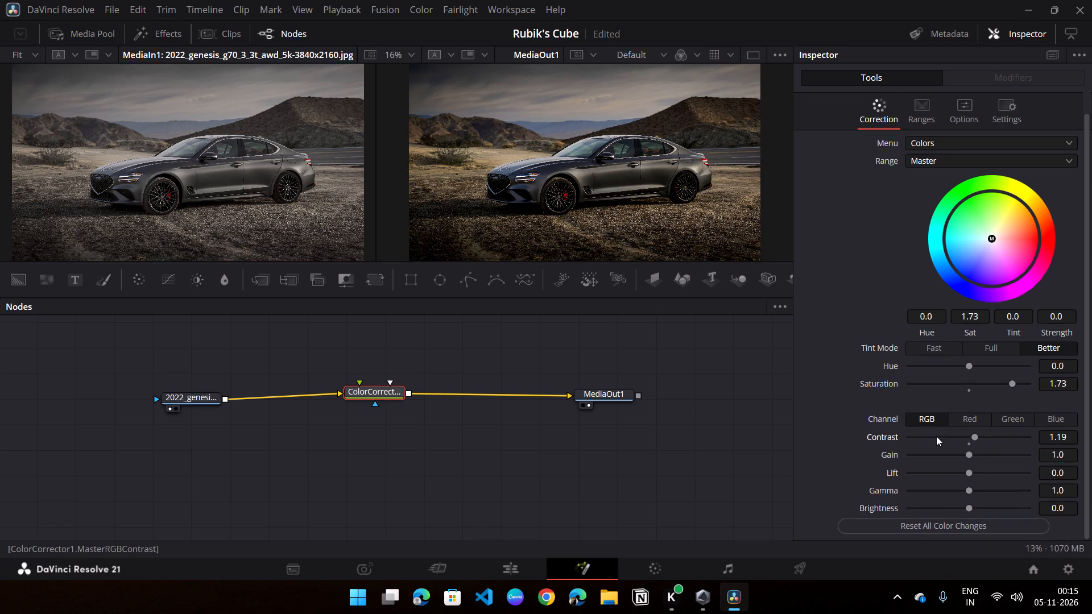
{"action": "double_click", "coordinate": [884, 437]}
{"action": "left_click", "coordinate": [971, 435]}
Lower the Color Corrector's RGB gain to about 0.93.
{"action": "left_click", "coordinate": [969, 457]}
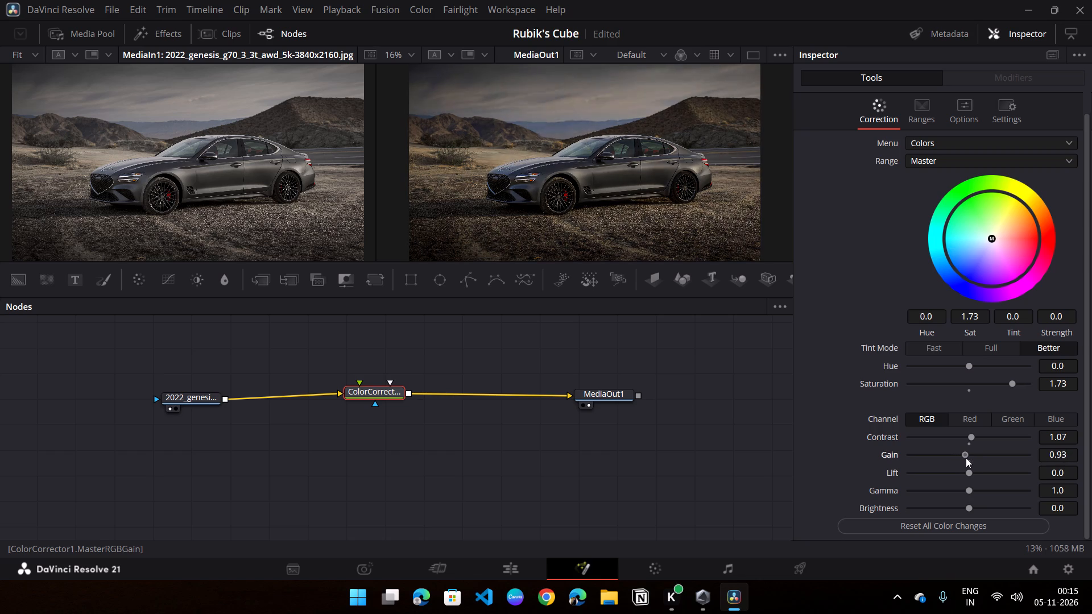
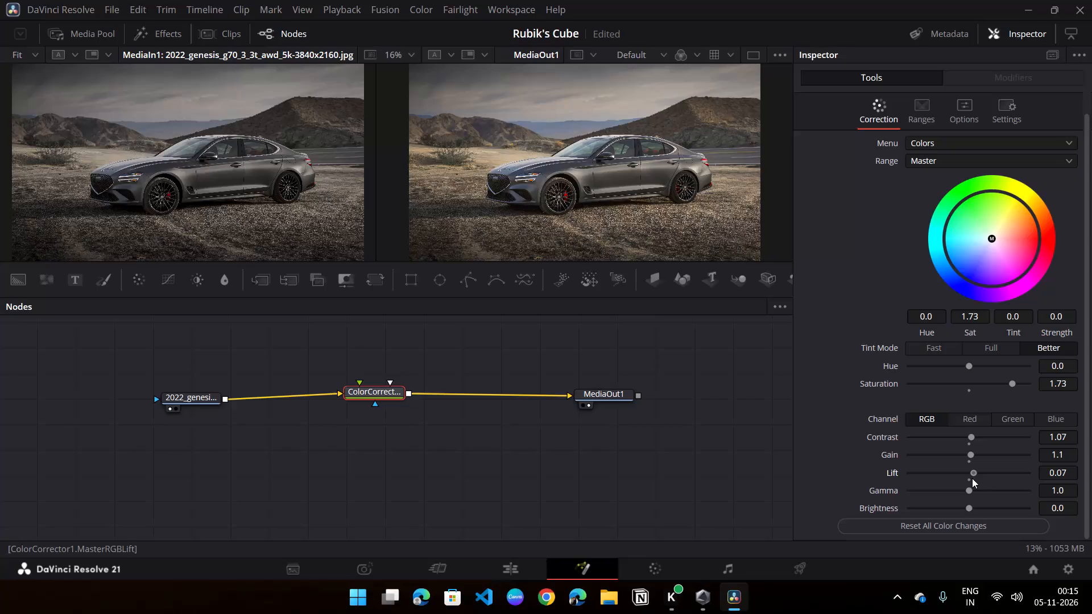
Try a higher RGB gamma of about 1.1 in the Color Corrector and settle on about 0.98.
{"action": "left_click_drag", "start_coordinate": [967, 492], "coordinate": [971, 497]}
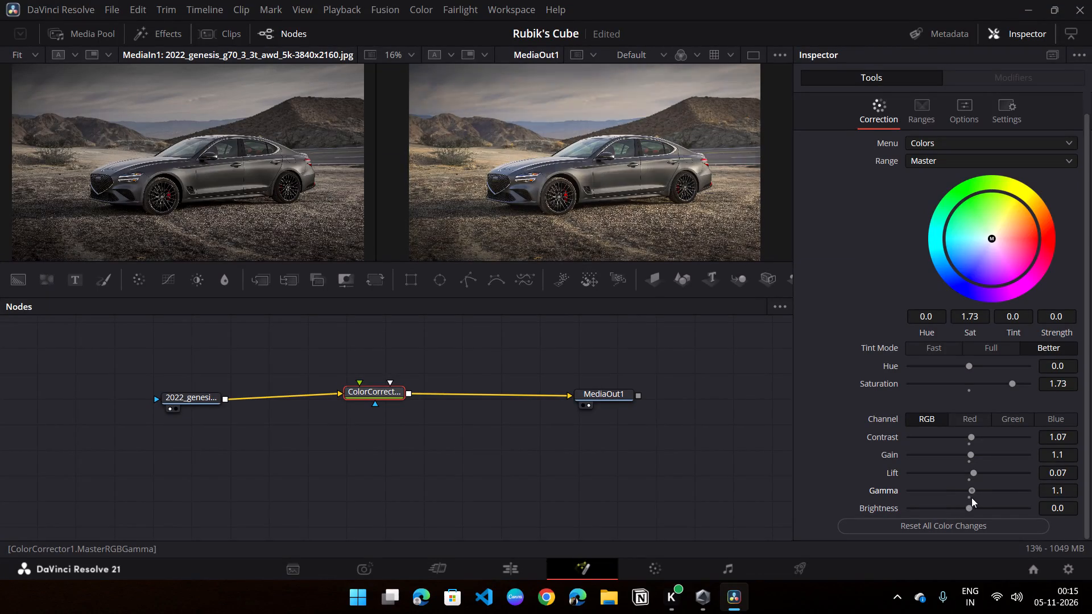
{"action": "left_click_drag", "start_coordinate": [971, 497], "coordinate": [966, 499]}
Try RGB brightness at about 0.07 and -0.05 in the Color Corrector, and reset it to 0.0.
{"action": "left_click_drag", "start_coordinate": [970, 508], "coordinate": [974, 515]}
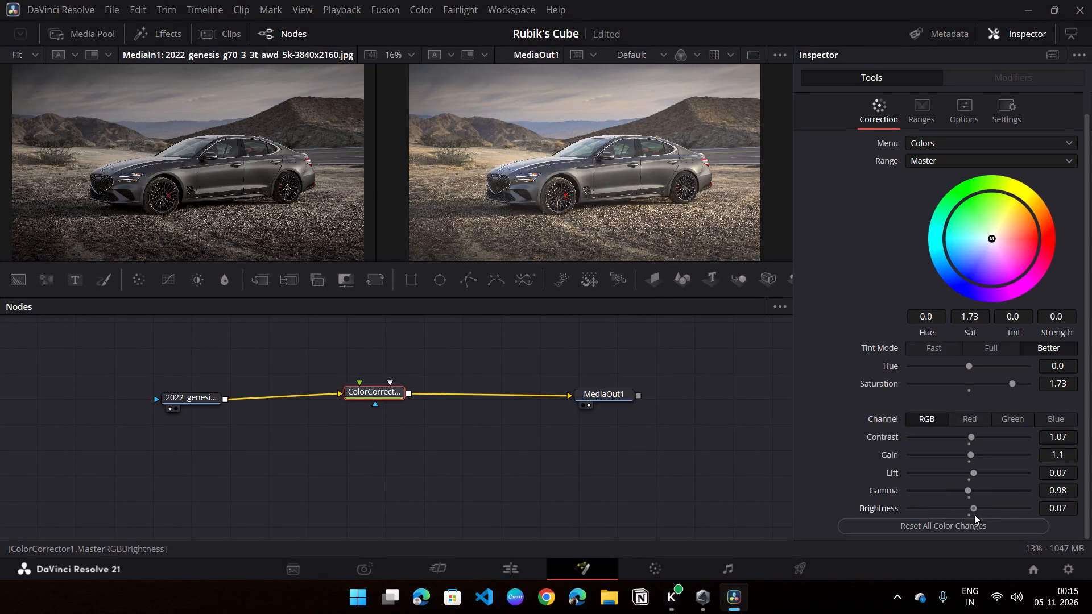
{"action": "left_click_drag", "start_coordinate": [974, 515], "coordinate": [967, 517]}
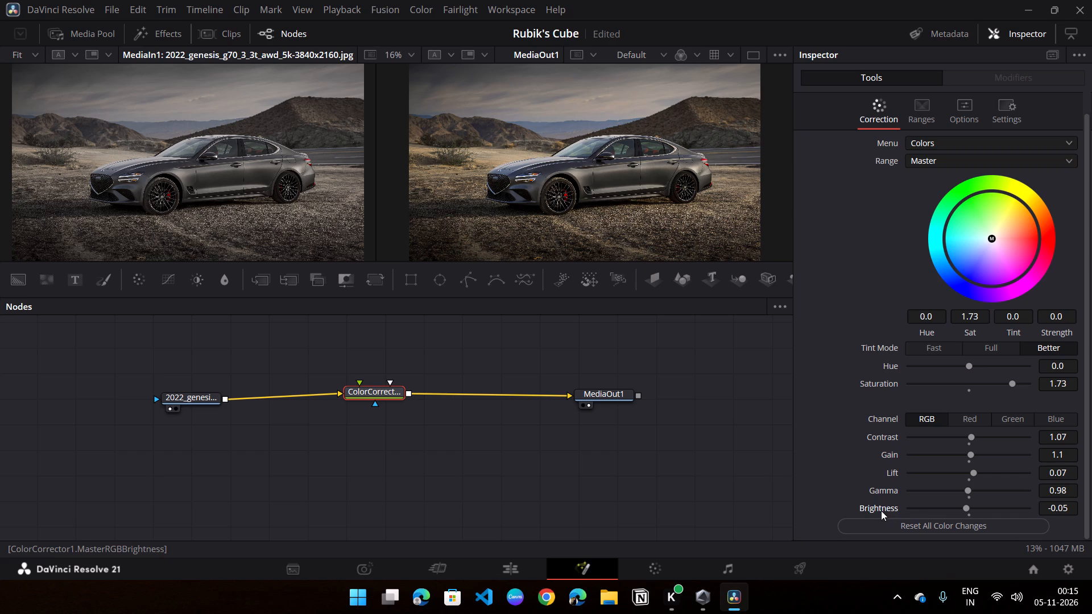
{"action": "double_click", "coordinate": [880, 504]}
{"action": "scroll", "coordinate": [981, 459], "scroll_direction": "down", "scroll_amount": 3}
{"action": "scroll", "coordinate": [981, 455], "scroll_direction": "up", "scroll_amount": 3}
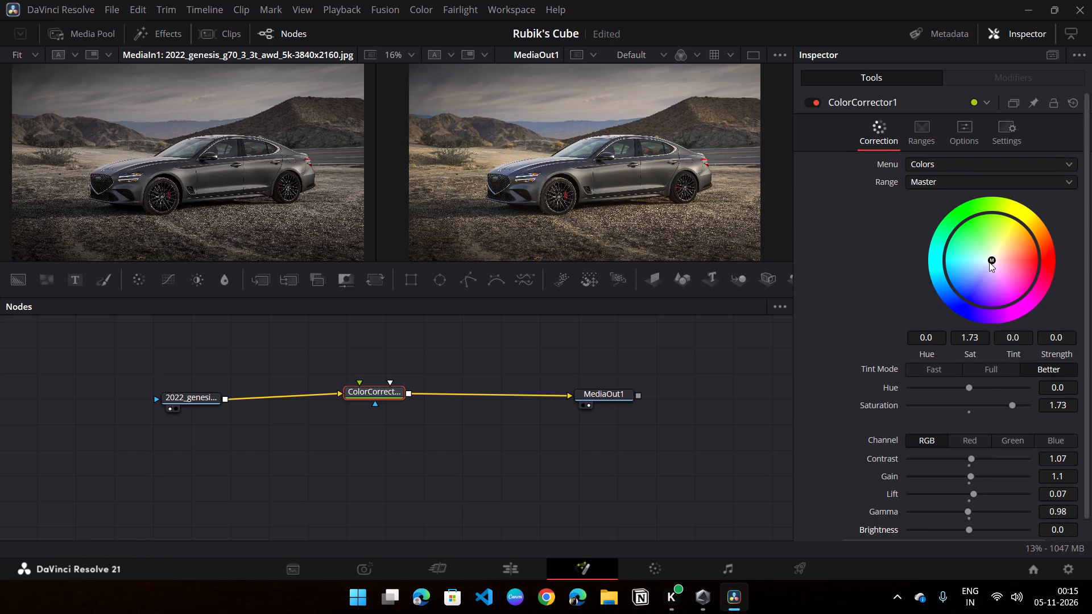
Switch the Color Corrector's correction range to Midtones.
{"action": "left_click", "coordinate": [944, 166]}
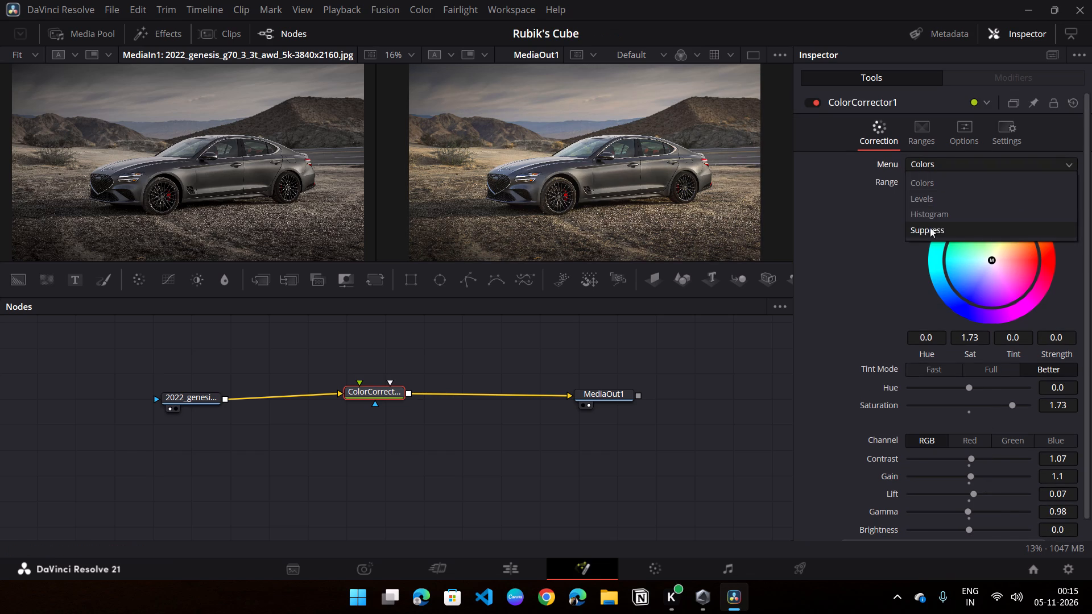
{"action": "left_click", "coordinate": [862, 252]}
{"action": "left_click", "coordinate": [936, 185]}
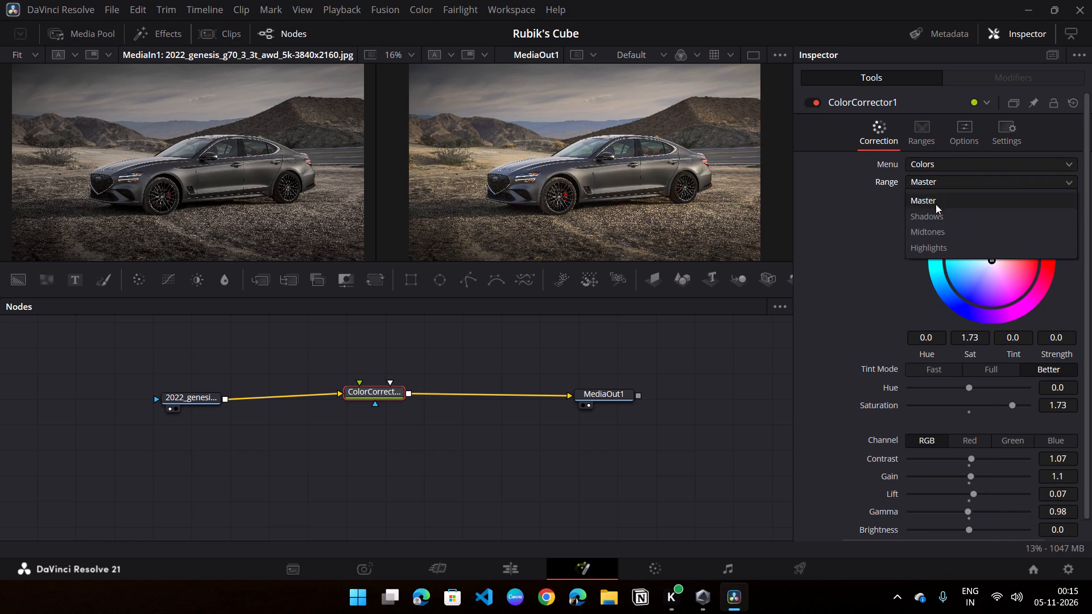
{"action": "left_click", "coordinate": [936, 230]}
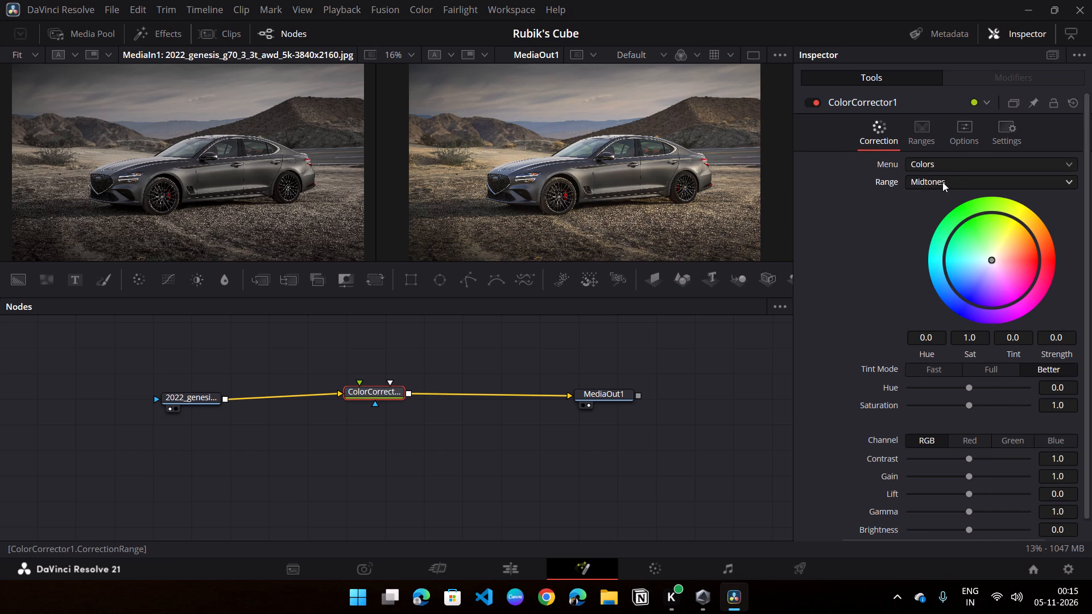
{"action": "left_click", "coordinate": [555, 200]}
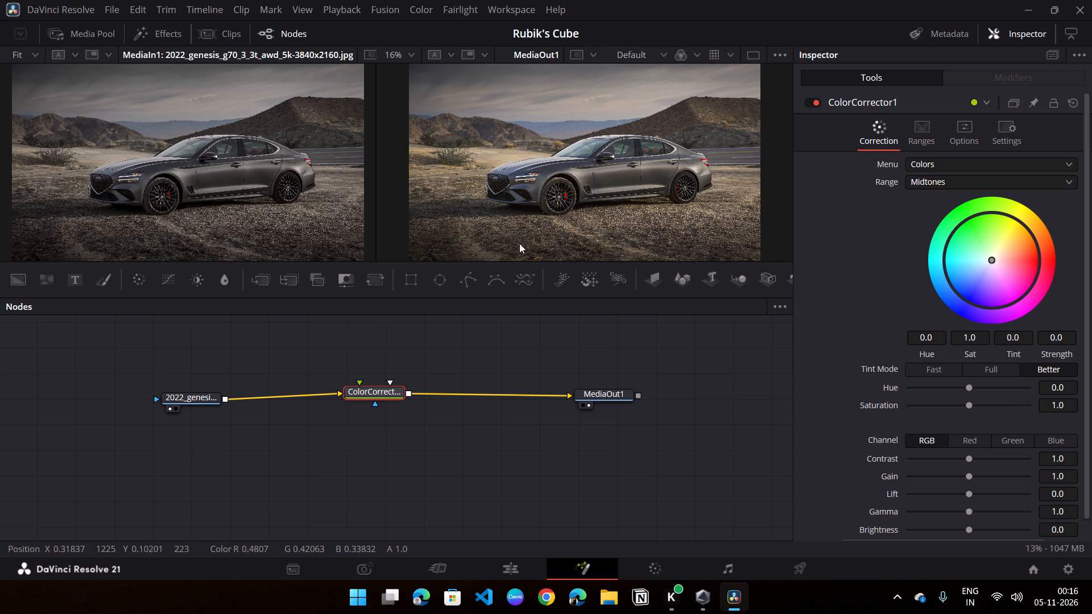
{"action": "scroll", "coordinate": [554, 197], "scroll_direction": "down", "scroll_amount": 2}
{"action": "scroll", "coordinate": [554, 197], "scroll_direction": "up", "scroll_amount": 2}
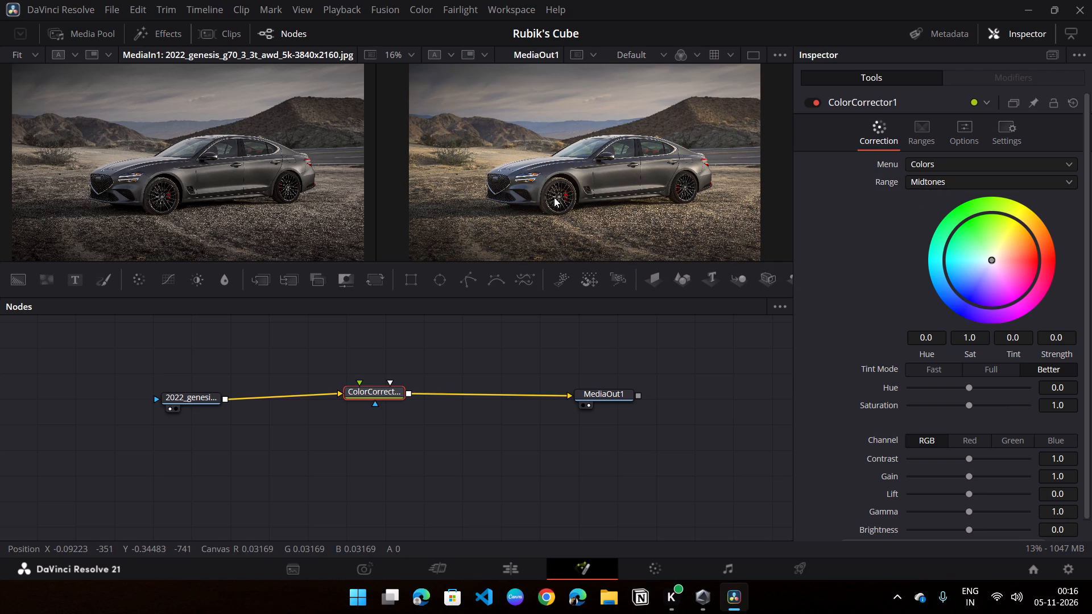
Compare the corrected photo with the original on the Photo page by repeatedly bypassing the grades and effects.
{"action": "left_click", "coordinate": [370, 565]}
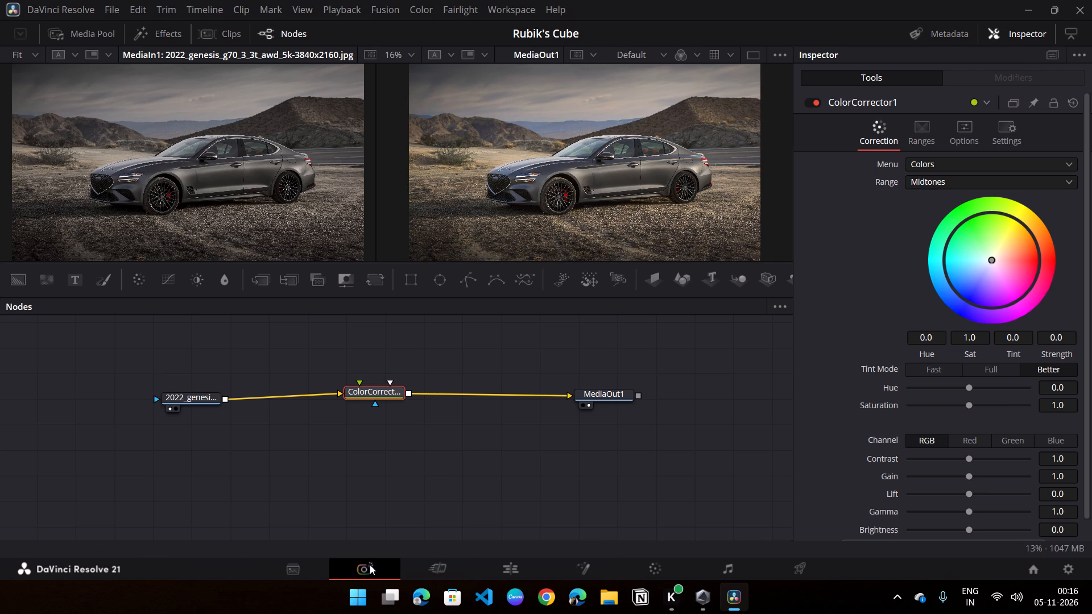
{"action": "left_click", "coordinate": [721, 278]}
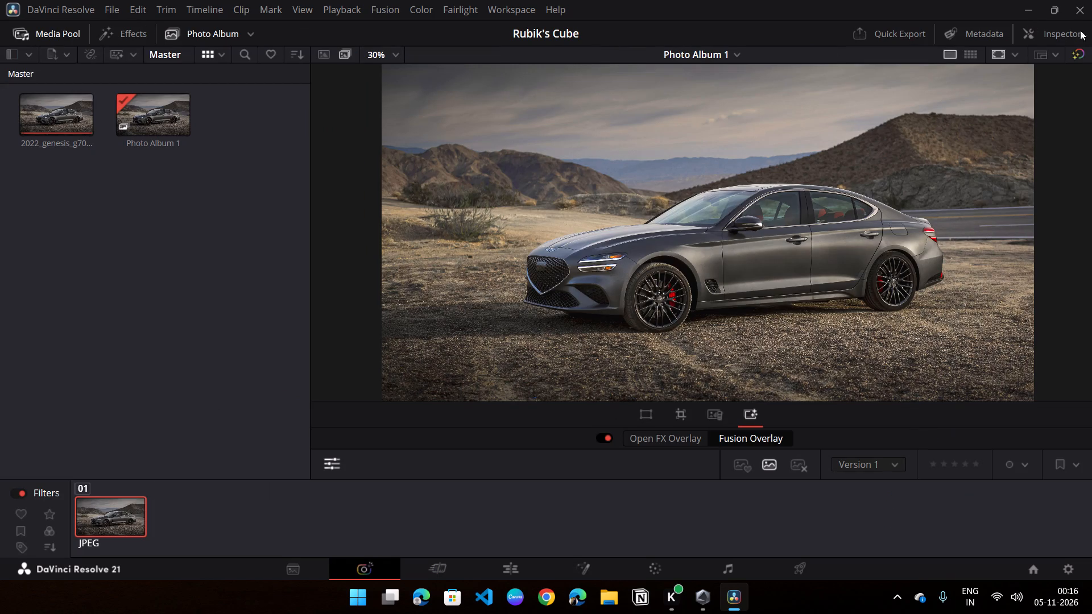
{"action": "left_click", "coordinate": [1080, 52]}
{"action": "left_click", "coordinate": [1080, 52]}
{"action": "left_click", "coordinate": [1080, 52]}
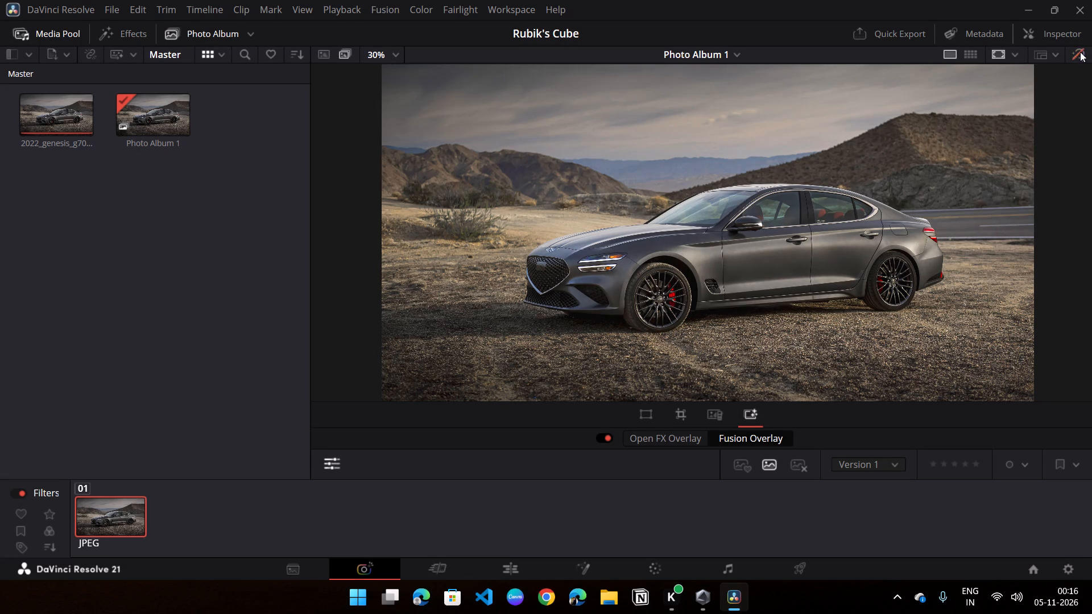
{"action": "left_click", "coordinate": [1080, 52]}
{"action": "left_click", "coordinate": [1080, 52]}
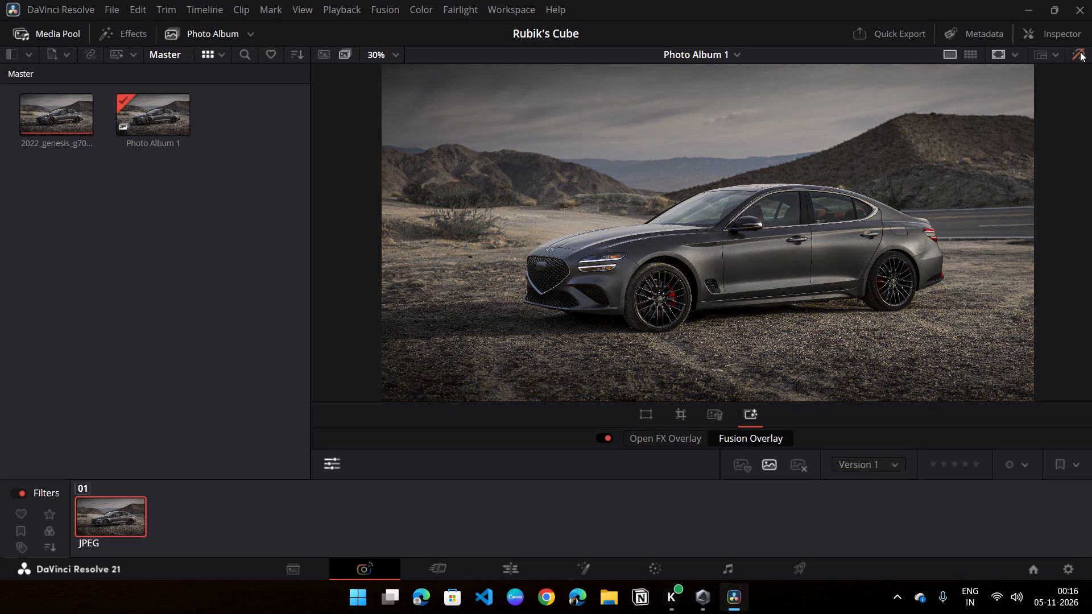
{"action": "left_click", "coordinate": [1080, 52]}
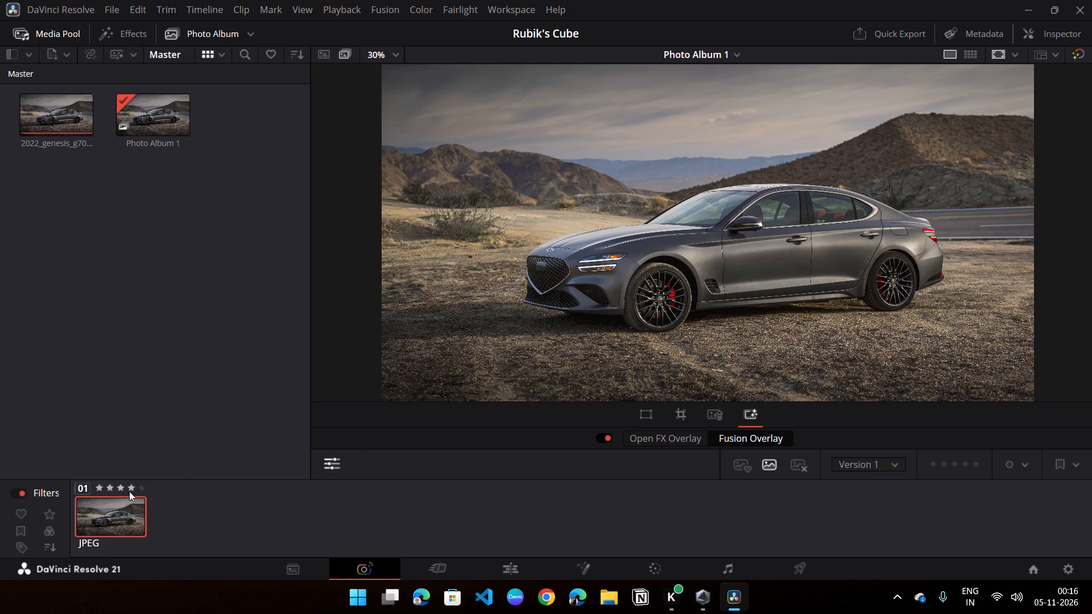
Delete Photo Album 1 from the media pool.
{"action": "right_click", "coordinate": [139, 103]}
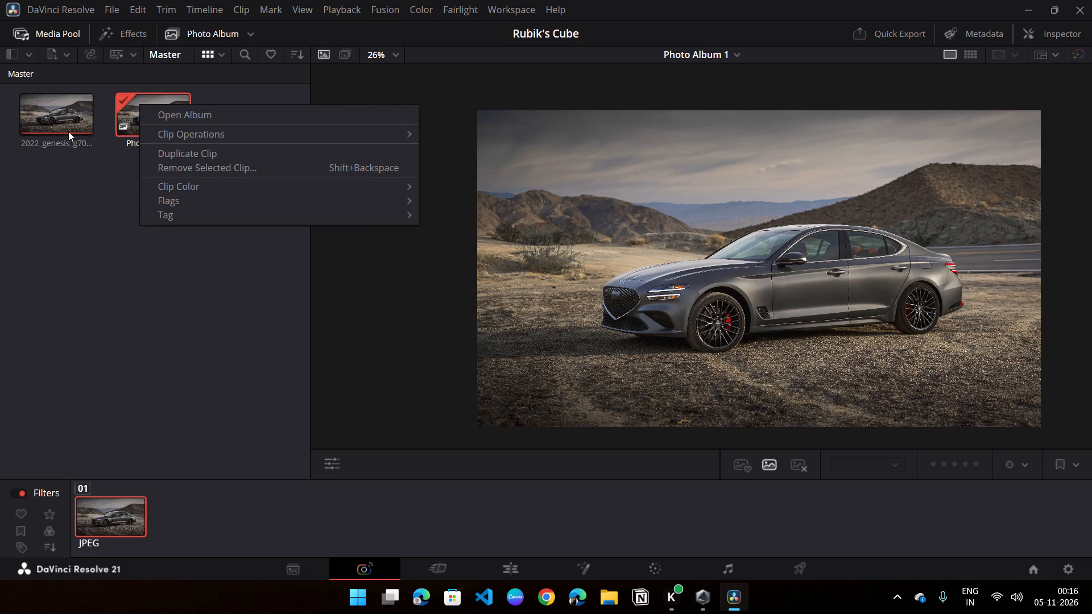
{"action": "left_click", "coordinate": [220, 167]}
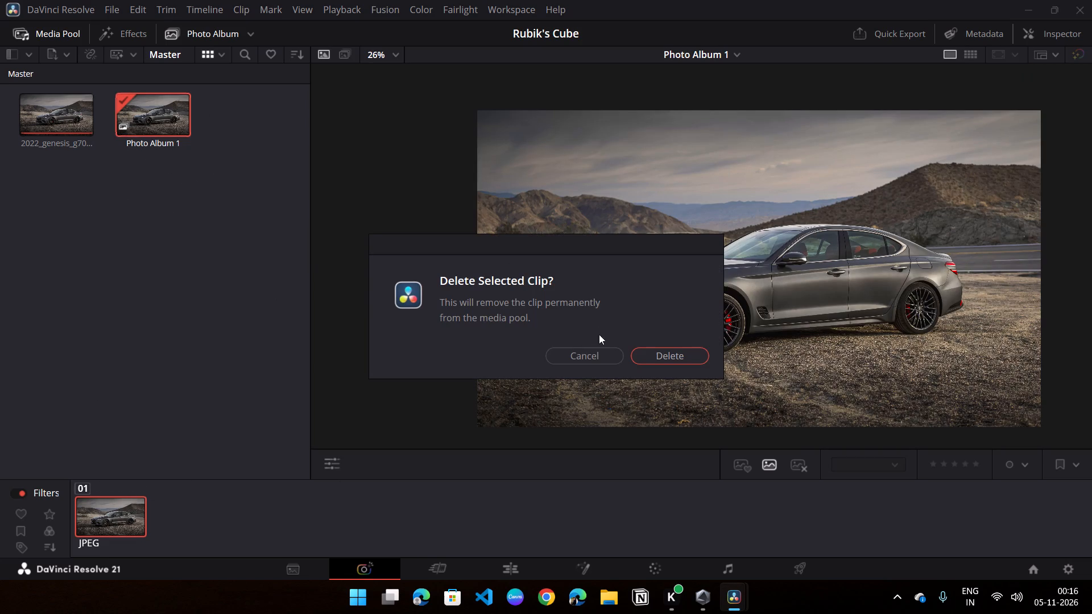
{"action": "left_click", "coordinate": [646, 354]}
Delete the 2022 Genesis G70 image from the media pool.
{"action": "right_click", "coordinate": [75, 126]}
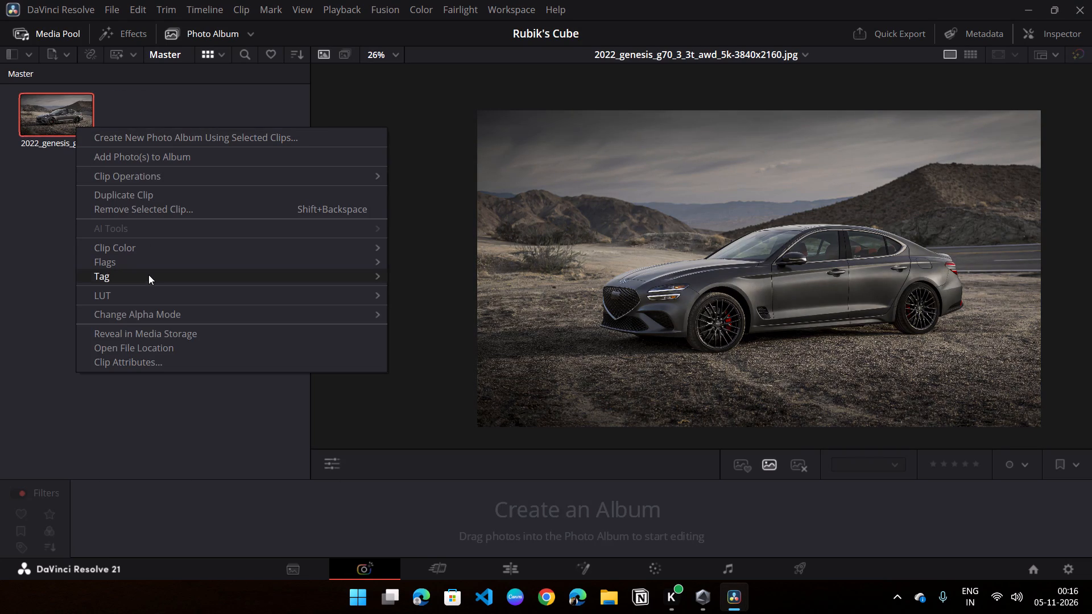
{"action": "left_click", "coordinate": [164, 206]}
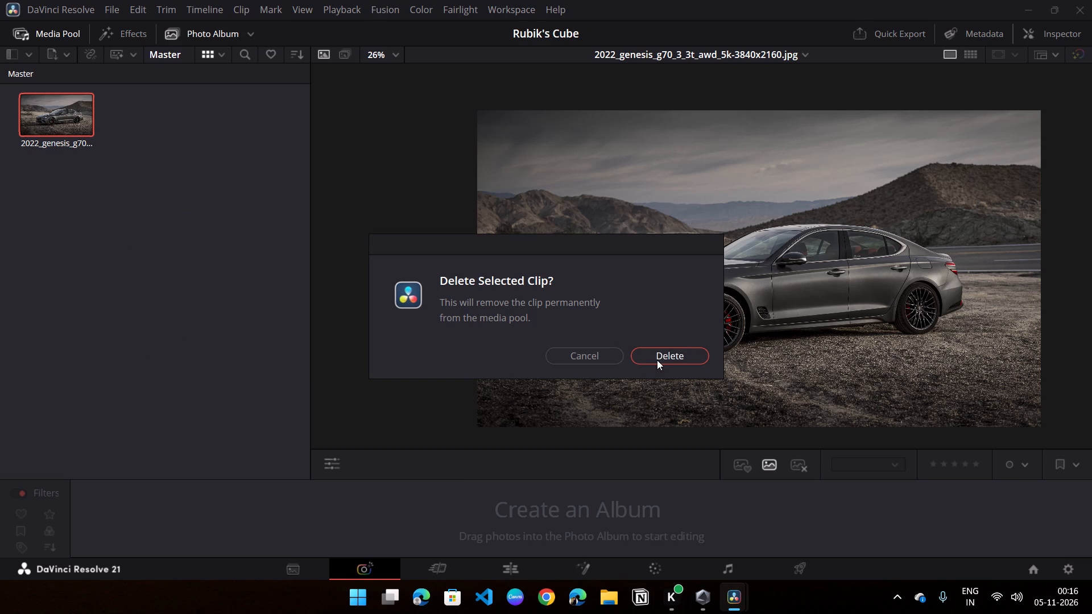
{"action": "left_click", "coordinate": [660, 358]}
Create a timeline on the Edit page from VID_20261103_130620080.mp4 and place its video and audio at the timeline start.
{"action": "left_click", "coordinate": [497, 563]}
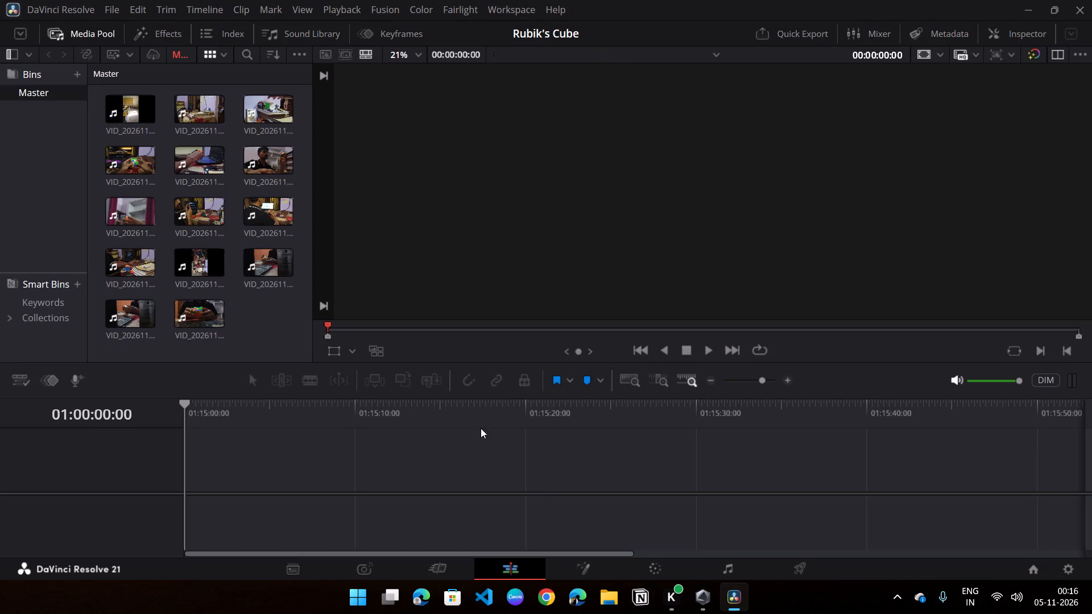
{"action": "scroll", "coordinate": [223, 265], "scroll_direction": "up", "scroll_amount": 3}
{"action": "left_click", "coordinate": [131, 114]}
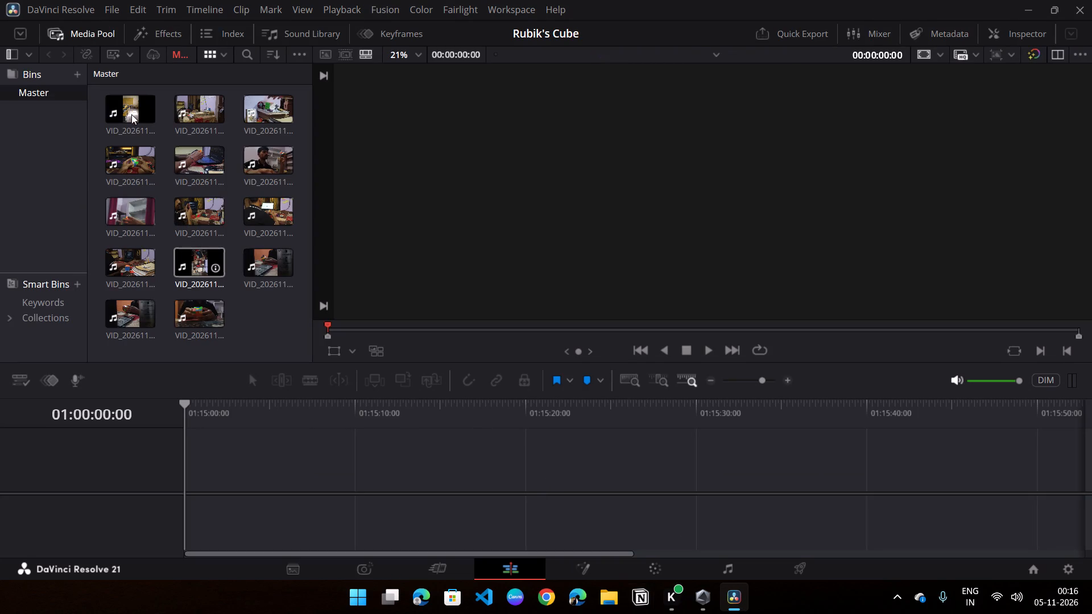
{"action": "left_click_drag", "start_coordinate": [131, 114], "coordinate": [276, 474]}
{"action": "left_click_drag", "start_coordinate": [122, 113], "coordinate": [249, 453]}
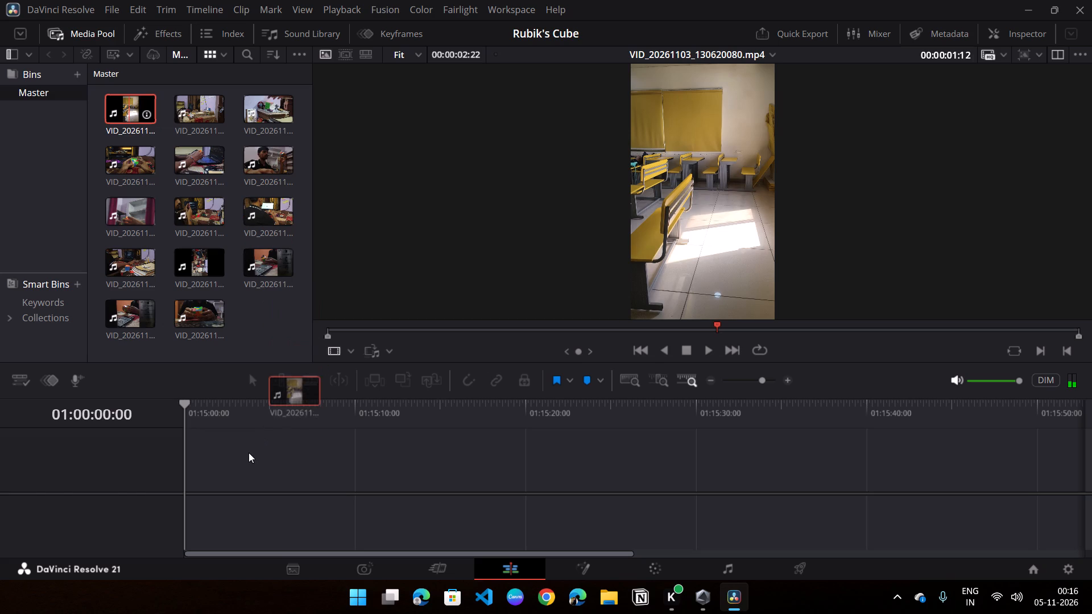
{"action": "left_click_drag", "start_coordinate": [249, 453], "coordinate": [215, 479]}
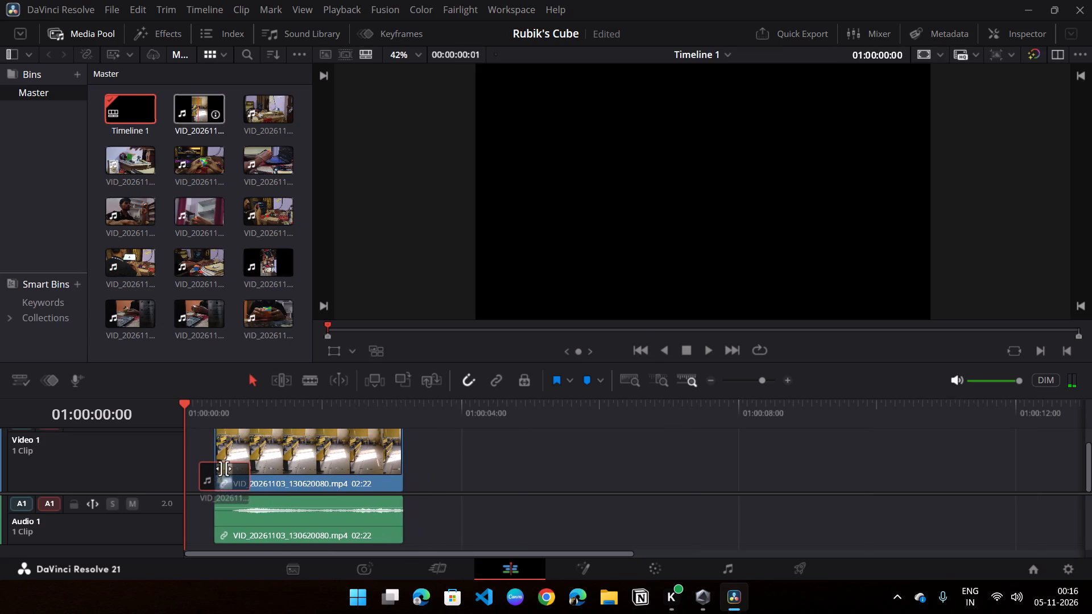
{"action": "left_click_drag", "start_coordinate": [240, 462], "coordinate": [198, 469]}
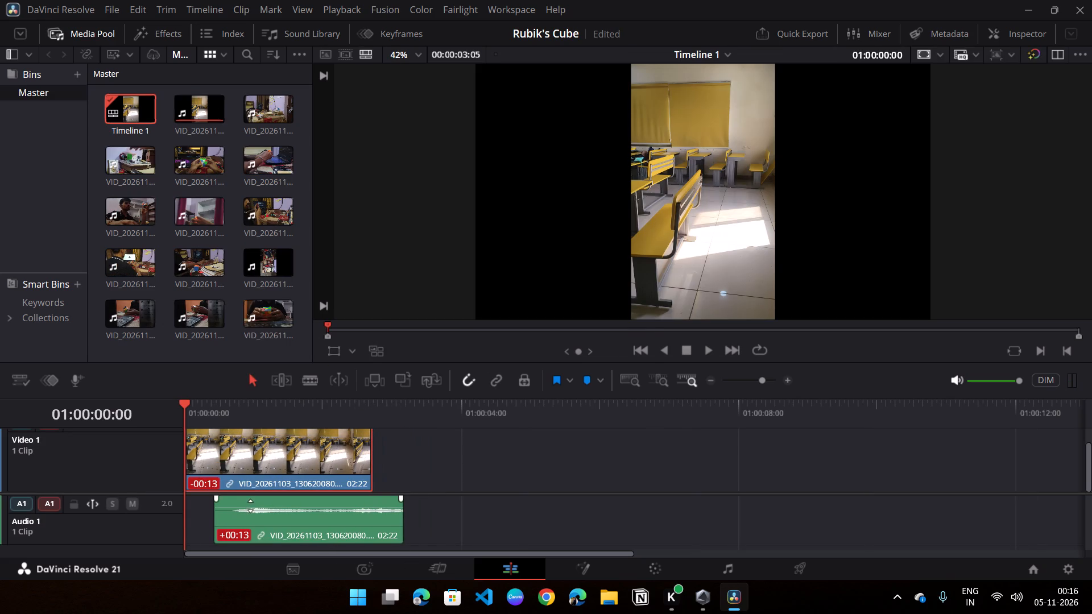
{"action": "left_click_drag", "start_coordinate": [250, 511], "coordinate": [207, 511]}
Park the playhead at 01:00:00:12 and examine that frame of the classroom clip on the Color page.
{"action": "left_click_drag", "start_coordinate": [189, 411], "coordinate": [212, 413]}
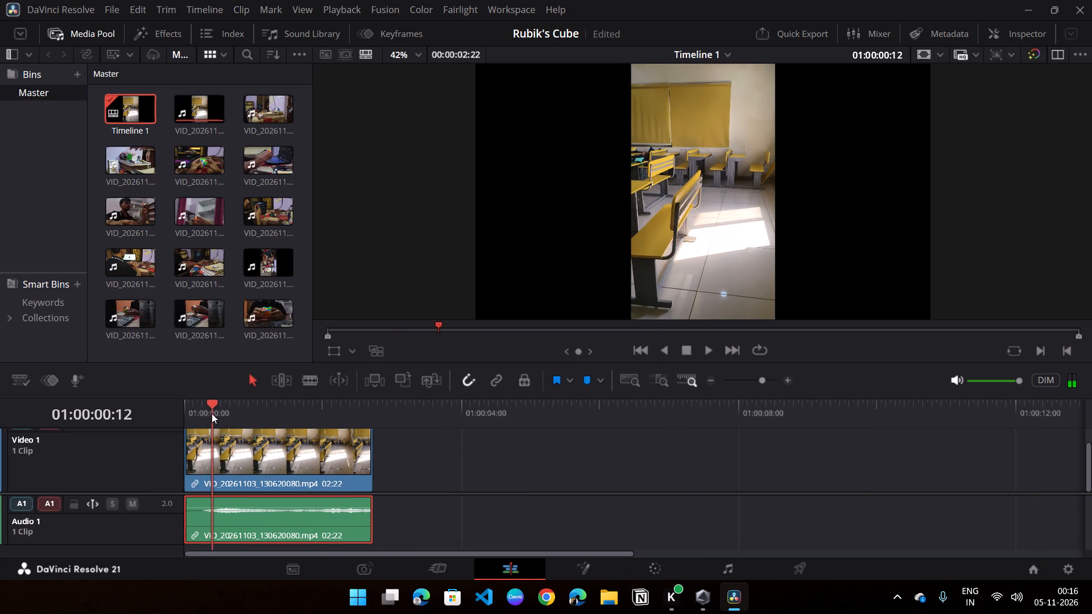
{"action": "left_click_drag", "start_coordinate": [212, 413], "coordinate": [212, 413]}
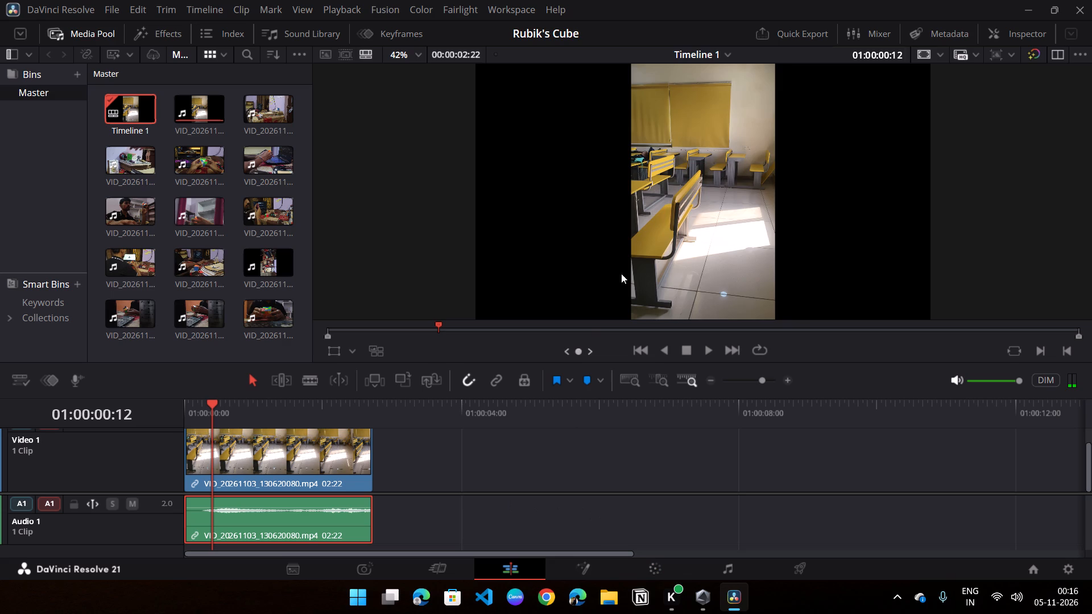
{"action": "scroll", "coordinate": [700, 189], "scroll_direction": "up", "scroll_amount": 6}
{"action": "left_click", "coordinate": [656, 578]}
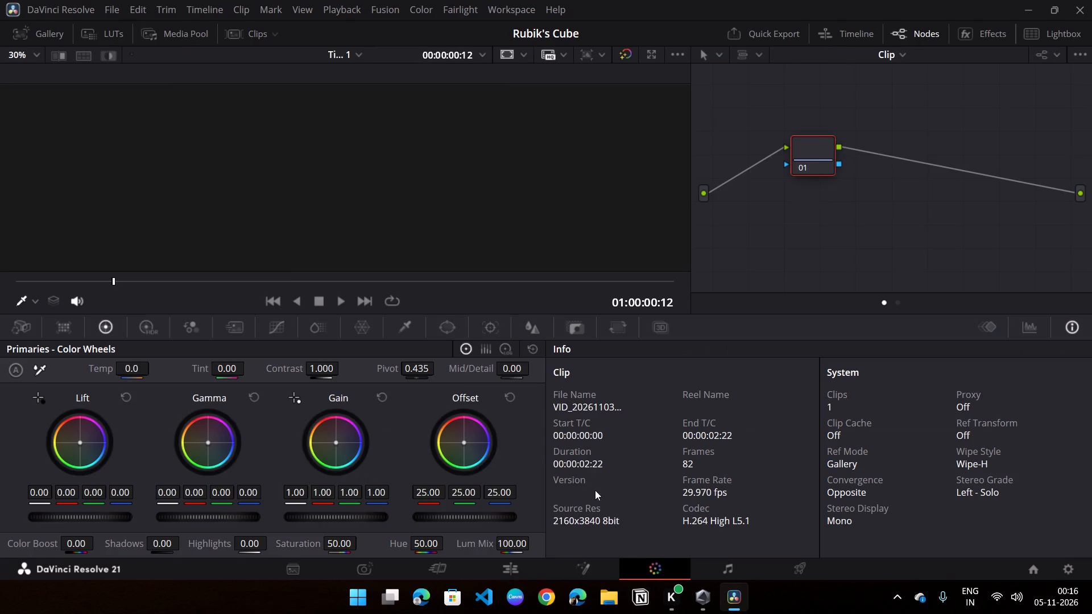
{"action": "scroll", "coordinate": [369, 204], "scroll_direction": "up", "scroll_amount": 14}
{"action": "middle_click_drag", "start_coordinate": [378, 158], "coordinate": [343, 169]}
{"action": "scroll", "coordinate": [334, 160], "scroll_direction": "down", "scroll_amount": 6}
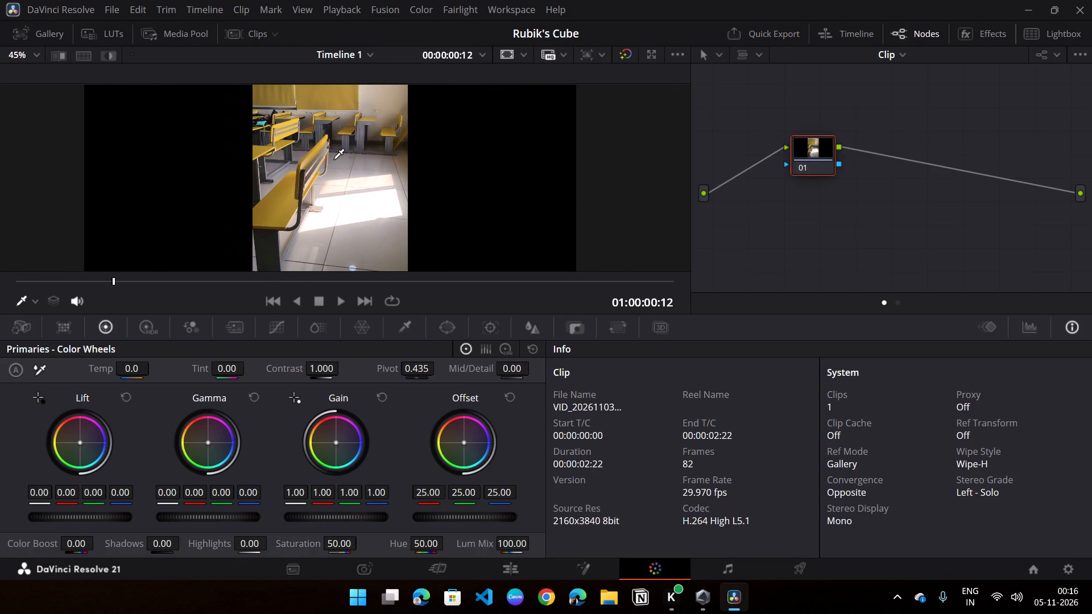
{"action": "scroll", "coordinate": [334, 160], "scroll_direction": "down", "scroll_amount": 1}
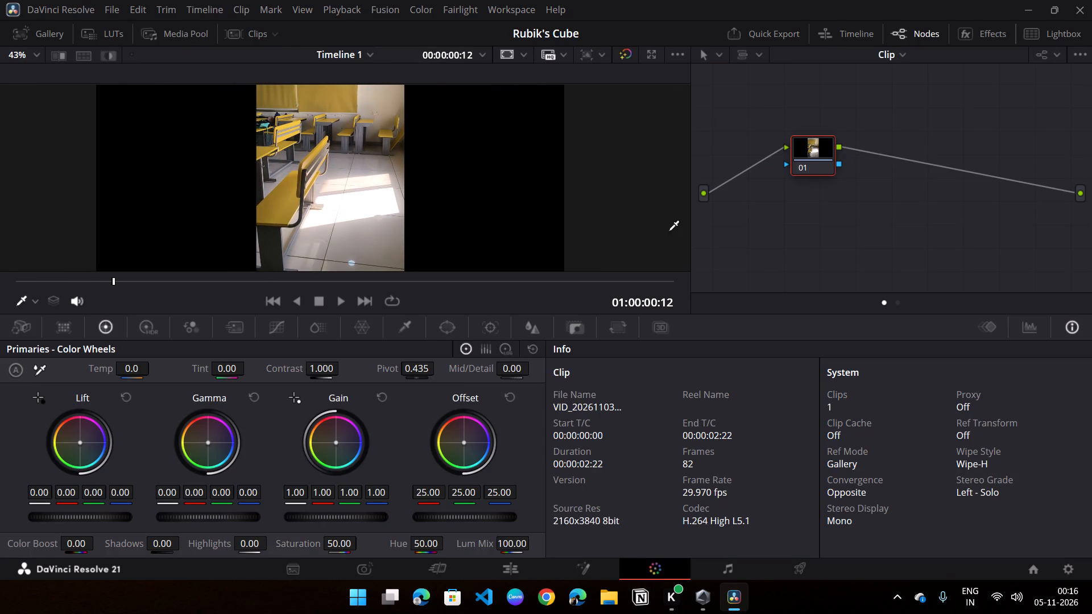
Return to the Edit page and examine the clip's frame in the timeline viewer at different magnifications.
{"action": "left_click", "coordinate": [392, 575]}
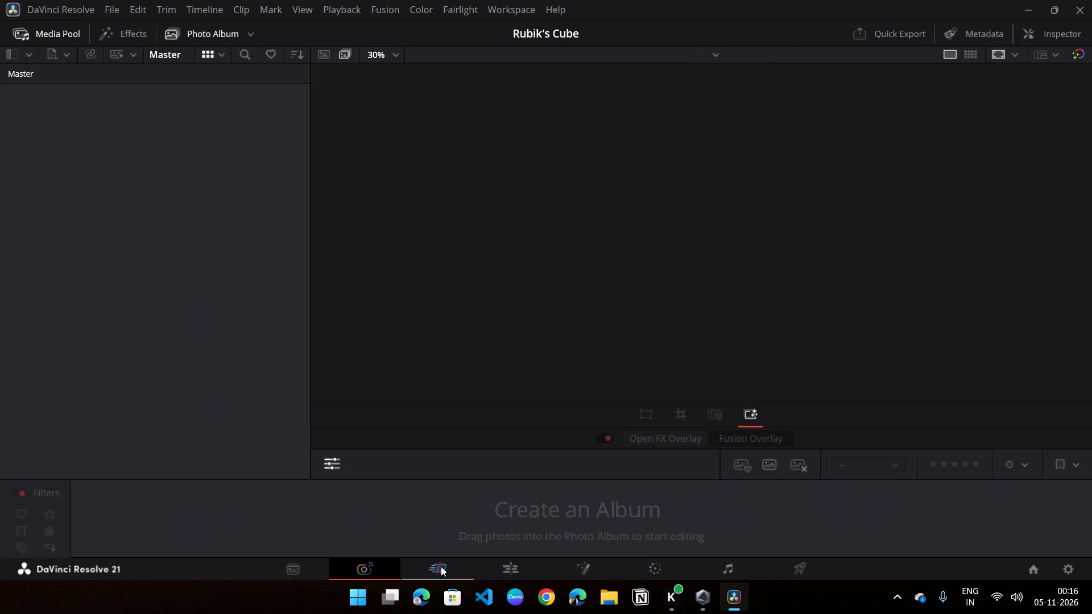
{"action": "left_click", "coordinate": [441, 566]}
{"action": "left_click", "coordinate": [502, 569]}
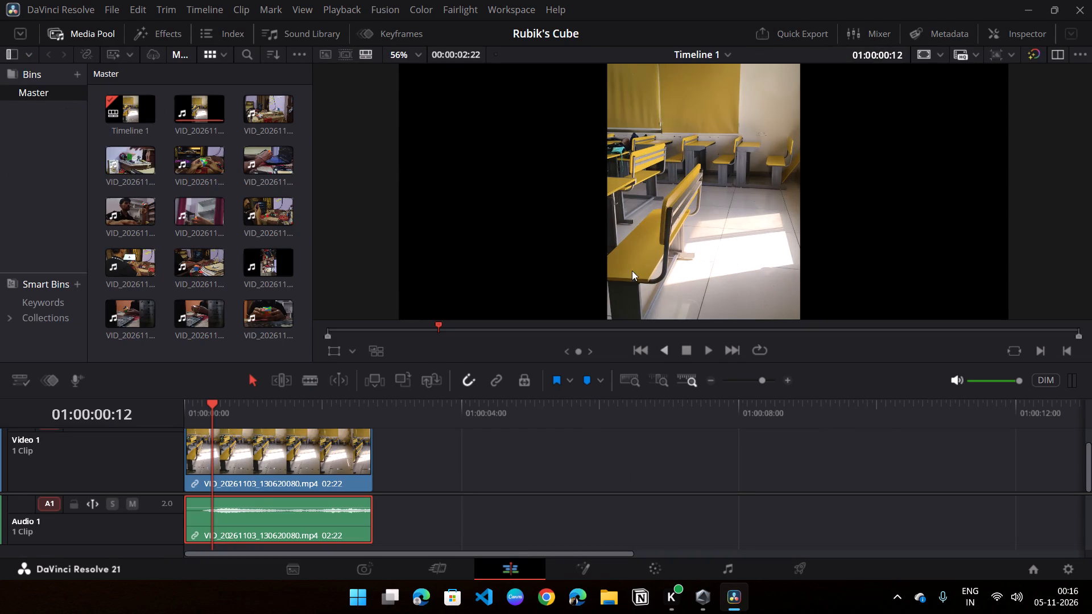
{"action": "scroll", "coordinate": [634, 250], "scroll_direction": "down", "scroll_amount": 5}
{"action": "scroll", "coordinate": [635, 247], "scroll_direction": "up", "scroll_amount": 2}
{"action": "scroll", "coordinate": [635, 246], "scroll_direction": "down", "scroll_amount": 5}
{"action": "scroll", "coordinate": [693, 211], "scroll_direction": "down", "scroll_amount": 1}
{"action": "scroll", "coordinate": [669, 227], "scroll_direction": "up", "scroll_amount": 1}
{"action": "left_click_drag", "start_coordinate": [669, 227], "coordinate": [666, 195]}
{"action": "middle_click_drag", "start_coordinate": [666, 196], "coordinate": [657, 161]}
Select the classroom clip's video on the timeline and open its properties in the Inspector.
{"action": "left_click", "coordinate": [353, 478]}
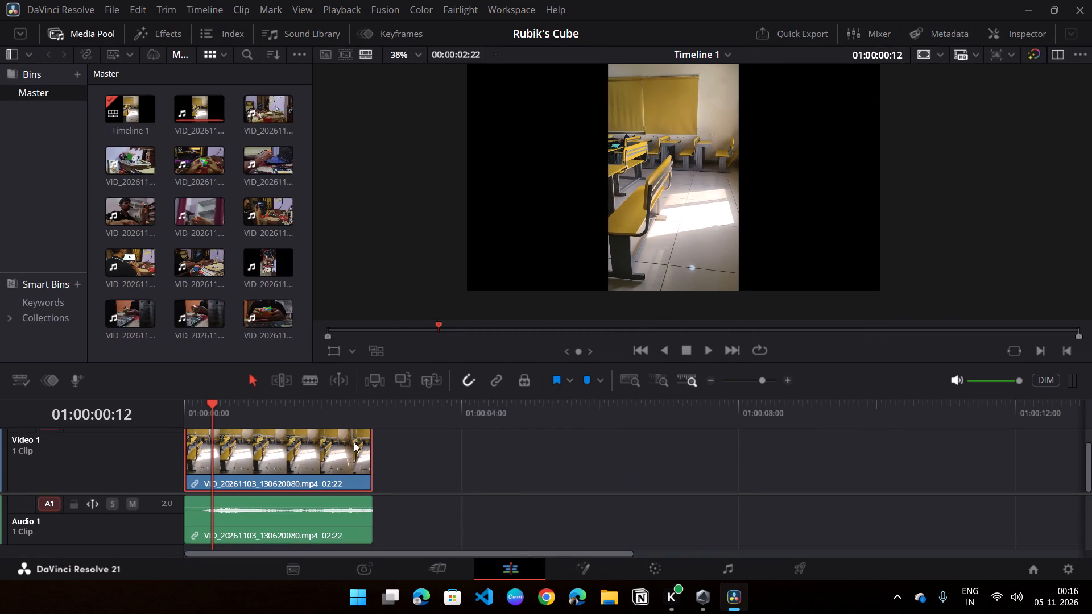
{"action": "left_click", "coordinate": [338, 443]}
{"action": "scroll", "coordinate": [763, 225], "scroll_direction": "up", "scroll_amount": 2}
{"action": "scroll", "coordinate": [841, 147], "scroll_direction": "down", "scroll_amount": 1}
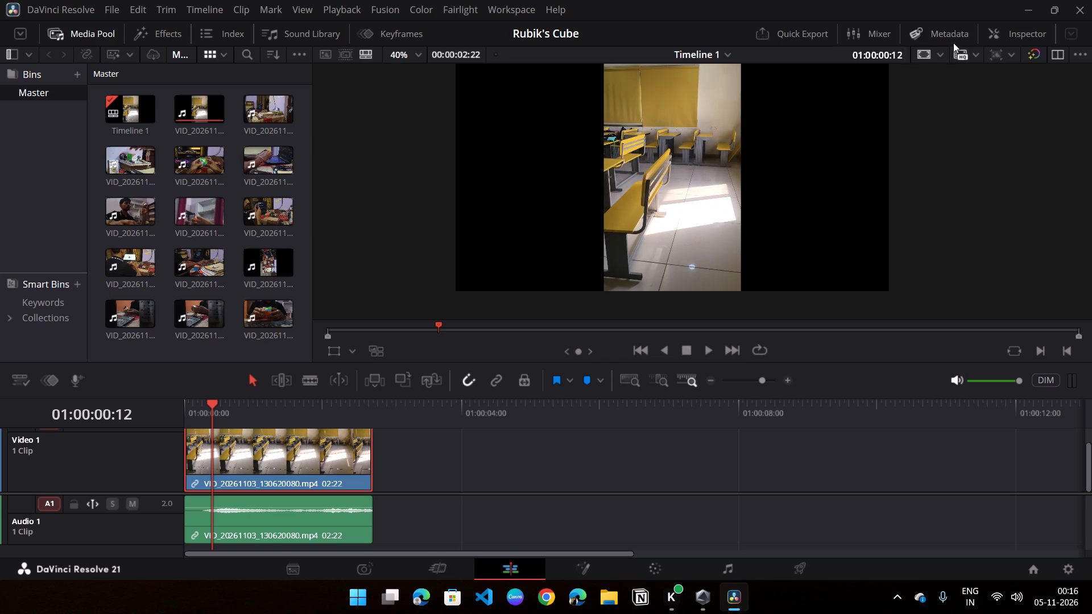
{"action": "left_click", "coordinate": [956, 39]}
{"action": "left_click", "coordinate": [1011, 27]}
{"action": "scroll", "coordinate": [544, 236], "scroll_direction": "up", "scroll_amount": 2}
{"action": "scroll", "coordinate": [544, 236], "scroll_direction": "down", "scroll_amount": 2}
{"action": "middle_click_drag", "start_coordinate": [526, 193], "coordinate": [529, 208]}
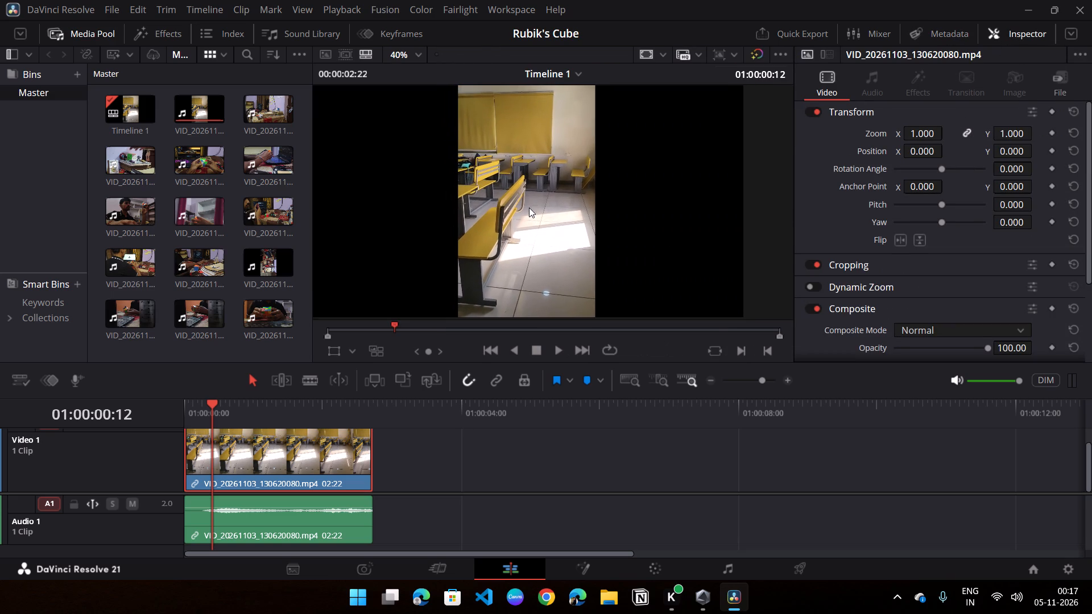
{"action": "middle_click_drag", "start_coordinate": [529, 208], "coordinate": [530, 208]}
{"action": "scroll", "coordinate": [530, 208], "scroll_direction": "down", "scroll_amount": 5}
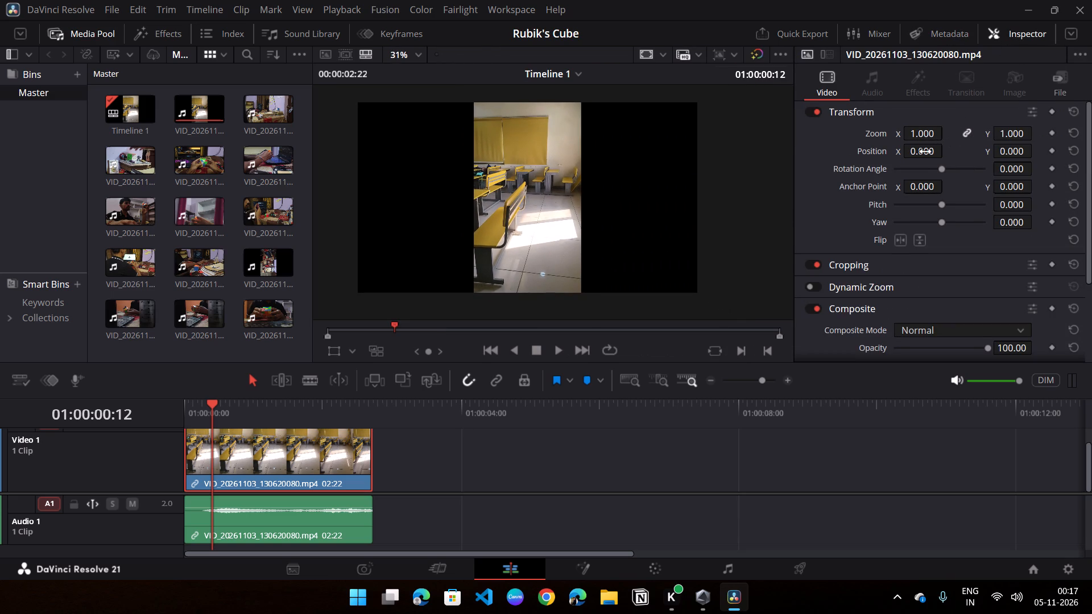
Crop the classroom clip by about 107 at the top and about 116 at the bottom.
{"action": "scroll", "coordinate": [903, 212], "scroll_direction": "down", "scroll_amount": 1}
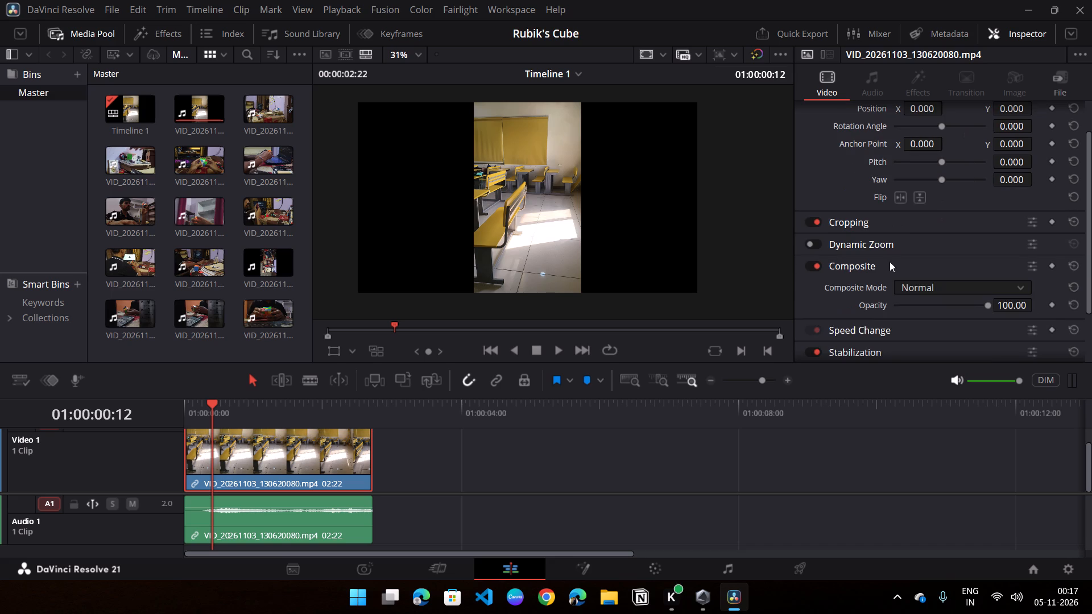
{"action": "scroll", "coordinate": [900, 244], "scroll_direction": "down", "scroll_amount": 4}
{"action": "scroll", "coordinate": [875, 279], "scroll_direction": "up", "scroll_amount": 1}
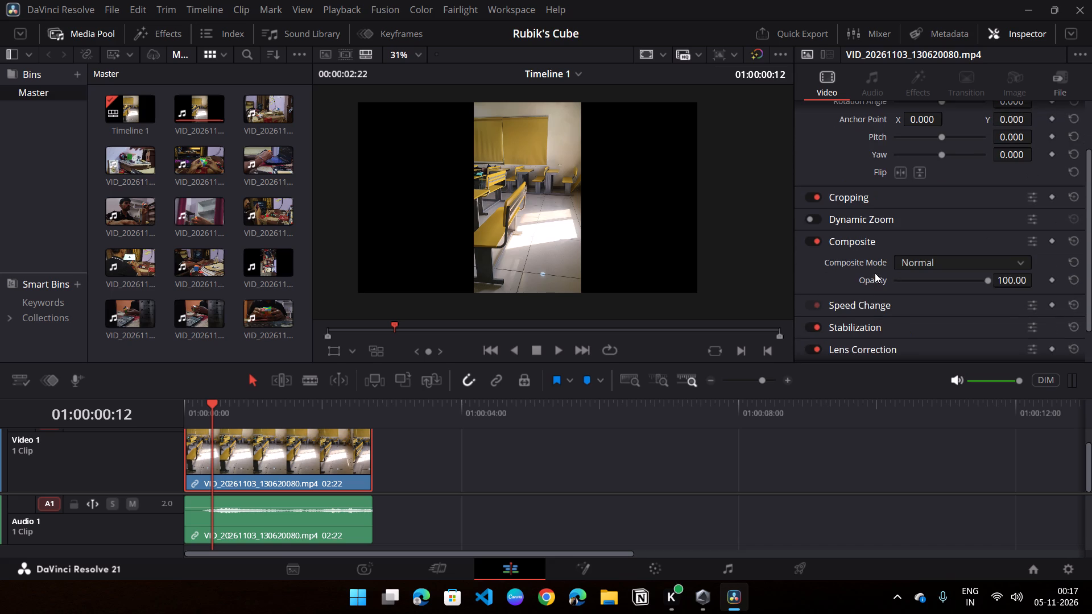
{"action": "left_click", "coordinate": [908, 193]}
{"action": "left_click_drag", "start_coordinate": [892, 219], "coordinate": [849, 229]}
{"action": "left_click_drag", "start_coordinate": [894, 238], "coordinate": [865, 239]}
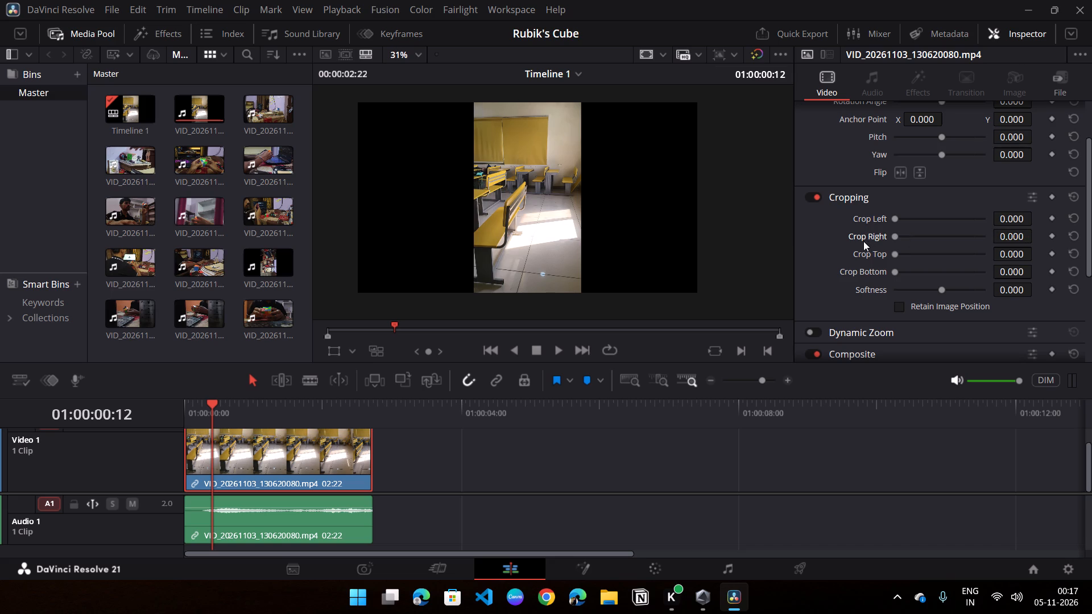
{"action": "left_click_drag", "start_coordinate": [894, 257], "coordinate": [903, 255]}
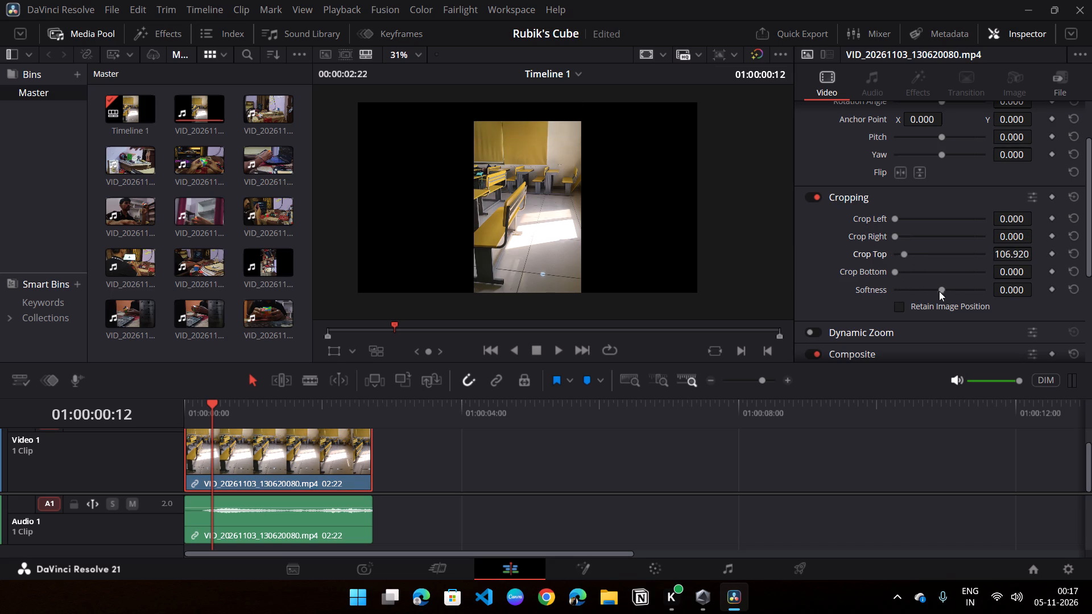
{"action": "left_click_drag", "start_coordinate": [899, 274], "coordinate": [904, 274]}
Enlarge the cropped clip with a linked X and Y zoom of 1.240.
{"action": "scroll", "coordinate": [878, 194], "scroll_direction": "up", "scroll_amount": 4}
{"action": "left_click_drag", "start_coordinate": [928, 137], "coordinate": [942, 137]}
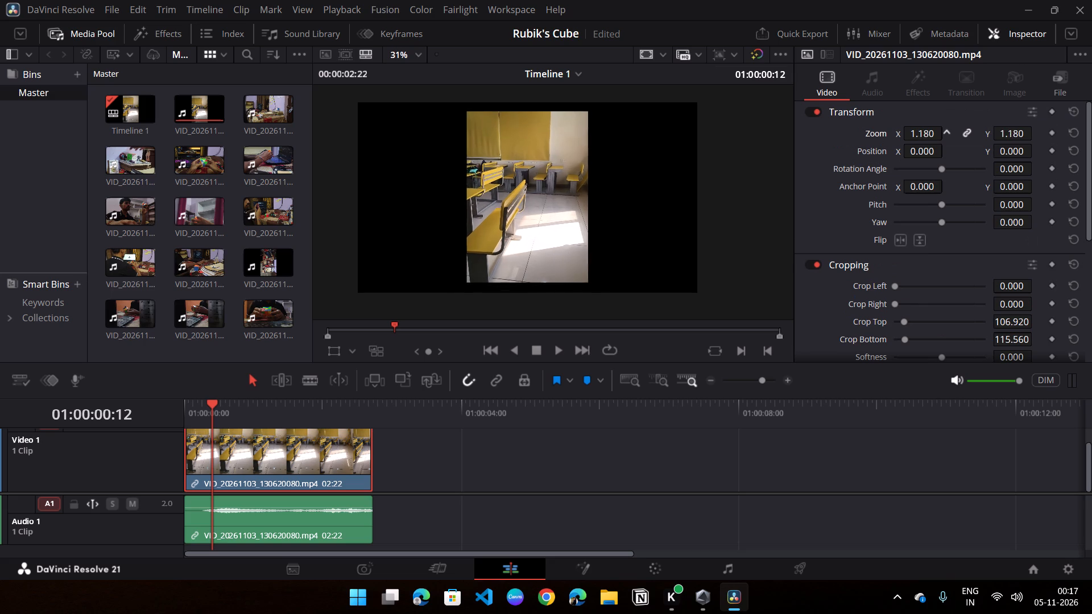
{"action": "left_click_drag", "start_coordinate": [942, 137], "coordinate": [941, 139]}
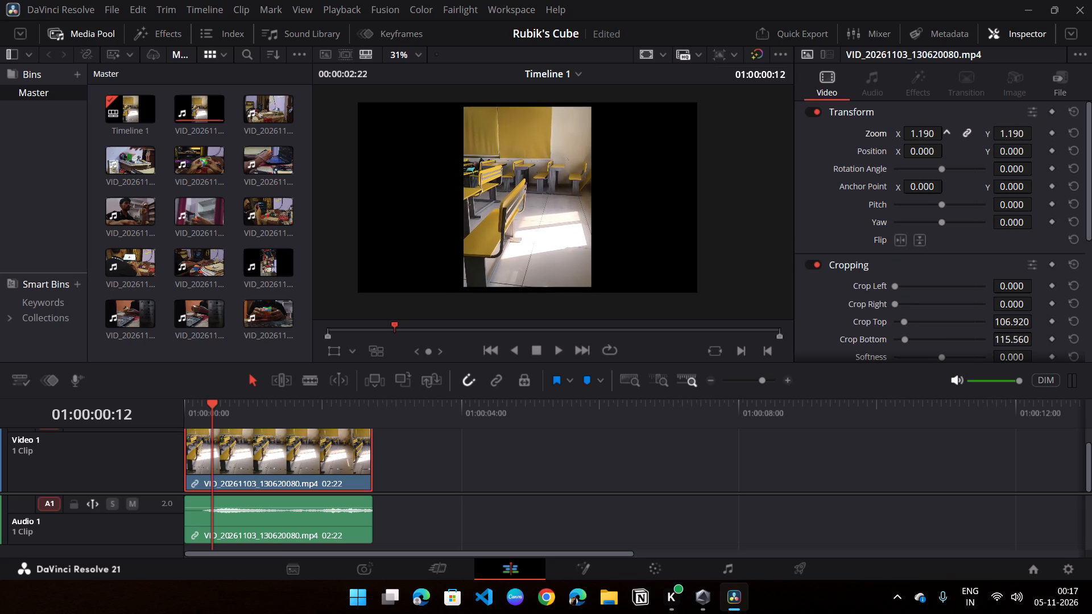
{"action": "left_click_drag", "start_coordinate": [941, 139], "coordinate": [945, 140]}
Switch to the Color page for the classroom clip and close the stray Notion window.
{"action": "left_click", "coordinate": [653, 580]}
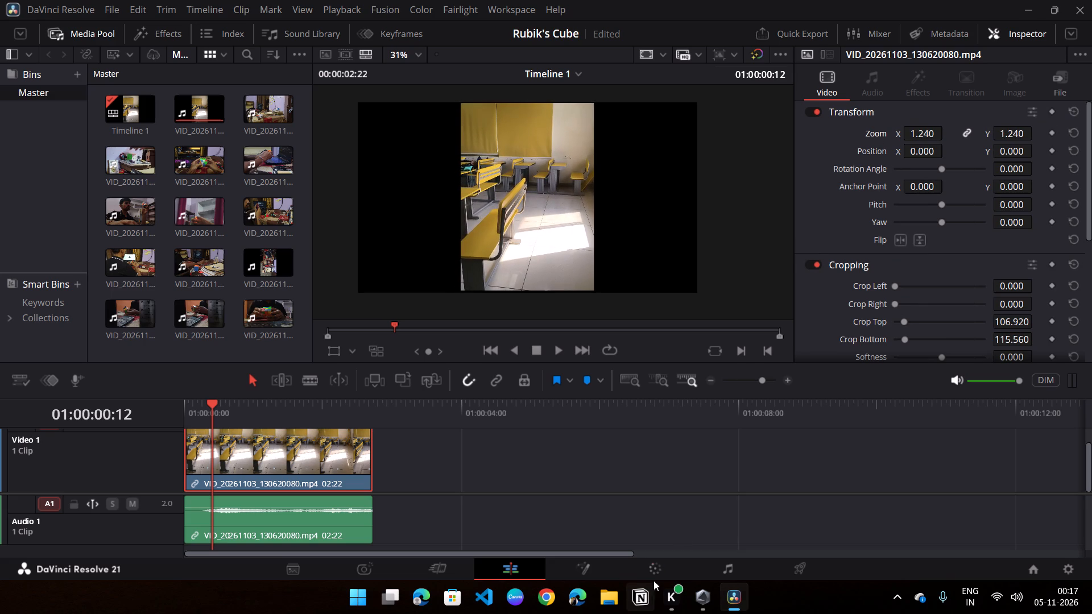
{"action": "left_click", "coordinate": [660, 566]}
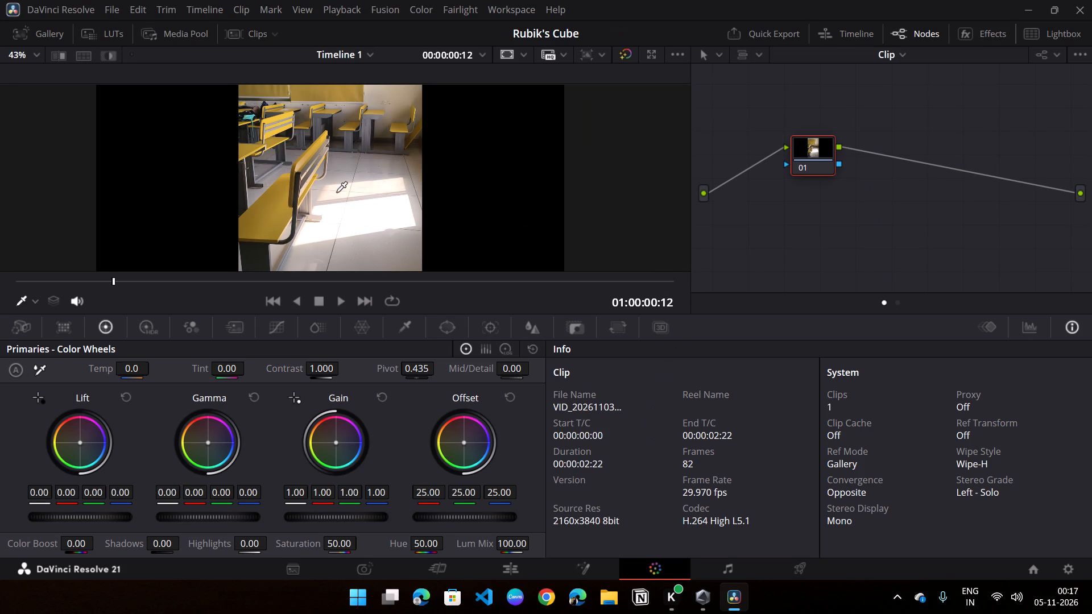
{"action": "scroll", "coordinate": [337, 193], "scroll_direction": "down", "scroll_amount": 3}
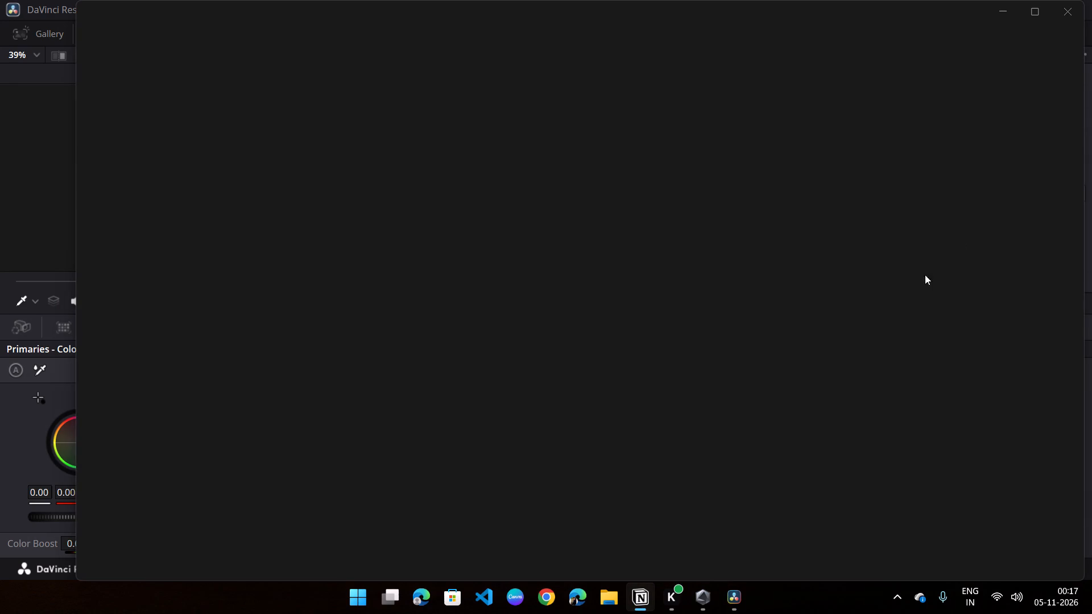
{"action": "left_click", "coordinate": [1062, 13]}
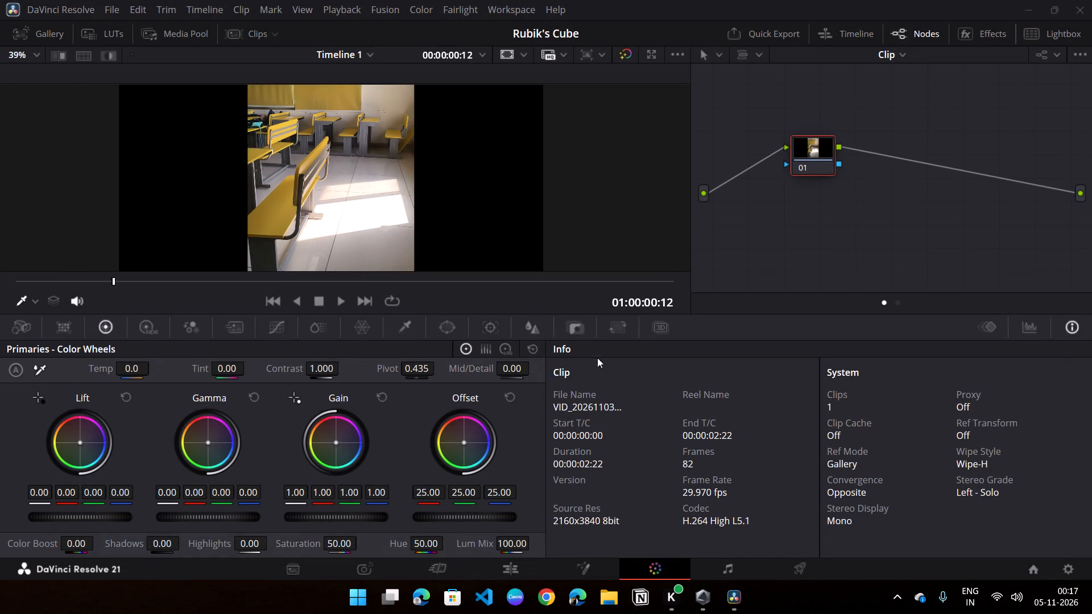
Add a serial node after node 01 in the clip's node graph and select node 01.
{"action": "key", "text": "alt+s"}
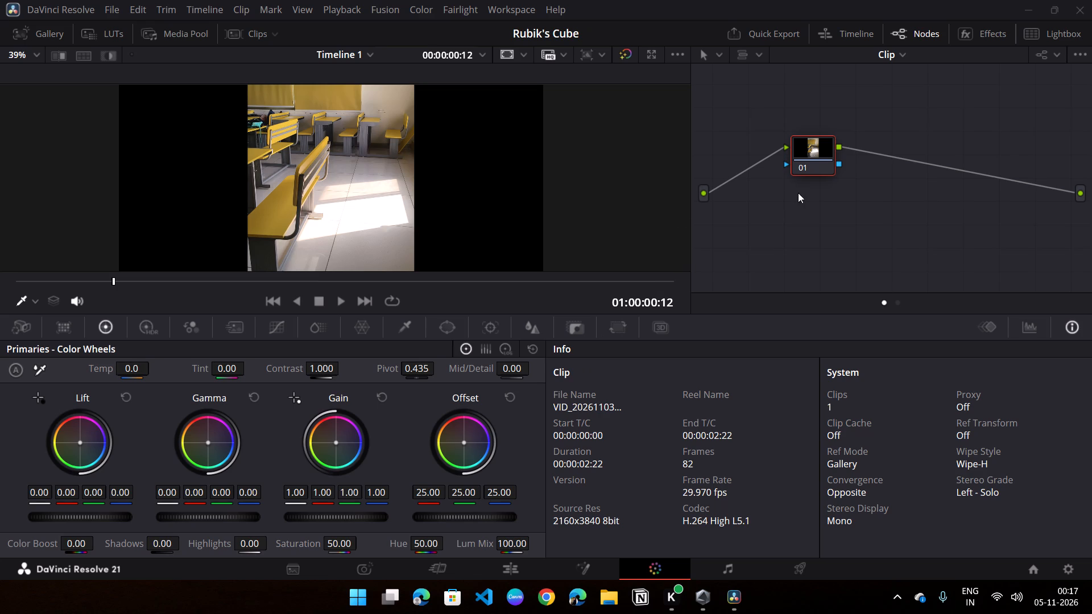
{"action": "left_click", "coordinate": [809, 156]}
{"action": "left_click_drag", "start_coordinate": [809, 156], "coordinate": [804, 153]}
{"action": "left_click_drag", "start_coordinate": [812, 150], "coordinate": [829, 150]}
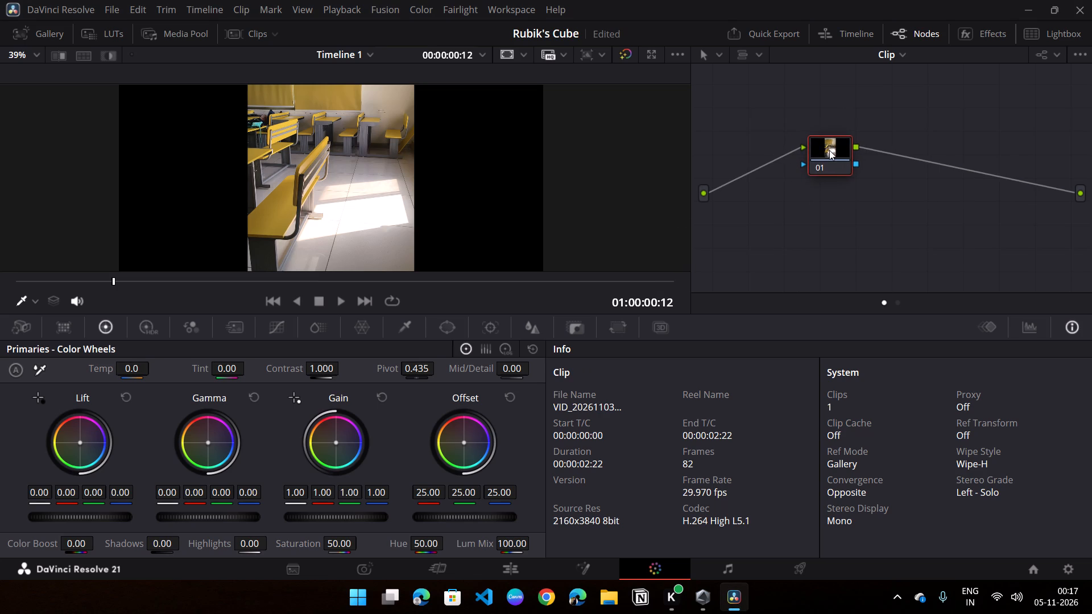
{"action": "key", "text": "alt+s"}
{"action": "left_click", "coordinate": [828, 149]}
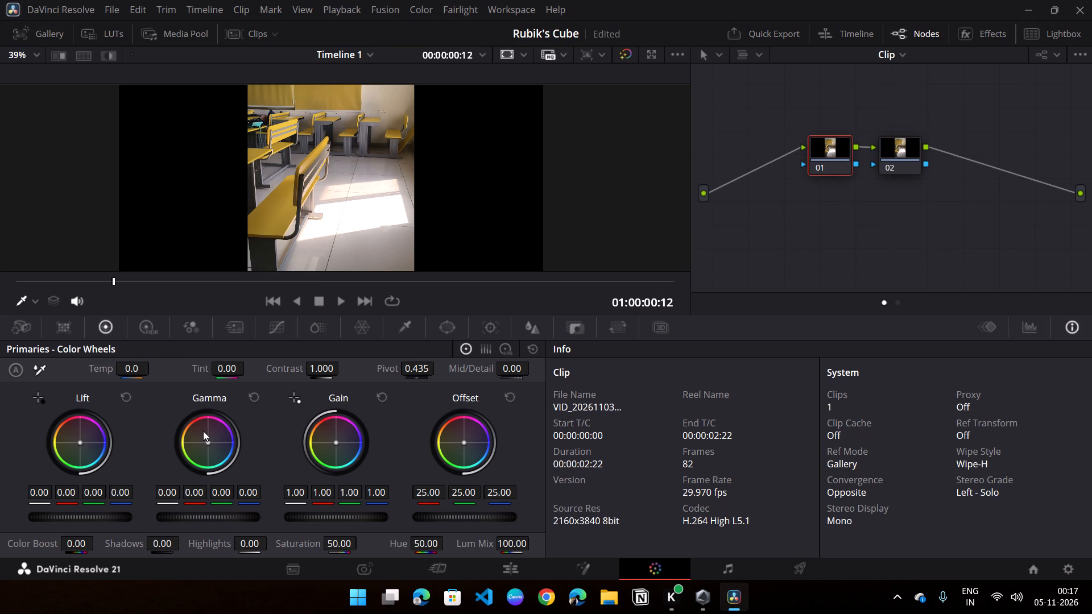
Warm the classroom clip by setting node 01's Temp to 1270.
{"action": "scroll", "coordinate": [332, 218], "scroll_direction": "down", "scroll_amount": 2}
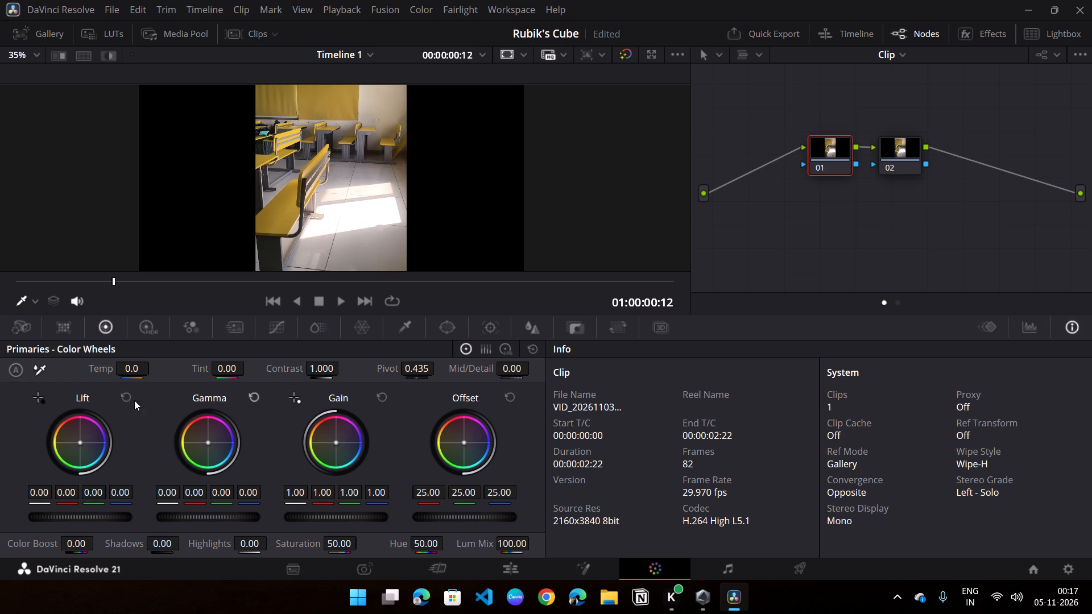
{"action": "left_click_drag", "start_coordinate": [121, 371], "coordinate": [219, 367]}
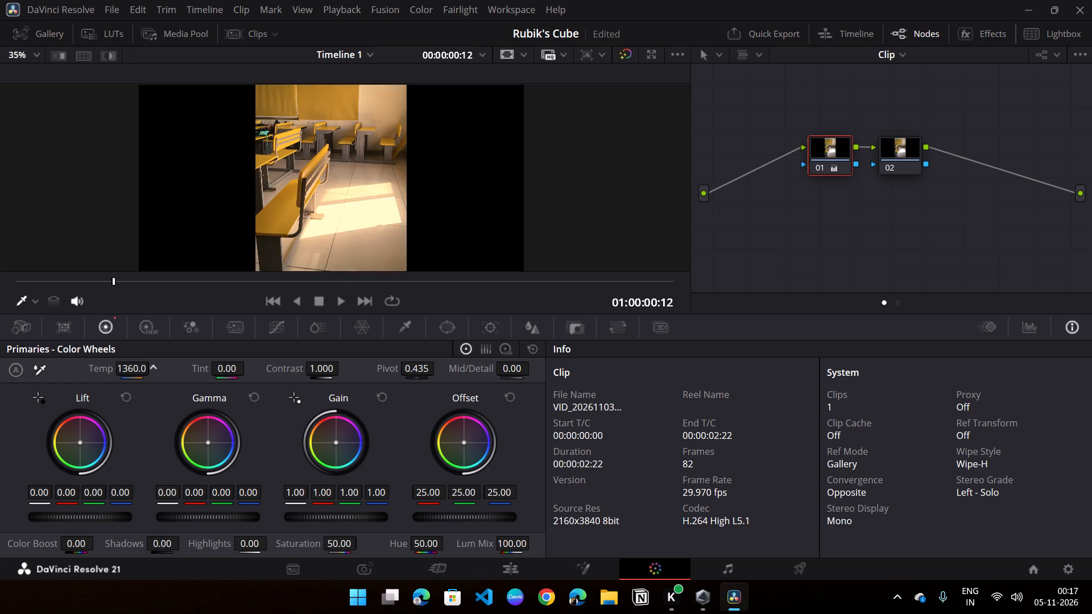
{"action": "left_click_drag", "start_coordinate": [219, 367], "coordinate": [227, 367]}
{"action": "left_click_drag", "start_coordinate": [227, 367], "coordinate": [211, 368]}
Raise node 01's Offset to 26.92 for red and 26.75 for green and blue.
{"action": "left_click_drag", "start_coordinate": [433, 516], "coordinate": [445, 515]}
{"action": "left_click_drag", "start_coordinate": [445, 515], "coordinate": [357, 516]}
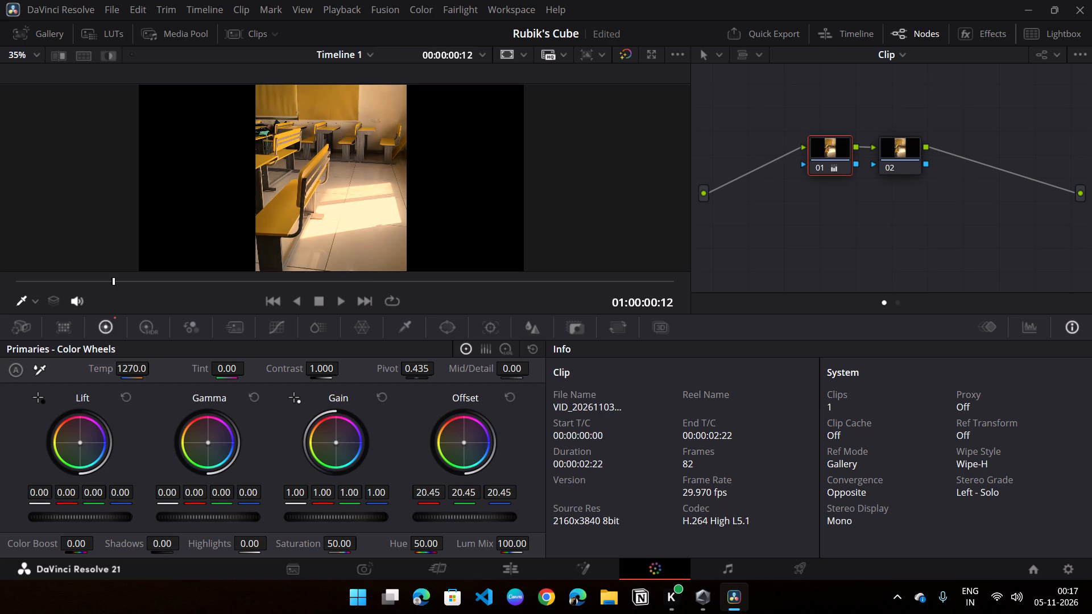
{"action": "left_click_drag", "start_coordinate": [357, 516], "coordinate": [482, 516]}
{"action": "left_click_drag", "start_coordinate": [482, 516], "coordinate": [474, 520]}
{"action": "left_click_drag", "start_coordinate": [418, 499], "coordinate": [452, 498]}
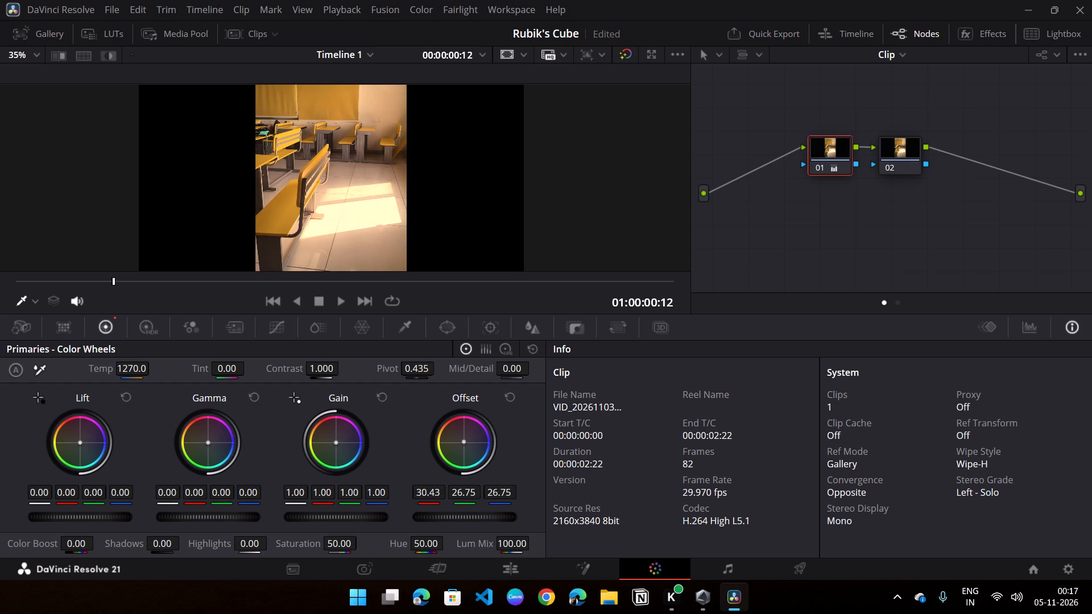
{"action": "left_click_drag", "start_coordinate": [452, 498], "coordinate": [461, 499]}
{"action": "left_click_drag", "start_coordinate": [461, 499], "coordinate": [457, 500]}
{"action": "double_click", "coordinate": [428, 504]}
{"action": "left_click_drag", "start_coordinate": [428, 497], "coordinate": [445, 495]}
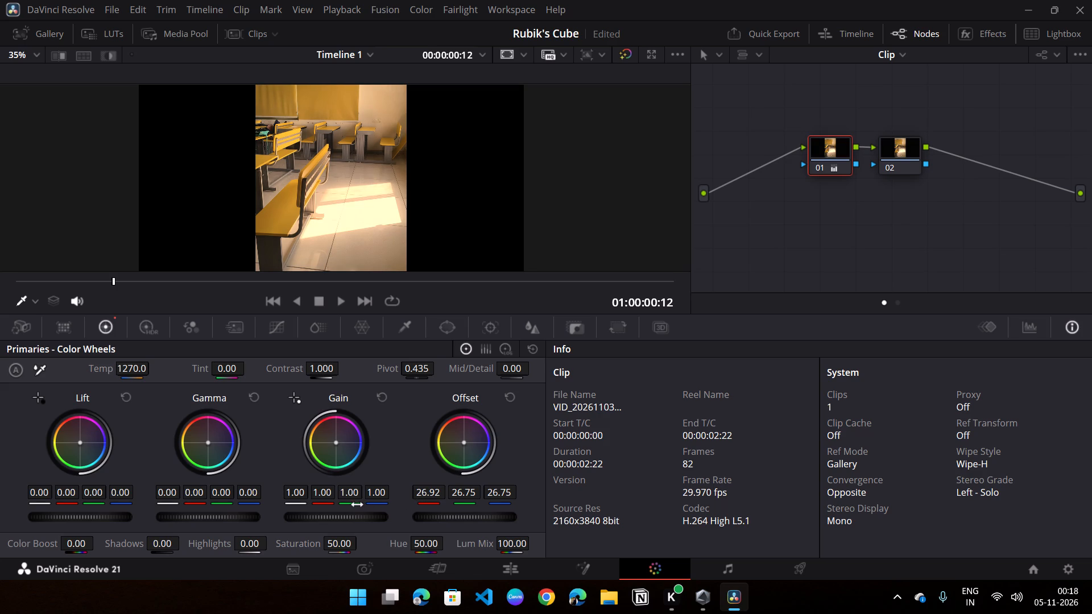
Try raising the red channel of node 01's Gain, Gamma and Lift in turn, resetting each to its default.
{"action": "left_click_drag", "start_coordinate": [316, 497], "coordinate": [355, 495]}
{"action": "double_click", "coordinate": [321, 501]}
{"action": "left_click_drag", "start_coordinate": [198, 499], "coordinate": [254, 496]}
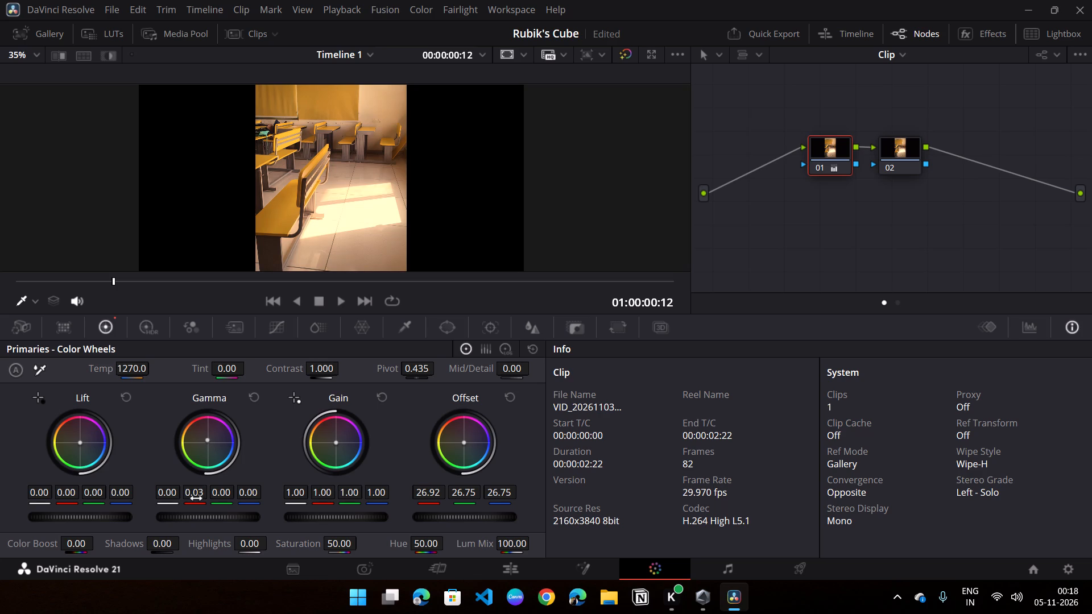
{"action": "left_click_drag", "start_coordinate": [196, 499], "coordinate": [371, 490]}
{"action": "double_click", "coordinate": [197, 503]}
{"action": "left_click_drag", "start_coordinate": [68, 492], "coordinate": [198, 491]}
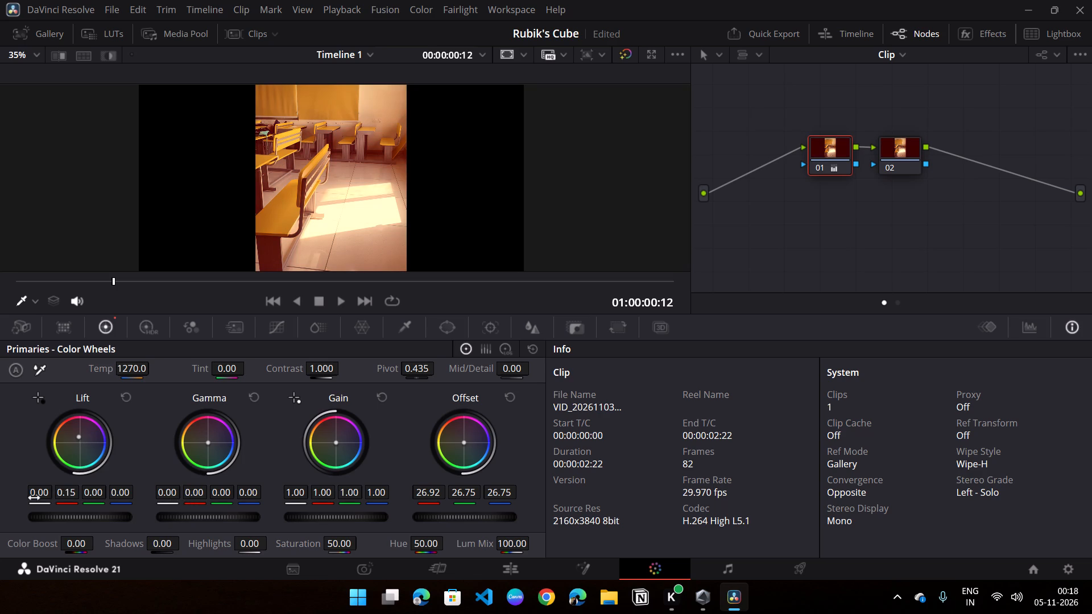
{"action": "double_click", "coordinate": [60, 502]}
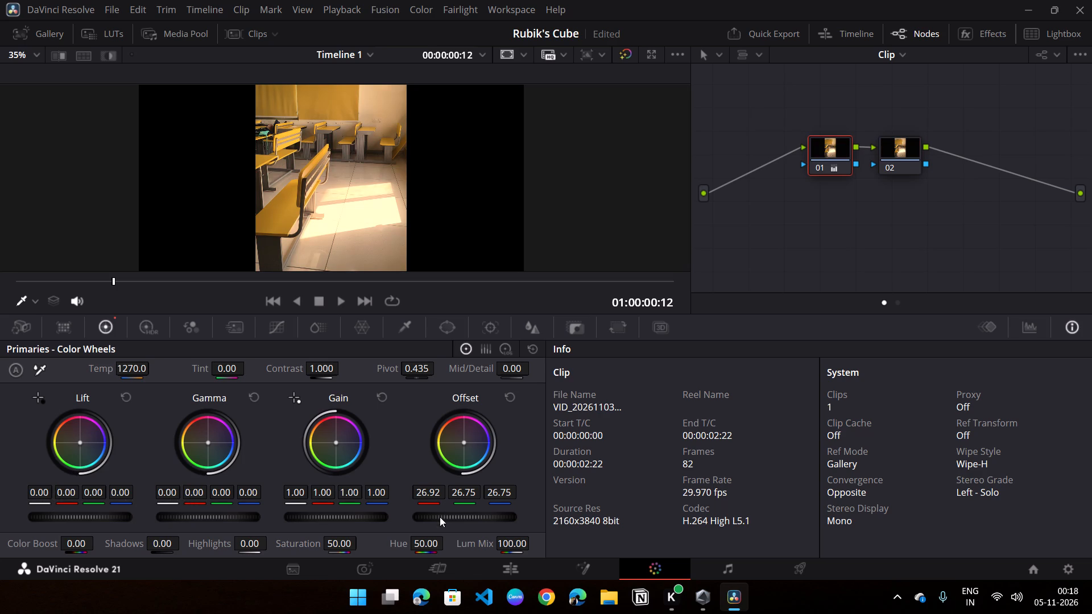
Raise node 01's overall Offset to 27.72 for red and 27.55 for green and blue.
{"action": "left_click_drag", "start_coordinate": [440, 517], "coordinate": [474, 517]}
{"action": "left_click_drag", "start_coordinate": [457, 517], "coordinate": [469, 517]}
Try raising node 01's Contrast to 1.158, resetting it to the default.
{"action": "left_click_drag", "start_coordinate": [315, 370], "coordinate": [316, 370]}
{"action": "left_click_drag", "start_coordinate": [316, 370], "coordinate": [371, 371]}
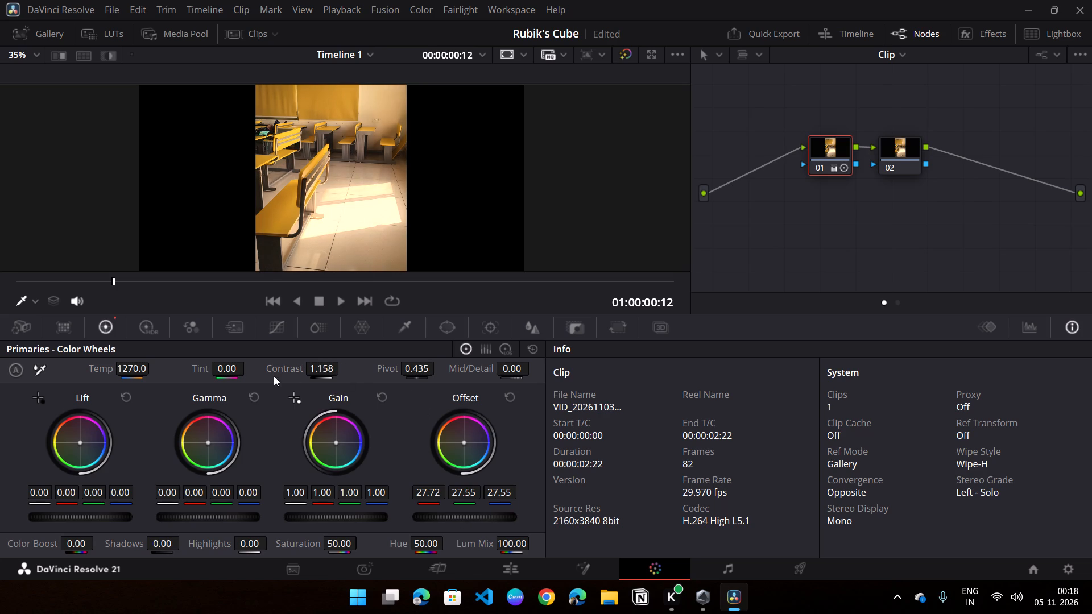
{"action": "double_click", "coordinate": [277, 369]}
Raise node 01's Temp to 1380 and its Saturation to 69.20.
{"action": "left_click_drag", "start_coordinate": [140, 369], "coordinate": [148, 370]}
{"action": "left_click_drag", "start_coordinate": [339, 541], "coordinate": [400, 539]}
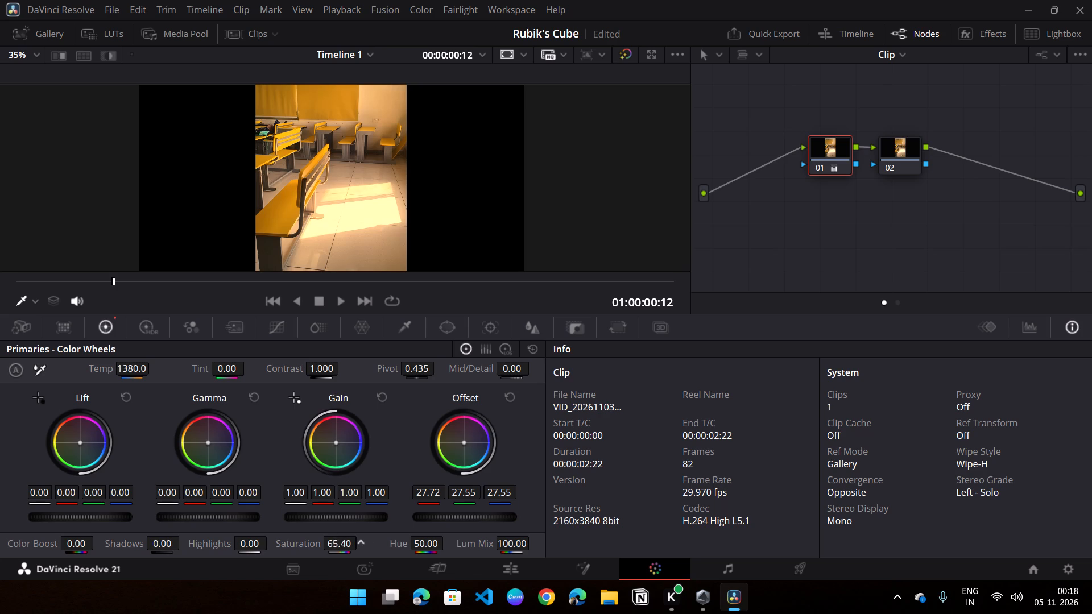
{"action": "left_click_drag", "start_coordinate": [400, 539], "coordinate": [407, 539]}
Set node 01's Contrast to 1.214 and lower its Pivot to 0.277.
{"action": "left_click_drag", "start_coordinate": [320, 367], "coordinate": [395, 372]}
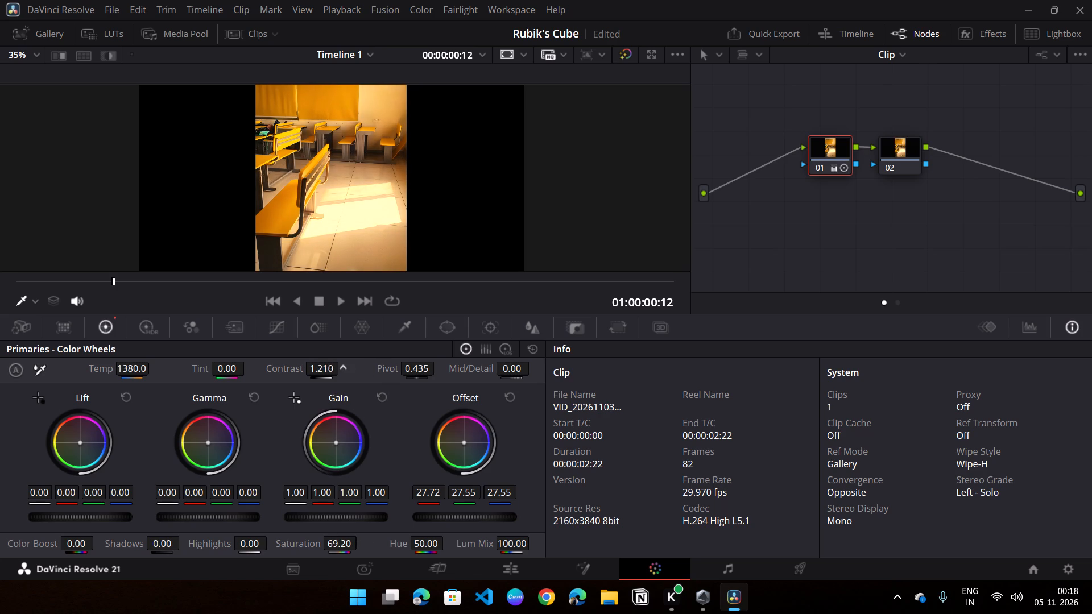
{"action": "left_click_drag", "start_coordinate": [395, 372], "coordinate": [396, 372]}
{"action": "left_click_drag", "start_coordinate": [423, 370], "coordinate": [321, 383]}
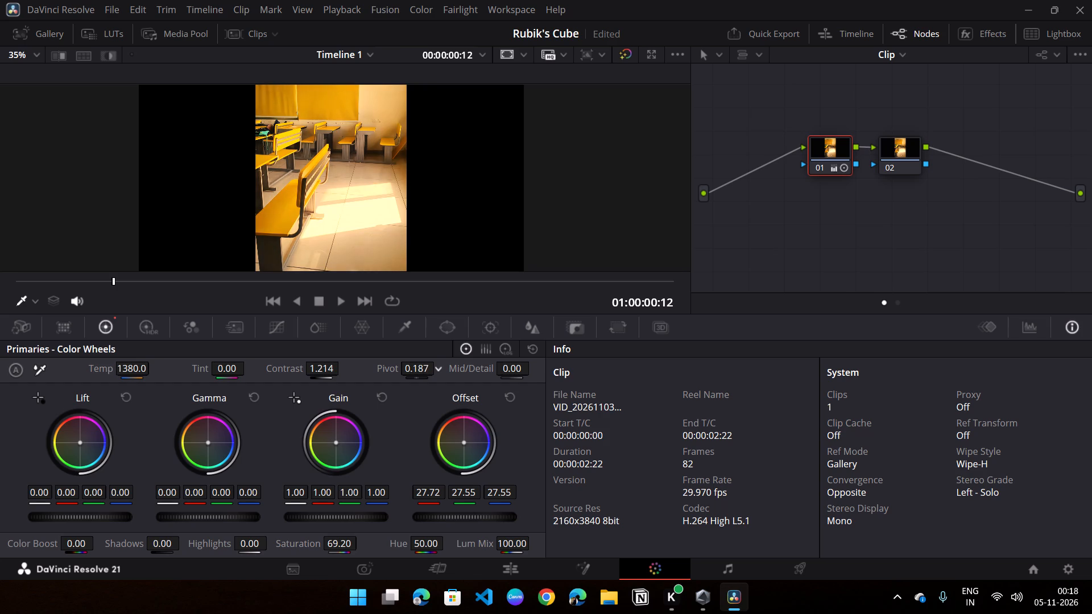
{"action": "left_click_drag", "start_coordinate": [321, 383], "coordinate": [365, 388]}
{"action": "left_click_drag", "start_coordinate": [365, 388], "coordinate": [366, 388]}
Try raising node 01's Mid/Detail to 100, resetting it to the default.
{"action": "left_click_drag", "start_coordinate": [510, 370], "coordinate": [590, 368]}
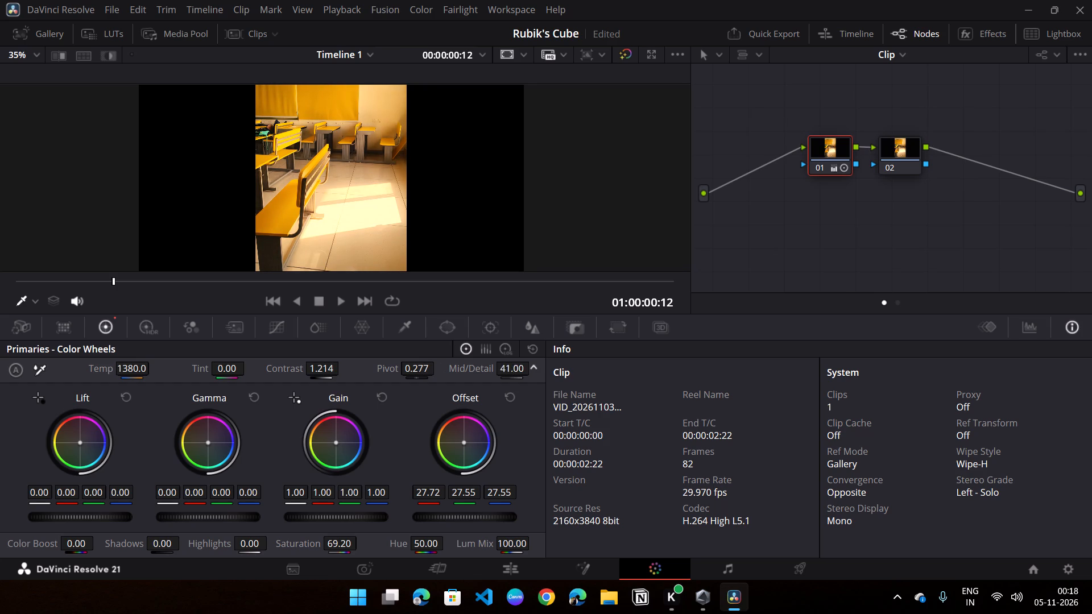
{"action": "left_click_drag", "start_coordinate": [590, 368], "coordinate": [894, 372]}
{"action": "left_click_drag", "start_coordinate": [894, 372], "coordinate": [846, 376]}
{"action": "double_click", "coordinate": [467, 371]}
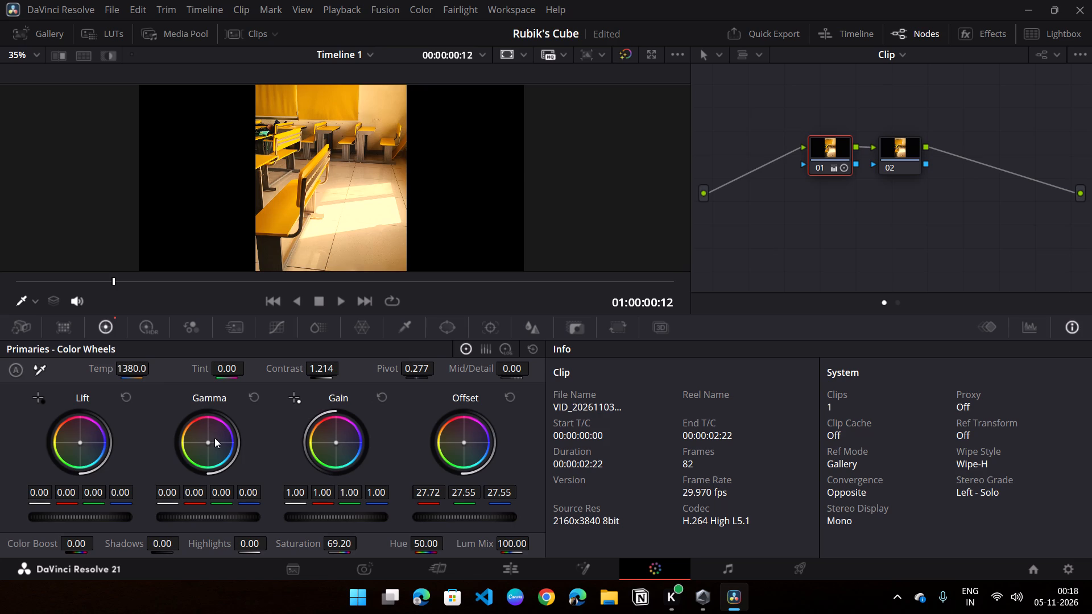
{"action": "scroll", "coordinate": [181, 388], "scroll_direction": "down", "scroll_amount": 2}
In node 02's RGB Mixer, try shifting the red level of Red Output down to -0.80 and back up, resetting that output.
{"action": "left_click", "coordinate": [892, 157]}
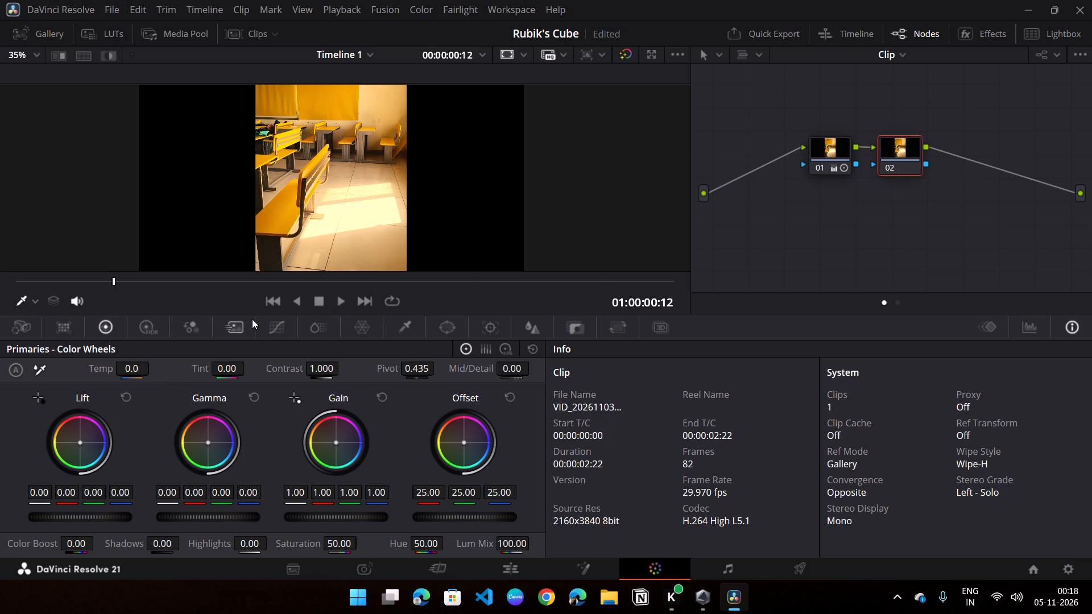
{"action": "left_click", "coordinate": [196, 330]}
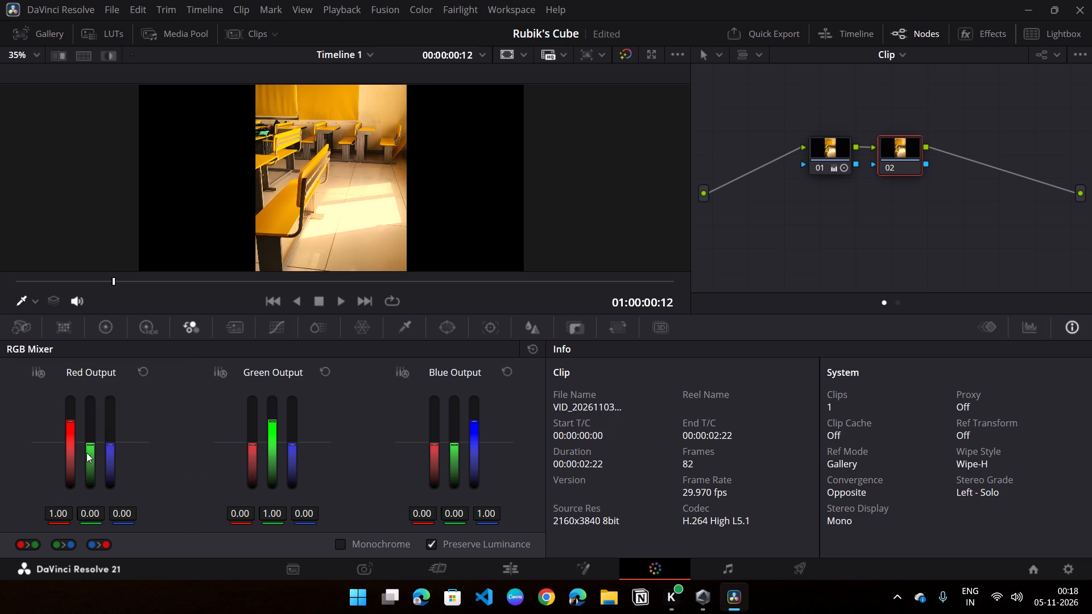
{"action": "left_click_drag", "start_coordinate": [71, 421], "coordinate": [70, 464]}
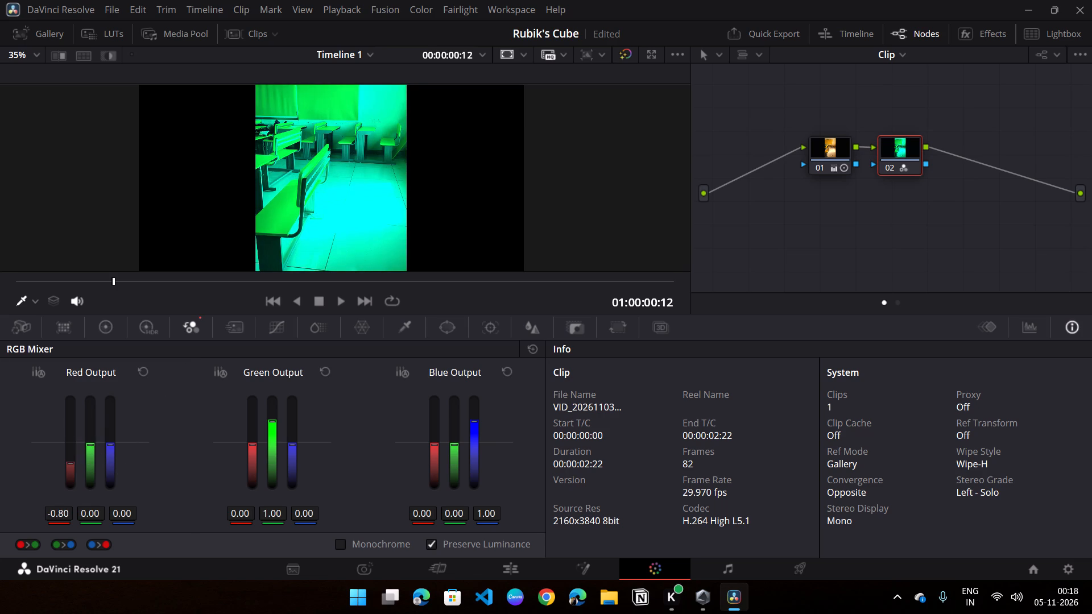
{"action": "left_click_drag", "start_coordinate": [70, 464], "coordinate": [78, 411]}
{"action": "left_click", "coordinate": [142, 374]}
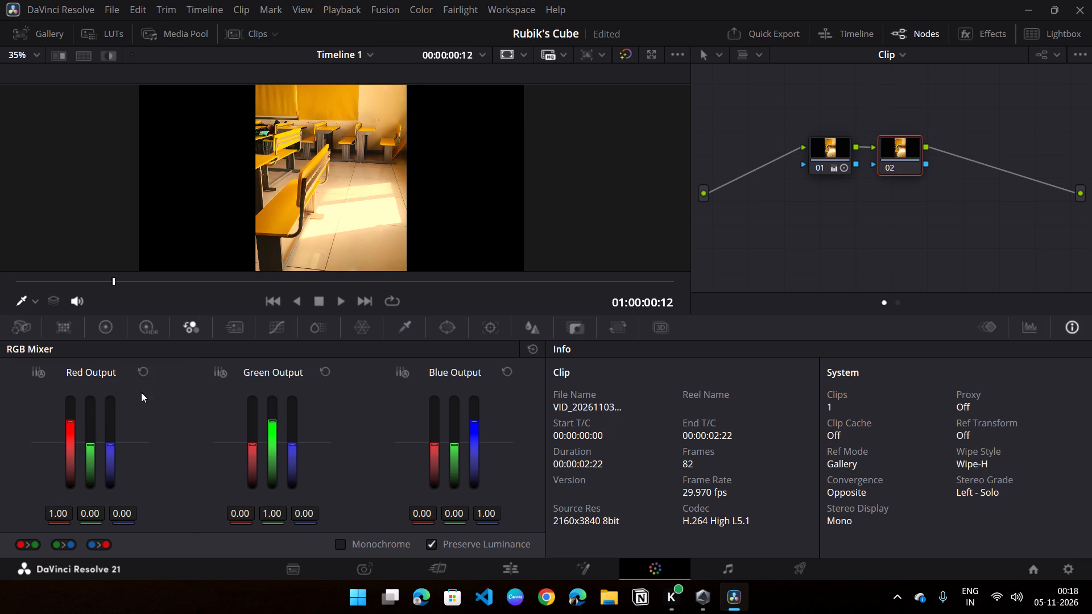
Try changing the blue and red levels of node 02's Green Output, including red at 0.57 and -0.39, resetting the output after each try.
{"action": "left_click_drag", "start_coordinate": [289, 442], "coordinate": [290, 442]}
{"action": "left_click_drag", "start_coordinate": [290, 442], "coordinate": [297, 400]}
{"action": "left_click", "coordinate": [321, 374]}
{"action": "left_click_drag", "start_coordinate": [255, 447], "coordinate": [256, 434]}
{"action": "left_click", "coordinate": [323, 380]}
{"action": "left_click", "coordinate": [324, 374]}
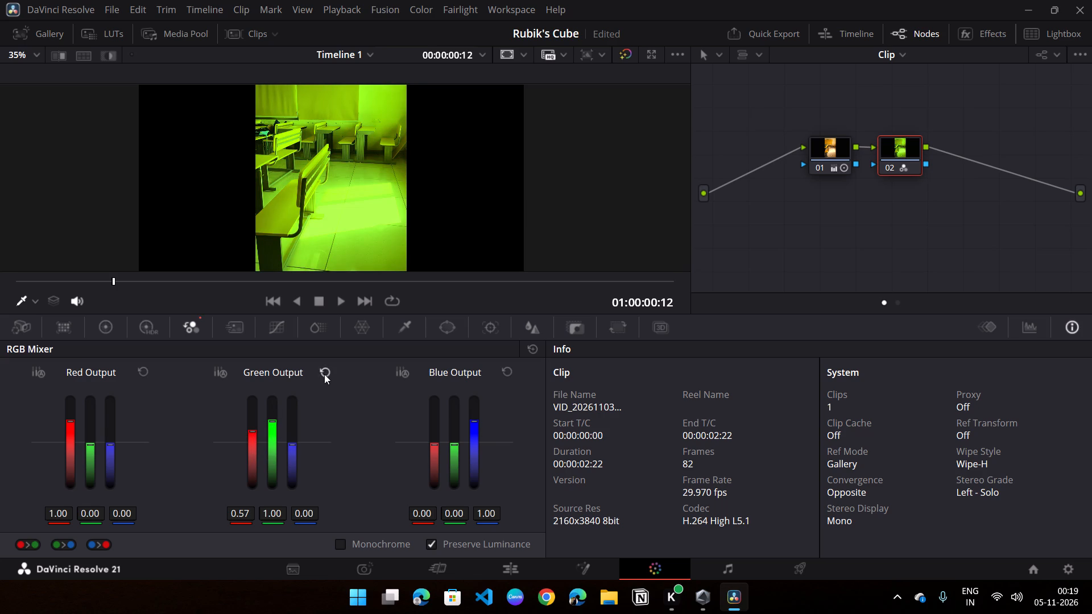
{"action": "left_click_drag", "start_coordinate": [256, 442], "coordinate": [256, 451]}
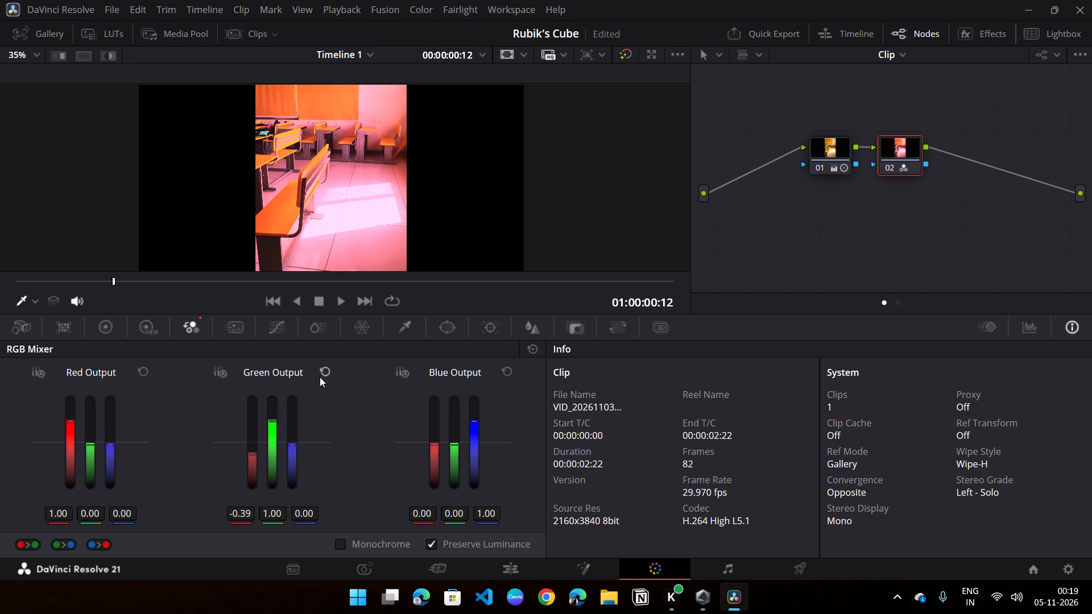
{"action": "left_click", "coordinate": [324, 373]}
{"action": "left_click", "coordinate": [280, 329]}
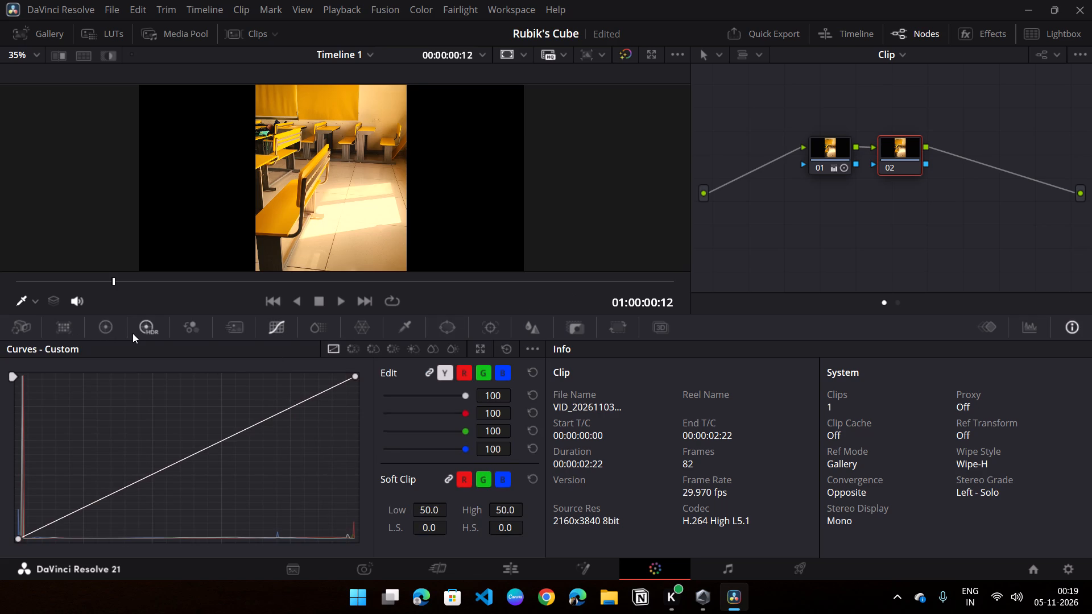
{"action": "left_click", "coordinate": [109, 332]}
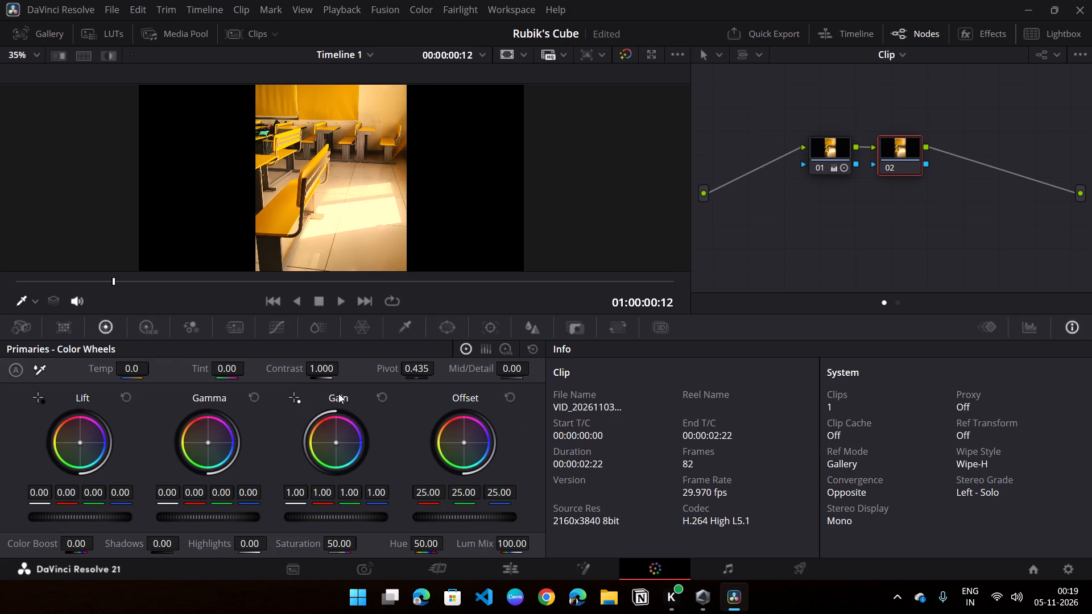
On the Fusion page, load the classroom clip's media input node into the empty viewer.
{"action": "left_click", "coordinate": [593, 570]}
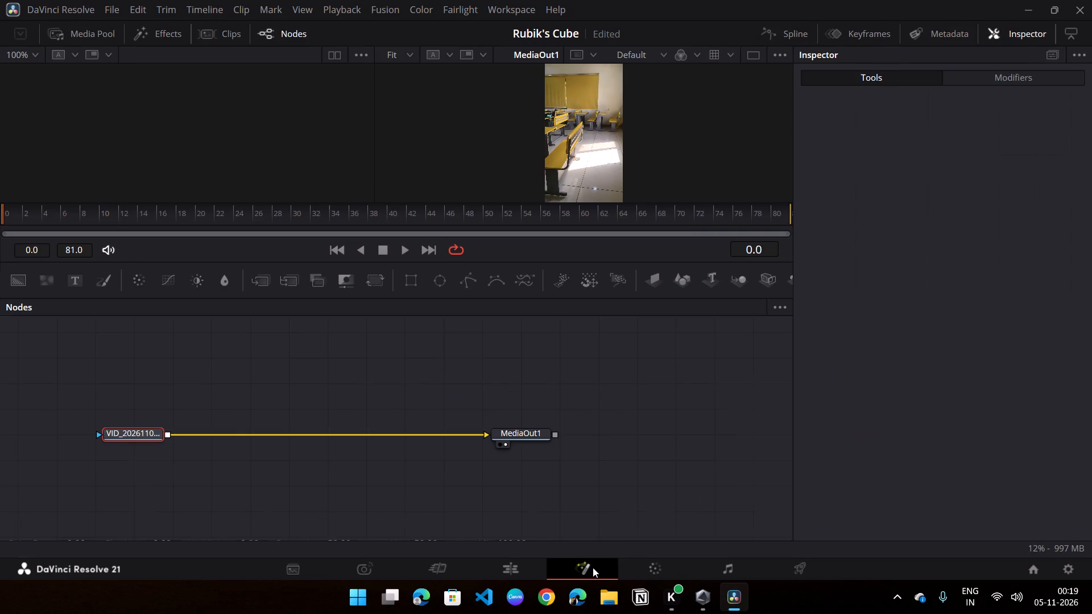
{"action": "scroll", "coordinate": [533, 169], "scroll_direction": "up", "scroll_amount": 2}
{"action": "scroll", "coordinate": [534, 165], "scroll_direction": "down", "scroll_amount": 1}
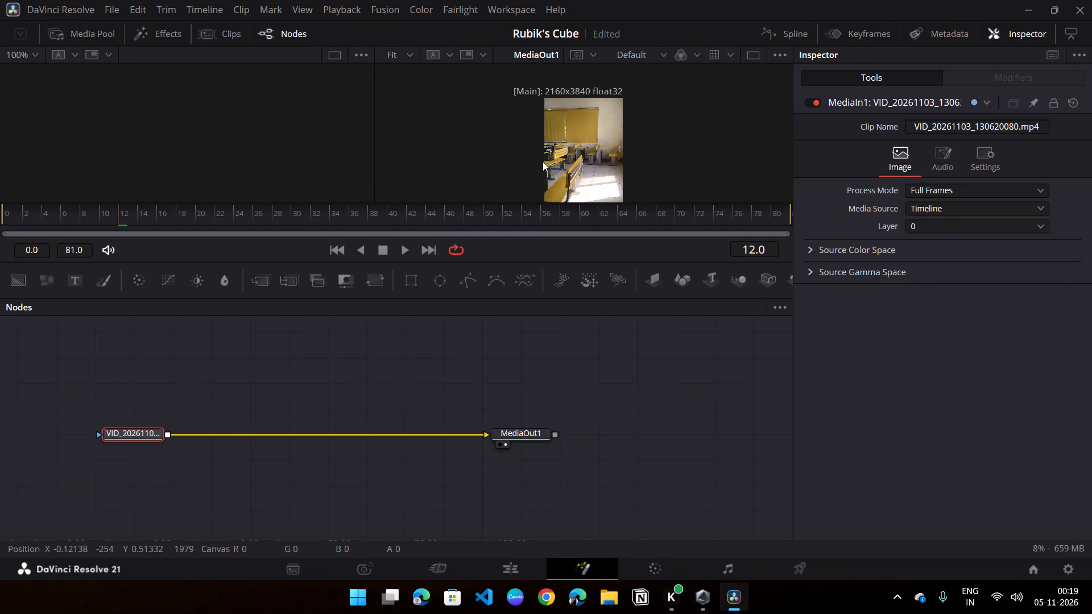
{"action": "scroll", "coordinate": [565, 157], "scroll_direction": "down", "scroll_amount": 1}
{"action": "left_click_drag", "start_coordinate": [138, 429], "coordinate": [199, 157]}
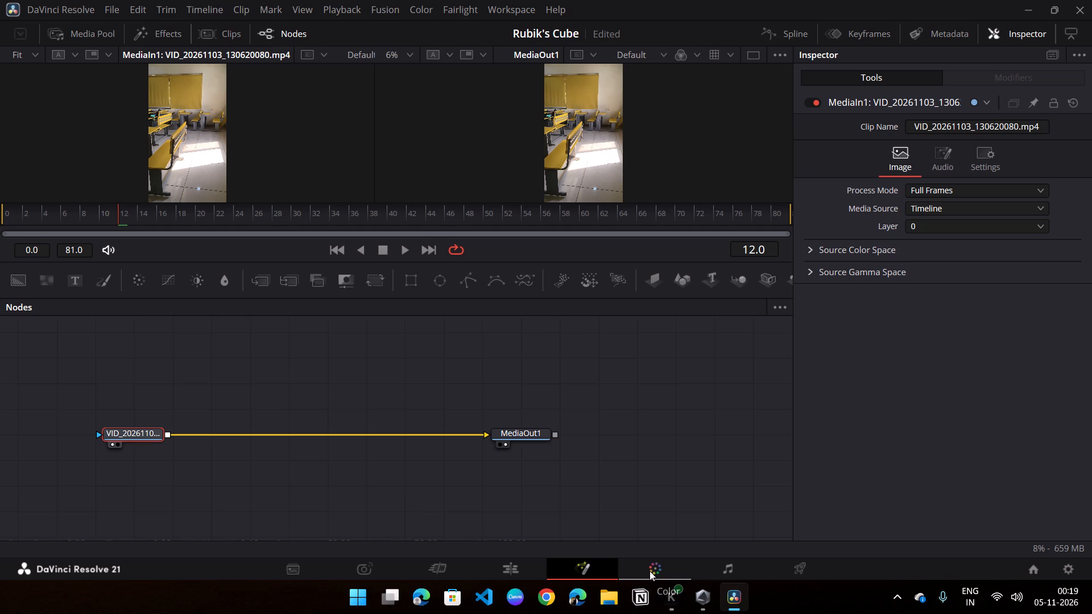
Return to the Edit page and reduce the Video 1 track's height to make room above the classroom clip.
{"action": "left_click", "coordinate": [532, 563]}
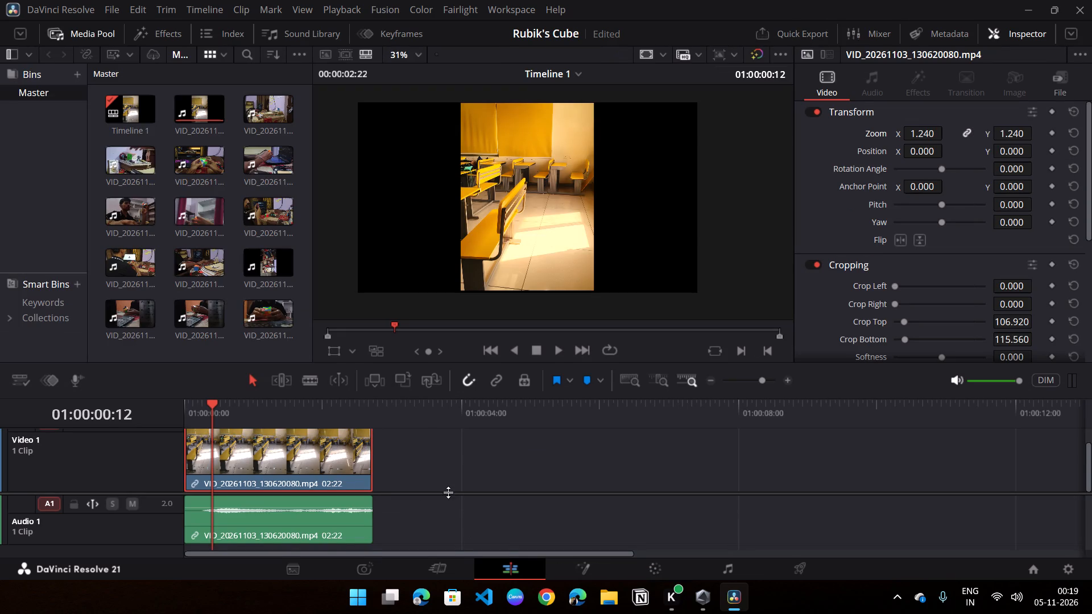
{"action": "left_click_drag", "start_coordinate": [448, 492], "coordinate": [464, 566]}
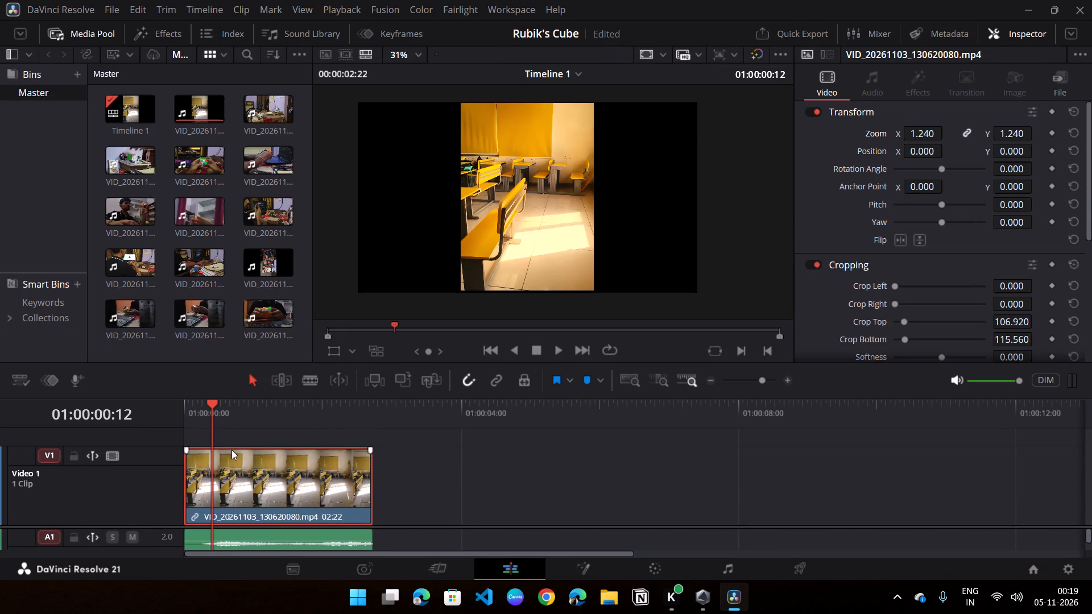
{"action": "left_click_drag", "start_coordinate": [168, 447], "coordinate": [169, 471]}
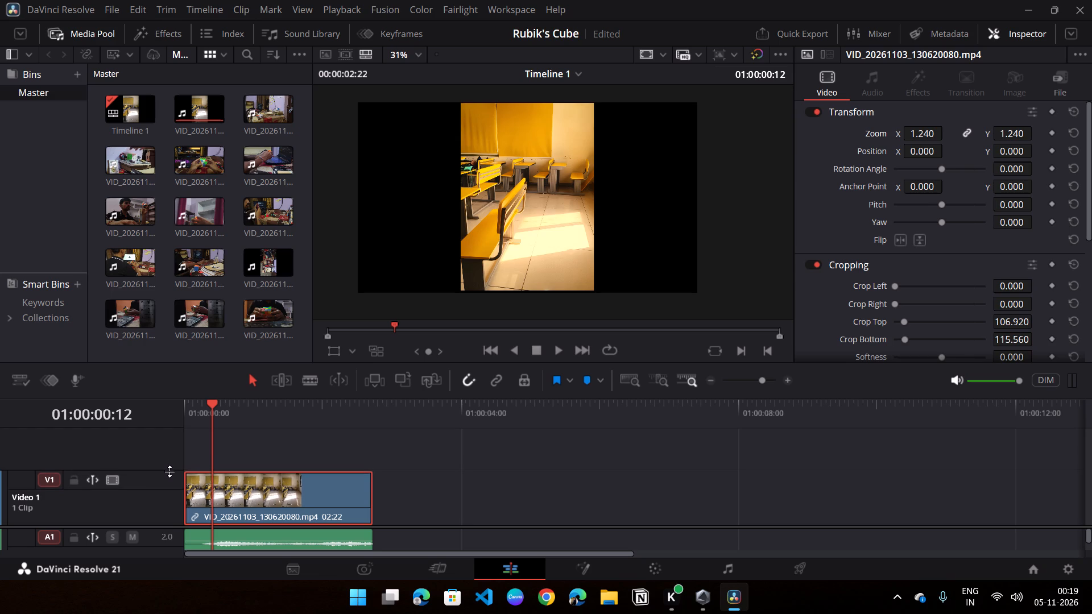
{"action": "left_click_drag", "start_coordinate": [169, 471], "coordinate": [175, 478]}
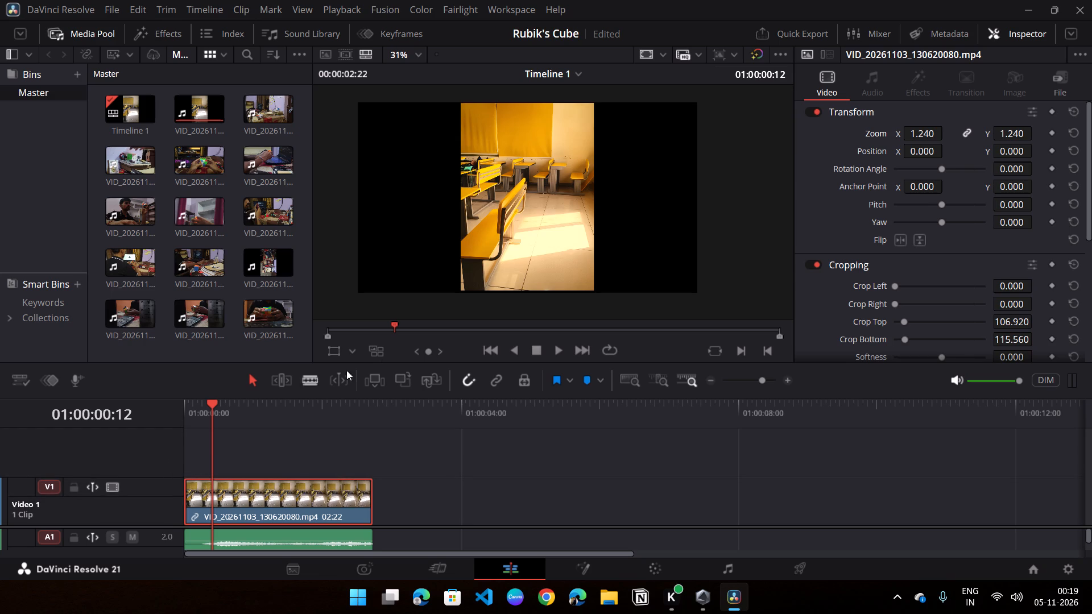
Search the effects for "adju", place an Adjustment Clip on a new track above the classroom clip at the timeline start, and select it.
{"action": "left_click", "coordinate": [142, 30]}
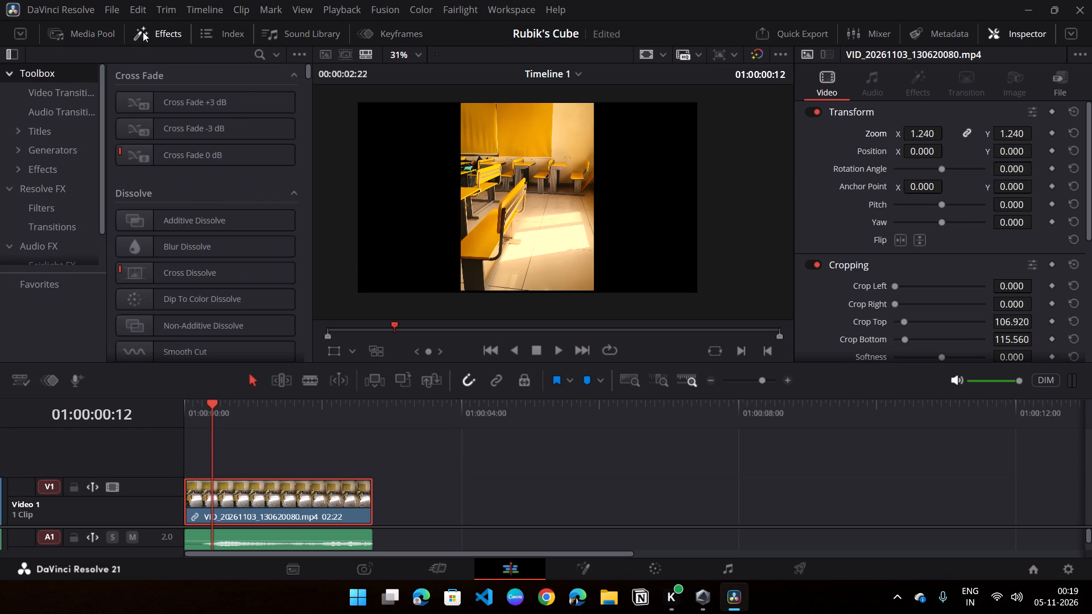
{"action": "left_click", "coordinate": [262, 51]}
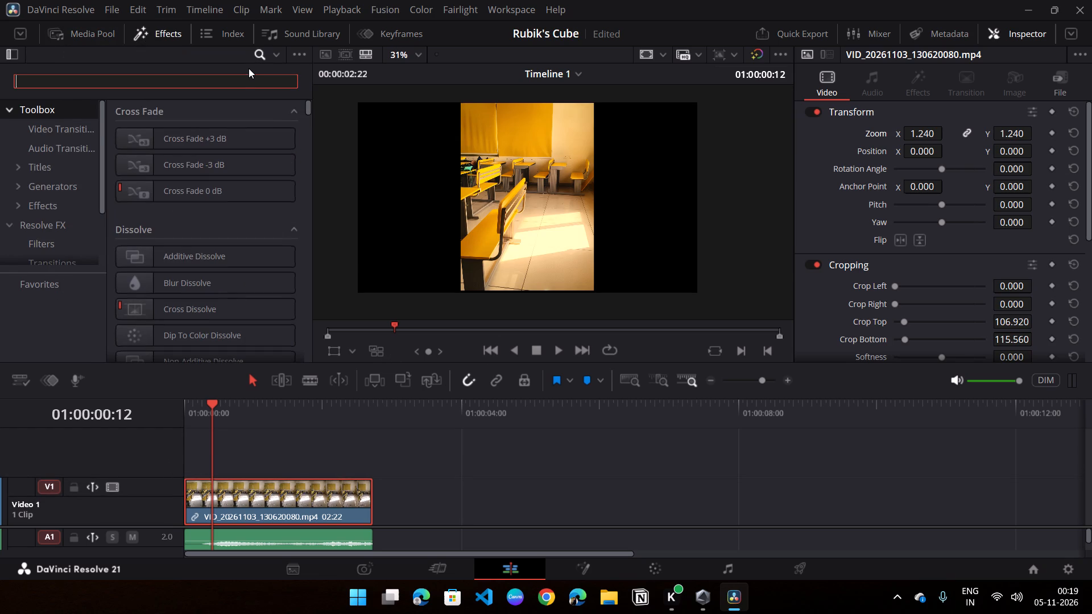
{"action": "type", "text": "ad"}
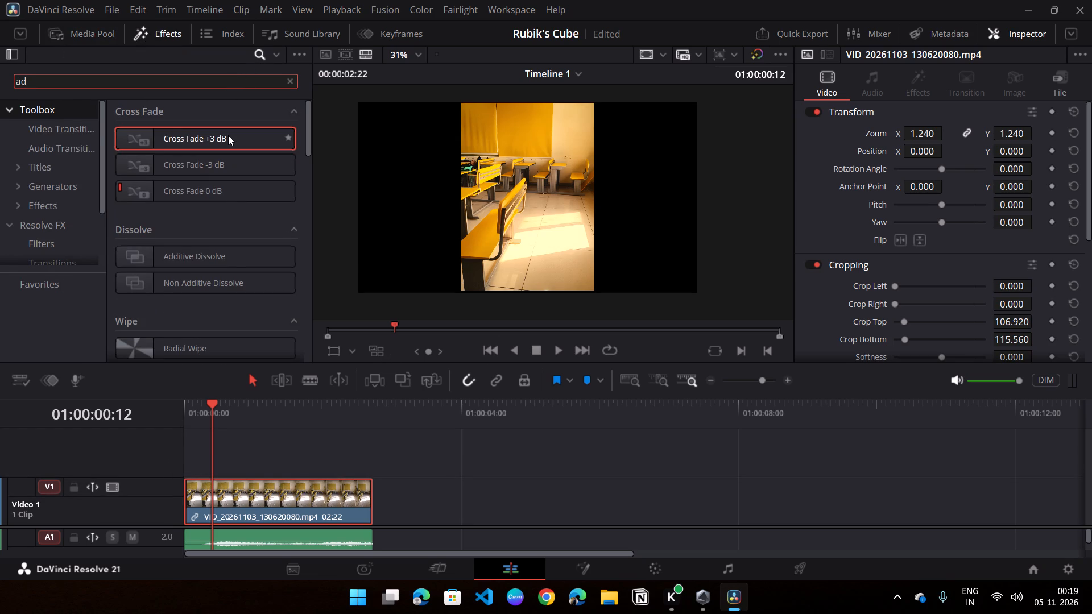
{"action": "type", "text": "ju"}
{"action": "left_click_drag", "start_coordinate": [222, 139], "coordinate": [262, 325]}
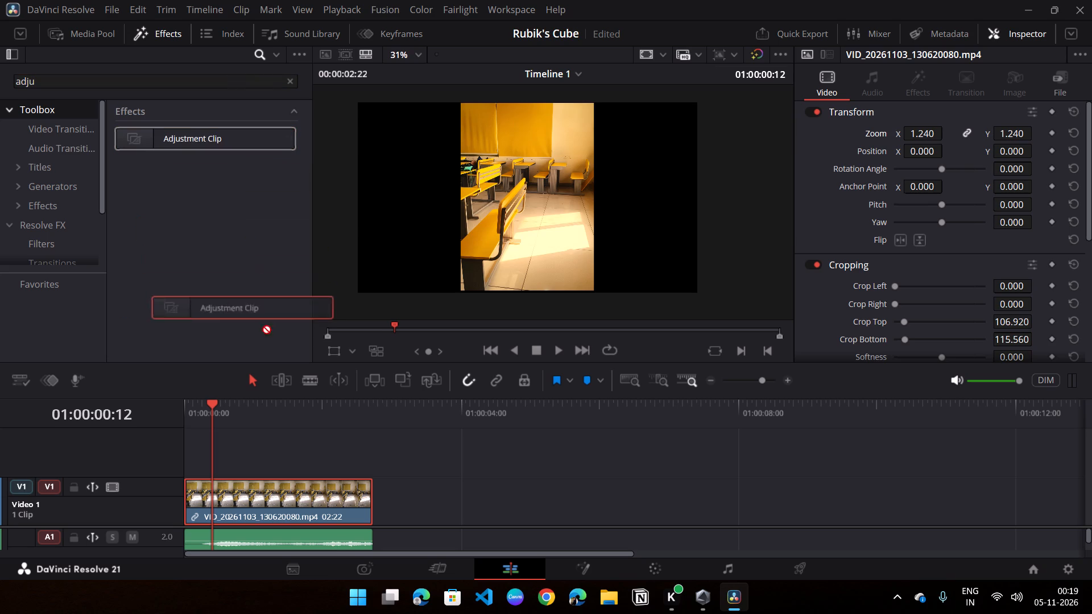
{"action": "left_click_drag", "start_coordinate": [262, 325], "coordinate": [189, 457]}
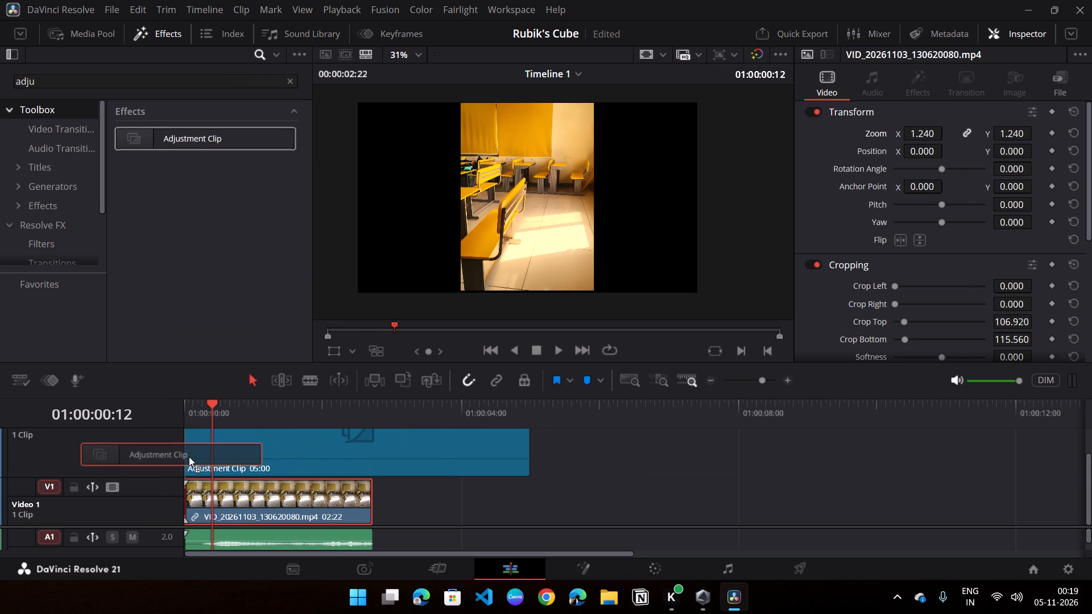
{"action": "left_click_drag", "start_coordinate": [189, 457], "coordinate": [188, 457]}
{"action": "left_click", "coordinate": [223, 442]}
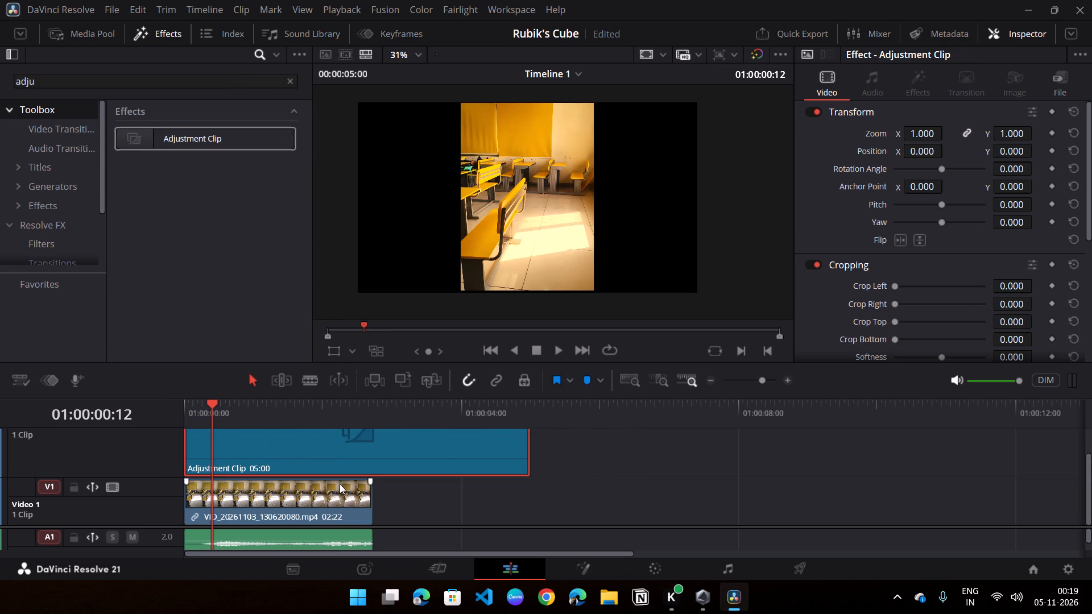
{"action": "left_click", "coordinate": [330, 451]}
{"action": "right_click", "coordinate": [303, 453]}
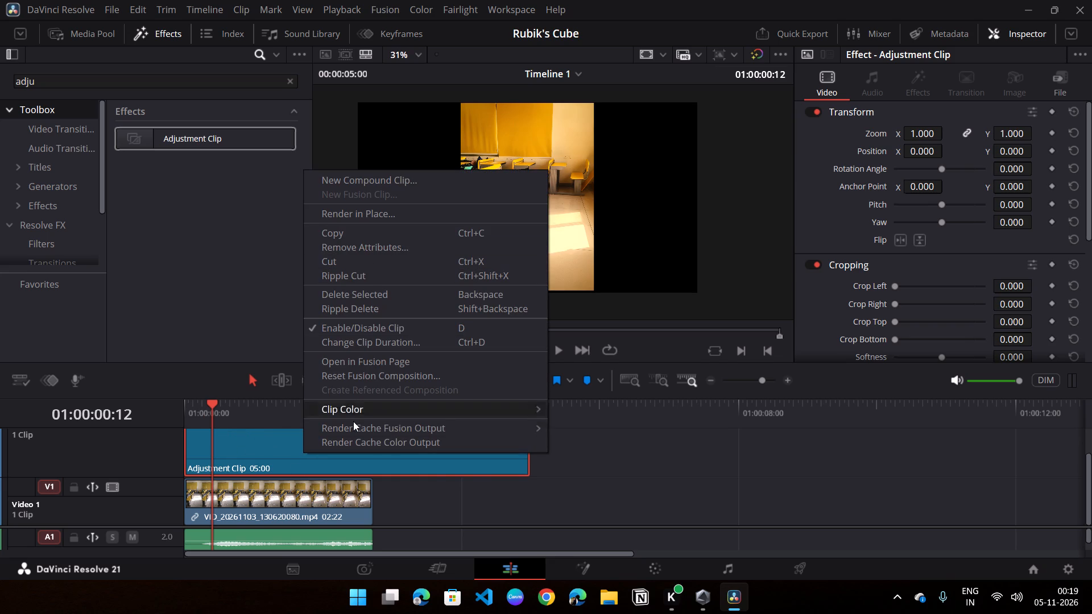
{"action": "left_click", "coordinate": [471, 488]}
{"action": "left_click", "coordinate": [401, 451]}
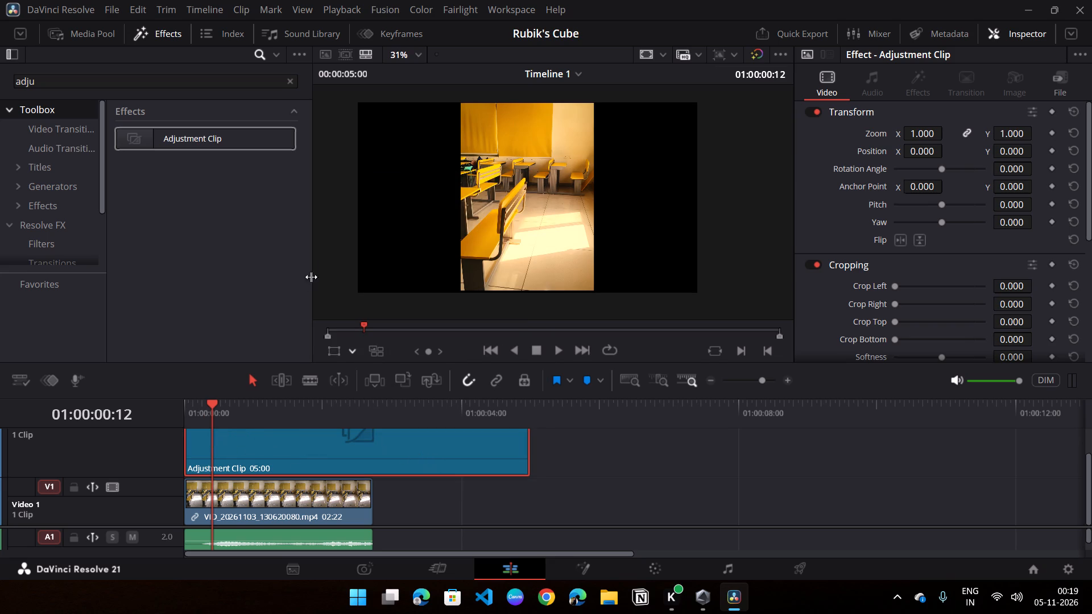
Clear the effects search and place a Solid Color generator on the Video 2 track, overlapping the end of the adjustment clip.
{"action": "left_click", "coordinate": [61, 174]}
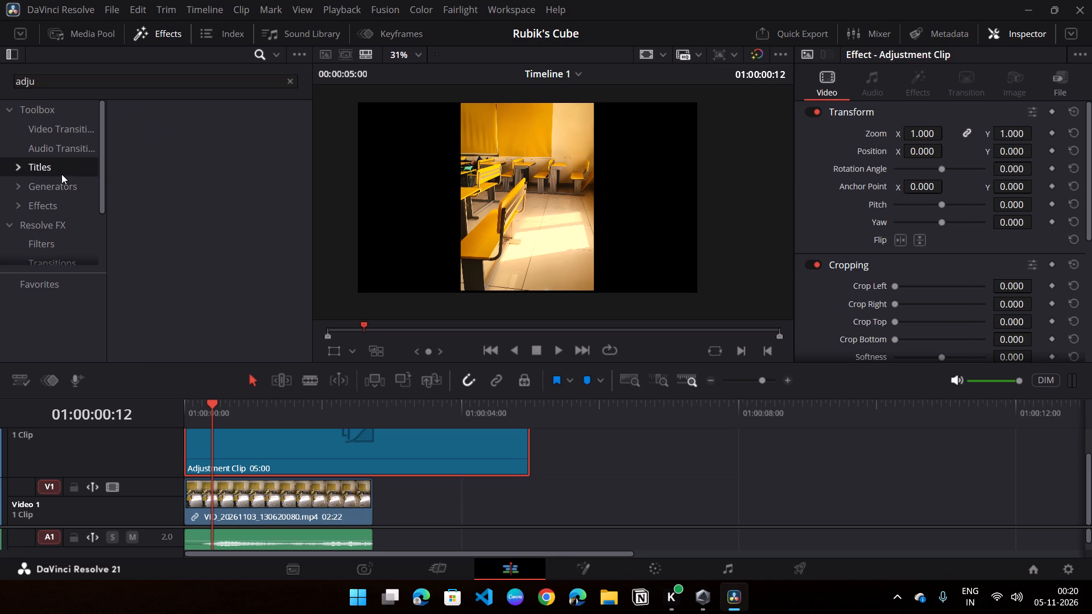
{"action": "left_click", "coordinate": [61, 153]}
{"action": "left_click", "coordinate": [55, 184]}
{"action": "double_click", "coordinate": [56, 184]}
{"action": "left_click", "coordinate": [287, 84]}
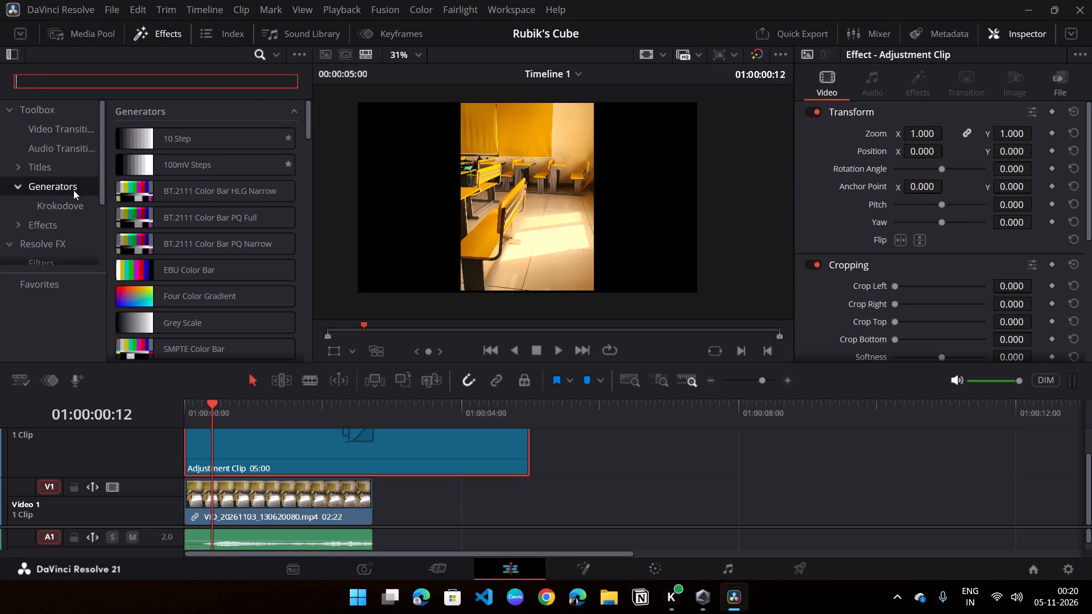
{"action": "scroll", "coordinate": [187, 283], "scroll_direction": "down", "scroll_amount": 3}
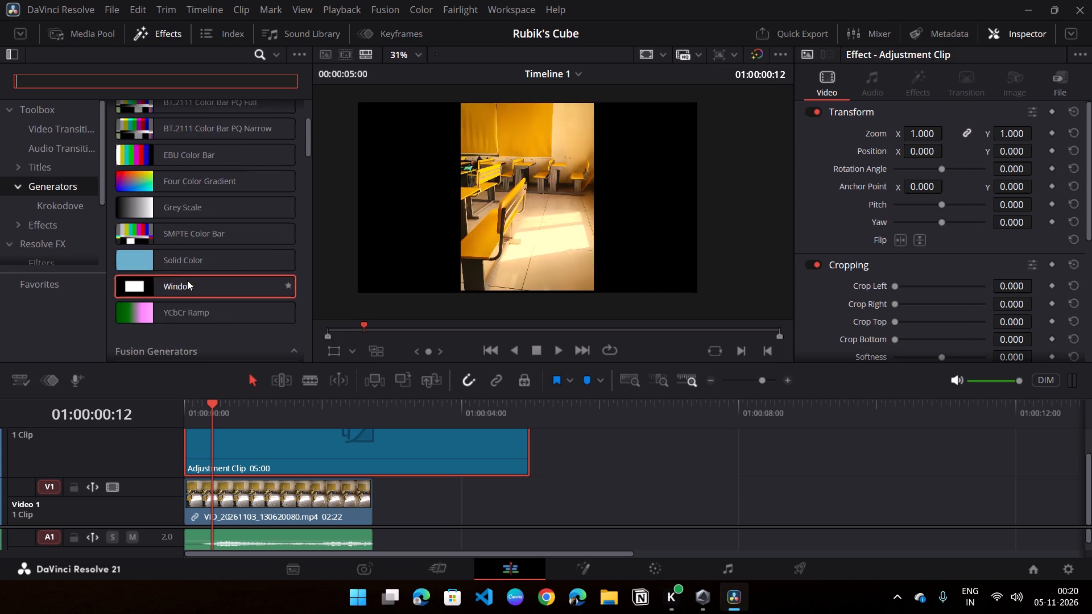
{"action": "left_click_drag", "start_coordinate": [162, 258], "coordinate": [206, 281]}
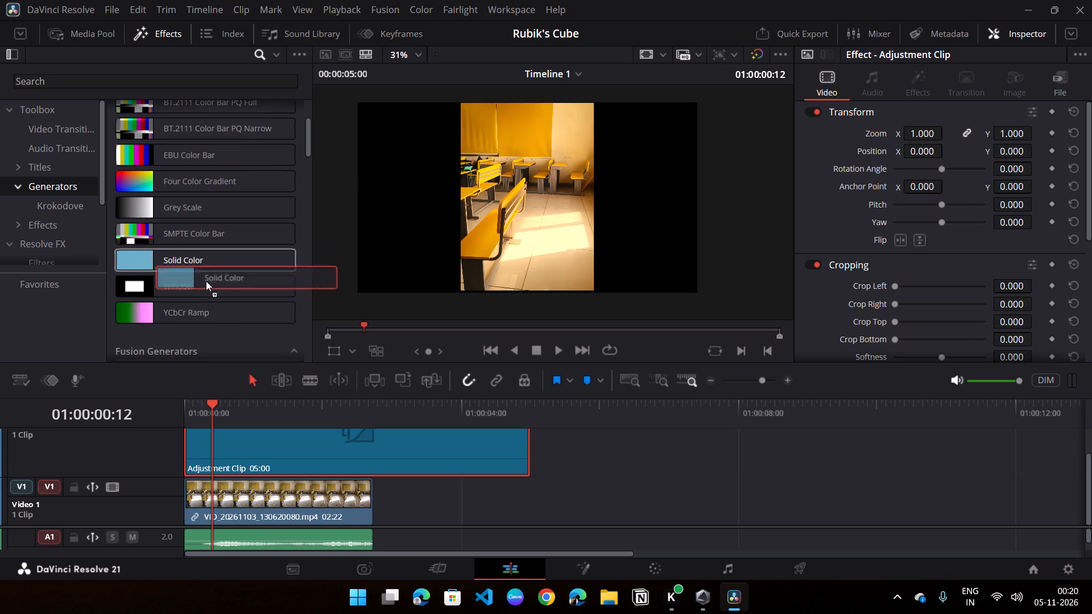
{"action": "left_click_drag", "start_coordinate": [206, 281], "coordinate": [341, 447]}
Delete the shortened adjustment clip in front of the Solid Color clip.
{"action": "left_click", "coordinate": [267, 455]}
{"action": "right_click", "coordinate": [267, 455]}
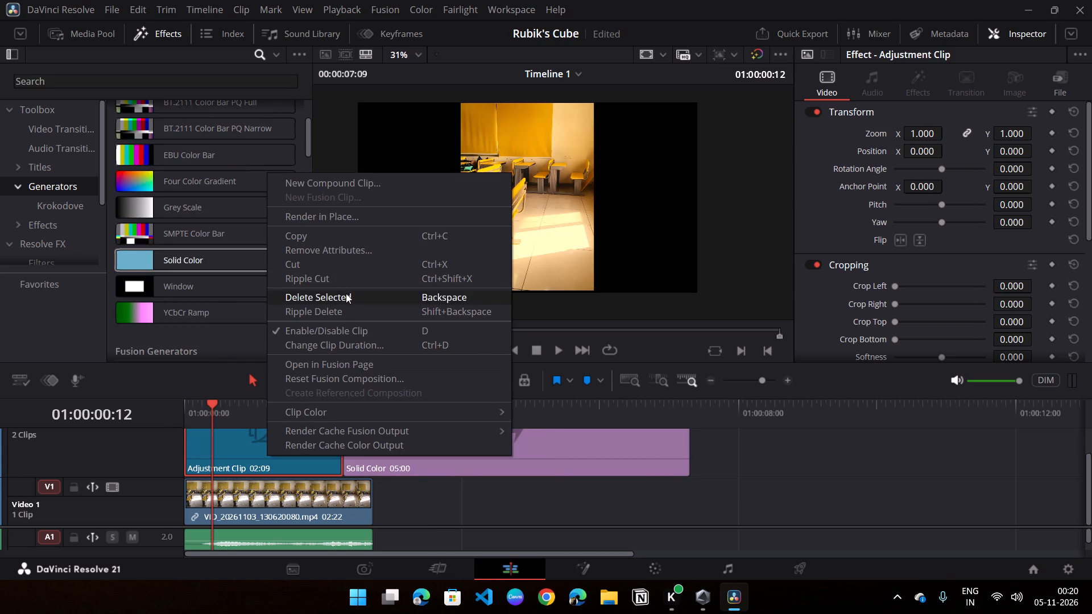
{"action": "left_click", "coordinate": [346, 294]}
{"action": "right_click", "coordinate": [293, 451]}
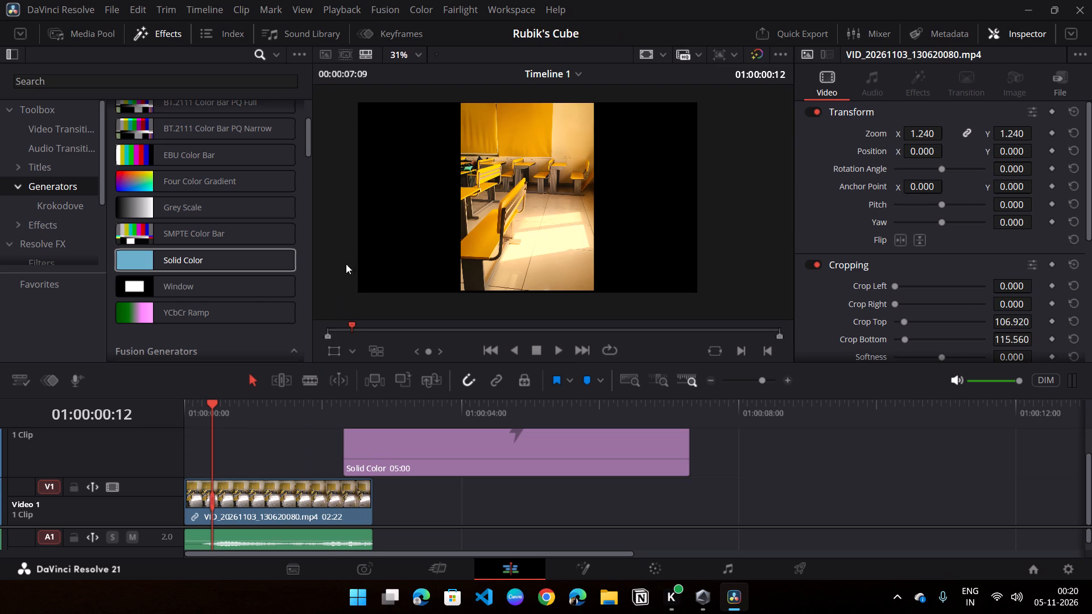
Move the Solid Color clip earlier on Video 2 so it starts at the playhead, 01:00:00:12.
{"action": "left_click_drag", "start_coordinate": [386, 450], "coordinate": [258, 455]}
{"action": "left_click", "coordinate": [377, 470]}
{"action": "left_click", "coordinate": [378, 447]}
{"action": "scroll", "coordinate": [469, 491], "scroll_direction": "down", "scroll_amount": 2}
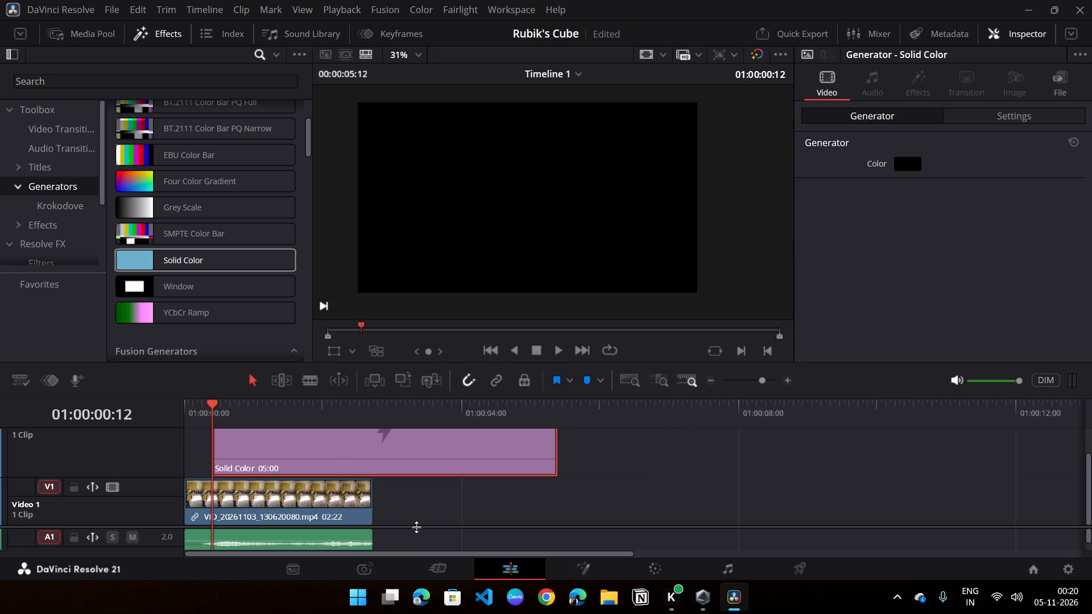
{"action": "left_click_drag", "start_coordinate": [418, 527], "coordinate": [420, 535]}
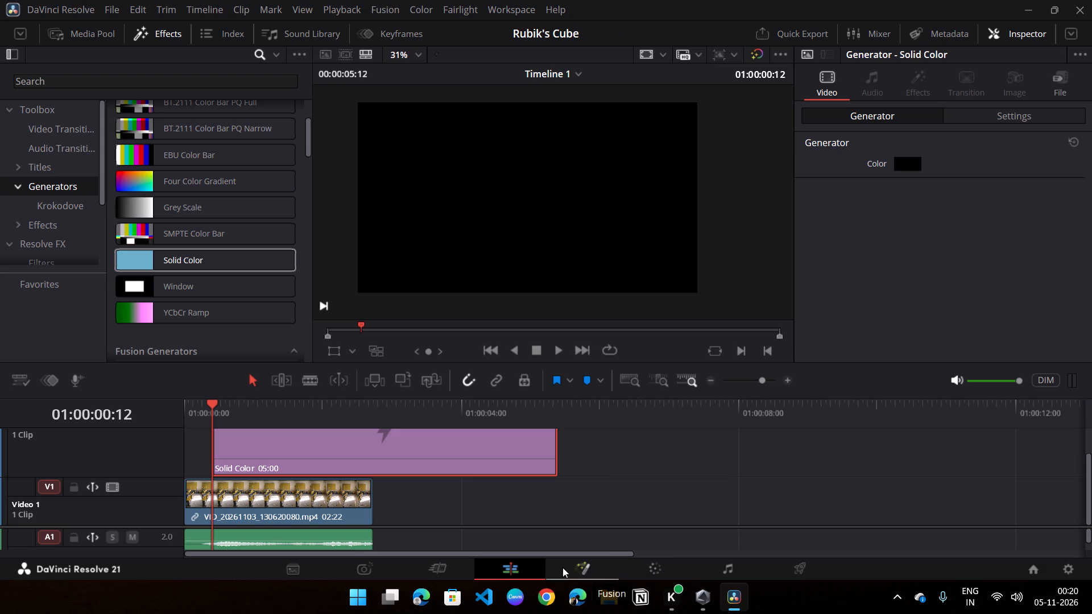
Check the composition on the Fusion page and return to the Edit page.
{"action": "left_click", "coordinate": [584, 567]}
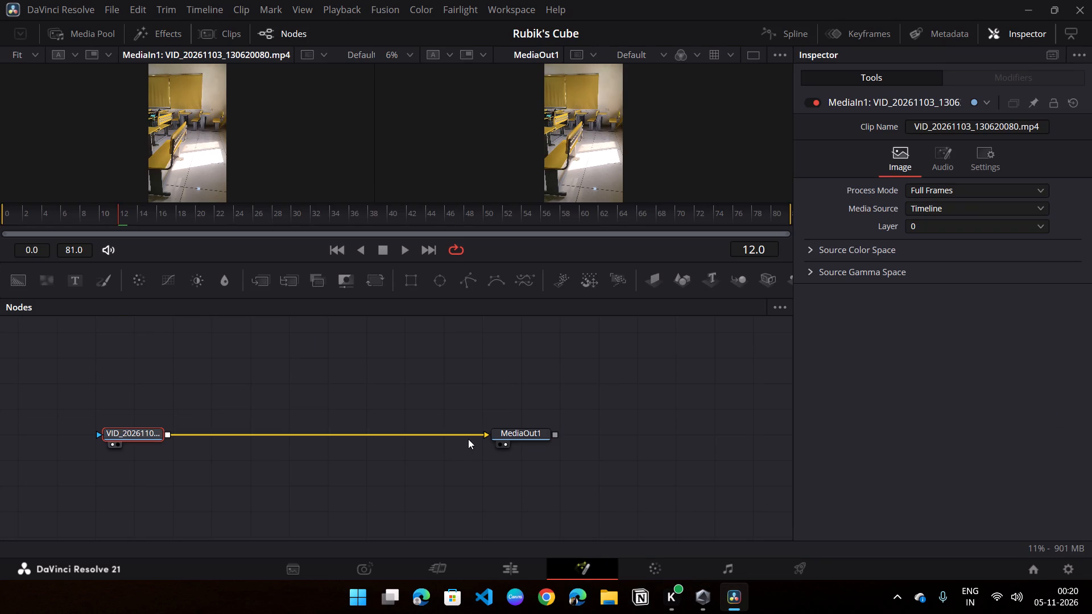
{"action": "left_click", "coordinate": [511, 564]}
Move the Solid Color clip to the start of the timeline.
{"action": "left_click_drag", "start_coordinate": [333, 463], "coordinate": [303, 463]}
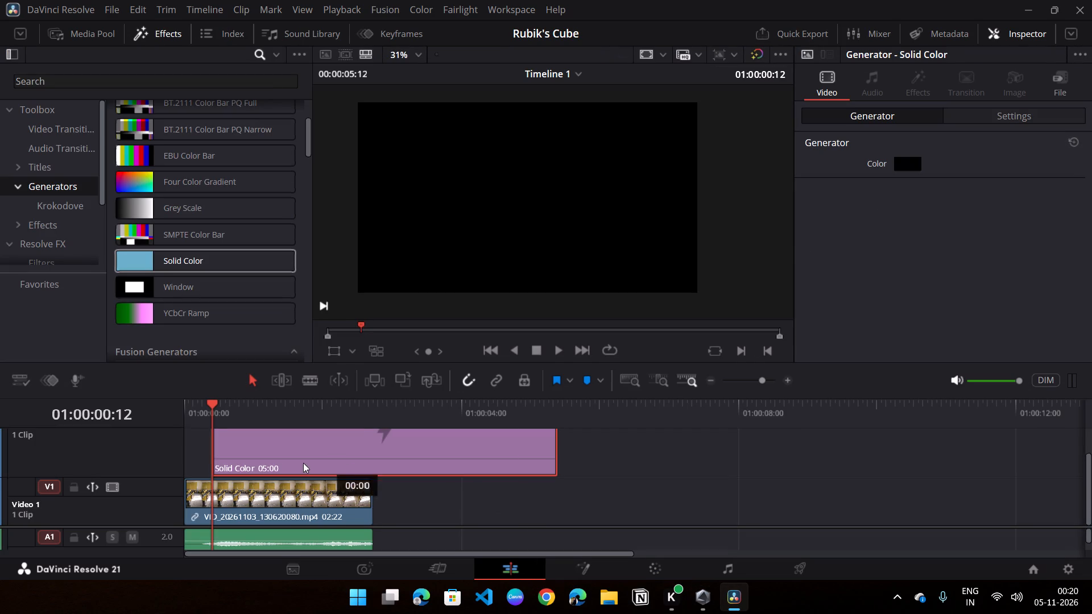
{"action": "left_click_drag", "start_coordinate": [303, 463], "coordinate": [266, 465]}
Try adjusting the track area from the video–audio divider, and slightly enlarge the timeline area to show more of the tracks.
{"action": "left_click_drag", "start_coordinate": [406, 527], "coordinate": [406, 550]}
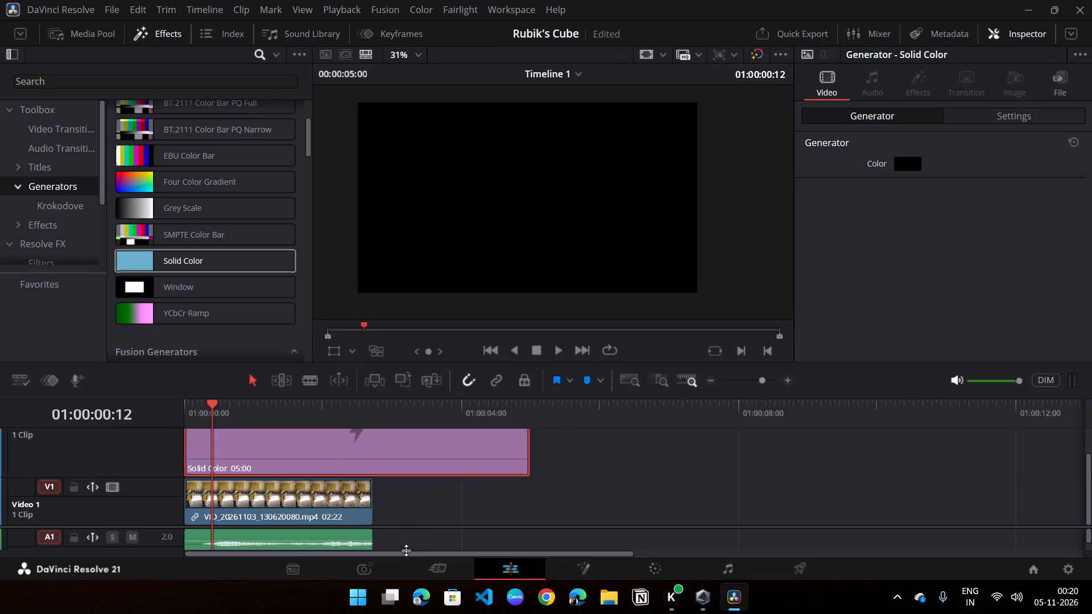
{"action": "left_click_drag", "start_coordinate": [406, 550], "coordinate": [404, 563]}
{"action": "left_click_drag", "start_coordinate": [404, 525], "coordinate": [411, 557]}
{"action": "left_click_drag", "start_coordinate": [411, 557], "coordinate": [424, 590]}
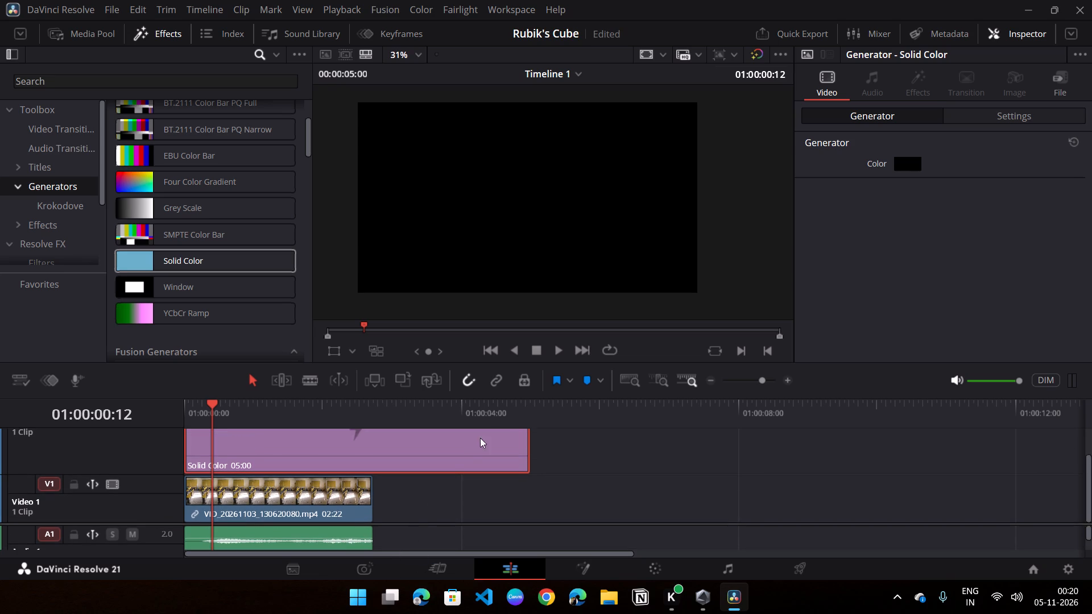
{"action": "left_click_drag", "start_coordinate": [522, 397], "coordinate": [525, 385]}
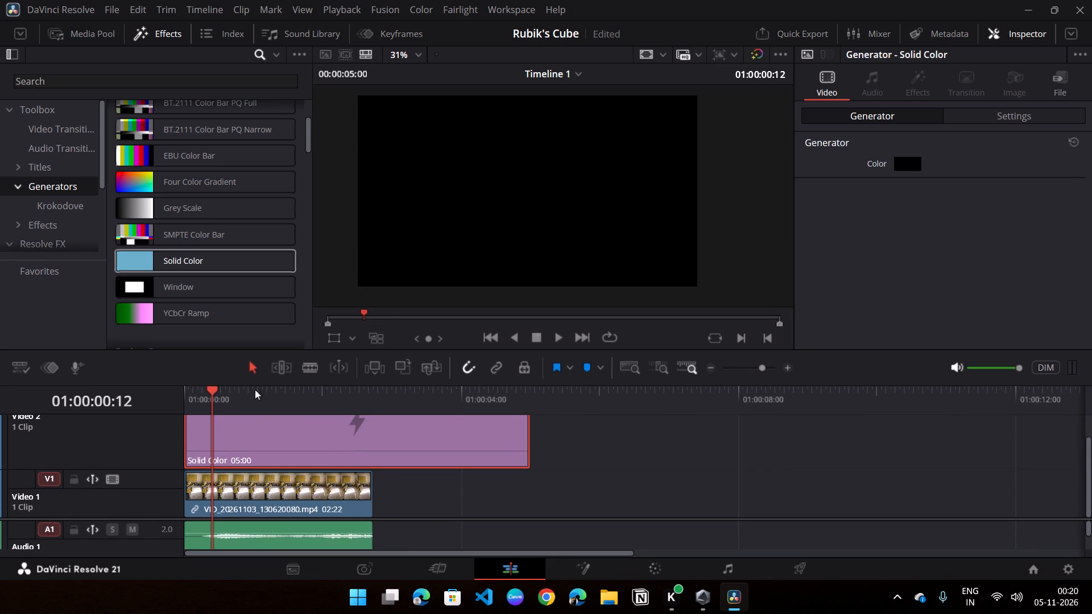
Set the playhead to 01:00:00:21 and reposition the Solid Color clip to start about 6 frames into the timeline.
{"action": "left_click_drag", "start_coordinate": [227, 389], "coordinate": [232, 396]}
{"action": "left_click", "coordinate": [278, 459]}
{"action": "left_click_drag", "start_coordinate": [284, 457], "coordinate": [361, 452]}
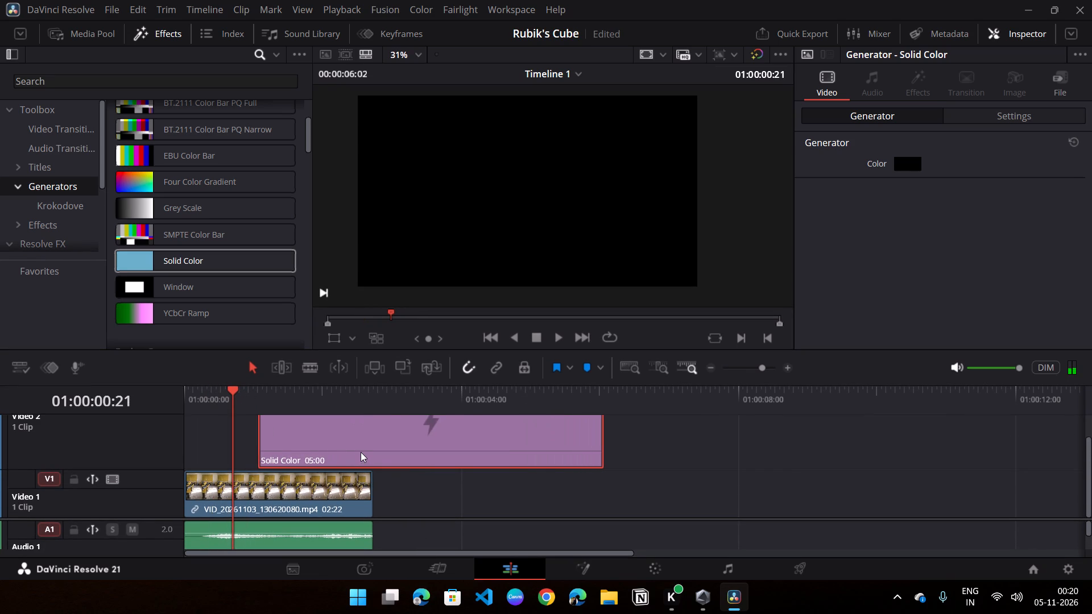
{"action": "left_click", "coordinate": [361, 452]}
{"action": "left_click_drag", "start_coordinate": [353, 450], "coordinate": [292, 458]}
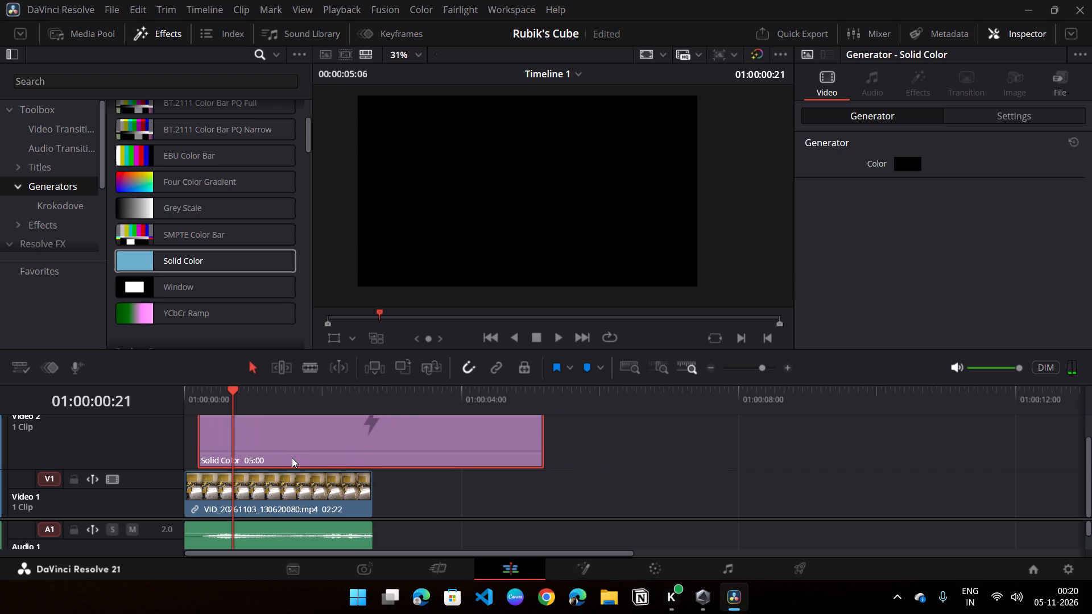
{"action": "left_click", "coordinate": [292, 456]}
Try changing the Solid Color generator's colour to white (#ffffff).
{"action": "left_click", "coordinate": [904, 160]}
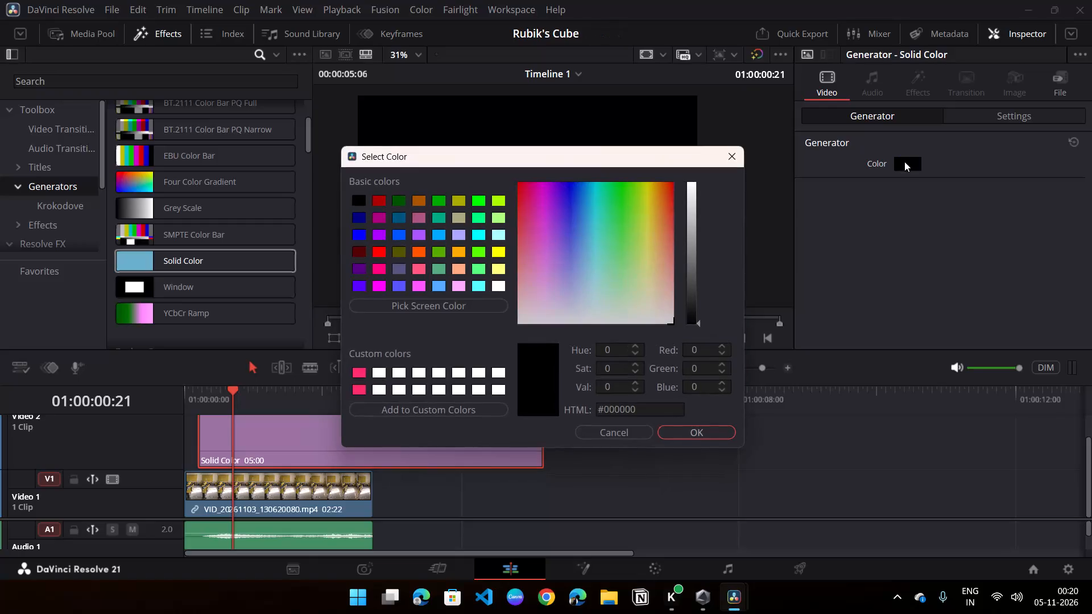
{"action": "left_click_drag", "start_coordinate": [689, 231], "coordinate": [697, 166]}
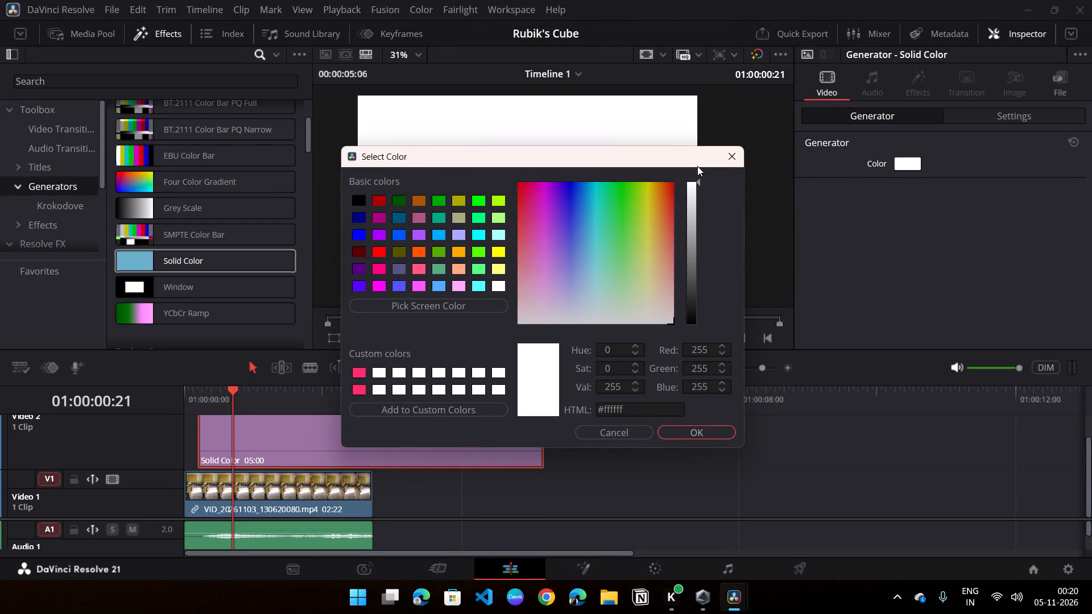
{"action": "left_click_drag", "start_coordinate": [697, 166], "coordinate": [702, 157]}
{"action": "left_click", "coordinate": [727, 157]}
In the Solid Color clip's settings, set Crop Left to about 1070.
{"action": "left_click", "coordinate": [987, 117]}
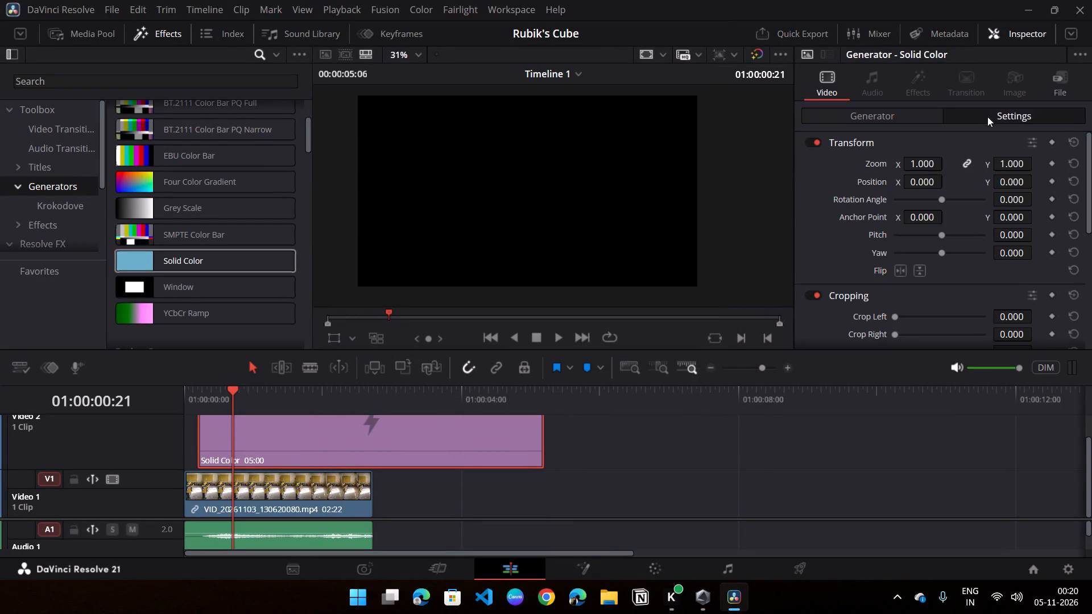
{"action": "left_click_drag", "start_coordinate": [897, 318], "coordinate": [919, 314]}
{"action": "left_click_drag", "start_coordinate": [919, 314], "coordinate": [946, 310]}
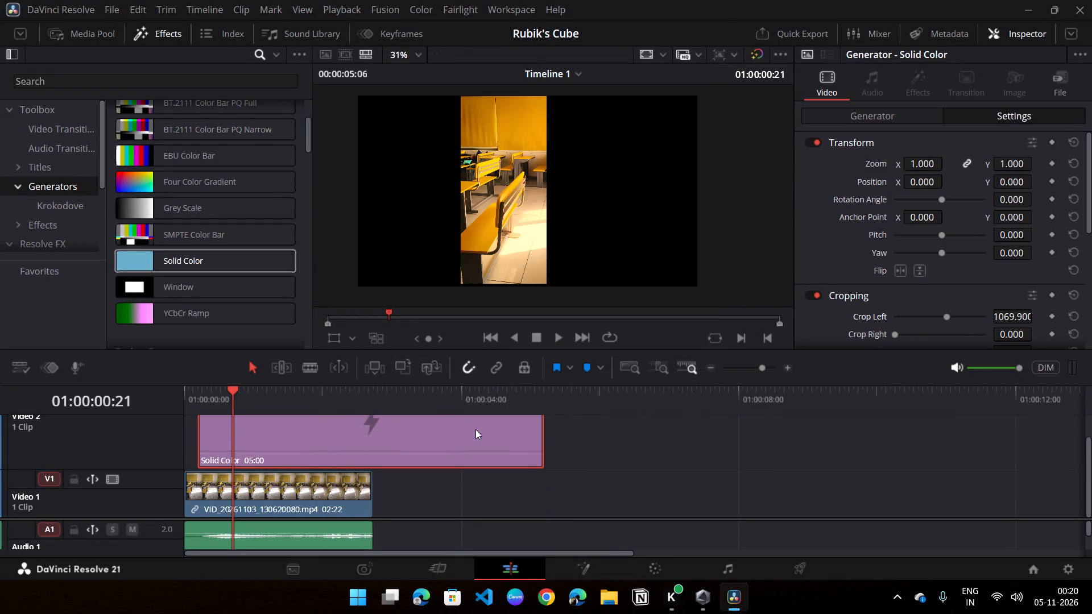
{"action": "left_click", "coordinate": [475, 429]}
Set the Solid Color generator's colour to white (#ffffff) and apply it.
{"action": "left_click", "coordinate": [886, 117]}
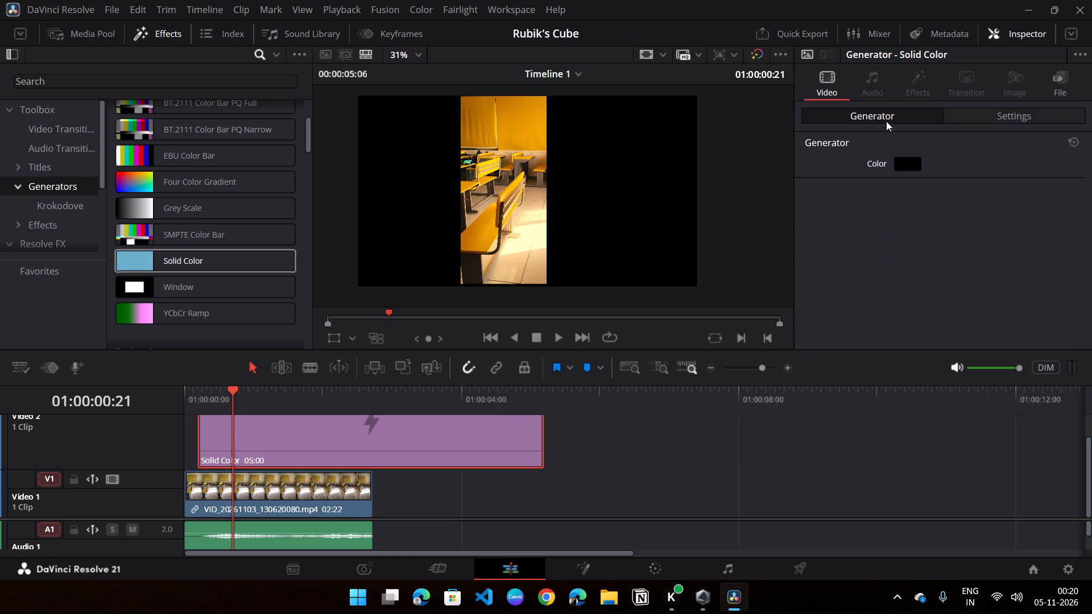
{"action": "left_click", "coordinate": [905, 164]}
{"action": "left_click_drag", "start_coordinate": [690, 218], "coordinate": [700, 159]}
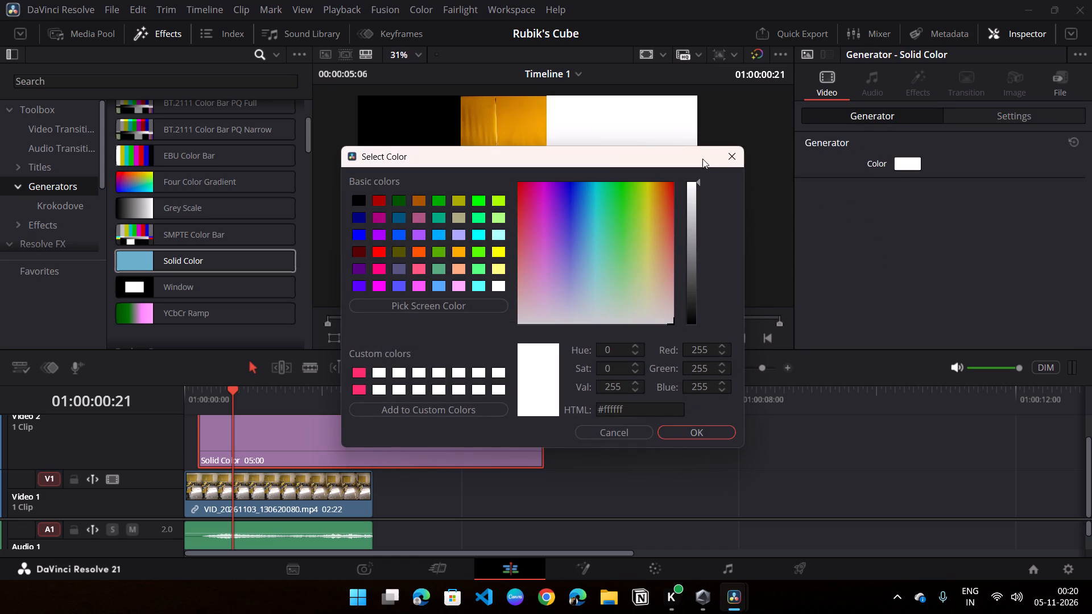
{"action": "left_click", "coordinate": [713, 431]}
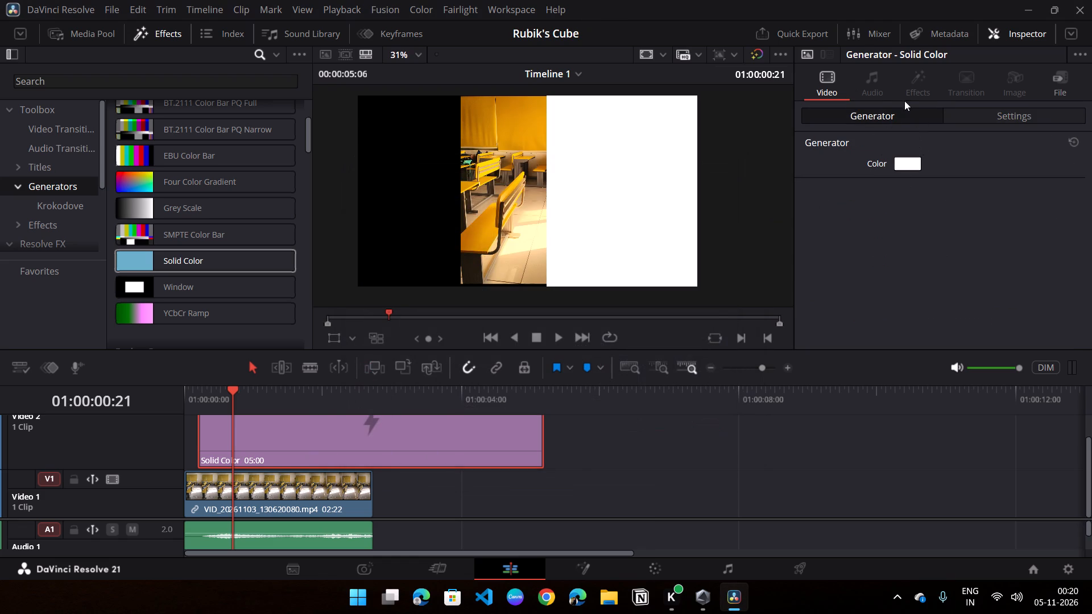
Crop the white Solid Color clip to a small rectangle with Crop Right about 572, Crop Top about 289 and Crop Bottom about 280.
{"action": "left_click", "coordinate": [977, 113]}
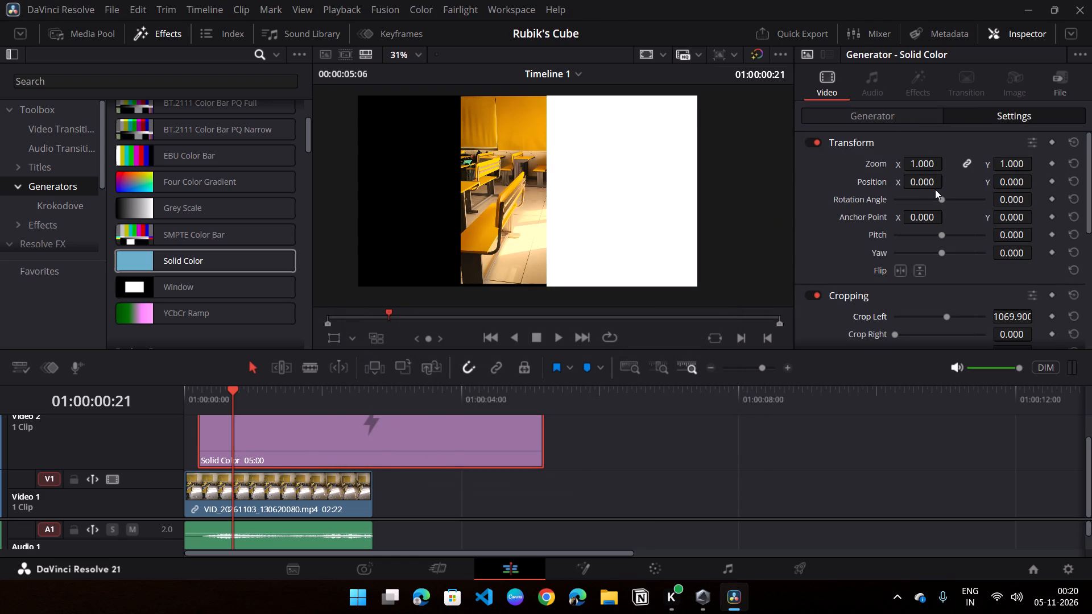
{"action": "scroll", "coordinate": [916, 230], "scroll_direction": "down", "scroll_amount": 1}
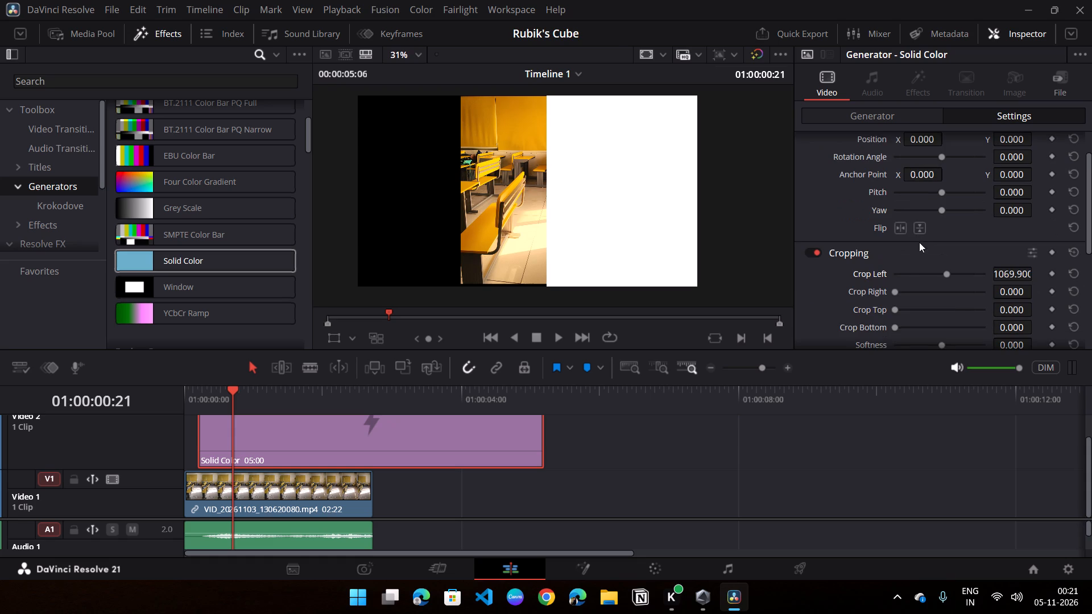
{"action": "left_click_drag", "start_coordinate": [896, 288], "coordinate": [927, 292]}
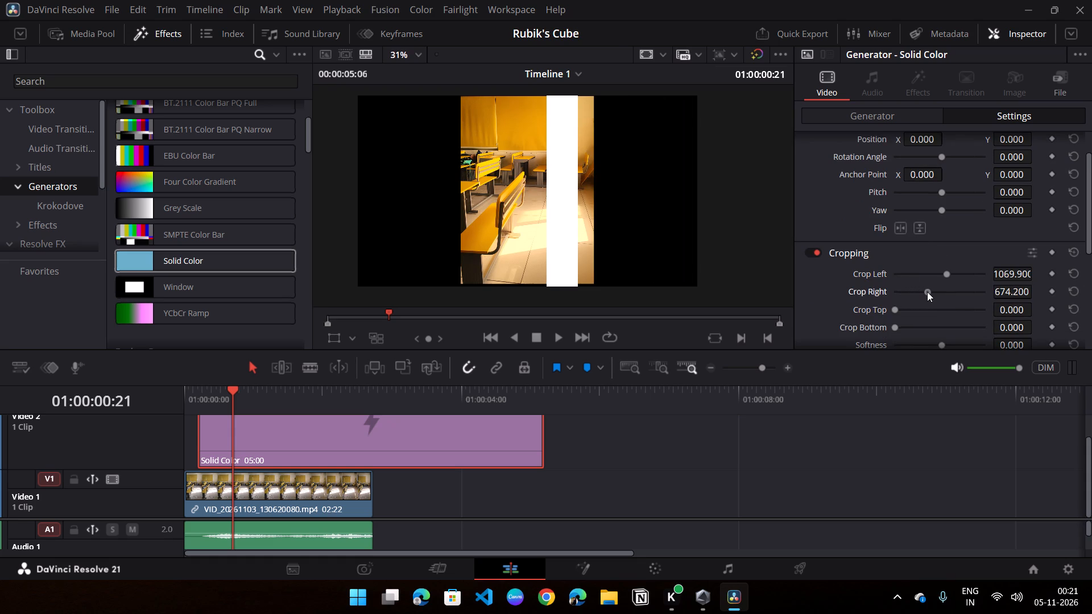
{"action": "left_click_drag", "start_coordinate": [927, 292], "coordinate": [923, 292]}
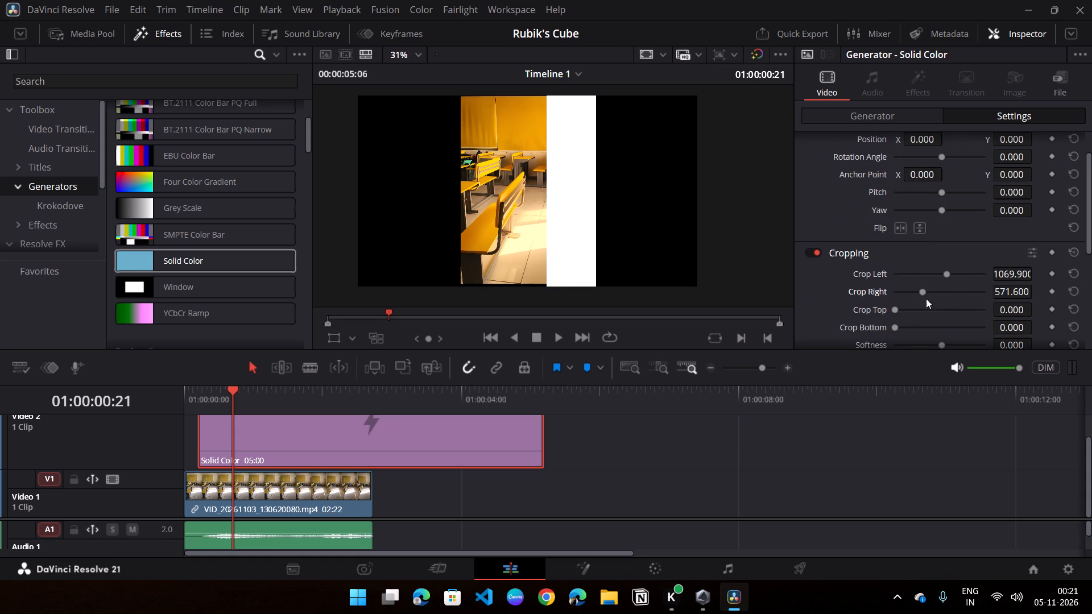
{"action": "left_click_drag", "start_coordinate": [896, 310], "coordinate": [919, 310]}
{"action": "left_click_drag", "start_coordinate": [895, 325], "coordinate": [919, 325]}
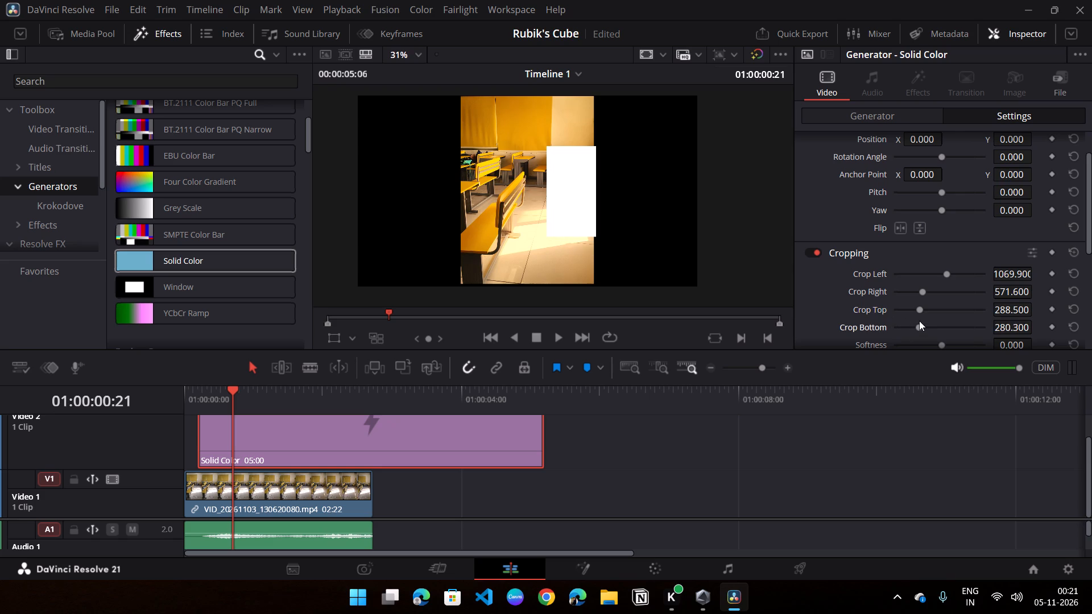
Rotate the white Solid Color rectangle to a rotation angle of about -35.7.
{"action": "scroll", "coordinate": [932, 234], "scroll_direction": "down", "scroll_amount": 2}
{"action": "scroll", "coordinate": [932, 234], "scroll_direction": "up", "scroll_amount": 3}
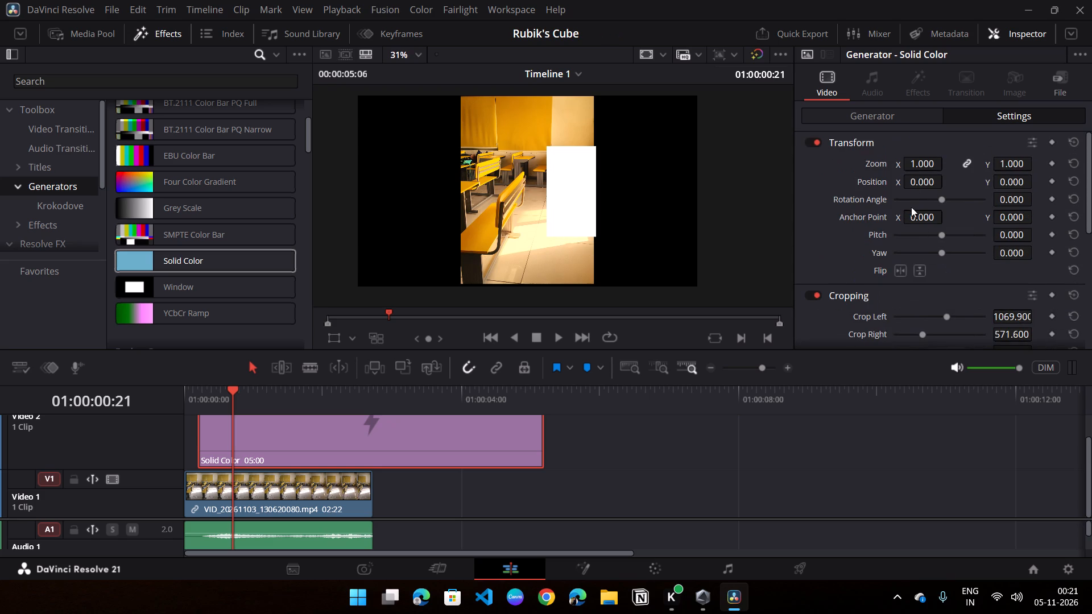
{"action": "left_click_drag", "start_coordinate": [948, 200], "coordinate": [944, 197]}
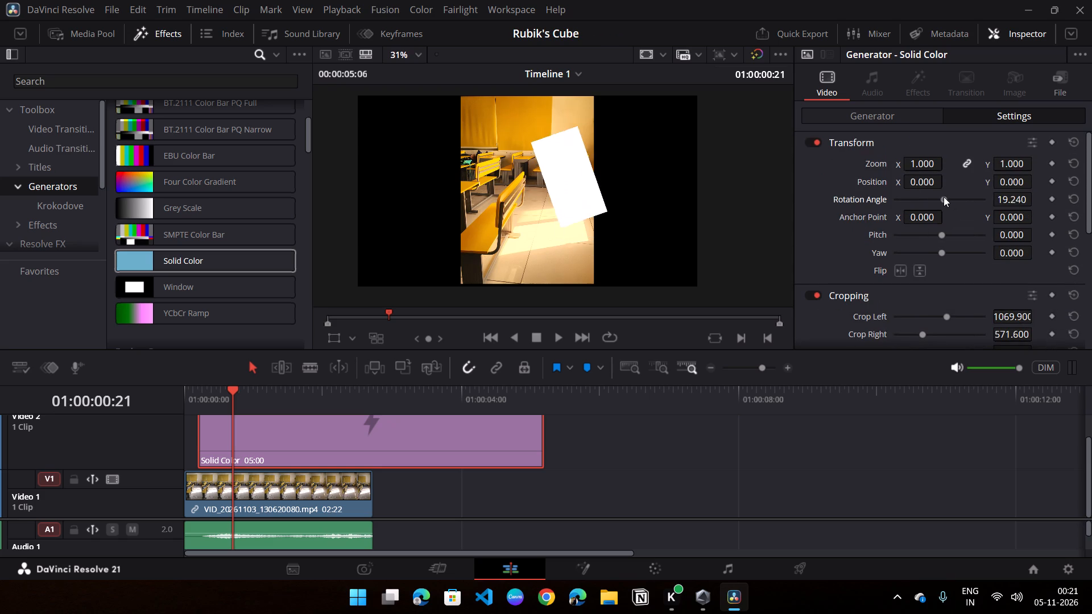
{"action": "left_click_drag", "start_coordinate": [944, 197], "coordinate": [936, 197]}
{"action": "left_click", "coordinate": [571, 212]}
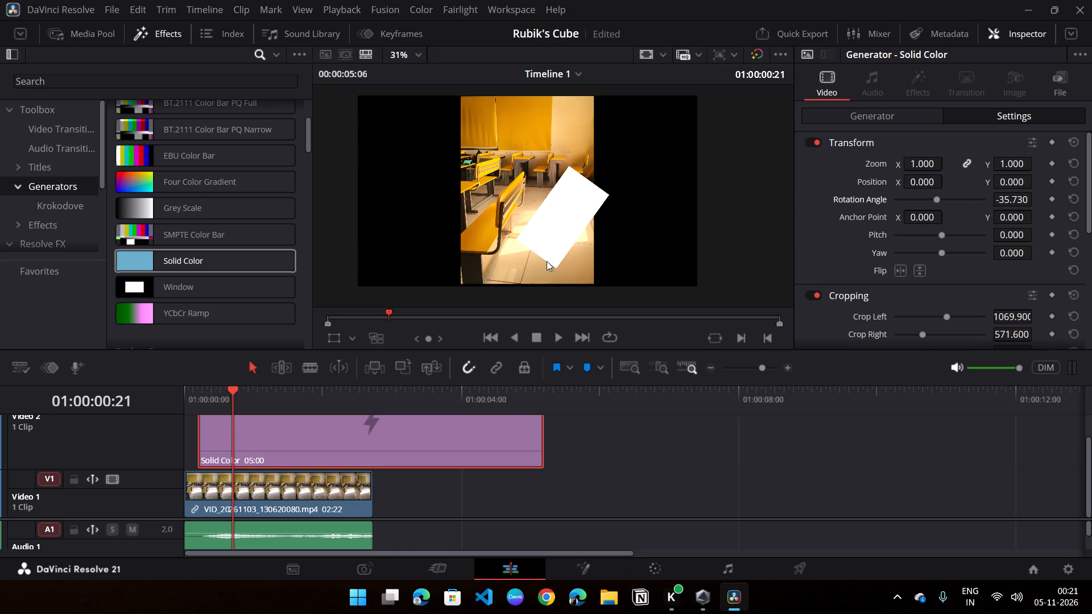
Reposition the rotated rectangle to Position X -11 and Y 70.
{"action": "left_click", "coordinate": [889, 119]}
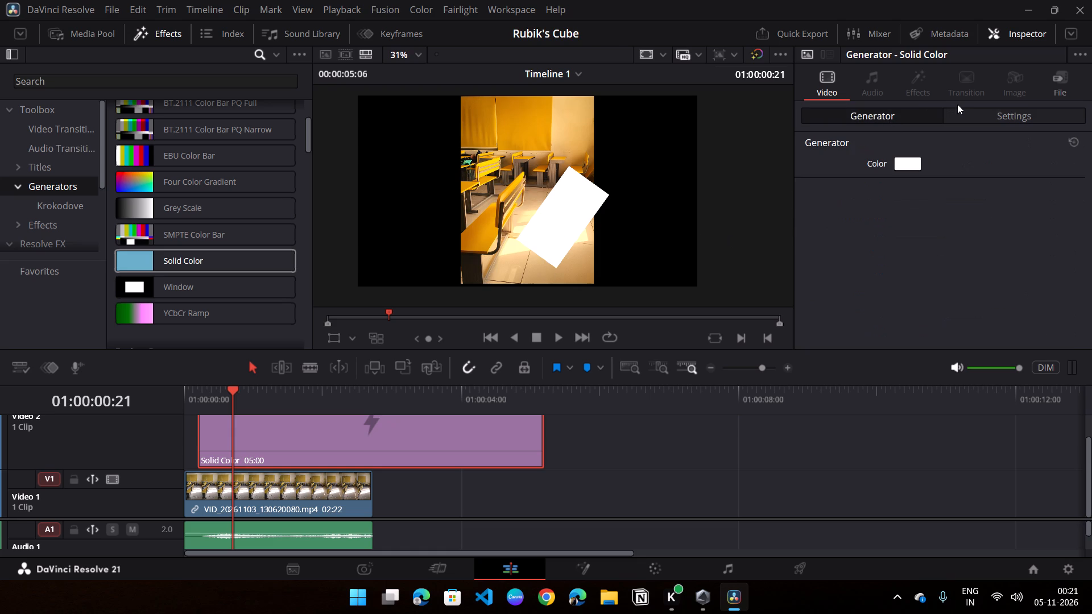
{"action": "left_click", "coordinate": [961, 111]}
{"action": "scroll", "coordinate": [920, 190], "scroll_direction": "up", "scroll_amount": 1}
{"action": "left_click_drag", "start_coordinate": [908, 184], "coordinate": [930, 180]}
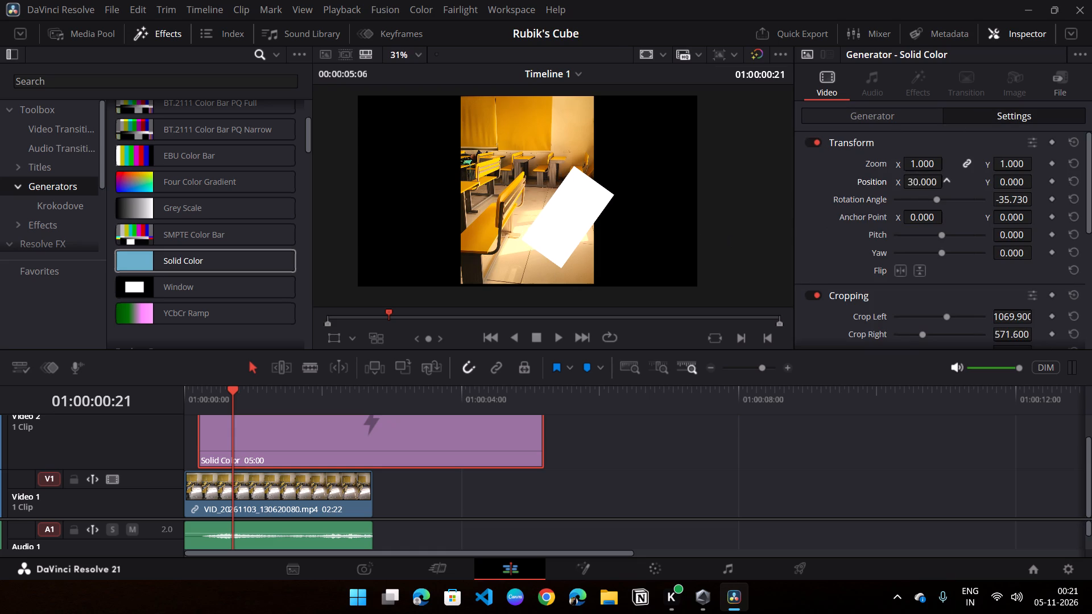
{"action": "left_click_drag", "start_coordinate": [930, 180], "coordinate": [900, 181]}
{"action": "left_click_drag", "start_coordinate": [1019, 183], "coordinate": [987, 182]}
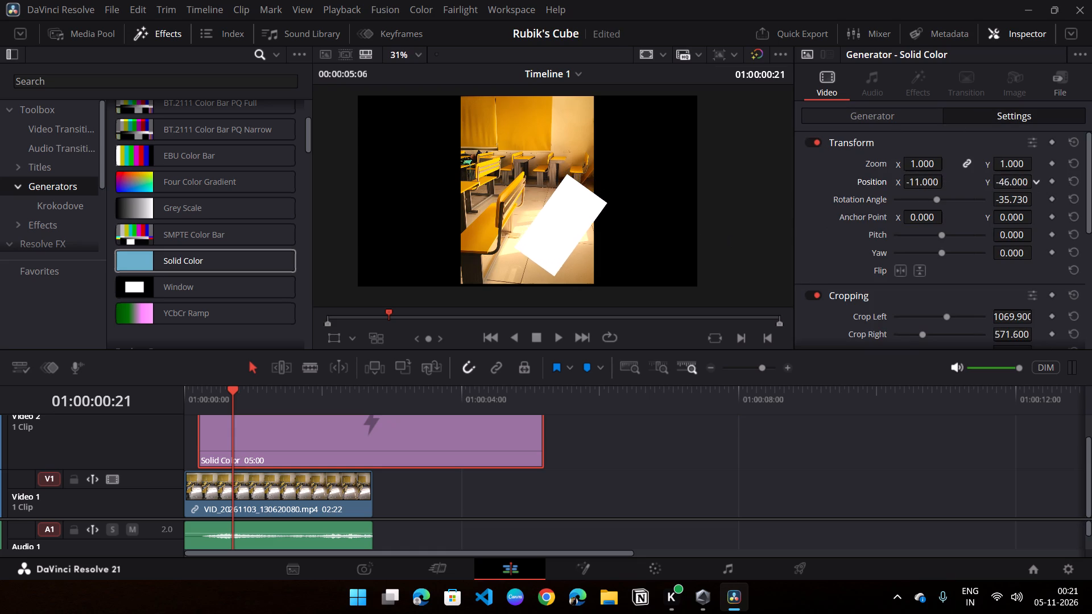
{"action": "left_click_drag", "start_coordinate": [987, 182], "coordinate": [1069, 171]}
Reshape the rectangle into a long narrow bar with Crop Left about 1187, Crop Right 586 and Crop Top about 190.
{"action": "scroll", "coordinate": [922, 192], "scroll_direction": "down", "scroll_amount": 1}
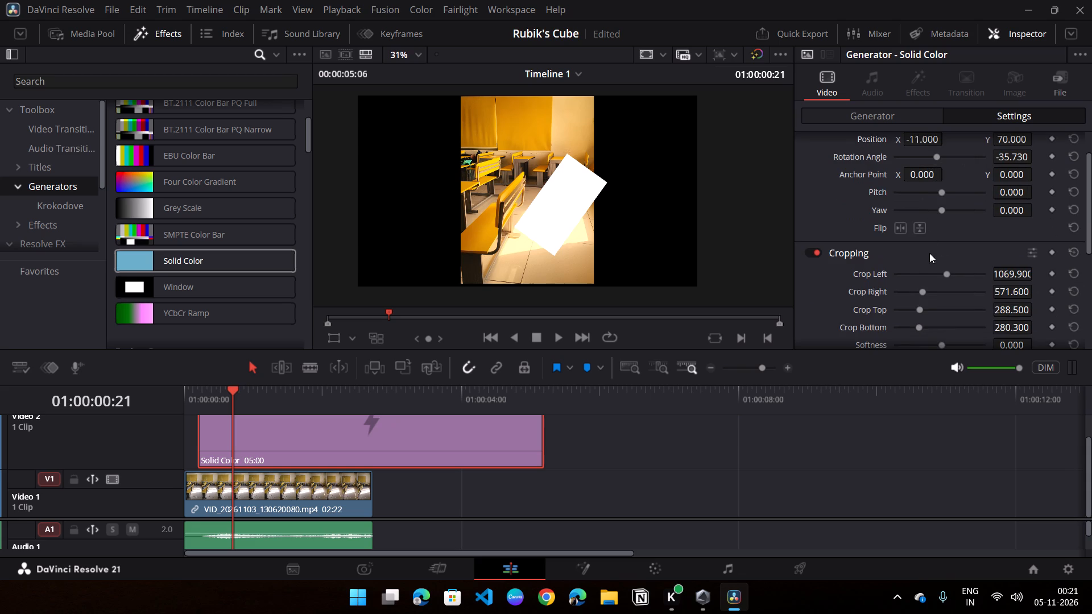
{"action": "left_click", "coordinate": [950, 271]}
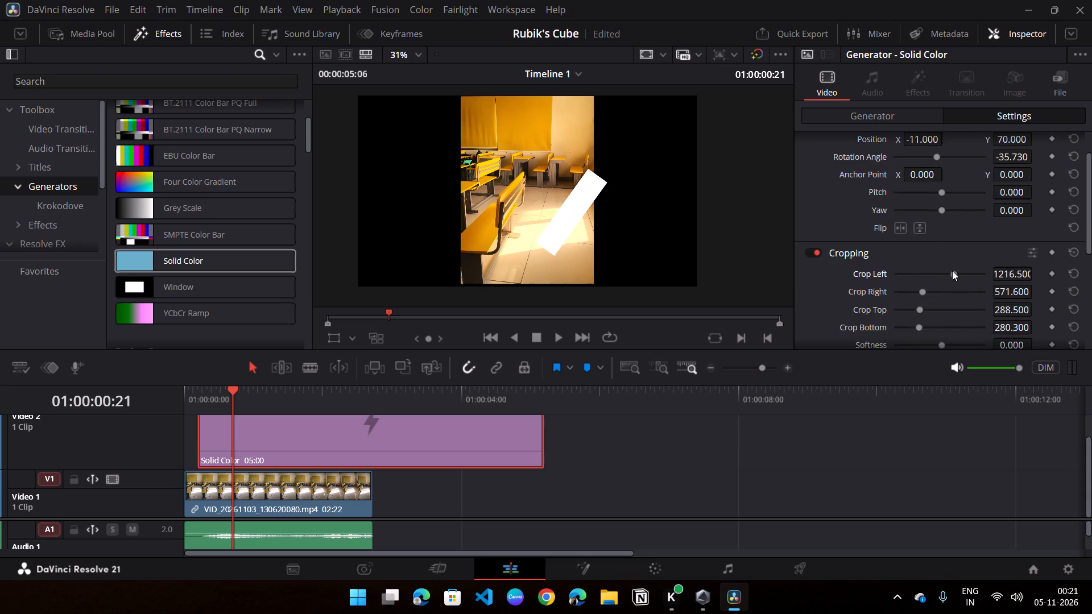
{"action": "left_click", "coordinate": [923, 289]}
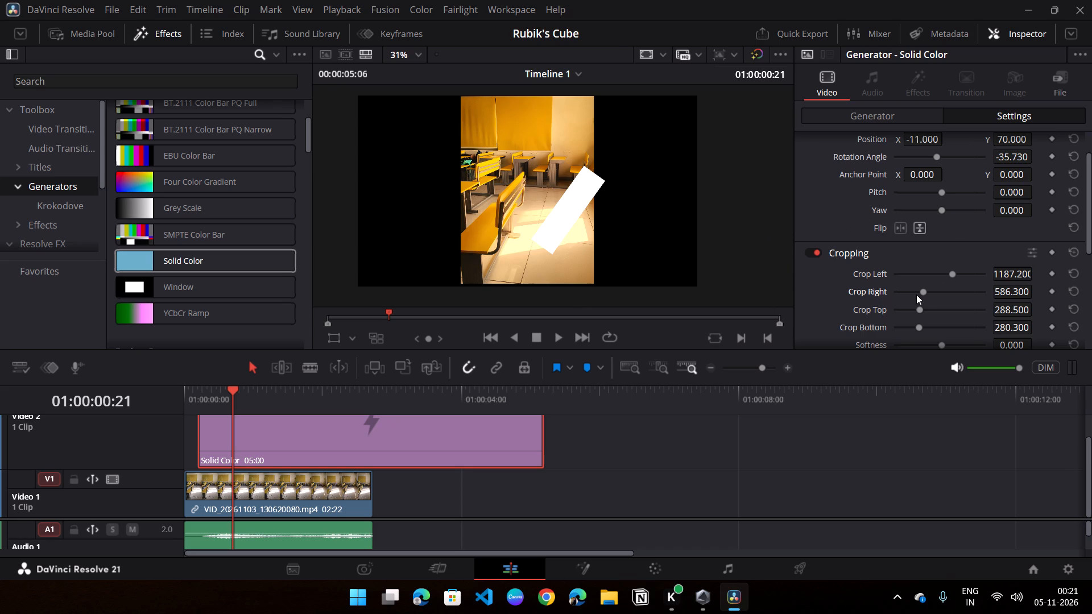
{"action": "scroll", "coordinate": [916, 294], "scroll_direction": "down", "scroll_amount": 1}
{"action": "left_click_drag", "start_coordinate": [917, 311], "coordinate": [926, 311]}
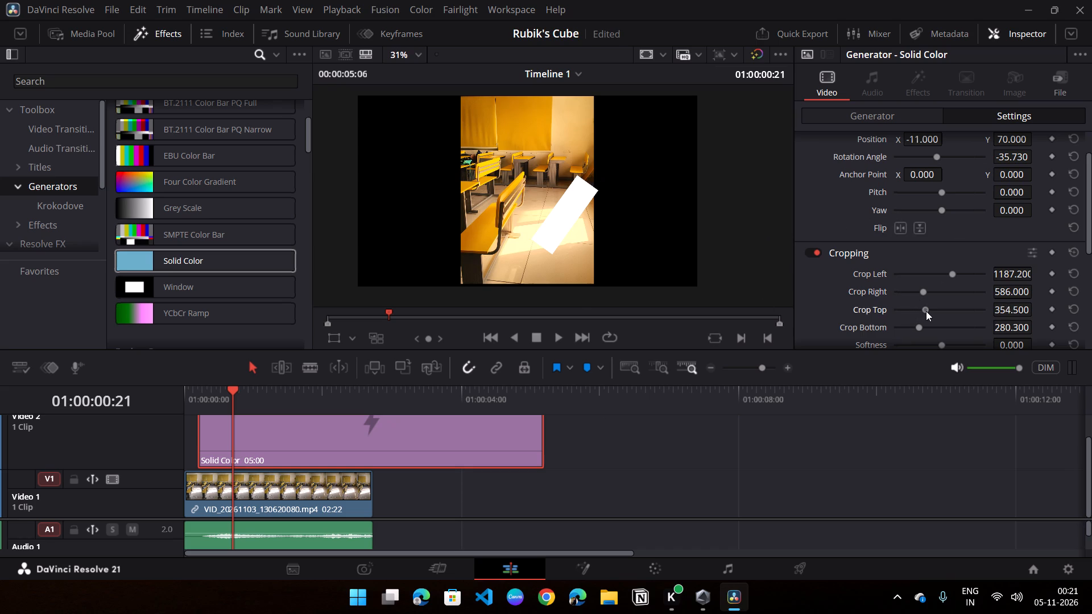
{"action": "left_click_drag", "start_coordinate": [926, 311], "coordinate": [925, 313]}
{"action": "left_click_drag", "start_coordinate": [925, 313], "coordinate": [914, 314]}
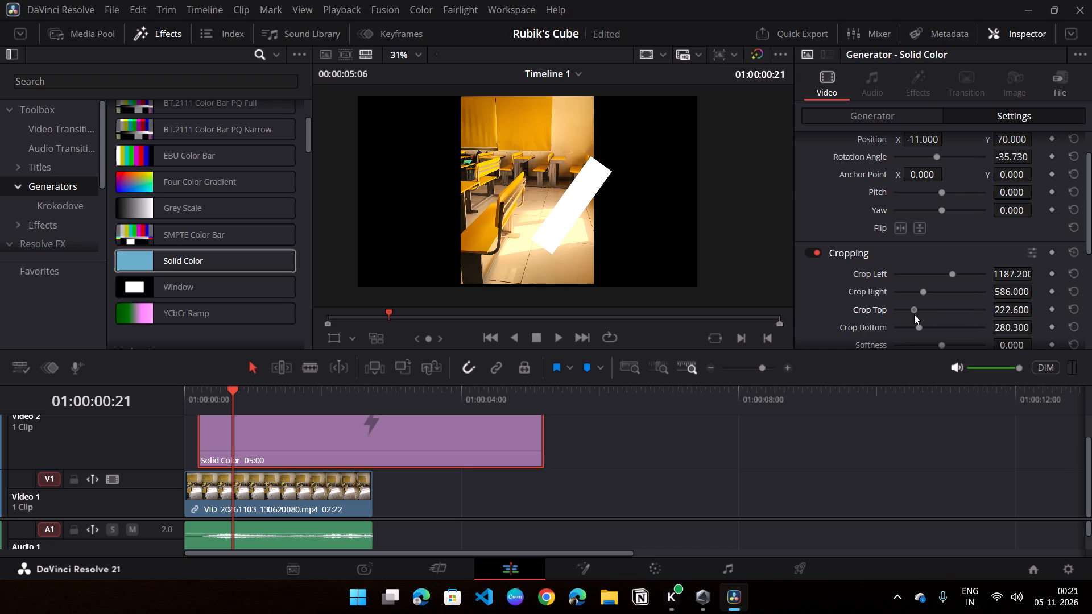
{"action": "left_click_drag", "start_coordinate": [914, 314], "coordinate": [911, 314]}
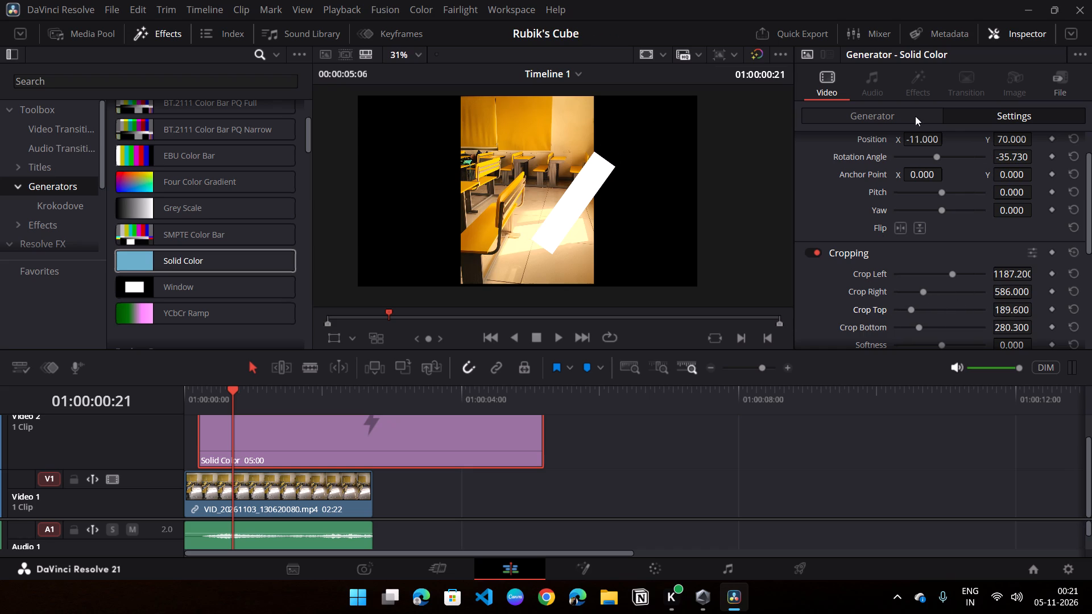
Set the Solid Color generator's colour to orange-yellow (#ffbb1e) and apply it.
{"action": "left_click", "coordinate": [886, 116]}
{"action": "left_click", "coordinate": [896, 169]}
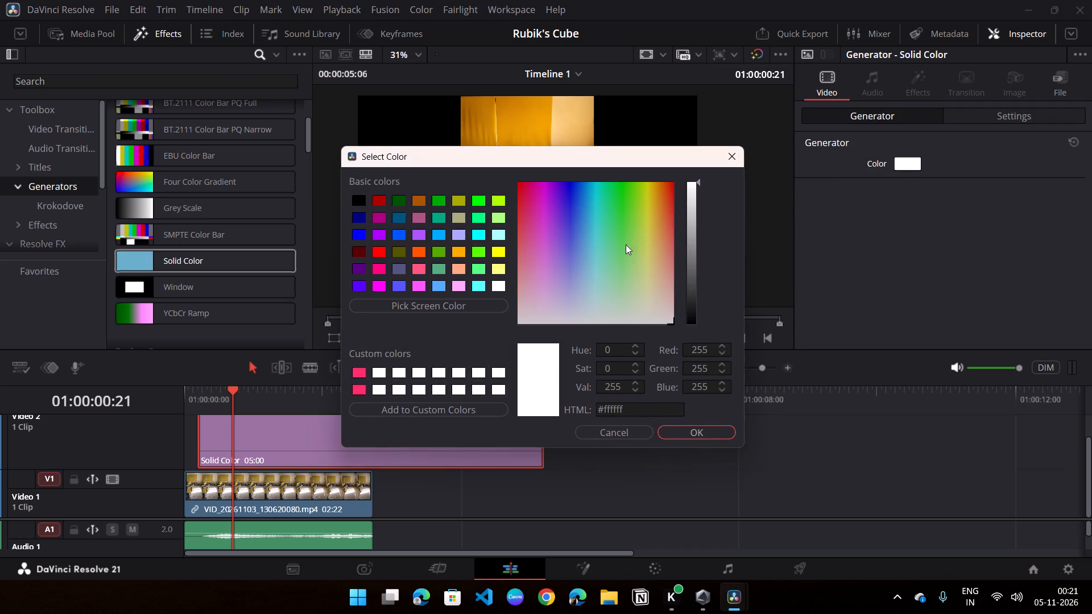
{"action": "left_click", "coordinate": [653, 195]}
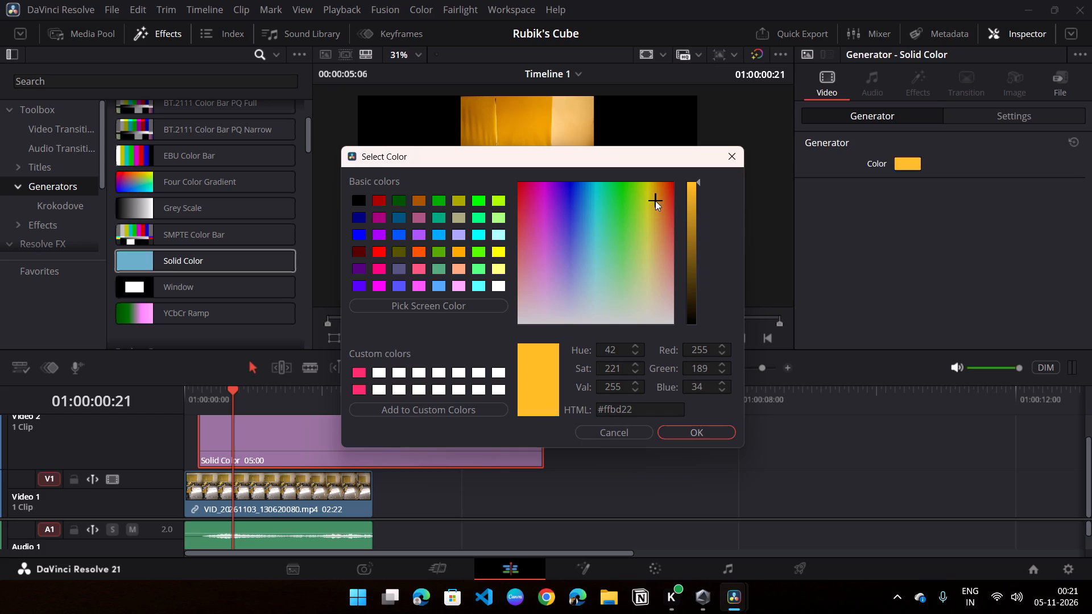
{"action": "left_click", "coordinate": [705, 437]}
Look through the Solid Color clip's generator, file, transform, cropping, composite and stabilization settings, collapsing the Transform and Cropping sections.
{"action": "left_click", "coordinate": [995, 122]}
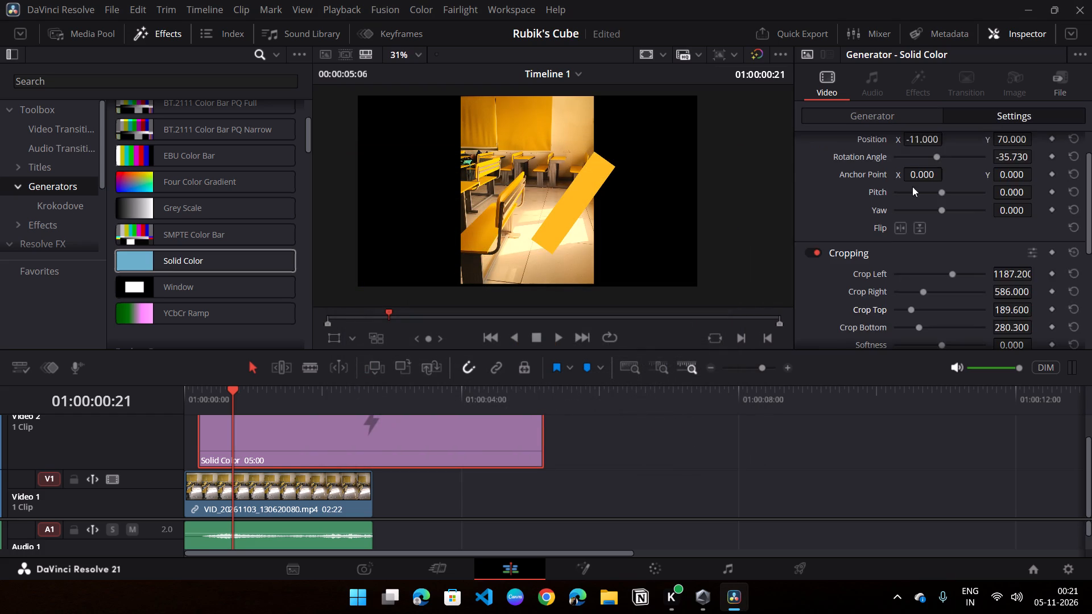
{"action": "scroll", "coordinate": [886, 246], "scroll_direction": "down", "scroll_amount": 8}
{"action": "scroll", "coordinate": [872, 260], "scroll_direction": "up", "scroll_amount": 8}
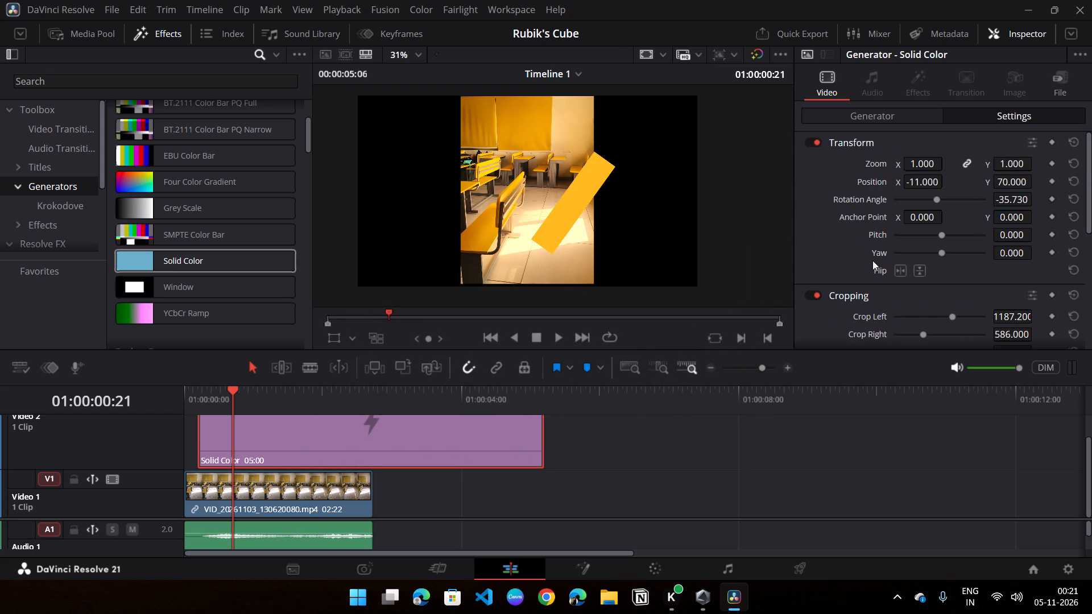
{"action": "scroll", "coordinate": [872, 260], "scroll_direction": "up", "scroll_amount": 4}
{"action": "left_click", "coordinate": [879, 114]}
{"action": "left_click", "coordinate": [972, 112]}
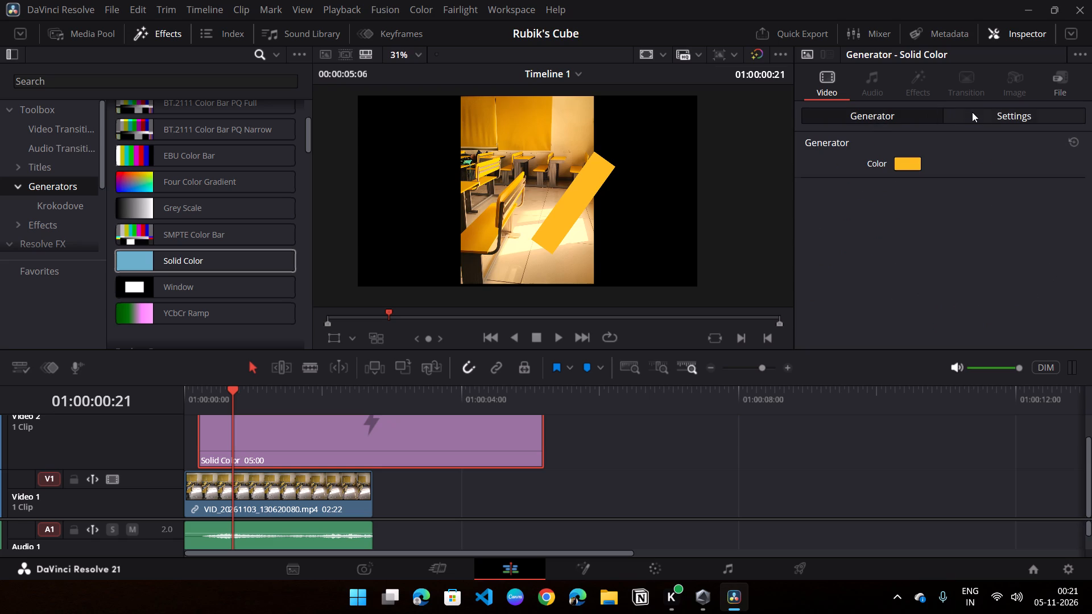
{"action": "left_click", "coordinate": [937, 107]}
{"action": "left_click", "coordinate": [973, 113]}
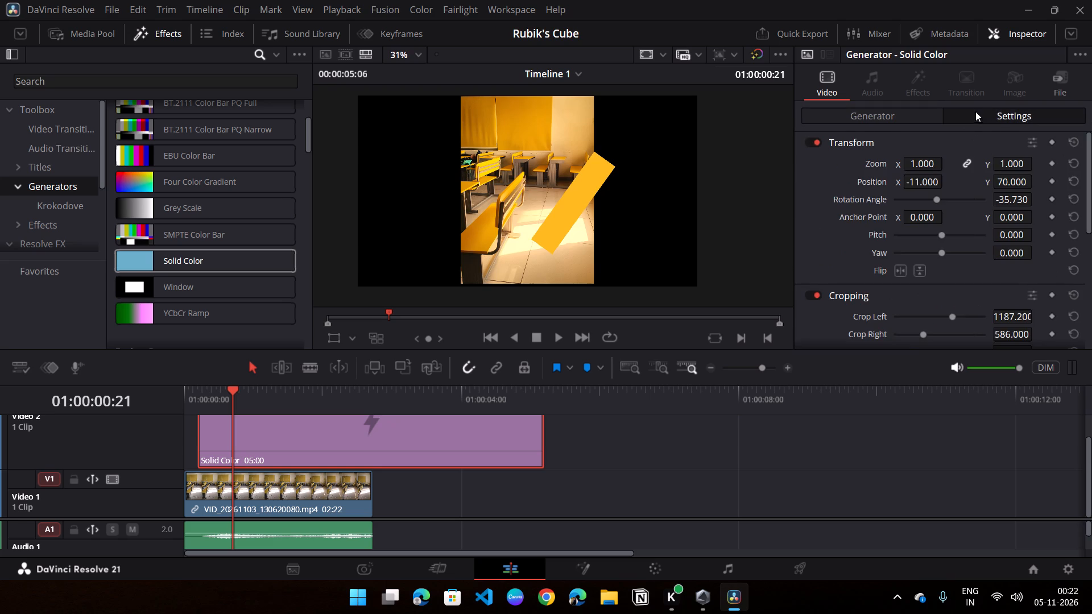
{"action": "left_click", "coordinate": [1048, 78]}
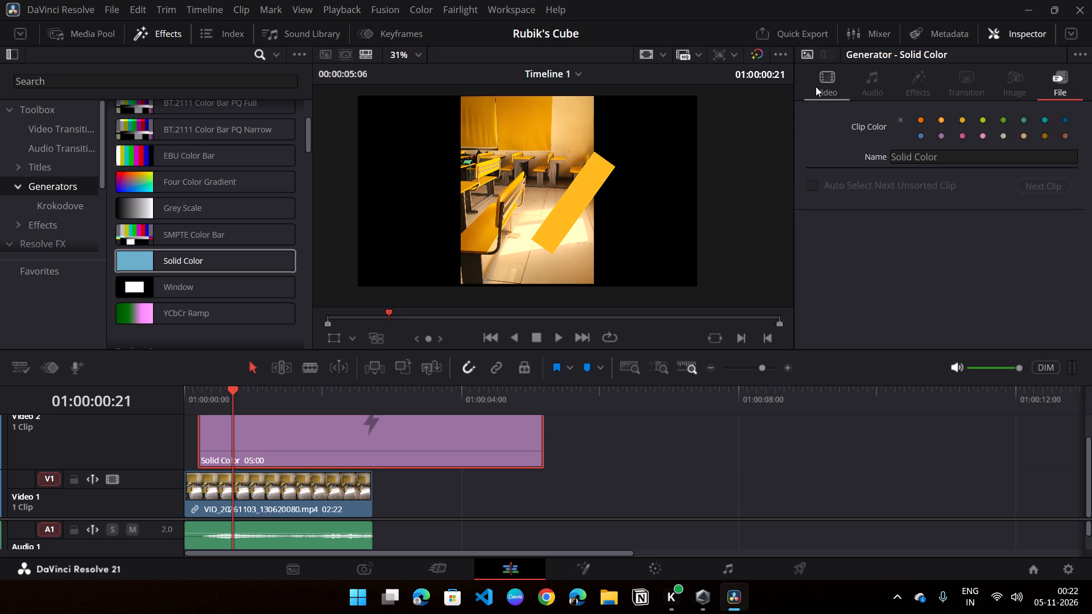
{"action": "left_click", "coordinate": [816, 86]}
{"action": "scroll", "coordinate": [924, 202], "scroll_direction": "down", "scroll_amount": 1}
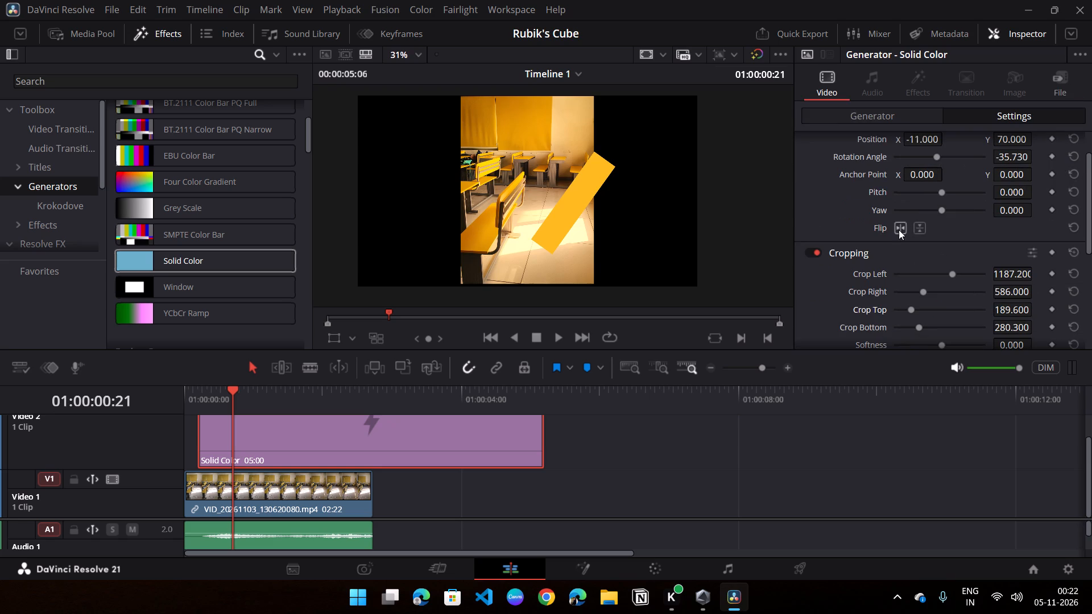
{"action": "left_click", "coordinate": [845, 251]}
{"action": "scroll", "coordinate": [845, 252], "scroll_direction": "up", "scroll_amount": 3}
{"action": "double_click", "coordinate": [864, 143]}
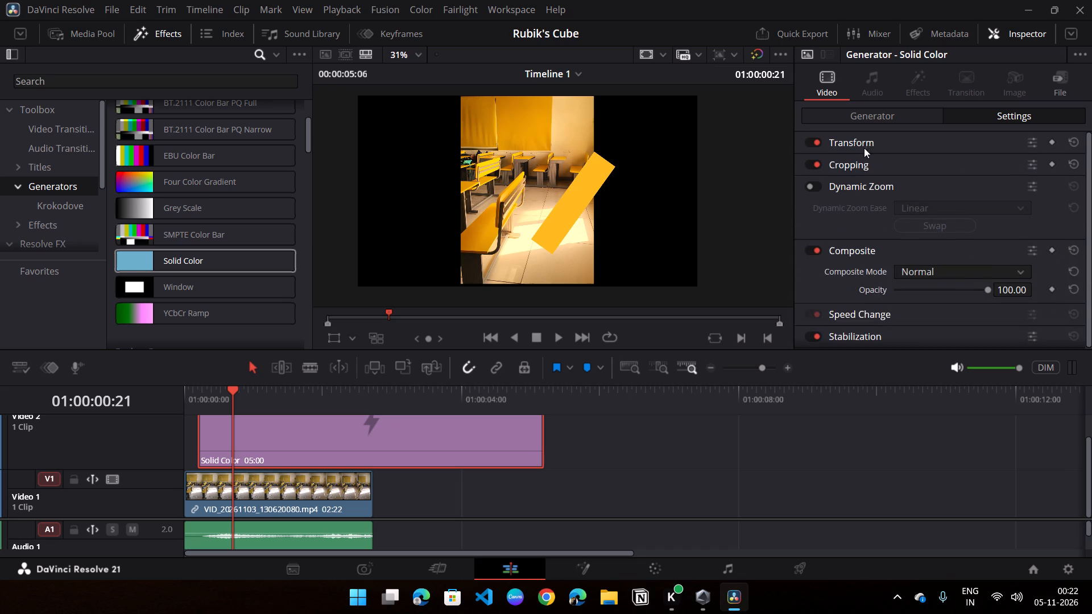
{"action": "scroll", "coordinate": [863, 154], "scroll_direction": "down", "scroll_amount": 2}
{"action": "scroll", "coordinate": [876, 280], "scroll_direction": "down", "scroll_amount": 1}
{"action": "left_click", "coordinate": [880, 333]}
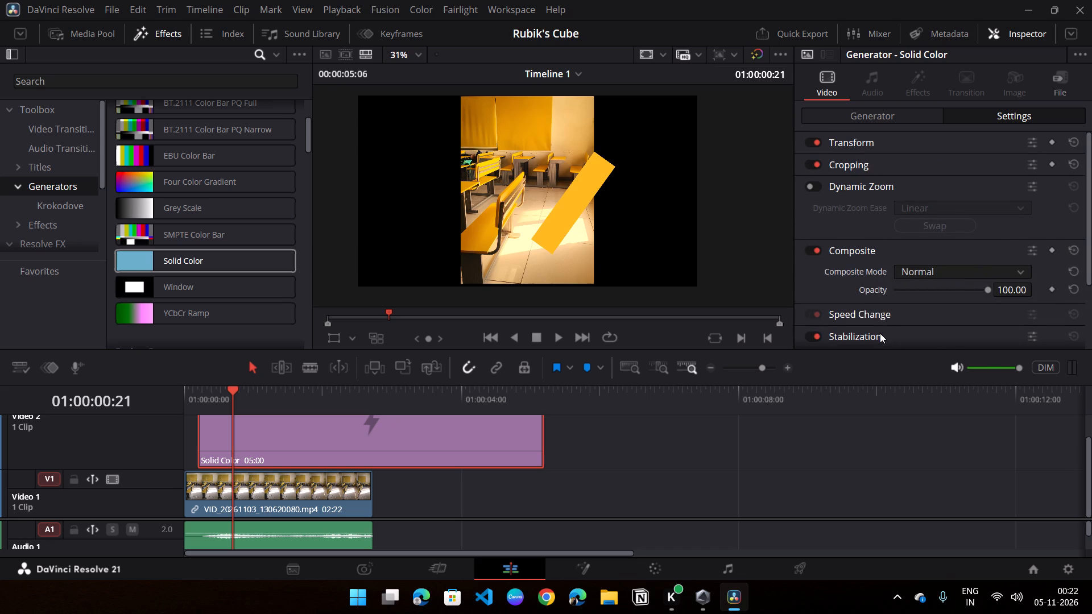
{"action": "scroll", "coordinate": [880, 333], "scroll_direction": "down", "scroll_amount": 1}
{"action": "double_click", "coordinate": [460, 425]}
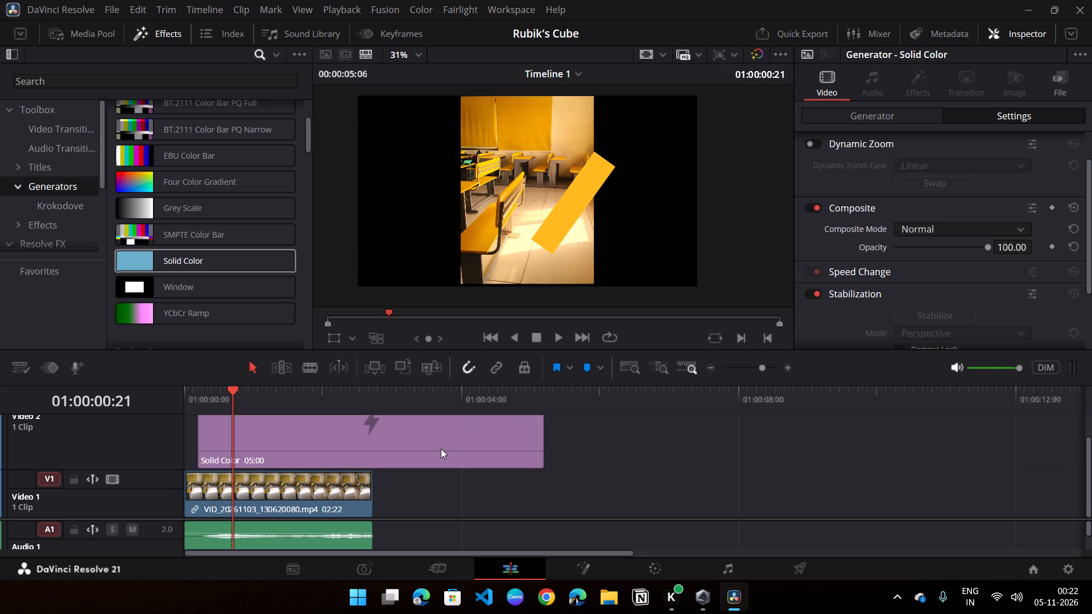
{"action": "double_click", "coordinate": [441, 449]}
{"action": "scroll", "coordinate": [820, 262], "scroll_direction": "up", "scroll_amount": 3}
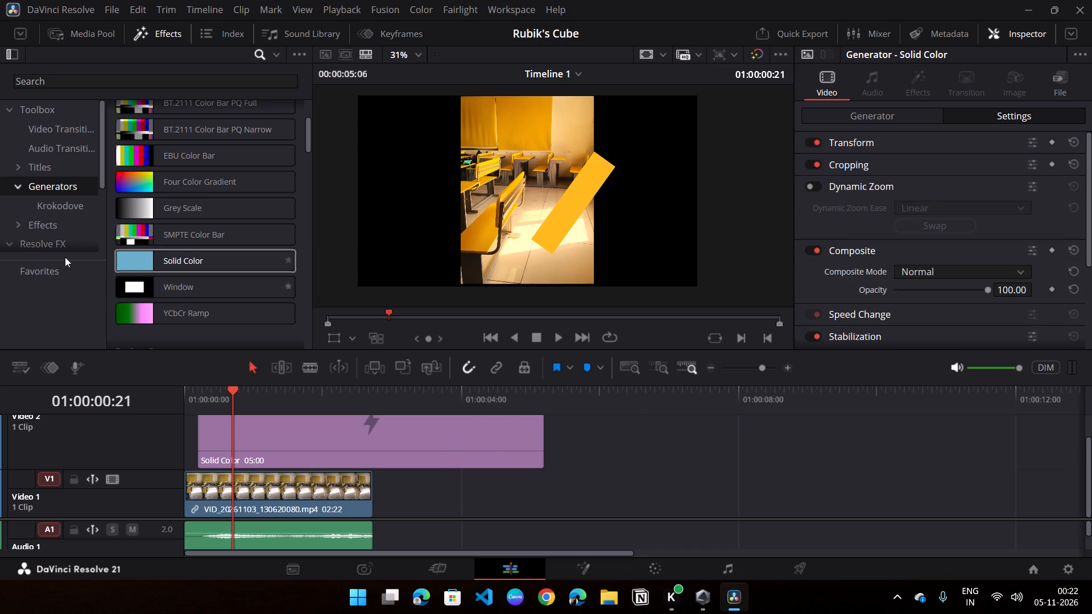
Browse the Fusion Generators in the effects library, previewing ones such as Gradient Lines.
{"action": "scroll", "coordinate": [177, 243], "scroll_direction": "down", "scroll_amount": 4}
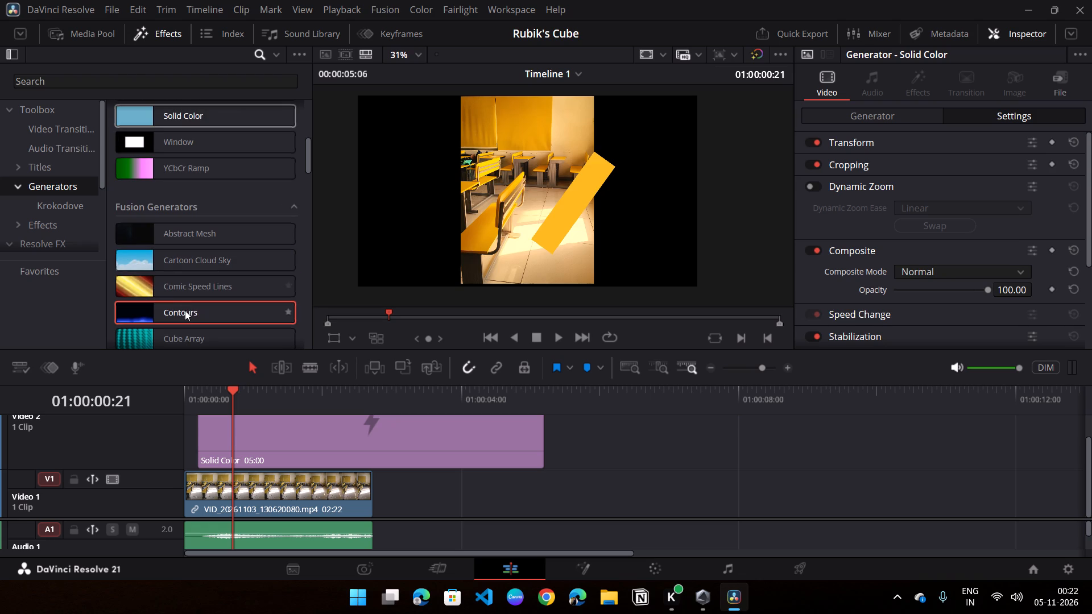
{"action": "scroll", "coordinate": [198, 315], "scroll_direction": "down", "scroll_amount": 2}
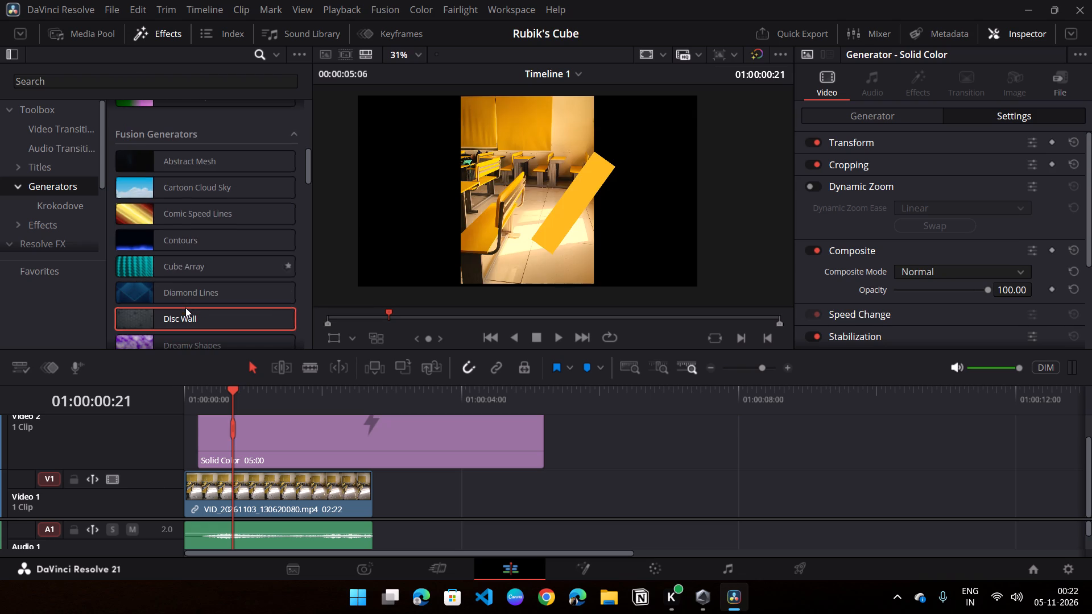
{"action": "scroll", "coordinate": [179, 314], "scroll_direction": "down", "scroll_amount": 2}
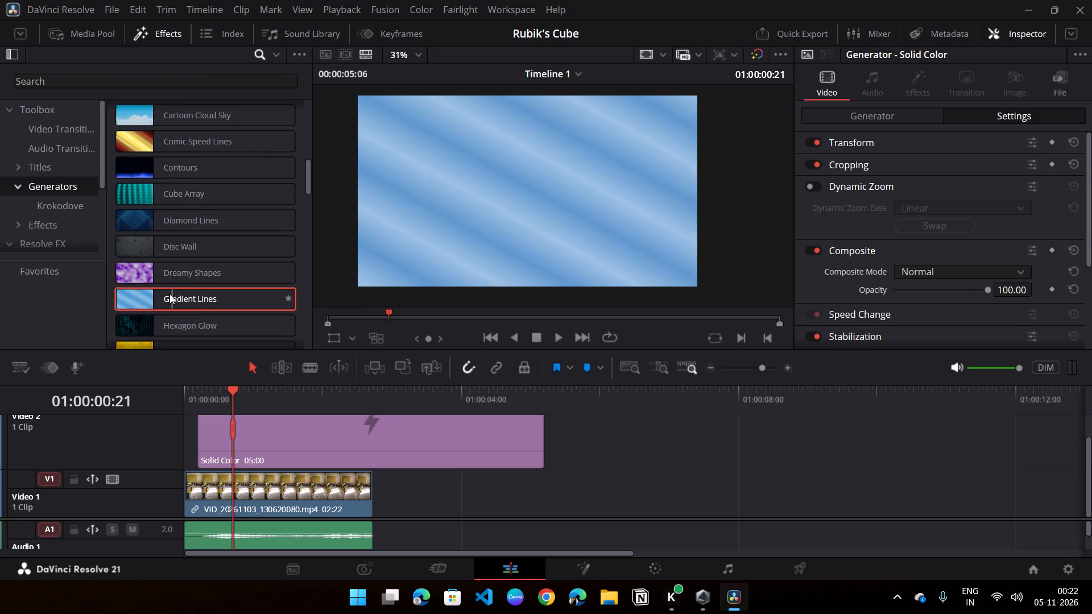
{"action": "scroll", "coordinate": [175, 298], "scroll_direction": "down", "scroll_amount": 4}
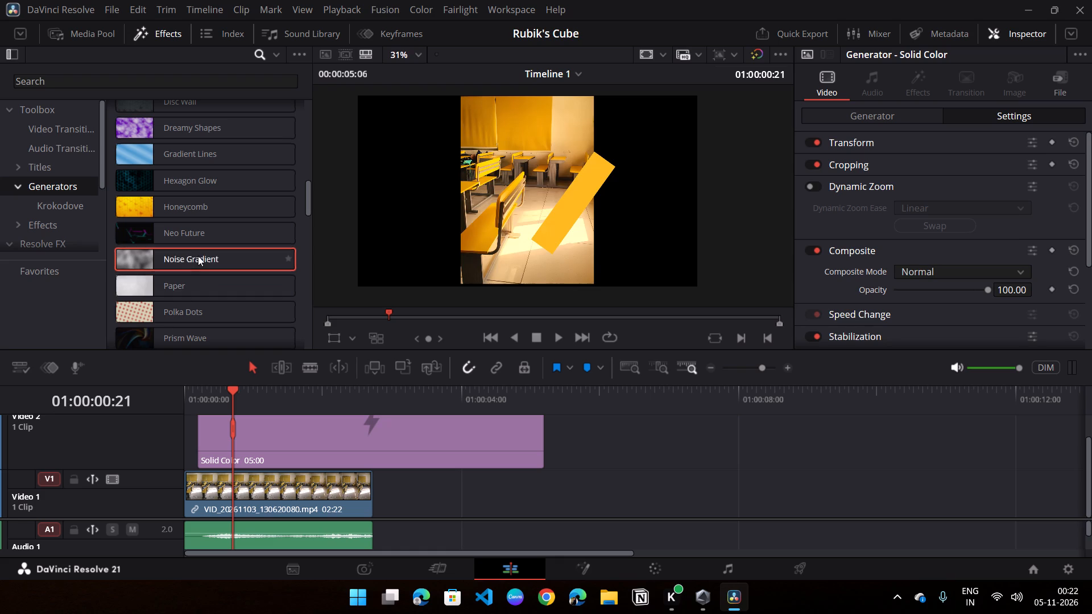
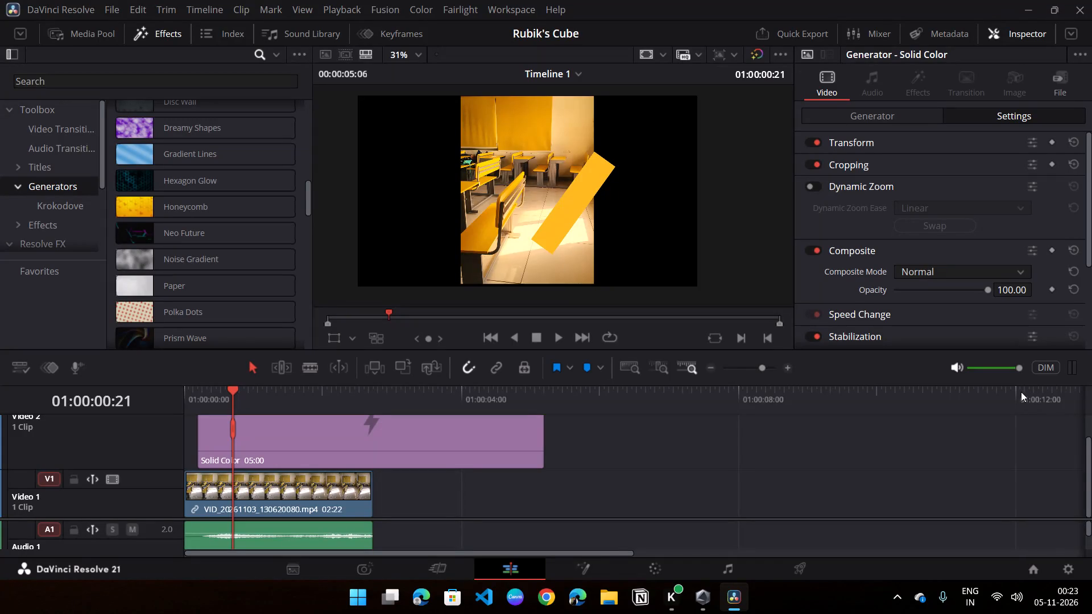
Preview a short stretch of the timeline and delete the Solid Color clip from the Video 2 track.
{"action": "key", "text": "space"}
{"action": "key", "text": "space"}
{"action": "left_click", "coordinate": [390, 442]}
{"action": "right_click", "coordinate": [390, 442]}
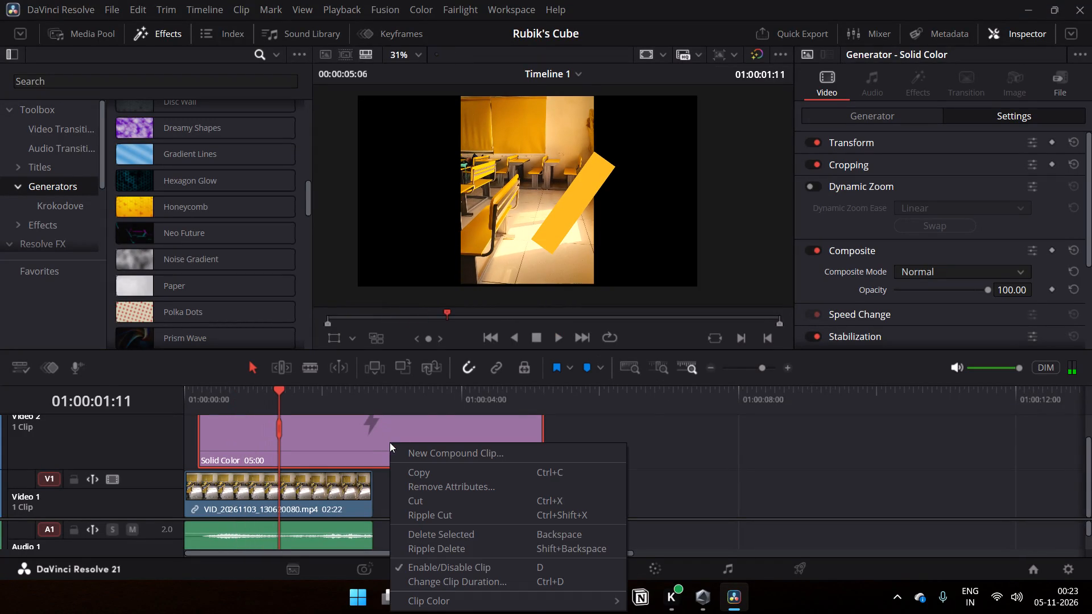
{"action": "left_click", "coordinate": [464, 537]}
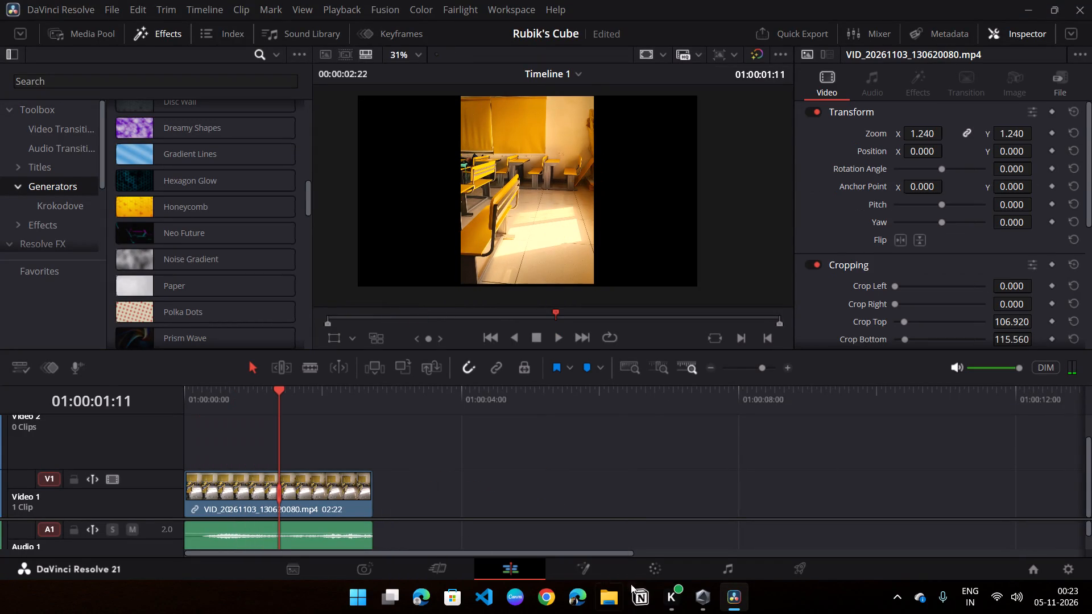
Switch to the Color page with the classroom clip's node graph.
{"action": "left_click", "coordinate": [646, 572]}
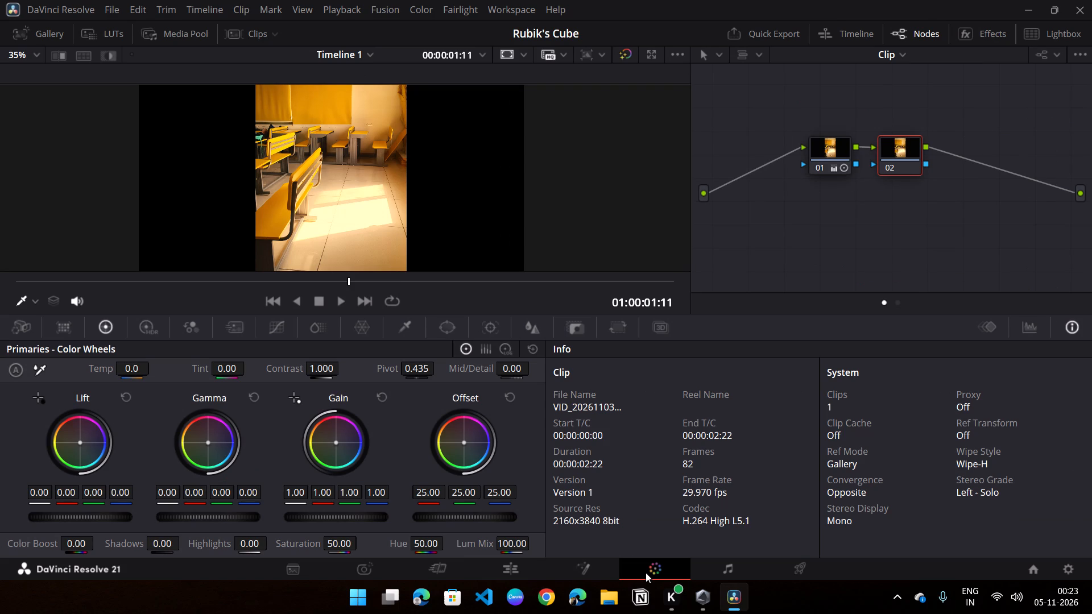
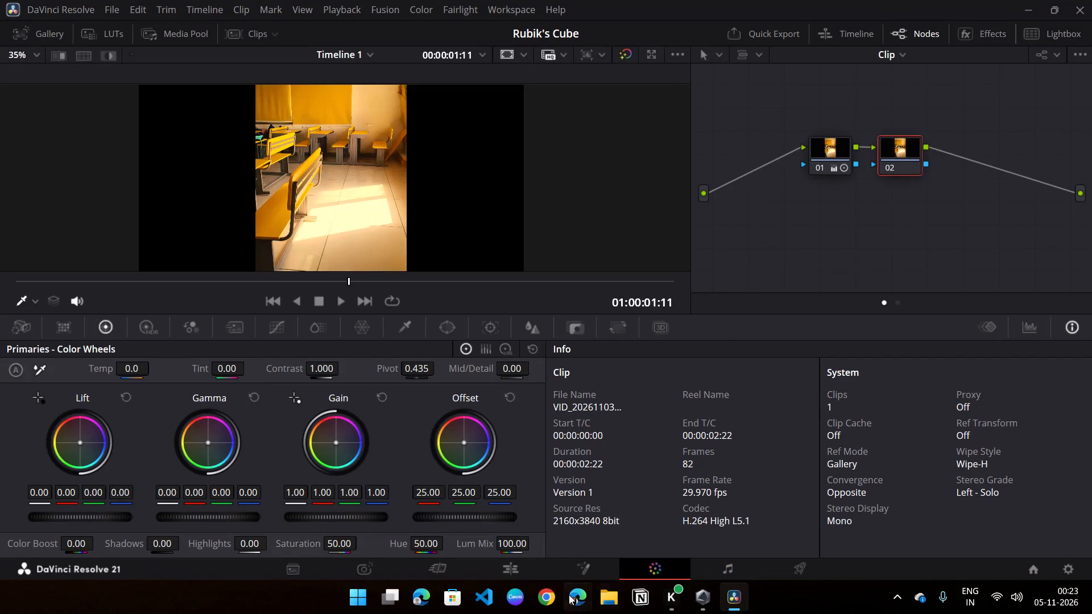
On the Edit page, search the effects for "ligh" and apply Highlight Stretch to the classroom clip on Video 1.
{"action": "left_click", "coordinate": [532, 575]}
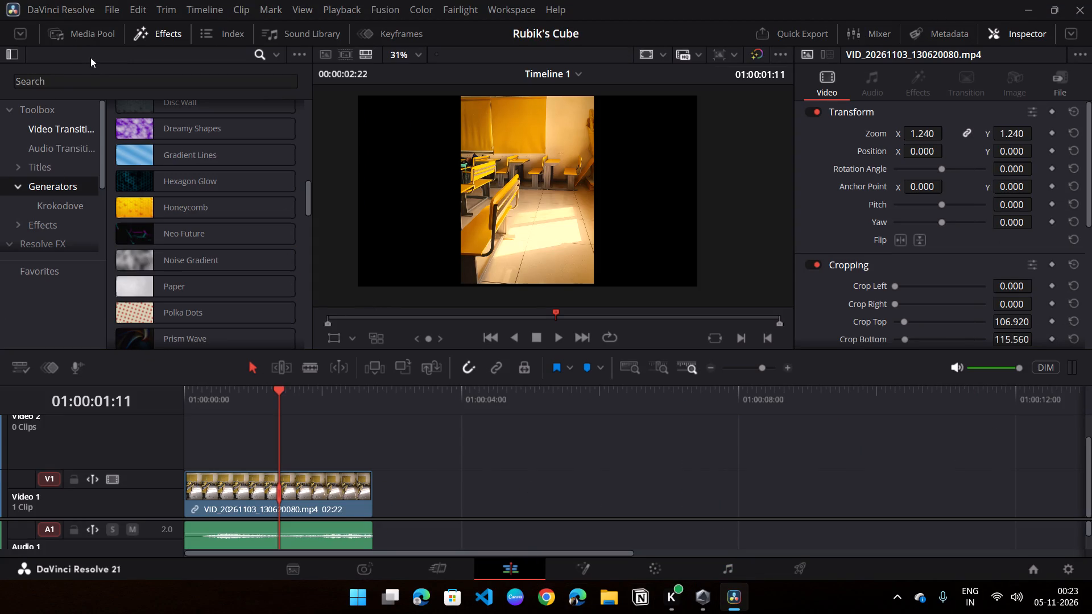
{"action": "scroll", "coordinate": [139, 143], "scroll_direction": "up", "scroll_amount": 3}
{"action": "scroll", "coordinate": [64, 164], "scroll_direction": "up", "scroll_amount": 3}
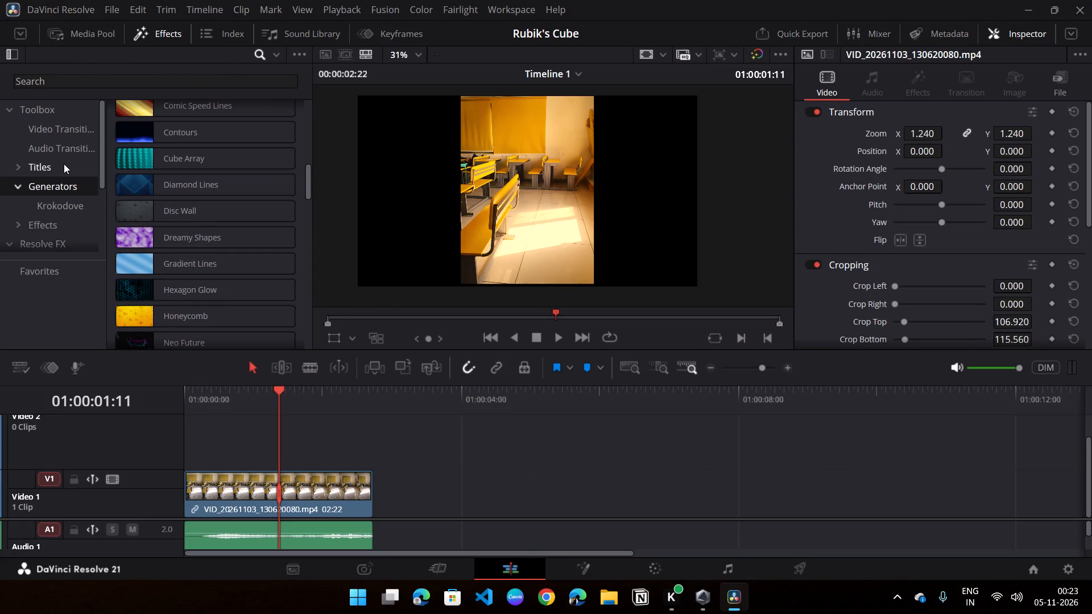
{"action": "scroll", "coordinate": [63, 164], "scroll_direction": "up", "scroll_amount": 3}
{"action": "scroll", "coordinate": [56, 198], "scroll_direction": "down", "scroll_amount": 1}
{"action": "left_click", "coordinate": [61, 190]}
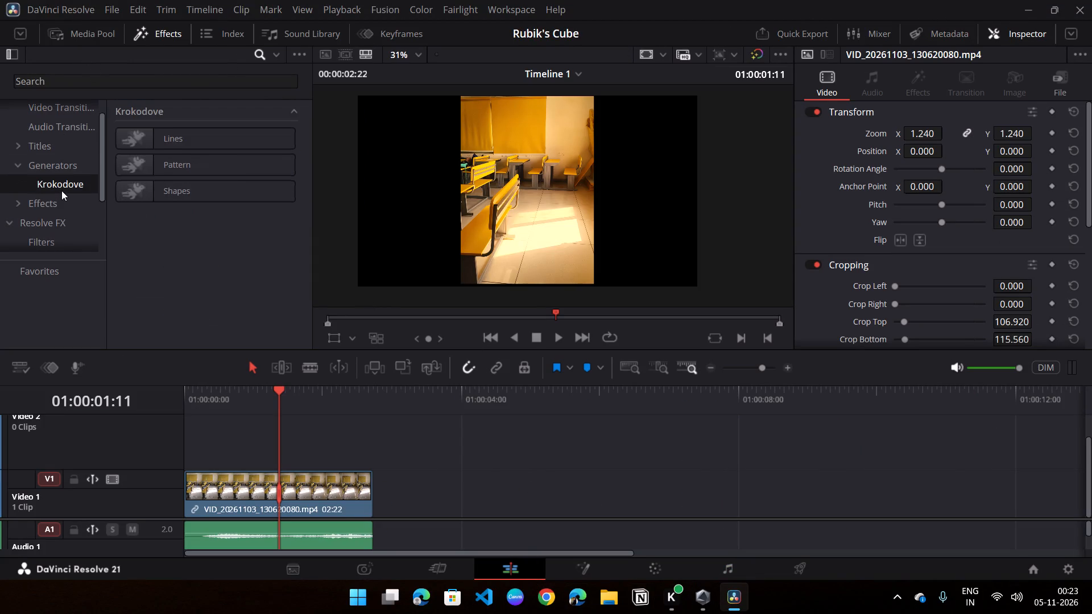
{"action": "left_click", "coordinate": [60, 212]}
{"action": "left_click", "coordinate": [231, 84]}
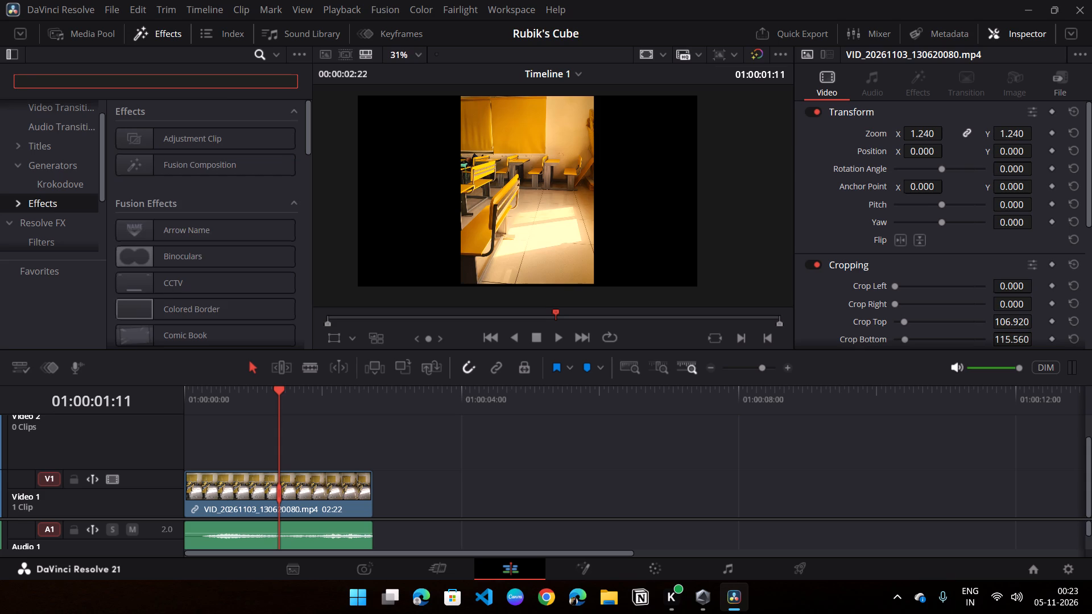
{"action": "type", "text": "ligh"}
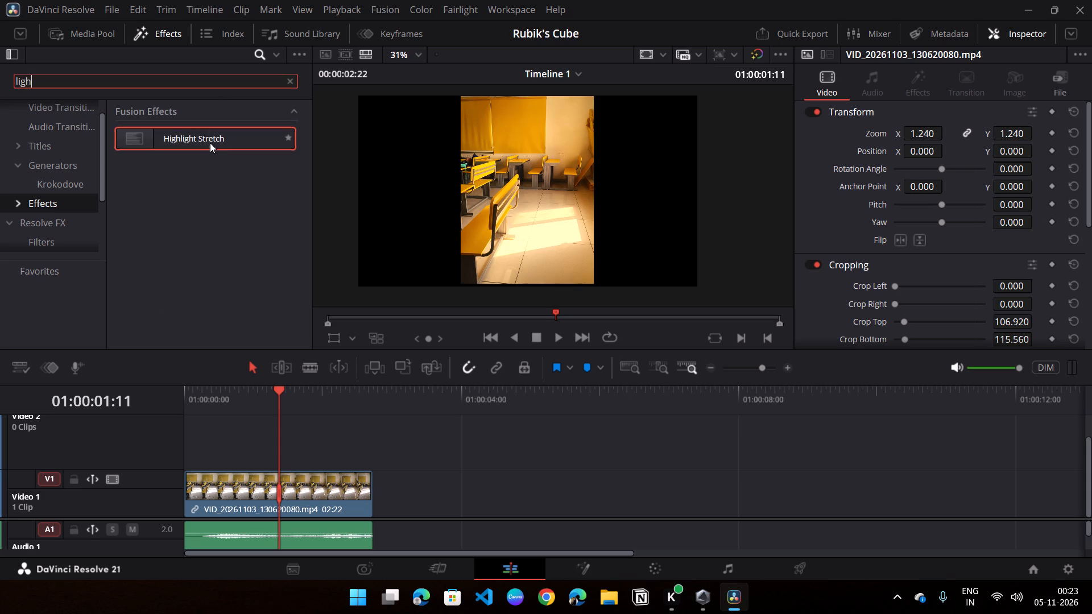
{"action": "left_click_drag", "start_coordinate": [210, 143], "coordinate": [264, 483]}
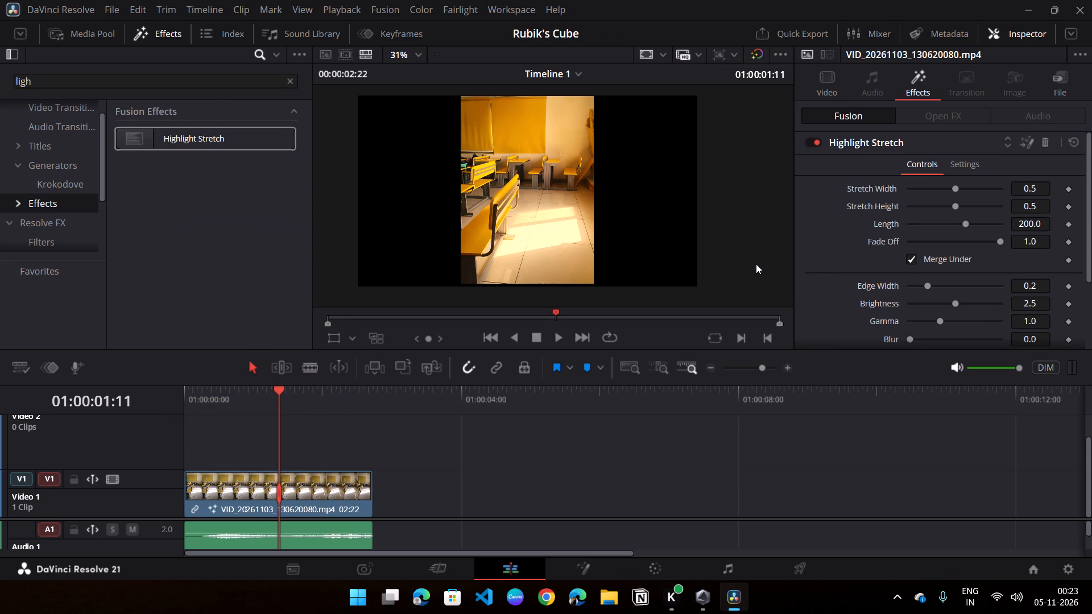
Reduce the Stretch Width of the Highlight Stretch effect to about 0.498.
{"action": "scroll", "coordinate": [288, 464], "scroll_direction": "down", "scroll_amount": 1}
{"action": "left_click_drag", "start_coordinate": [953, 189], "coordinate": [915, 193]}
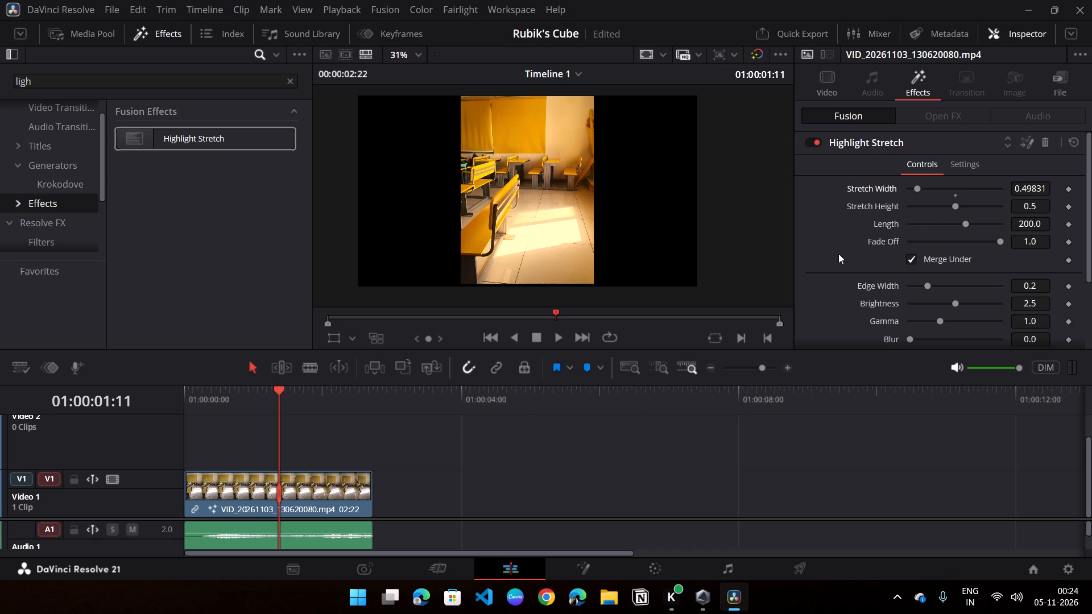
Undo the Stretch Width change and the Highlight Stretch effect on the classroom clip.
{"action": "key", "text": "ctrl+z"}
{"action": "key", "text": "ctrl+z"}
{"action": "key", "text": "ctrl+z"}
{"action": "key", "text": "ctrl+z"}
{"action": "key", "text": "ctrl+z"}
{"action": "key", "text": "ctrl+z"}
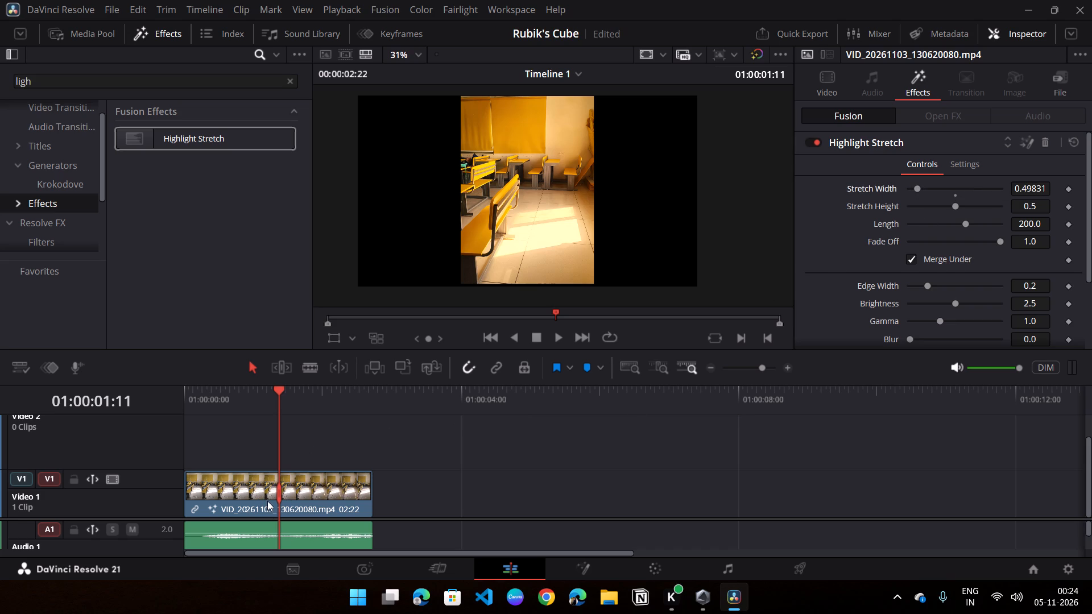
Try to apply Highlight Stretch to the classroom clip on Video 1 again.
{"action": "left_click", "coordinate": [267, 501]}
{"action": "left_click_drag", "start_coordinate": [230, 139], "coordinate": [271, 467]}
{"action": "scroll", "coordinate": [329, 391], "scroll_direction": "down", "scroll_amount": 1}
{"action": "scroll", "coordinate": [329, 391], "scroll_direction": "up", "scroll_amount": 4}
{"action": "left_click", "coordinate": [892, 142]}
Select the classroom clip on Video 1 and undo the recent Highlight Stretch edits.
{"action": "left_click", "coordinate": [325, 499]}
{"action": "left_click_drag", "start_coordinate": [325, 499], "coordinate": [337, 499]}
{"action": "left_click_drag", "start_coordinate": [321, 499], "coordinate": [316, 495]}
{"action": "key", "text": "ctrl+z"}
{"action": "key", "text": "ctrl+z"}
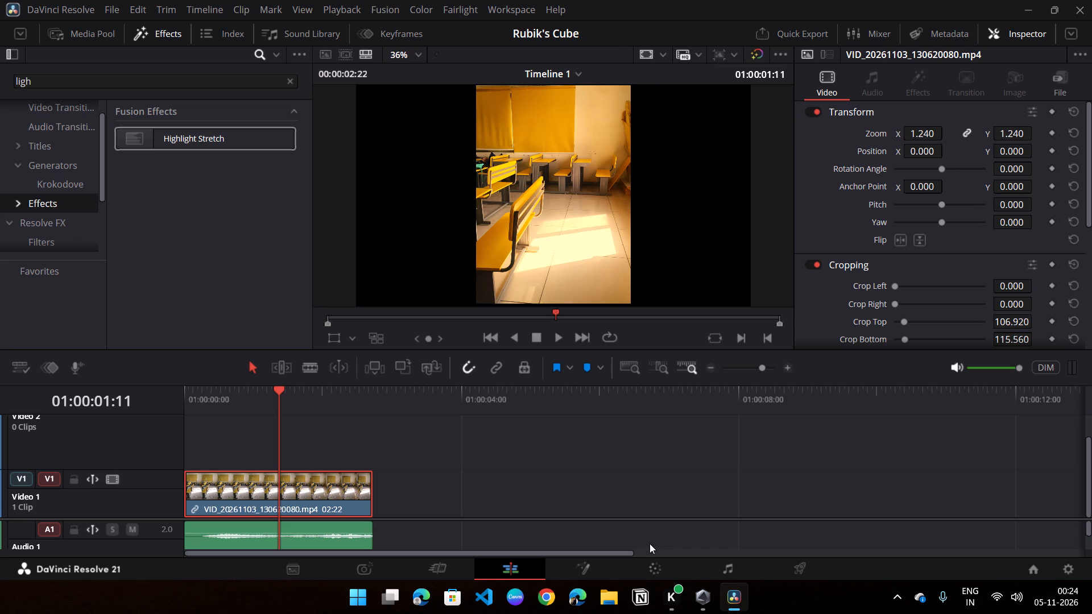
On the Color page, search the effects library for "cinem" and apply Cinematic Haze to node 02 of the classroom clip.
{"action": "left_click", "coordinate": [647, 574]}
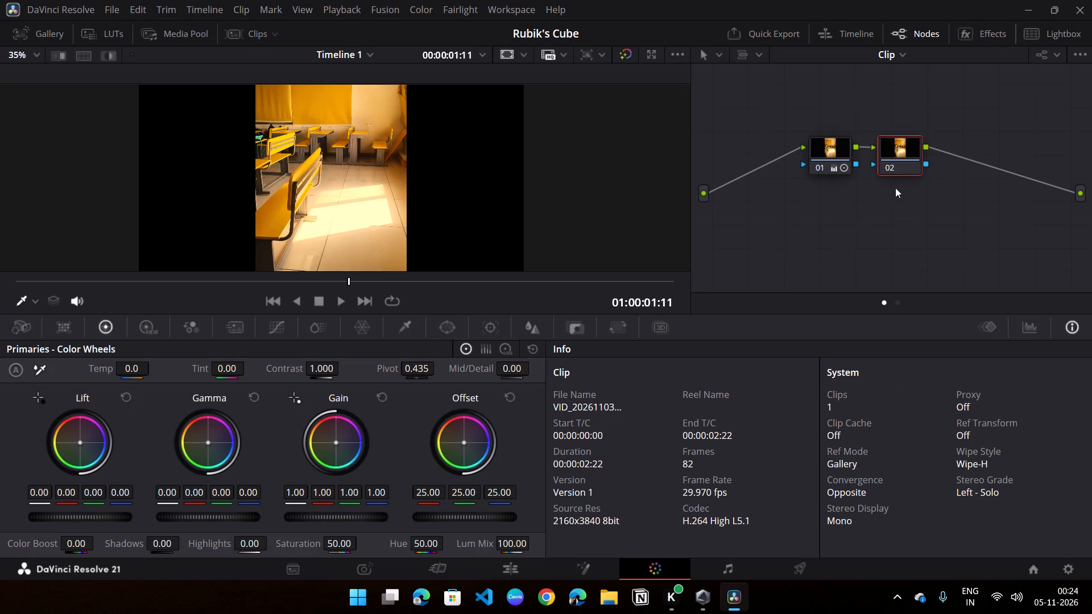
{"action": "left_click", "coordinate": [986, 38]}
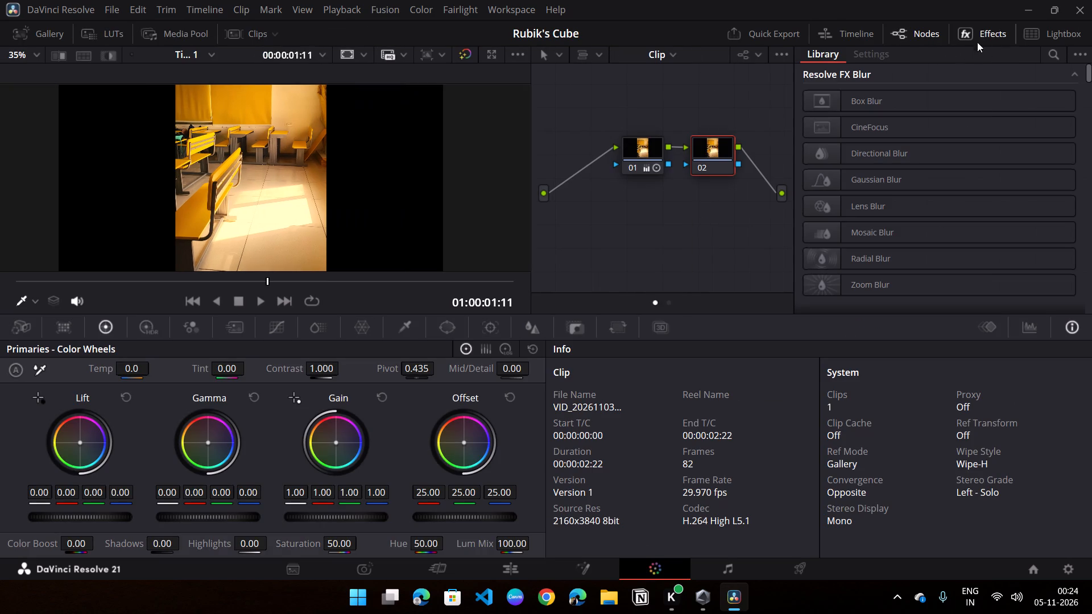
{"action": "left_click", "coordinate": [1063, 59]}
{"action": "left_click", "coordinate": [1061, 55]}
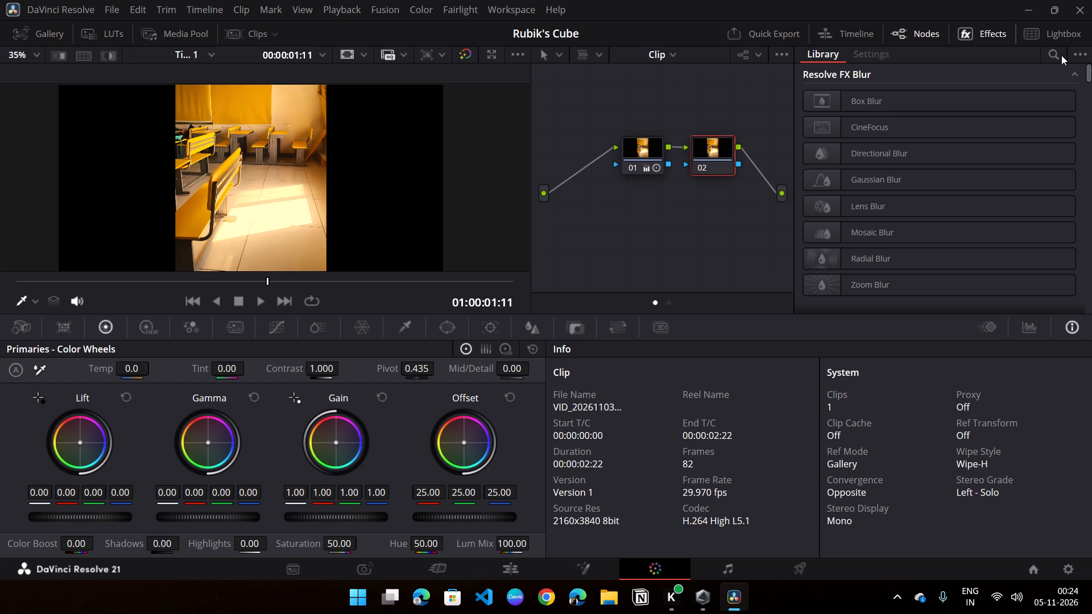
{"action": "left_click", "coordinate": [1055, 53]}
{"action": "key", "text": "c"}
{"action": "key", "text": "i"}
{"action": "type", "text": "nem"}
{"action": "left_click_drag", "start_coordinate": [955, 132], "coordinate": [953, 133]}
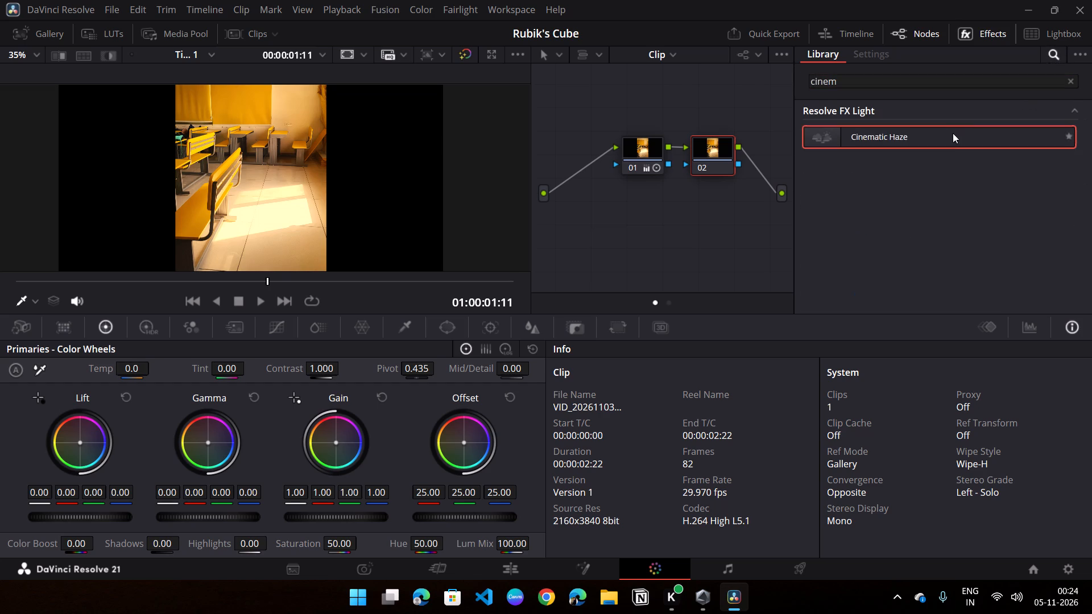
{"action": "left_click_drag", "start_coordinate": [953, 133], "coordinate": [706, 150]}
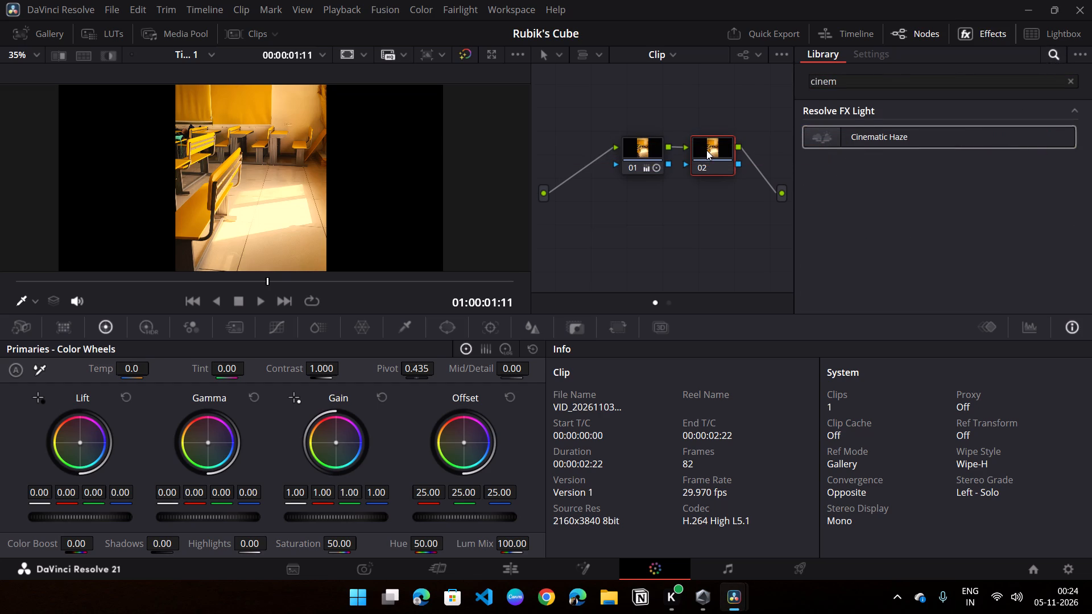
{"action": "left_click_drag", "start_coordinate": [866, 138], "coordinate": [713, 155]}
{"action": "left_click_drag", "start_coordinate": [850, 135], "coordinate": [721, 153]}
{"action": "left_click", "coordinate": [861, 147]}
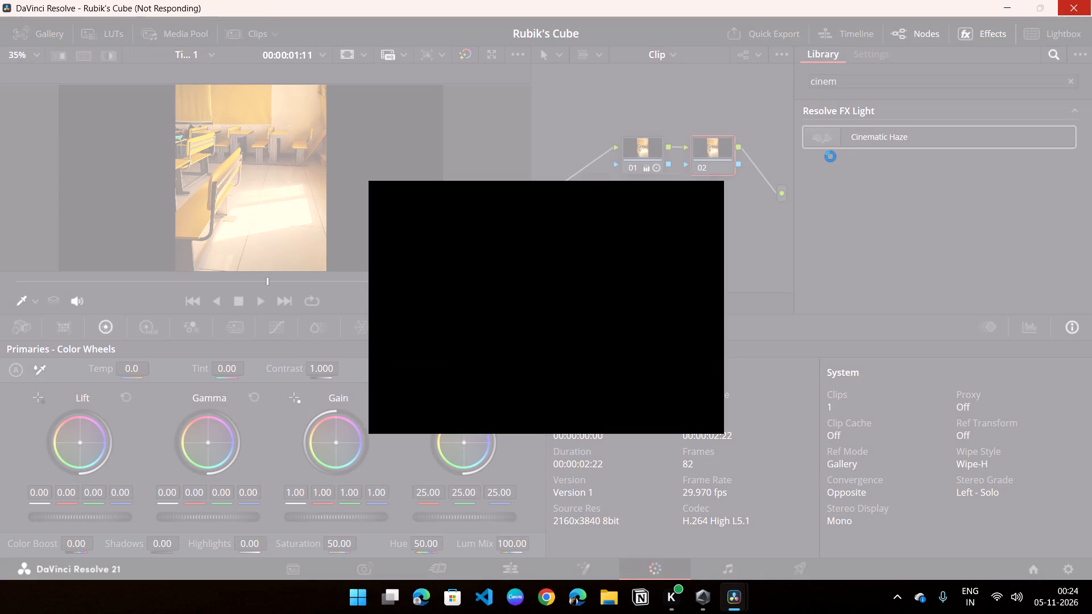
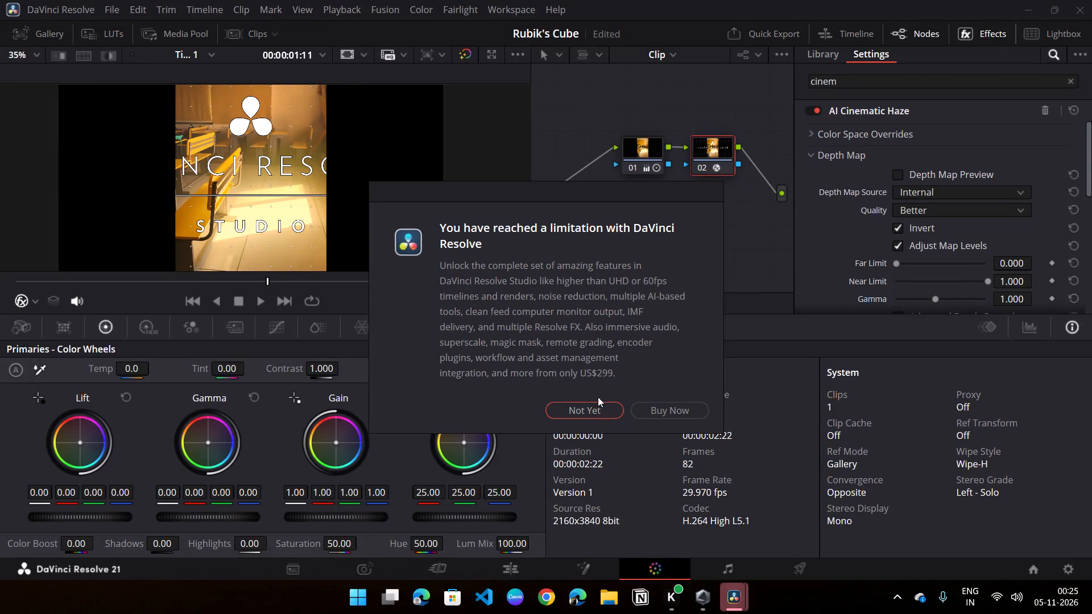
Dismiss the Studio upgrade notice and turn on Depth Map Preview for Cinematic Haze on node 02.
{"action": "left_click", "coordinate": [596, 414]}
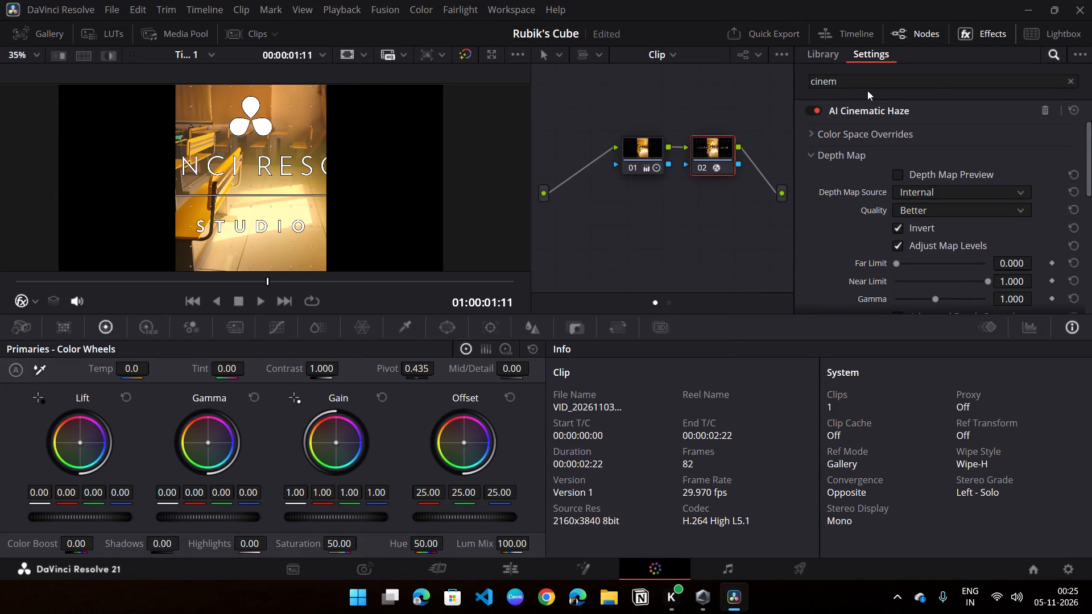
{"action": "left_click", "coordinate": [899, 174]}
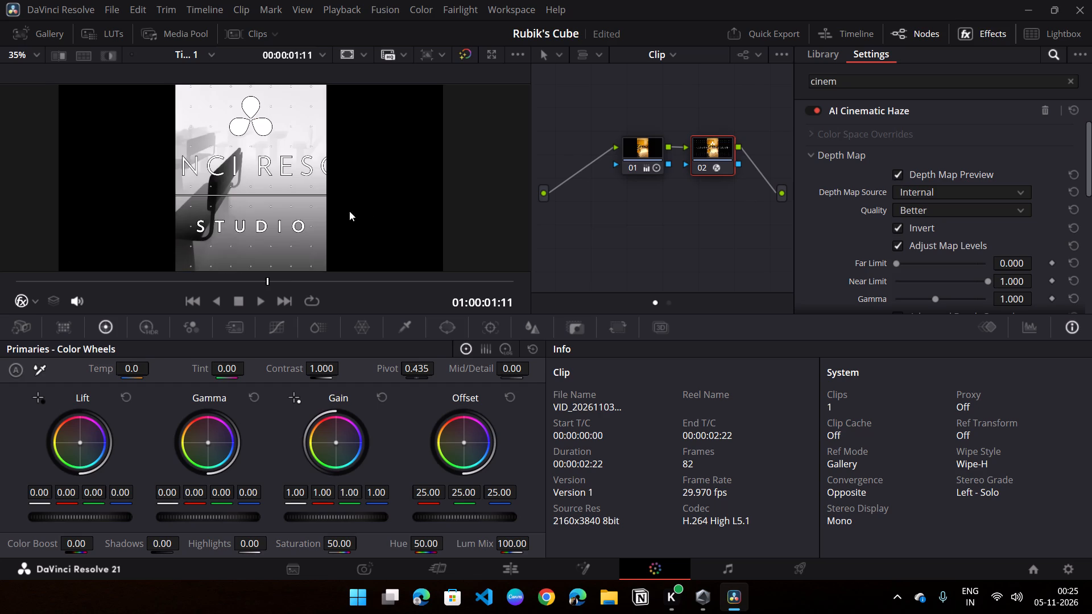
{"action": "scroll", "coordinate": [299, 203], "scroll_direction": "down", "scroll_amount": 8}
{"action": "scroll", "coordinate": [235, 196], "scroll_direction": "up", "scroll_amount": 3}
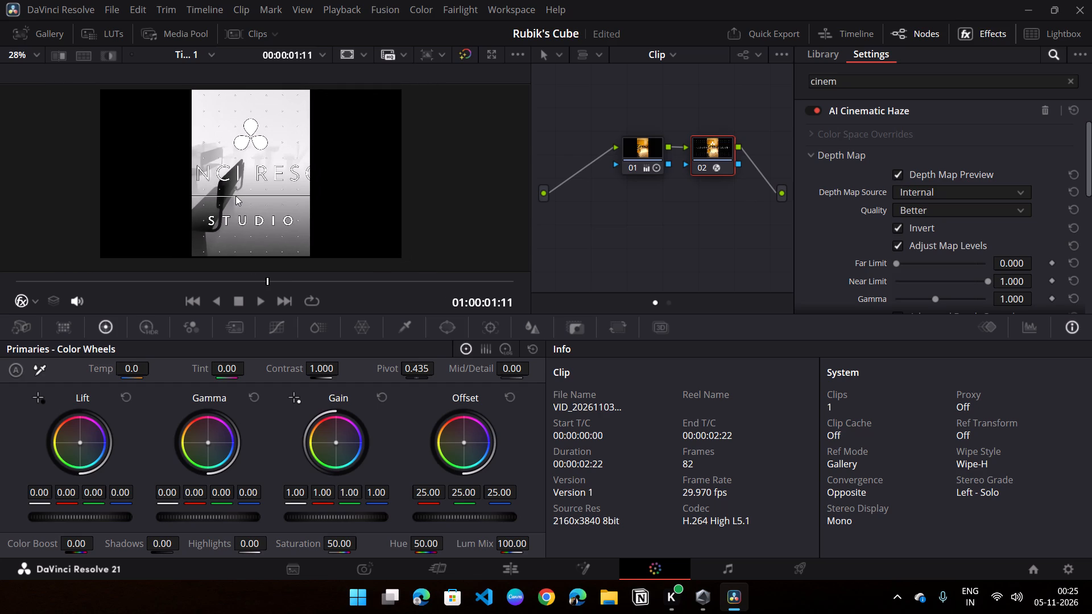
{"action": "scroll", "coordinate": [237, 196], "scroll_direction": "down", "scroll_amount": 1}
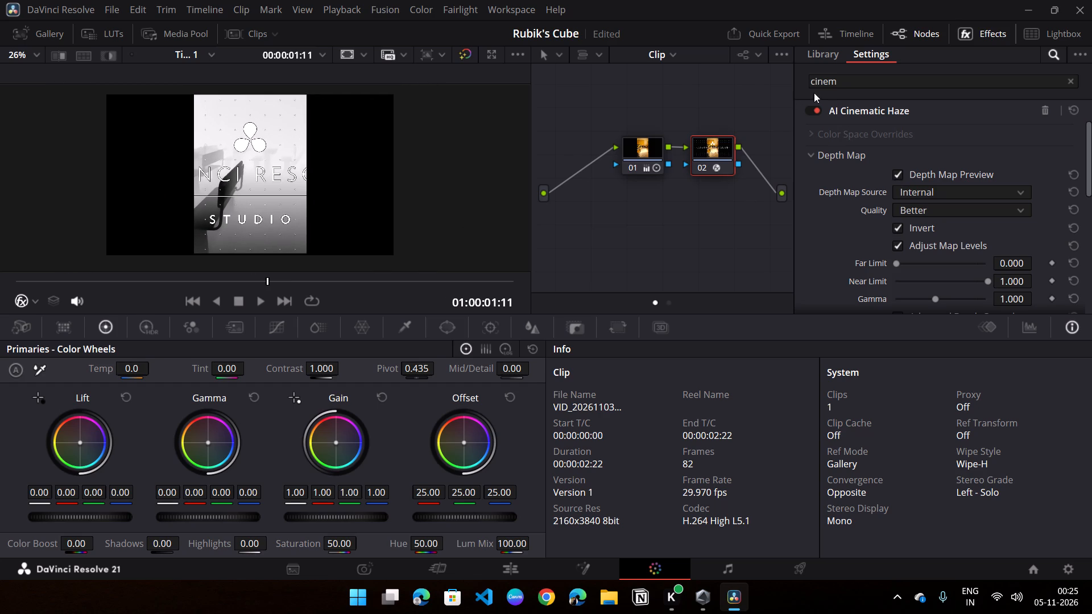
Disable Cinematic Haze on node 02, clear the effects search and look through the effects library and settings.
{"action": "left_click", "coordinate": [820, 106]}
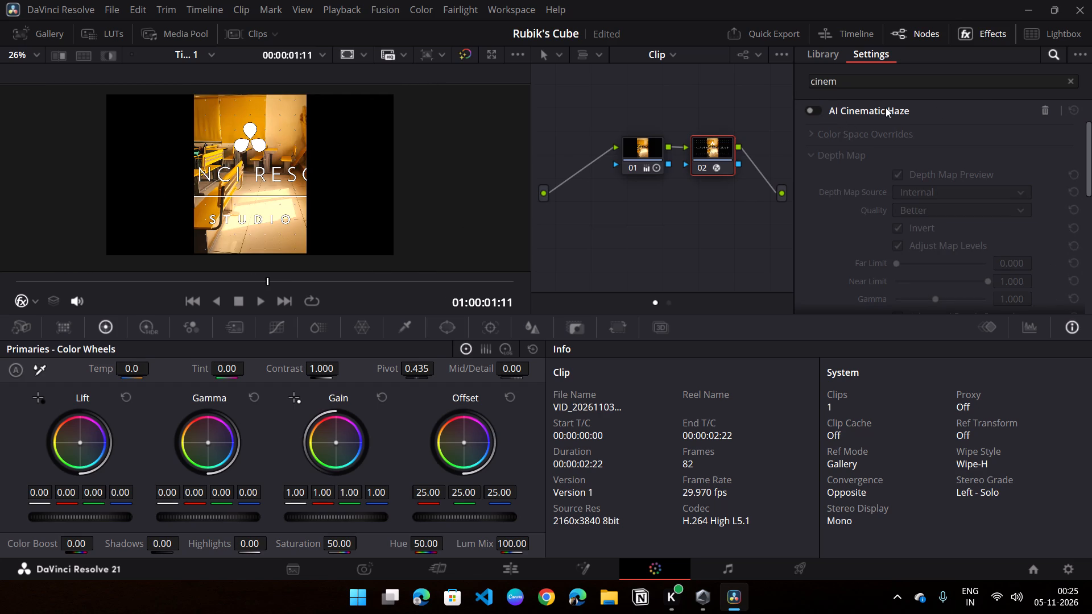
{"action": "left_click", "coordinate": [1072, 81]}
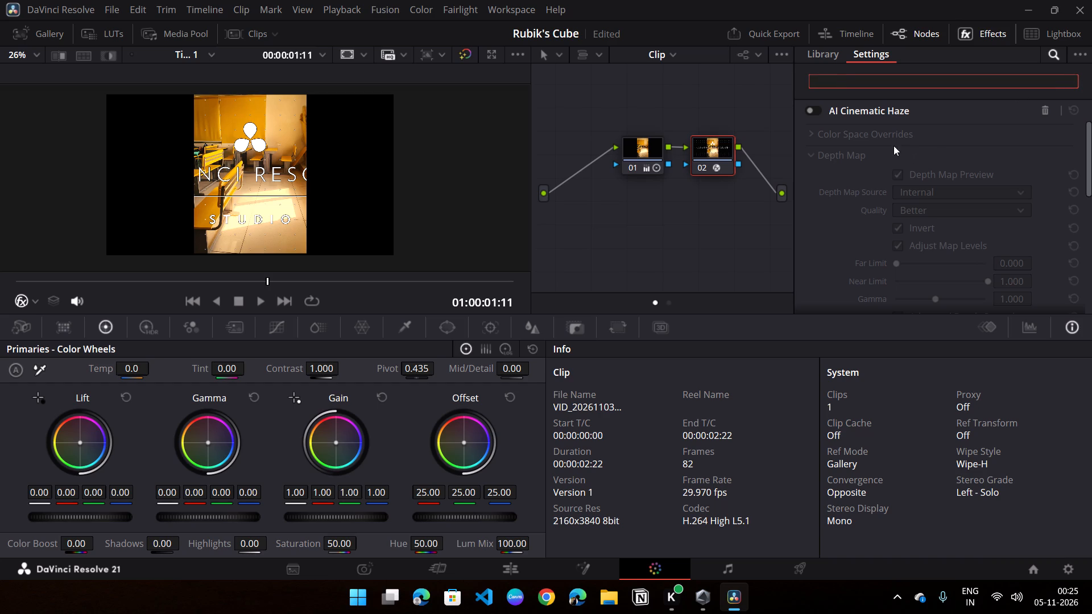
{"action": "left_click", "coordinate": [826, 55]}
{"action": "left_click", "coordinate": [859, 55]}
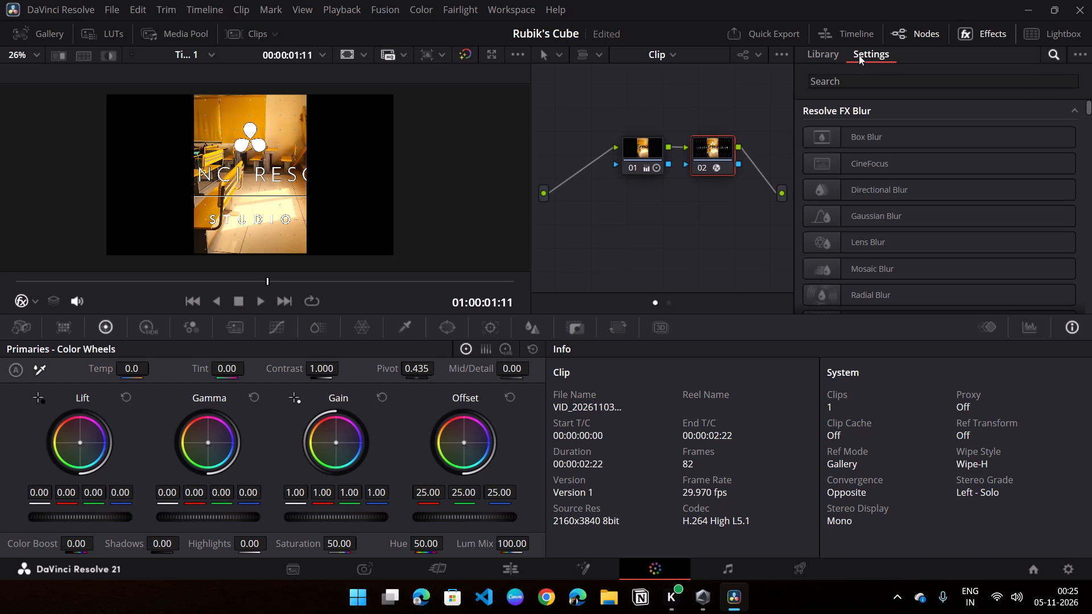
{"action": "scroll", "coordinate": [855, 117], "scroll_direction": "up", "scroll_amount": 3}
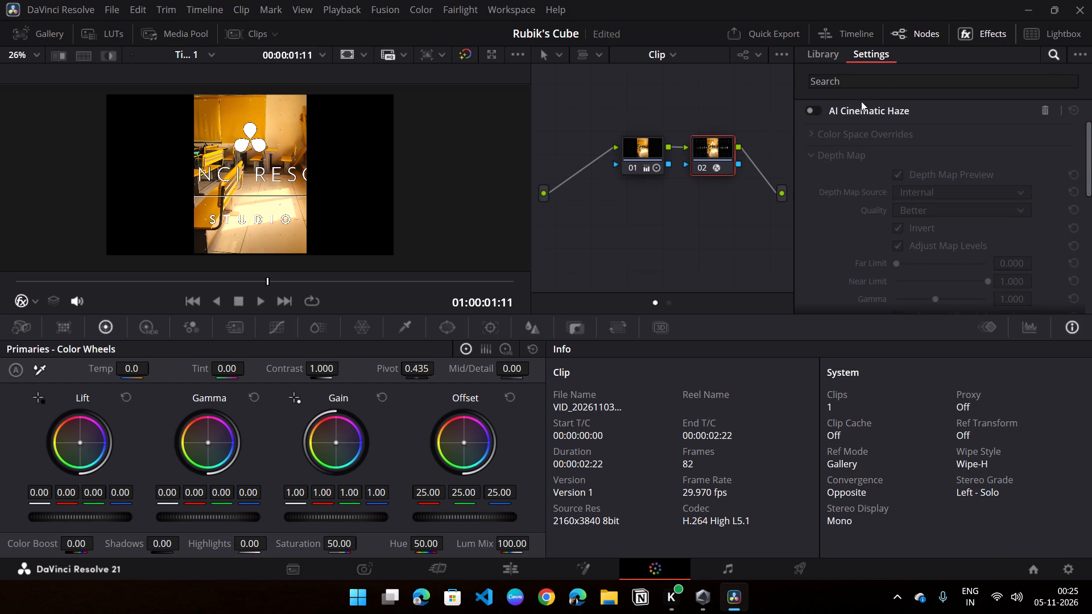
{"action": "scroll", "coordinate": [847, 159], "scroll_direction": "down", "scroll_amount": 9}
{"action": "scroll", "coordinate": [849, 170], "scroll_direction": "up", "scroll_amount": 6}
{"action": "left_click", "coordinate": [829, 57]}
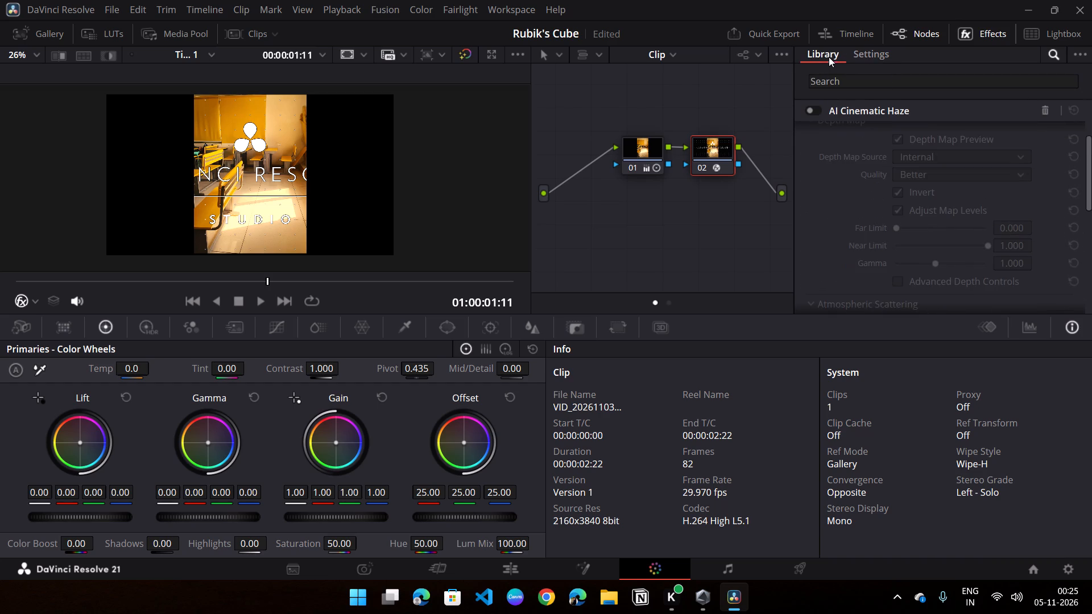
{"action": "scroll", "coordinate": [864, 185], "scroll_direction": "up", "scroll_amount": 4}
Undo the Cinematic Haze bypass, the Depth Map Preview and the effect itself on node 02.
{"action": "key", "text": "ctrl+z"}
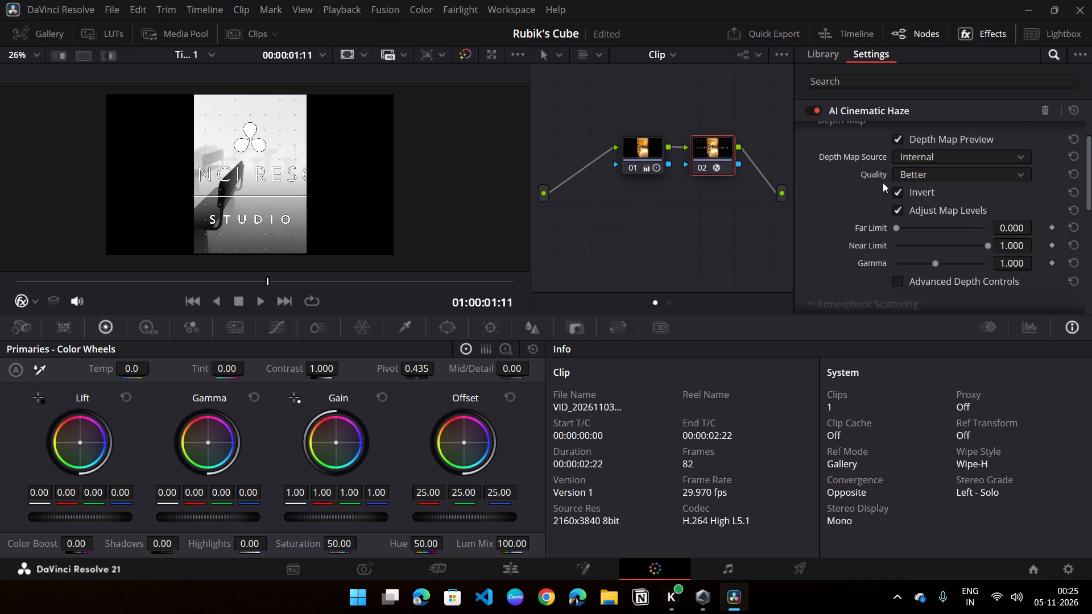
{"action": "key", "text": "ctrl+z"}
{"action": "key", "text": "ctrl+z"}
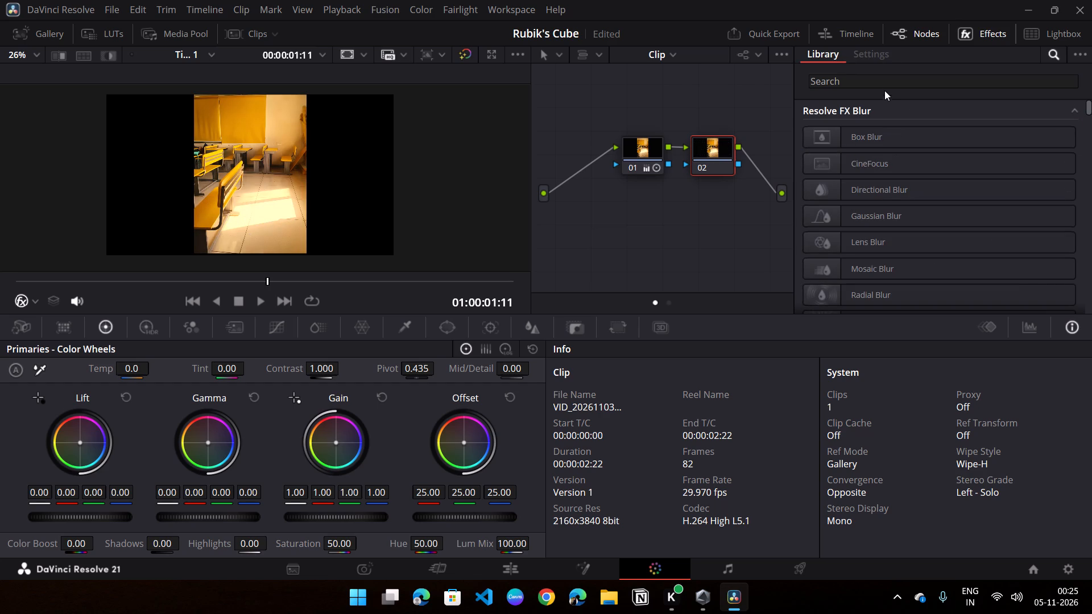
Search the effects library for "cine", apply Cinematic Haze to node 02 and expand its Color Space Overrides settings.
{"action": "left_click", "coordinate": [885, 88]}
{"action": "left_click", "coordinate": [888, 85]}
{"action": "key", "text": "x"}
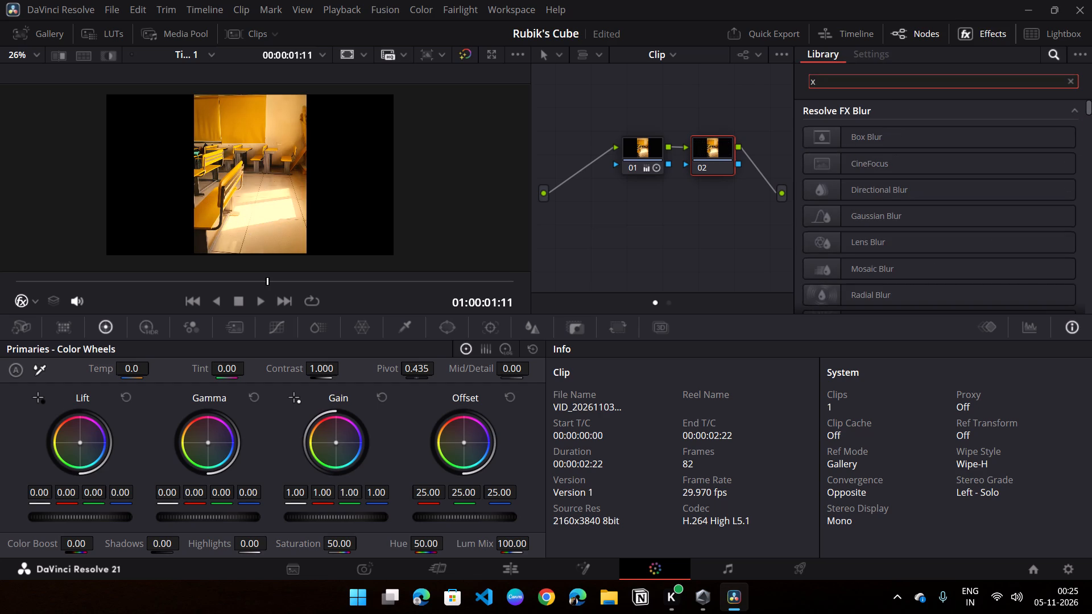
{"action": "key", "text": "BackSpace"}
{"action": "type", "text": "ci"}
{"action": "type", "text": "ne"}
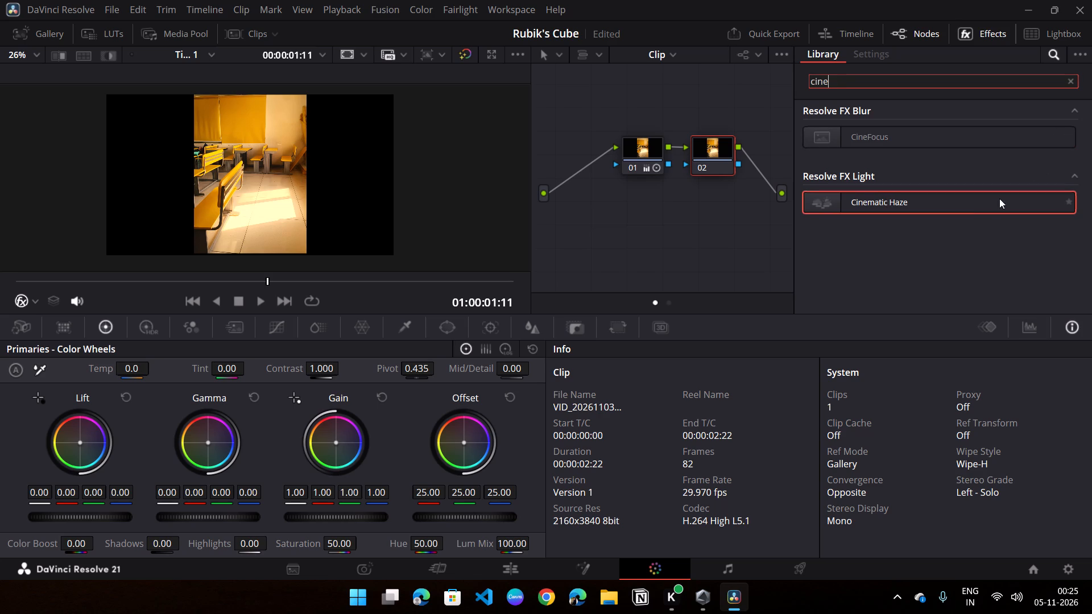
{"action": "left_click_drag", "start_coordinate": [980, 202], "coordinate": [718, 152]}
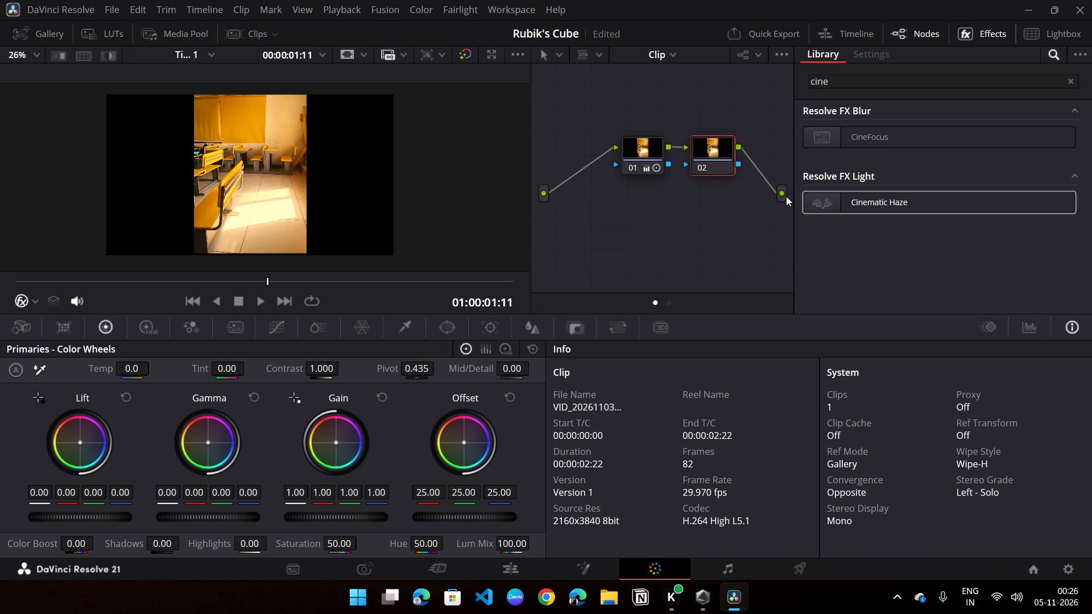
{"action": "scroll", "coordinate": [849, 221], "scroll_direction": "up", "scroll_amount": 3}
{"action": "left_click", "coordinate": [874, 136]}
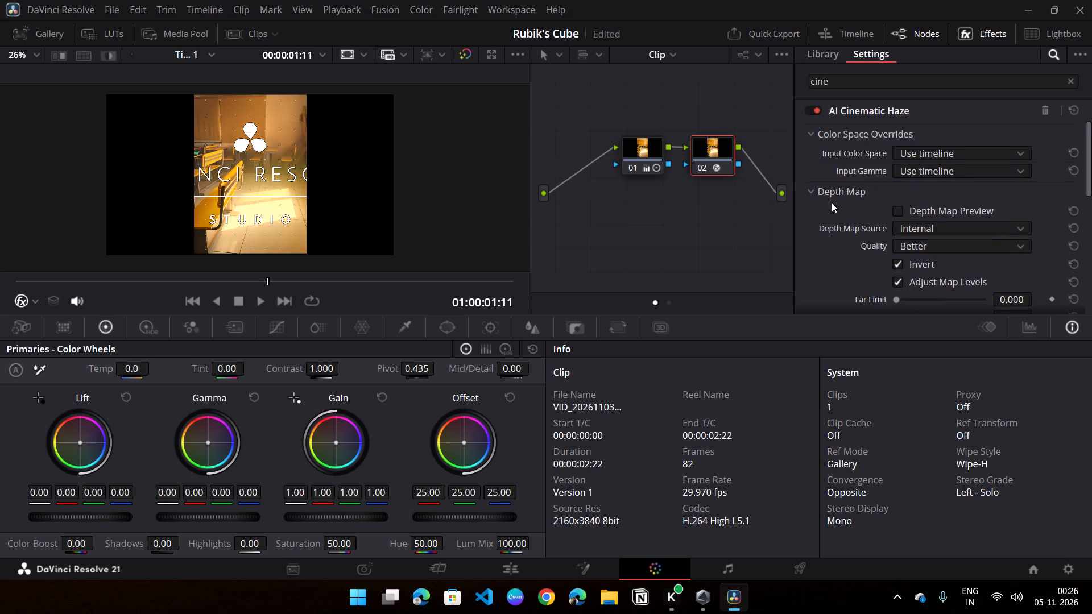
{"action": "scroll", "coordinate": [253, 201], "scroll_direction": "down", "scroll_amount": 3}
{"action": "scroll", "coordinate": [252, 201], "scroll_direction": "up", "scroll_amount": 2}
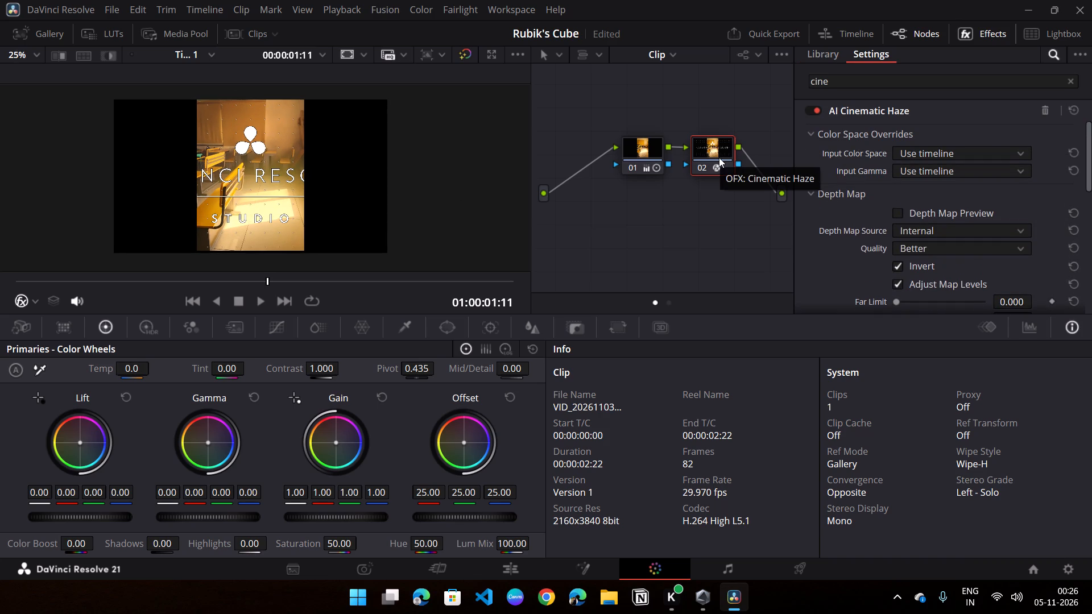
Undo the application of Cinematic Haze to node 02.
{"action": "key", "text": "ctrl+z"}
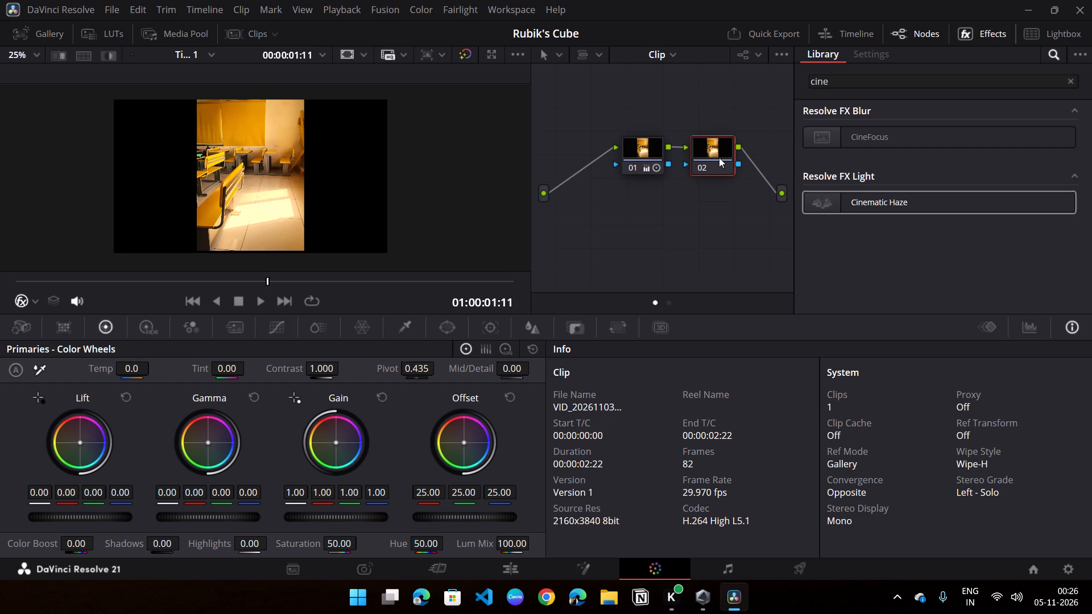
On the Edit page, search the Resolve FX filters for "light" and apply Light Rays to the classroom clip.
{"action": "left_click", "coordinate": [505, 567]}
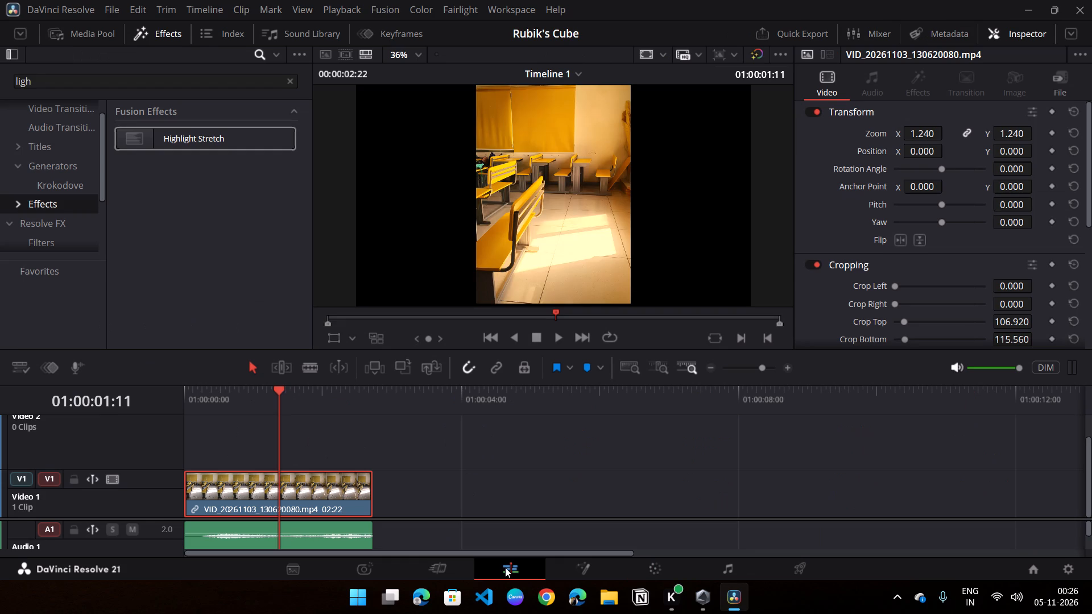
{"action": "scroll", "coordinate": [65, 140], "scroll_direction": "up", "scroll_amount": 6}
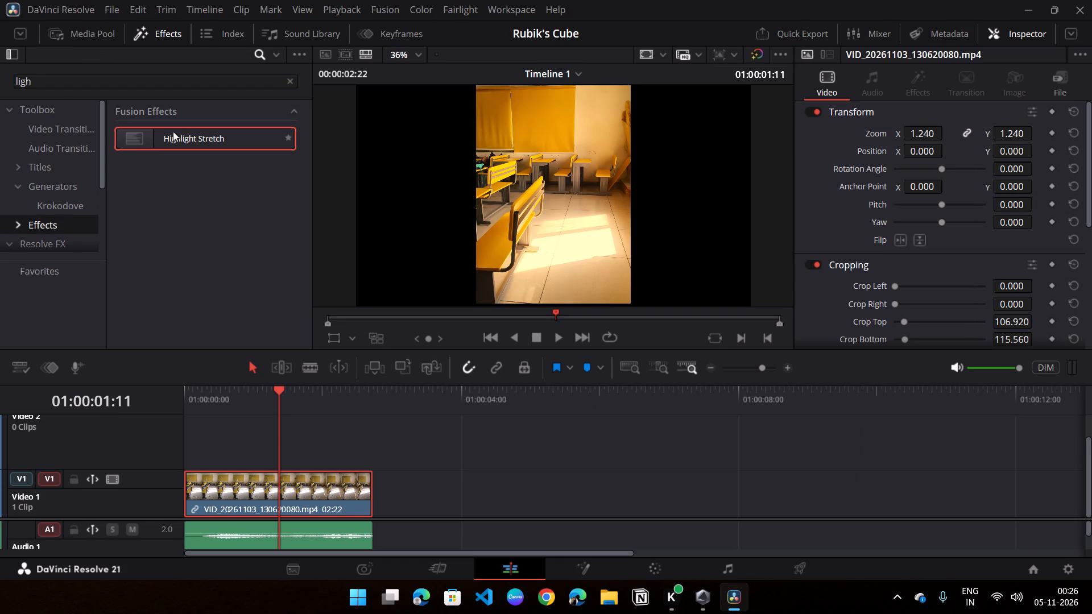
{"action": "left_click", "coordinate": [54, 127]}
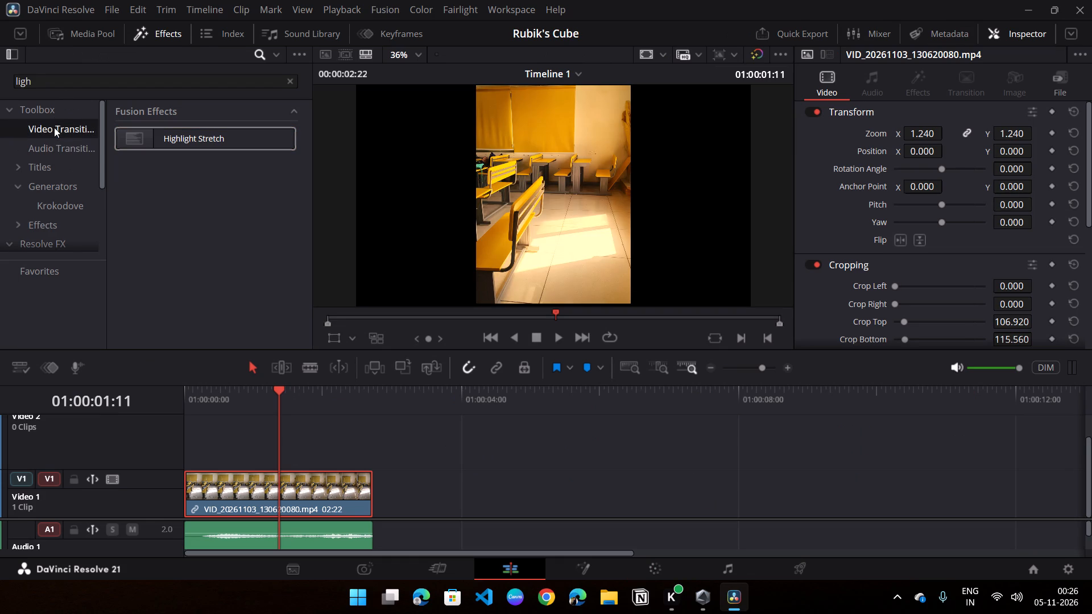
{"action": "left_click", "coordinate": [44, 153]}
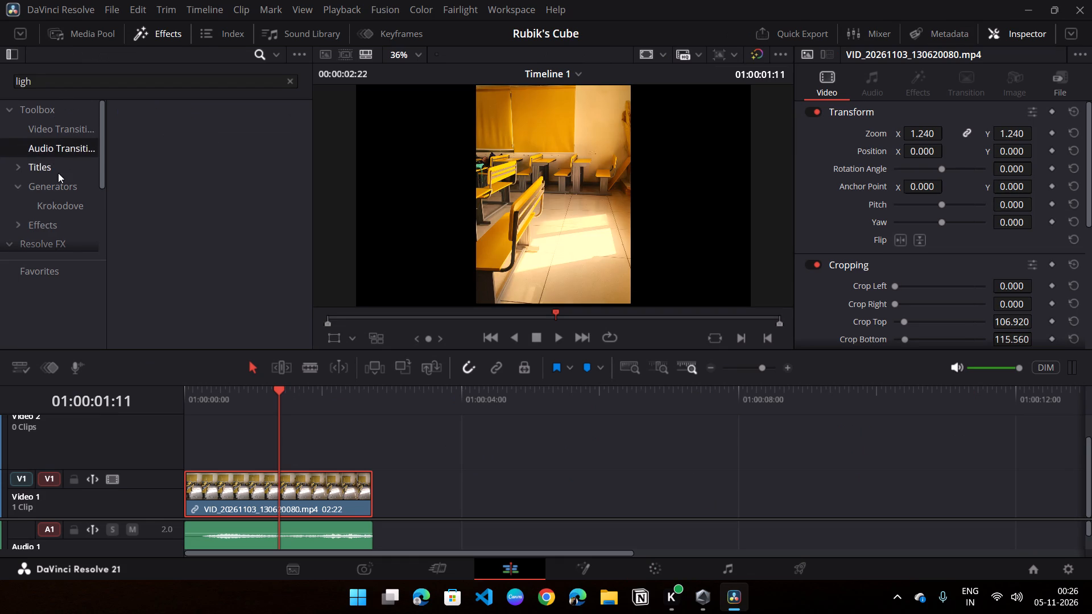
{"action": "left_click", "coordinate": [58, 173]}
{"action": "left_click", "coordinate": [65, 189]}
{"action": "left_click", "coordinate": [72, 200]}
{"action": "scroll", "coordinate": [61, 213], "scroll_direction": "down", "scroll_amount": 1}
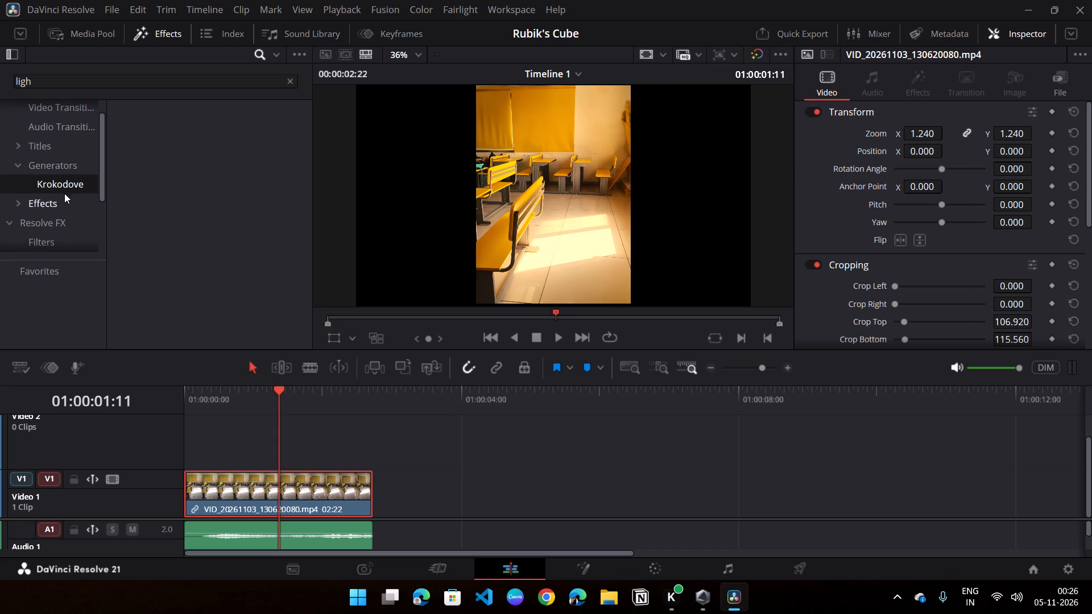
{"action": "left_click", "coordinate": [66, 191]}
{"action": "left_click", "coordinate": [66, 199]}
{"action": "scroll", "coordinate": [64, 203], "scroll_direction": "down", "scroll_amount": 1}
{"action": "left_click", "coordinate": [63, 194]}
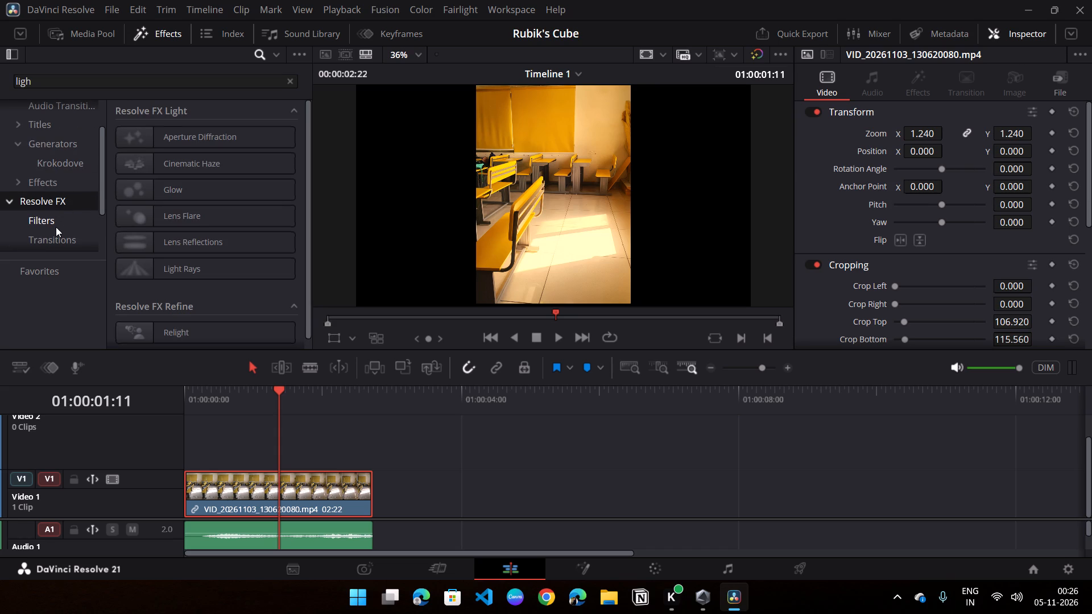
{"action": "left_click", "coordinate": [56, 220]}
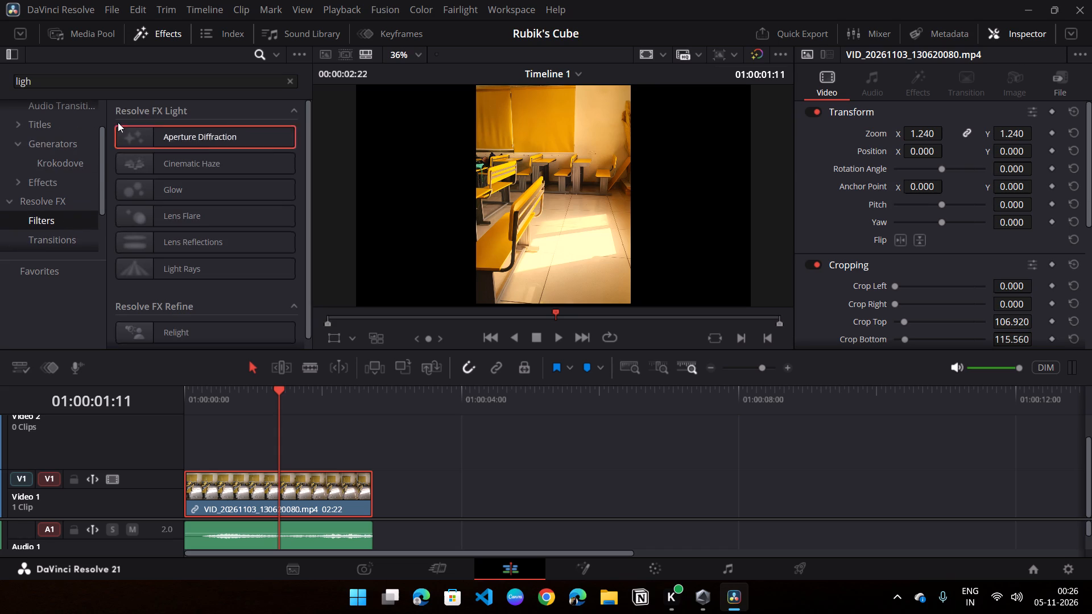
{"action": "left_click", "coordinate": [162, 84]}
{"action": "type", "text": "t"}
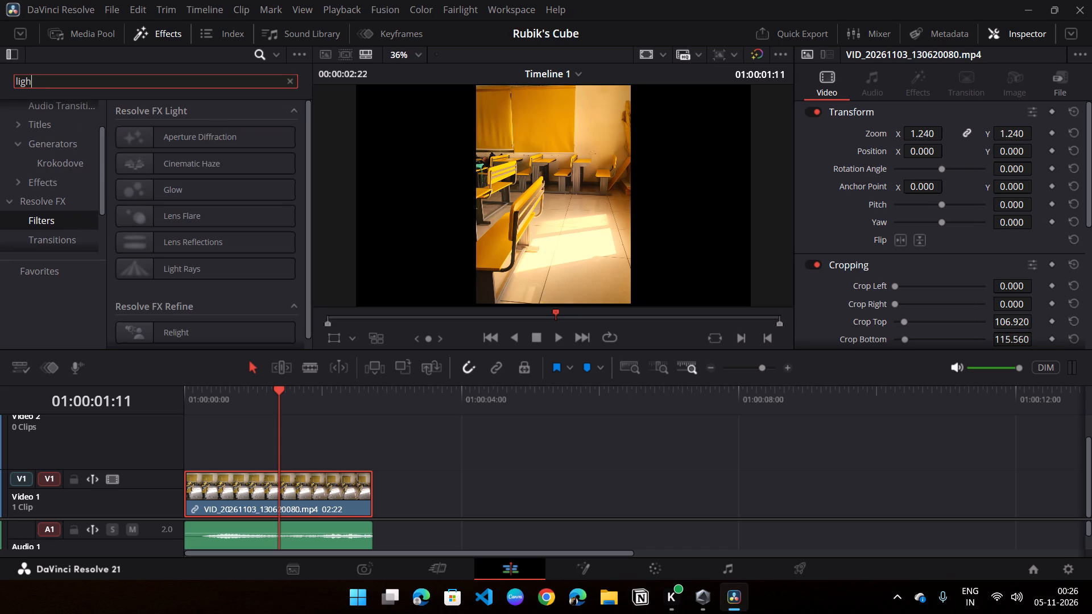
{"action": "key", "text": "space"}
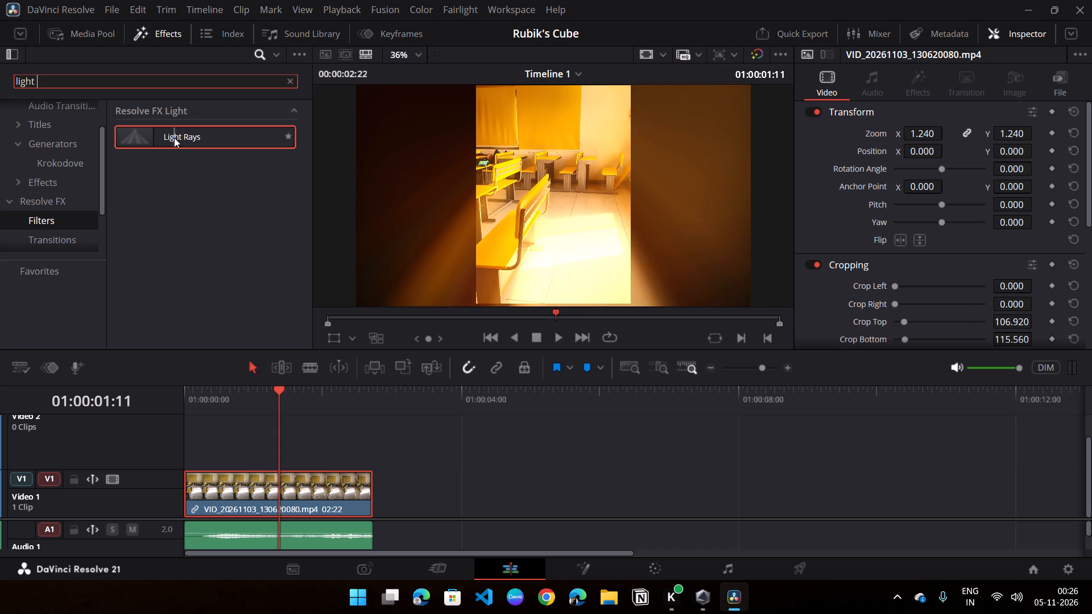
{"action": "left_click_drag", "start_coordinate": [159, 130], "coordinate": [518, 177]}
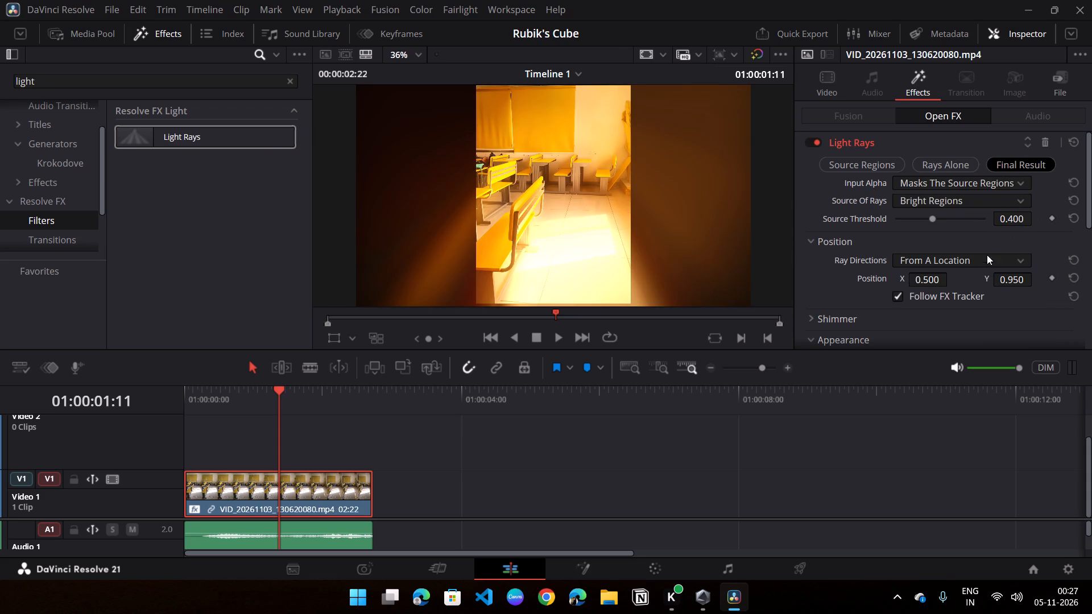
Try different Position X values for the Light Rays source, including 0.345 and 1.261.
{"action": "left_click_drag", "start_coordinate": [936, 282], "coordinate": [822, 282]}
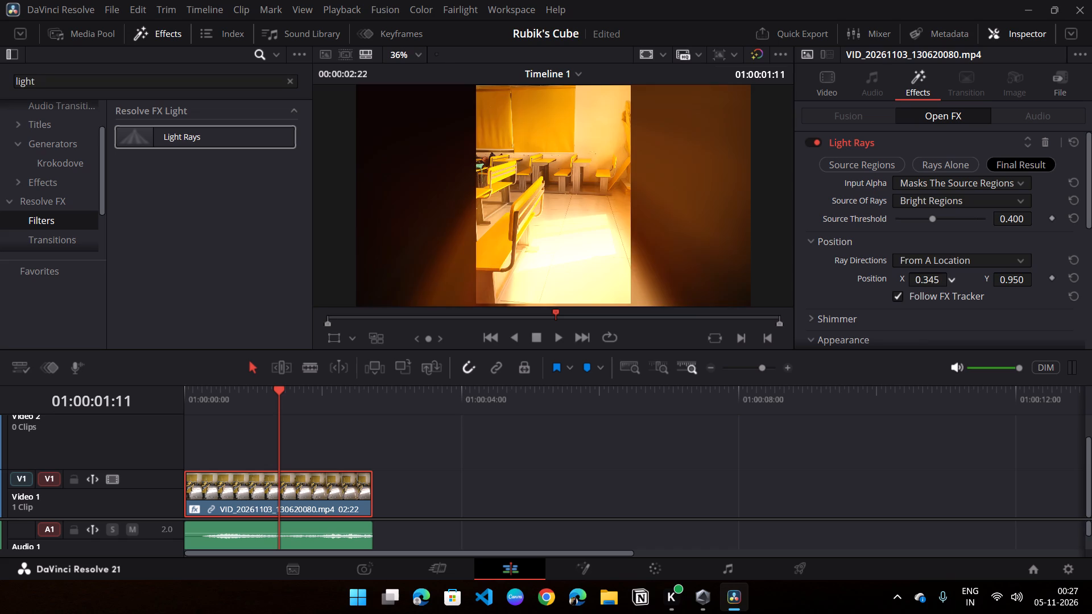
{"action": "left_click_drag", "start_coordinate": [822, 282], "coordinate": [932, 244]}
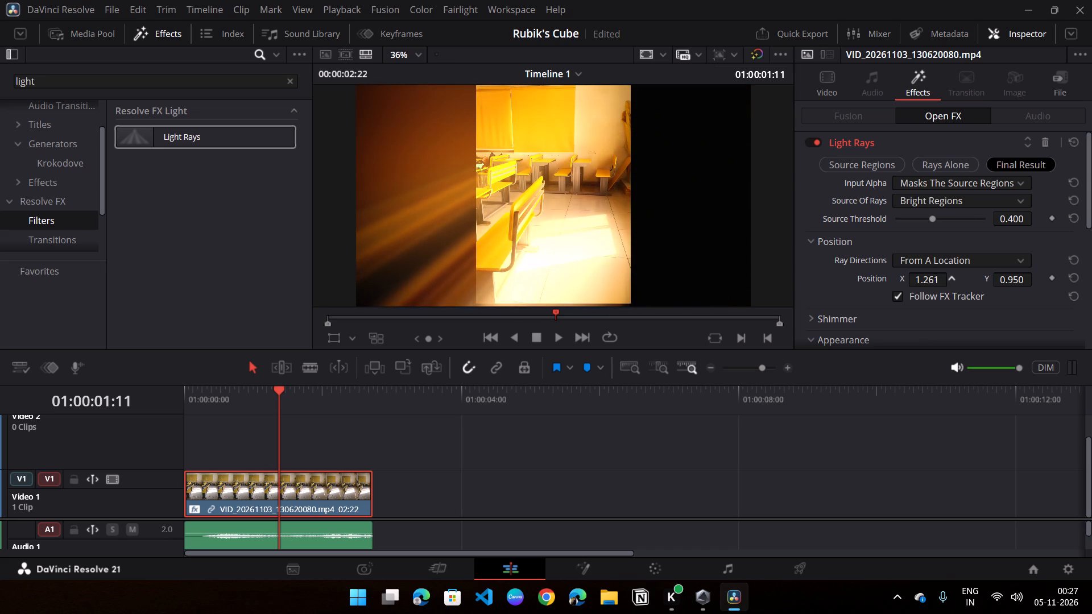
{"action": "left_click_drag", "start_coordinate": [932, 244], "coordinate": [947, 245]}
Set the Light Rays Ray Directions to At An Angle with an angle of 57.2.
{"action": "left_click", "coordinate": [929, 262]}
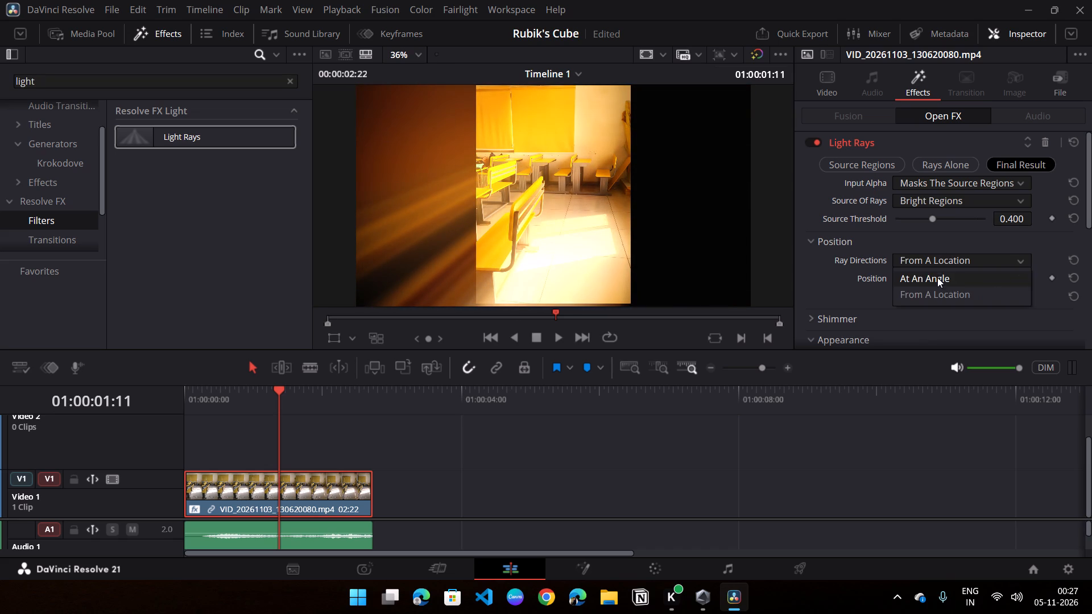
{"action": "left_click", "coordinate": [937, 277]}
{"action": "left_click_drag", "start_coordinate": [932, 293], "coordinate": [956, 296]}
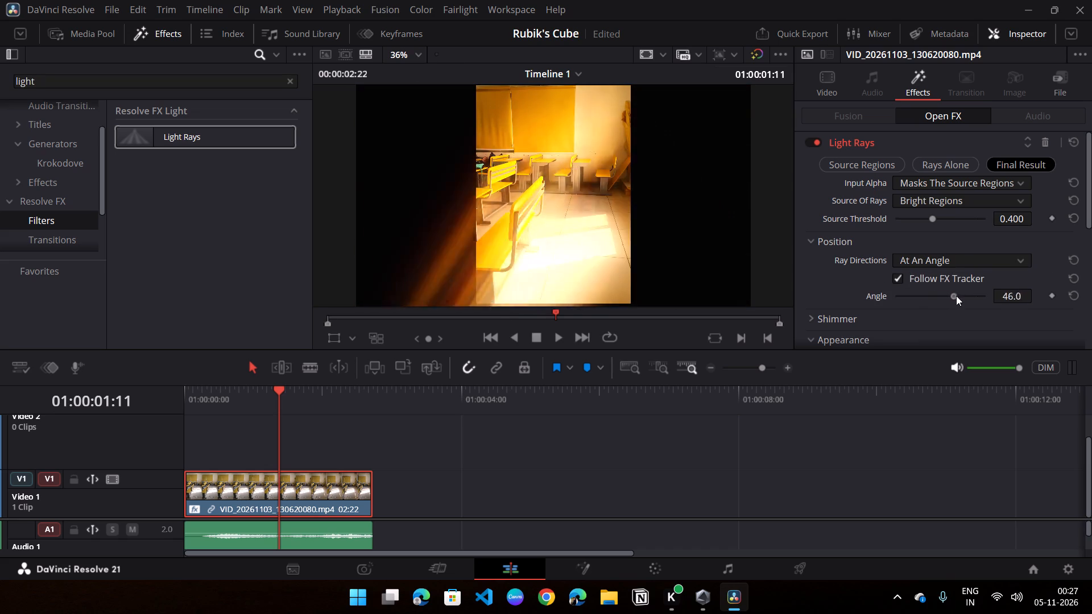
{"action": "left_click_drag", "start_coordinate": [956, 296], "coordinate": [959, 300]}
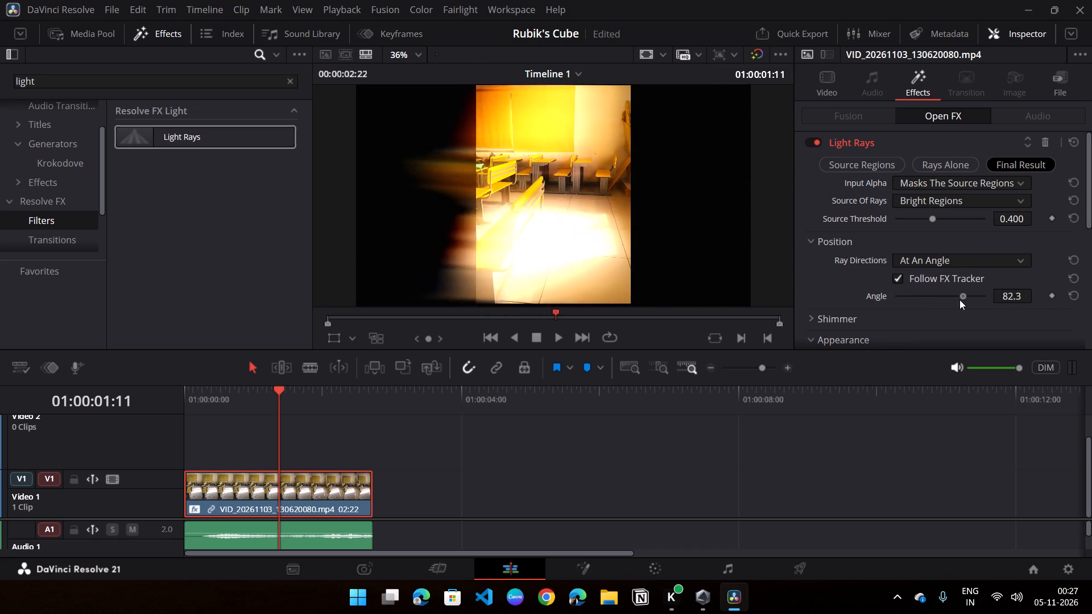
{"action": "left_click_drag", "start_coordinate": [959, 300], "coordinate": [958, 301]}
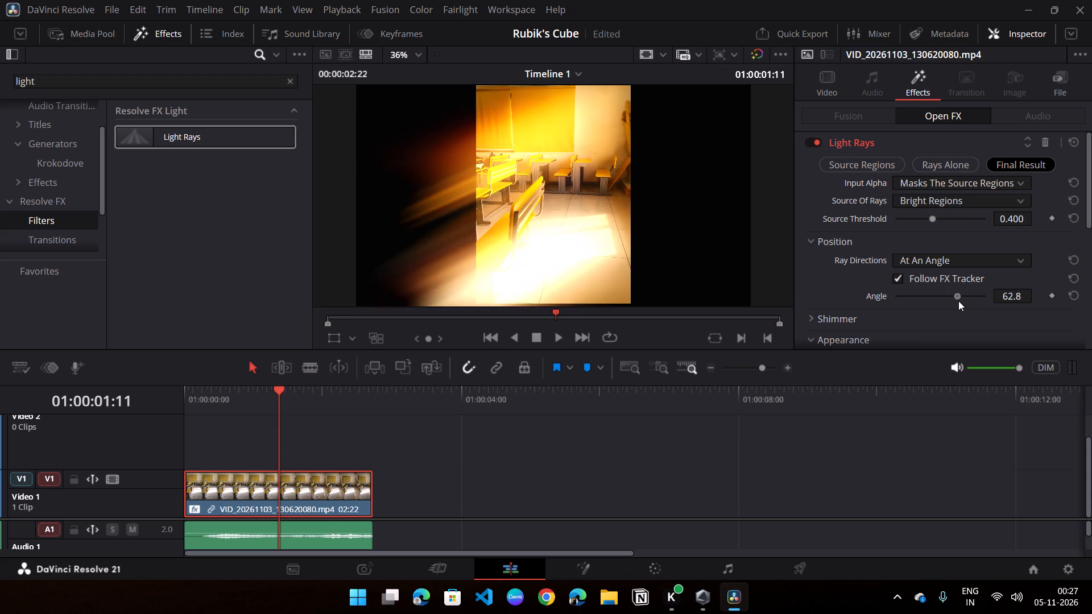
{"action": "left_click_drag", "start_coordinate": [958, 301], "coordinate": [957, 301]}
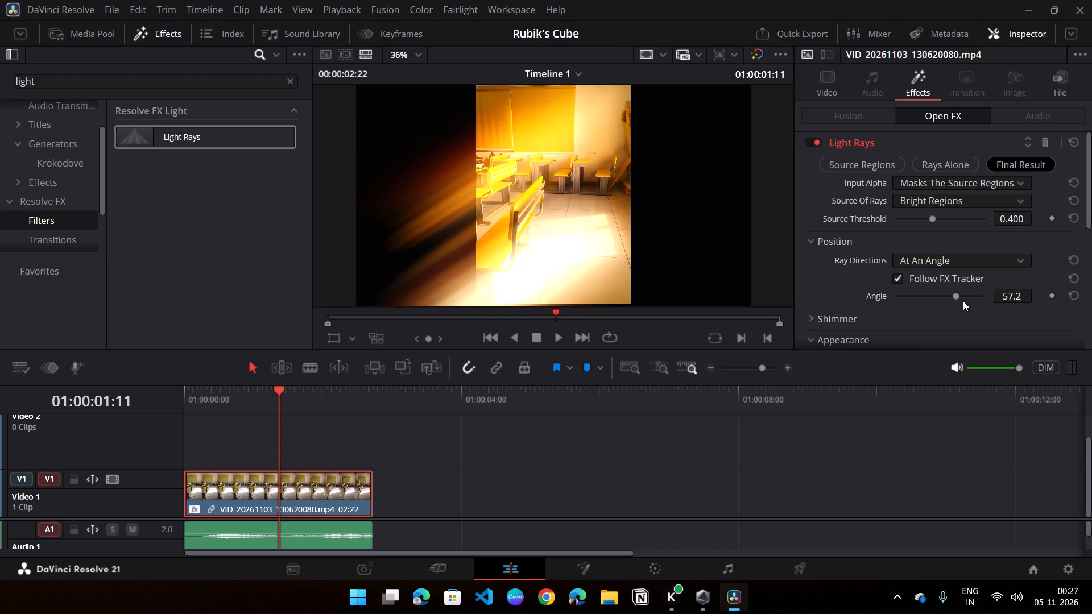
Compare the Source Regions, Rays Alone and Final Result views of the Light Rays effect.
{"action": "left_click", "coordinate": [880, 165]}
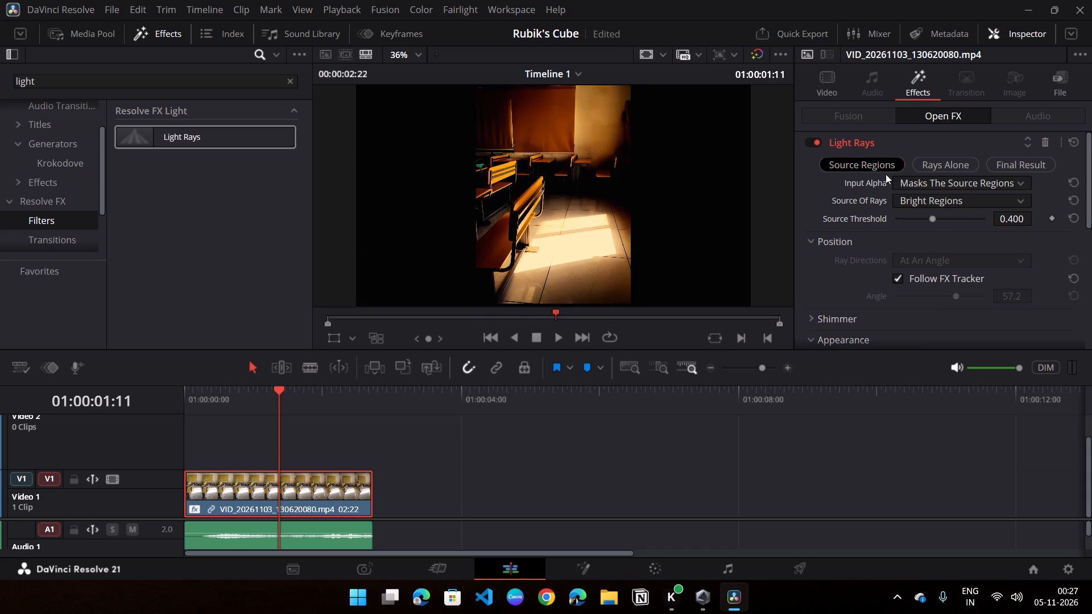
{"action": "left_click", "coordinate": [964, 163]}
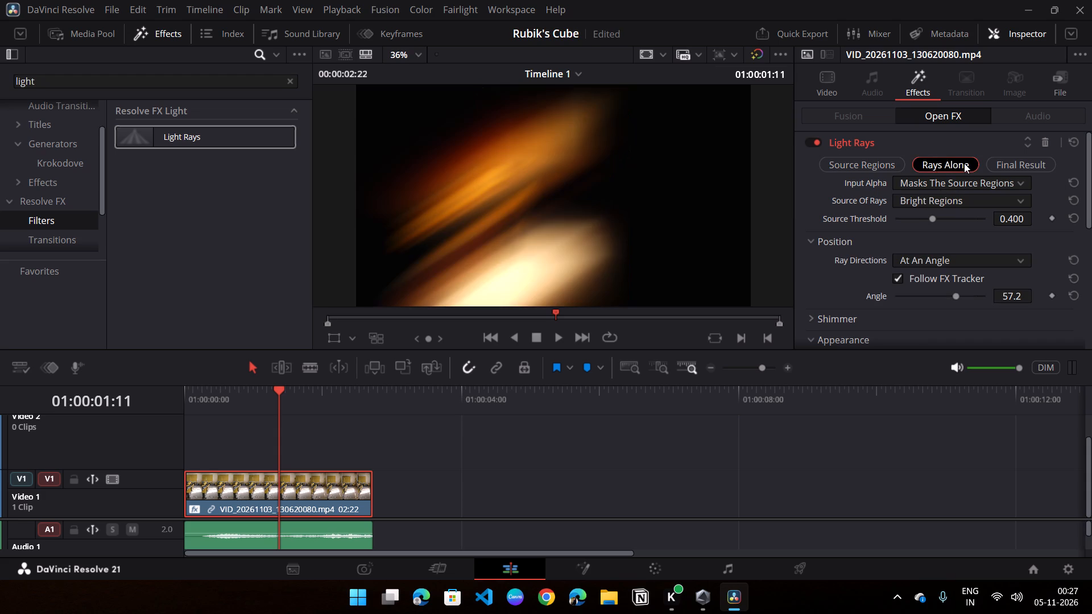
{"action": "left_click", "coordinate": [1002, 168]}
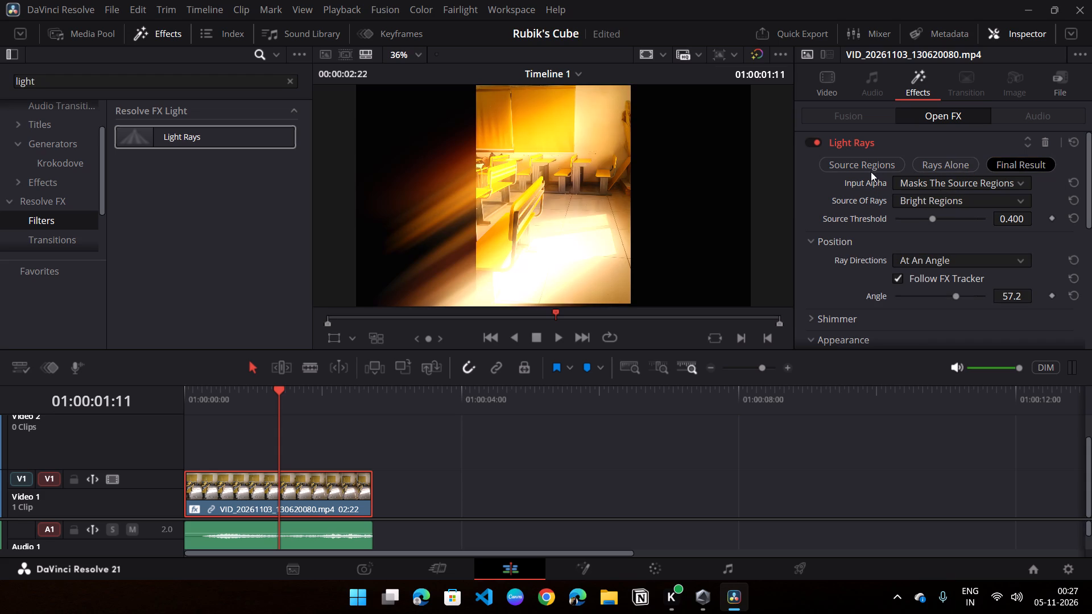
{"action": "left_click", "coordinate": [871, 172]}
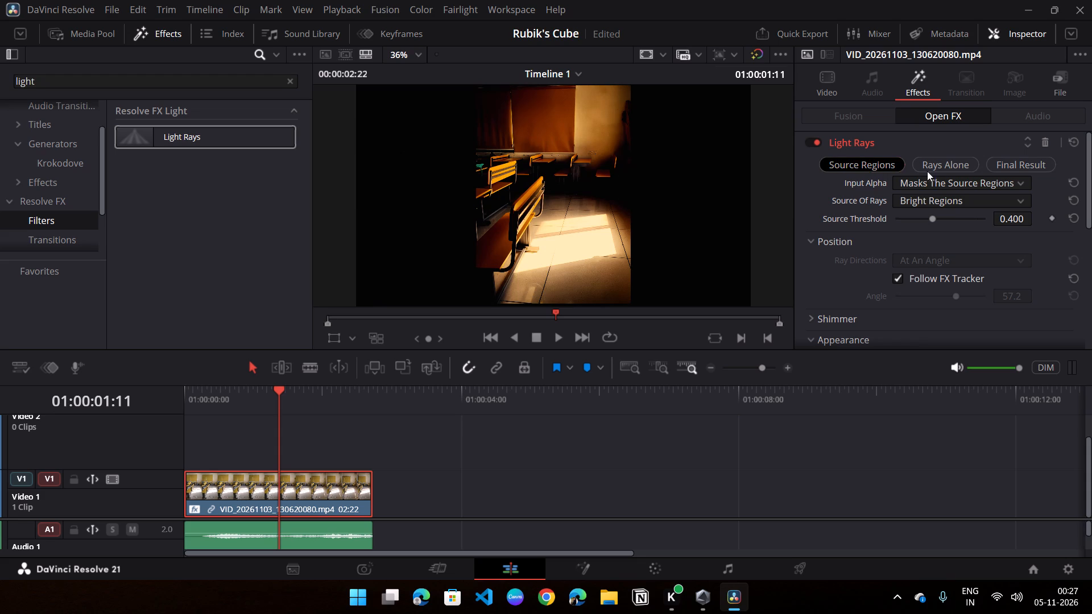
{"action": "left_click", "coordinate": [1020, 165]}
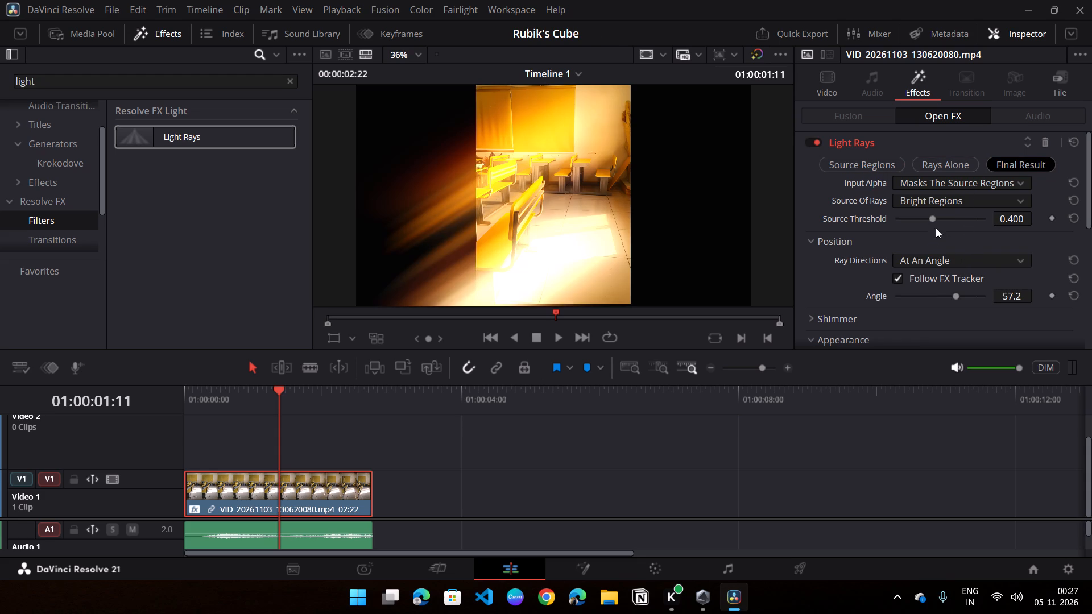
Raise the Light Rays Source Threshold to about 0.78.
{"action": "left_click_drag", "start_coordinate": [934, 220], "coordinate": [981, 223]}
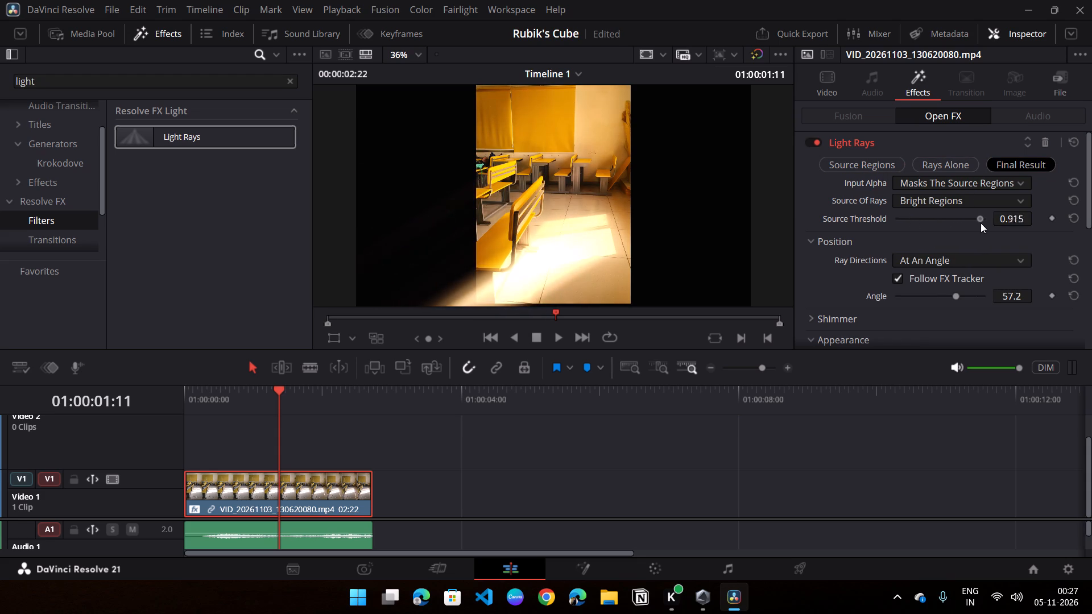
{"action": "left_click_drag", "start_coordinate": [981, 223], "coordinate": [967, 224]}
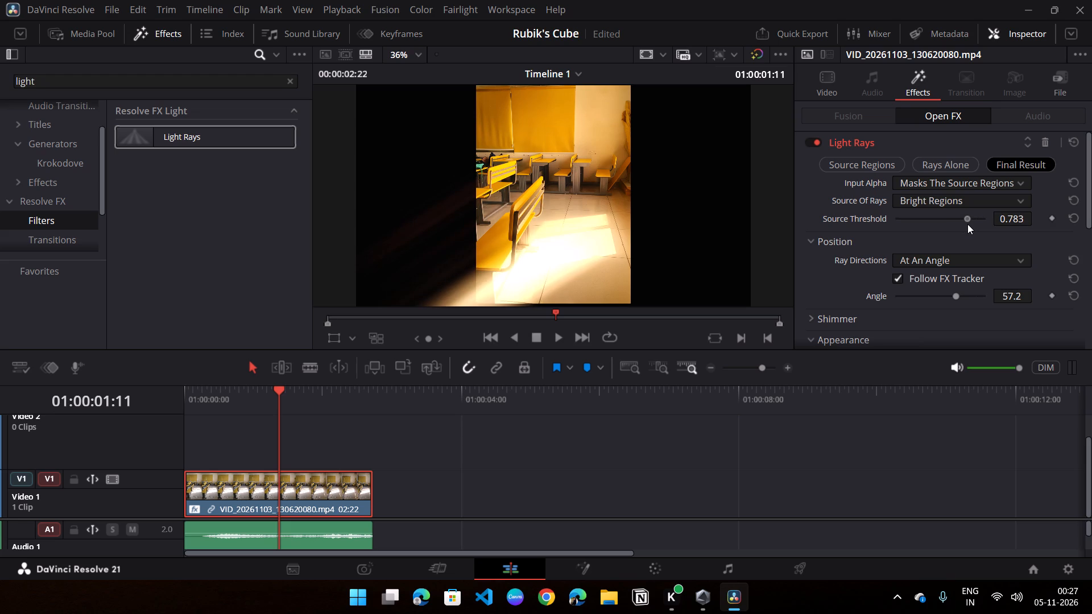
{"action": "left_click_drag", "start_coordinate": [967, 224], "coordinate": [968, 224]}
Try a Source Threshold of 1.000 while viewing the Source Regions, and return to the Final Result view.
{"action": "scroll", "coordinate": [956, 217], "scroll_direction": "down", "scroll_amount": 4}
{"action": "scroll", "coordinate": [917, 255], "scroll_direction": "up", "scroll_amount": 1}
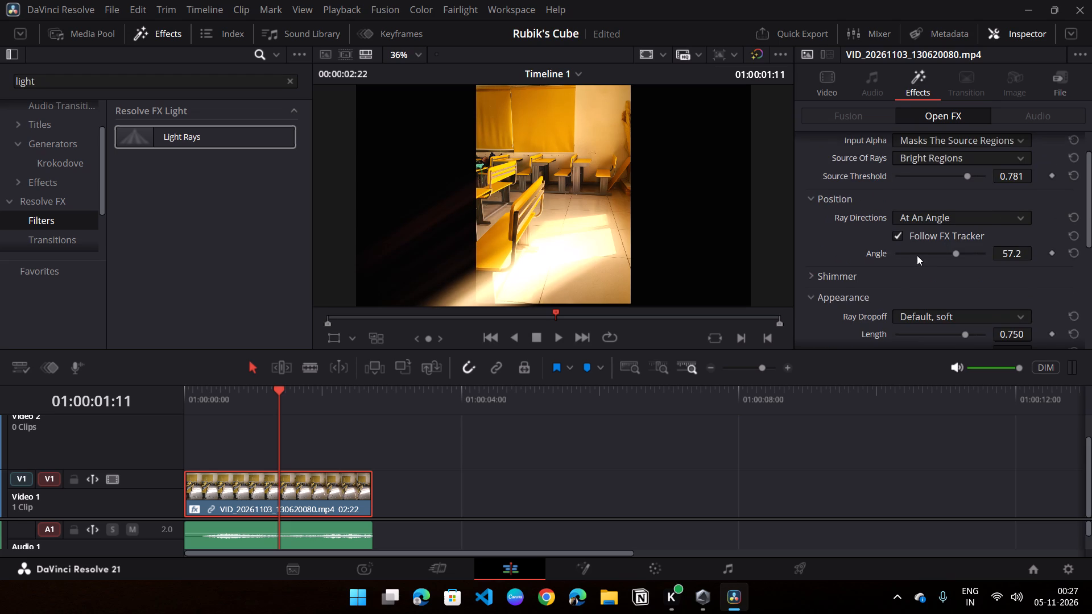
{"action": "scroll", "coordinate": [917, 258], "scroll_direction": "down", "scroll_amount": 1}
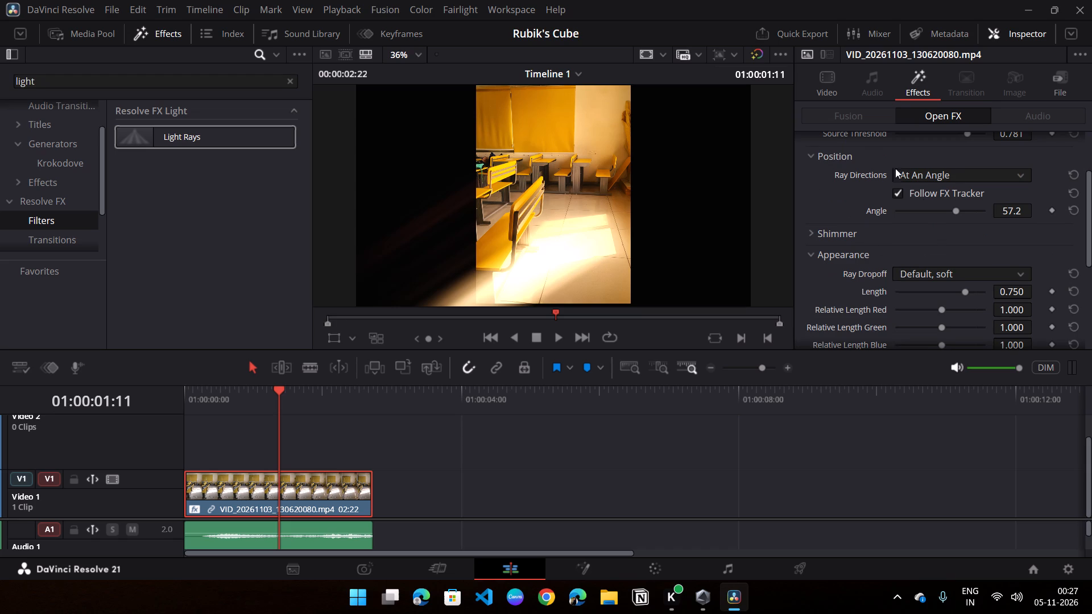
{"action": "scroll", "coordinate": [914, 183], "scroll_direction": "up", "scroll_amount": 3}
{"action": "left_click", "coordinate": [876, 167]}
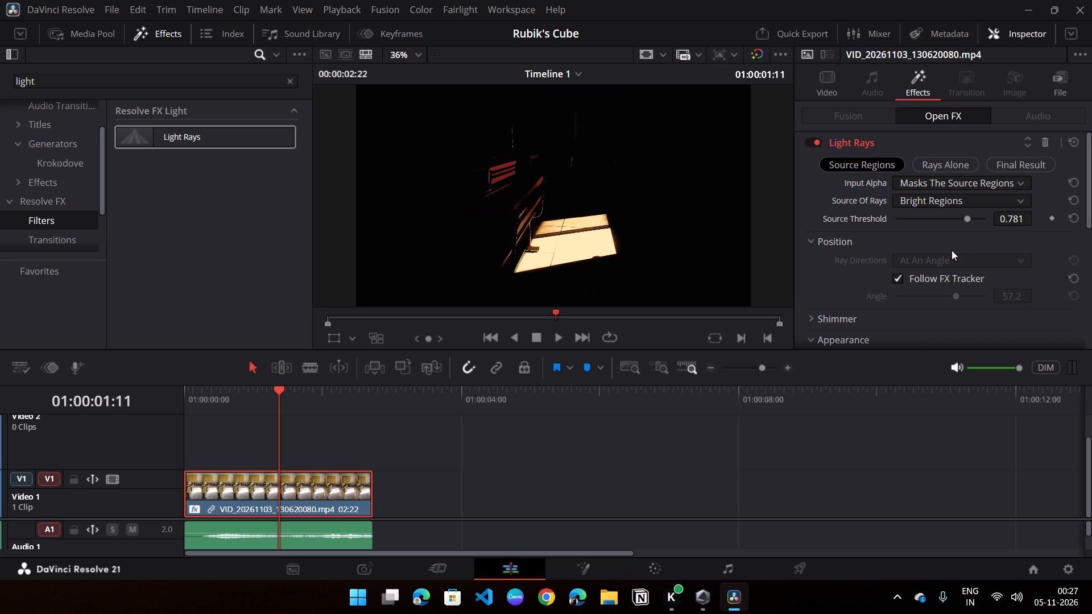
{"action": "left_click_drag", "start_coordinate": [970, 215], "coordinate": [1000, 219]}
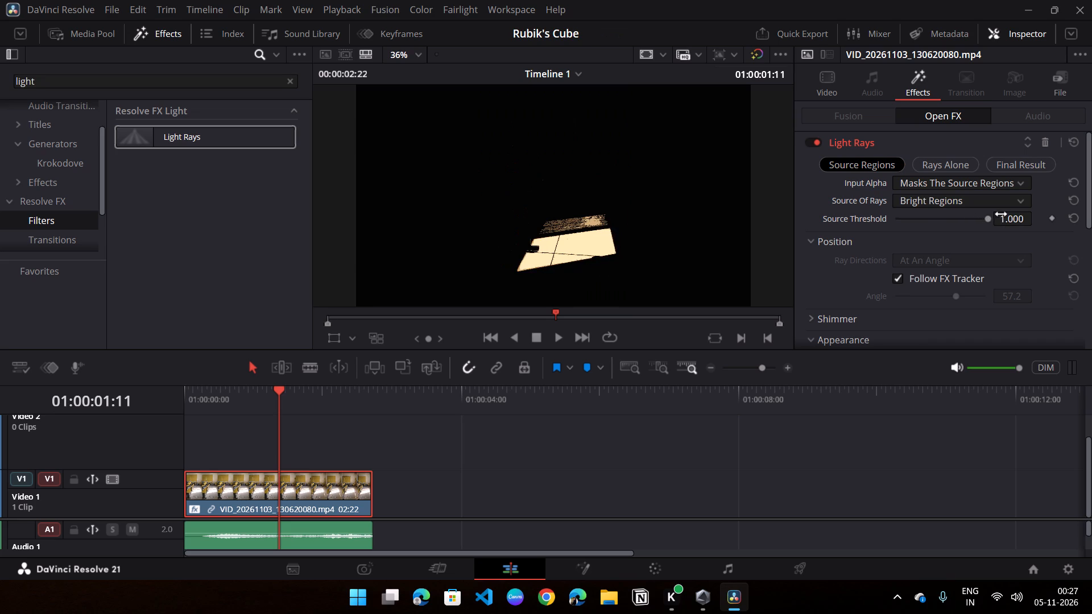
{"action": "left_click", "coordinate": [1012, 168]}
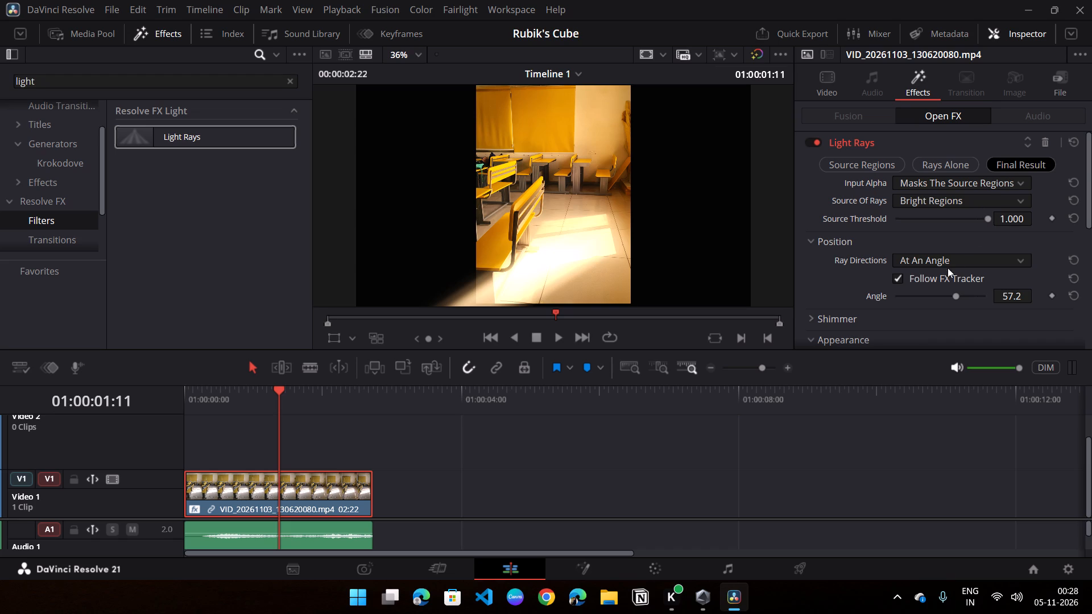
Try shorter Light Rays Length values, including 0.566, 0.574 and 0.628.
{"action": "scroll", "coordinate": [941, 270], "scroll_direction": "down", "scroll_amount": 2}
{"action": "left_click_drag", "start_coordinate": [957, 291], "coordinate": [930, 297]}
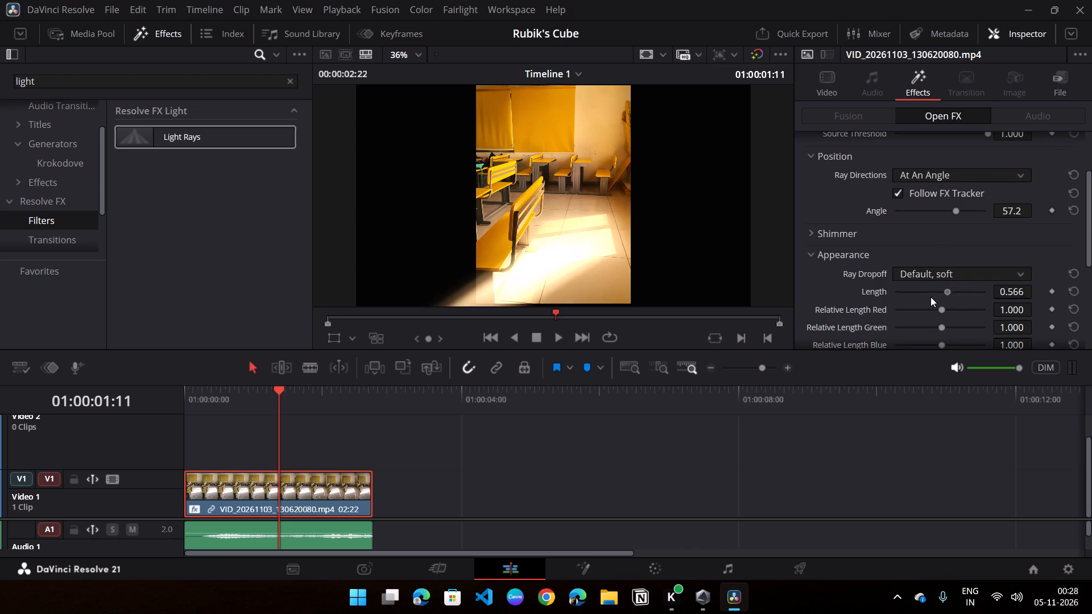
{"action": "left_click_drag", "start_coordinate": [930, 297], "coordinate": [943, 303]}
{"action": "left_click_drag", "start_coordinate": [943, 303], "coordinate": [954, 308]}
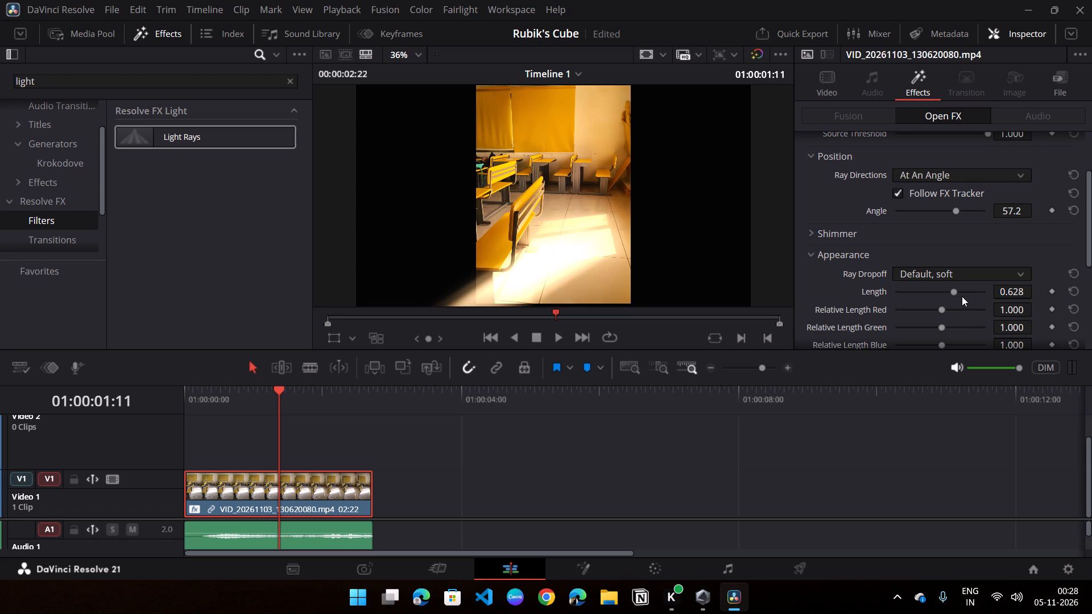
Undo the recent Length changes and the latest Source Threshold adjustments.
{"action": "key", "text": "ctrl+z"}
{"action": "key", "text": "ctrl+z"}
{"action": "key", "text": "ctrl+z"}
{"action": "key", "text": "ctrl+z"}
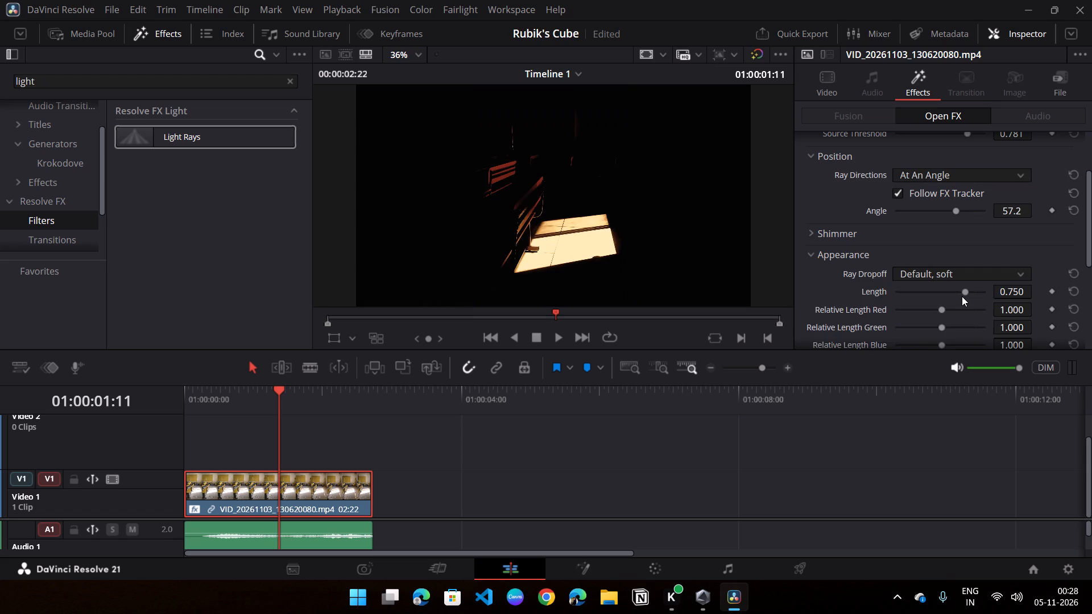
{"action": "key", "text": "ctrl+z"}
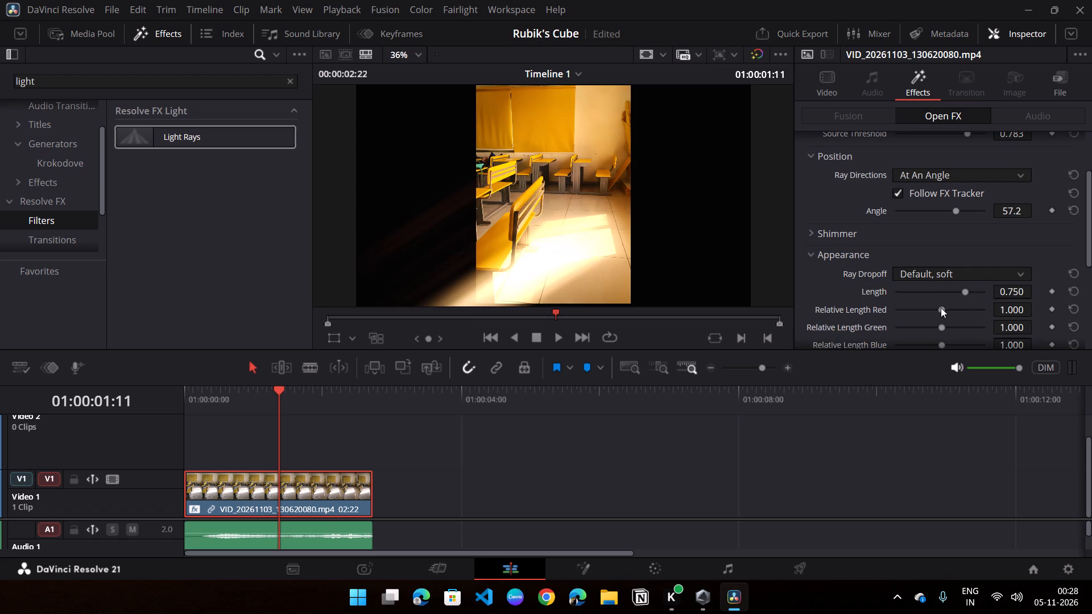
Look through the Light Rays Ray Directions choices and the Shimmer settings.
{"action": "scroll", "coordinate": [949, 250], "scroll_direction": "up", "scroll_amount": 2}
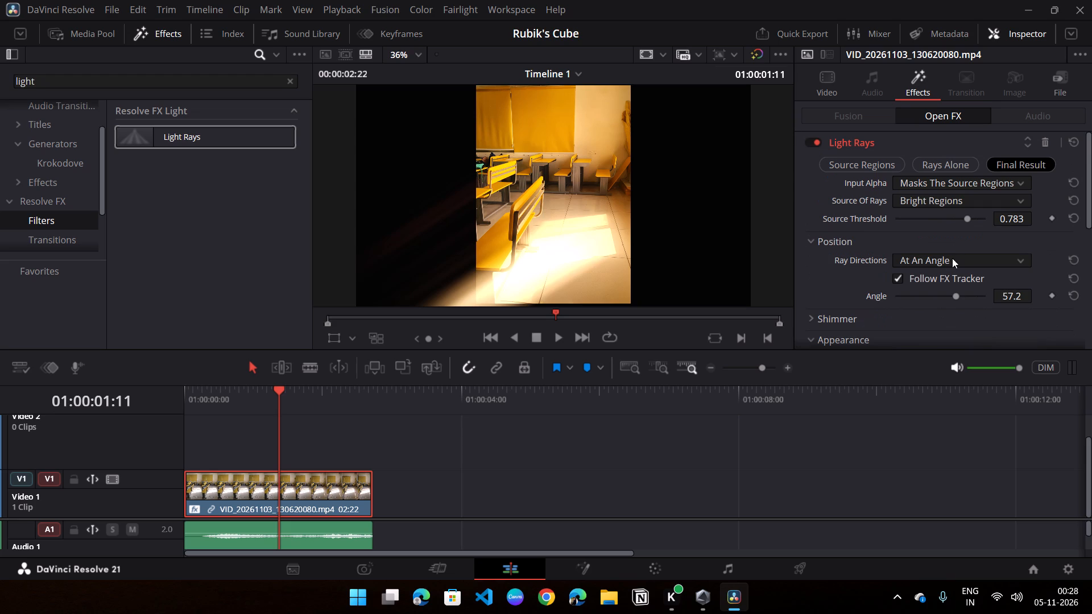
{"action": "left_click", "coordinate": [953, 258]}
{"action": "left_click", "coordinate": [953, 258]}
{"action": "scroll", "coordinate": [953, 258], "scroll_direction": "down", "scroll_amount": 9}
{"action": "scroll", "coordinate": [925, 288], "scroll_direction": "up", "scroll_amount": 2}
{"action": "scroll", "coordinate": [947, 260], "scroll_direction": "down", "scroll_amount": 4}
{"action": "scroll", "coordinate": [930, 257], "scroll_direction": "up", "scroll_amount": 5}
{"action": "scroll", "coordinate": [863, 316], "scroll_direction": "down", "scroll_amount": 3}
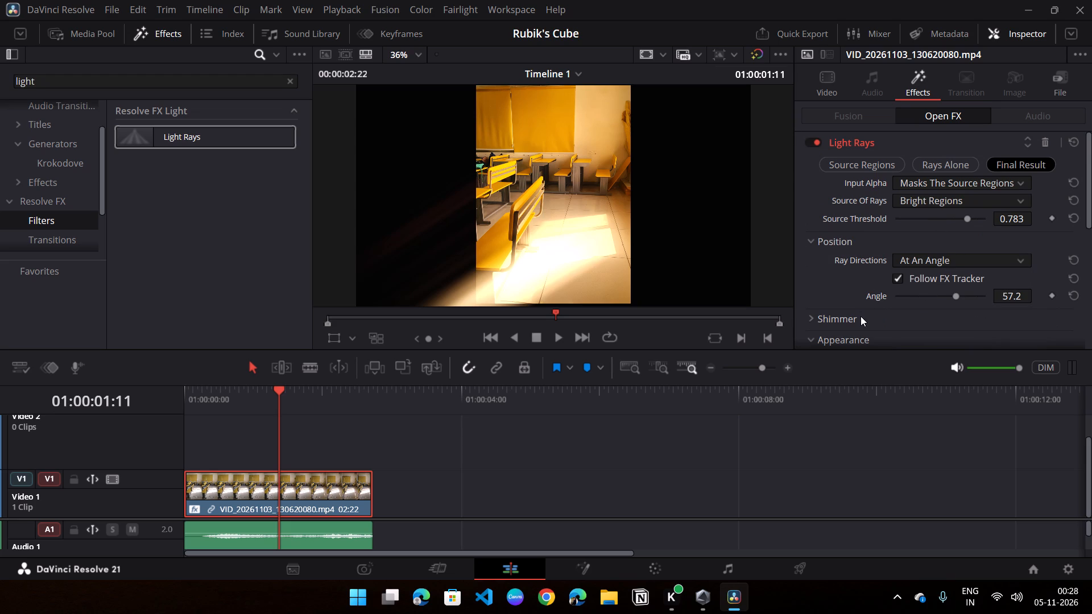
{"action": "left_click", "coordinate": [861, 316]}
{"action": "scroll", "coordinate": [890, 276], "scroll_direction": "down", "scroll_amount": 2}
{"action": "scroll", "coordinate": [896, 270], "scroll_direction": "up", "scroll_amount": 4}
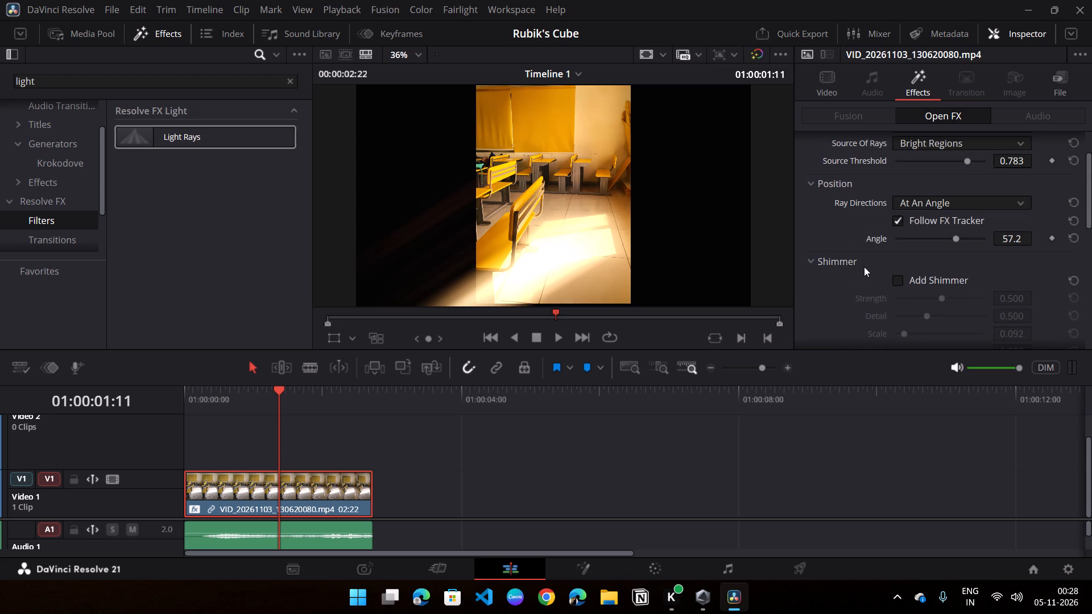
{"action": "left_click", "coordinate": [854, 264]}
{"action": "scroll", "coordinate": [883, 264], "scroll_direction": "up", "scroll_amount": 1}
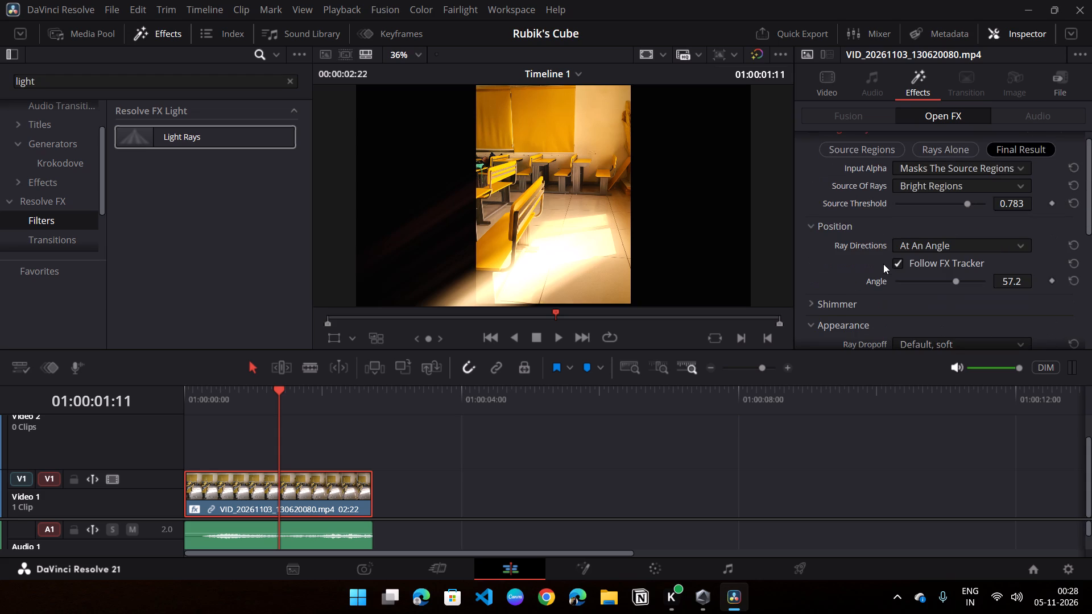
{"action": "scroll", "coordinate": [884, 264], "scroll_direction": "up", "scroll_amount": 2}
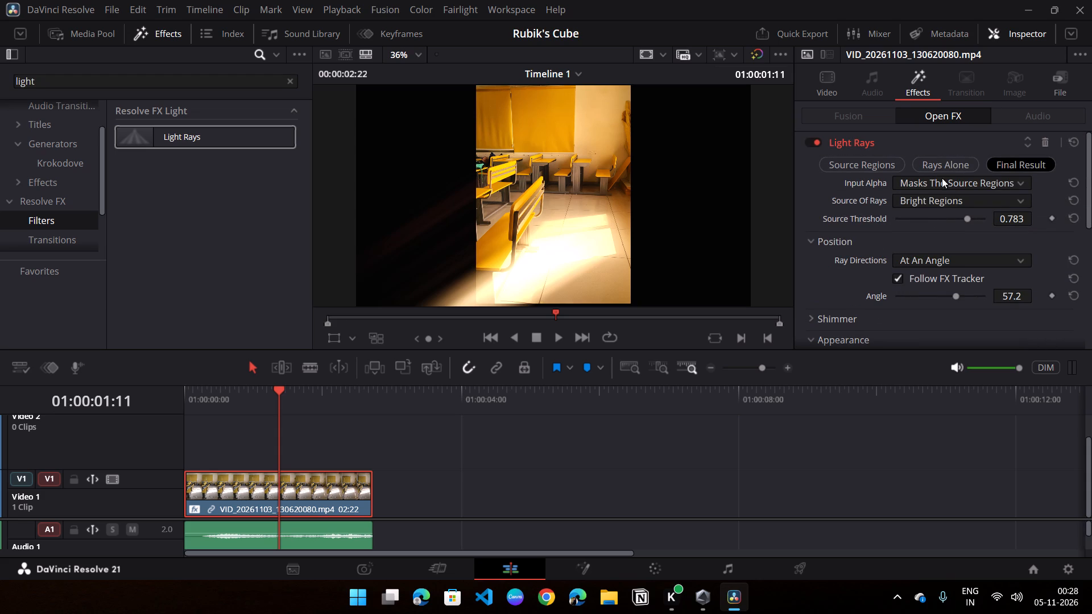
Change the Light Rays Source Of Rays to Edges.
{"action": "left_click", "coordinate": [944, 201]}
{"action": "left_click", "coordinate": [944, 201]}
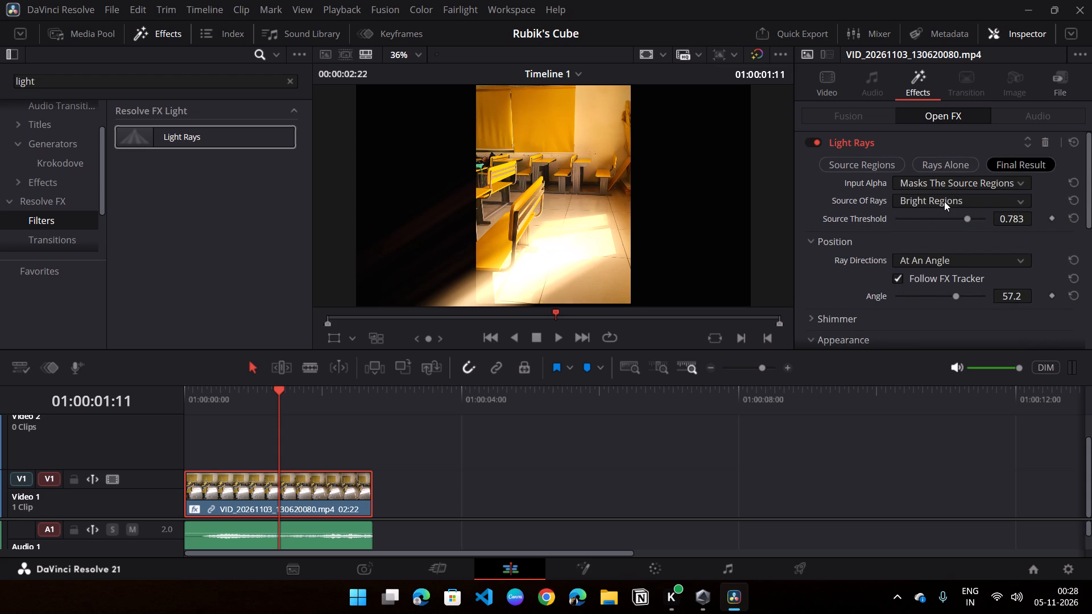
{"action": "left_click", "coordinate": [944, 201]}
{"action": "left_click", "coordinate": [931, 228]}
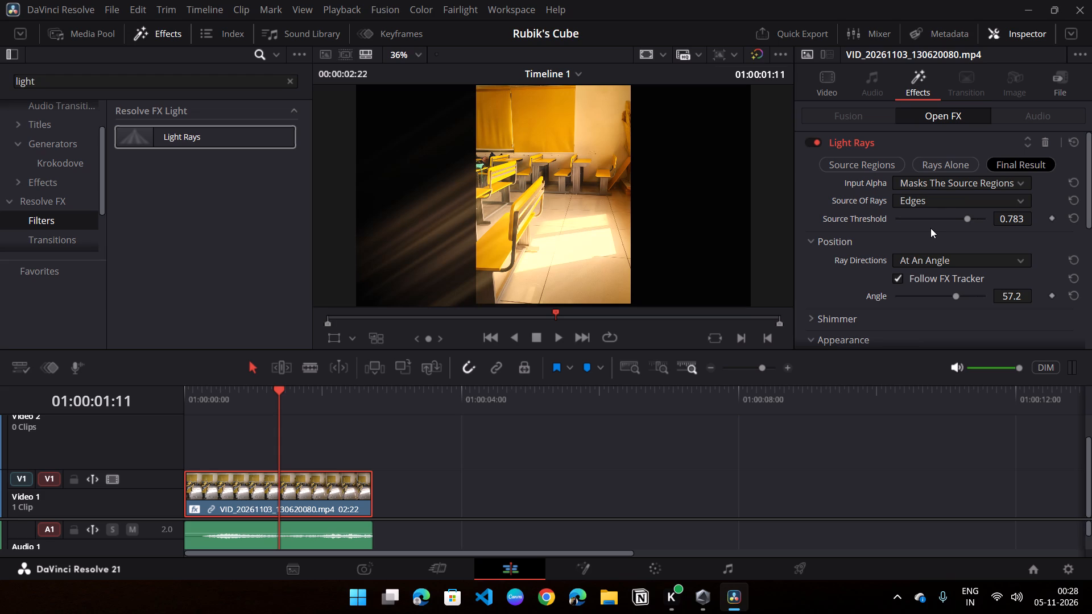
{"action": "left_click", "coordinate": [941, 185]}
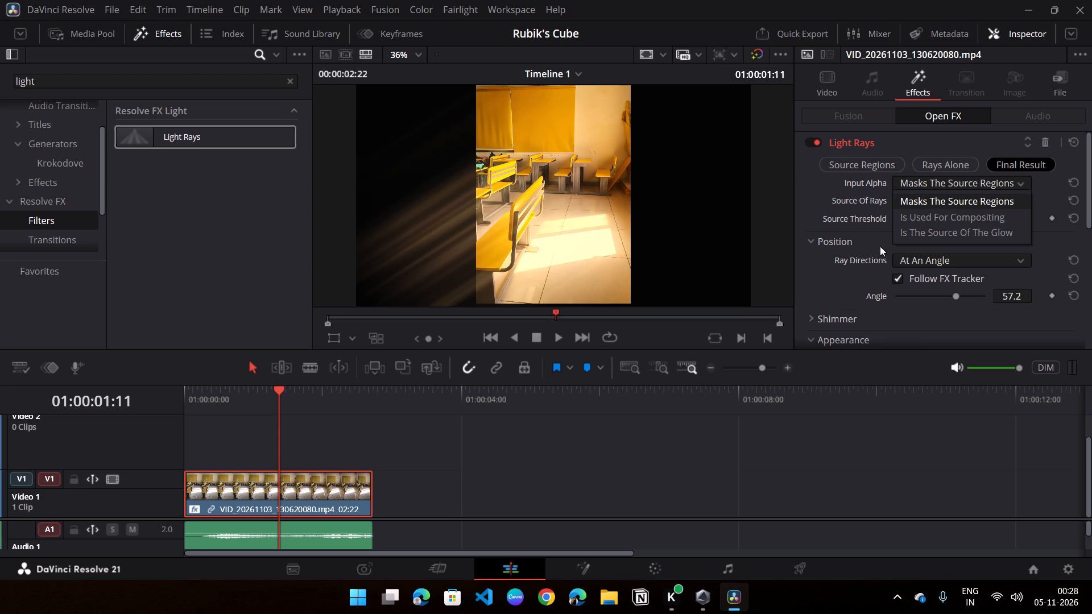
{"action": "left_click", "coordinate": [872, 236]}
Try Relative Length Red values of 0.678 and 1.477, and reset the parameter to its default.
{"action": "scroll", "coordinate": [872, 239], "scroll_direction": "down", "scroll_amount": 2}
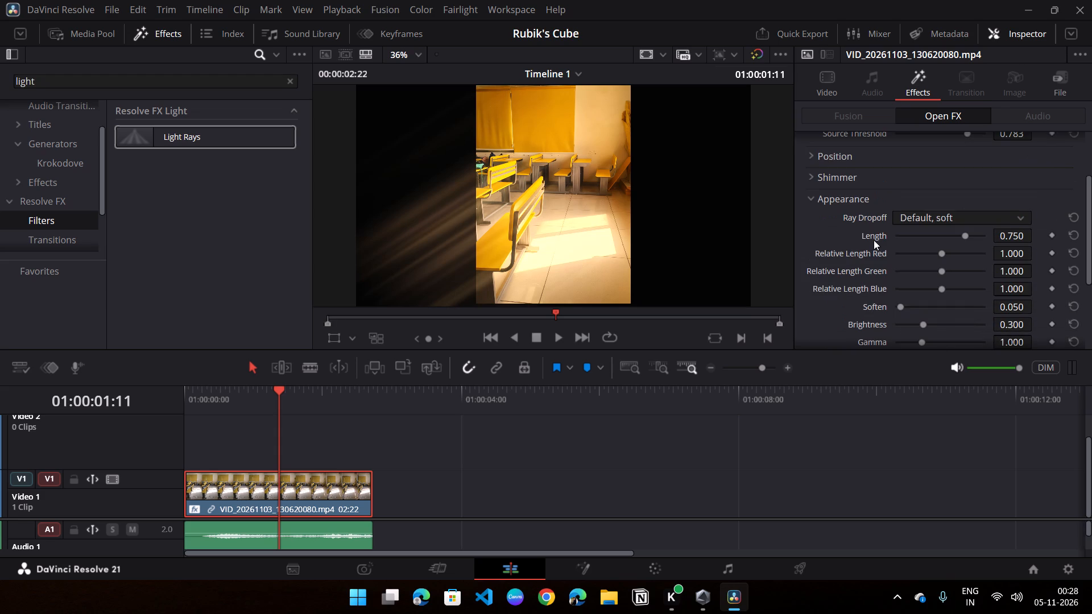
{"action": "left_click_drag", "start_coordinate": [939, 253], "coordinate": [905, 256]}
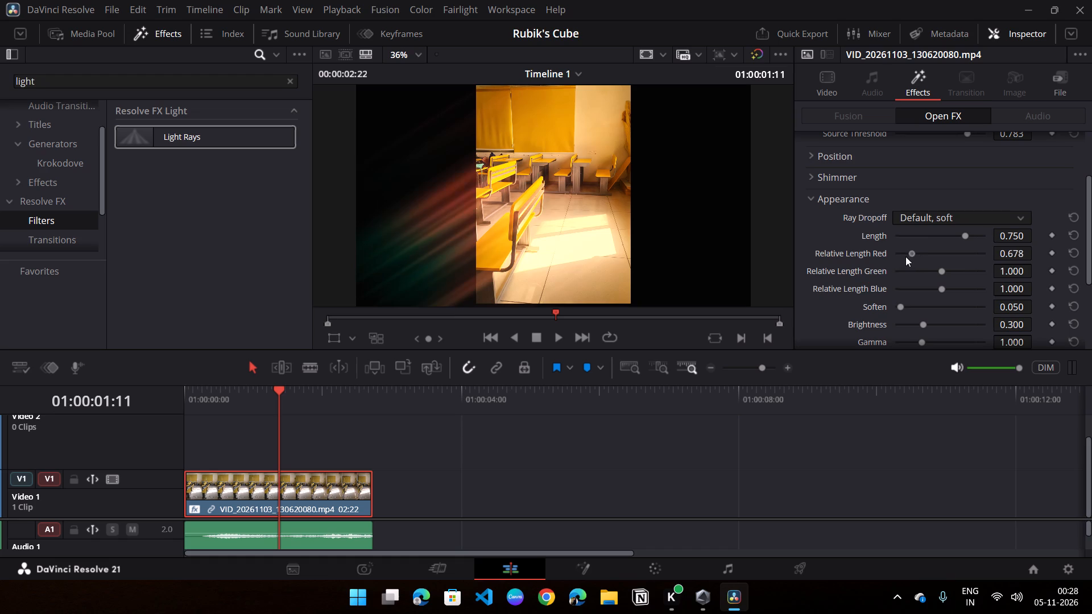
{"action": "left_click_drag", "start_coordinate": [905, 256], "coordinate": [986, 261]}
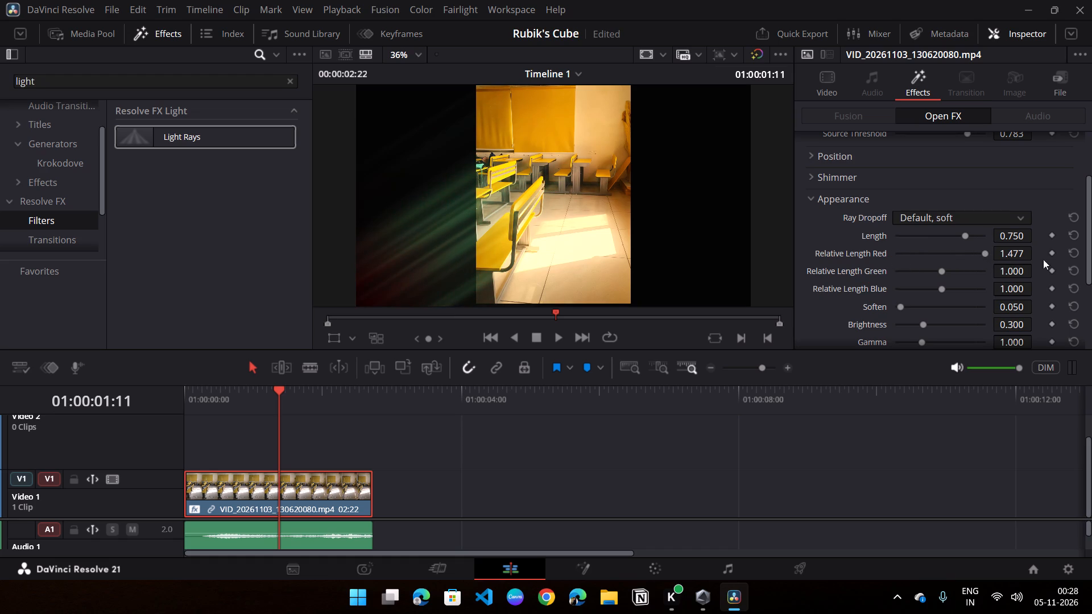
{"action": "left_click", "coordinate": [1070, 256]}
Examine the remaining Light Rays parameters, including the Atmosphere and Advanced Controls settings.
{"action": "scroll", "coordinate": [915, 282], "scroll_direction": "down", "scroll_amount": 1}
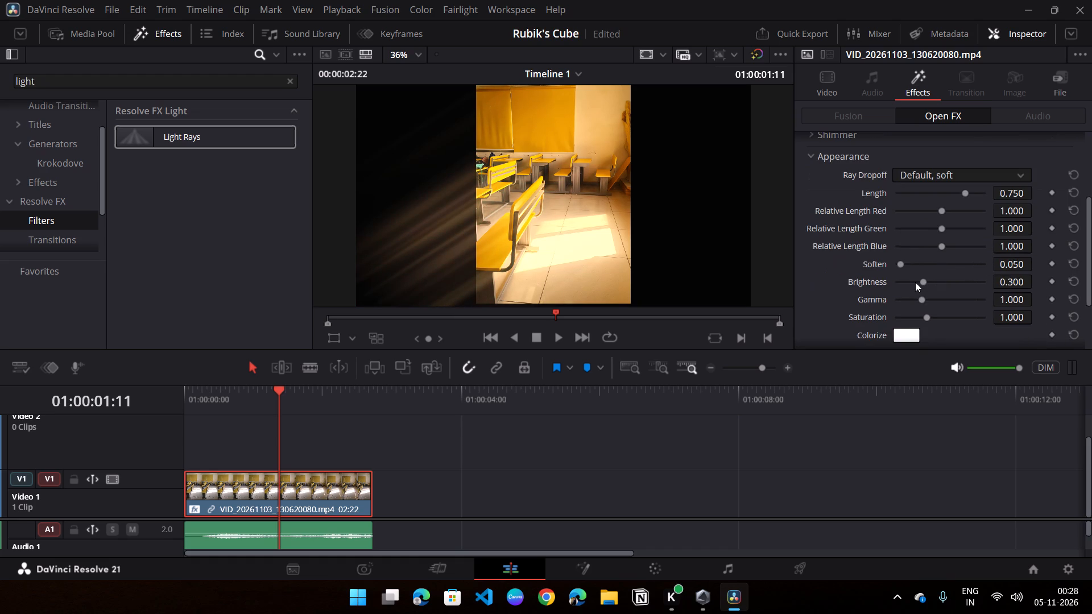
{"action": "scroll", "coordinate": [912, 282], "scroll_direction": "down", "scroll_amount": 3}
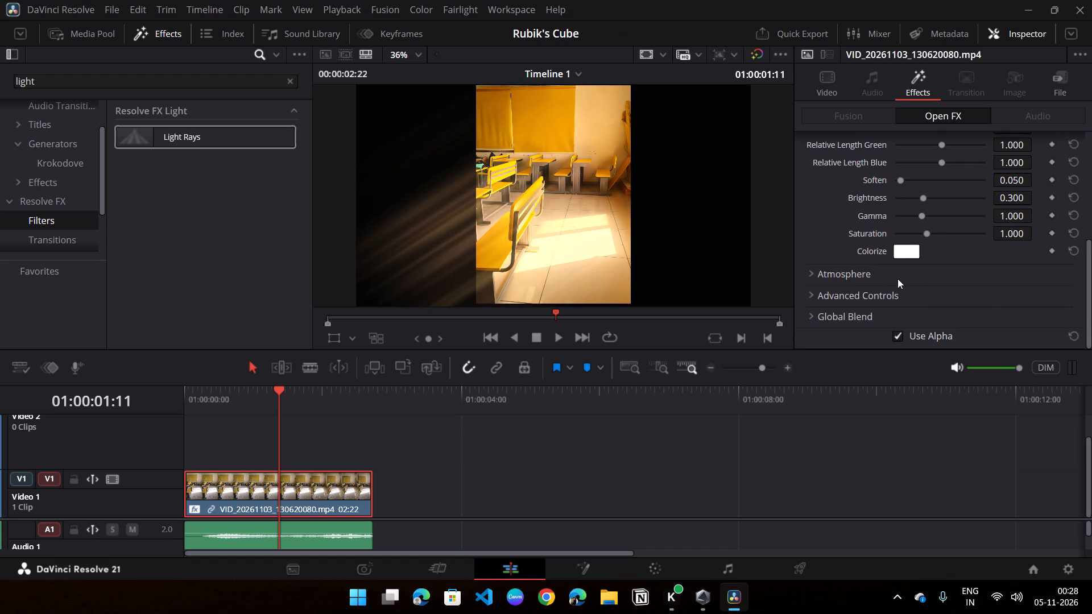
{"action": "left_click", "coordinate": [893, 279]}
{"action": "scroll", "coordinate": [898, 276], "scroll_direction": "down", "scroll_amount": 2}
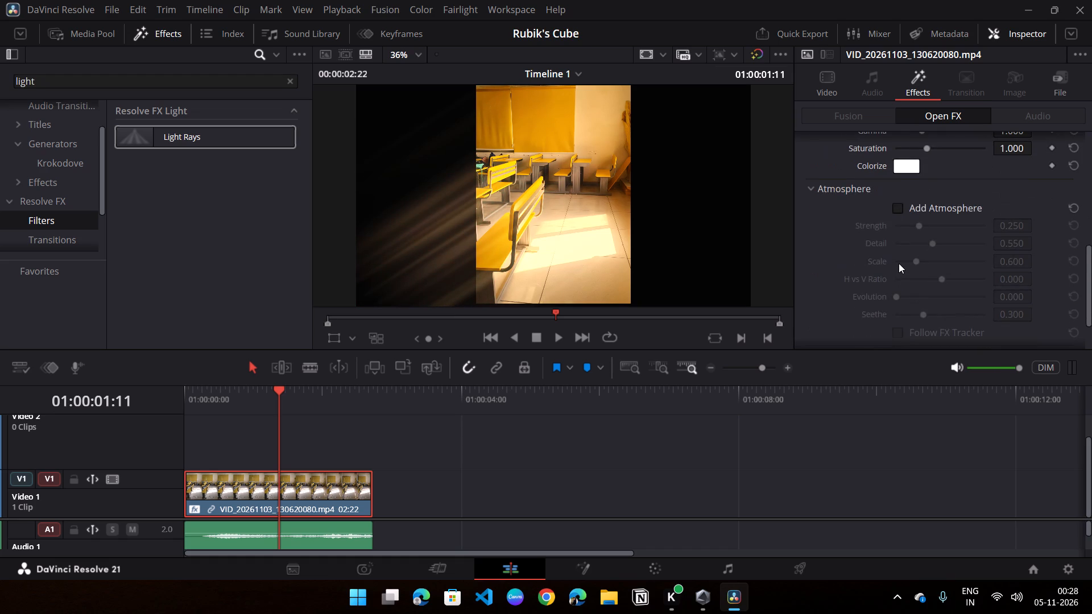
{"action": "scroll", "coordinate": [898, 262], "scroll_direction": "down", "scroll_amount": 1}
{"action": "left_click", "coordinate": [851, 149]}
{"action": "scroll", "coordinate": [872, 226], "scroll_direction": "down", "scroll_amount": 3}
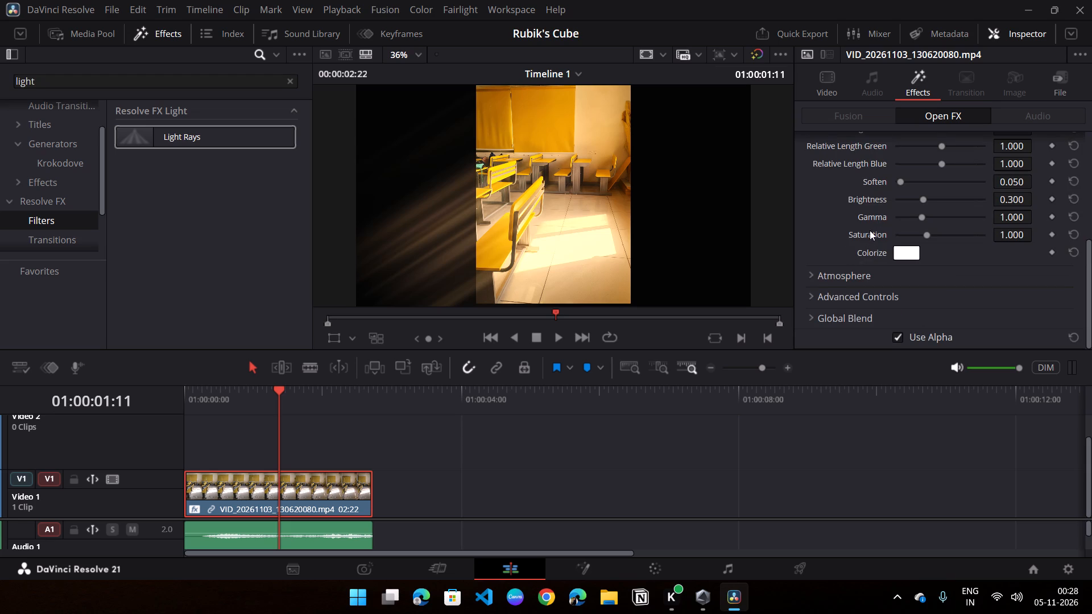
{"action": "left_click", "coordinate": [878, 297]}
{"action": "scroll", "coordinate": [880, 297], "scroll_direction": "down", "scroll_amount": 2}
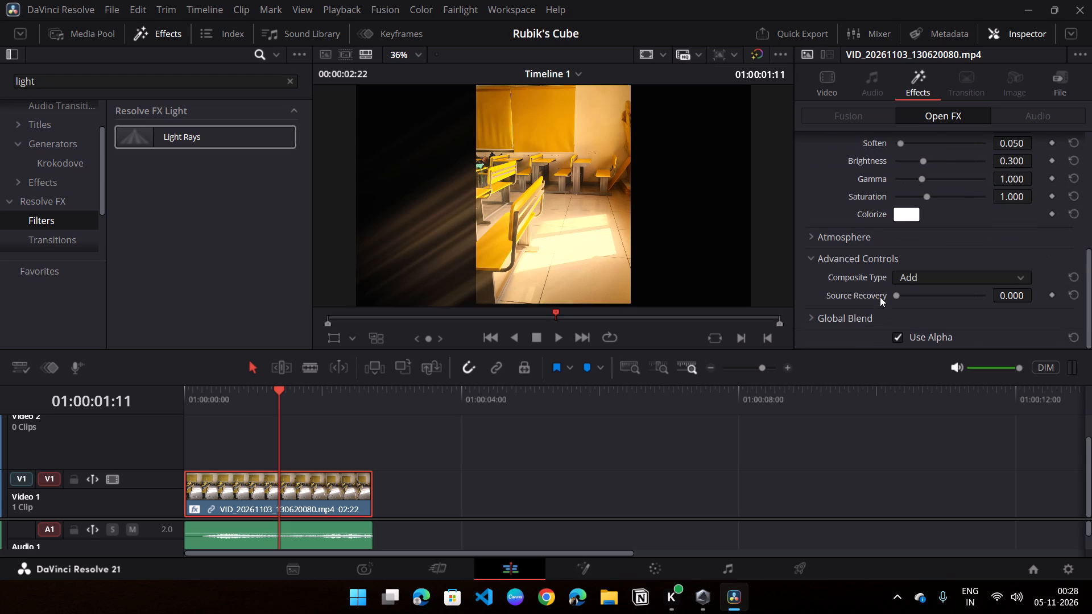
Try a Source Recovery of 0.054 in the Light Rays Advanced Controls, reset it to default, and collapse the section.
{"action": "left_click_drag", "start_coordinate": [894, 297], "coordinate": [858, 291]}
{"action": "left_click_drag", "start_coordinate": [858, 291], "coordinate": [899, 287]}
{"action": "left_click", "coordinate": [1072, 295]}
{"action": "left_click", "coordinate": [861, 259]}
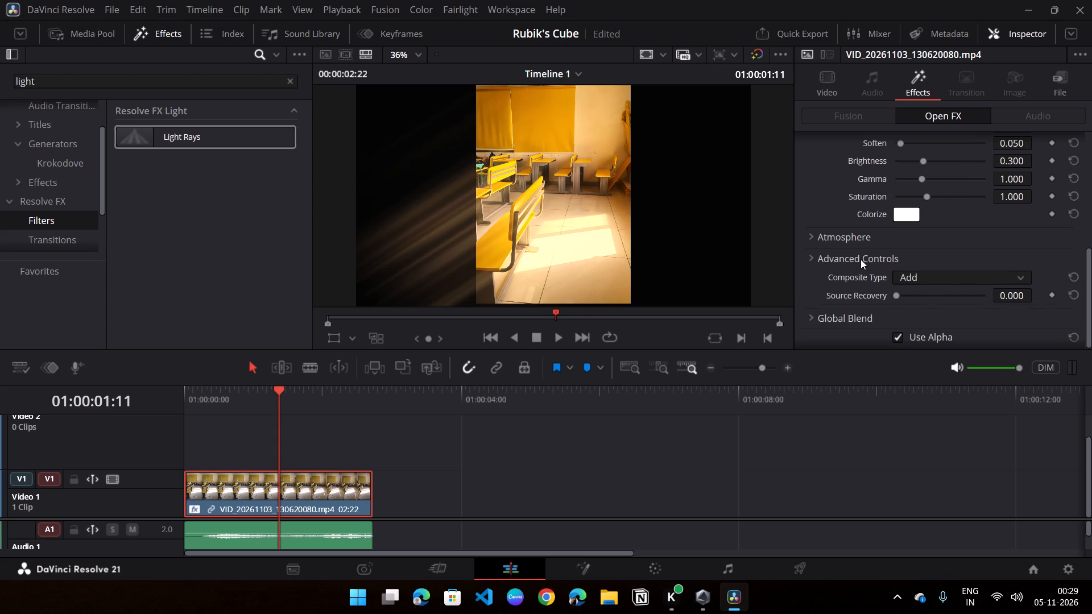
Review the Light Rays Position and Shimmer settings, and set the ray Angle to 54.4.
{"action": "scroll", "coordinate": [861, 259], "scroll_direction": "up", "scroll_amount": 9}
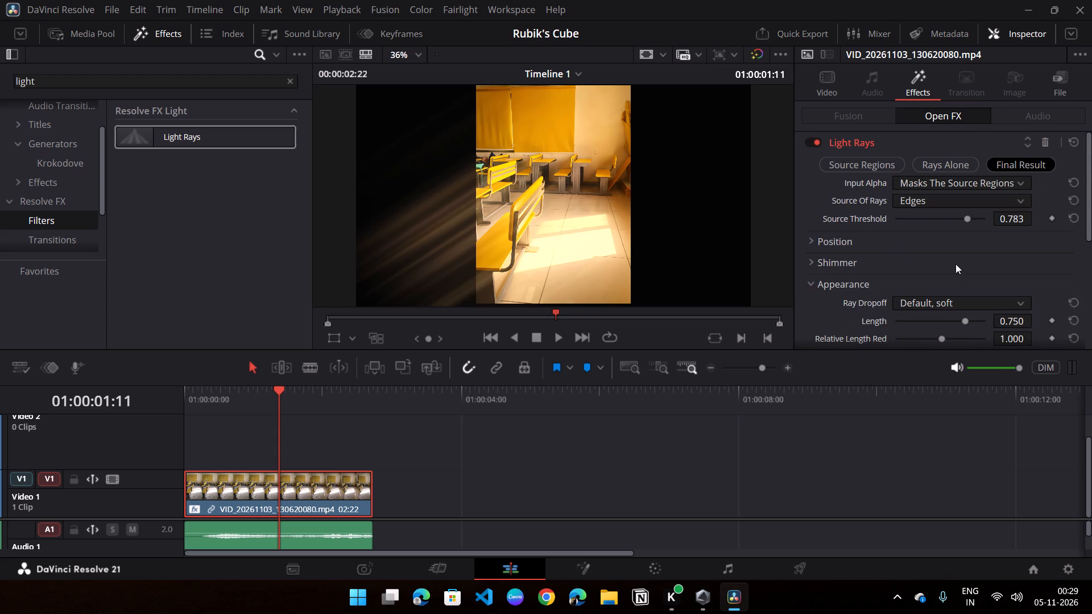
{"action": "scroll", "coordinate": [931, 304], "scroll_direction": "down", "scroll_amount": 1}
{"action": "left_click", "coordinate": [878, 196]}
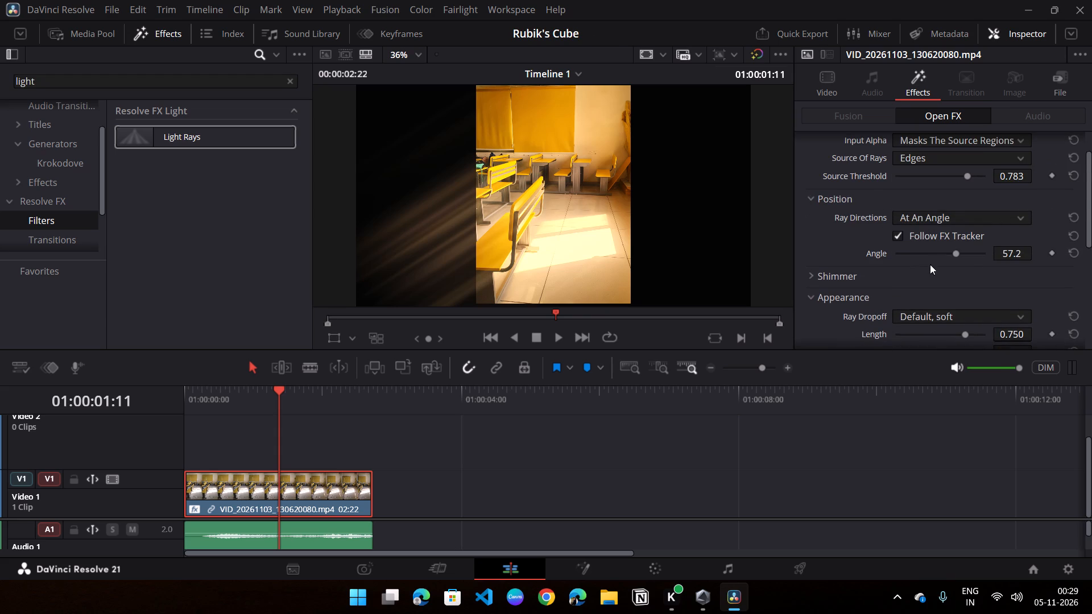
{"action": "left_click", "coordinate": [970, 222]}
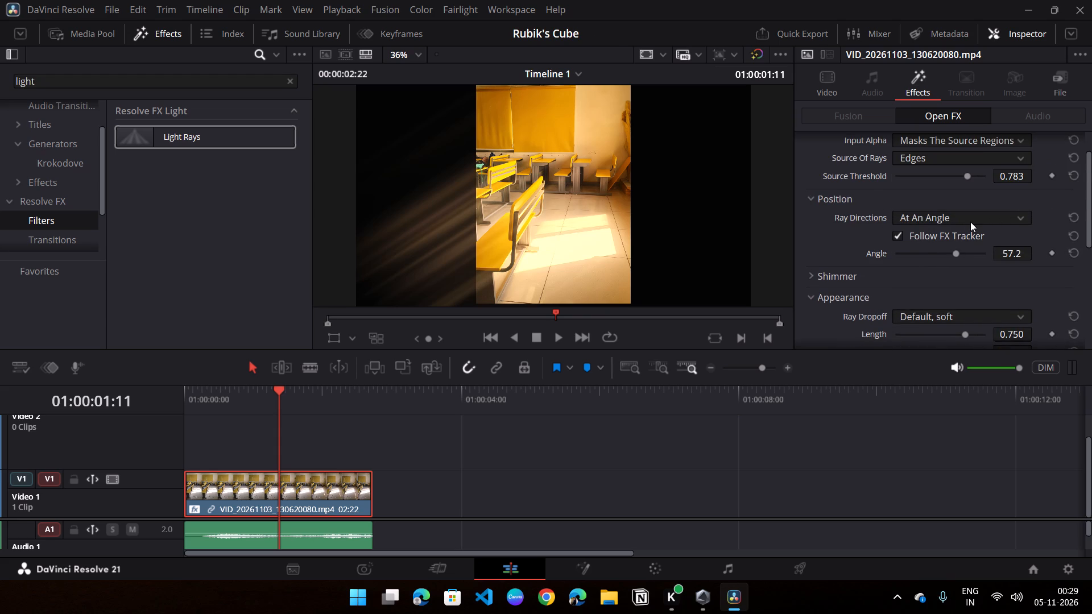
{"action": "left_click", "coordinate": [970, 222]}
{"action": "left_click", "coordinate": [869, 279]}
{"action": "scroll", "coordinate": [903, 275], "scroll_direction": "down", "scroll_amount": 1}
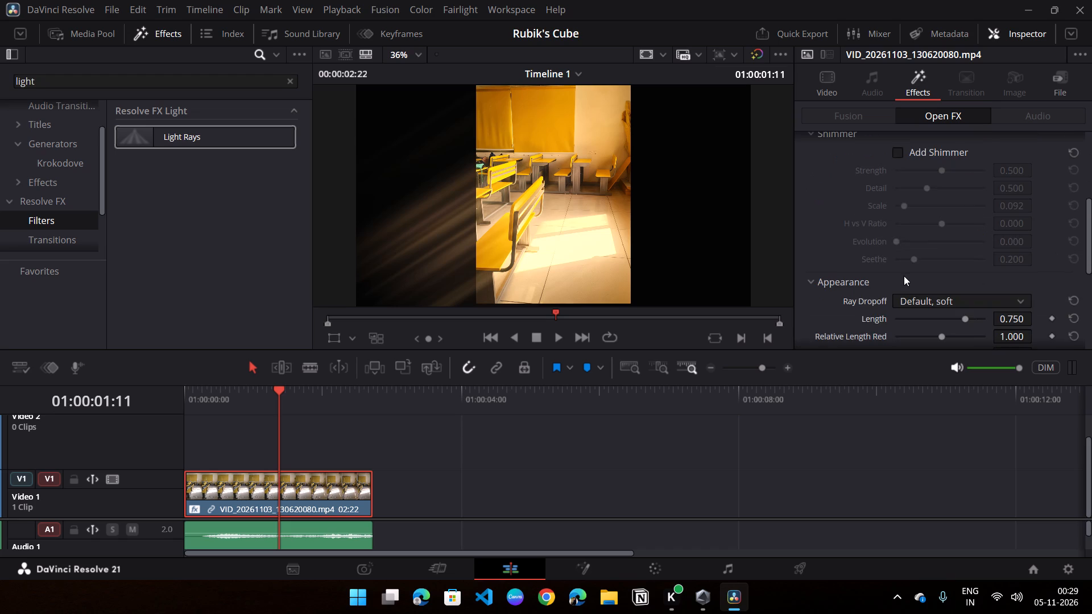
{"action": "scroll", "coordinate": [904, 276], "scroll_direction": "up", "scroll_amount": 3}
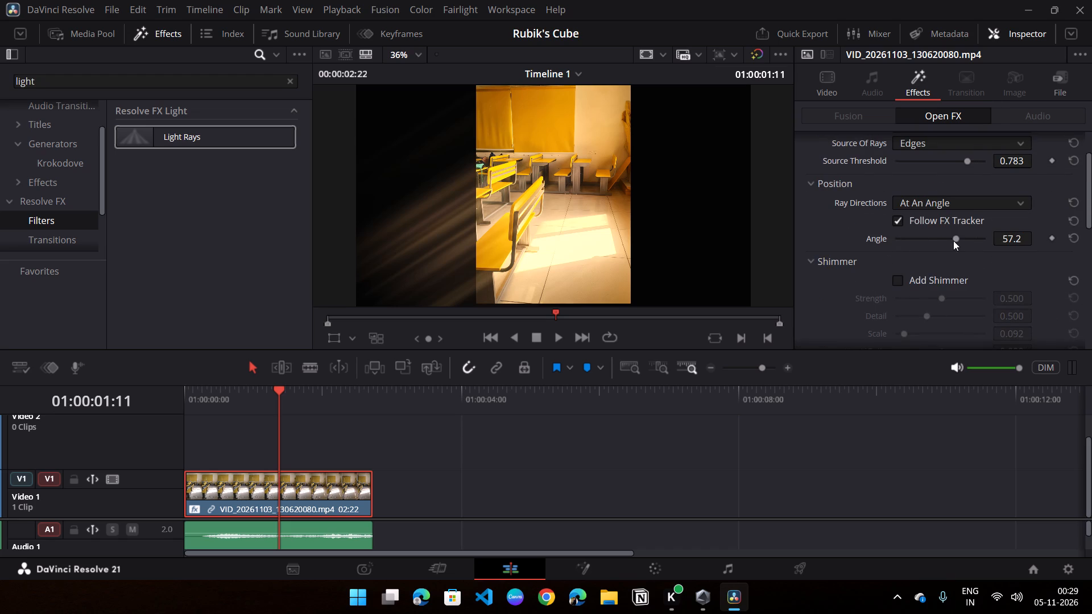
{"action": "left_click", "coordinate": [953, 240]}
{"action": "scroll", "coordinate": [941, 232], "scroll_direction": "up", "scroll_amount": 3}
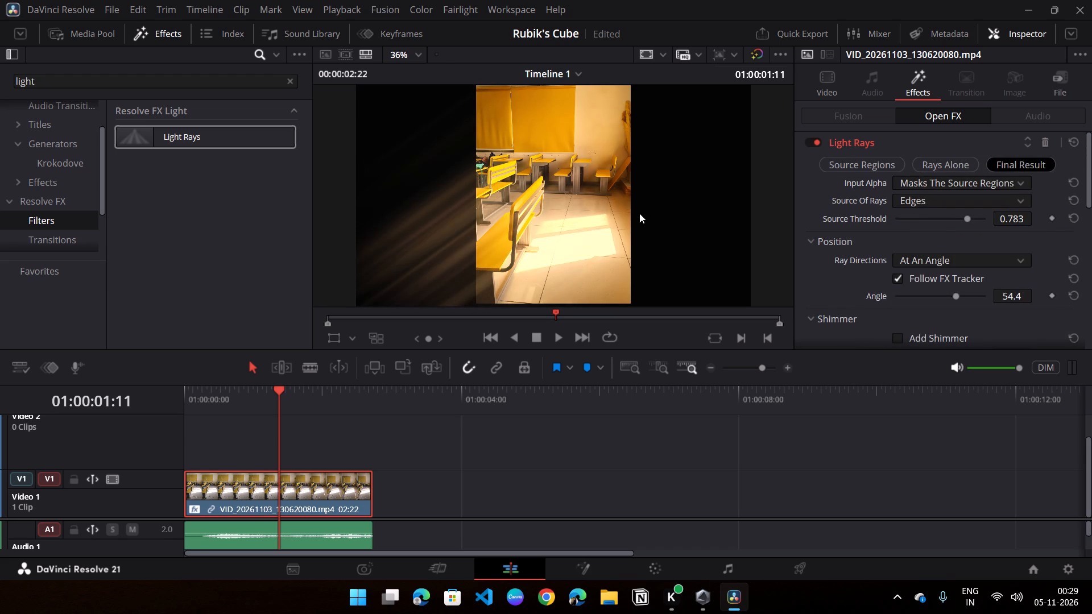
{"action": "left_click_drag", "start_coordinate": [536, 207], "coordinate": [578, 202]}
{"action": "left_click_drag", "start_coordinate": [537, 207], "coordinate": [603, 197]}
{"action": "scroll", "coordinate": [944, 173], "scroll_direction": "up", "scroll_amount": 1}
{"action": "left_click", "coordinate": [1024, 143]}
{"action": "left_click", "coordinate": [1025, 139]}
Preview the Light Rays effect as Rays Alone and raise the Source Threshold to 1.000.
{"action": "left_click", "coordinate": [961, 167]}
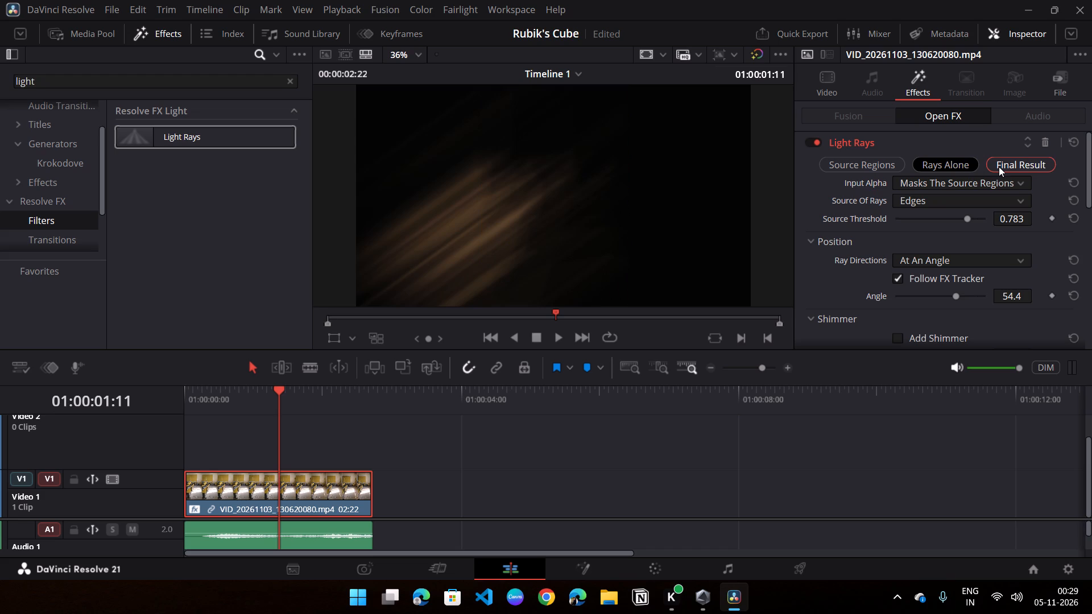
{"action": "scroll", "coordinate": [931, 209], "scroll_direction": "down", "scroll_amount": 1}
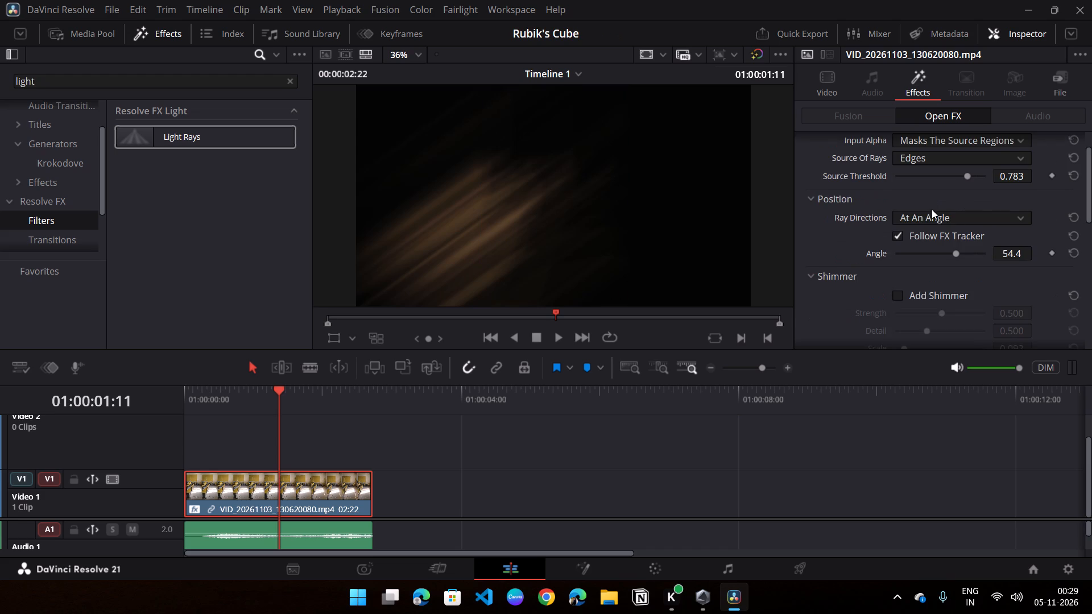
{"action": "left_click_drag", "start_coordinate": [966, 173], "coordinate": [969, 191]}
{"action": "left_click_drag", "start_coordinate": [969, 191], "coordinate": [992, 191]}
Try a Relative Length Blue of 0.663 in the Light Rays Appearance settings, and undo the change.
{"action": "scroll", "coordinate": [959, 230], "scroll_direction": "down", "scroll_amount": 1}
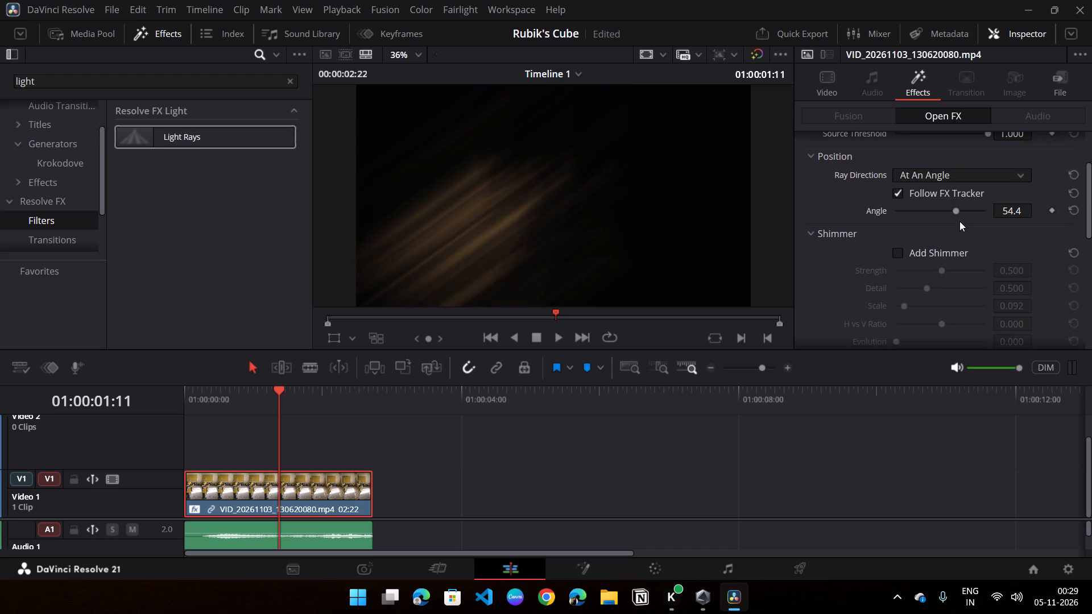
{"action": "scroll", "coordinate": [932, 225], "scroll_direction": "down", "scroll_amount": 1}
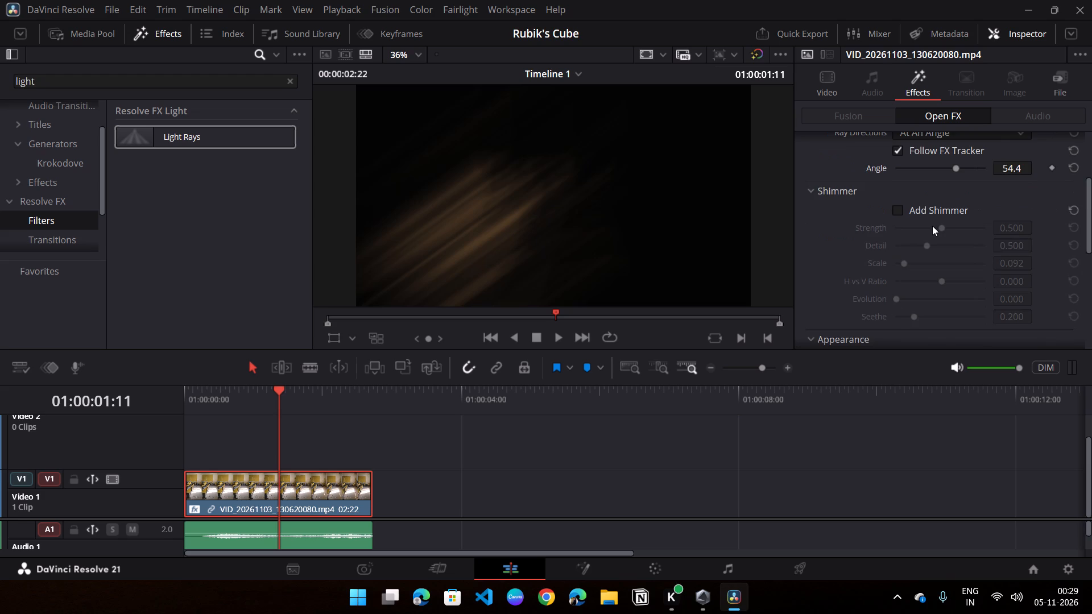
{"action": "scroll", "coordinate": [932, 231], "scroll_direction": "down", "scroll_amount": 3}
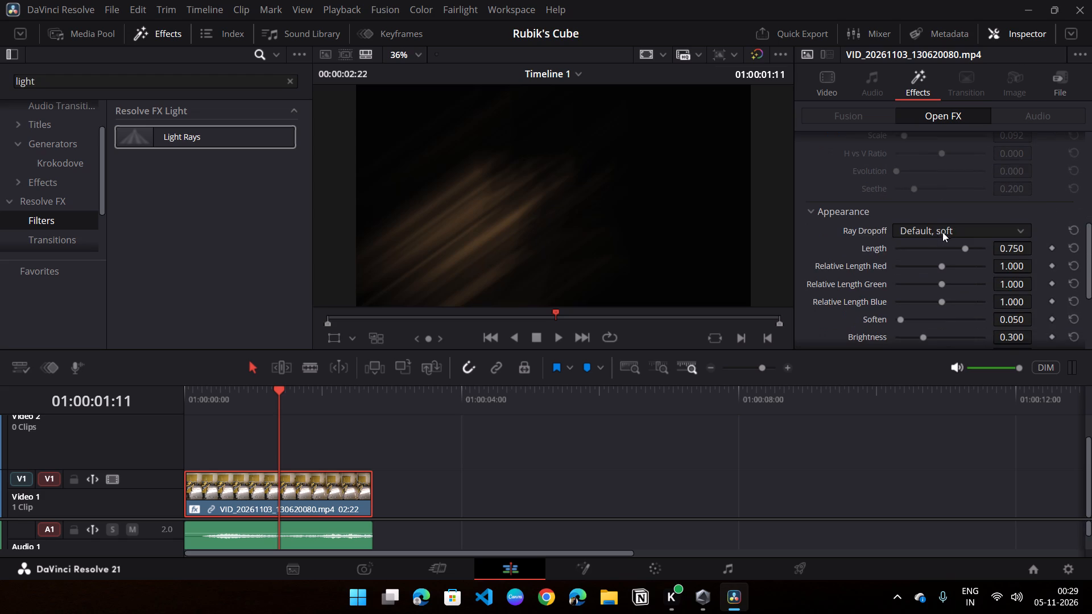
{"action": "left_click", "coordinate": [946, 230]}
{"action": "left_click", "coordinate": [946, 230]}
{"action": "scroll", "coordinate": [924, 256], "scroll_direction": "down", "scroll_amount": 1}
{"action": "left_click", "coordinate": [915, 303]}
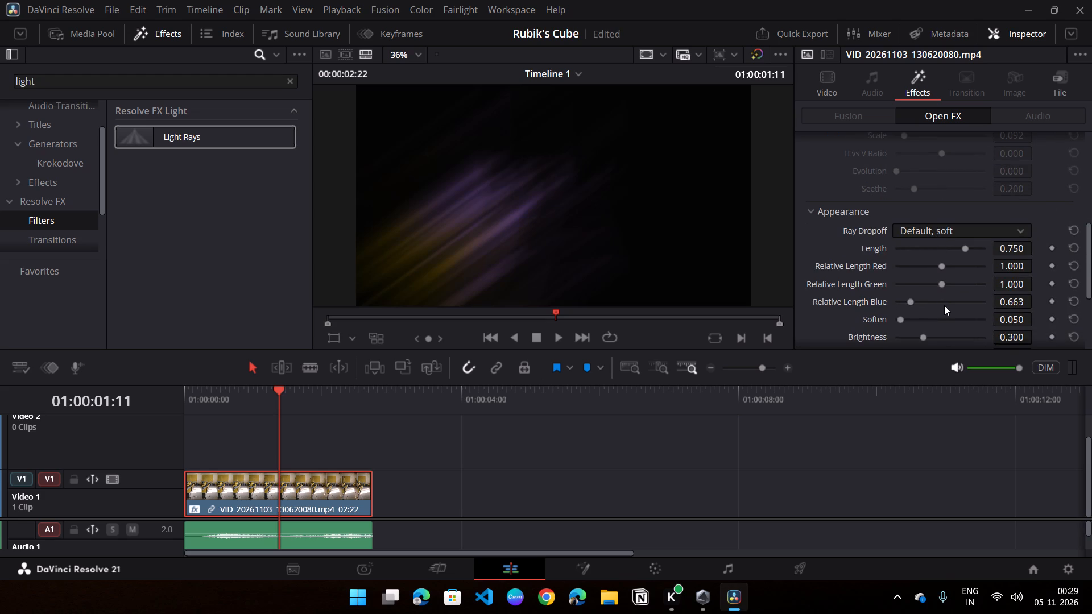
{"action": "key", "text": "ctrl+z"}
Look over the remaining Light Rays parameters and check the clip's Fusion and Audio effect categories.
{"action": "scroll", "coordinate": [946, 300], "scroll_direction": "down", "scroll_amount": 4}
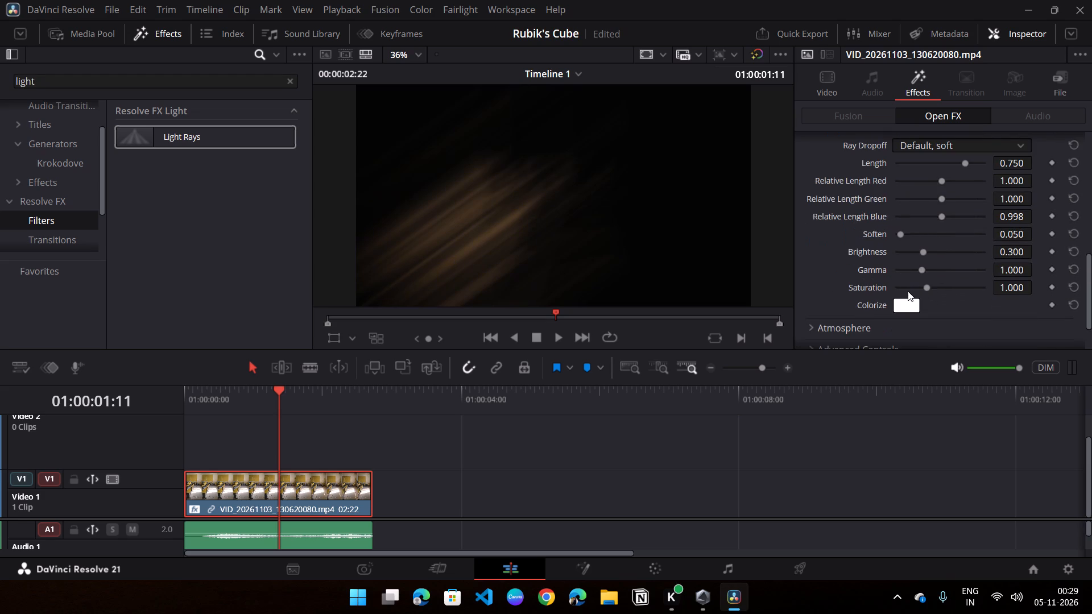
{"action": "scroll", "coordinate": [908, 291], "scroll_direction": "down", "scroll_amount": 5}
{"action": "scroll", "coordinate": [911, 297], "scroll_direction": "up", "scroll_amount": 6}
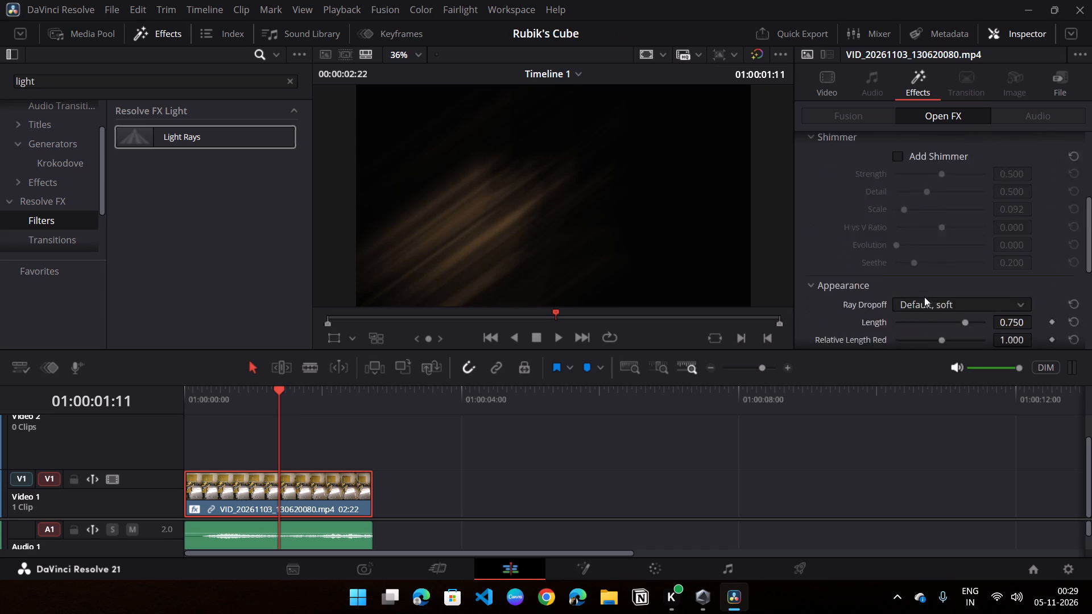
{"action": "scroll", "coordinate": [924, 297], "scroll_direction": "up", "scroll_amount": 9}
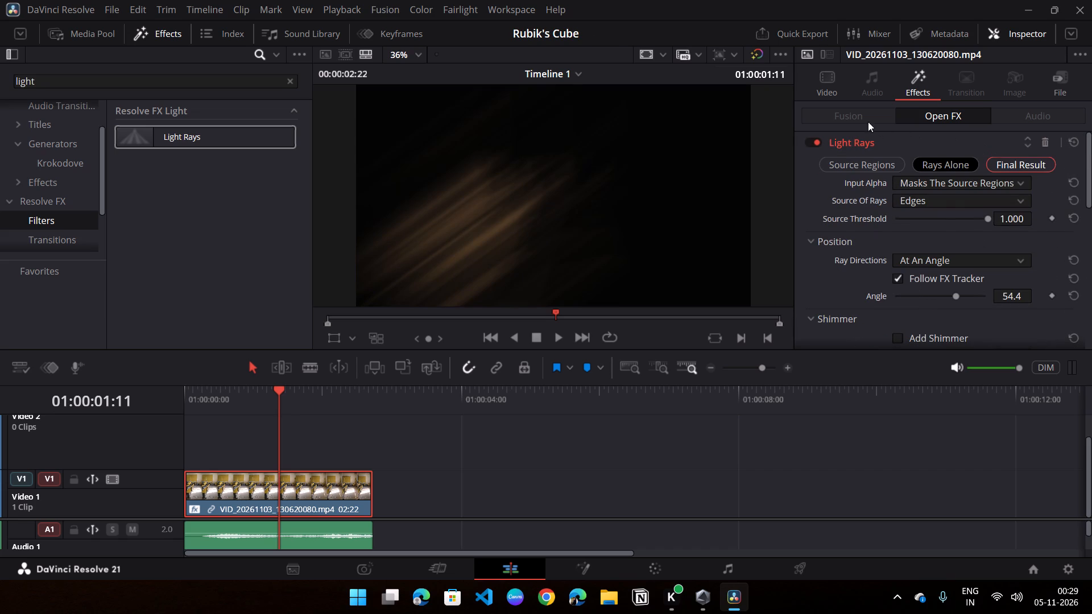
{"action": "left_click", "coordinate": [857, 115]}
{"action": "left_click", "coordinate": [997, 119]}
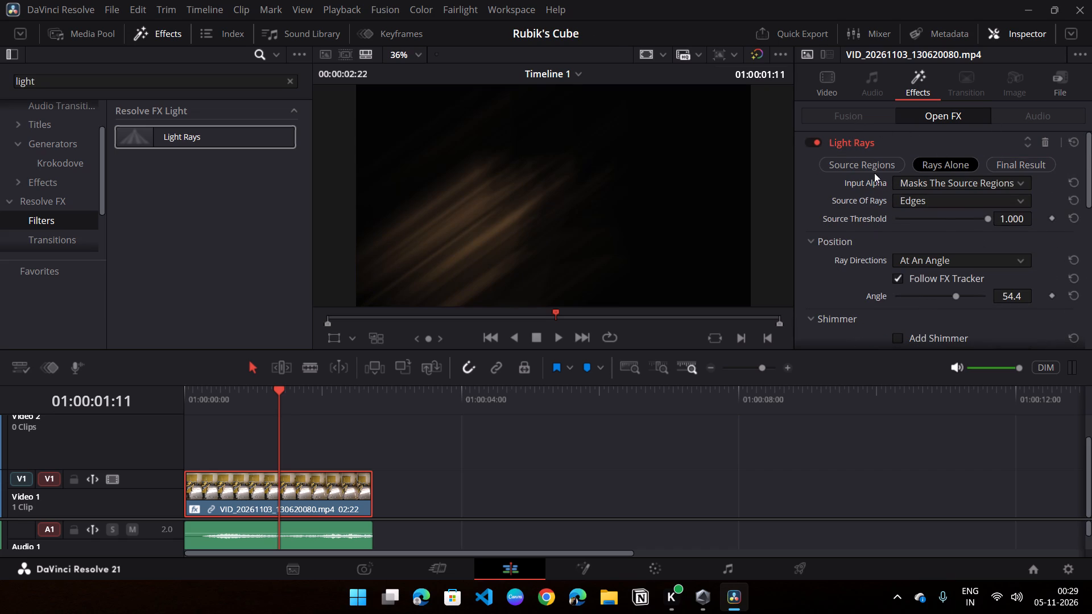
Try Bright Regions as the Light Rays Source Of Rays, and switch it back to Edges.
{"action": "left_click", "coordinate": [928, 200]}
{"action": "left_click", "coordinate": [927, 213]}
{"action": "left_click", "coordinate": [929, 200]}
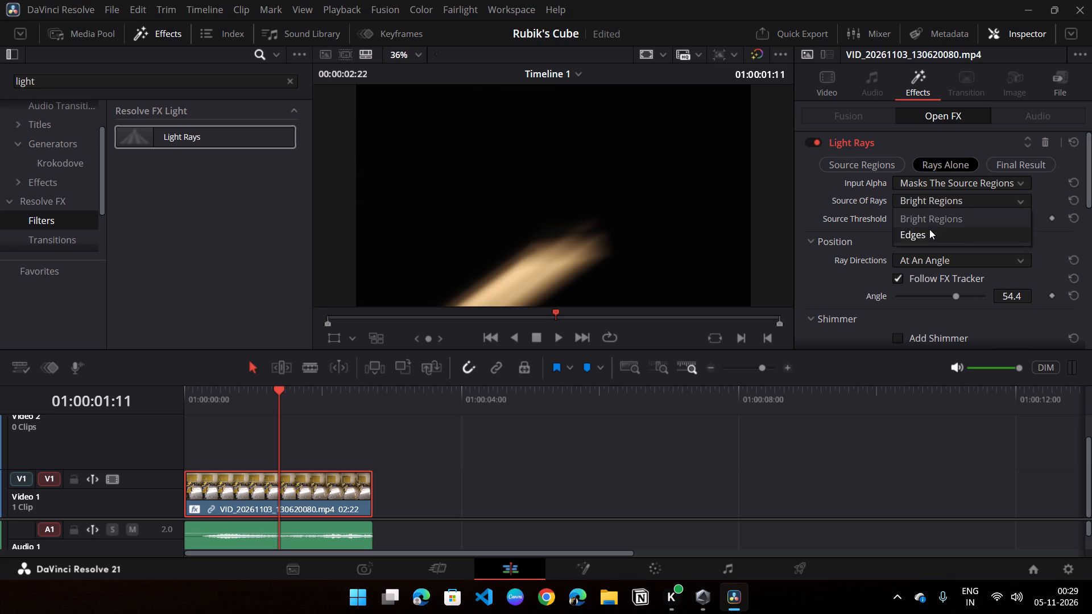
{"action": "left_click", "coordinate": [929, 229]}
Redirect the light rays by setting the Angle to -129.8, with the preview switched back to Final Result.
{"action": "scroll", "coordinate": [938, 221], "scroll_direction": "down", "scroll_amount": 1}
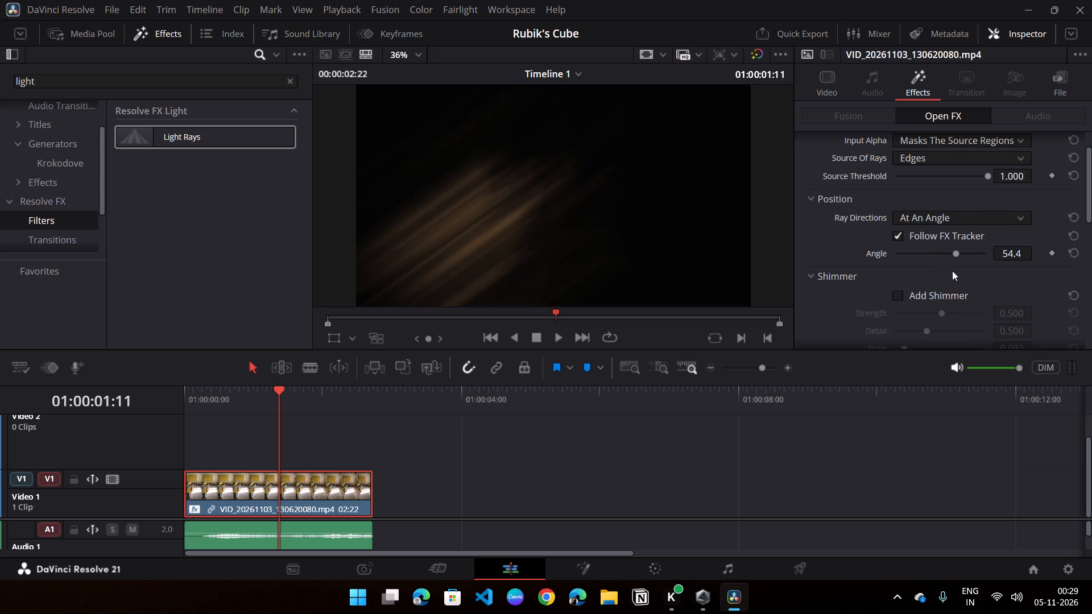
{"action": "left_click_drag", "start_coordinate": [957, 252], "coordinate": [931, 251]}
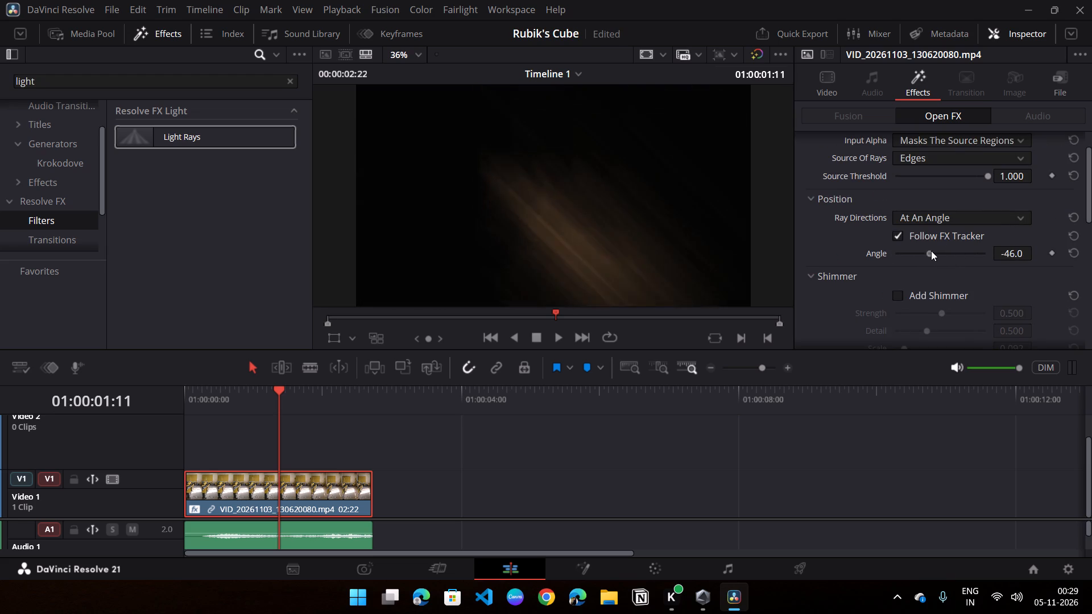
{"action": "left_click_drag", "start_coordinate": [931, 251], "coordinate": [912, 248]}
{"action": "scroll", "coordinate": [910, 245], "scroll_direction": "up", "scroll_amount": 2}
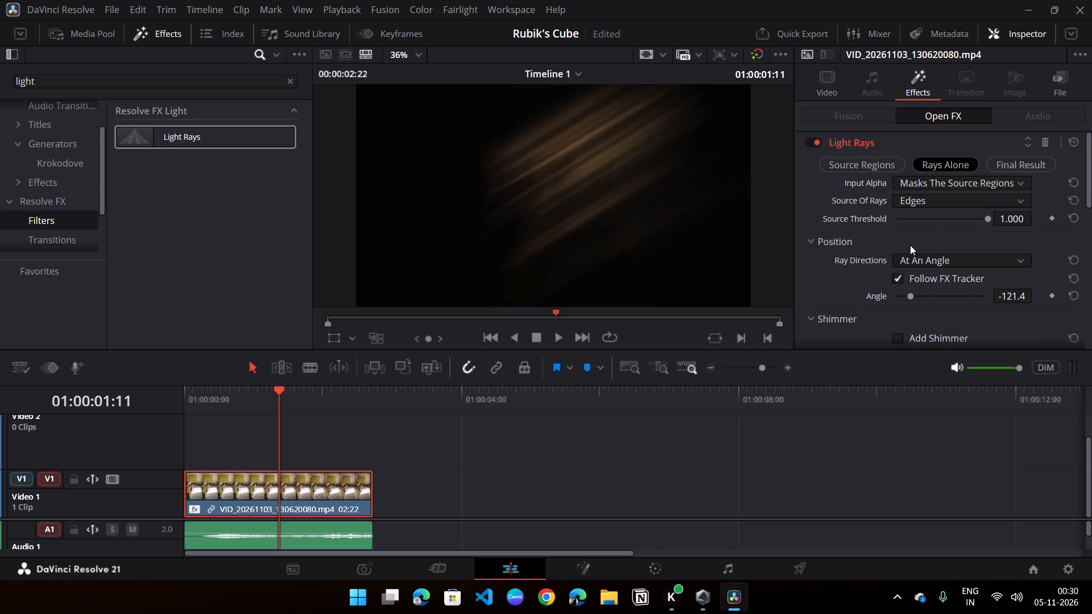
{"action": "scroll", "coordinate": [910, 245], "scroll_direction": "up", "scroll_amount": 3}
{"action": "left_click", "coordinate": [995, 168]}
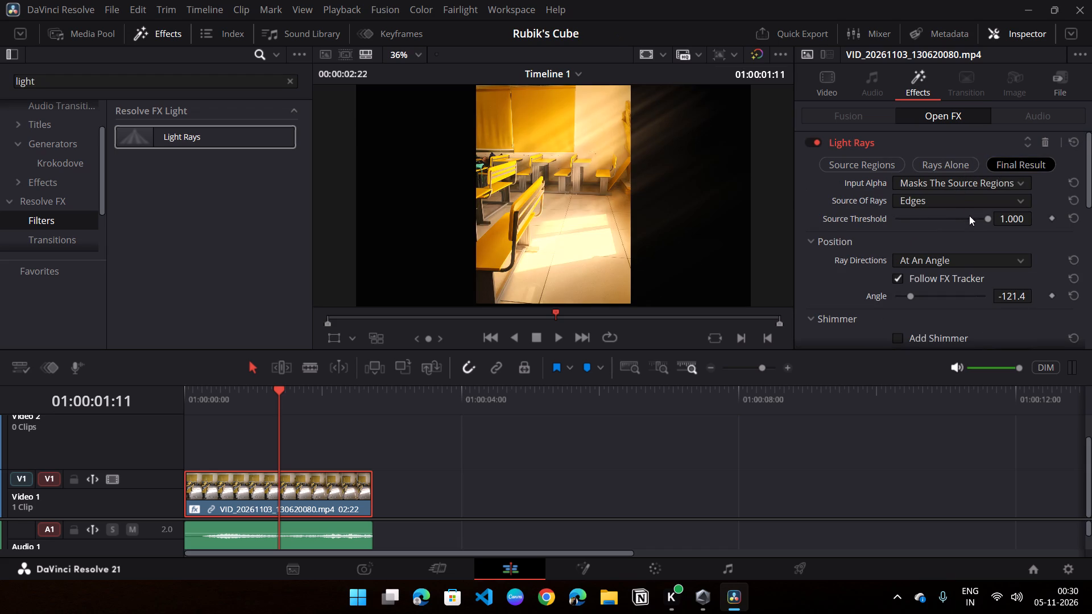
{"action": "left_click", "coordinate": [908, 294]}
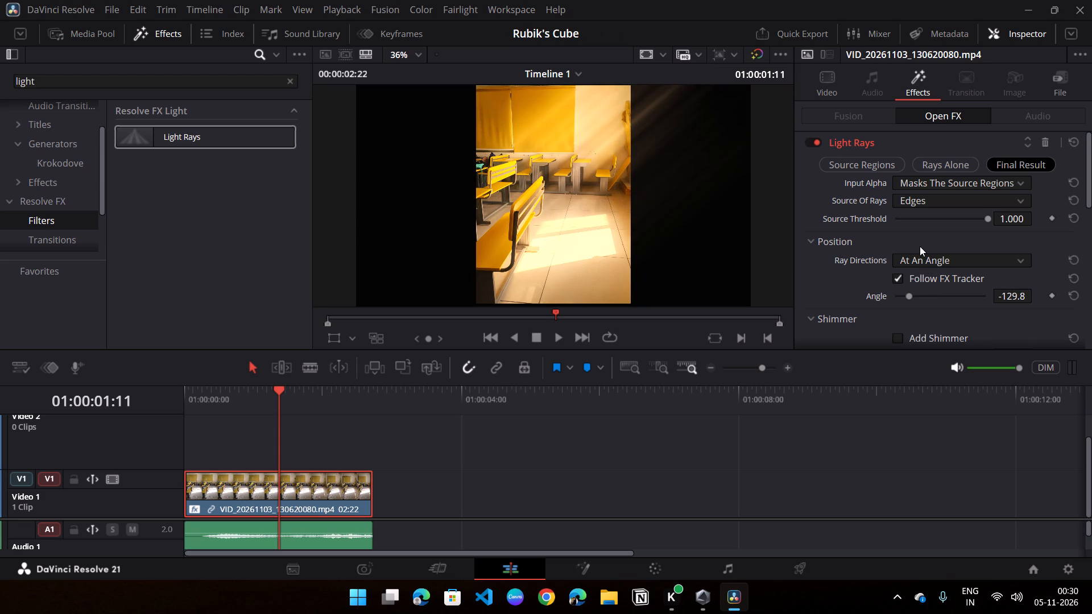
Shorten the light rays by setting the Appearance Length to 0.364.
{"action": "scroll", "coordinate": [920, 247], "scroll_direction": "down", "scroll_amount": 3}
{"action": "scroll", "coordinate": [907, 292], "scroll_direction": "down", "scroll_amount": 4}
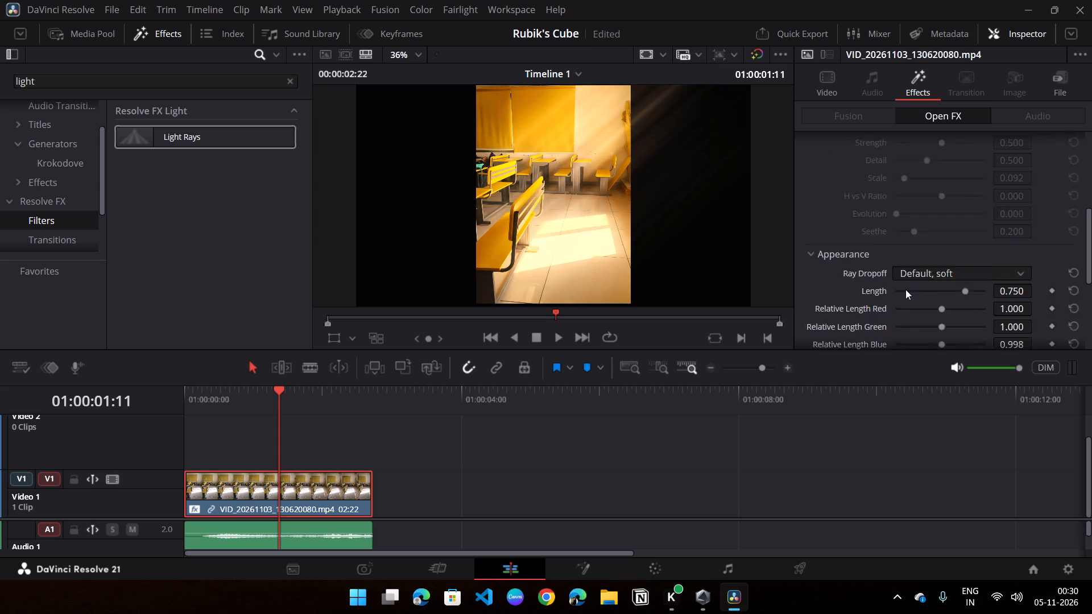
{"action": "scroll", "coordinate": [905, 289], "scroll_direction": "down", "scroll_amount": 1}
{"action": "left_click_drag", "start_coordinate": [962, 251], "coordinate": [937, 254]}
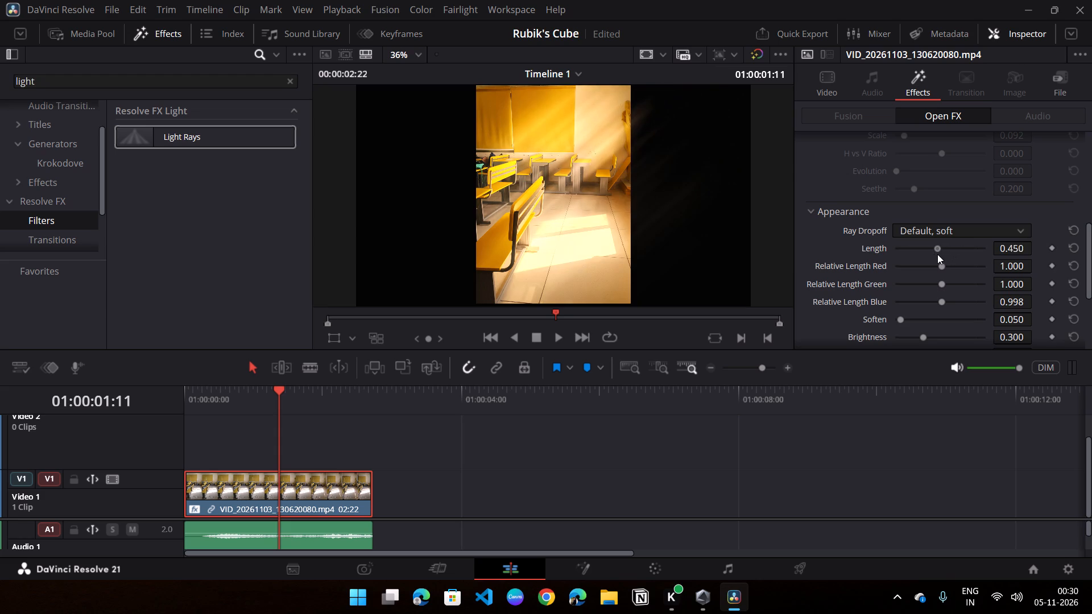
{"action": "left_click_drag", "start_coordinate": [937, 254], "coordinate": [929, 258]}
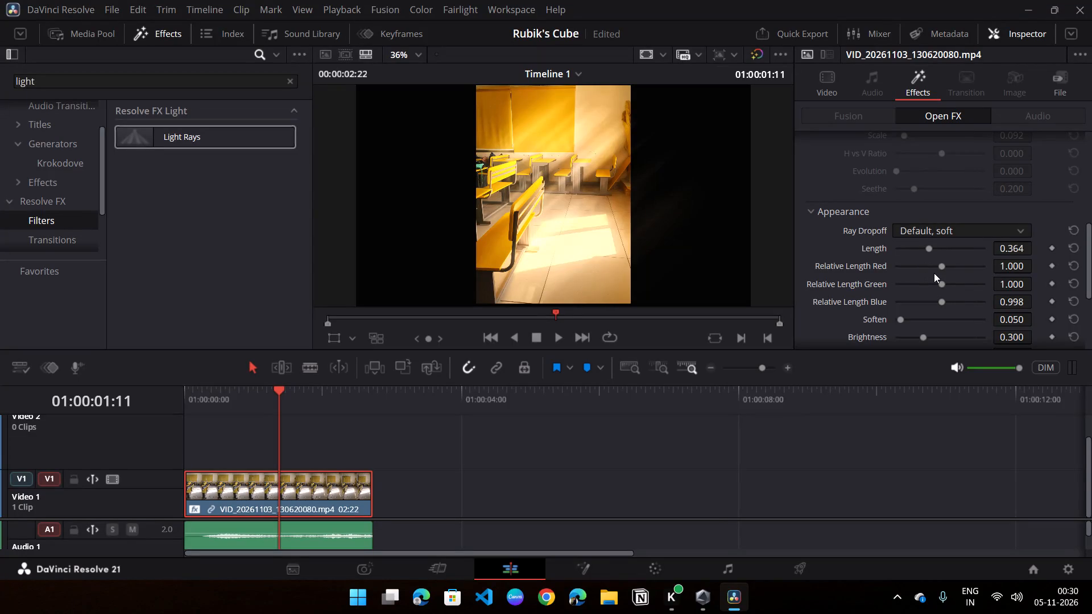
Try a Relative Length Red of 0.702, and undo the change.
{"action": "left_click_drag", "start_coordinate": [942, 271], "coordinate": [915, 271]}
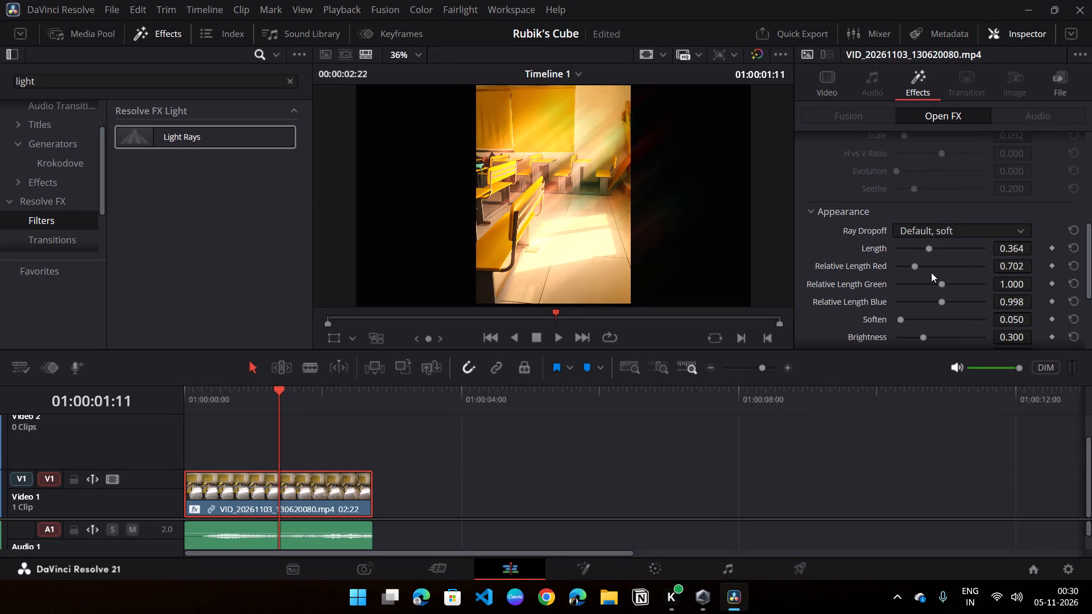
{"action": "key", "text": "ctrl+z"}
Set the light rays' Appearance Soften to 0.101 and Brightness to 0.341.
{"action": "left_click", "coordinate": [902, 322]}
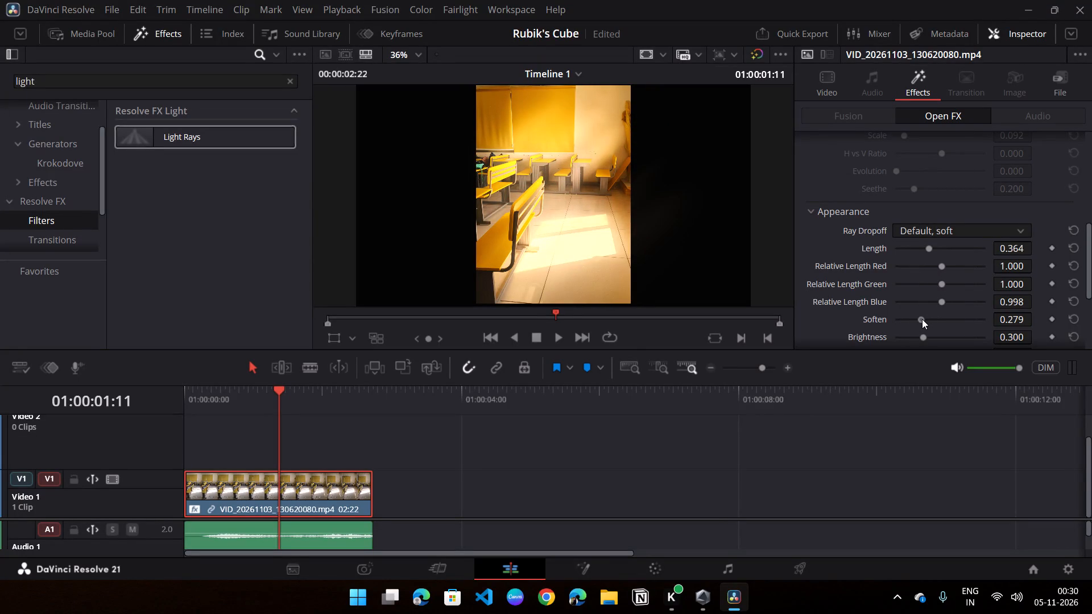
{"action": "scroll", "coordinate": [930, 304], "scroll_direction": "down", "scroll_amount": 1}
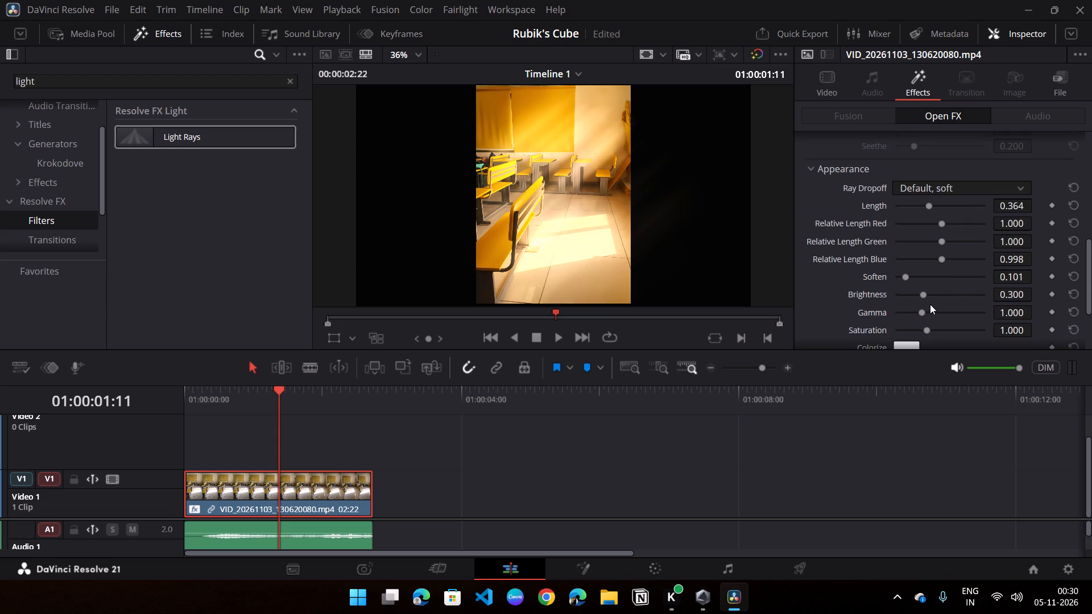
{"action": "left_click", "coordinate": [923, 299]}
Set the light rays' Saturation to 1.419 and Gamma to 0.851.
{"action": "scroll", "coordinate": [927, 302], "scroll_direction": "down", "scroll_amount": 1}
{"action": "left_click_drag", "start_coordinate": [928, 287], "coordinate": [926, 296]}
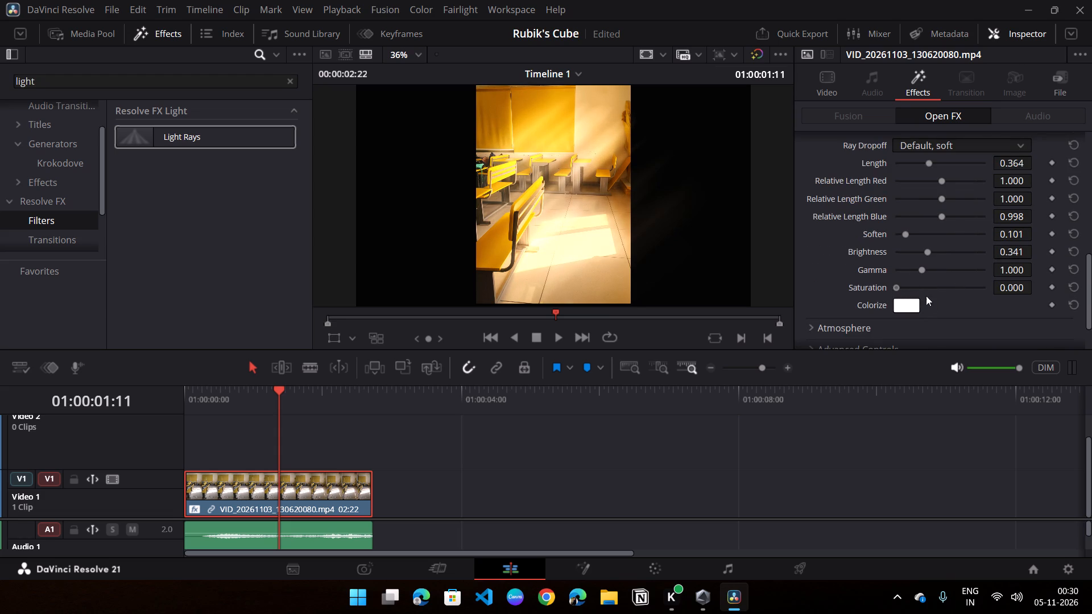
{"action": "left_click_drag", "start_coordinate": [926, 296], "coordinate": [939, 298]}
{"action": "left_click", "coordinate": [920, 271]}
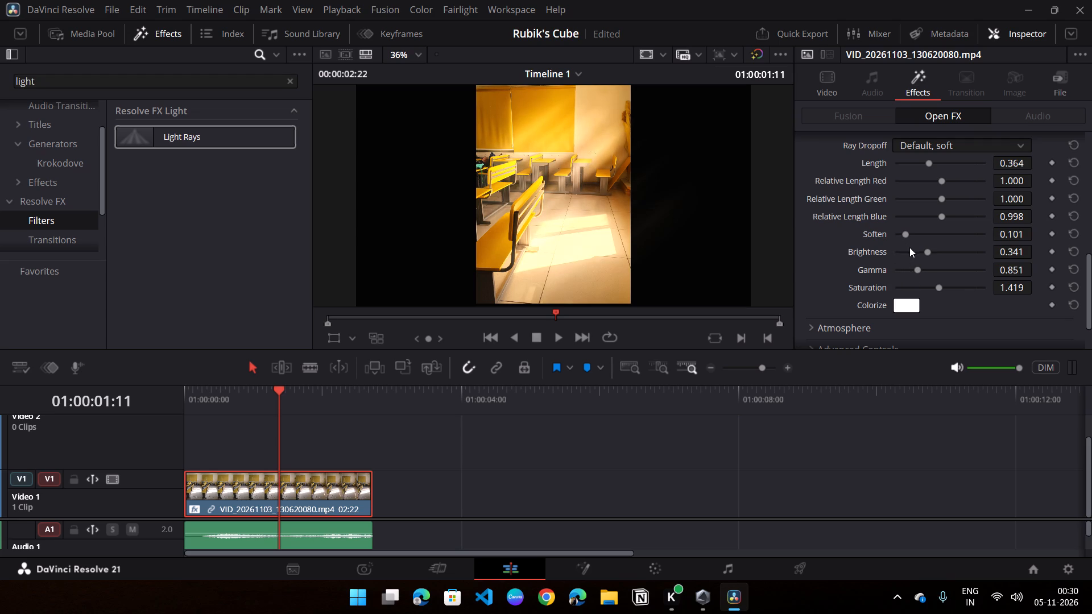
Brighten the light rays by setting the Appearance Brightness to 0.465.
{"action": "left_click_drag", "start_coordinate": [913, 254], "coordinate": [937, 261]}
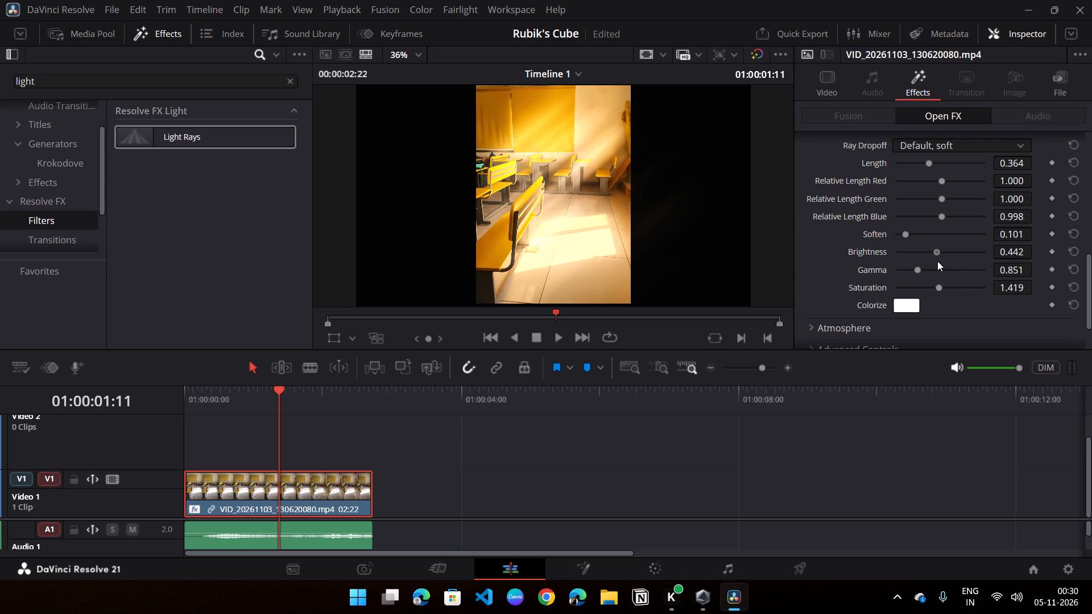
{"action": "left_click_drag", "start_coordinate": [937, 261], "coordinate": [940, 261]}
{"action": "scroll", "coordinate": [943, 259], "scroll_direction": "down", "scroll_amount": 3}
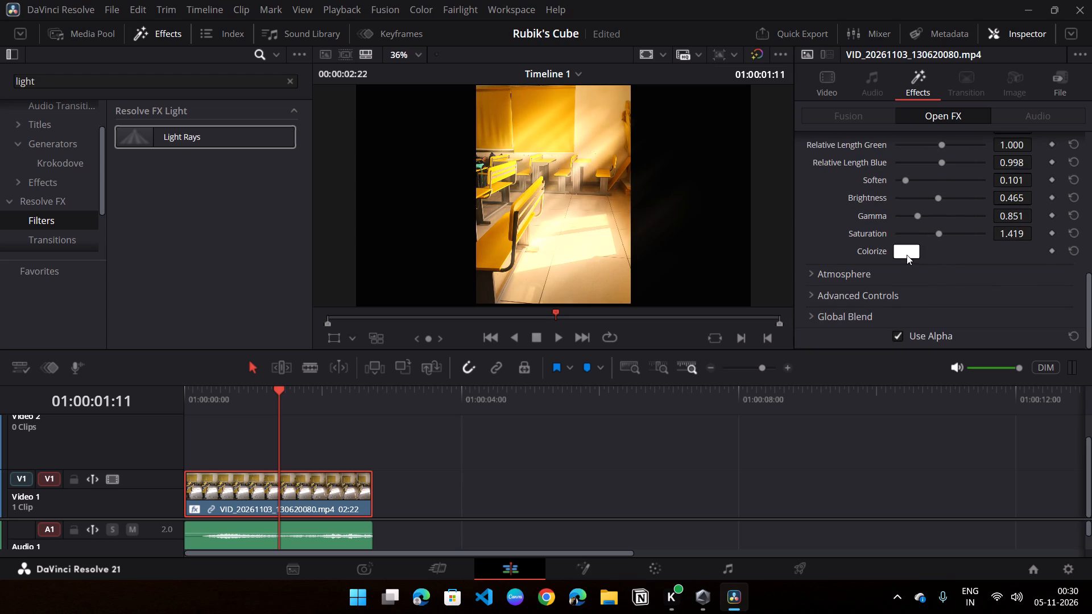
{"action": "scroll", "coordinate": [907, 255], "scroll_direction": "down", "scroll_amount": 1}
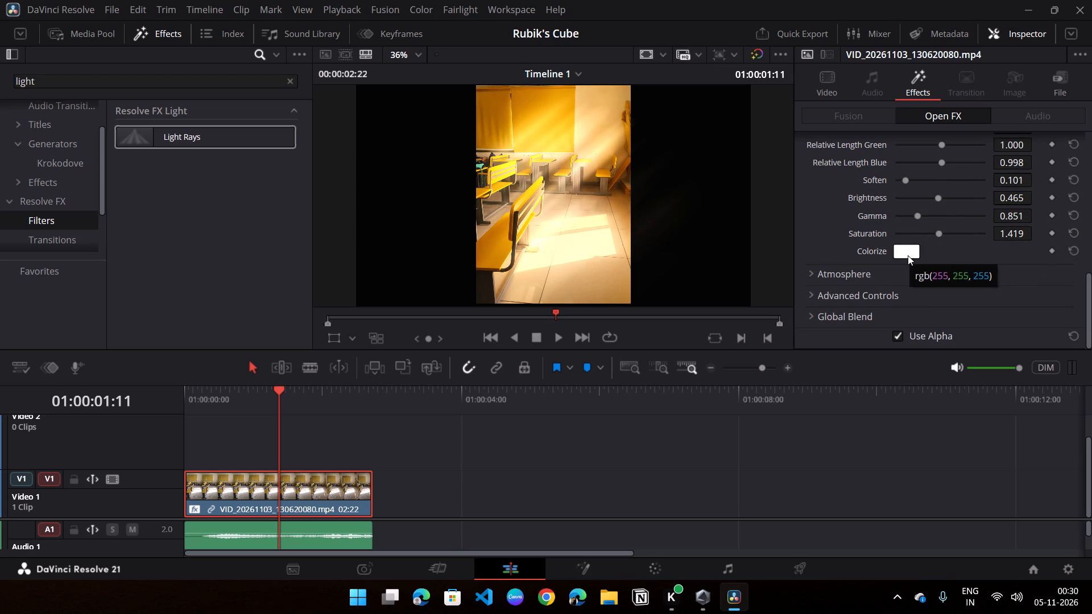
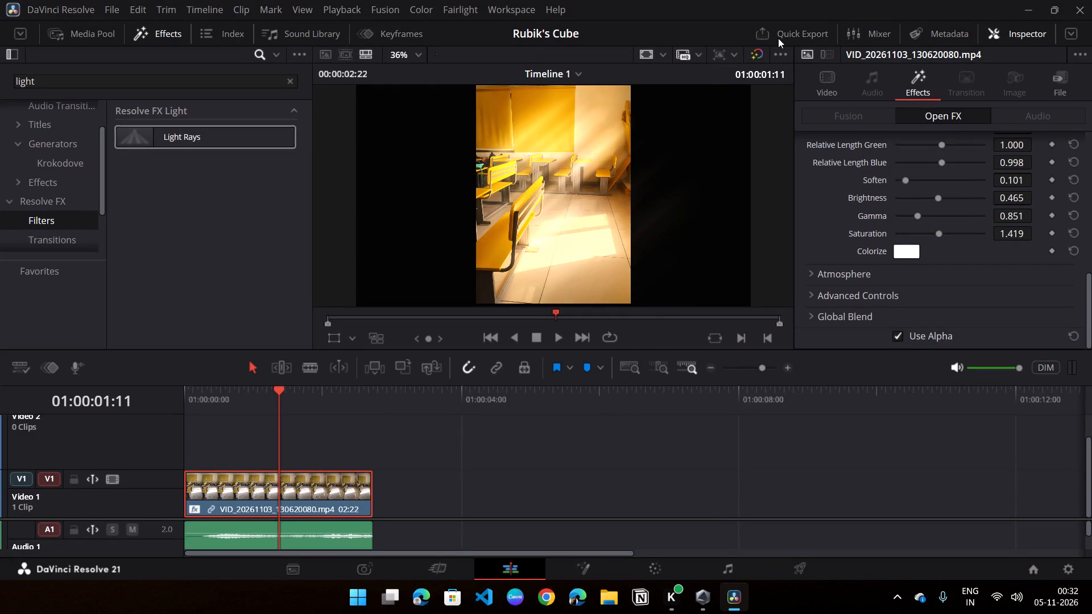
Toggle the bypass of color grades and effects to compare the clip with and without them.
{"action": "left_click", "coordinate": [756, 50]}
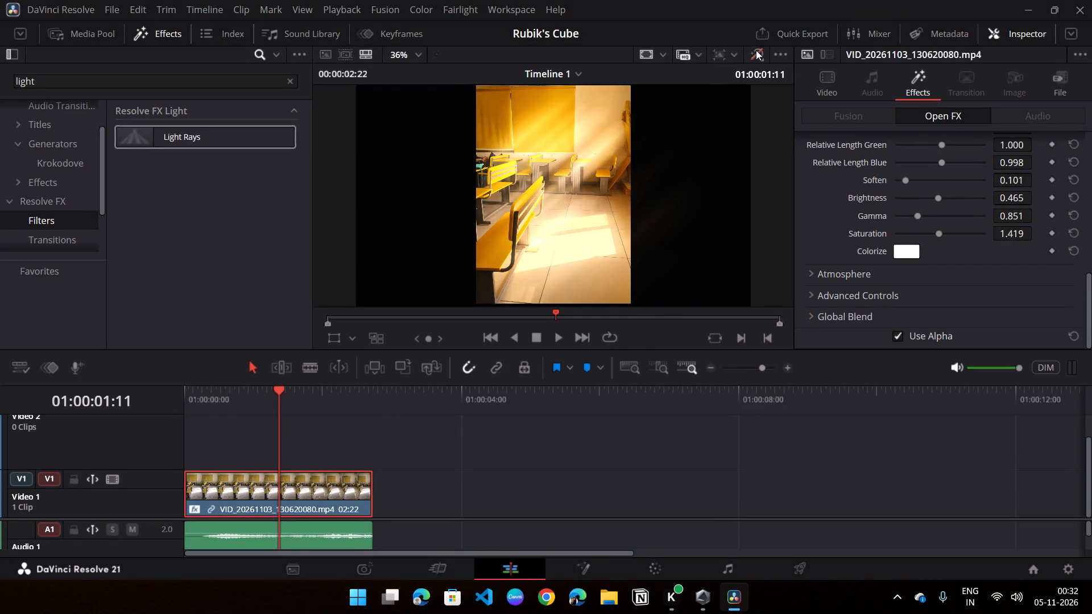
{"action": "left_click", "coordinate": [756, 50]}
{"action": "left_click", "coordinate": [756, 50]}
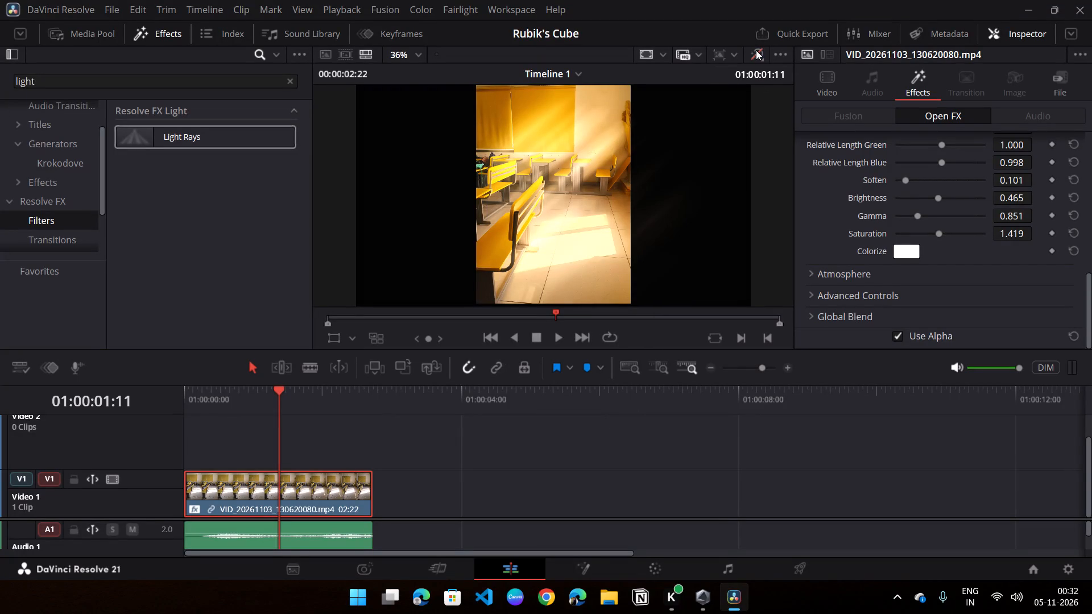
{"action": "left_click", "coordinate": [756, 50]}
Expand the Atmosphere settings of the Light Rays effect.
{"action": "scroll", "coordinate": [915, 256], "scroll_direction": "down", "scroll_amount": 1}
{"action": "left_click", "coordinate": [871, 276]}
{"action": "scroll", "coordinate": [912, 285], "scroll_direction": "down", "scroll_amount": 3}
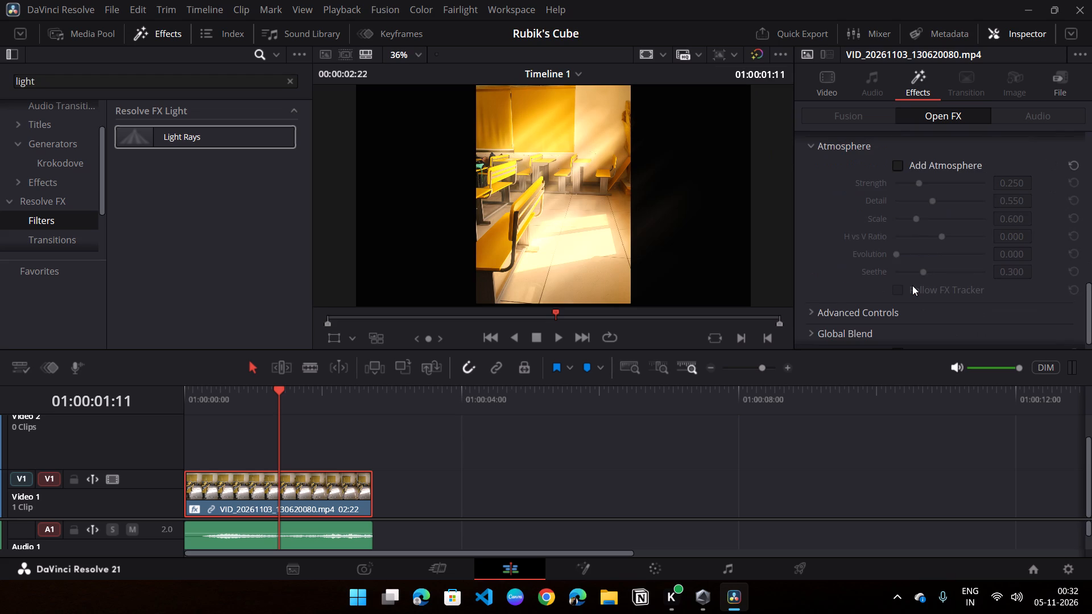
Set the light rays' Ray Directions to From A Location.
{"action": "scroll", "coordinate": [912, 285], "scroll_direction": "up", "scroll_amount": 6}
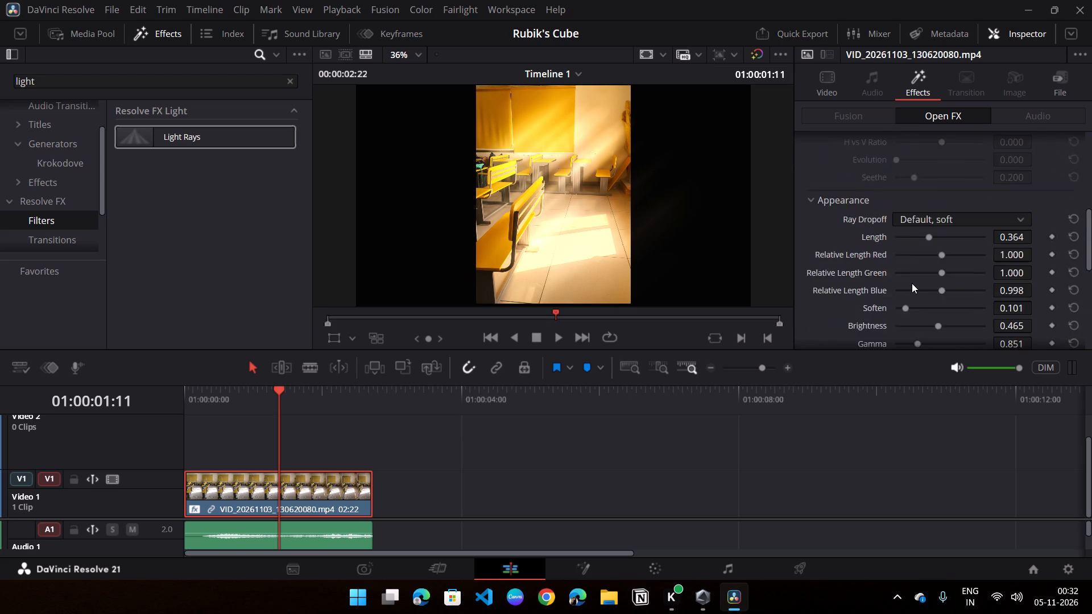
{"action": "scroll", "coordinate": [912, 283], "scroll_direction": "up", "scroll_amount": 7}
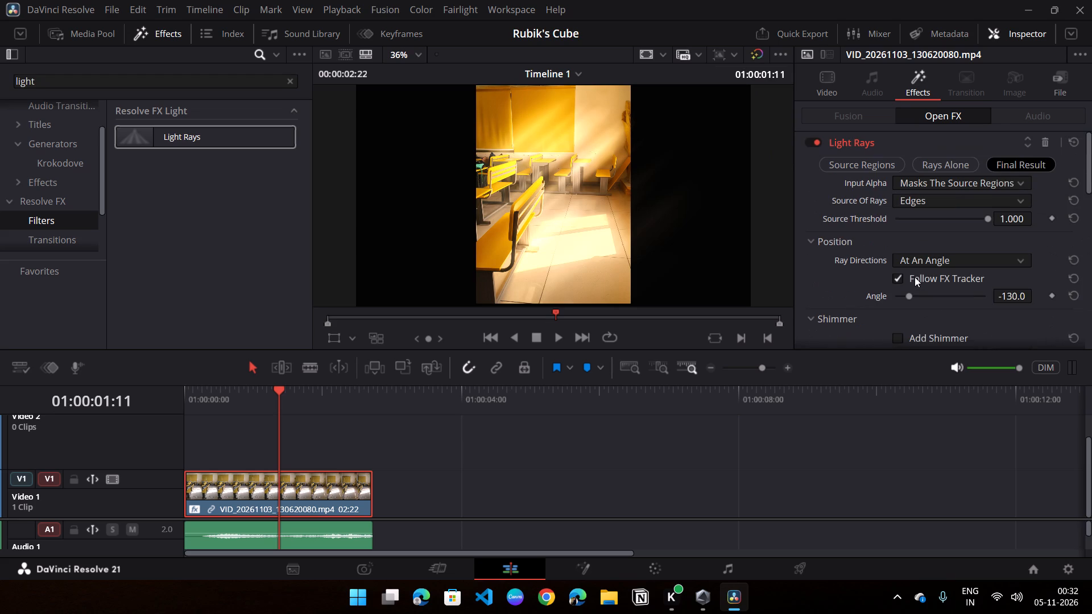
{"action": "left_click", "coordinate": [961, 264]}
{"action": "left_click", "coordinate": [966, 301]}
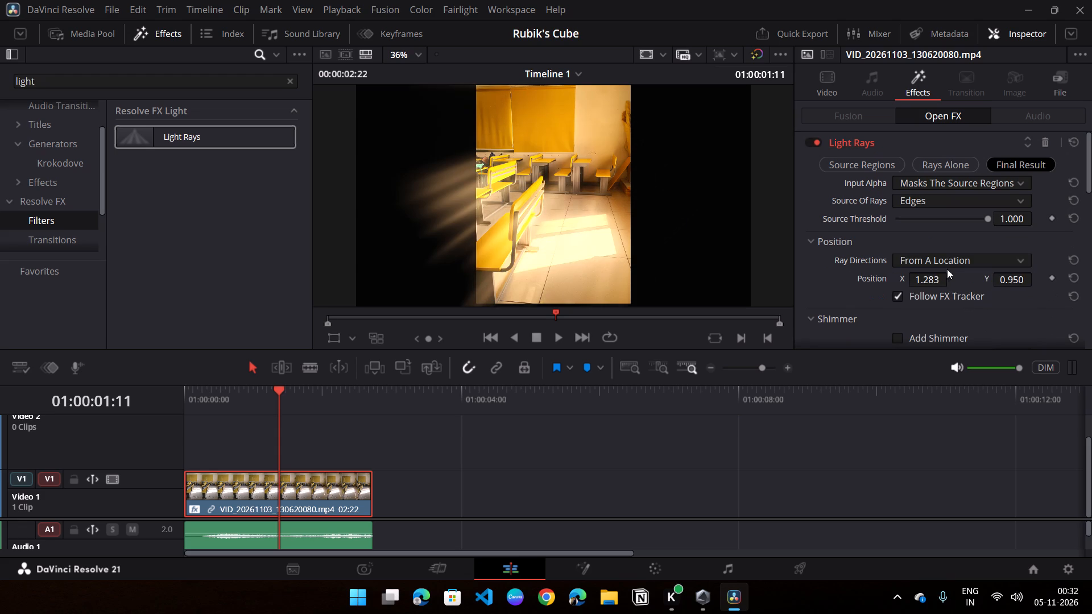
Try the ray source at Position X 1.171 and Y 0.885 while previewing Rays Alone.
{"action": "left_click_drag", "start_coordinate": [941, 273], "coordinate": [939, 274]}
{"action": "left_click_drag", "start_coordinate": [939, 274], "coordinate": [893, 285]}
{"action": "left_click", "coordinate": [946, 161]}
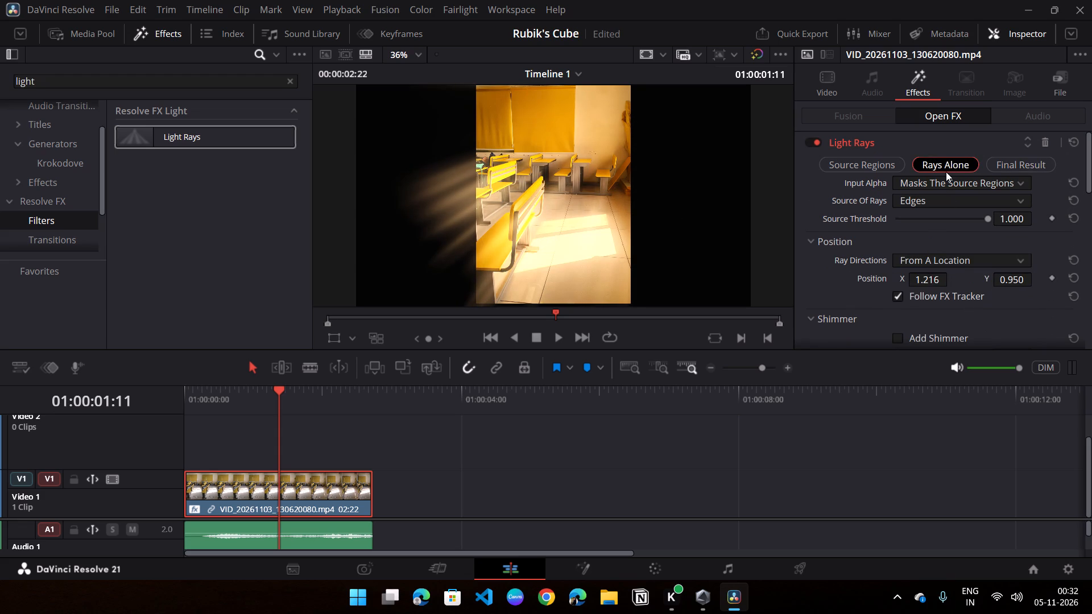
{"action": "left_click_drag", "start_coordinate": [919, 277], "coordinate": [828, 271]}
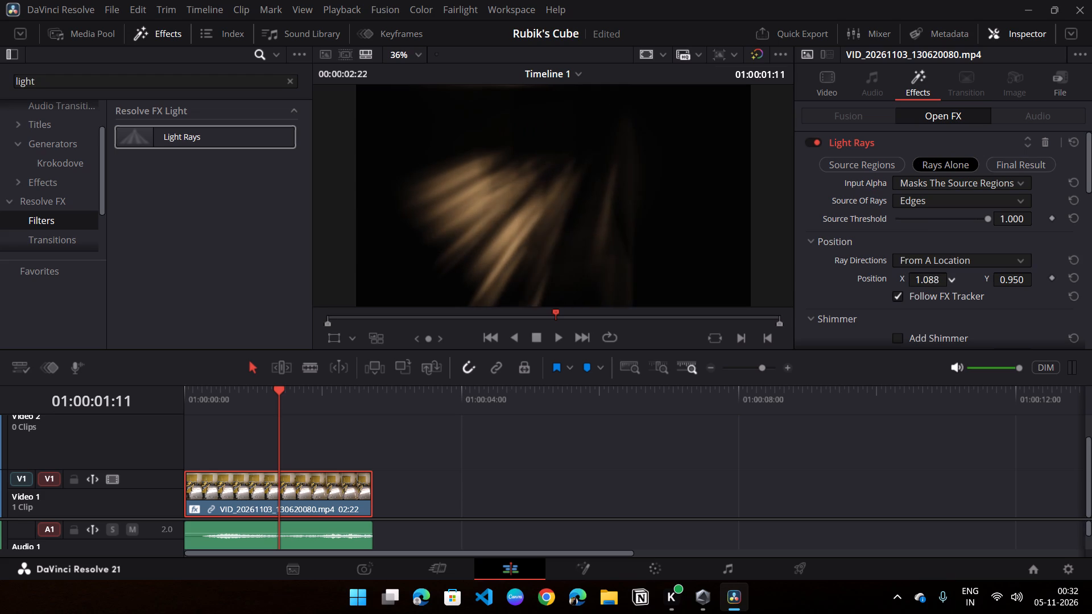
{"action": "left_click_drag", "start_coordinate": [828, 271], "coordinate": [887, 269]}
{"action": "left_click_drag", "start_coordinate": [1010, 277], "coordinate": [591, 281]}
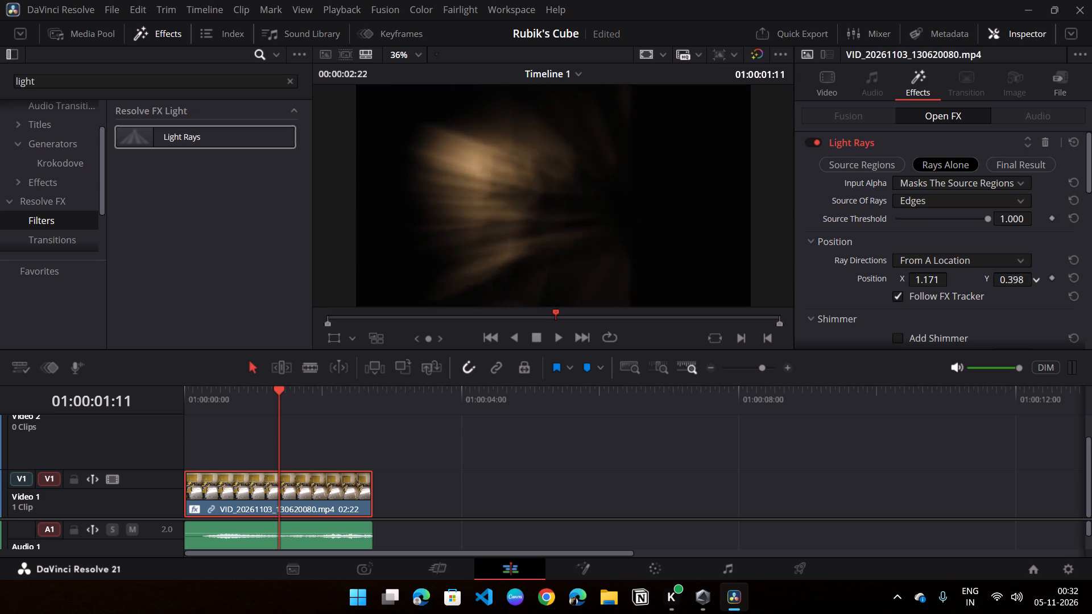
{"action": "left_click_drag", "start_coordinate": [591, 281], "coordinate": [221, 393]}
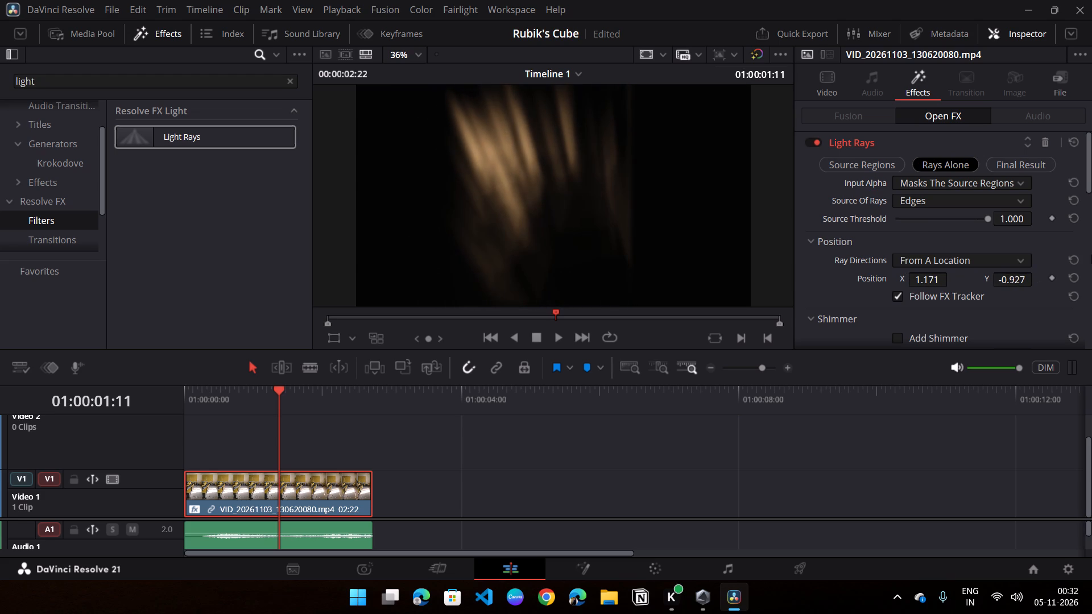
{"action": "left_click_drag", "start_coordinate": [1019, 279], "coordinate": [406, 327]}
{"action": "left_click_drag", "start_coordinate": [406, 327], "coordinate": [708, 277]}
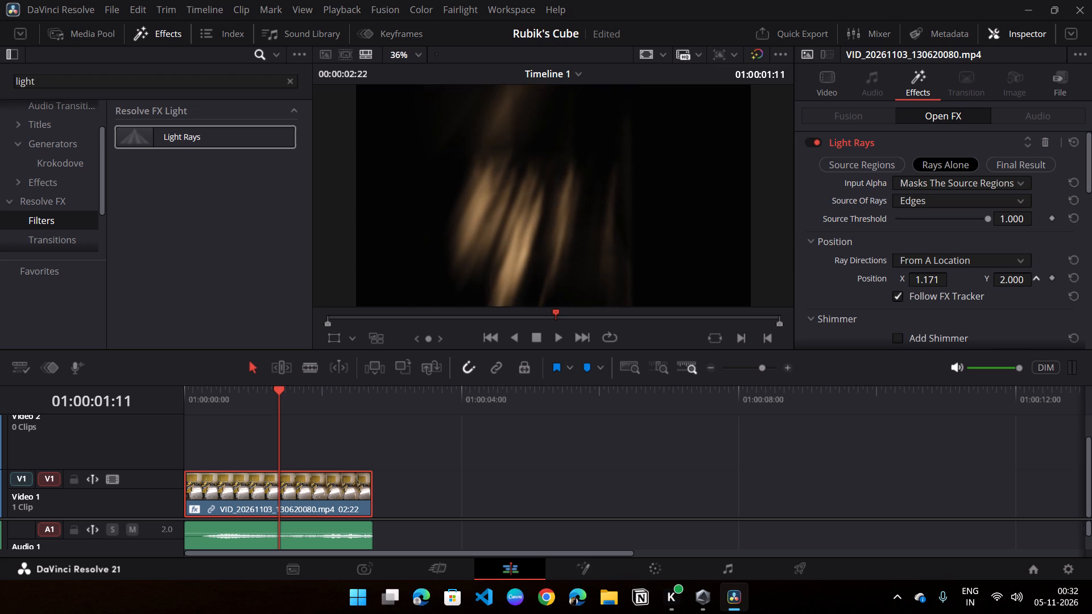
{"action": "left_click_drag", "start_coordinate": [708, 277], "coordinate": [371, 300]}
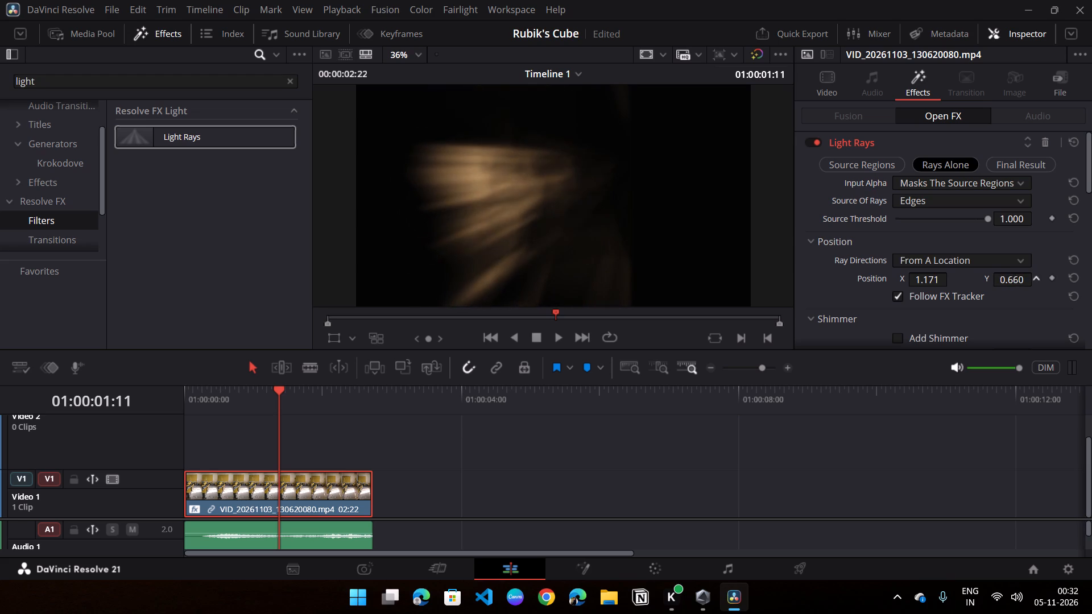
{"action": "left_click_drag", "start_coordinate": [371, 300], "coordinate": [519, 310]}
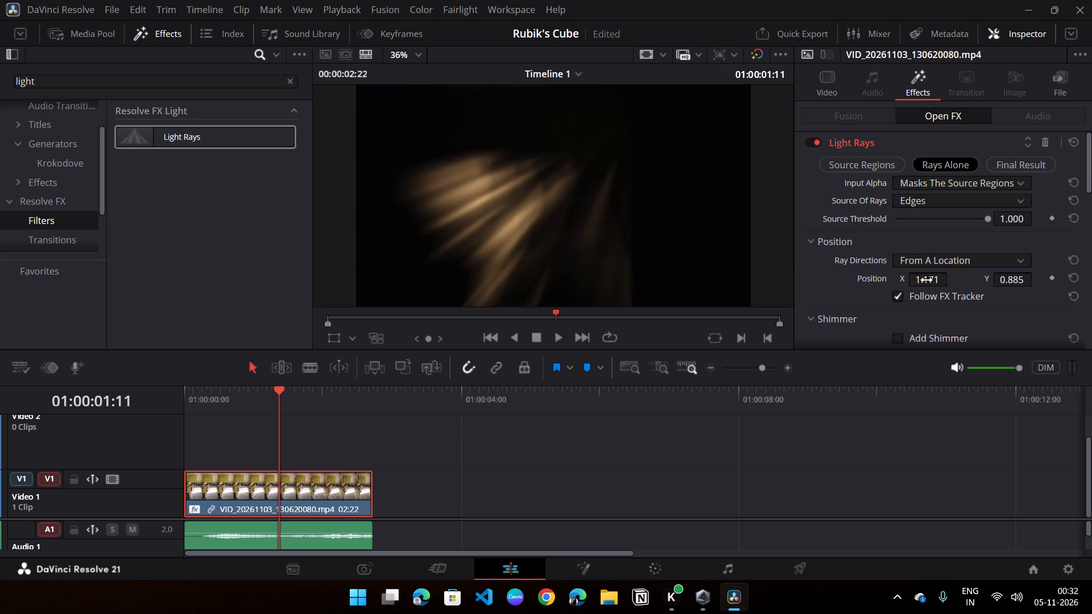
Set the light rays' Position to X -1.000 and Y 0.162.
{"action": "left_click_drag", "start_coordinate": [926, 280], "coordinate": [602, 247]}
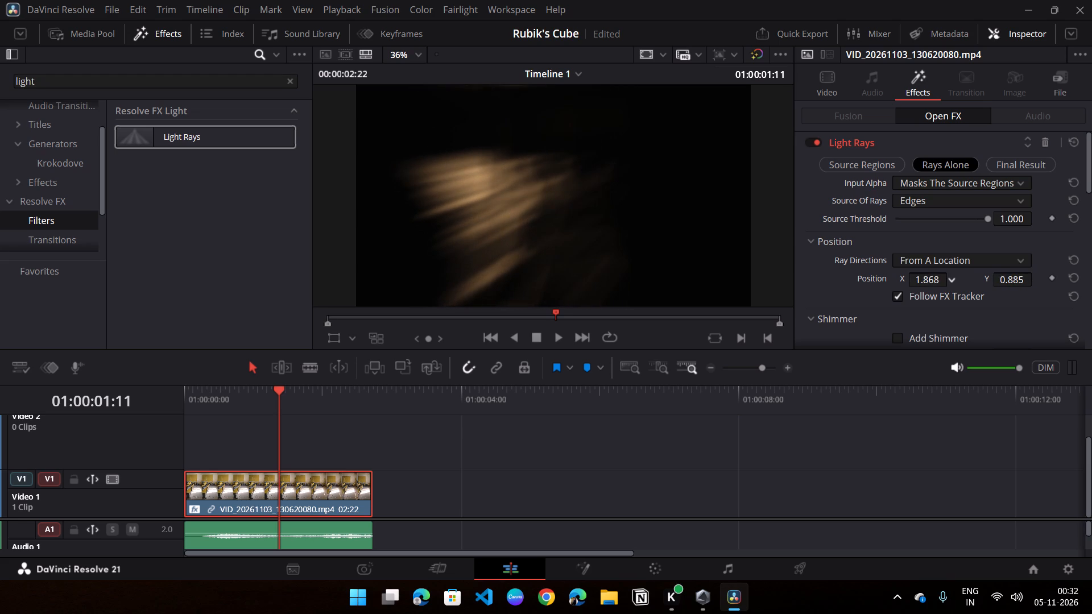
{"action": "left_click_drag", "start_coordinate": [602, 247], "coordinate": [814, 304]}
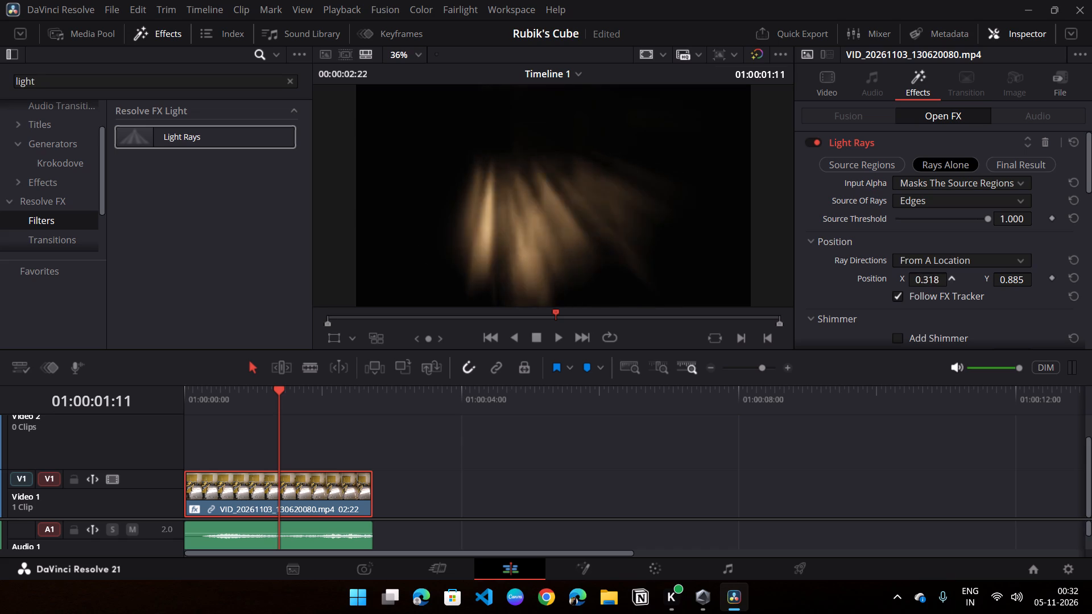
{"action": "left_click_drag", "start_coordinate": [814, 304], "coordinate": [188, 283]}
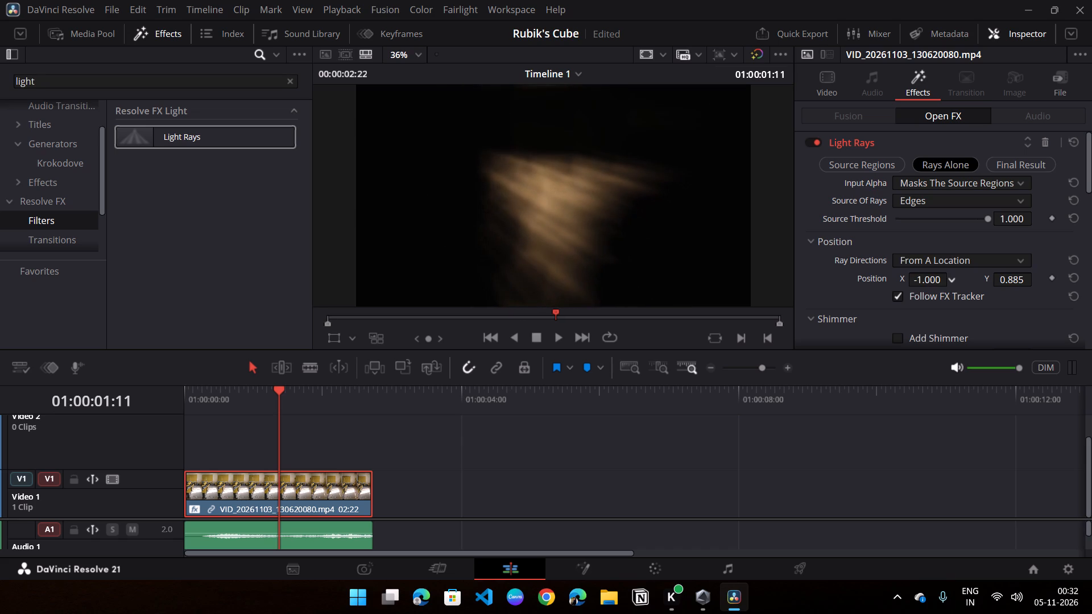
{"action": "left_click_drag", "start_coordinate": [188, 283], "coordinate": [369, 291]}
{"action": "left_click_drag", "start_coordinate": [1000, 275], "coordinate": [548, 306]}
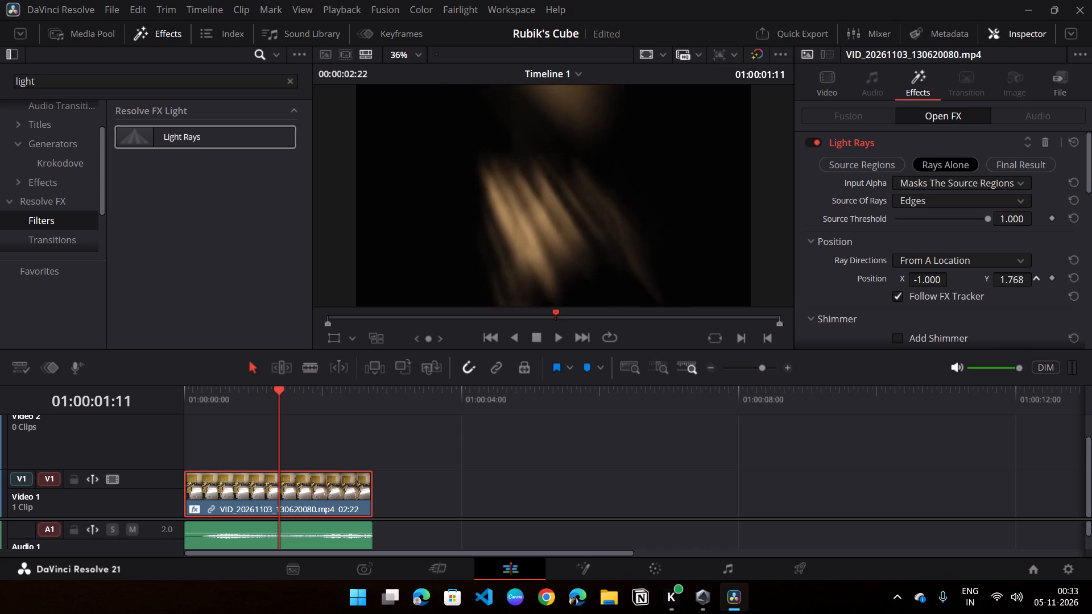
{"action": "left_click_drag", "start_coordinate": [548, 306], "coordinate": [496, 306]}
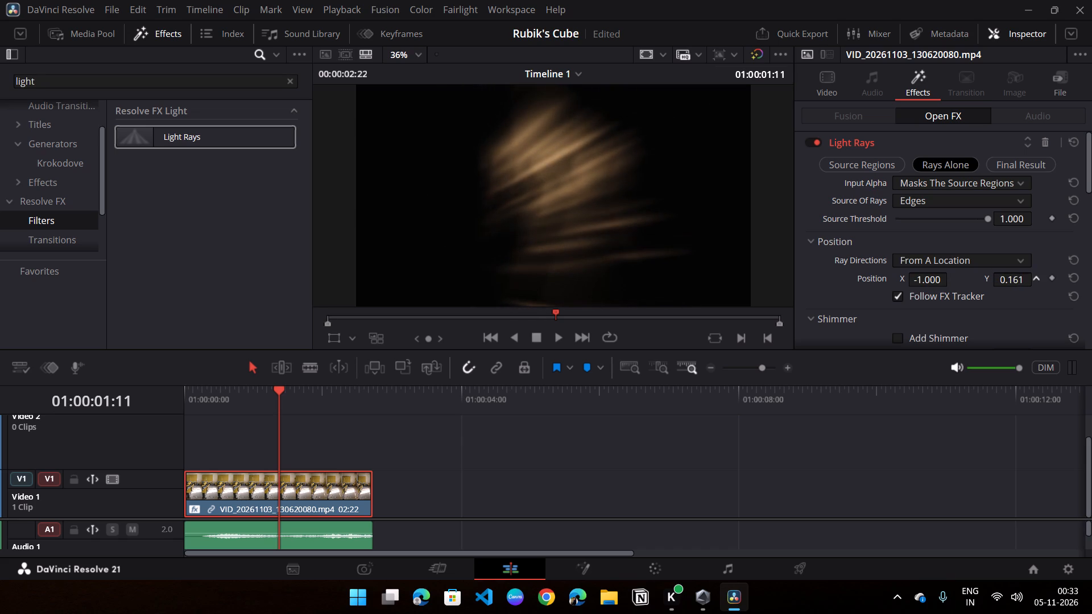
{"action": "left_click_drag", "start_coordinate": [496, 306], "coordinate": [497, 306]}
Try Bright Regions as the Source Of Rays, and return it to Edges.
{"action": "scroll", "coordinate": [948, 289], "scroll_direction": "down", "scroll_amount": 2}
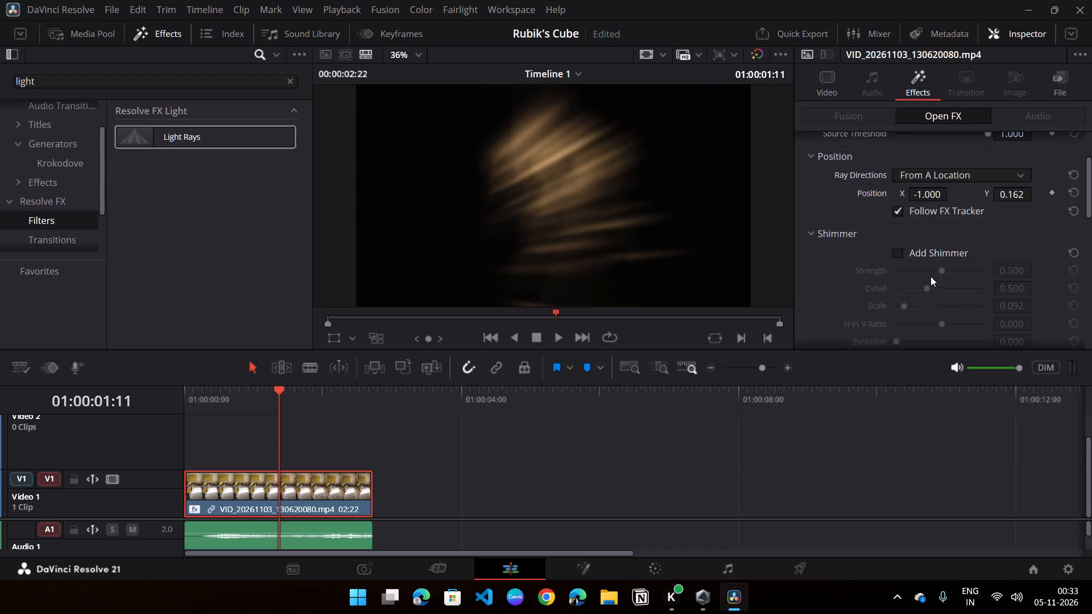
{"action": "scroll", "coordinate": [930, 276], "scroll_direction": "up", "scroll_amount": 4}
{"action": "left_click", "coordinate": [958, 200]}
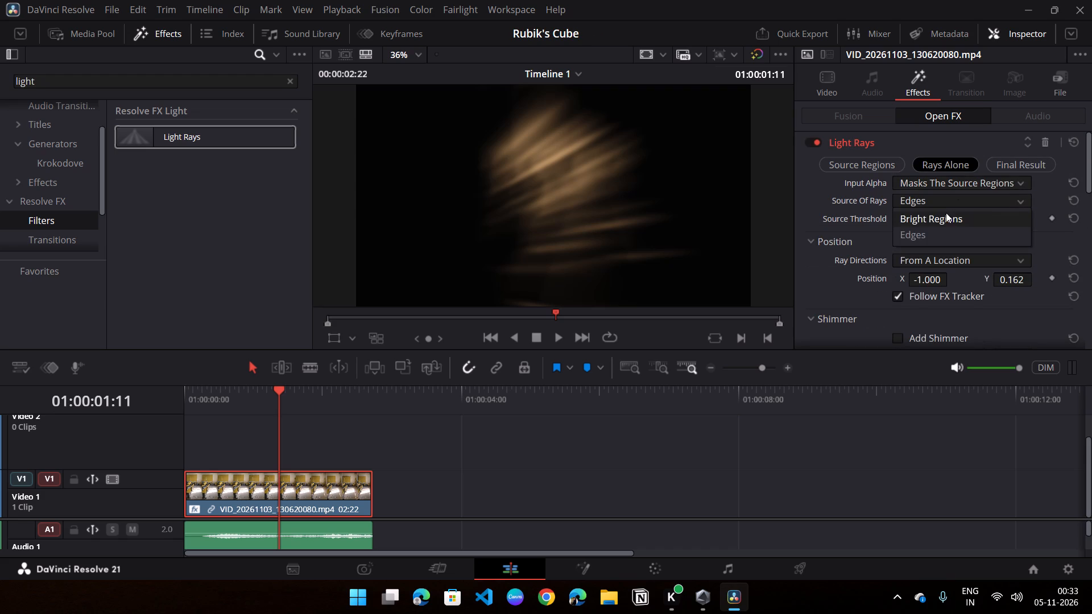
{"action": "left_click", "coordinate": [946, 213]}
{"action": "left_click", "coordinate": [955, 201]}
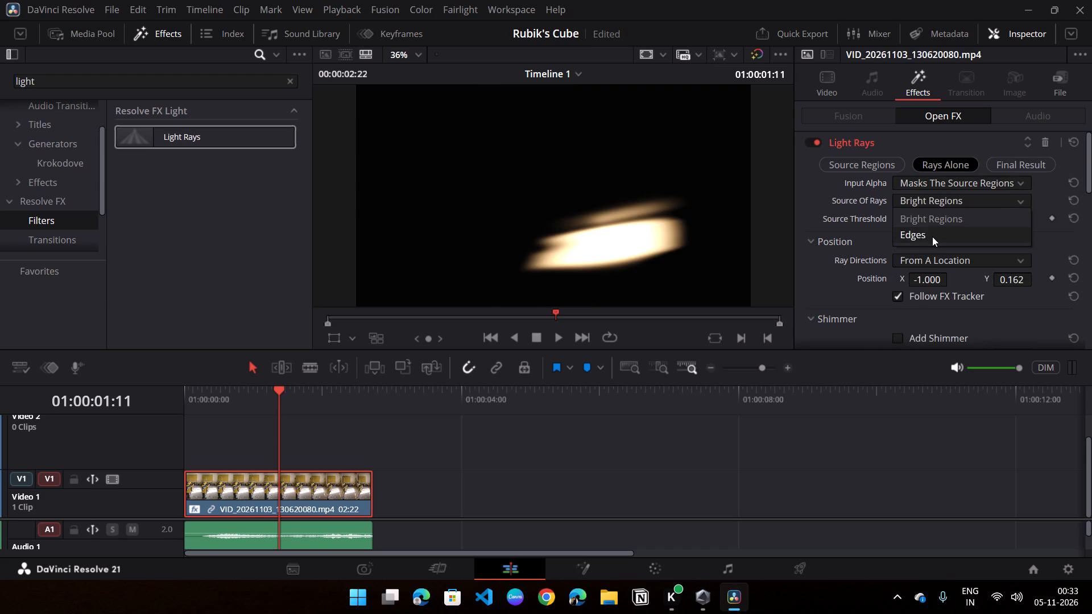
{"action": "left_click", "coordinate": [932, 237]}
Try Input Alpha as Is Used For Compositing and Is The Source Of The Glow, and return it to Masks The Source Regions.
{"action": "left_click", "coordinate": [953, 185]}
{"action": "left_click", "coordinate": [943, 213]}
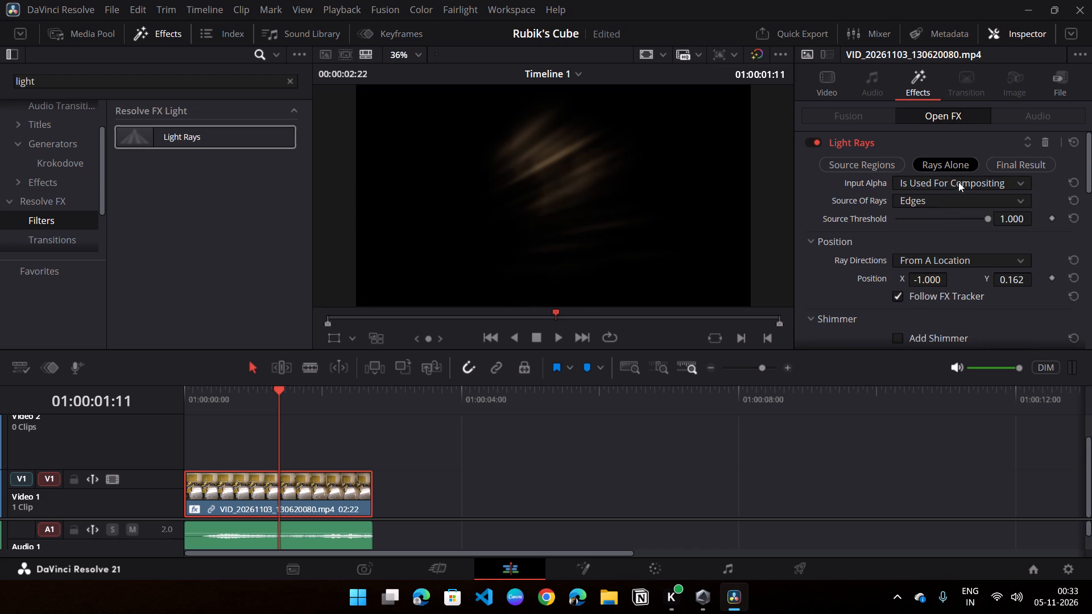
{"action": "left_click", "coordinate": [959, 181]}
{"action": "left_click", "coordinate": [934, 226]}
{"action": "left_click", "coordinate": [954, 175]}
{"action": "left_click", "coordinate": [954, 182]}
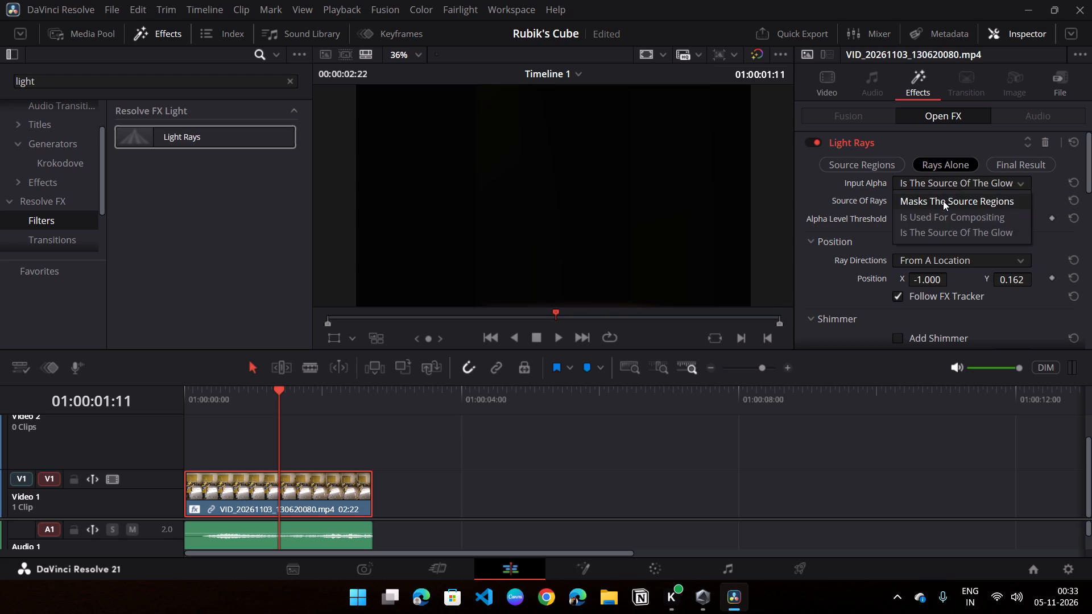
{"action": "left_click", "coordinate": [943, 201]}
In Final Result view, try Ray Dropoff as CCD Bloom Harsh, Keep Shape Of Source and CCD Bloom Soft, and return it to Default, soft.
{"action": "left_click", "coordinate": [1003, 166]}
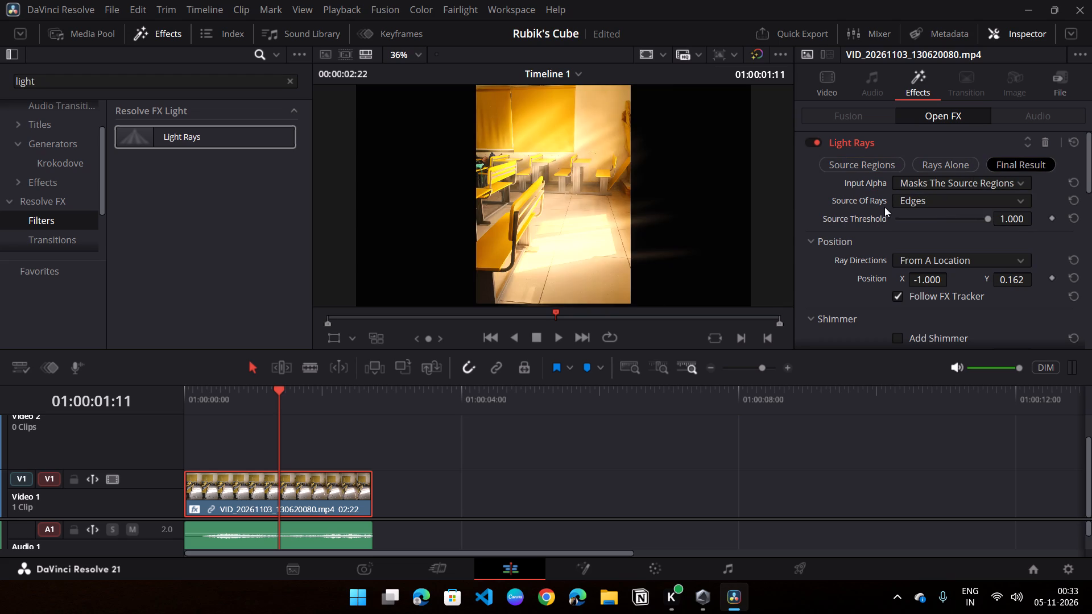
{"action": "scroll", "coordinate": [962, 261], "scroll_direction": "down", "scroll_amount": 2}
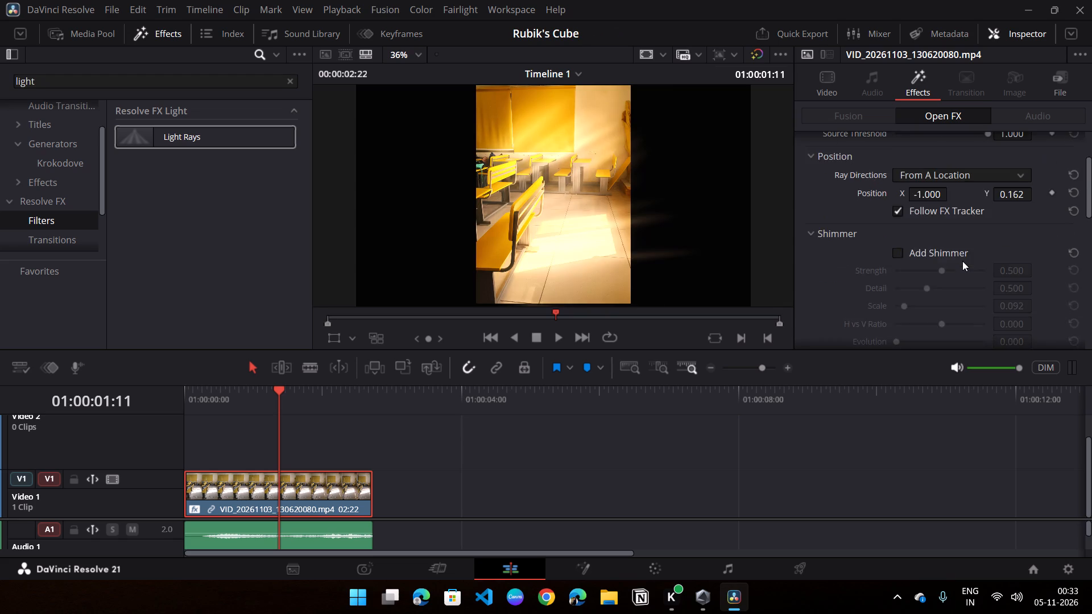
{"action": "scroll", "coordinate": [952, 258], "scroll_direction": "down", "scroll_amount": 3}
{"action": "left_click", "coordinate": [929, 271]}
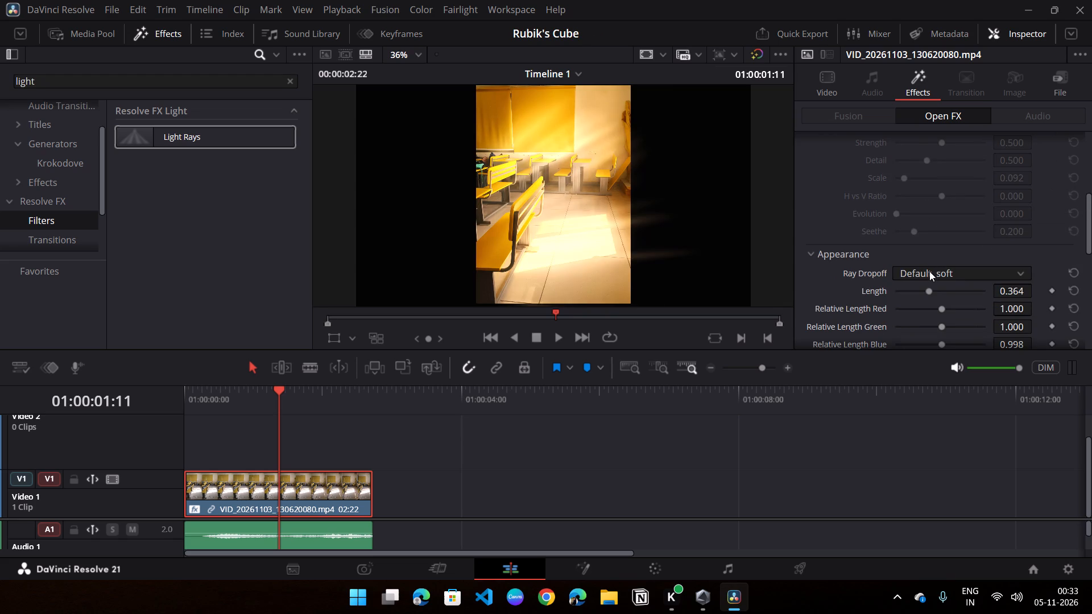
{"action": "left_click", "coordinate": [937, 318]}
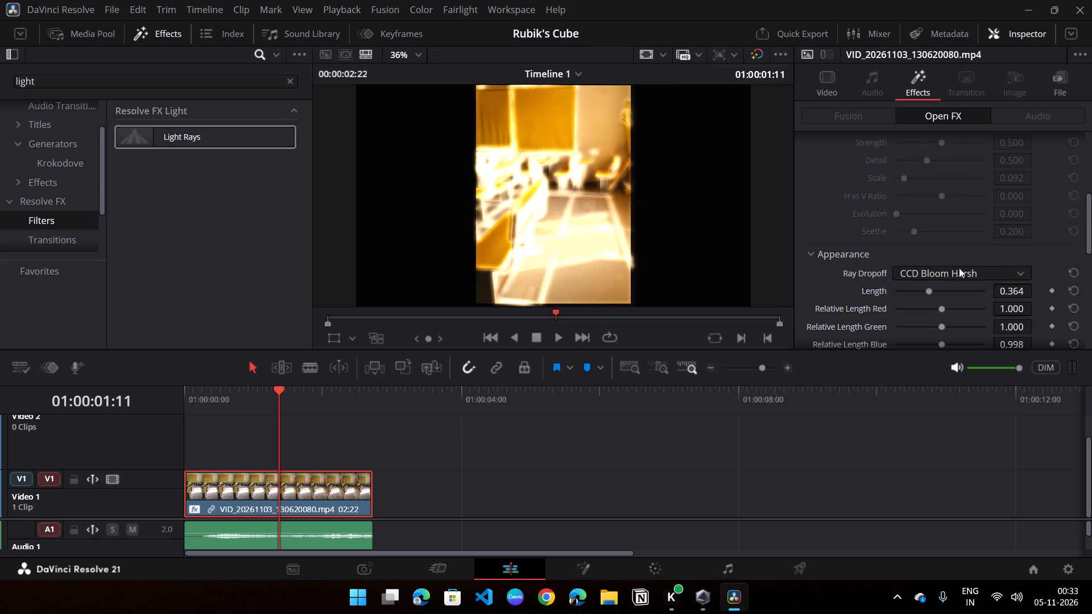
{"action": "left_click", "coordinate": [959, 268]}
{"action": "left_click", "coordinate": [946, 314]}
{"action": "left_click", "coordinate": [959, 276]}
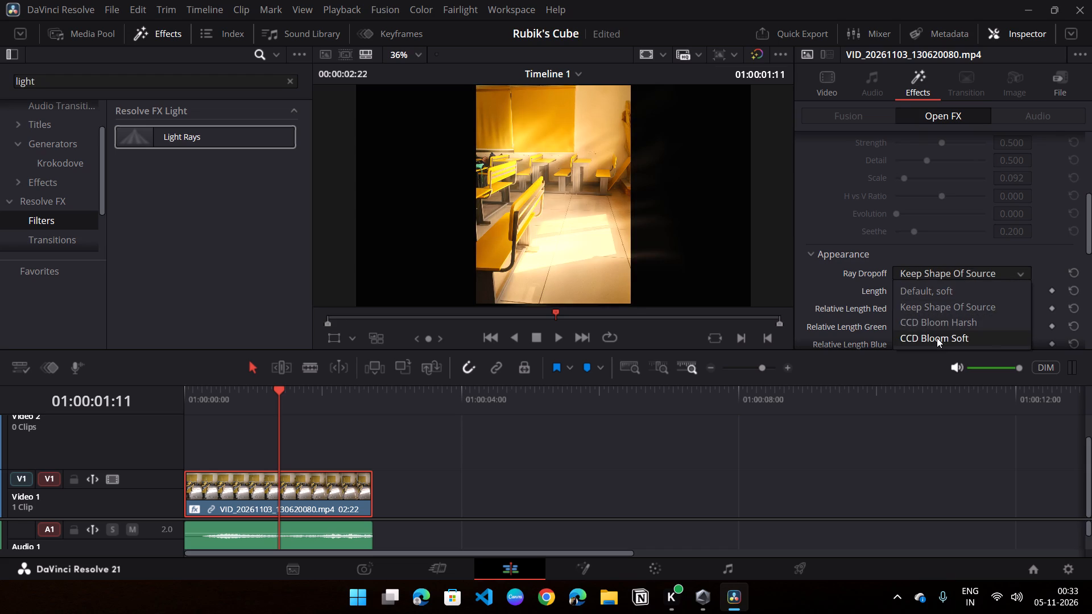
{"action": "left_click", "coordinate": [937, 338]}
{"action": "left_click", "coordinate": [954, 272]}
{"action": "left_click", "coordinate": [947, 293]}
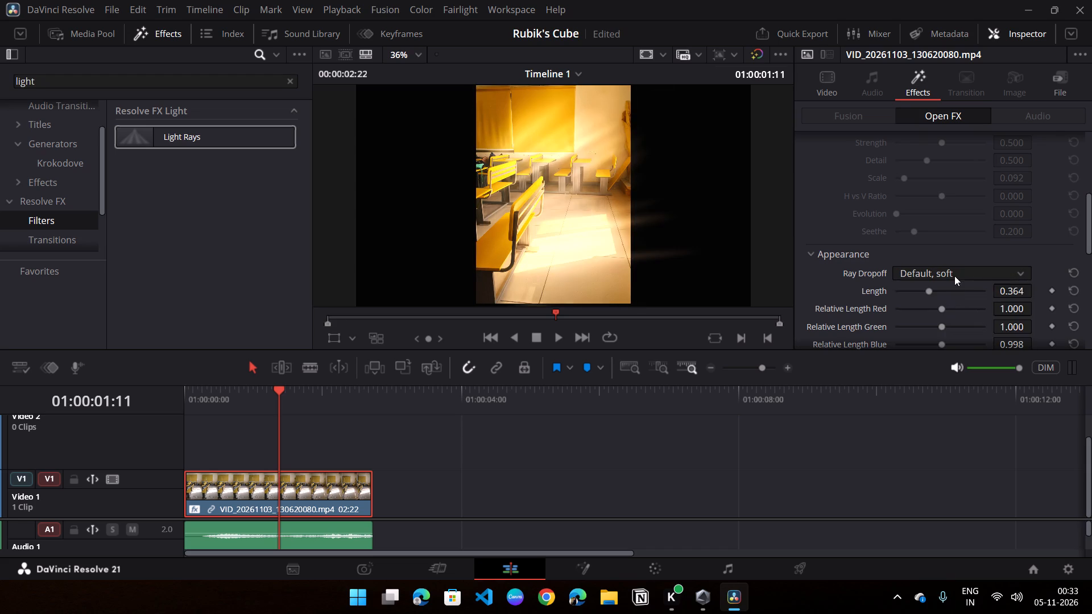
Set the light rays' Ray Dropoff to CCD Bloom Soft.
{"action": "left_click", "coordinate": [957, 271]}
{"action": "left_click", "coordinate": [940, 335]}
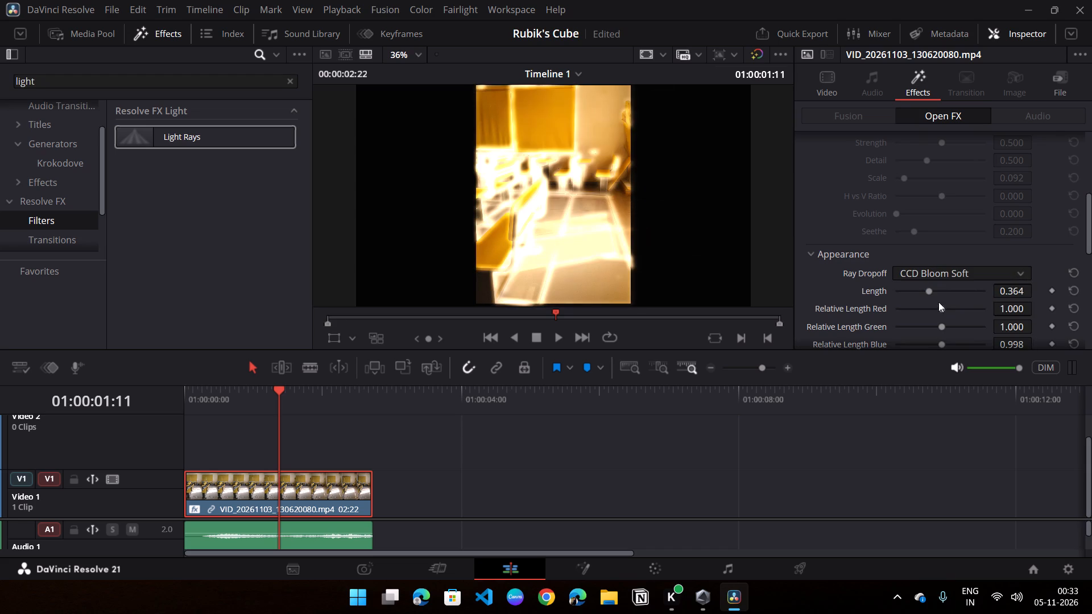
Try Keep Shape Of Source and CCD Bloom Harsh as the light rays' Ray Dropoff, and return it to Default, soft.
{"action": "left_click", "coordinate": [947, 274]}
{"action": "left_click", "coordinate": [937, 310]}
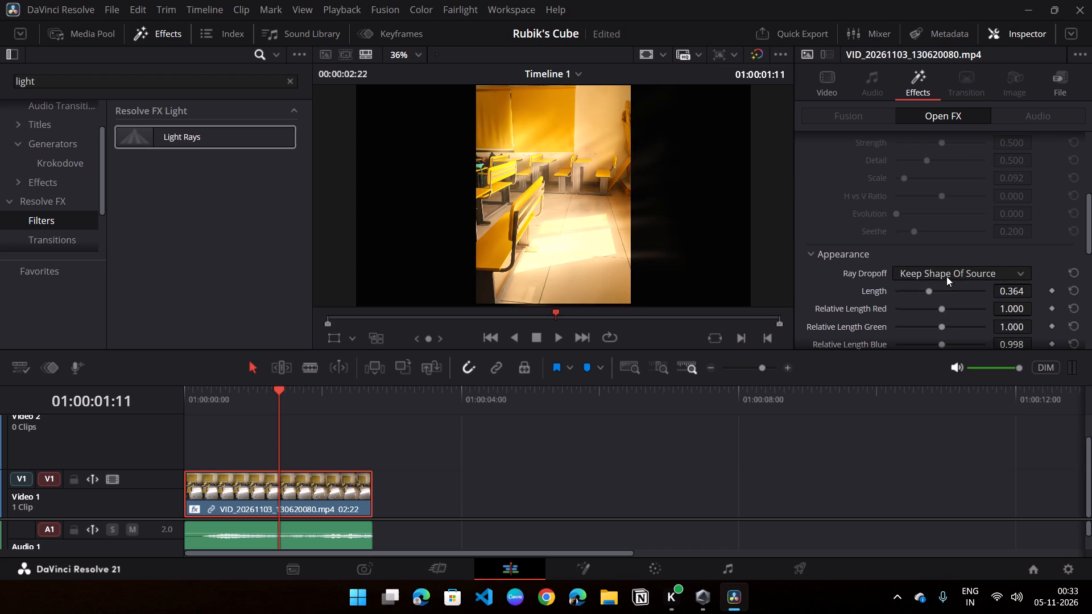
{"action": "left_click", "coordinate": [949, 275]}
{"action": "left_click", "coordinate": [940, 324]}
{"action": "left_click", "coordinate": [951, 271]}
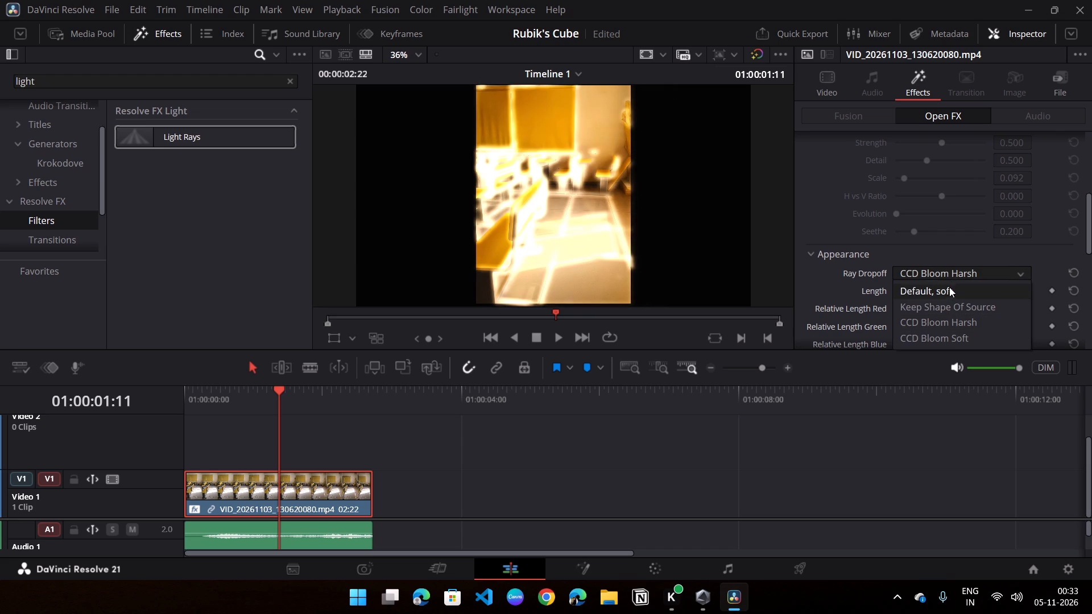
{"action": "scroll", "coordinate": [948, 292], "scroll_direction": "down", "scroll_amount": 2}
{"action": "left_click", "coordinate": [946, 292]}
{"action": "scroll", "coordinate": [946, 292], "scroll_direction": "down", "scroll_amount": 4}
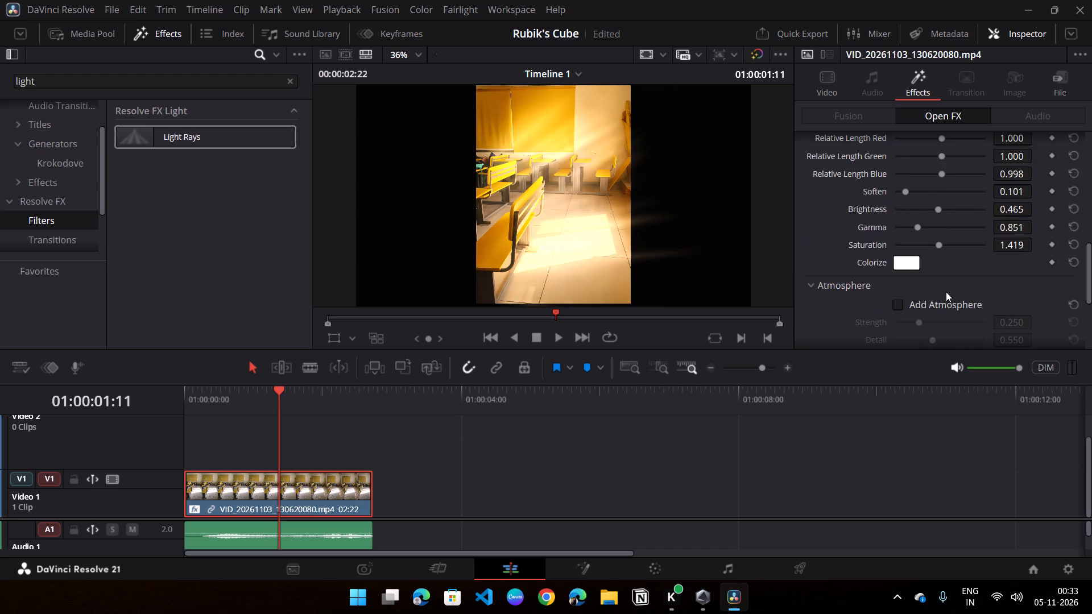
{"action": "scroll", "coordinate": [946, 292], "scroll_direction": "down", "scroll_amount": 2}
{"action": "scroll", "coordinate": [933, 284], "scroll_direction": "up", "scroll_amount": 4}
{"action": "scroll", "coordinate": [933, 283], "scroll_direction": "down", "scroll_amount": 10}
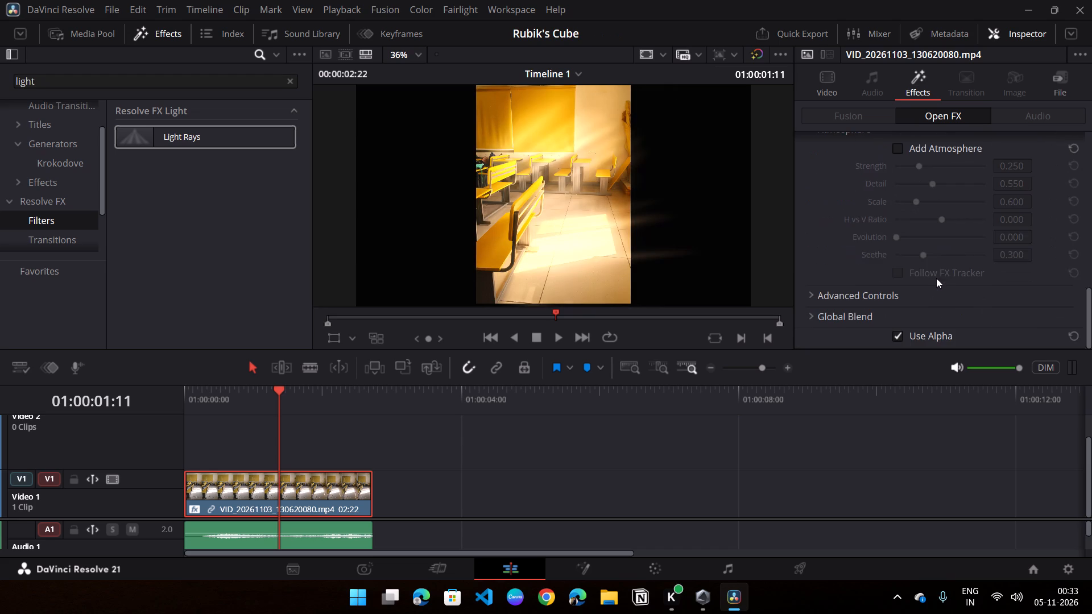
Delete the classroom clip's video and audio from Timeline 1.
{"action": "right_click", "coordinate": [297, 510]}
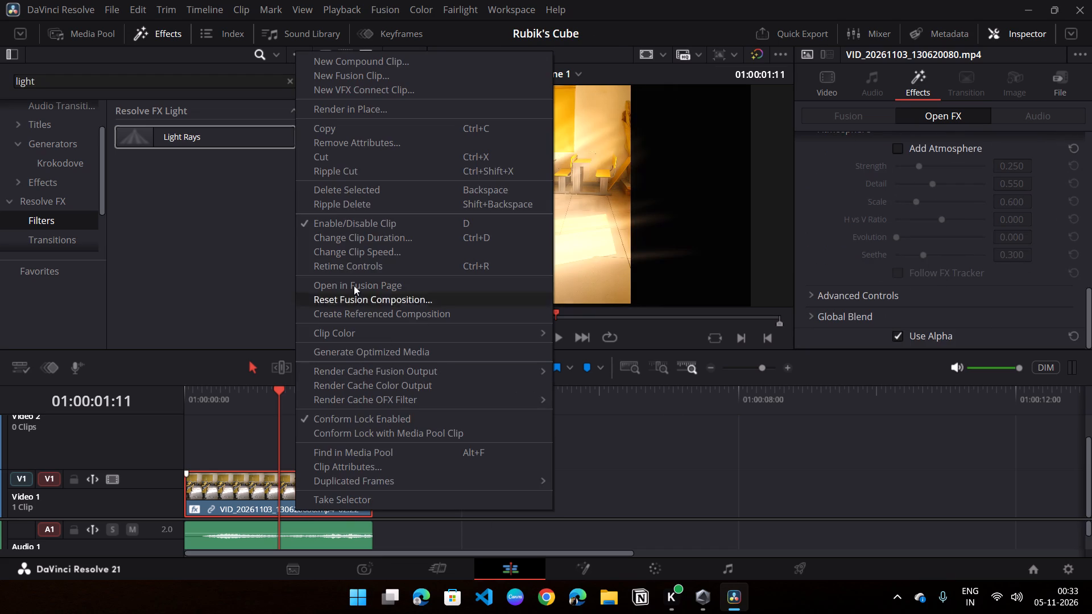
{"action": "left_click", "coordinate": [396, 190]}
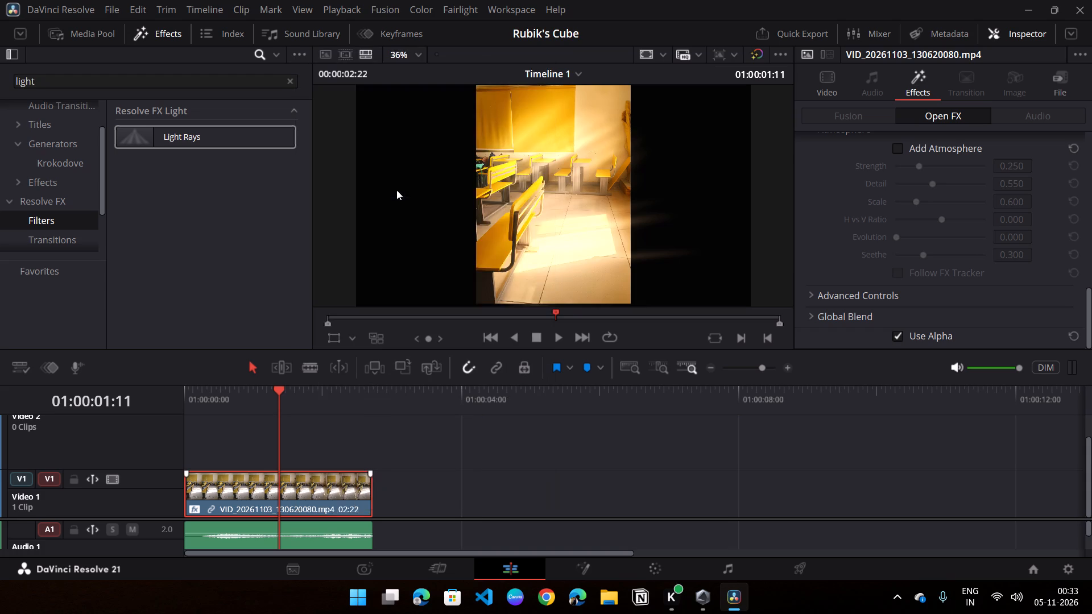
{"action": "left_click", "coordinate": [260, 531]}
{"action": "right_click", "coordinate": [260, 531]}
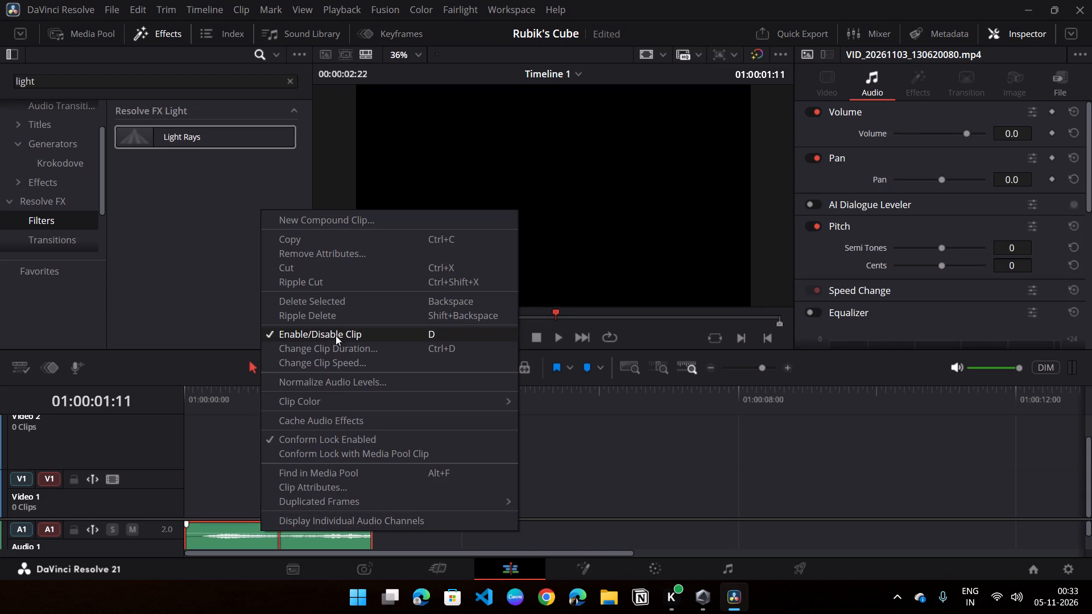
{"action": "left_click", "coordinate": [354, 303]}
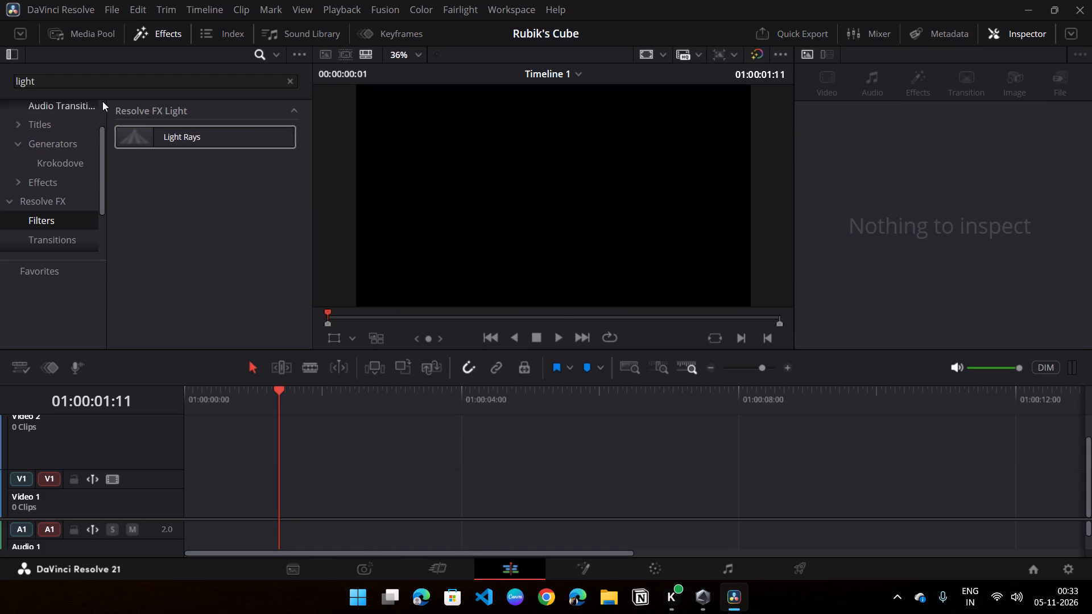
Place the 13 media pool clips starting with VID_20261104_154136414.mp4 on Timeline 1, beginning at 01:00:00:00 on Video 1.
{"action": "left_click", "coordinate": [288, 80]}
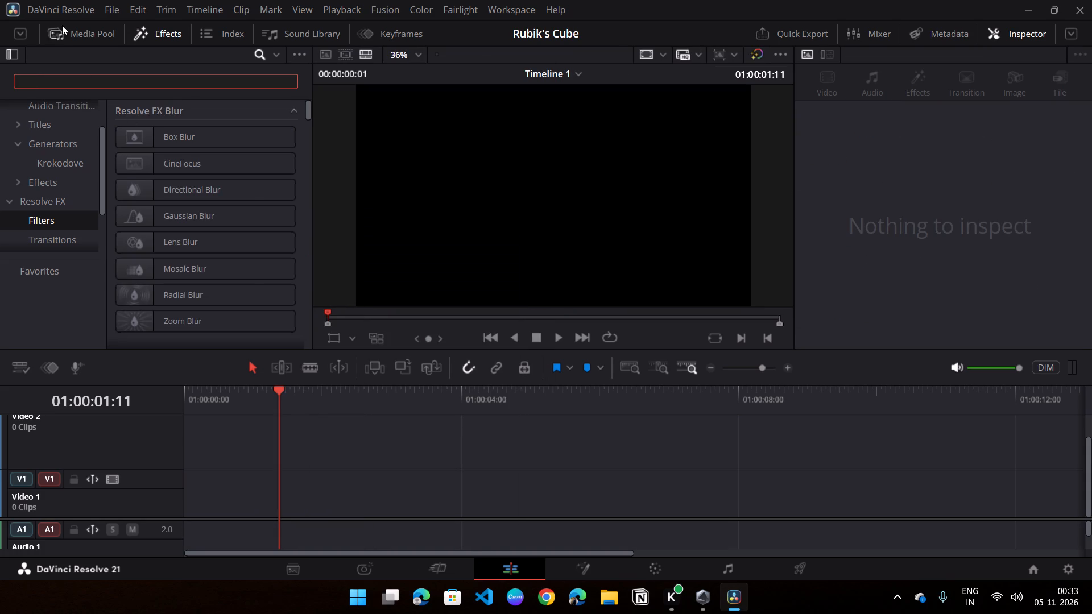
{"action": "left_click", "coordinate": [70, 24]}
{"action": "scroll", "coordinate": [232, 288], "scroll_direction": "down", "scroll_amount": 1}
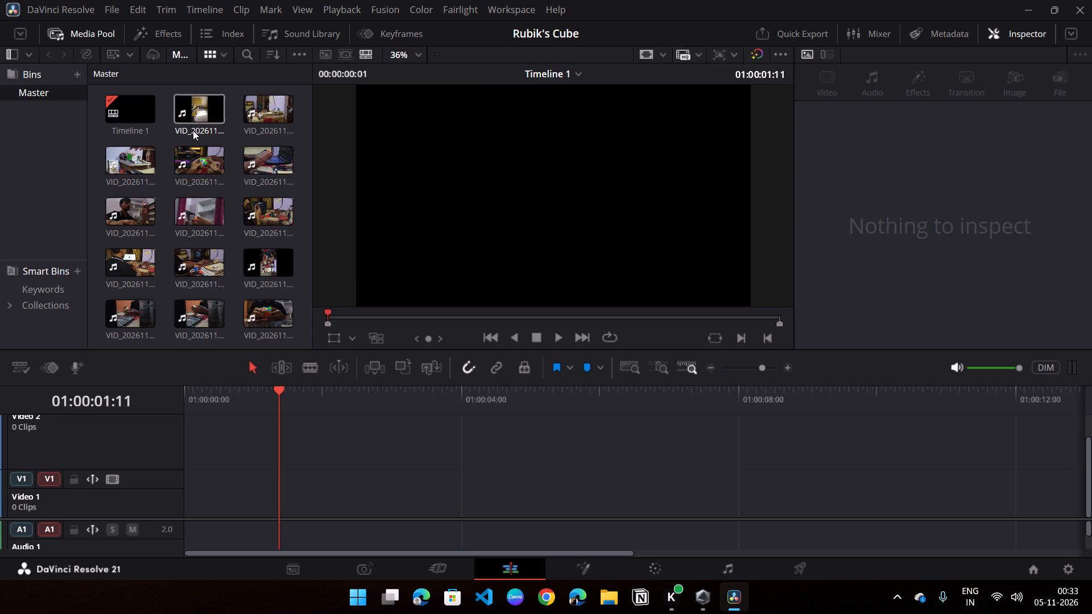
{"action": "left_click", "coordinate": [259, 111]}
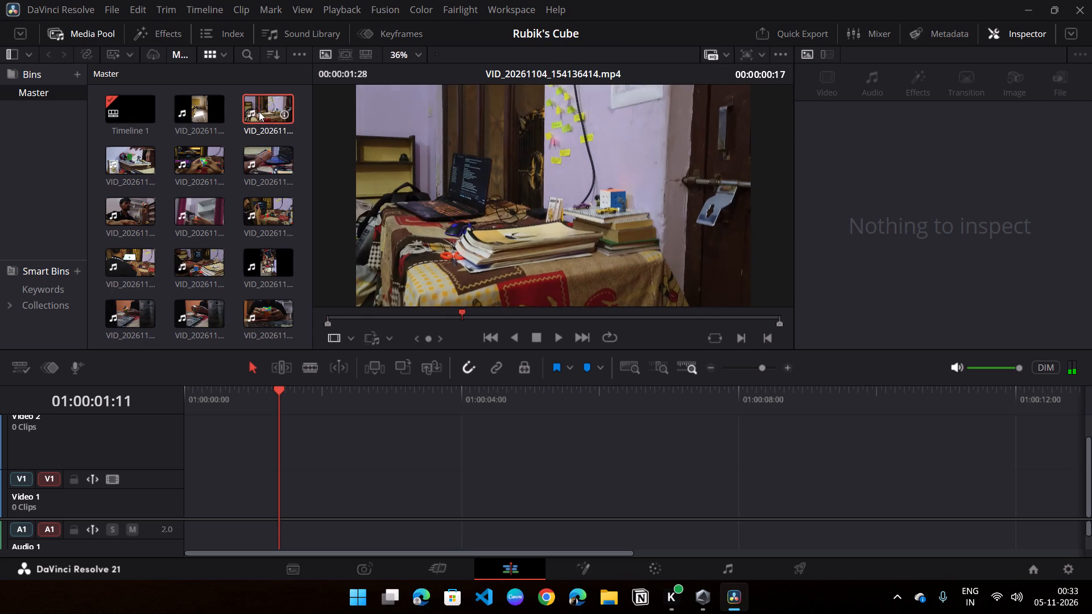
{"action": "scroll", "coordinate": [263, 185], "scroll_direction": "down", "scroll_amount": 3}
{"action": "left_click", "coordinate": [263, 312], "text": "shift"}
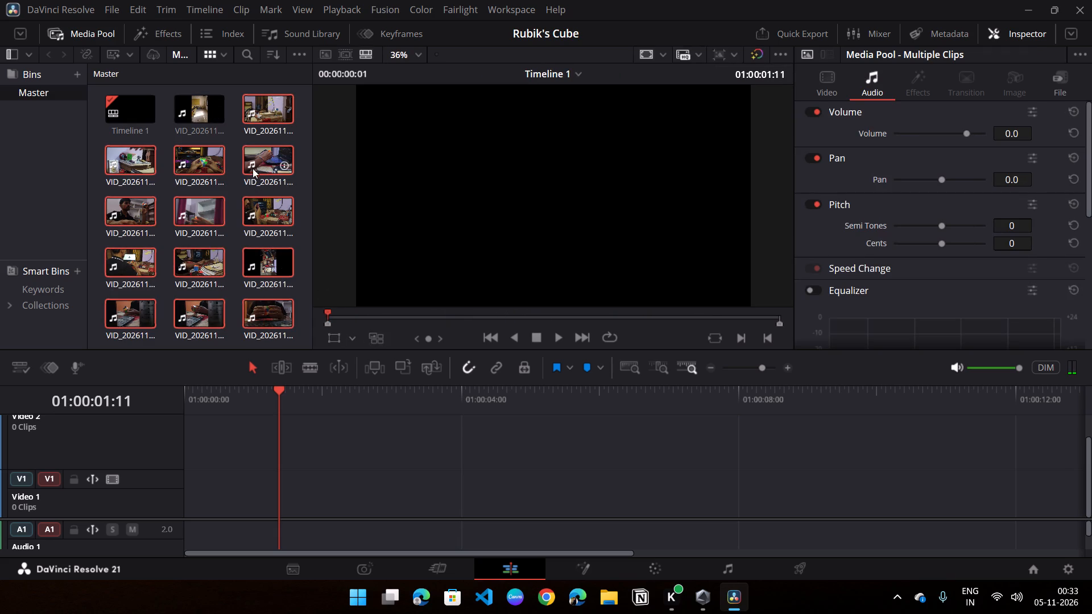
{"action": "left_click_drag", "start_coordinate": [253, 167], "coordinate": [262, 508]}
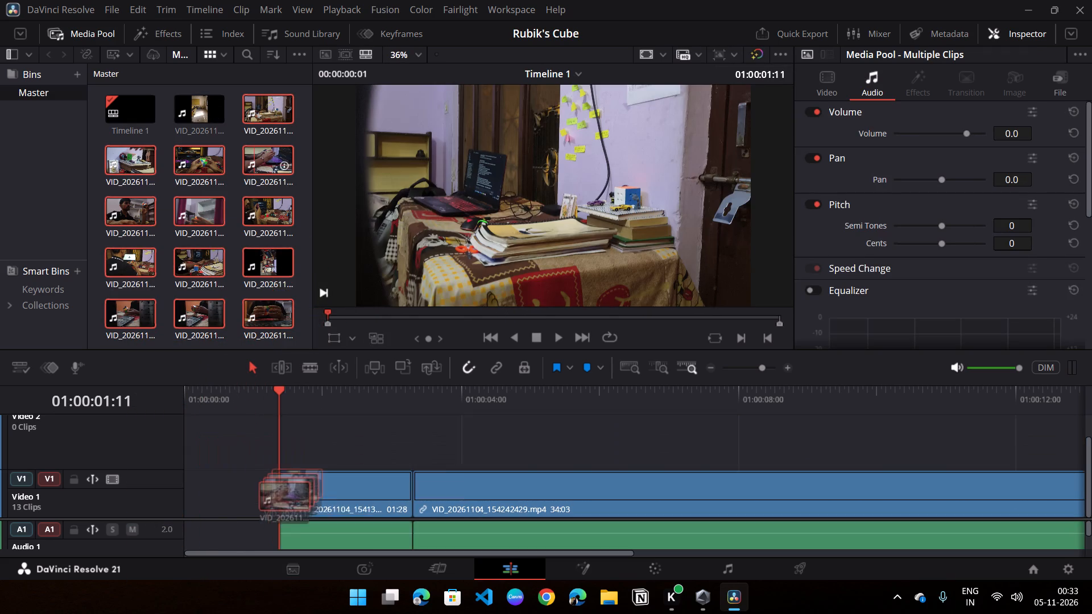
{"action": "left_click_drag", "start_coordinate": [262, 508], "coordinate": [193, 517]}
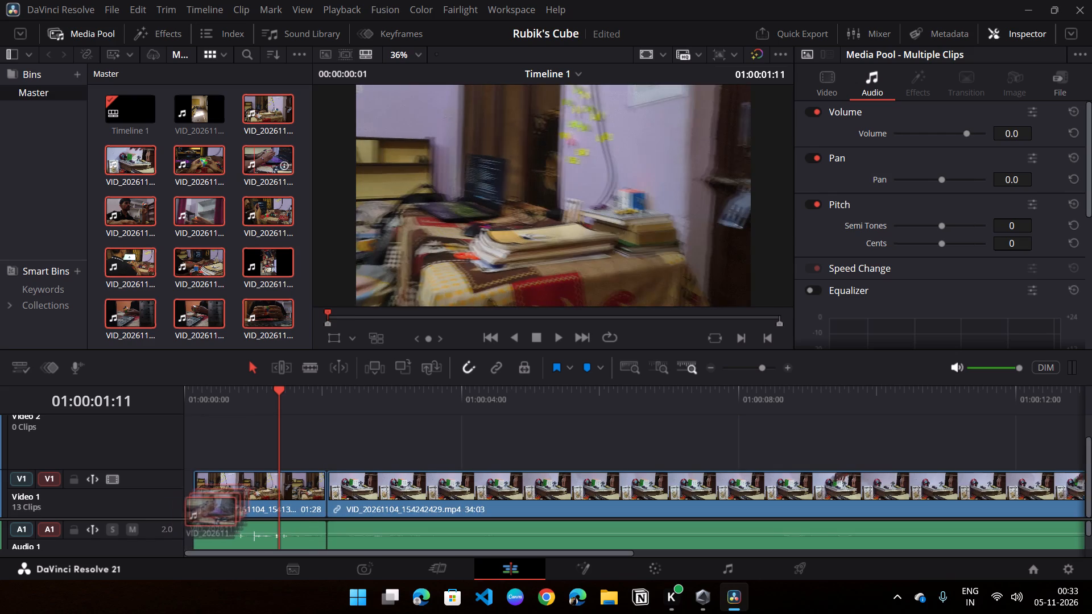
{"action": "left_click_drag", "start_coordinate": [193, 517], "coordinate": [189, 518]}
{"action": "scroll", "coordinate": [129, 509], "scroll_direction": "down", "scroll_amount": 2}
Delete the audio of all 13 clips from Audio 1, keeping their video on Video 1.
{"action": "left_click", "coordinate": [233, 524]}
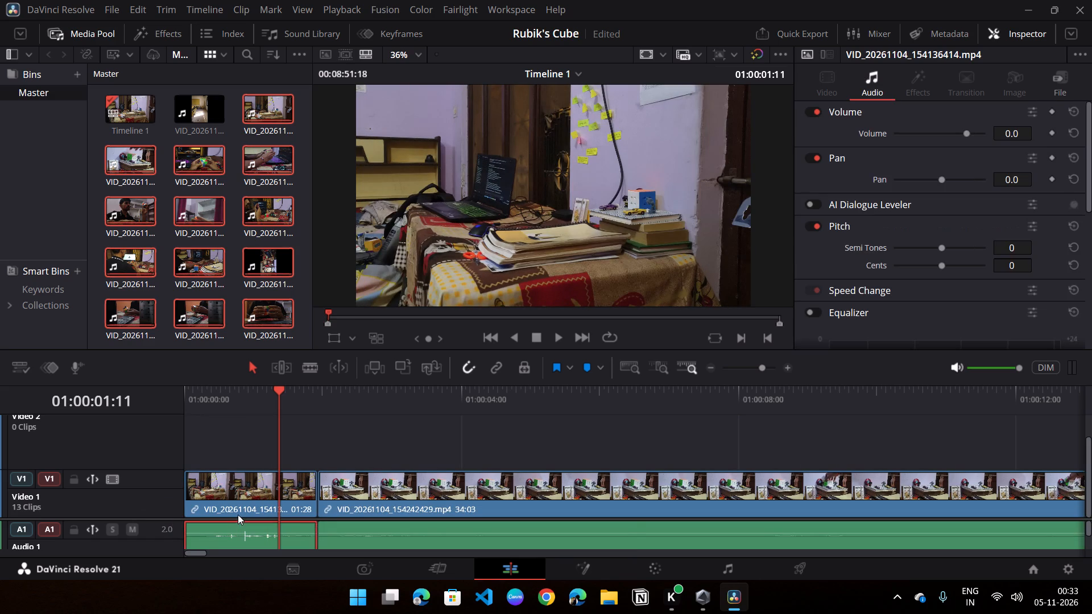
{"action": "left_click", "coordinate": [408, 536], "text": "shift"}
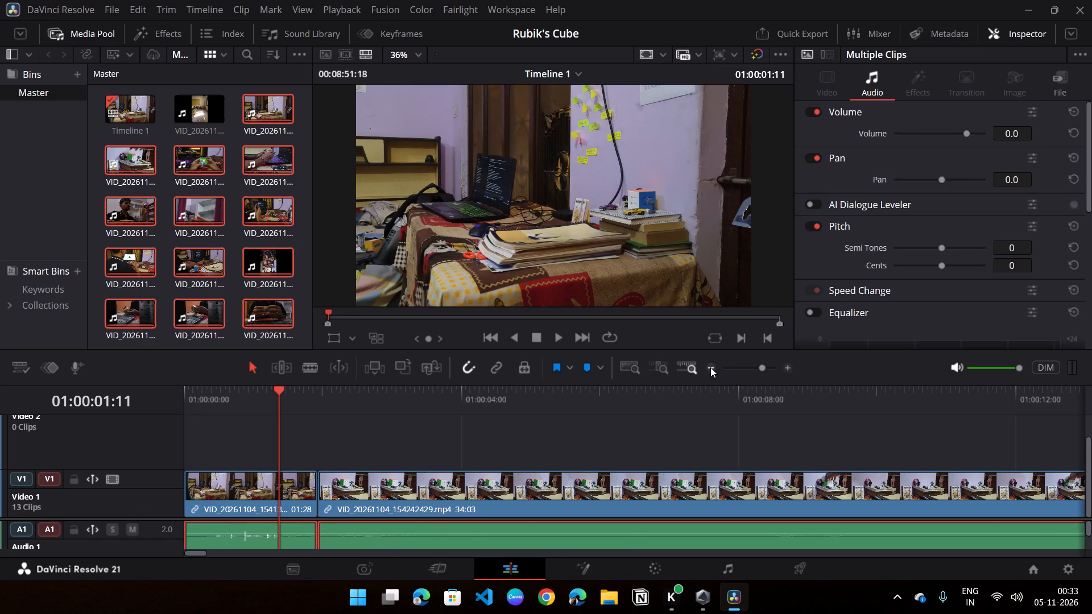
{"action": "triple_click", "coordinate": [709, 368]}
{"action": "triple_click", "coordinate": [709, 368]}
{"action": "left_click", "coordinate": [709, 368]}
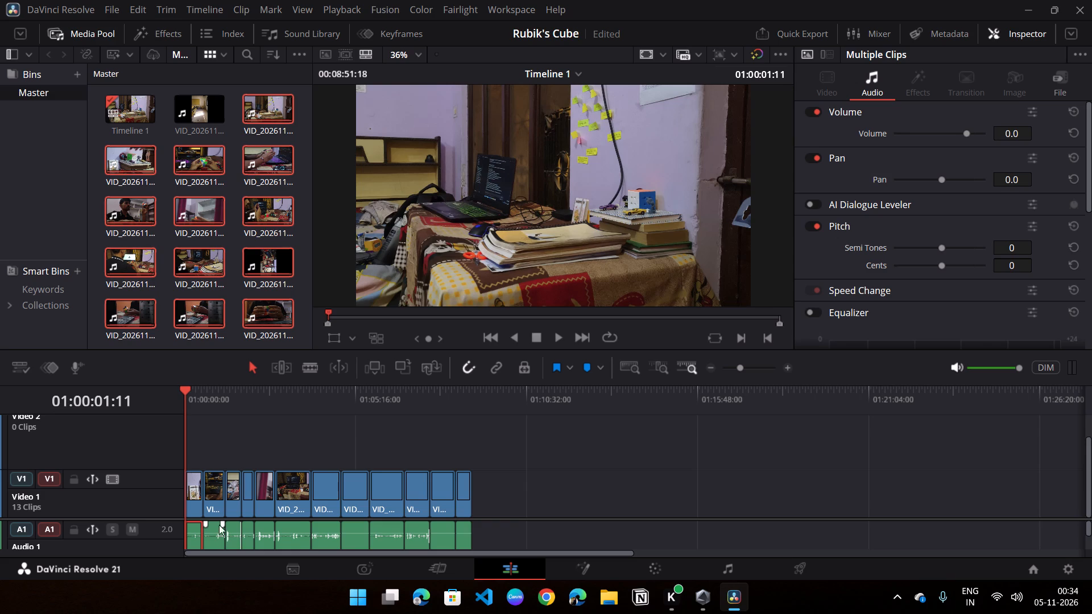
{"action": "left_click_drag", "start_coordinate": [183, 393], "coordinate": [173, 395]}
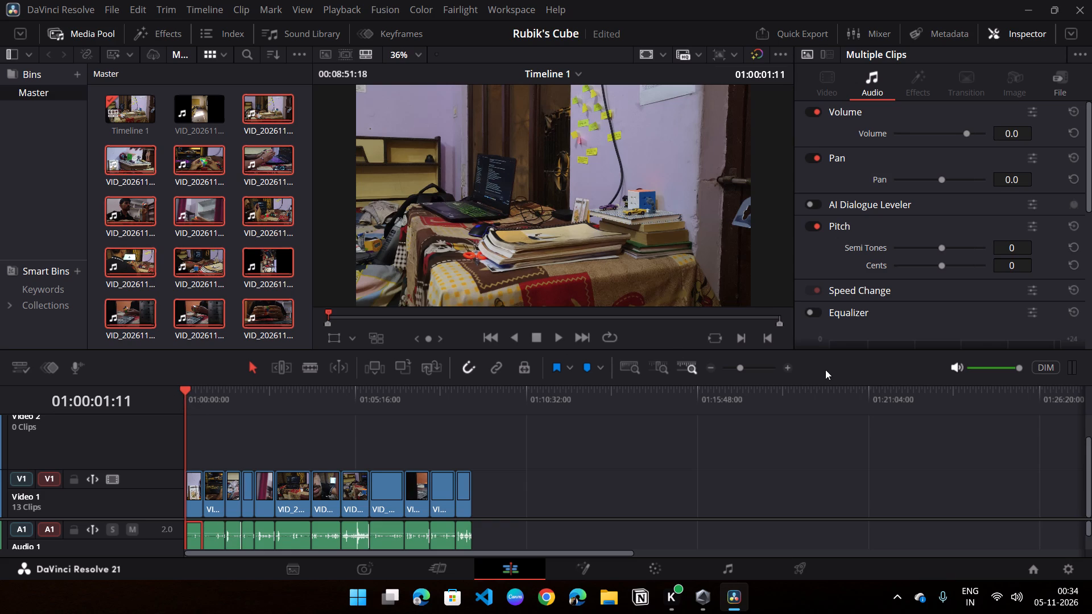
{"action": "left_click", "coordinate": [792, 370]}
{"action": "left_click", "coordinate": [782, 368]}
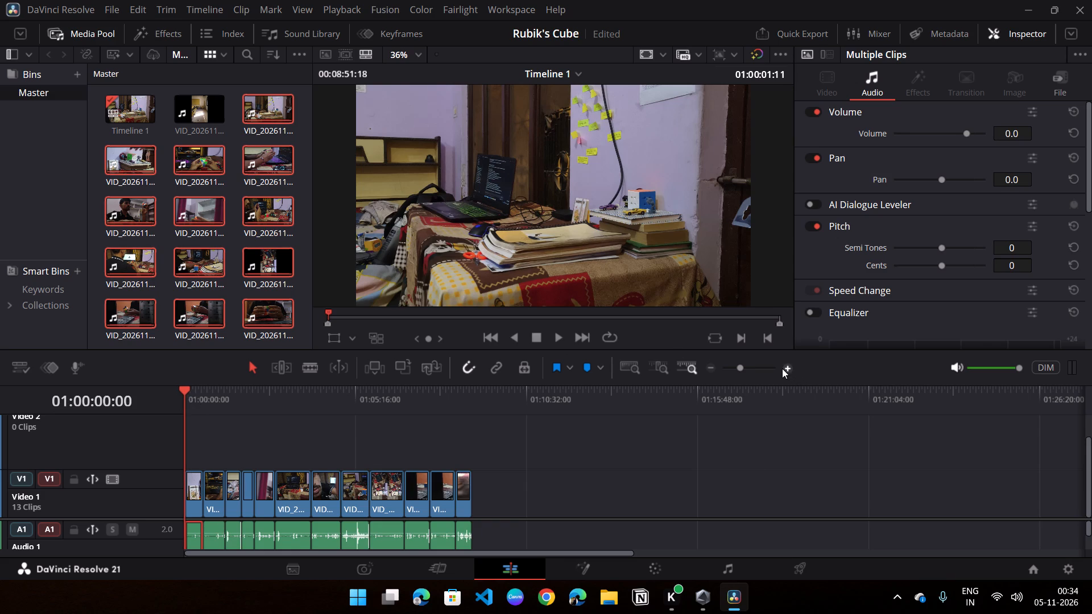
{"action": "left_click", "coordinate": [782, 368]}
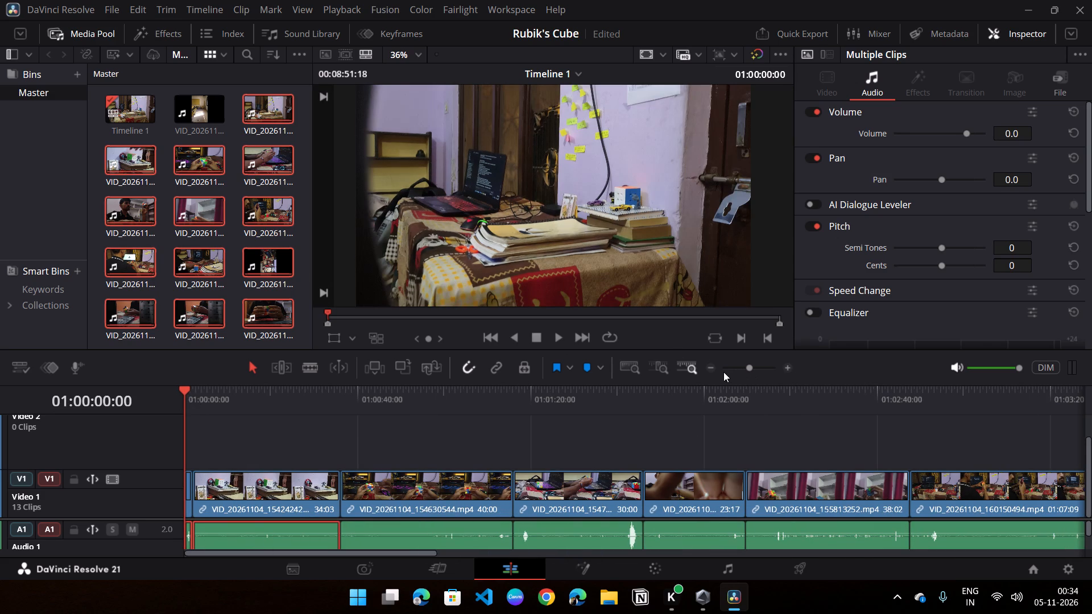
{"action": "left_click", "coordinate": [704, 367]}
{"action": "double_click", "coordinate": [712, 366]}
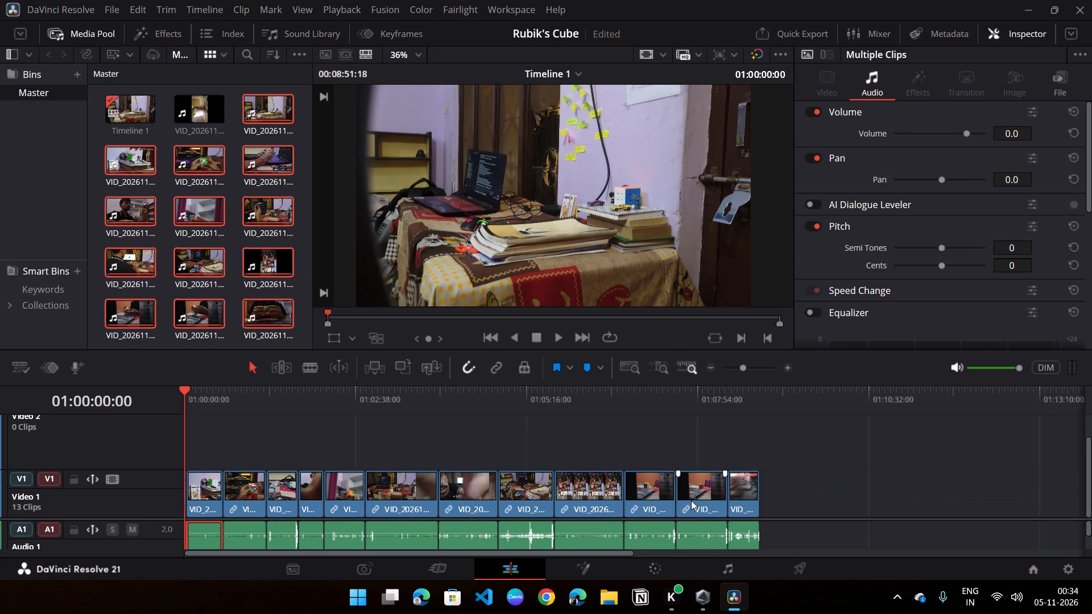
{"action": "left_click", "coordinate": [737, 540], "text": "shift"}
{"action": "right_click", "coordinate": [696, 538]}
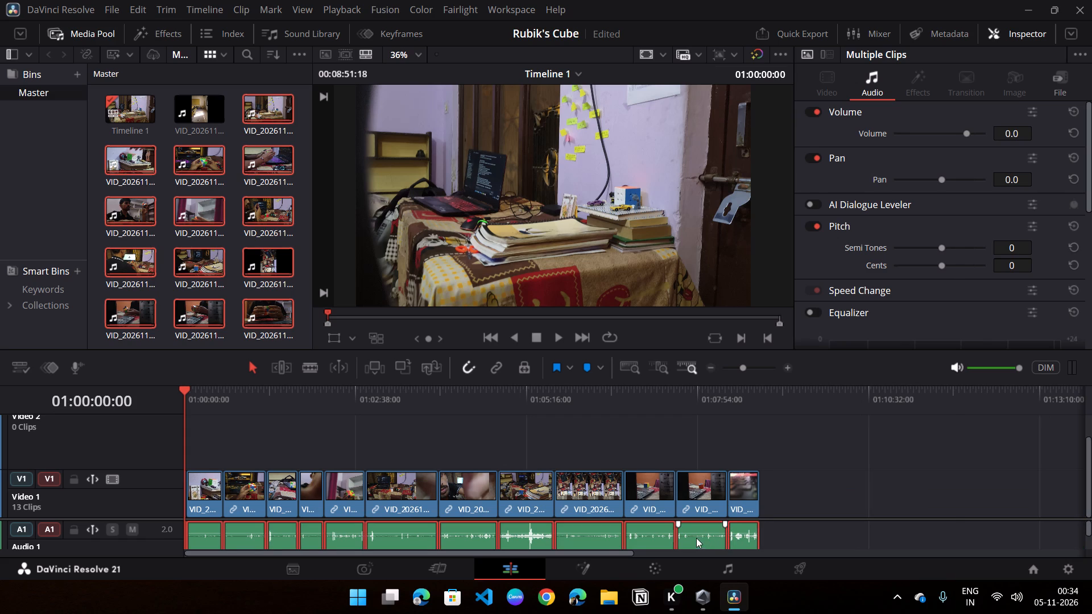
{"action": "left_click", "coordinate": [754, 291]}
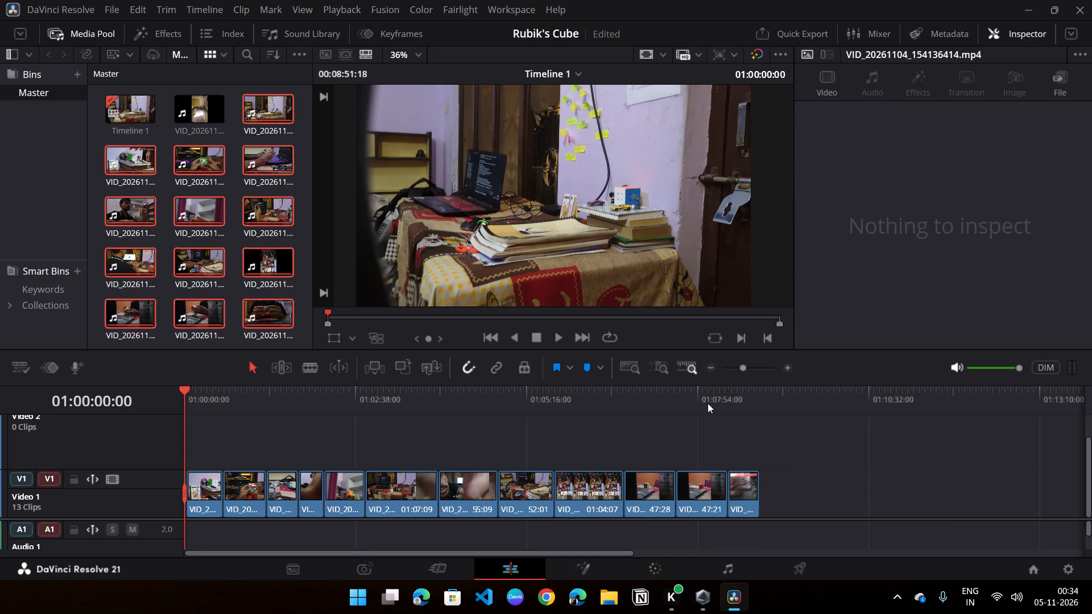
Move the first clip, VID_20261104_154136414.mp4, from Video 1 up to Video 2 at the start of the timeline.
{"action": "double_click", "coordinate": [787, 367]}
{"action": "left_click", "coordinate": [787, 367]}
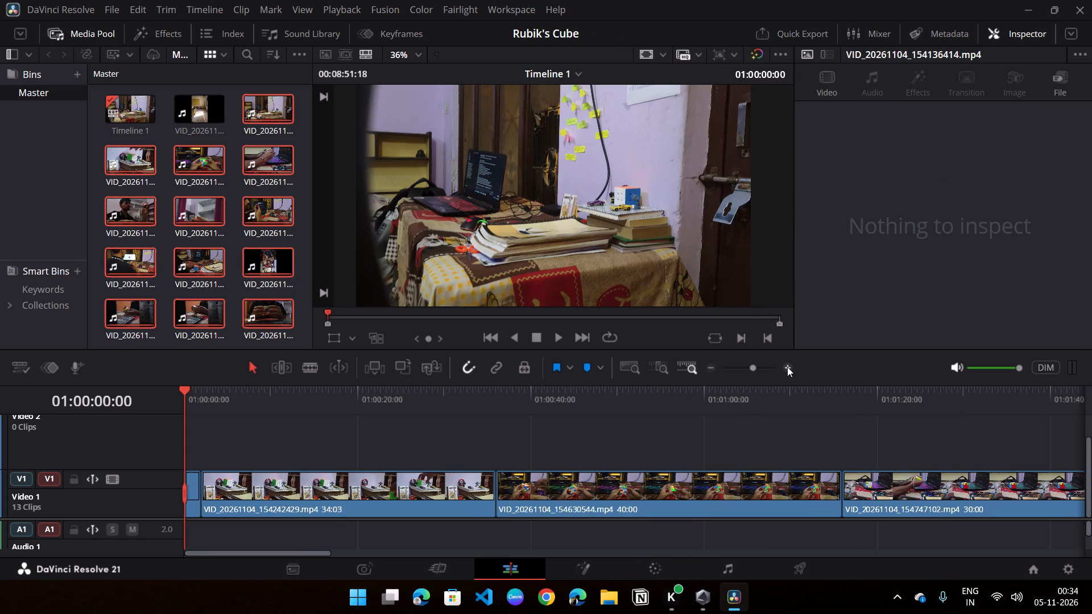
{"action": "left_click", "coordinate": [787, 367]}
{"action": "left_click_drag", "start_coordinate": [187, 388], "coordinate": [191, 388]}
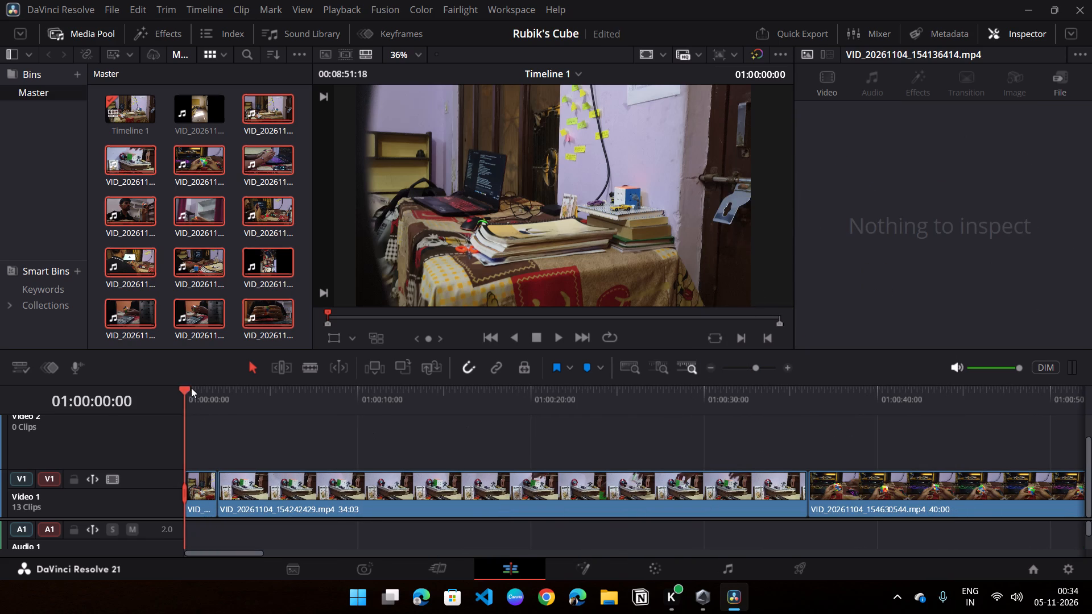
{"action": "left_click_drag", "start_coordinate": [191, 388], "coordinate": [189, 399]}
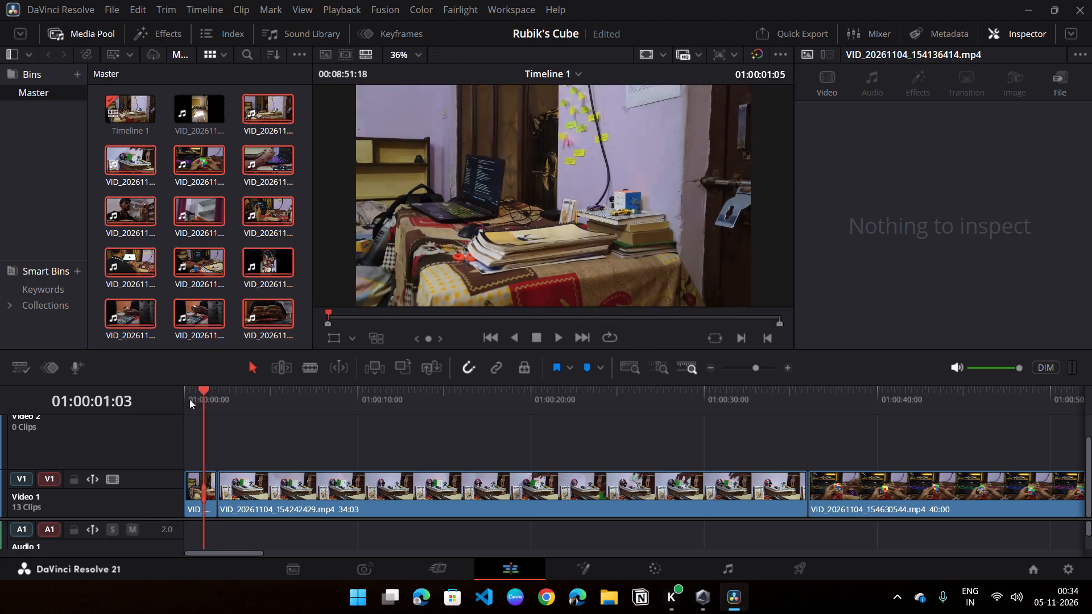
{"action": "left_click_drag", "start_coordinate": [189, 399], "coordinate": [189, 399]}
{"action": "left_click", "coordinate": [210, 505]}
{"action": "left_click_drag", "start_coordinate": [210, 503], "coordinate": [216, 444]}
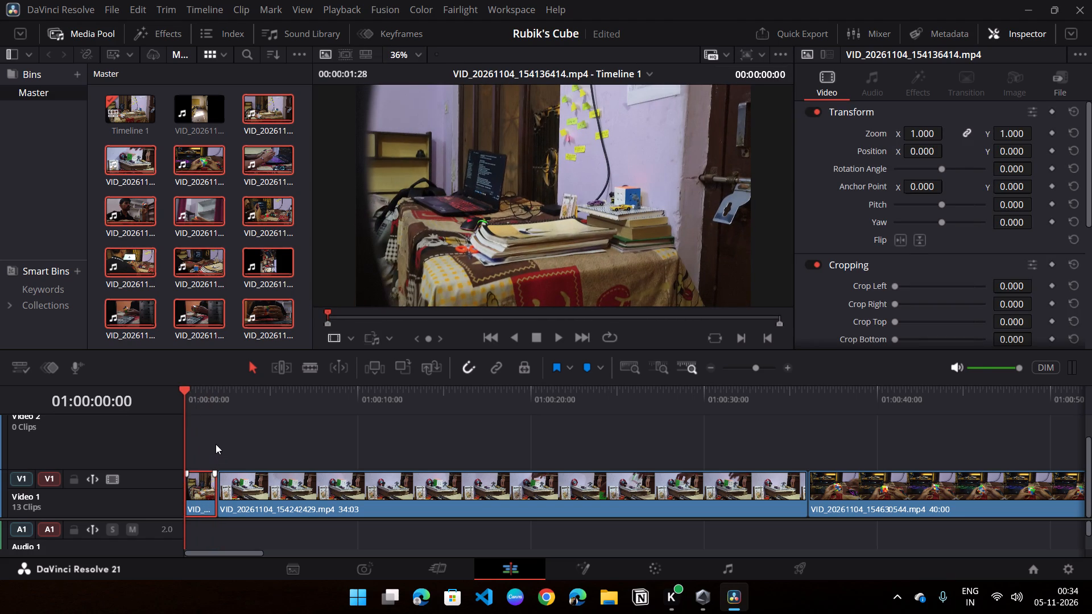
{"action": "left_click_drag", "start_coordinate": [216, 444], "coordinate": [219, 427]}
{"action": "left_click_drag", "start_coordinate": [201, 490], "coordinate": [202, 437]}
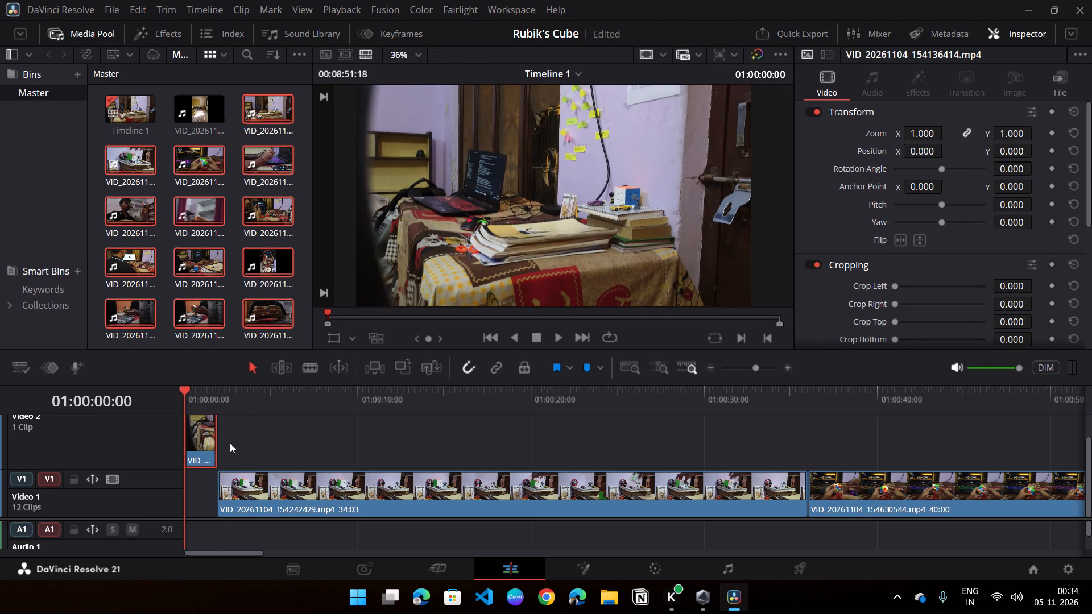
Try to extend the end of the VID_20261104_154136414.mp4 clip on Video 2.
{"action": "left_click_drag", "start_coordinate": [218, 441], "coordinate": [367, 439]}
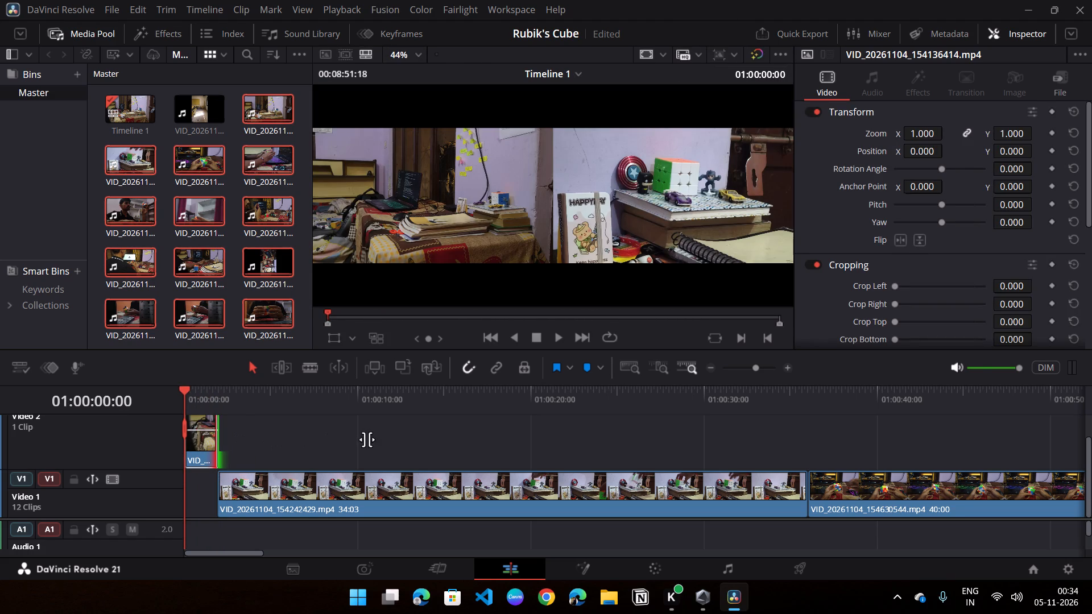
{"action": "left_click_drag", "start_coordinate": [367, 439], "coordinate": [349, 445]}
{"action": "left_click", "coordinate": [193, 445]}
Scrub through the desk clip on Video 2 and compare it with the source clips in the media pool.
{"action": "left_click_drag", "start_coordinate": [185, 395], "coordinate": [191, 393]}
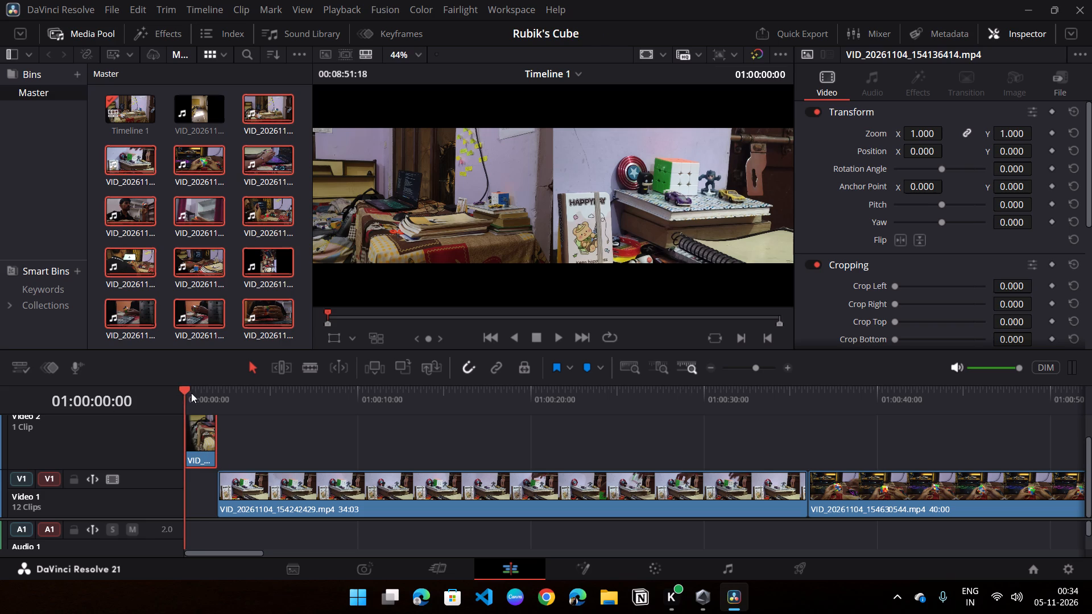
{"action": "left_click_drag", "start_coordinate": [191, 393], "coordinate": [202, 393]}
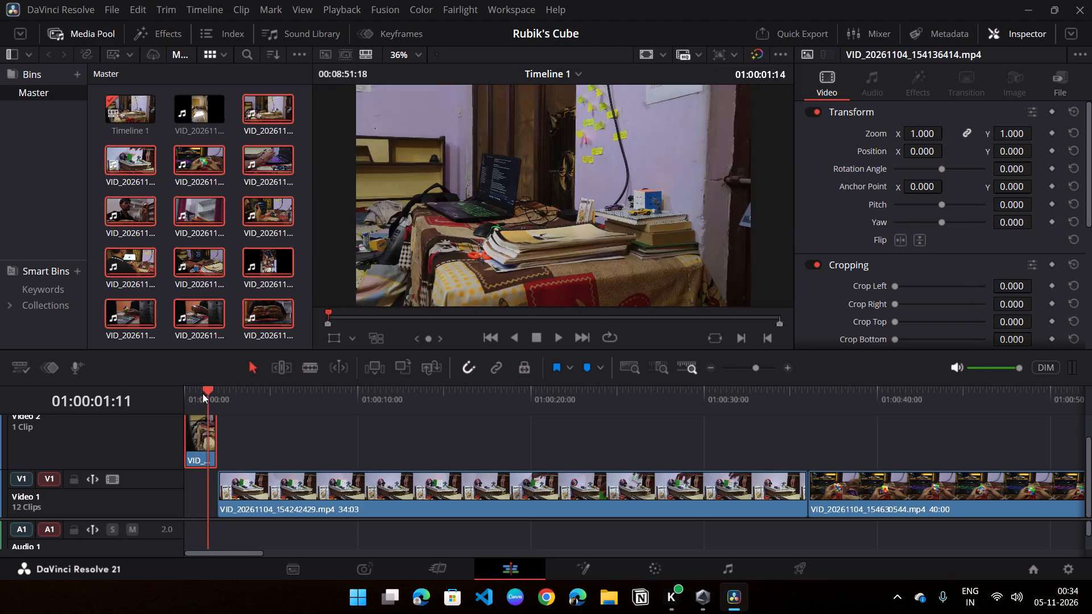
{"action": "left_click_drag", "start_coordinate": [202, 393], "coordinate": [192, 397]}
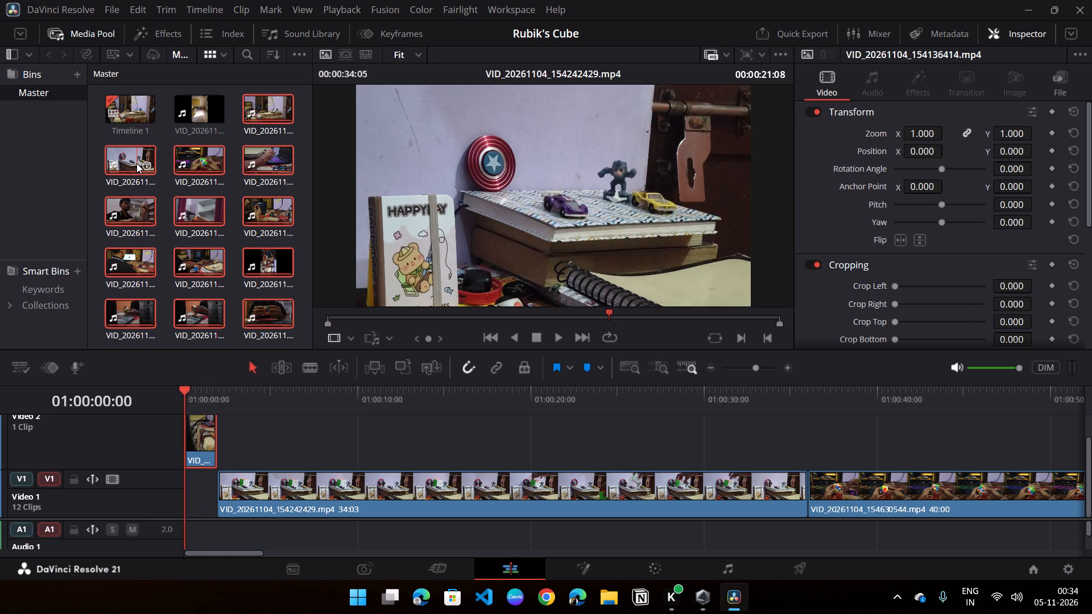
{"action": "left_click", "coordinate": [196, 431]}
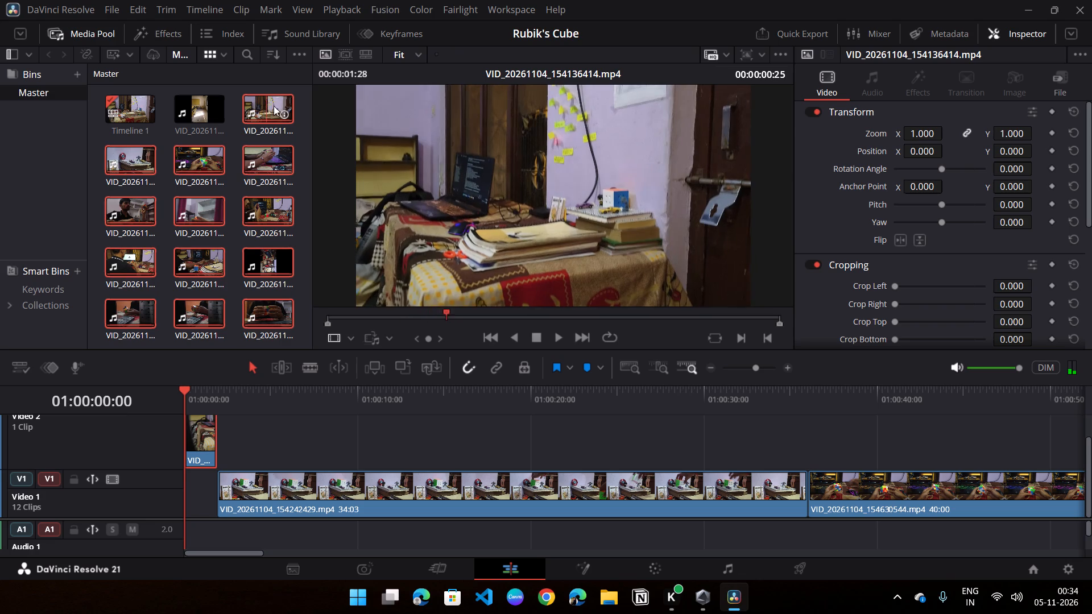
{"action": "left_click_drag", "start_coordinate": [181, 401], "coordinate": [194, 399]}
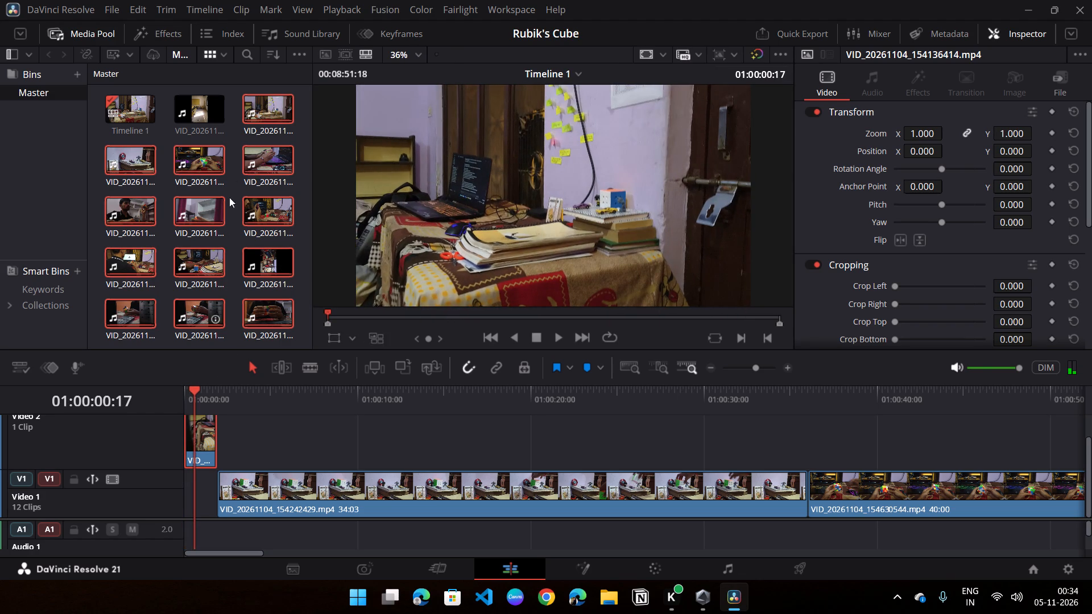
{"action": "right_click", "coordinate": [255, 109]}
{"action": "left_click", "coordinate": [250, 213]}
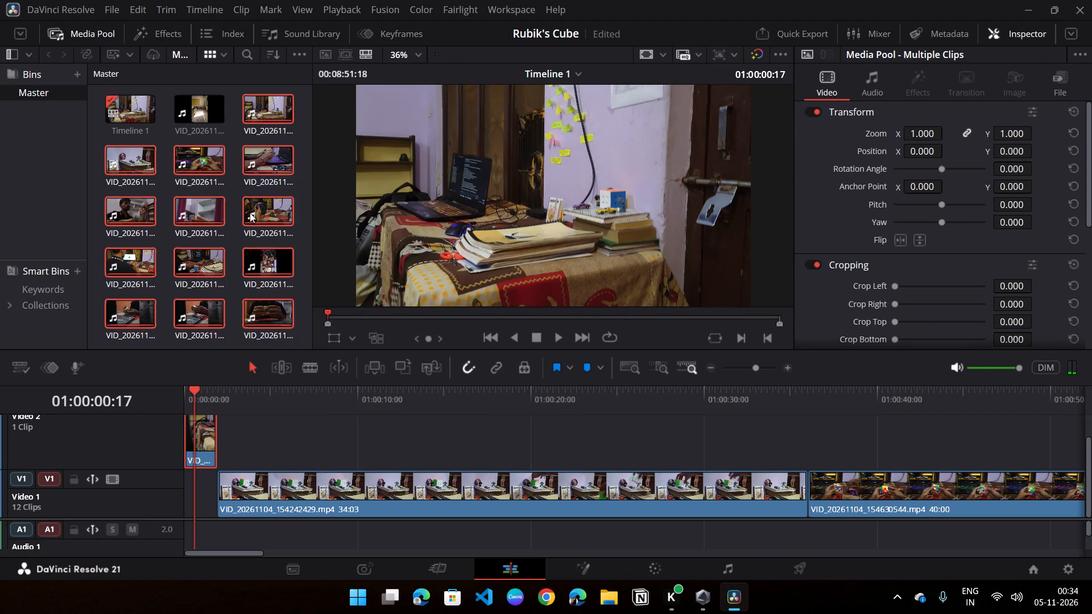
Remove the source clip VID_20261104_154136414.mp4 from the Master bin.
{"action": "left_click", "coordinate": [258, 114]}
{"action": "right_click", "coordinate": [258, 114]}
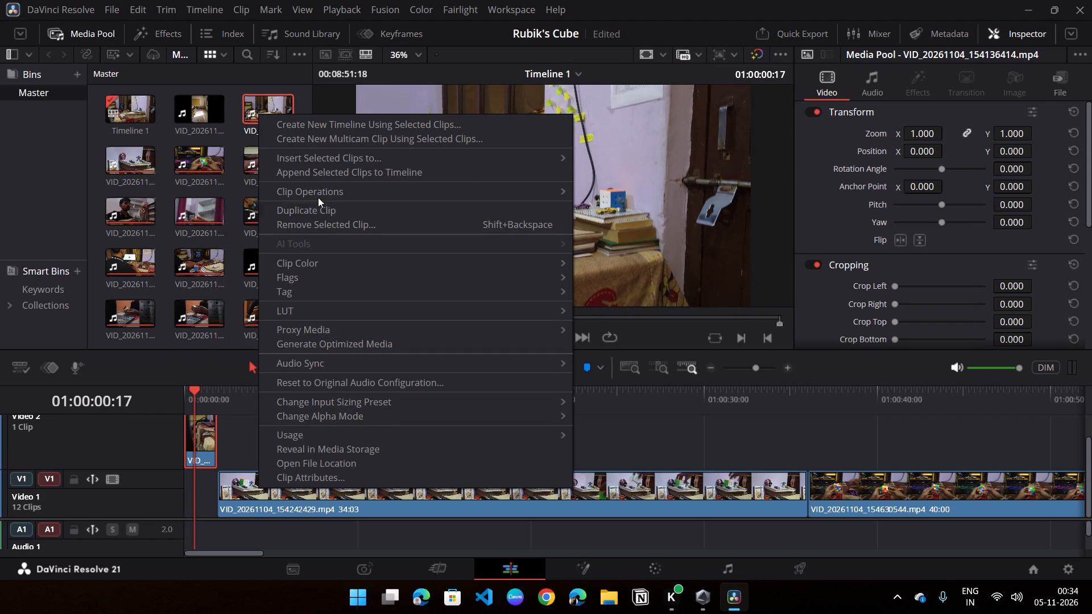
{"action": "left_click", "coordinate": [318, 227]}
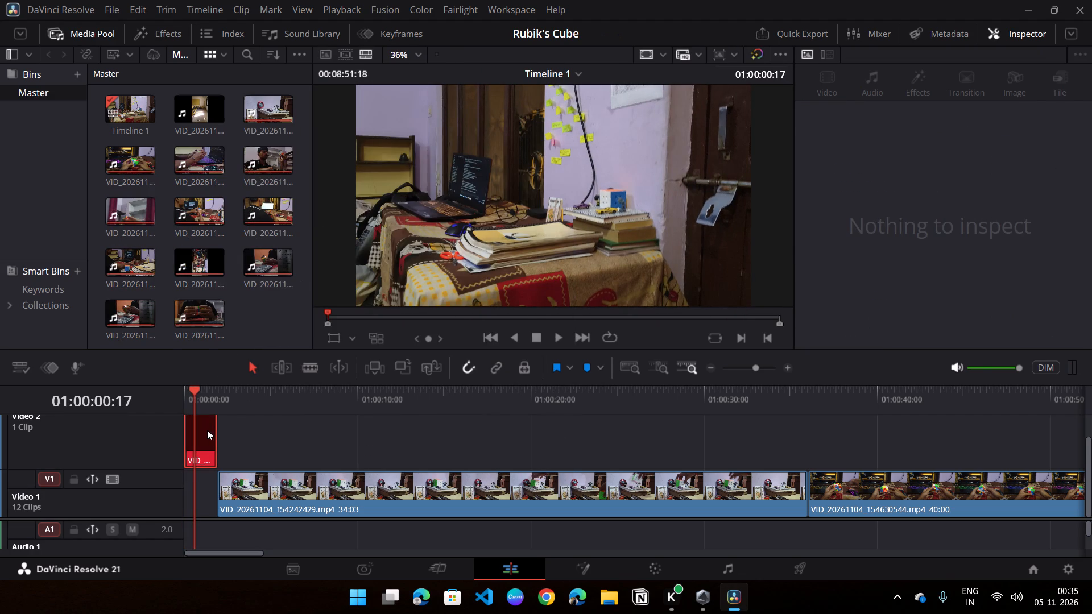
Delete the short offline clip at the start of Video 2.
{"action": "right_click", "coordinate": [207, 430]}
{"action": "left_click", "coordinate": [287, 189]}
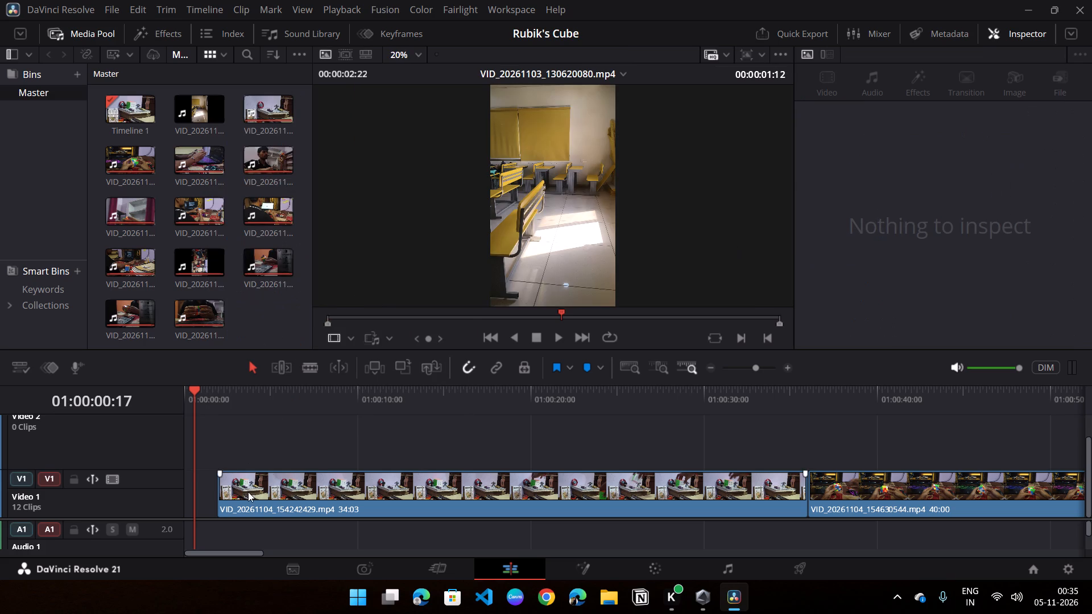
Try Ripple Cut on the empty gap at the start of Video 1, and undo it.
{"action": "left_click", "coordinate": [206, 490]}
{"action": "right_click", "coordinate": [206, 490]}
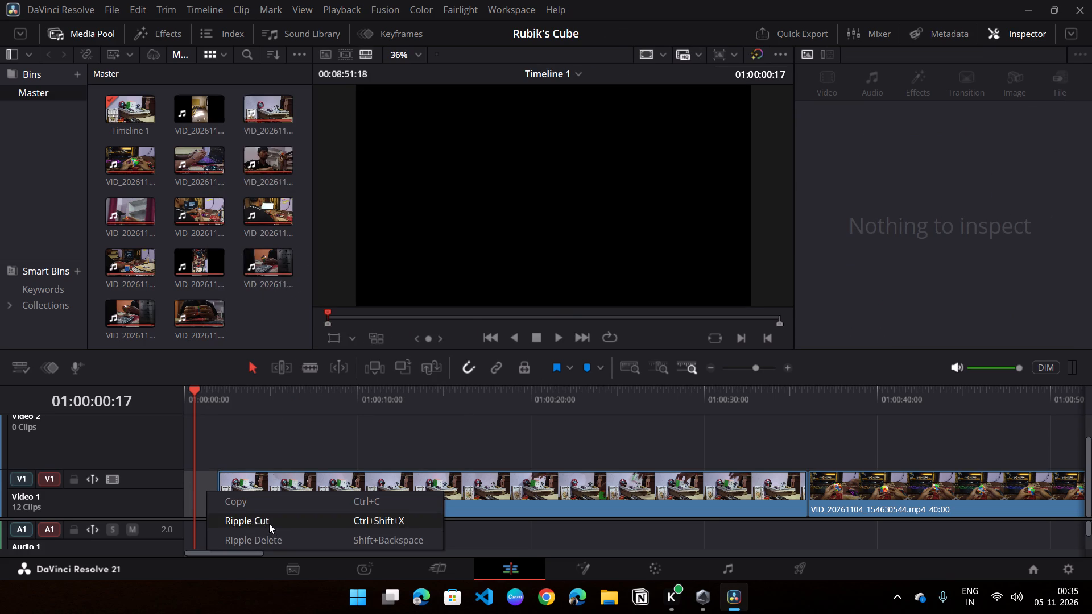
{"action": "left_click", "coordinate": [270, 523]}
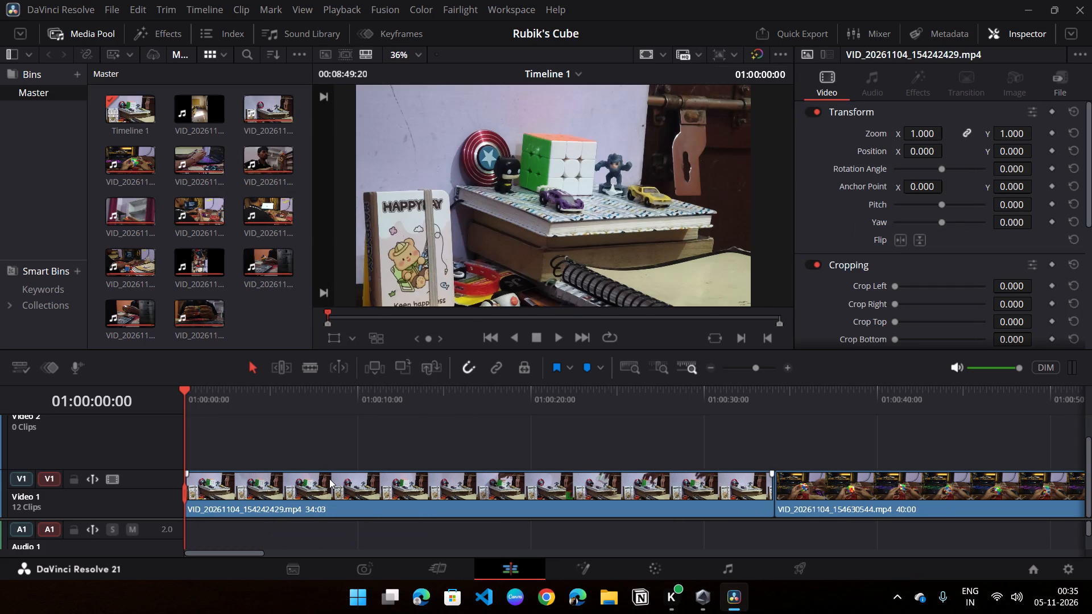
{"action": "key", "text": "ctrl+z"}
Close the empty gap at the start of Video 1 so VID_20261104_154242429.mp4 begins at 01:00:00:00.
{"action": "left_click", "coordinate": [203, 488]}
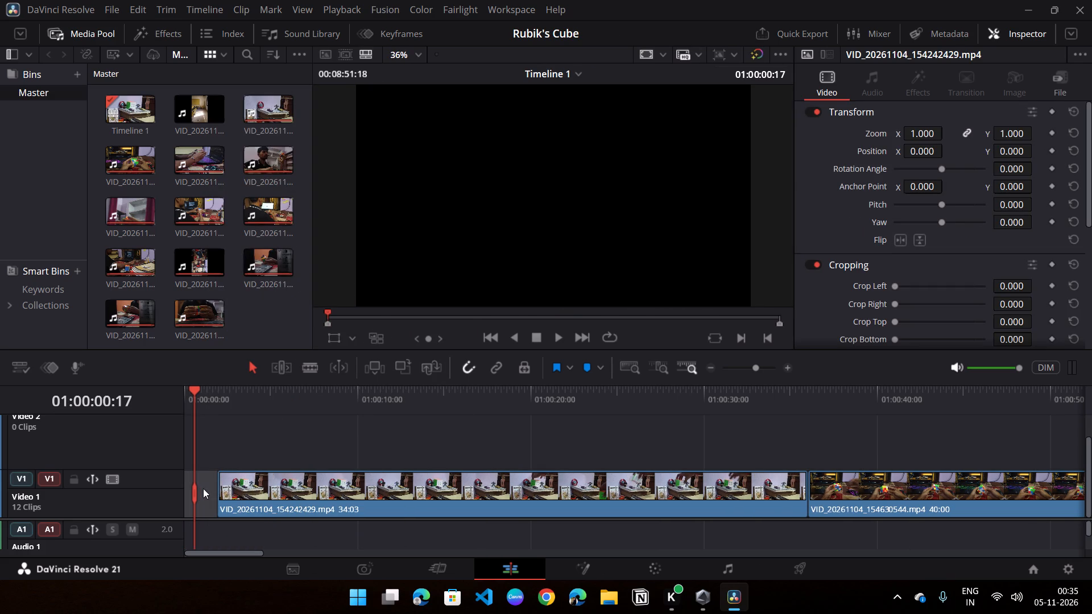
{"action": "right_click", "coordinate": [203, 488]}
{"action": "left_click", "coordinate": [254, 575]}
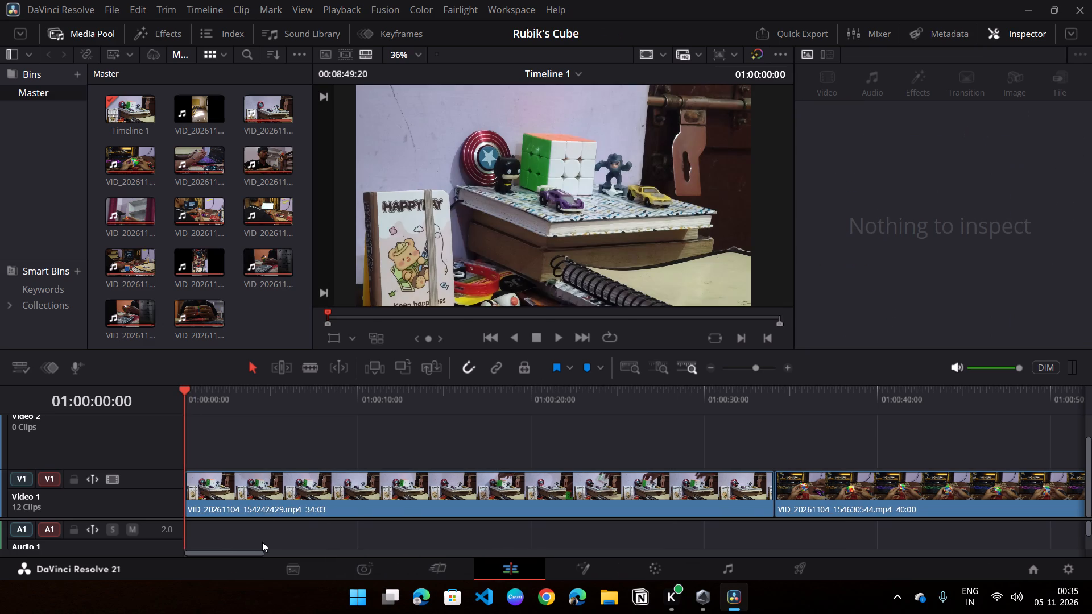
Trim the start of VID_20261104_154242429.mp4 to 01:00:04:26, leaving 29:07, and move the clip back to the timeline start.
{"action": "left_click_drag", "start_coordinate": [235, 400], "coordinate": [247, 400]}
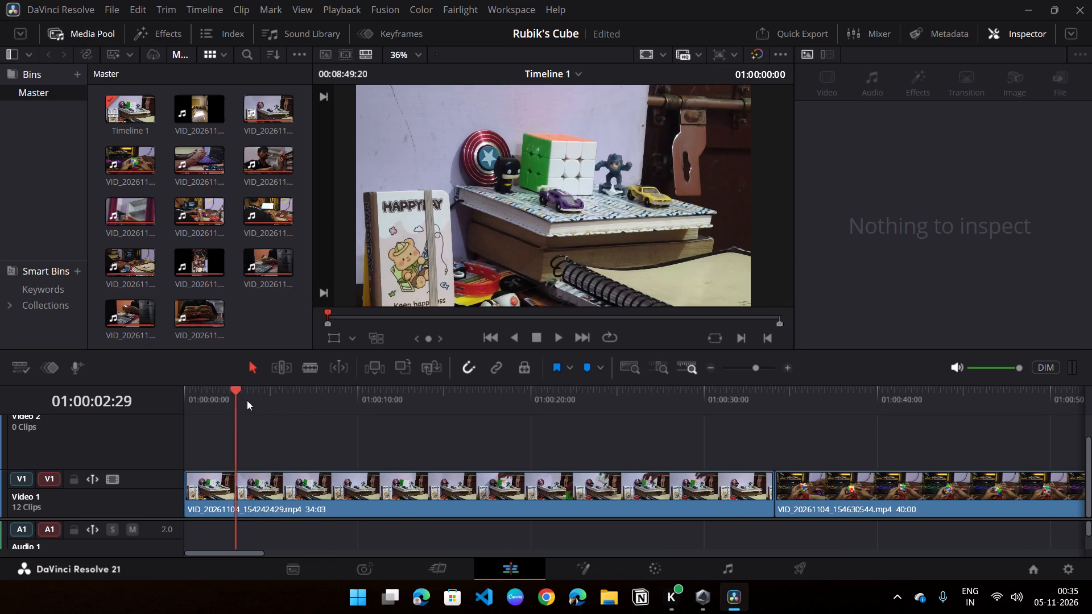
{"action": "left_click_drag", "start_coordinate": [247, 400], "coordinate": [293, 418]}
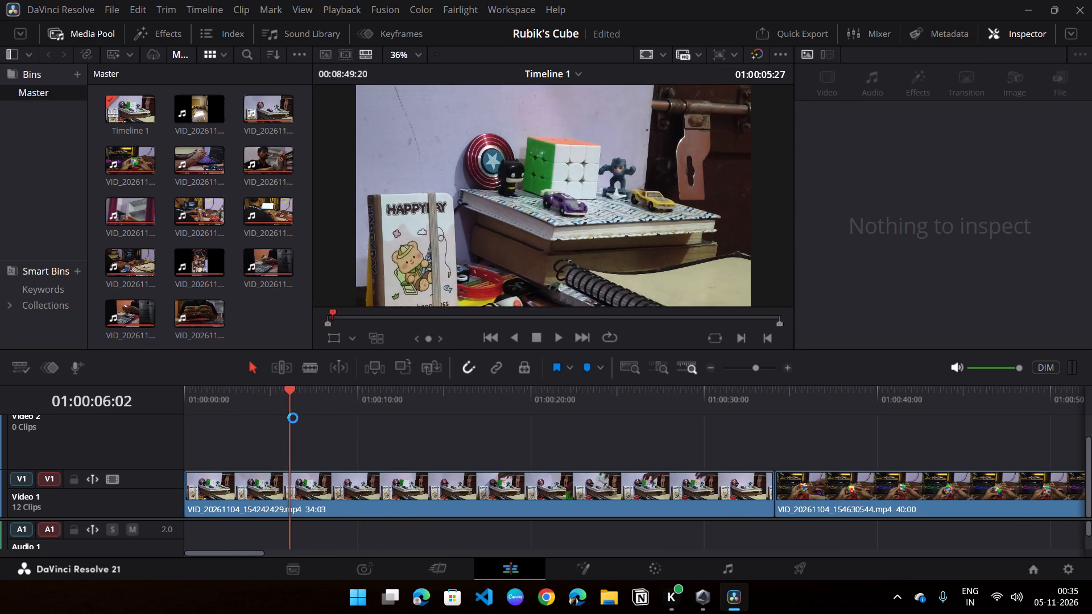
{"action": "left_click_drag", "start_coordinate": [293, 418], "coordinate": [333, 418]}
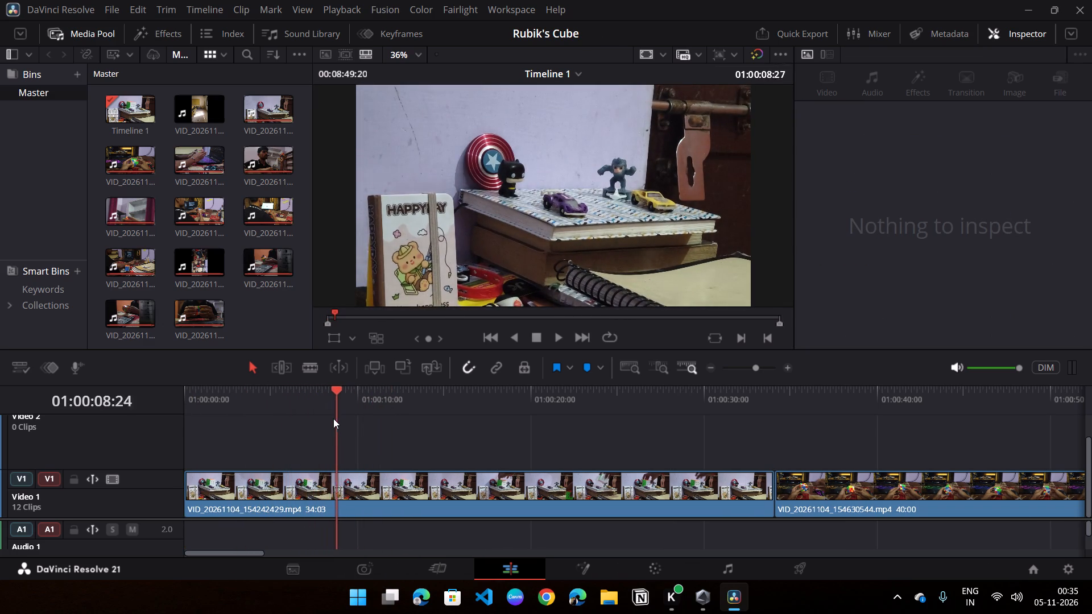
{"action": "left_click_drag", "start_coordinate": [333, 418], "coordinate": [269, 421]}
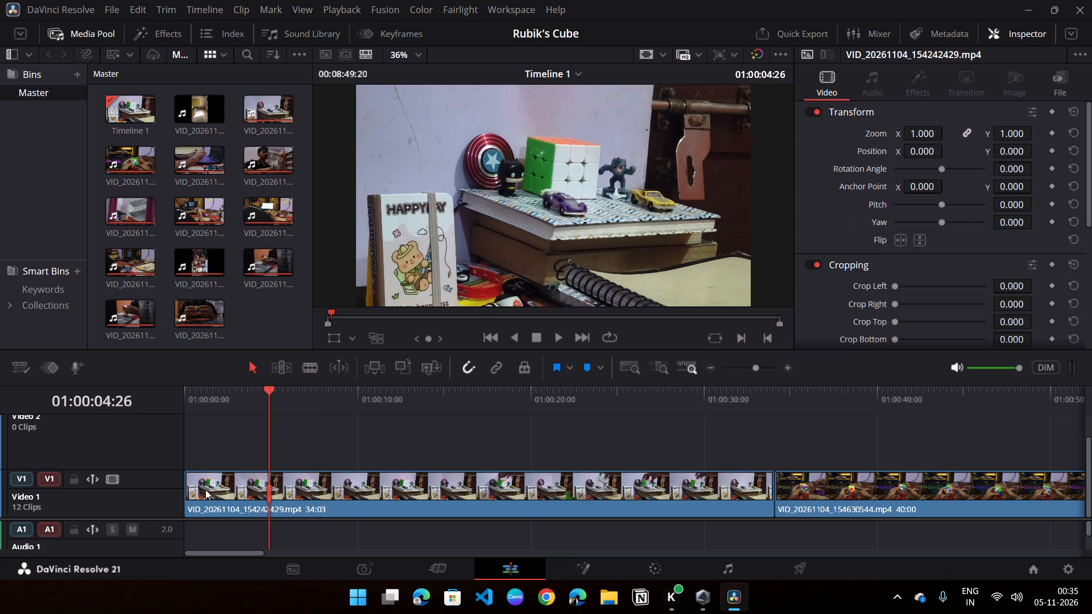
{"action": "left_click_drag", "start_coordinate": [185, 488], "coordinate": [254, 487]}
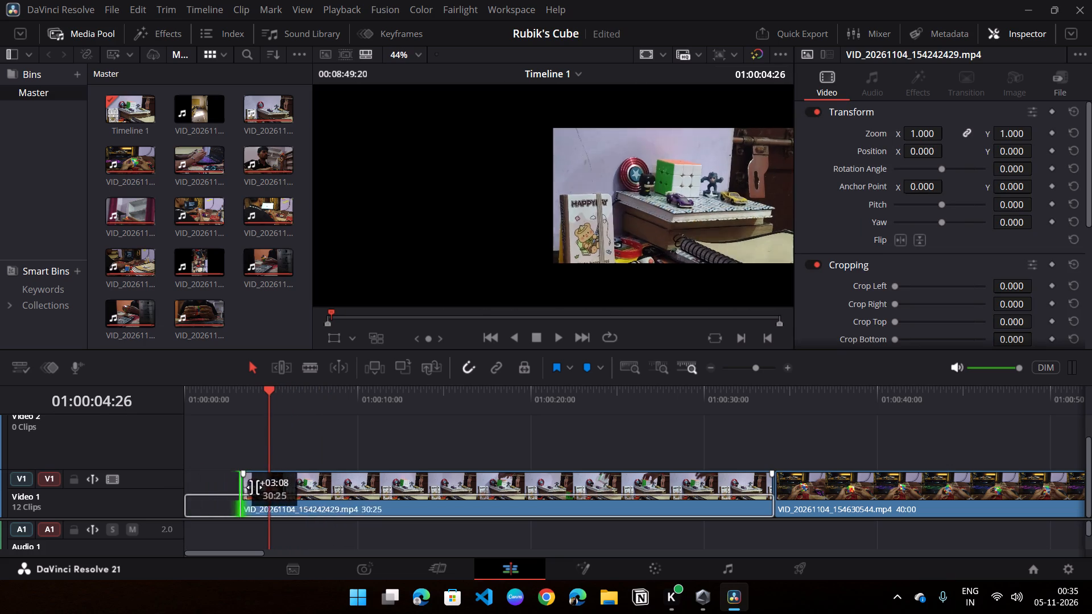
{"action": "left_click_drag", "start_coordinate": [254, 487], "coordinate": [267, 487]}
{"action": "left_click_drag", "start_coordinate": [291, 487], "coordinate": [200, 488]}
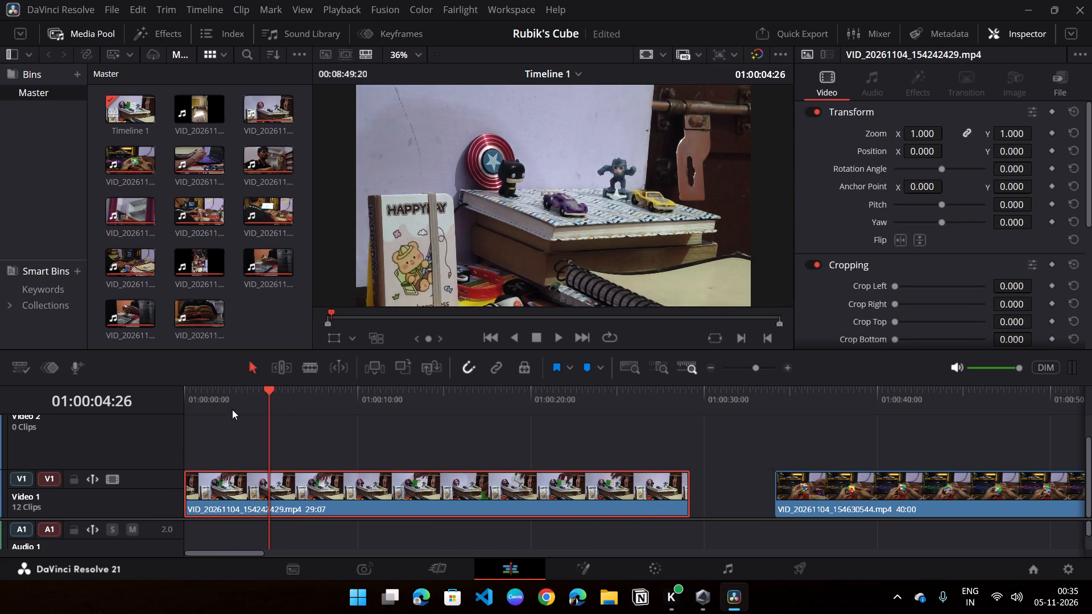
Review the cube being lifted off the books and trim the end of VID_20261104_154242429.mp4 to 01:00:05:08.
{"action": "left_click_drag", "start_coordinate": [263, 393], "coordinate": [364, 397]}
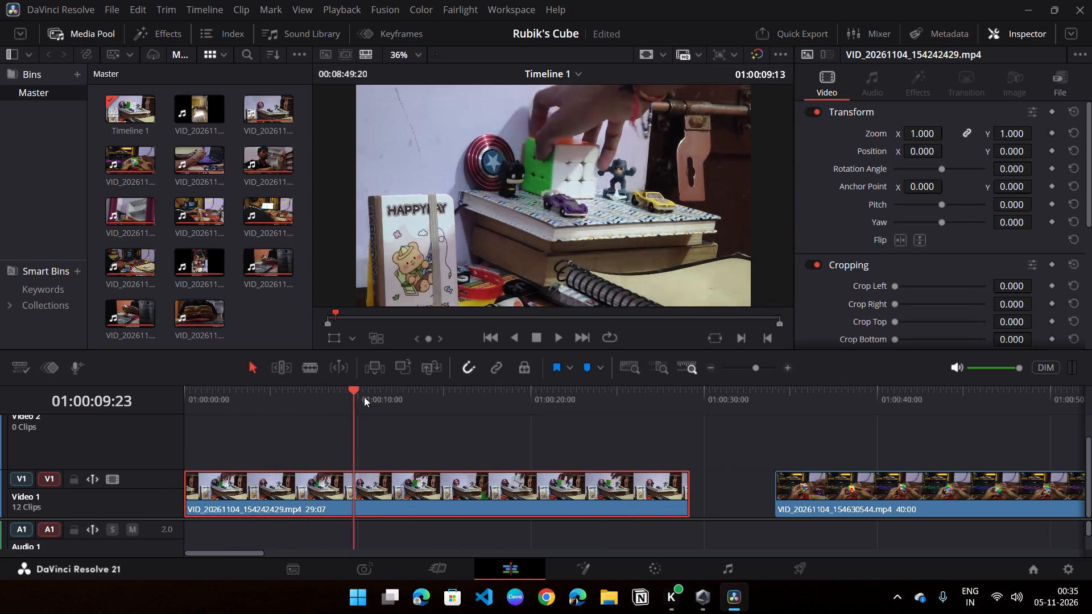
{"action": "left_click_drag", "start_coordinate": [364, 397], "coordinate": [328, 406]}
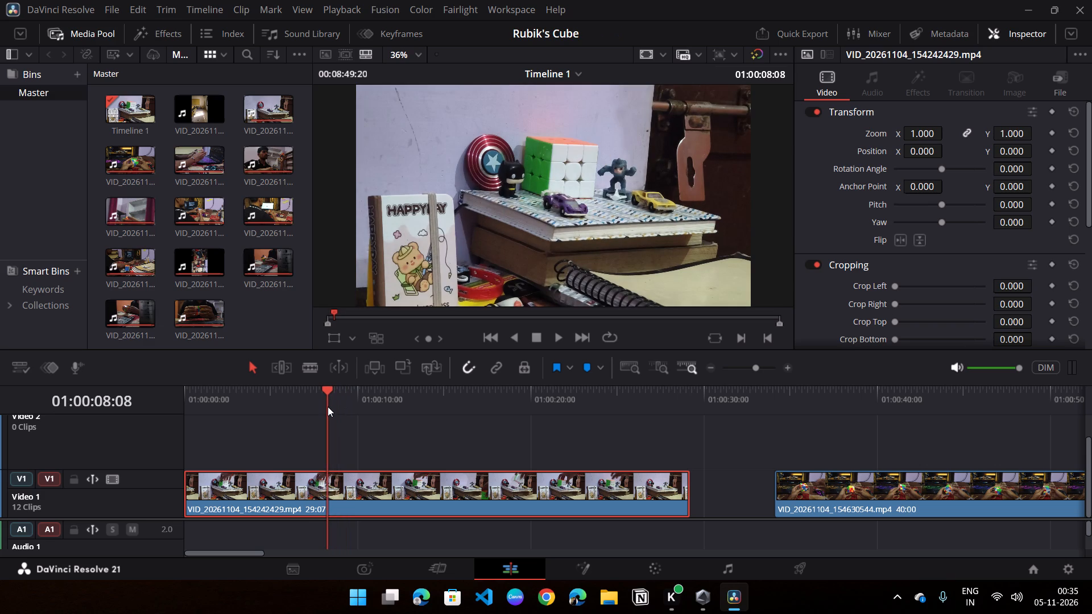
{"action": "key", "text": "space"}
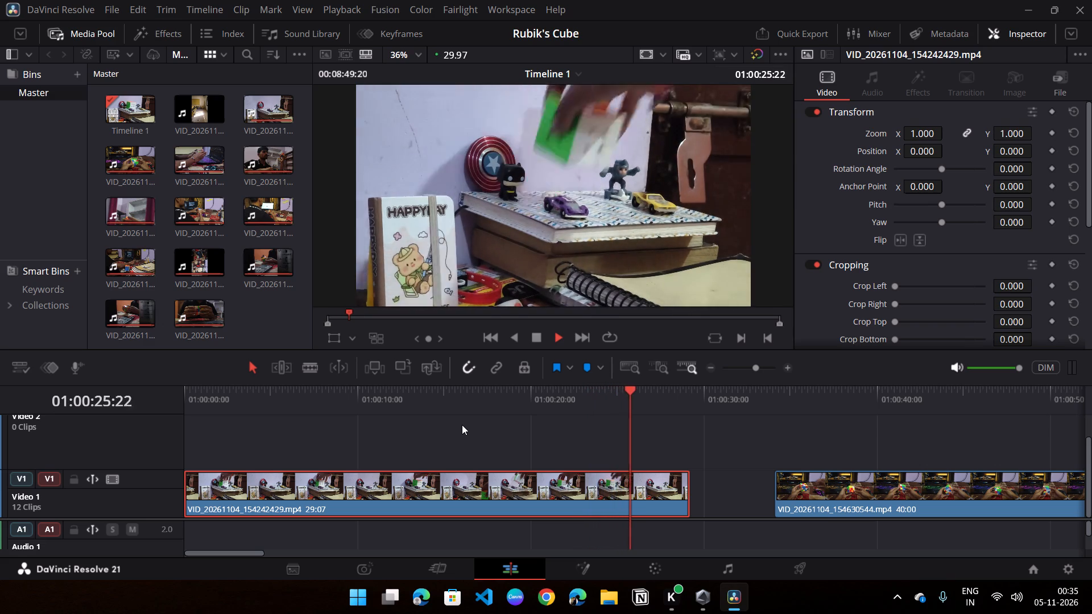
{"action": "key", "text": "space"}
{"action": "left_click_drag", "start_coordinate": [284, 397], "coordinate": [267, 397]}
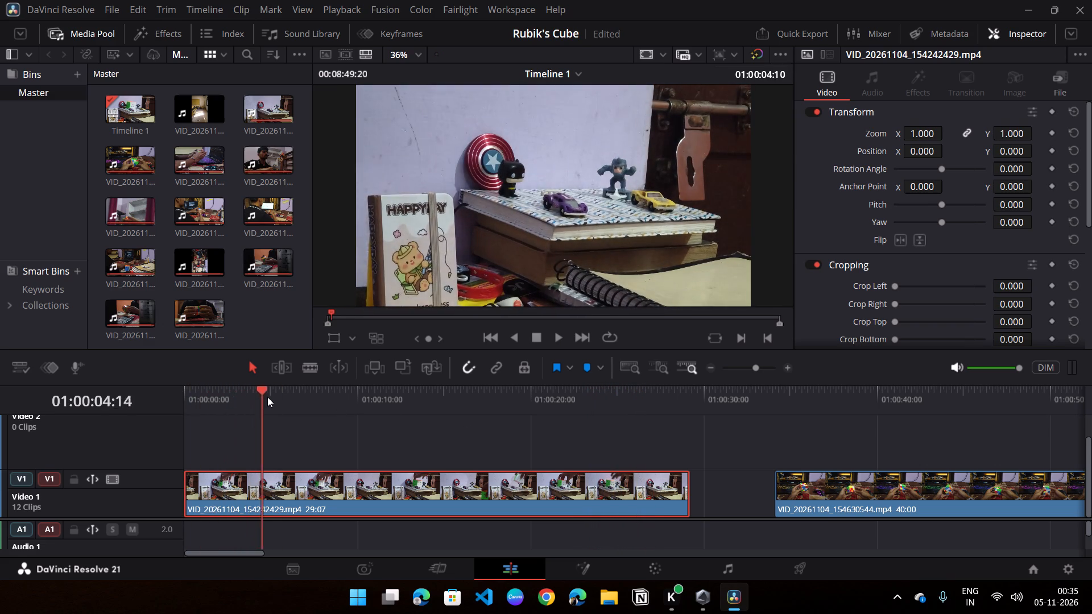
{"action": "left_click_drag", "start_coordinate": [267, 397], "coordinate": [237, 400]}
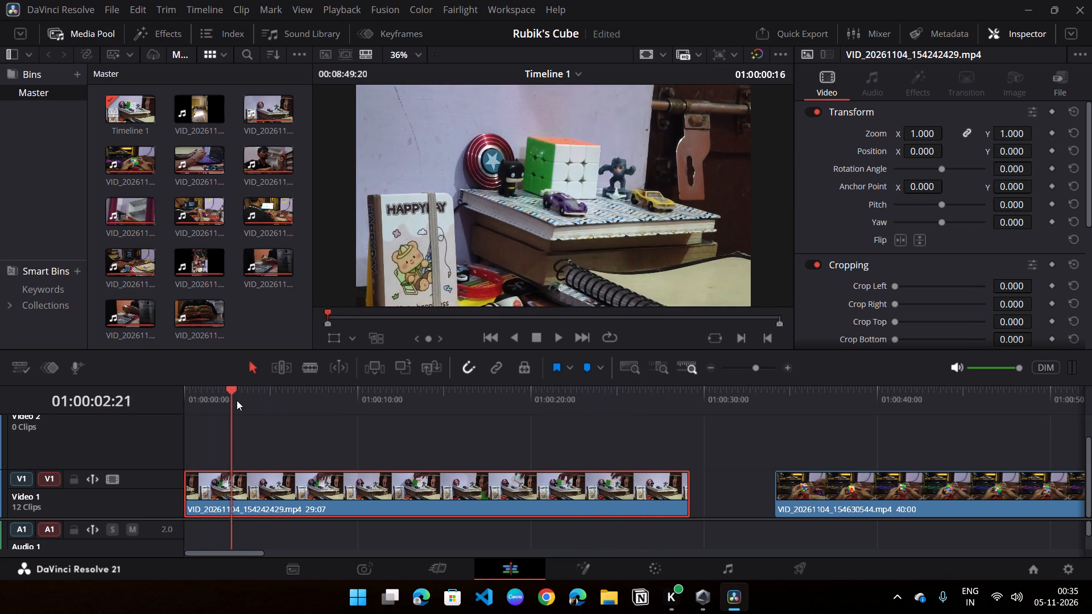
{"action": "left_click_drag", "start_coordinate": [237, 400], "coordinate": [282, 400]}
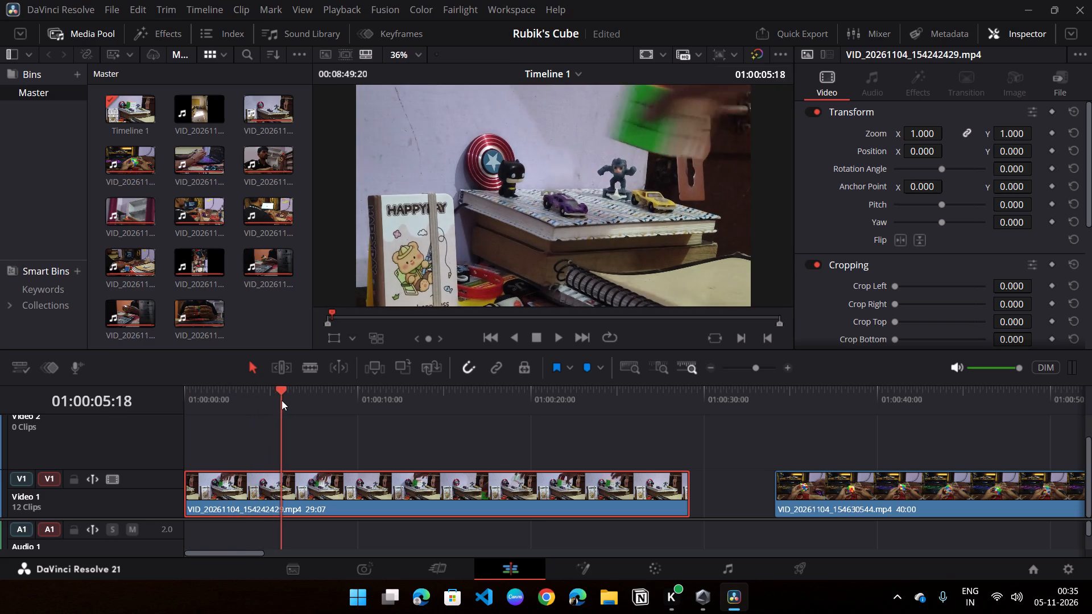
{"action": "left_click_drag", "start_coordinate": [282, 400], "coordinate": [276, 402]}
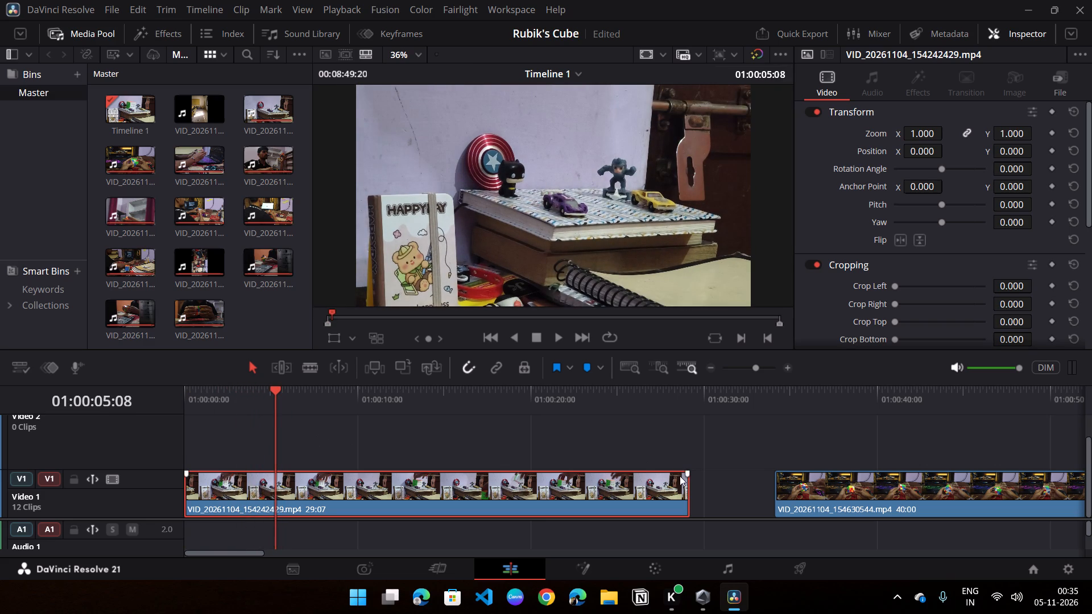
{"action": "left_click_drag", "start_coordinate": [688, 480], "coordinate": [274, 477]}
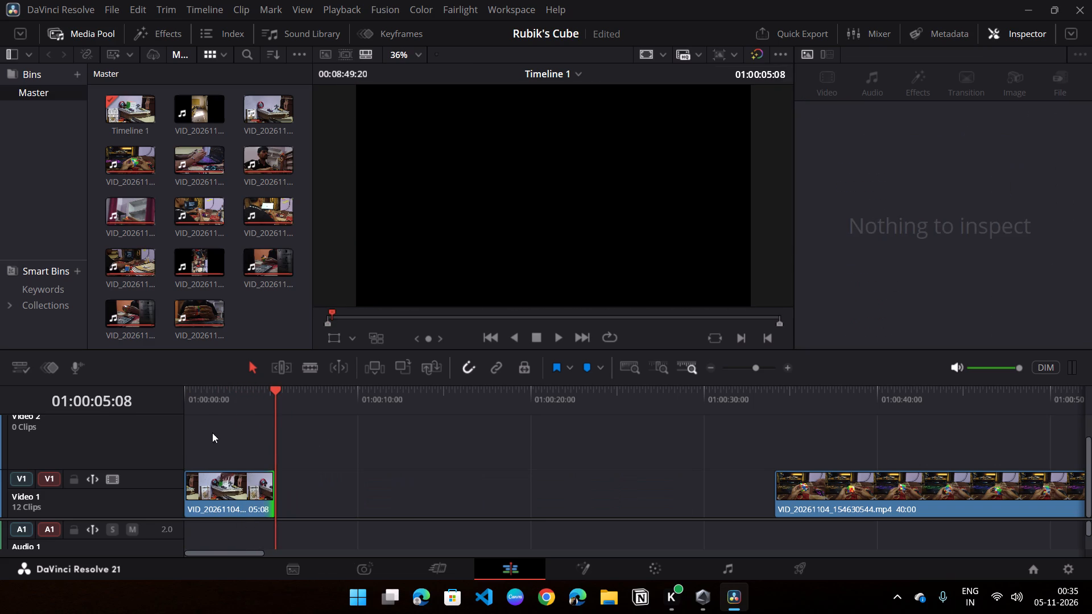
Trim 22 frames off the start of VID_20261104_154242429.mp4, leaving 04:16, and move it back to the timeline start.
{"action": "left_click_drag", "start_coordinate": [200, 405], "coordinate": [166, 402]}
{"action": "key", "text": "space"}
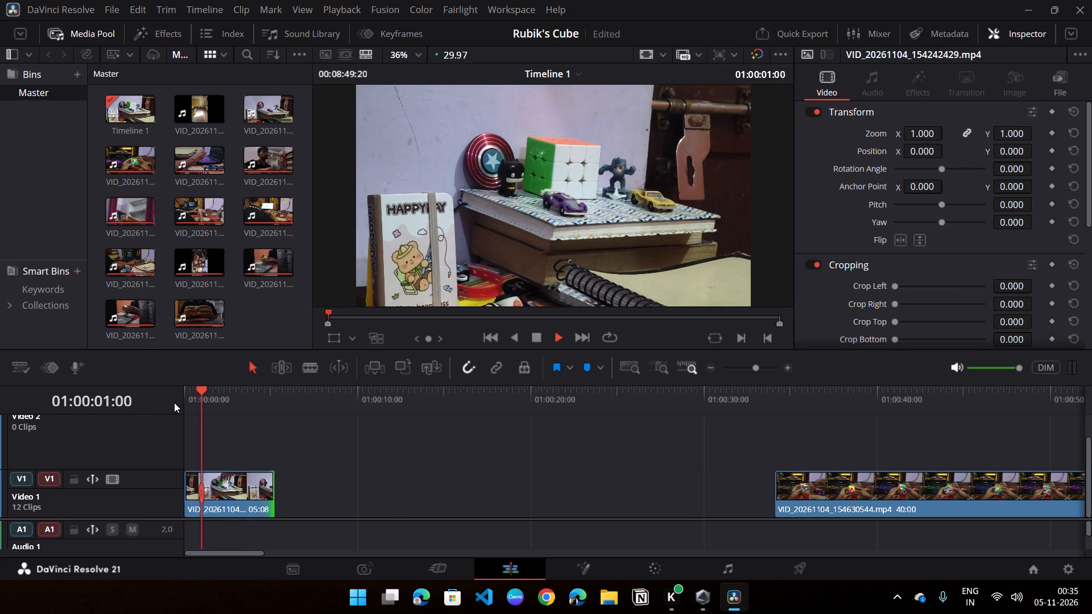
{"action": "key", "text": "space"}
{"action": "left_click_drag", "start_coordinate": [206, 399], "coordinate": [204, 399]}
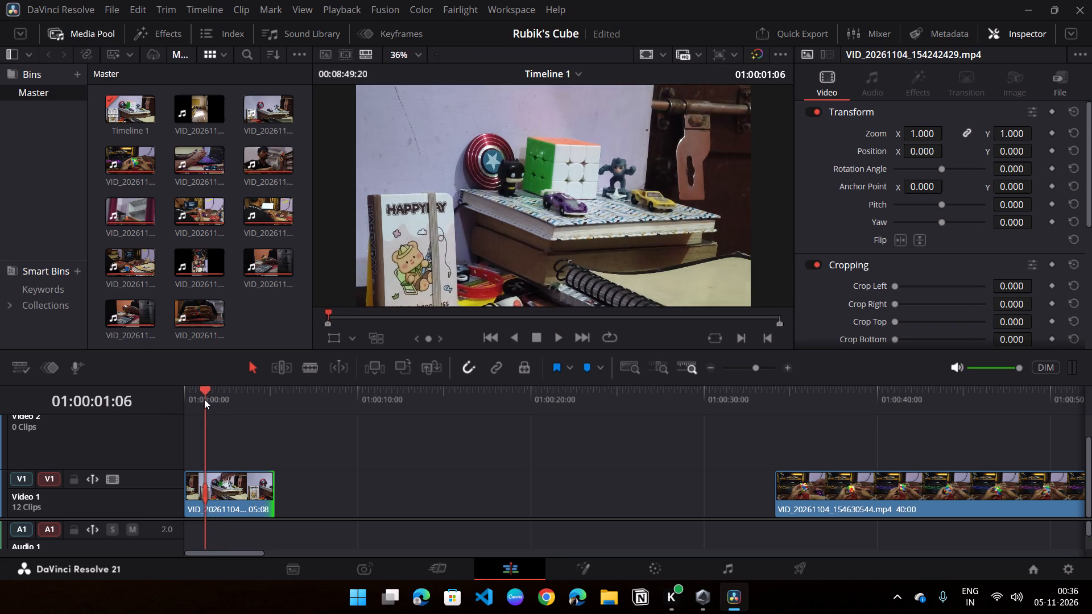
{"action": "left_click_drag", "start_coordinate": [204, 399], "coordinate": [197, 401]}
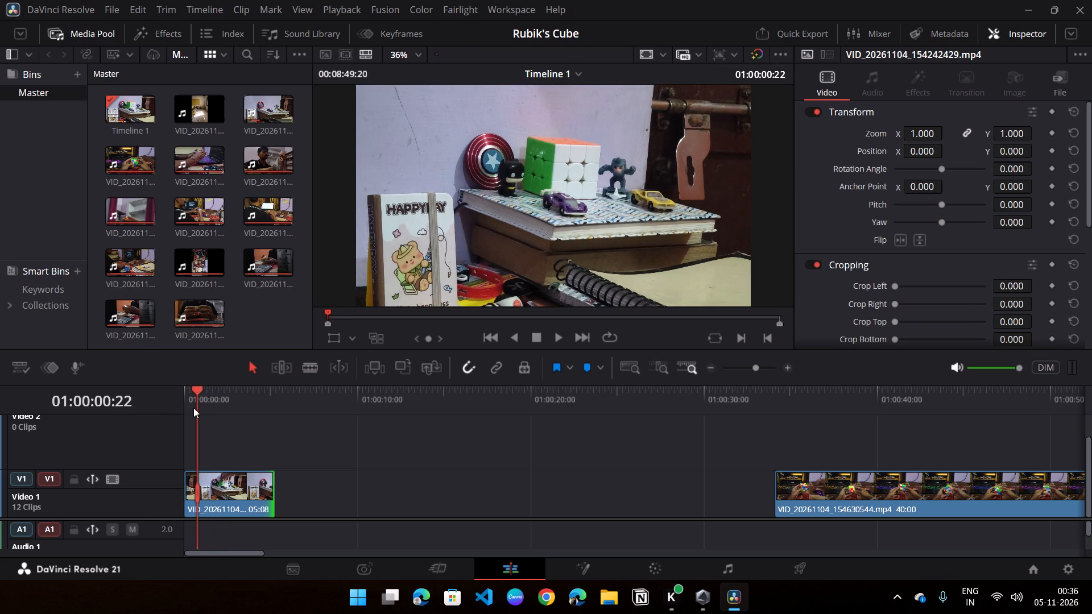
{"action": "left_click_drag", "start_coordinate": [185, 480], "coordinate": [198, 481]}
{"action": "left_click_drag", "start_coordinate": [216, 479], "coordinate": [193, 483]}
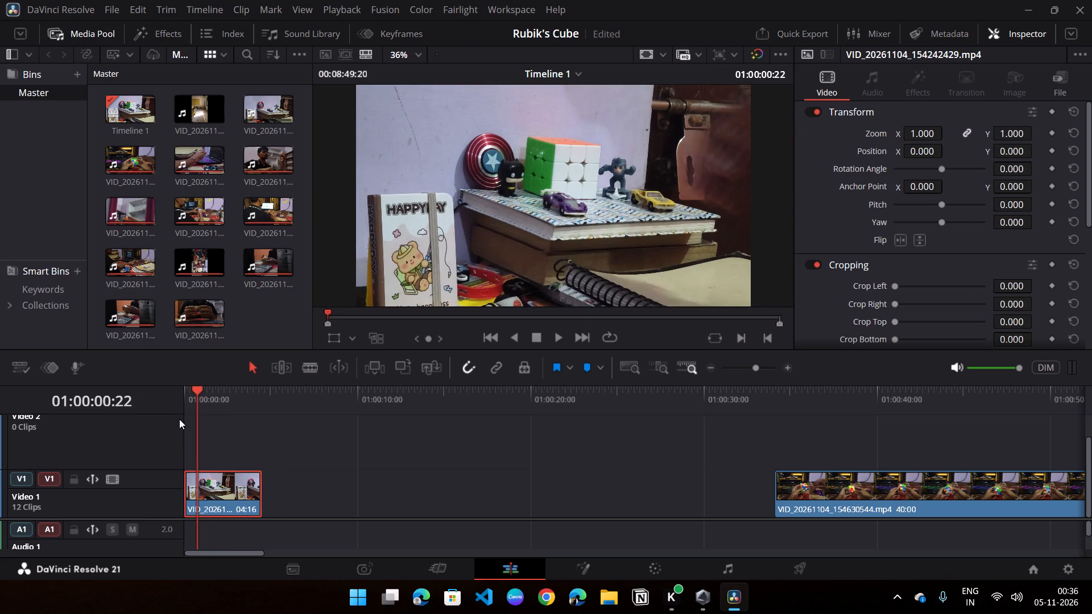
Play the shortened cube clip and trim its end to 01:00:03:15.
{"action": "left_click_drag", "start_coordinate": [189, 392], "coordinate": [173, 393]}
{"action": "key", "text": "space"}
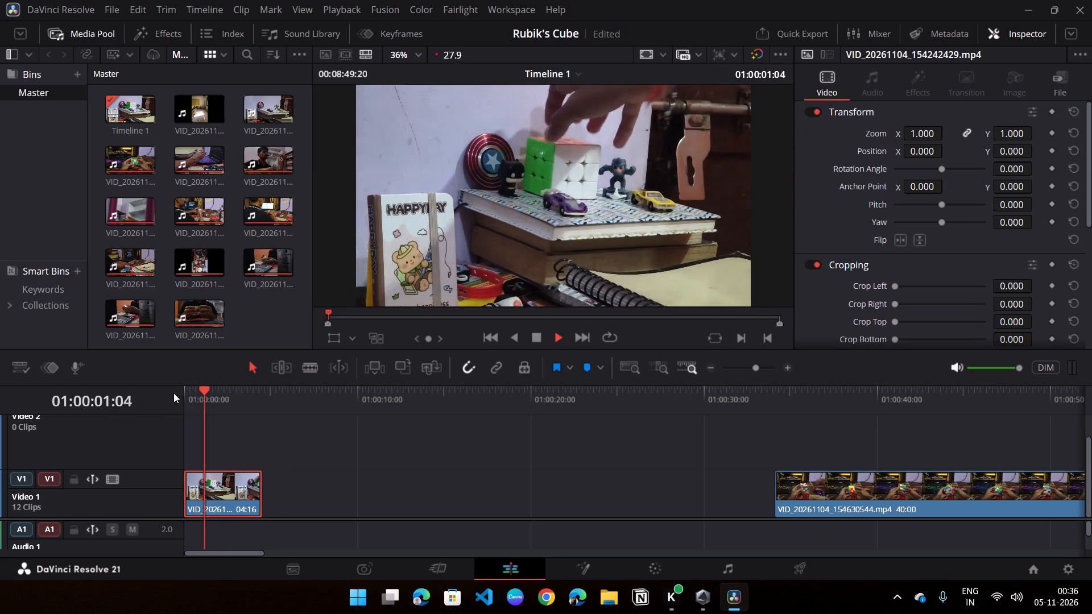
{"action": "key", "text": "space"}
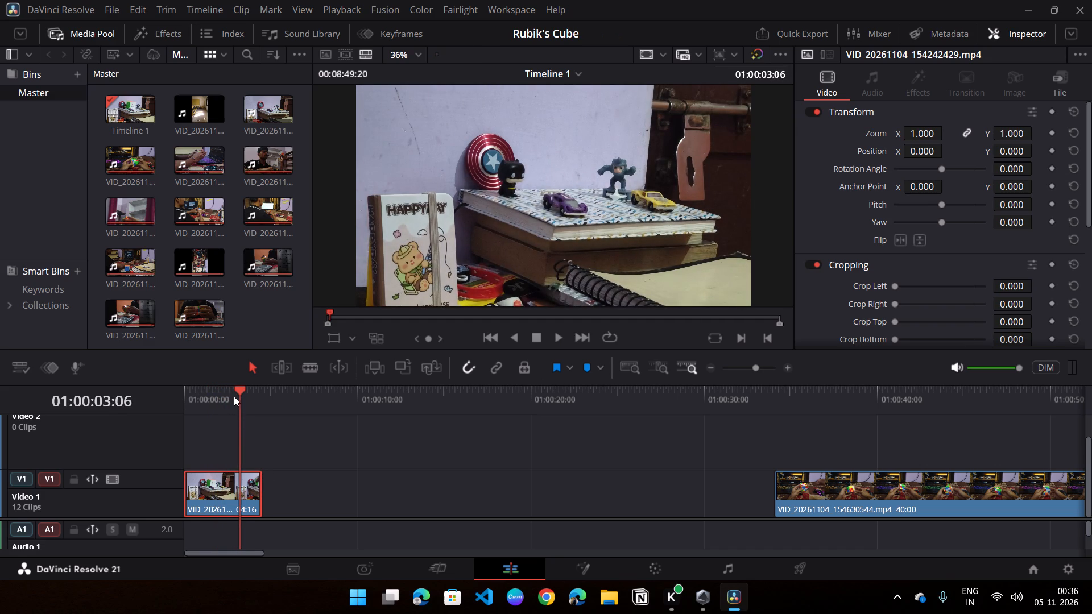
{"action": "left_click_drag", "start_coordinate": [235, 393], "coordinate": [245, 392]}
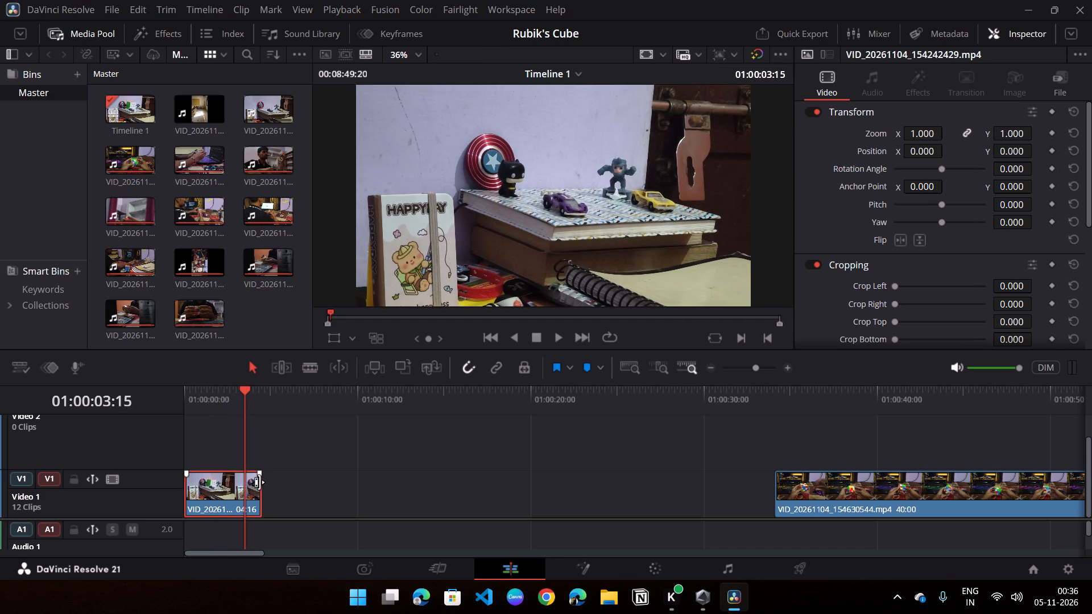
{"action": "left_click_drag", "start_coordinate": [259, 483], "coordinate": [248, 488]}
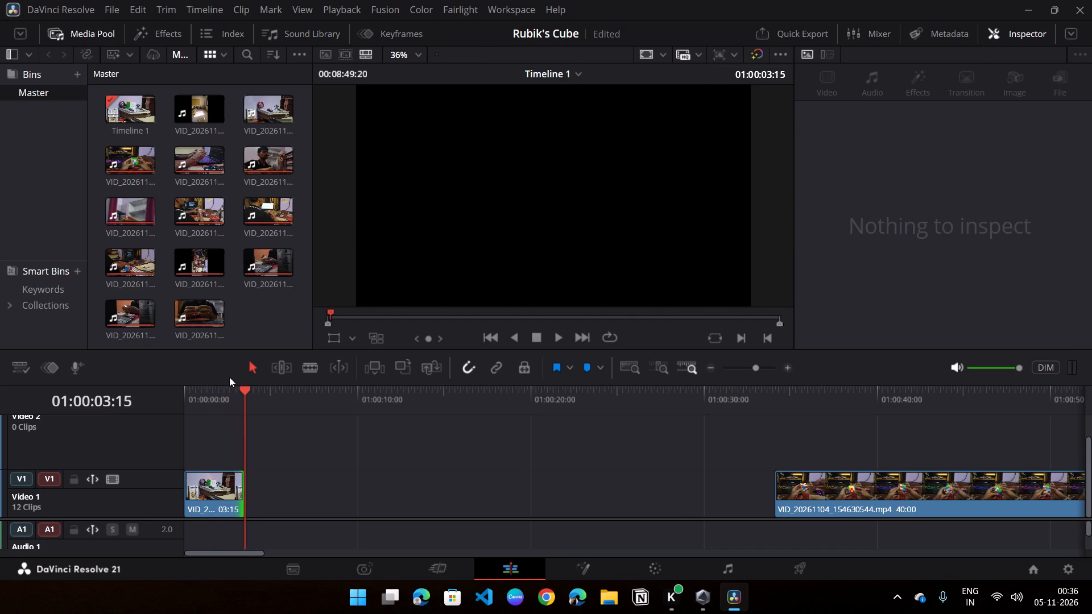
Examine the first second of VID_20261104_154242429.mp4 frame by frame, before the hand reaches the cube.
{"action": "left_click_drag", "start_coordinate": [224, 392], "coordinate": [204, 406]}
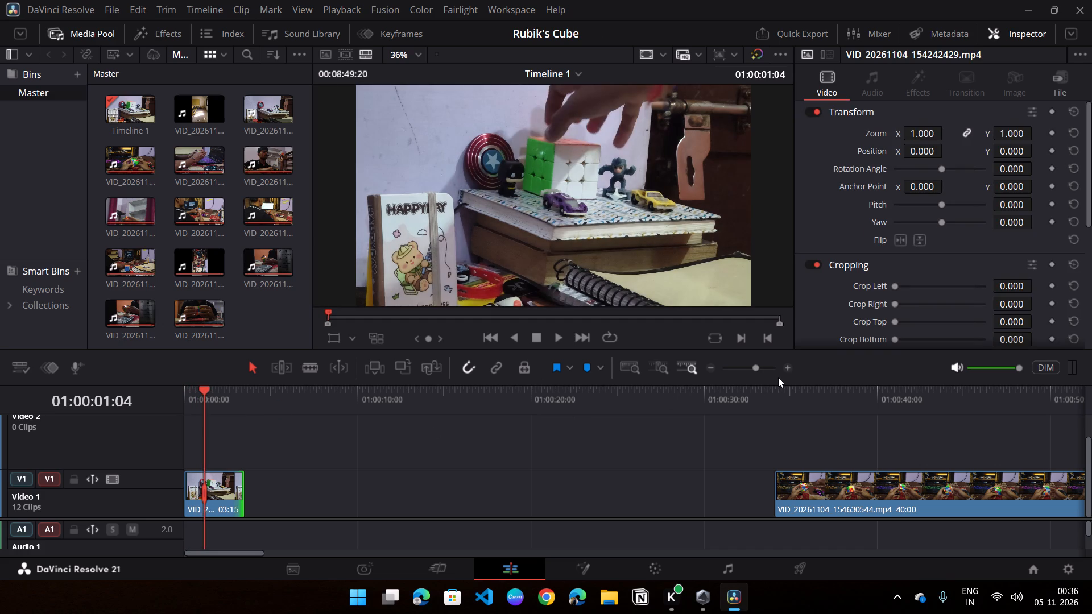
{"action": "triple_click", "coordinate": [788, 368]}
{"action": "triple_click", "coordinate": [788, 368]}
{"action": "left_click", "coordinate": [788, 368]}
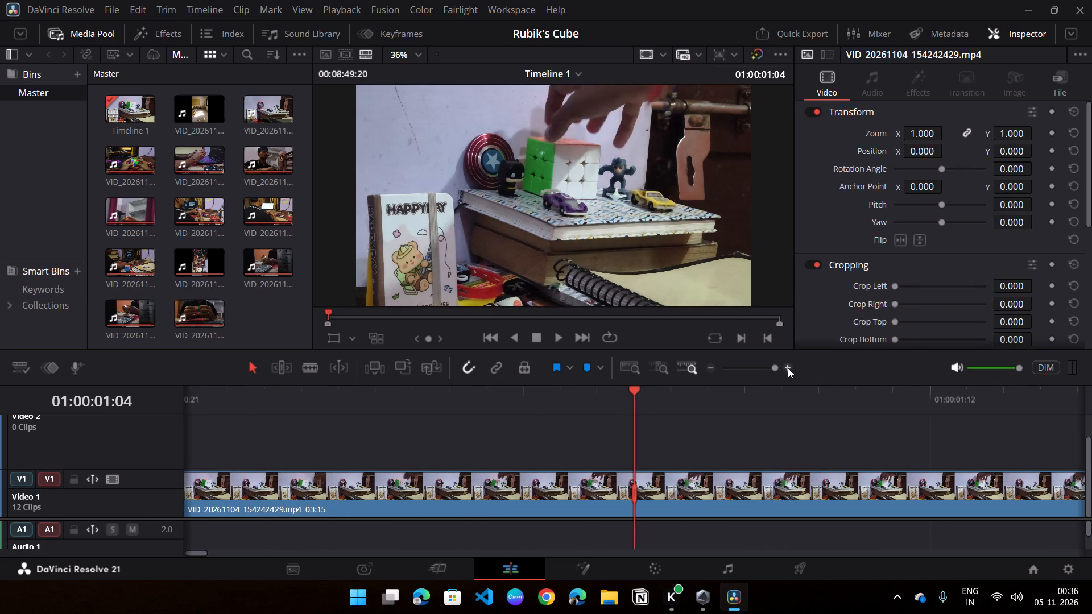
{"action": "left_click", "coordinate": [785, 368]}
{"action": "left_click_drag", "start_coordinate": [555, 410], "coordinate": [244, 407]}
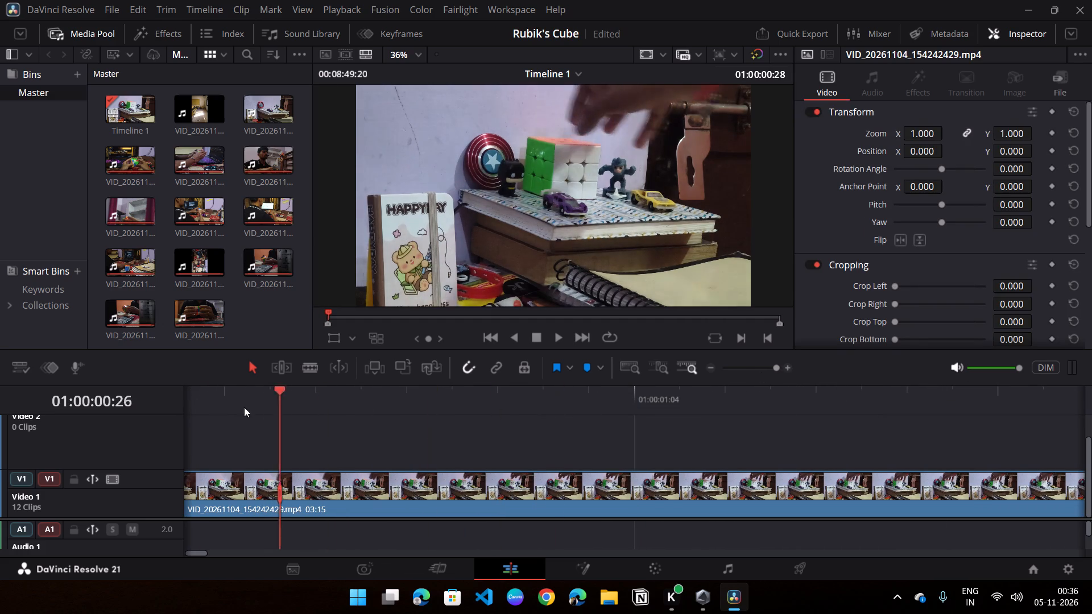
{"action": "left_click_drag", "start_coordinate": [244, 407], "coordinate": [208, 401]}
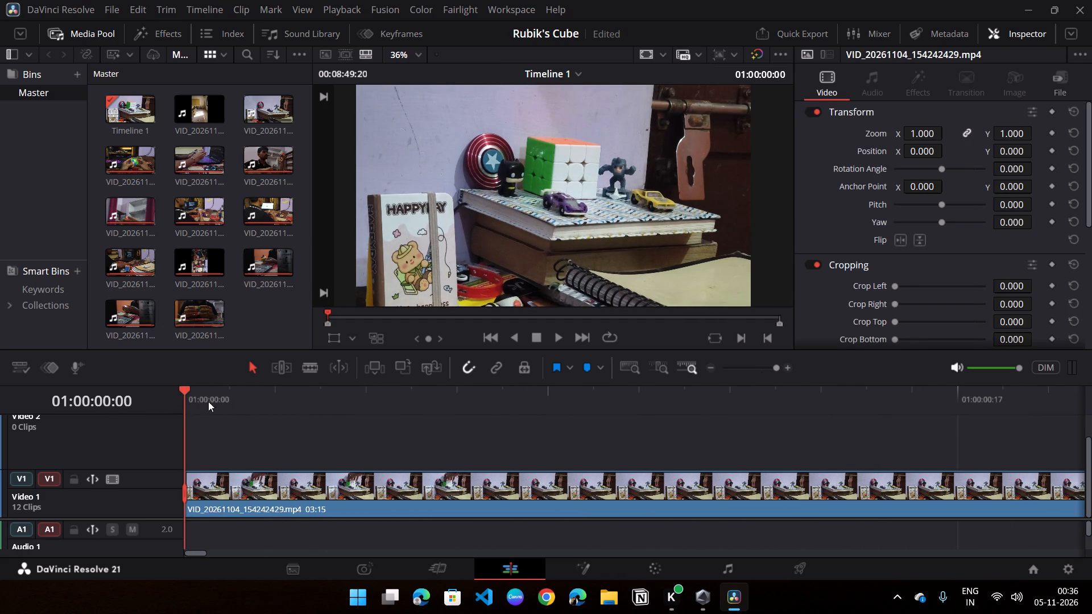
{"action": "left_click_drag", "start_coordinate": [208, 401], "coordinate": [234, 401]}
{"action": "left_click_drag", "start_coordinate": [237, 389], "coordinate": [231, 389]}
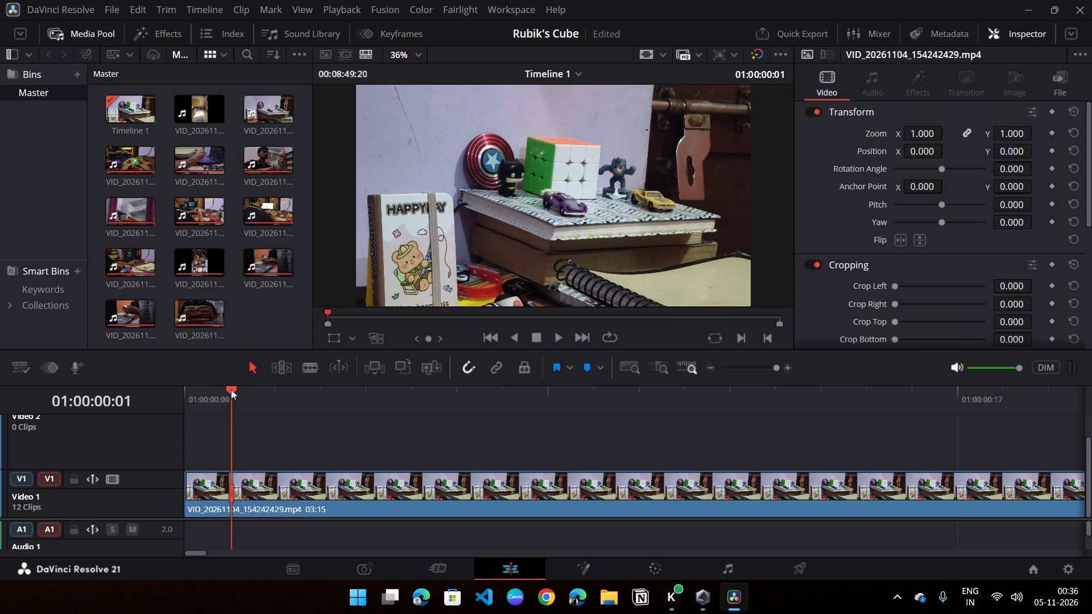
{"action": "left_click_drag", "start_coordinate": [231, 389], "coordinate": [278, 392]}
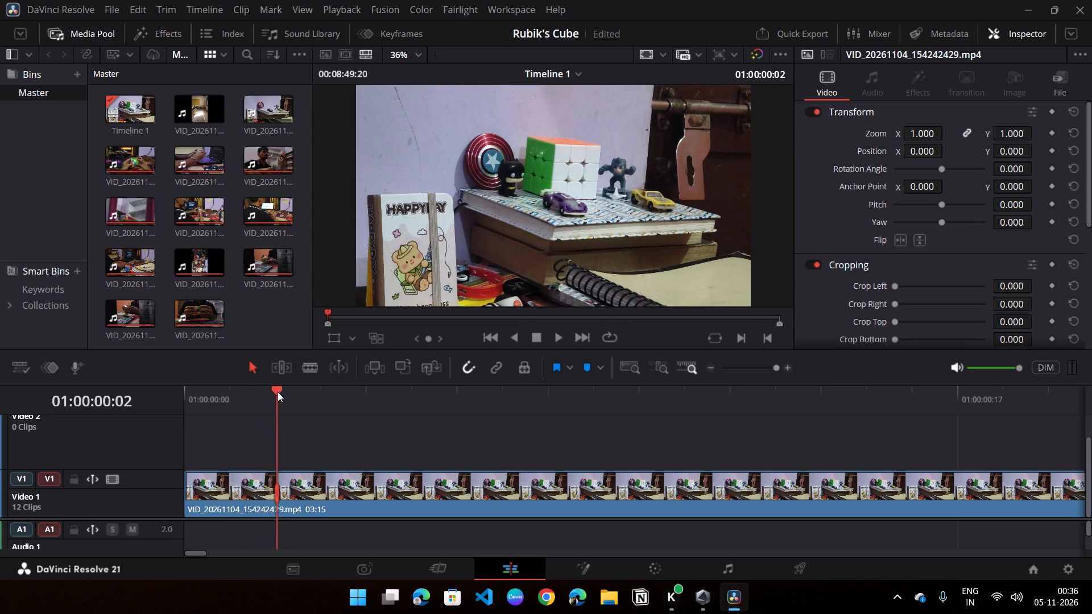
{"action": "left_click_drag", "start_coordinate": [278, 392], "coordinate": [318, 393]}
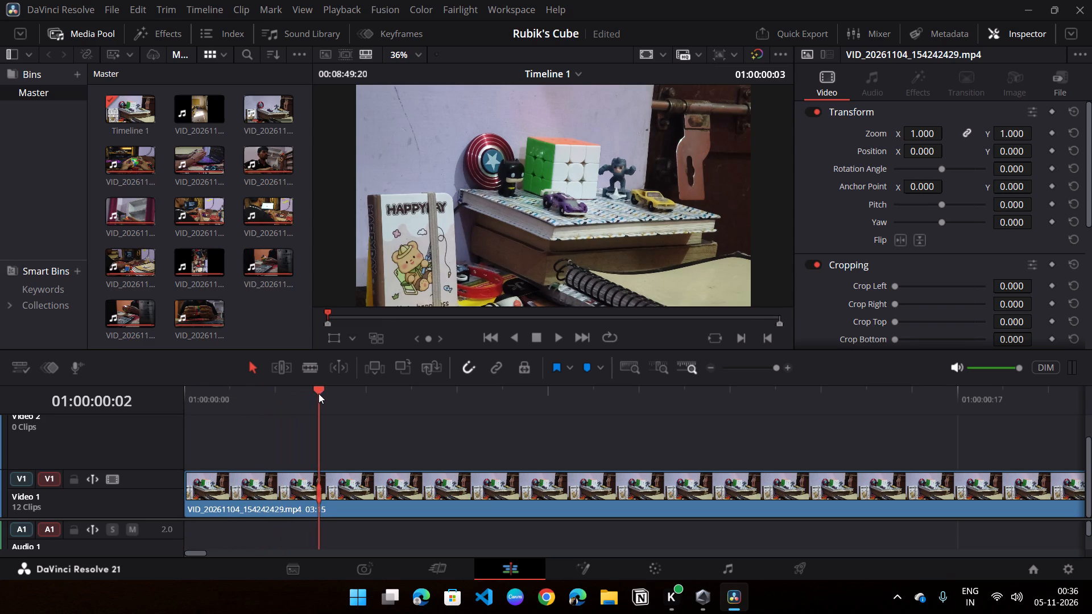
{"action": "left_click_drag", "start_coordinate": [318, 393], "coordinate": [420, 400]}
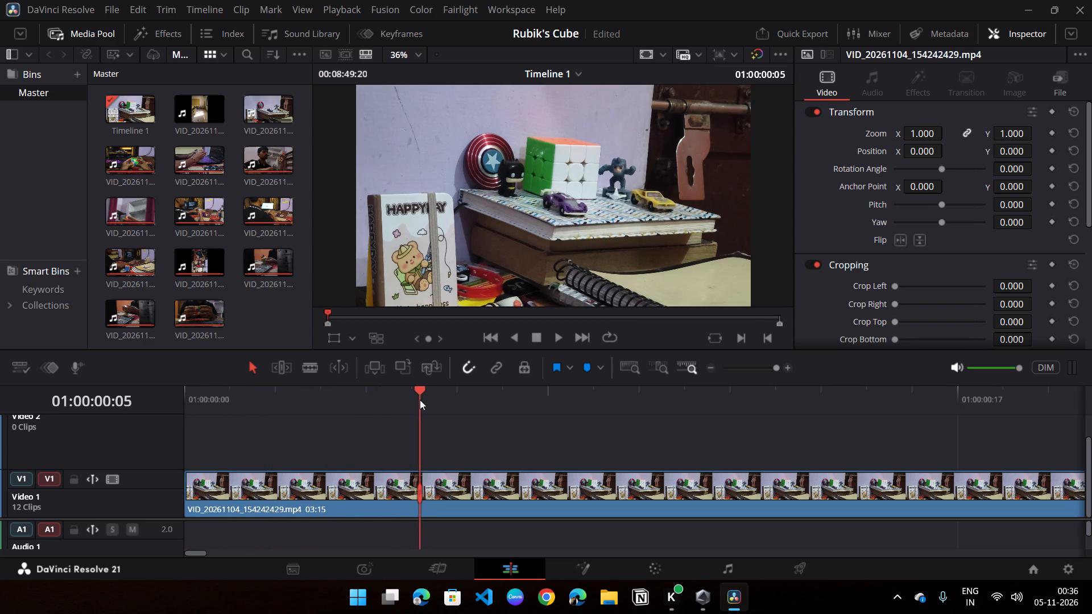
{"action": "left_click_drag", "start_coordinate": [420, 400], "coordinate": [478, 405]}
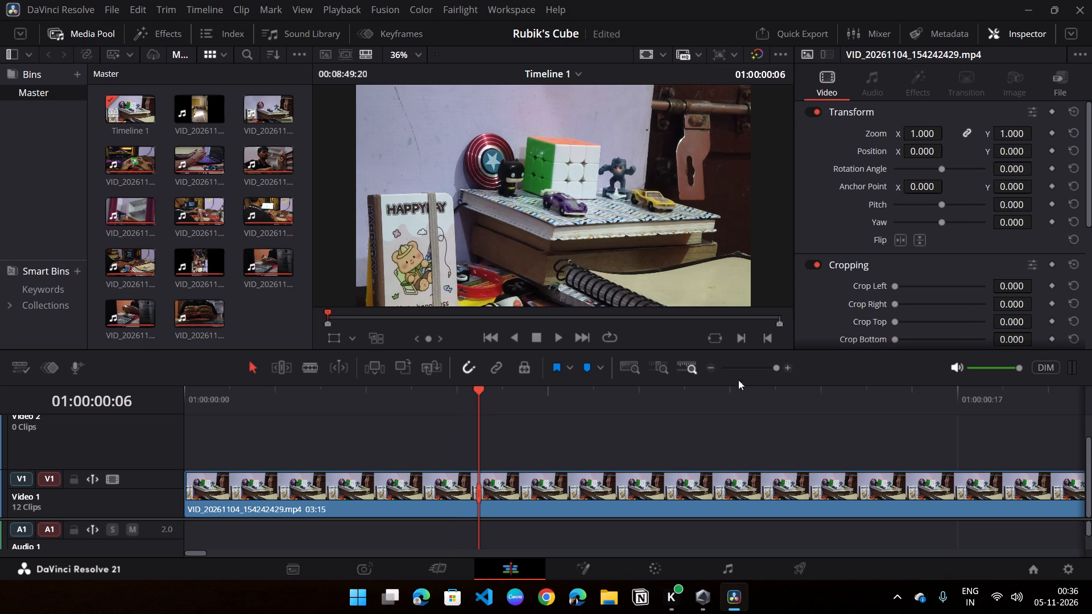
{"action": "left_click", "coordinate": [709, 371]}
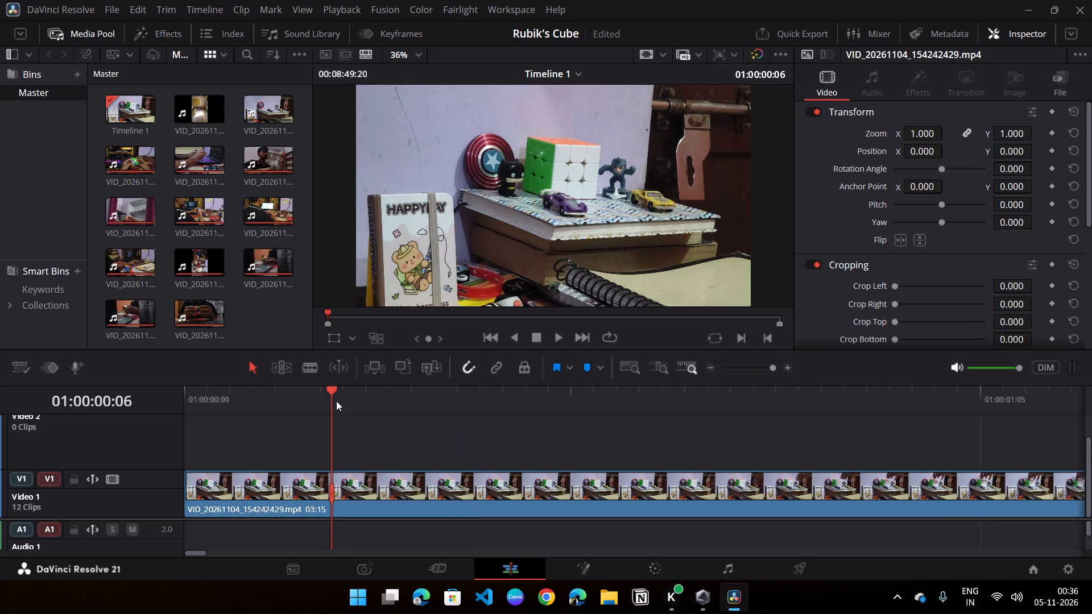
{"action": "left_click_drag", "start_coordinate": [330, 399], "coordinate": [193, 397]}
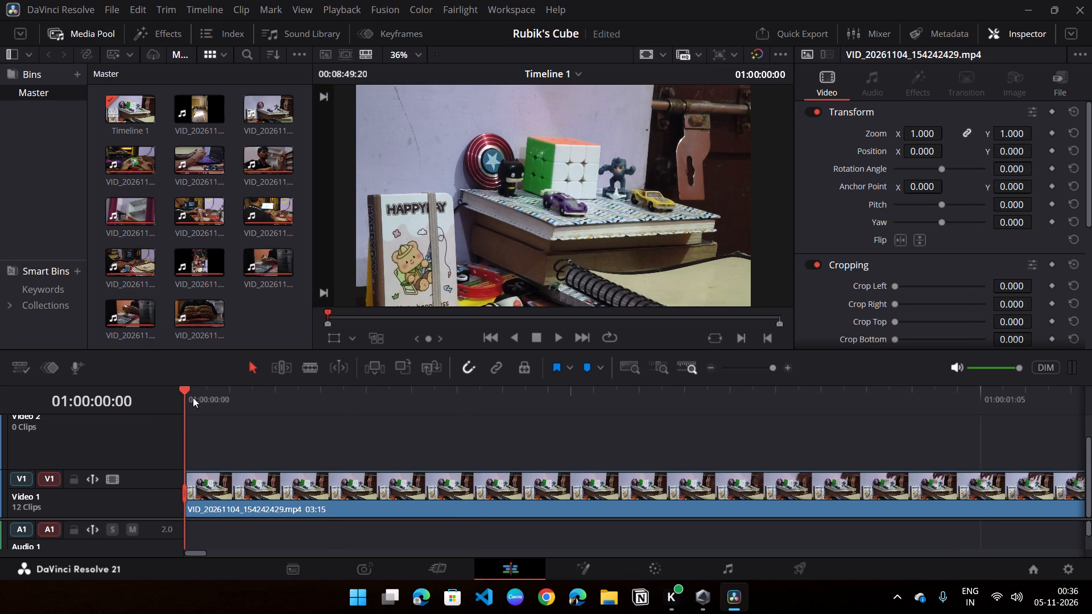
{"action": "left_click_drag", "start_coordinate": [193, 397], "coordinate": [217, 397]}
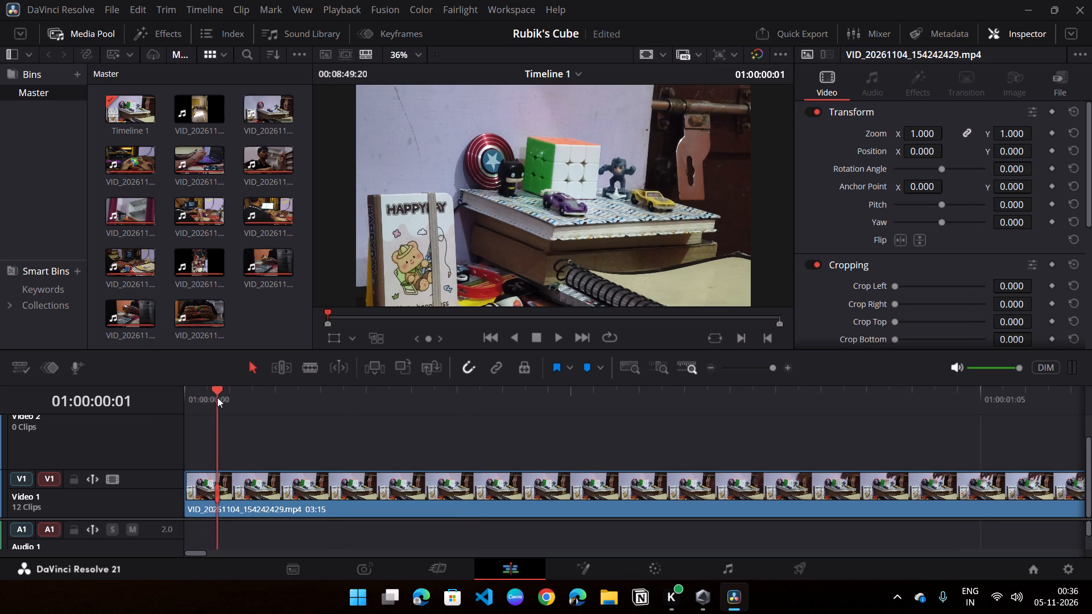
{"action": "left_click_drag", "start_coordinate": [217, 397], "coordinate": [516, 416]}
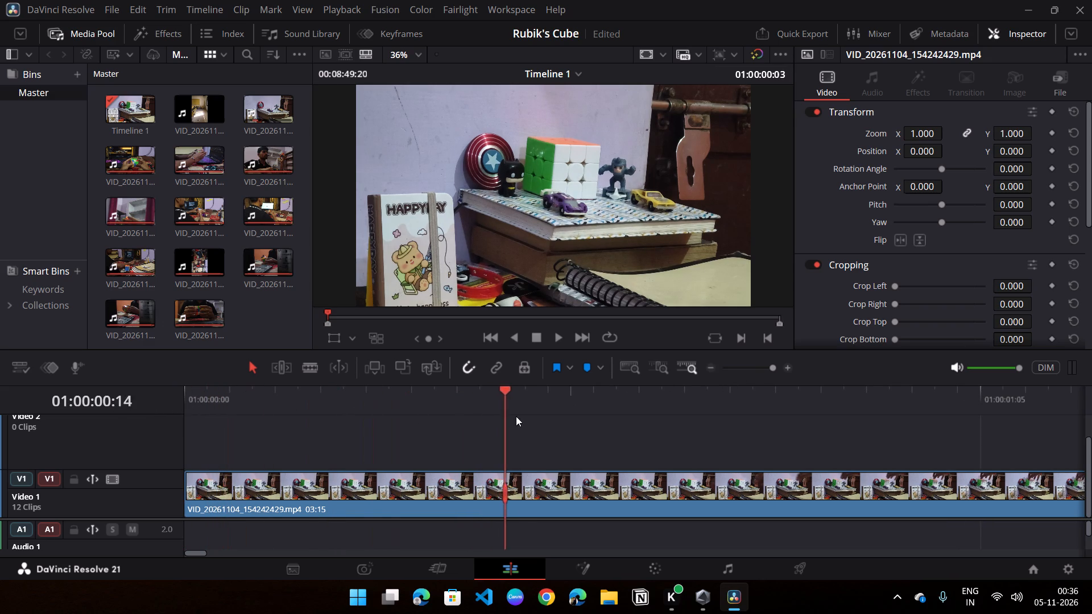
{"action": "left_click_drag", "start_coordinate": [516, 416], "coordinate": [569, 415]}
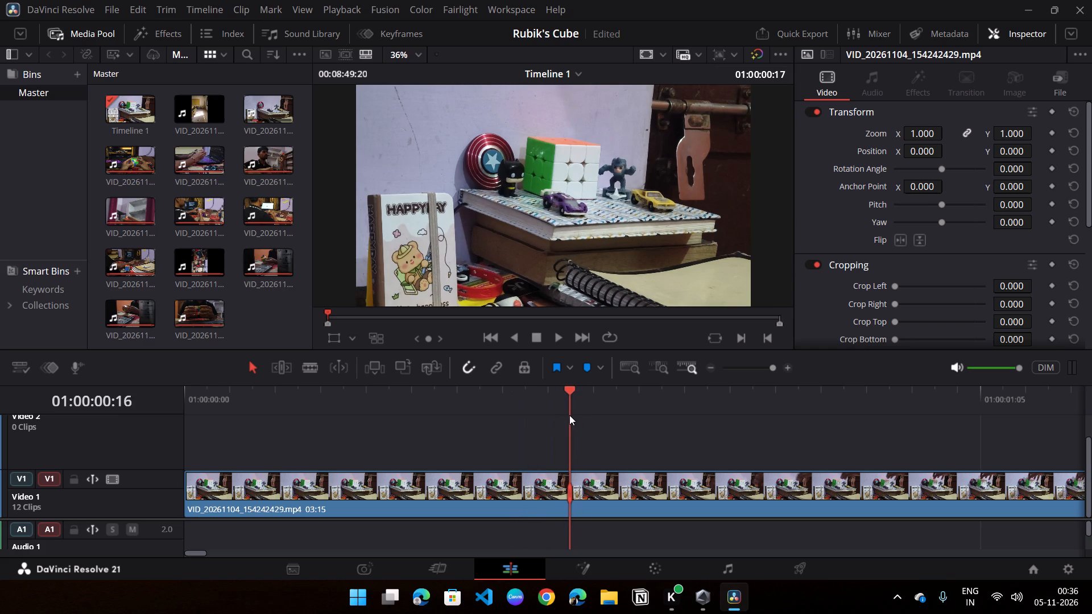
{"action": "left_click_drag", "start_coordinate": [569, 415], "coordinate": [755, 420]}
Scrub through the rest of VID_20261104_154242429.mp4 to check the cube being lifted and the closing frames.
{"action": "left_click", "coordinate": [713, 368]}
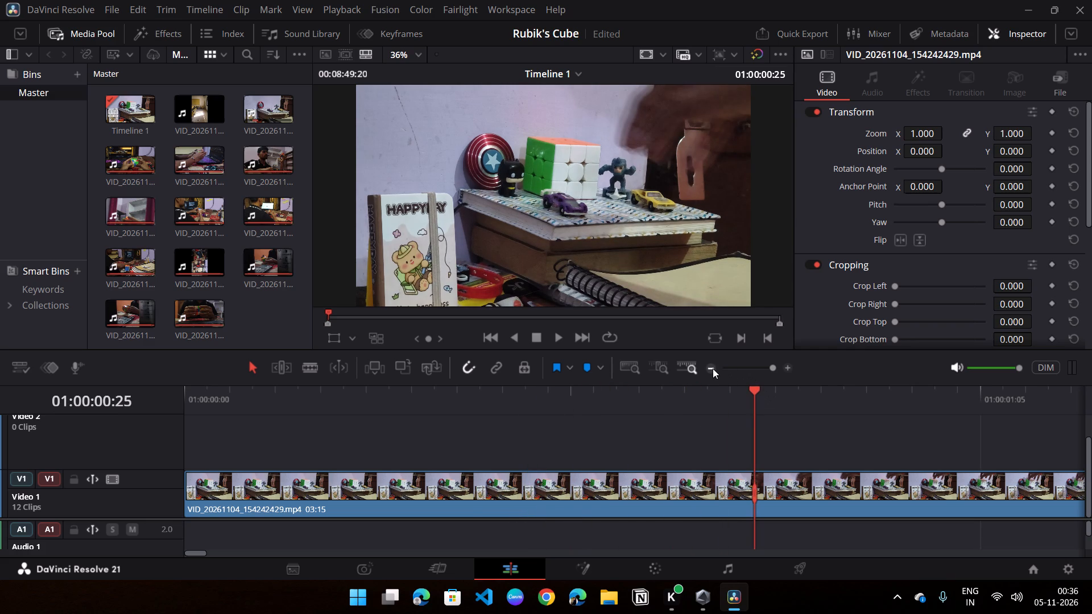
{"action": "left_click", "coordinate": [867, 393]}
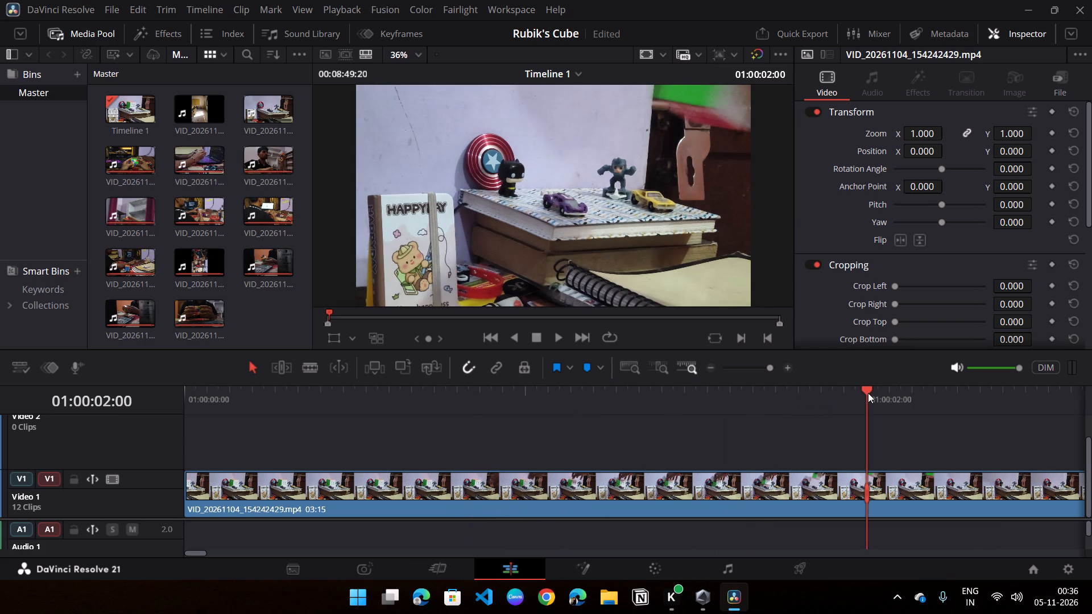
{"action": "left_click_drag", "start_coordinate": [868, 393], "coordinate": [527, 417]}
{"action": "left_click", "coordinate": [713, 367]}
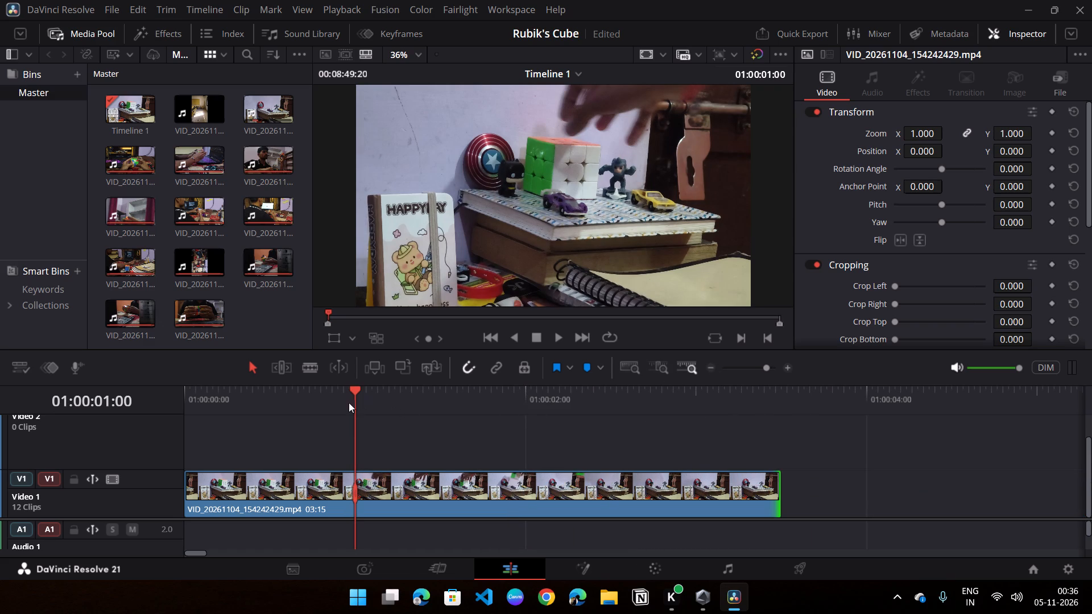
{"action": "left_click_drag", "start_coordinate": [354, 385], "coordinate": [505, 385]}
{"action": "left_click_drag", "start_coordinate": [527, 387], "coordinate": [701, 394]}
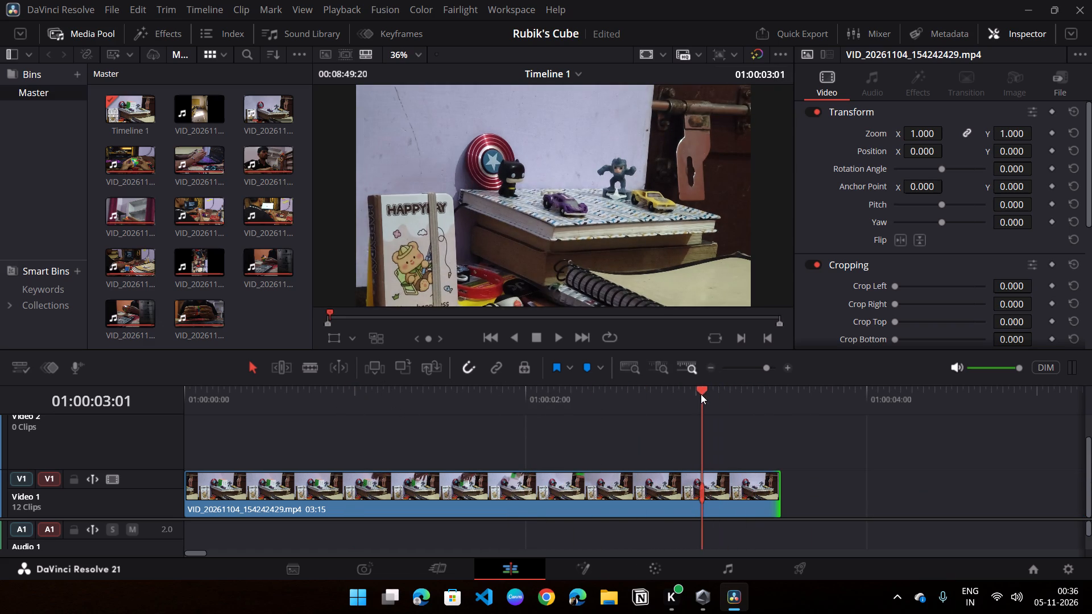
{"action": "left_click_drag", "start_coordinate": [701, 394], "coordinate": [664, 405]}
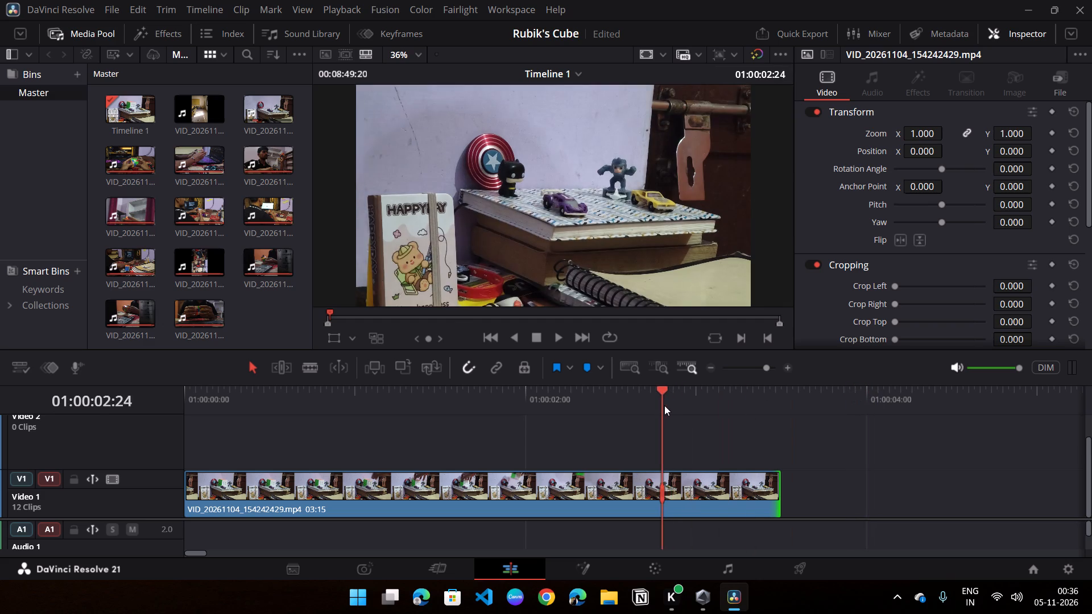
{"action": "left_click_drag", "start_coordinate": [664, 405], "coordinate": [696, 401]}
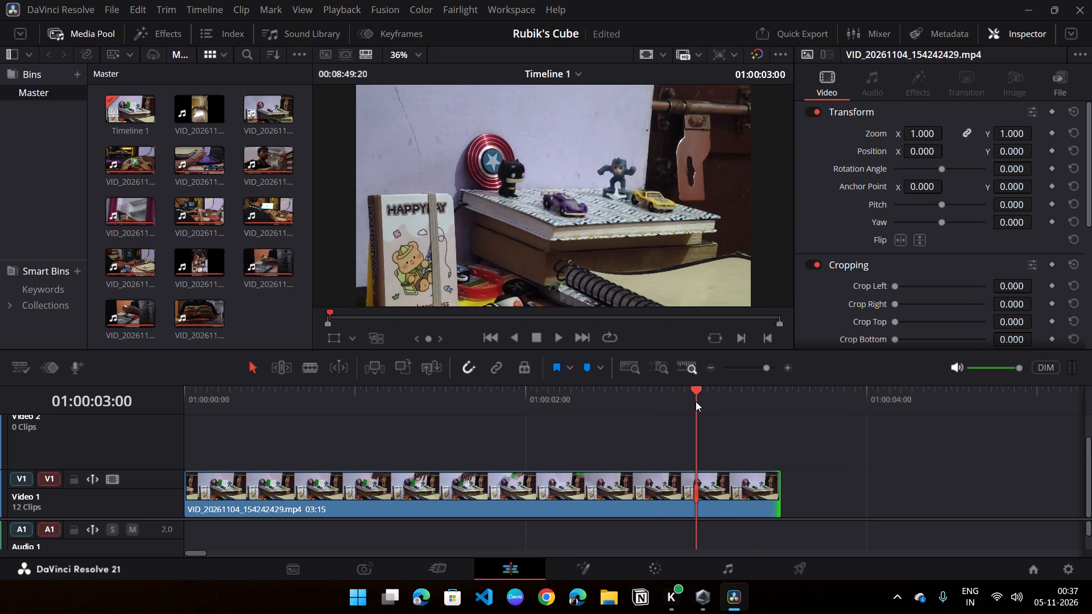
{"action": "left_click_drag", "start_coordinate": [696, 401], "coordinate": [195, 410]}
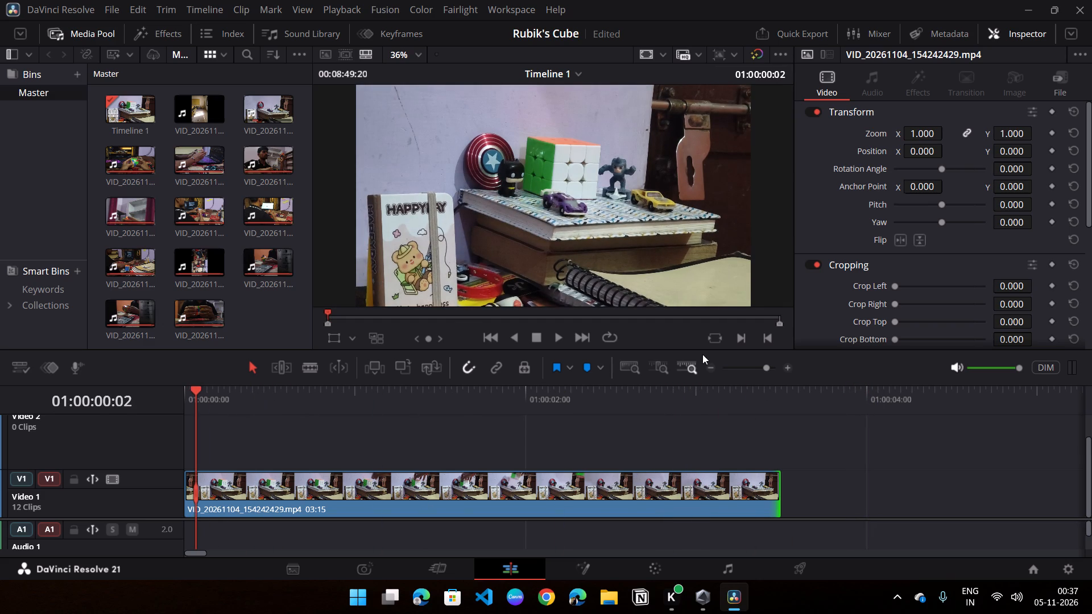
{"action": "left_click", "coordinate": [705, 368]}
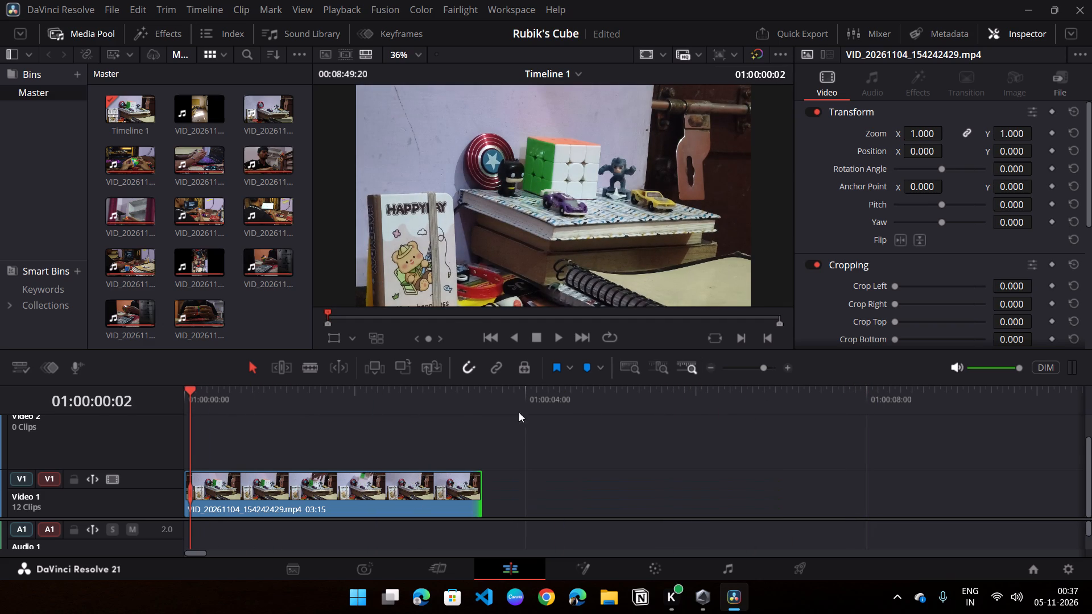
{"action": "left_click", "coordinate": [174, 402]}
{"action": "left_click_drag", "start_coordinate": [190, 393], "coordinate": [369, 406]}
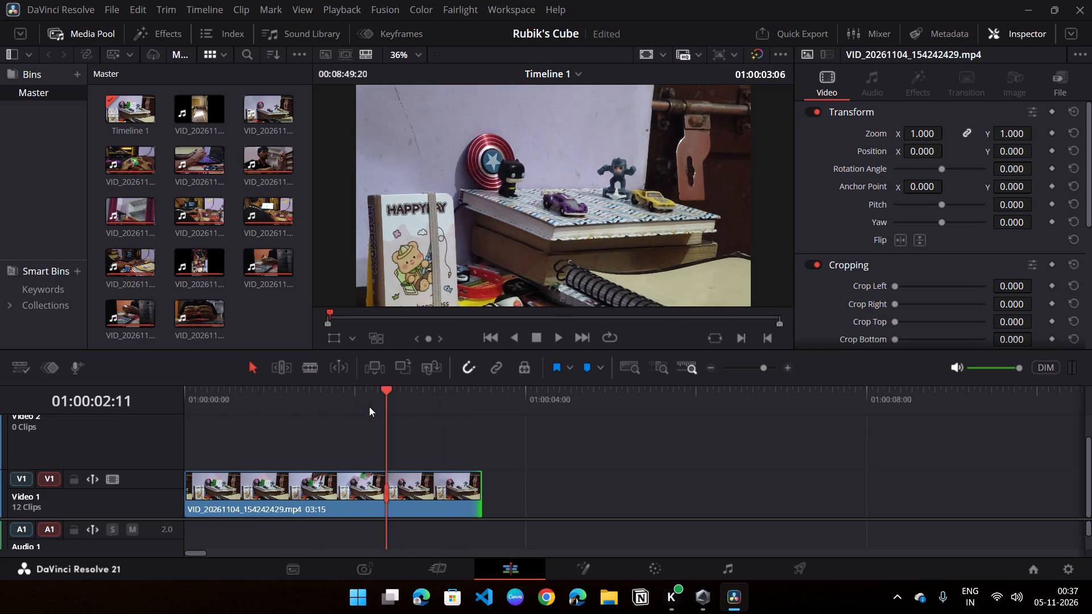
{"action": "left_click_drag", "start_coordinate": [369, 406], "coordinate": [267, 411]}
Ripple delete the empty gap on Video 1 between VID_20261104_154242429.mp4 and VID_20261104_154630544.mp4.
{"action": "left_click", "coordinate": [532, 489]}
{"action": "right_click", "coordinate": [532, 489]}
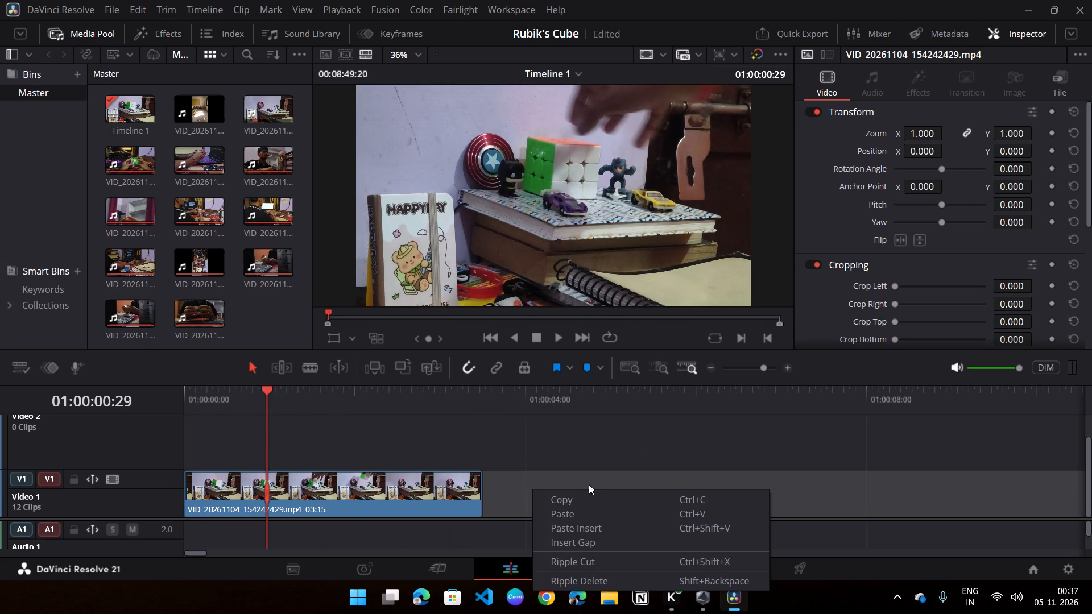
{"action": "left_click", "coordinate": [592, 583]}
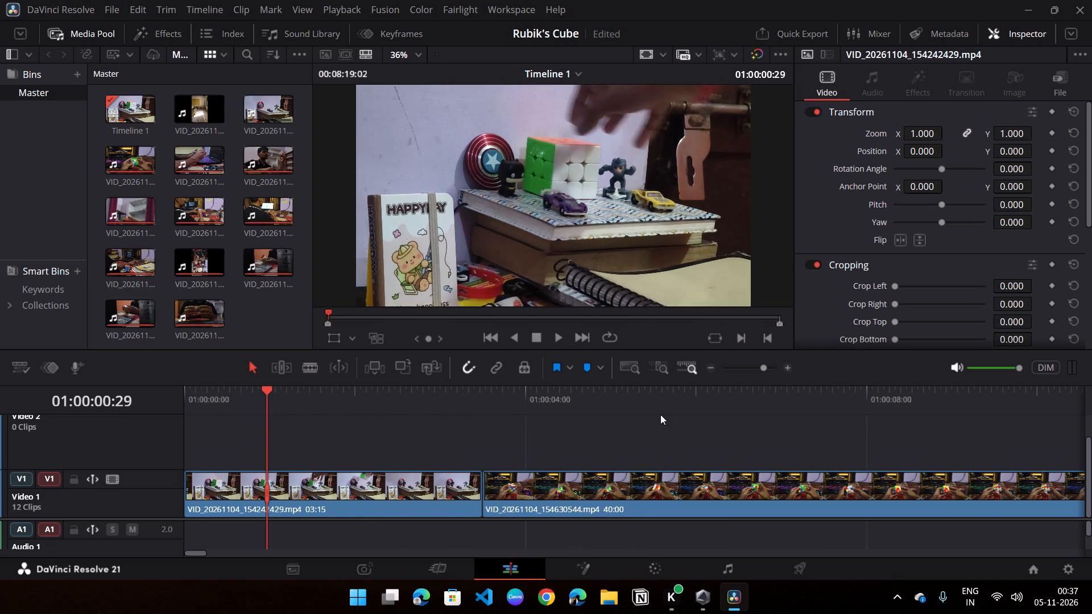
Play the edit from the timeline start to review the cube clip and its cut into VID_20261104_154630544.mp4.
{"action": "left_click", "coordinate": [710, 369]}
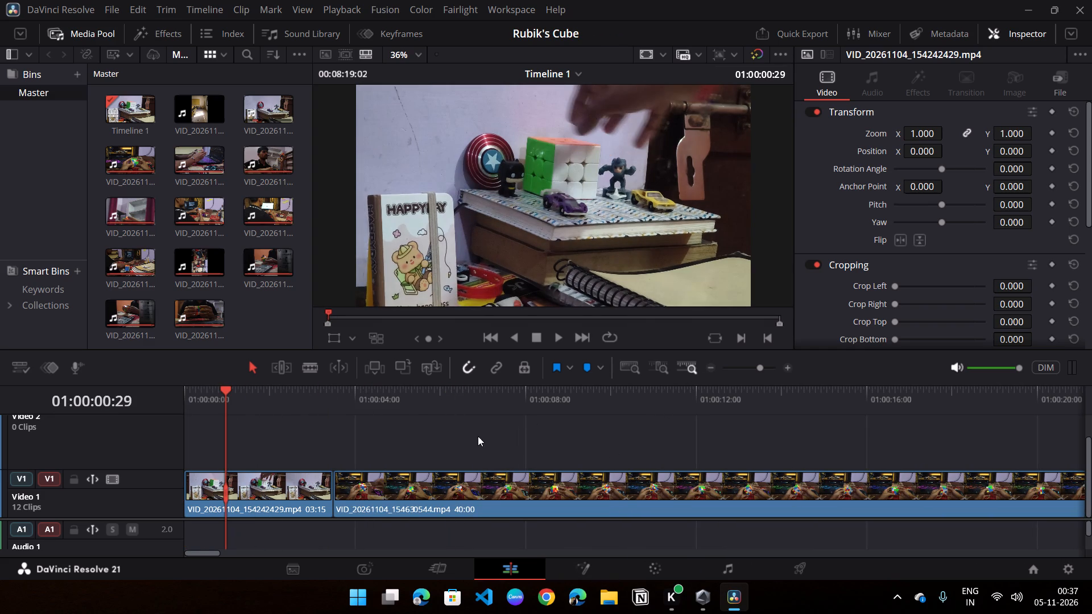
{"action": "left_click_drag", "start_coordinate": [225, 401], "coordinate": [320, 412]}
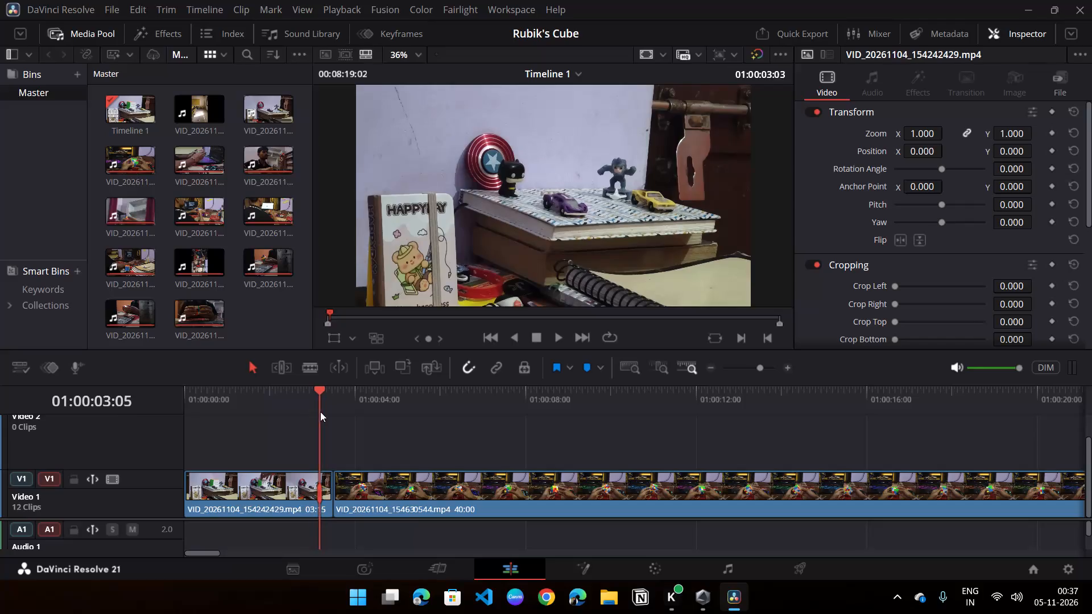
{"action": "left_click_drag", "start_coordinate": [320, 412], "coordinate": [0, 436]}
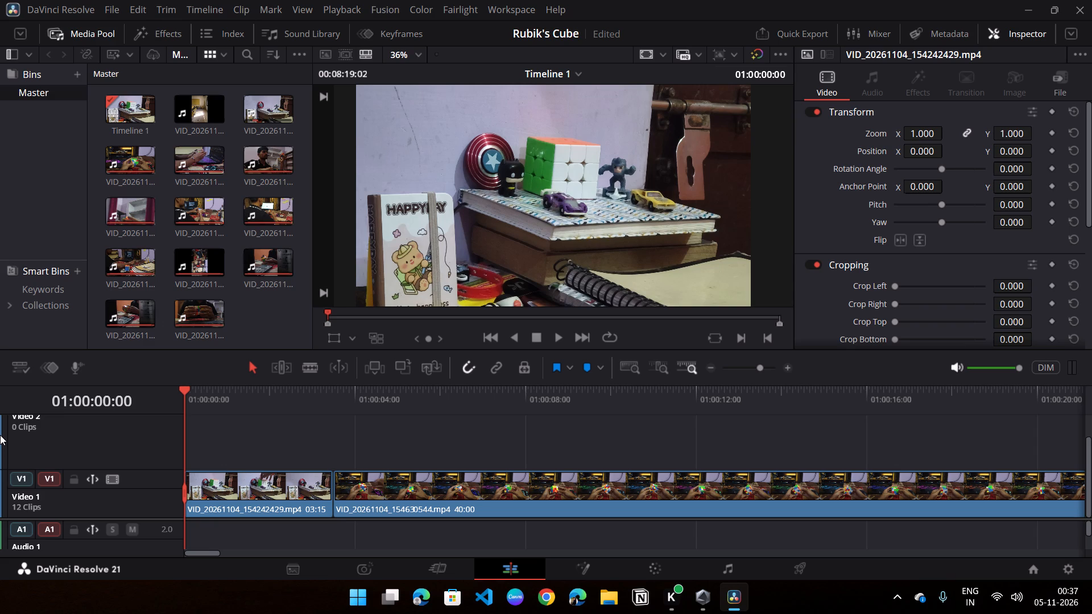
{"action": "key", "text": "space"}
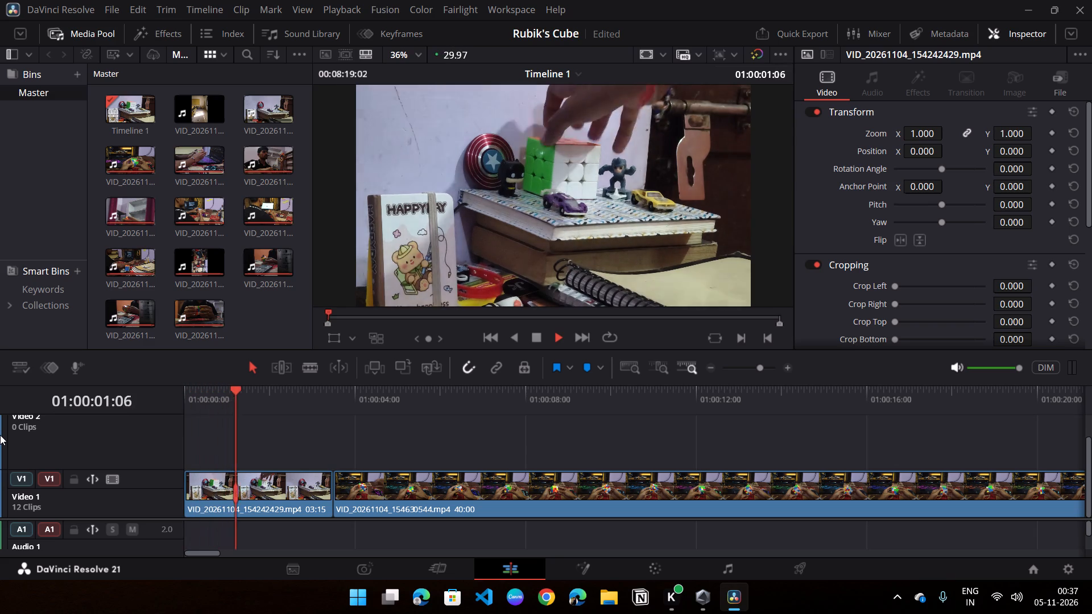
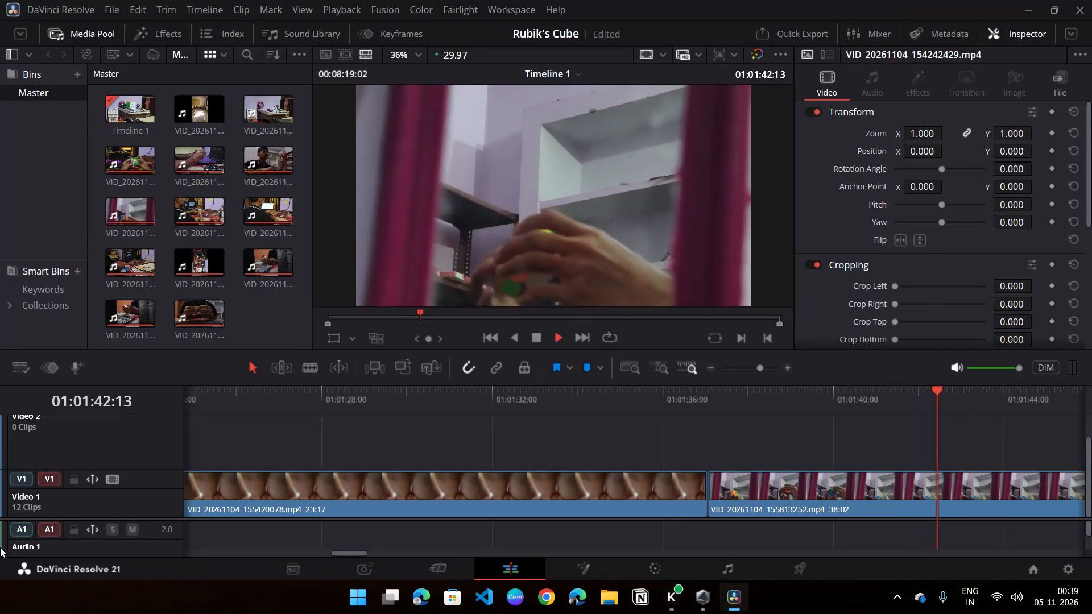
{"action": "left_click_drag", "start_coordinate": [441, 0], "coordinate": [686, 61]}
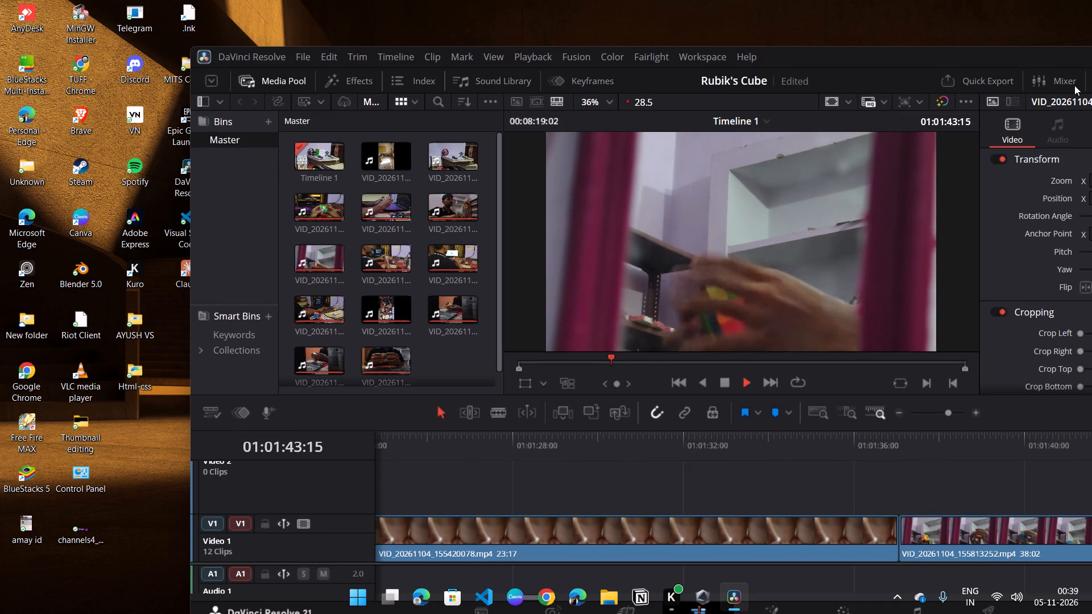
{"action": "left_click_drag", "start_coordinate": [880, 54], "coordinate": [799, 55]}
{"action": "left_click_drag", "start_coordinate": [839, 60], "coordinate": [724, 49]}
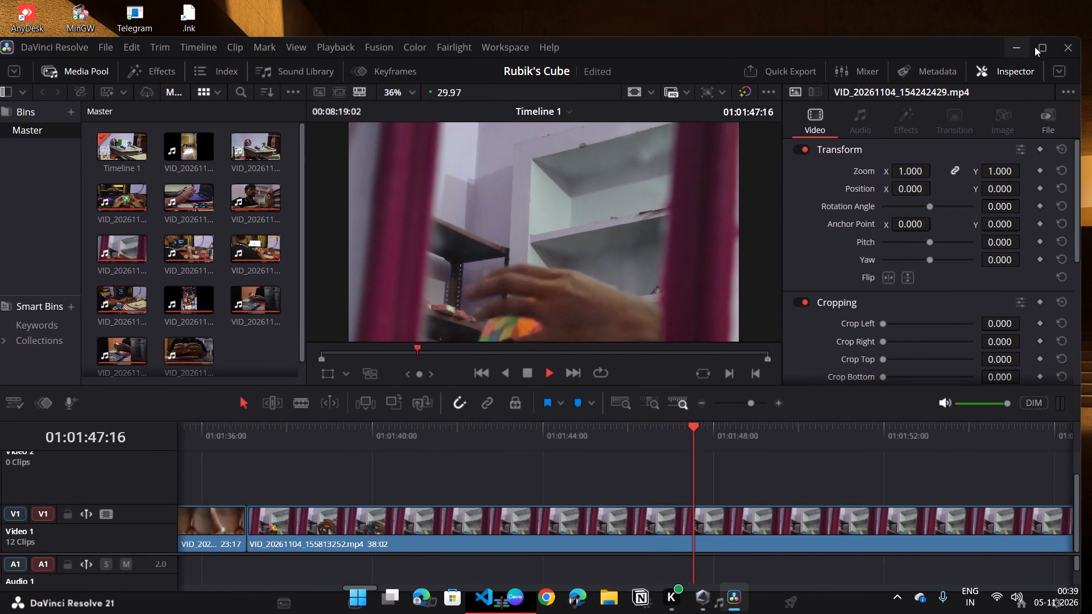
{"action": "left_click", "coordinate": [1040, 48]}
Review VID_20261104_154242429.mp4 from the timeline start, checking the cube being lifted and the shot after it is gone.
{"action": "left_click_drag", "start_coordinate": [566, 392], "coordinate": [518, 400]}
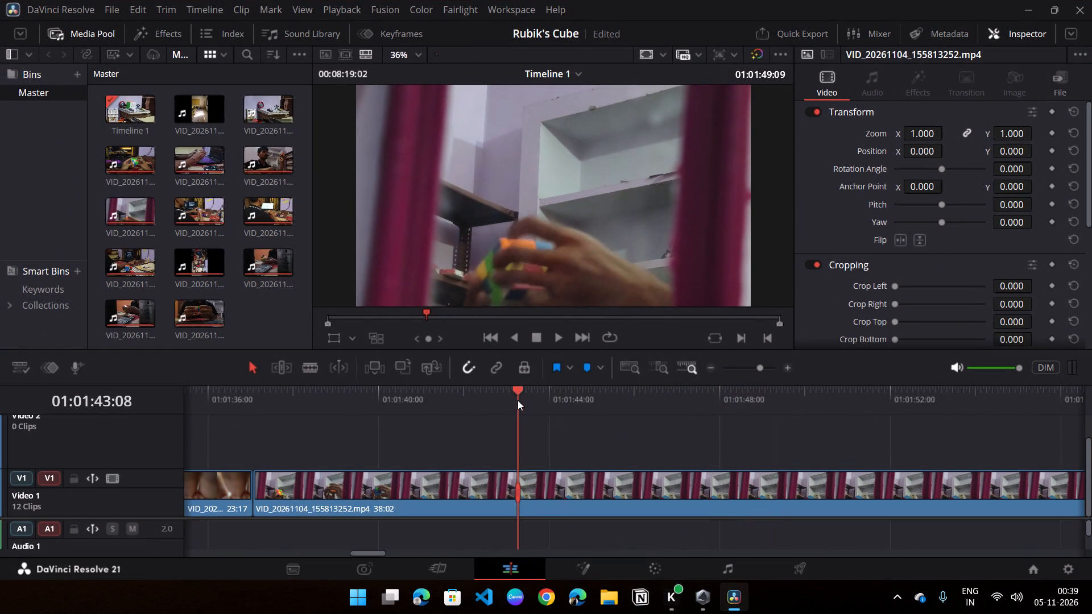
{"action": "left_click_drag", "start_coordinate": [518, 400], "coordinate": [104, 418]}
{"action": "left_click", "coordinate": [215, 406]}
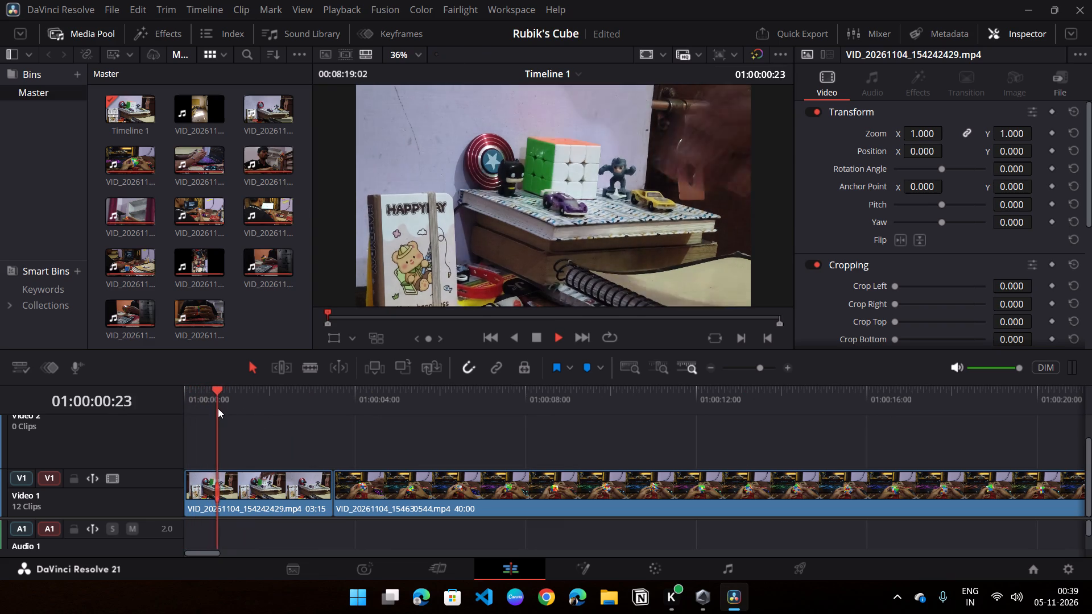
{"action": "key", "text": "space"}
{"action": "left_click_drag", "start_coordinate": [254, 397], "coordinate": [291, 392]}
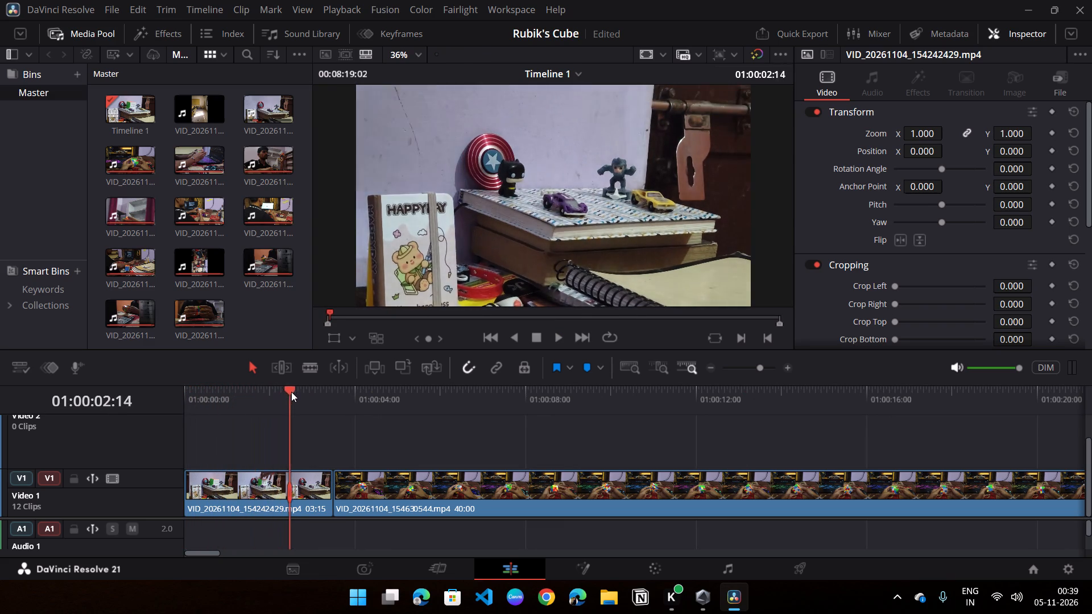
{"action": "left_click_drag", "start_coordinate": [291, 392], "coordinate": [150, 397]}
{"action": "key", "text": "space"}
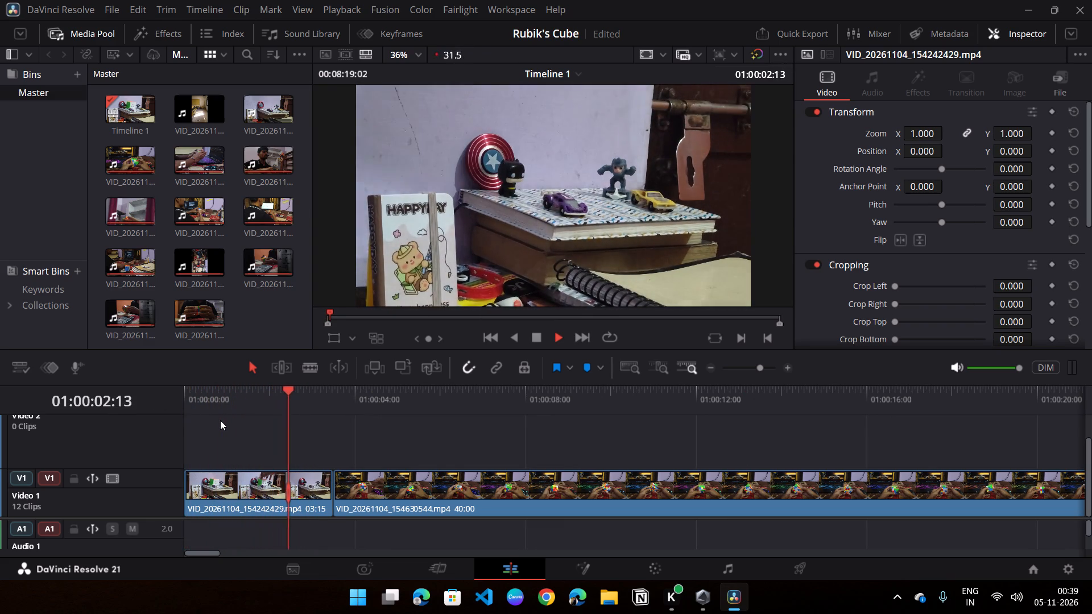
{"action": "key", "text": "space"}
Trim the end of VID_20261104_154242429.mp4 back to 01:00:03:00, giving the clip a duration of 03:00.
{"action": "left_click_drag", "start_coordinate": [317, 392], "coordinate": [313, 394]}
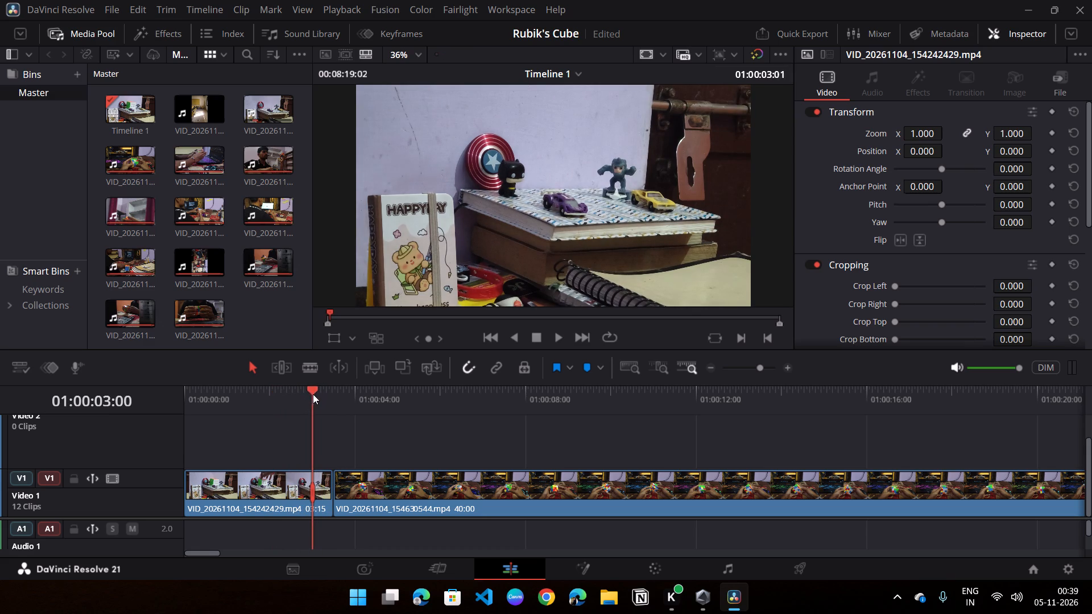
{"action": "left_click_drag", "start_coordinate": [313, 394], "coordinate": [312, 394]}
{"action": "left_click_drag", "start_coordinate": [327, 489], "coordinate": [316, 489]}
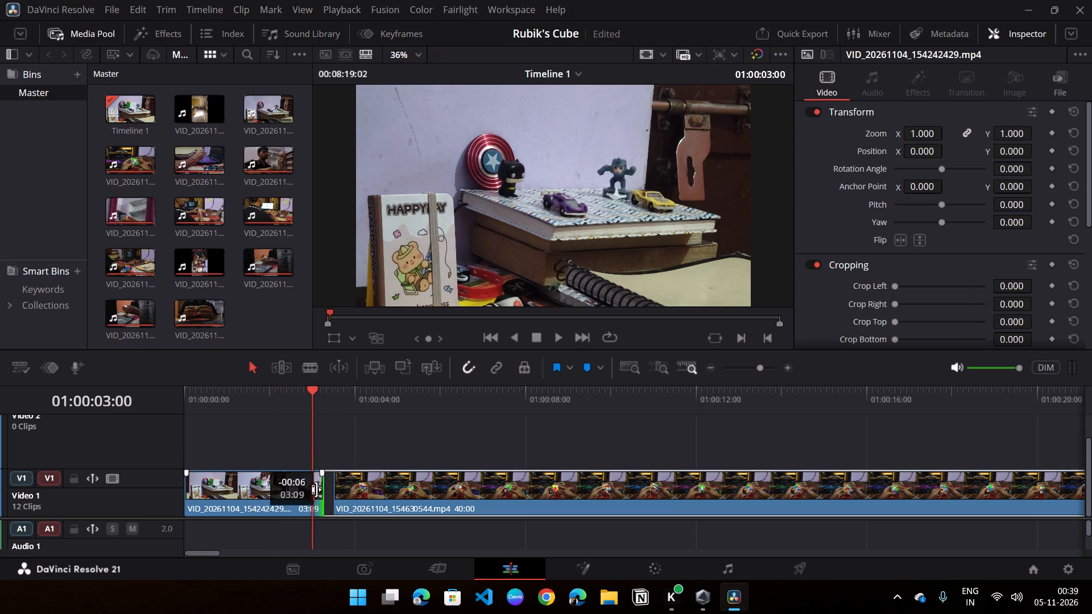
{"action": "left_click_drag", "start_coordinate": [316, 489], "coordinate": [315, 489]}
{"action": "left_click_drag", "start_coordinate": [318, 489], "coordinate": [313, 489]}
Shift VID_20261104_154630544.mp4 slightly later on Video 1 to widen the gap after VID_20261104_154242429.mp4.
{"action": "left_click", "coordinate": [322, 490]}
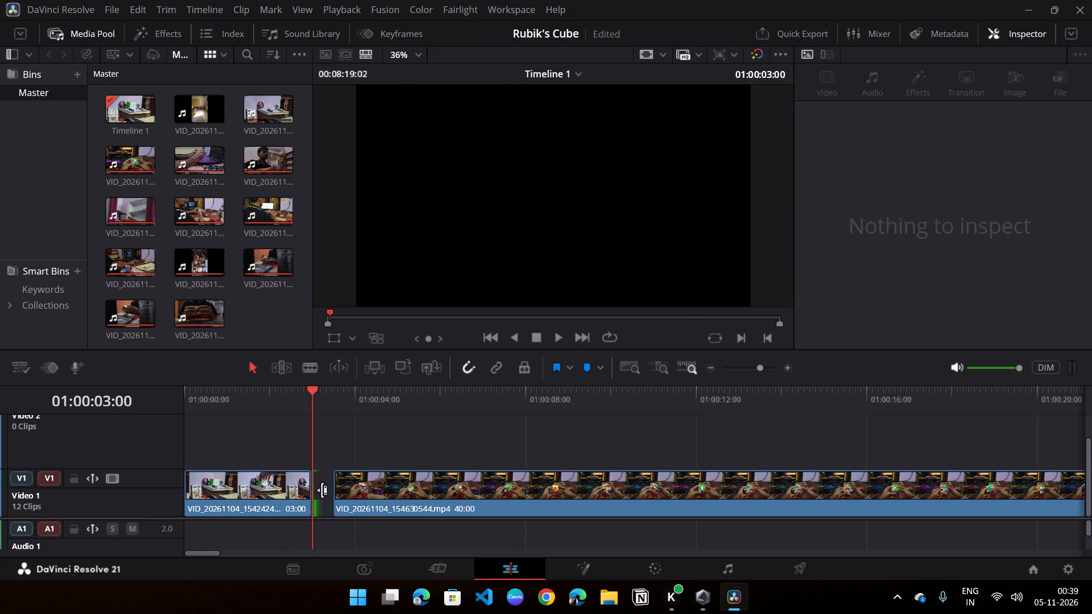
{"action": "left_click", "coordinate": [325, 503]}
{"action": "left_click", "coordinate": [326, 499]}
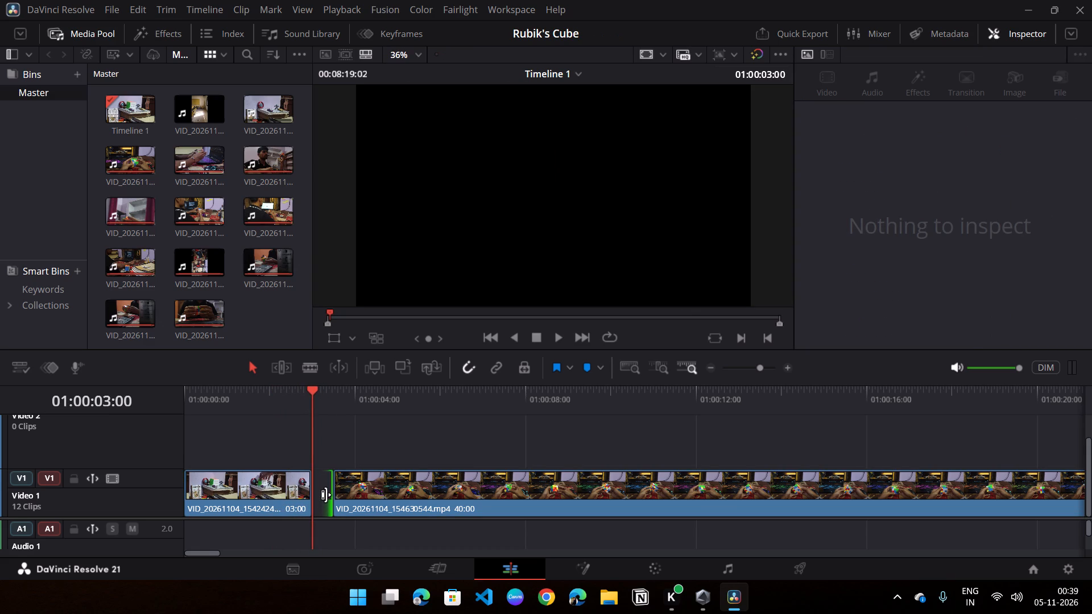
{"action": "left_click", "coordinate": [326, 488]}
{"action": "left_click", "coordinate": [322, 487]}
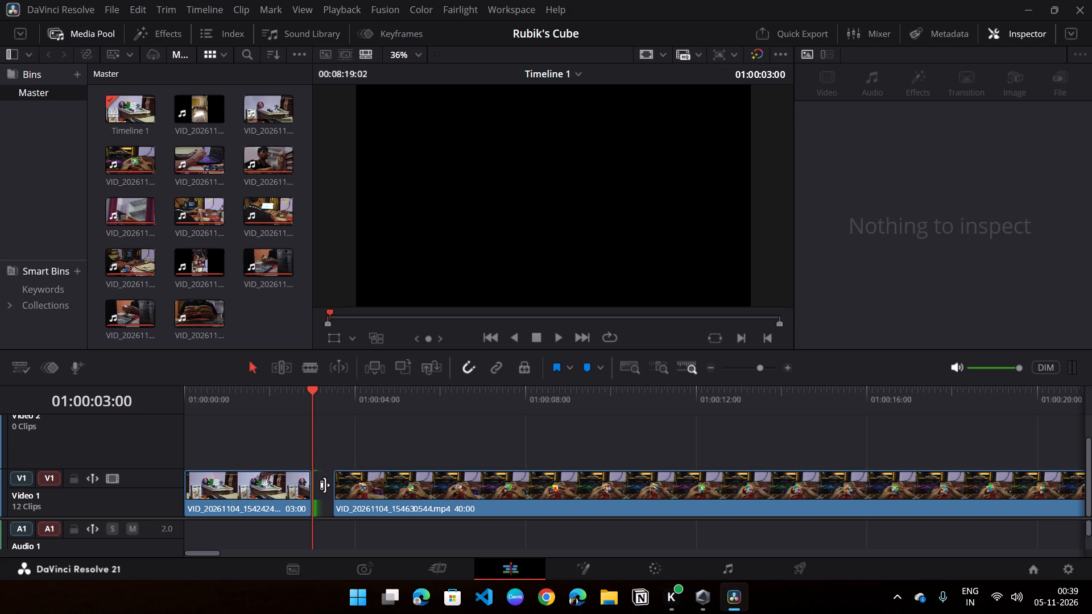
{"action": "left_click", "coordinate": [325, 484]}
{"action": "right_click", "coordinate": [325, 489]}
{"action": "left_click", "coordinate": [325, 489]}
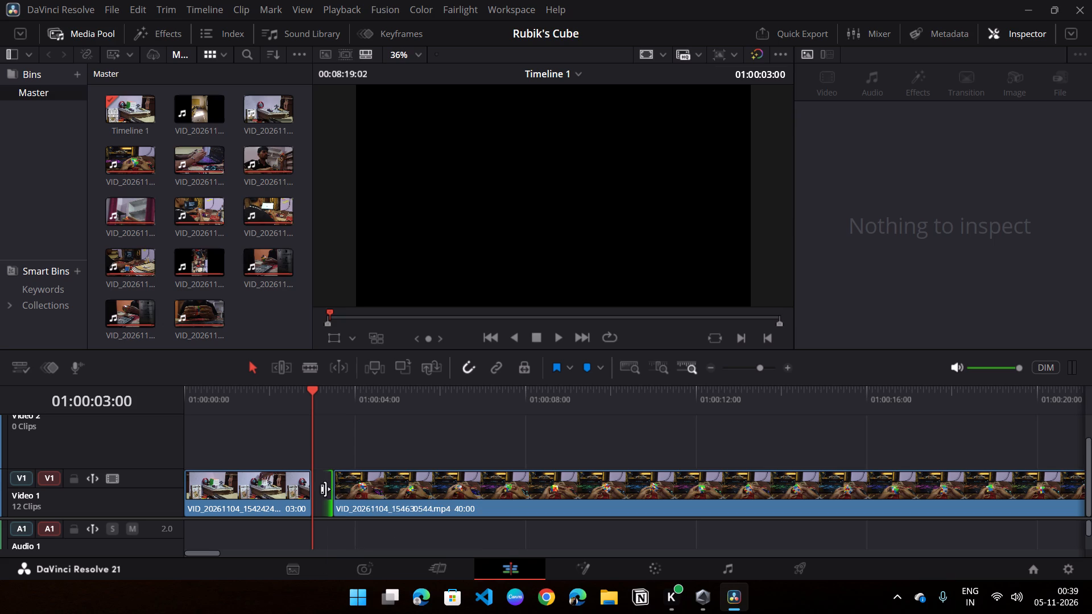
{"action": "left_click_drag", "start_coordinate": [357, 487], "coordinate": [374, 487]}
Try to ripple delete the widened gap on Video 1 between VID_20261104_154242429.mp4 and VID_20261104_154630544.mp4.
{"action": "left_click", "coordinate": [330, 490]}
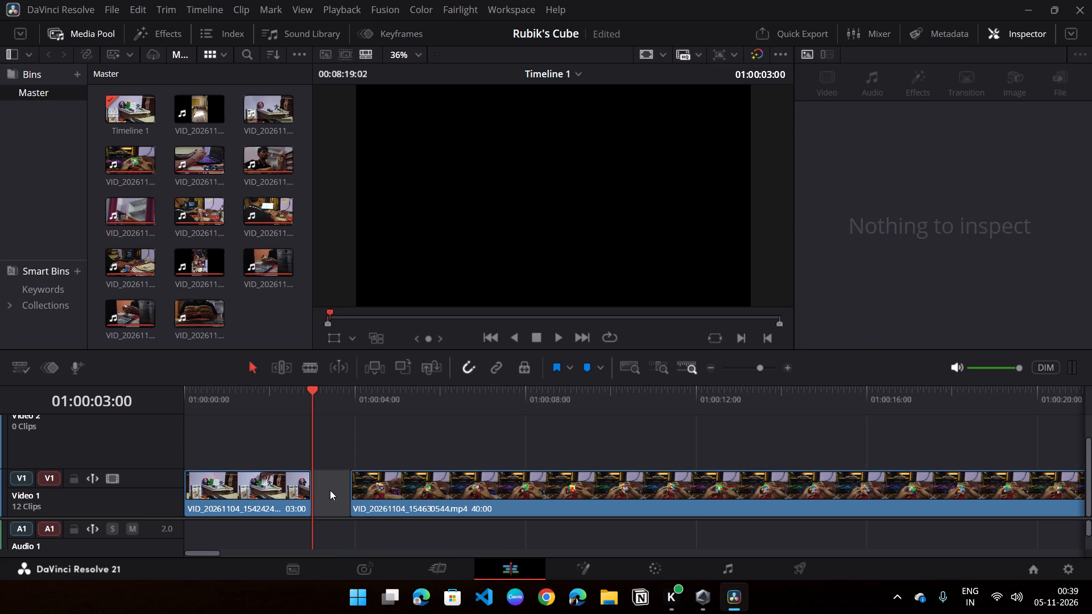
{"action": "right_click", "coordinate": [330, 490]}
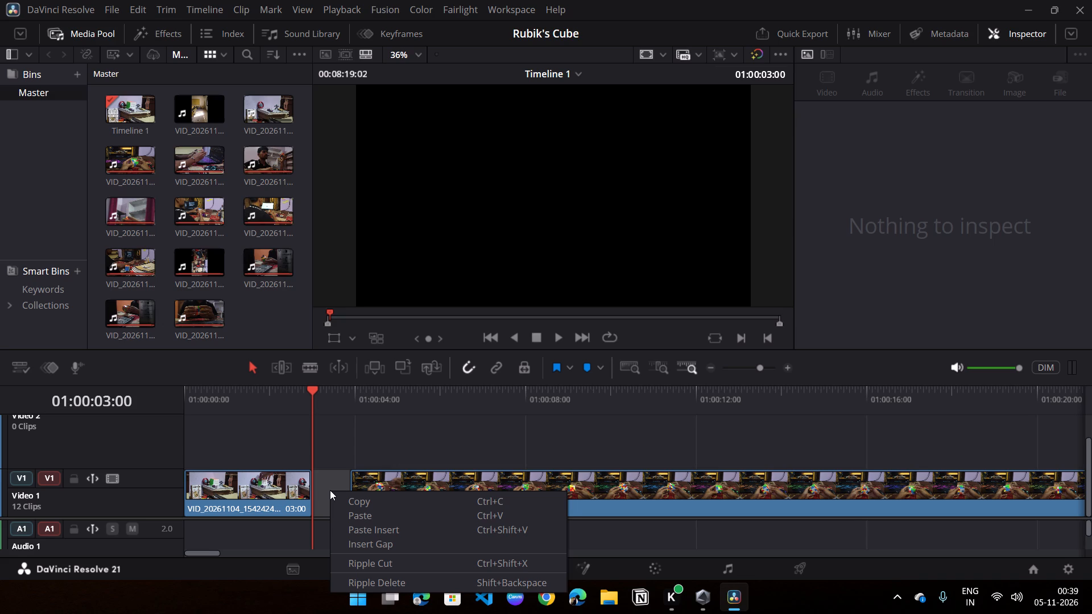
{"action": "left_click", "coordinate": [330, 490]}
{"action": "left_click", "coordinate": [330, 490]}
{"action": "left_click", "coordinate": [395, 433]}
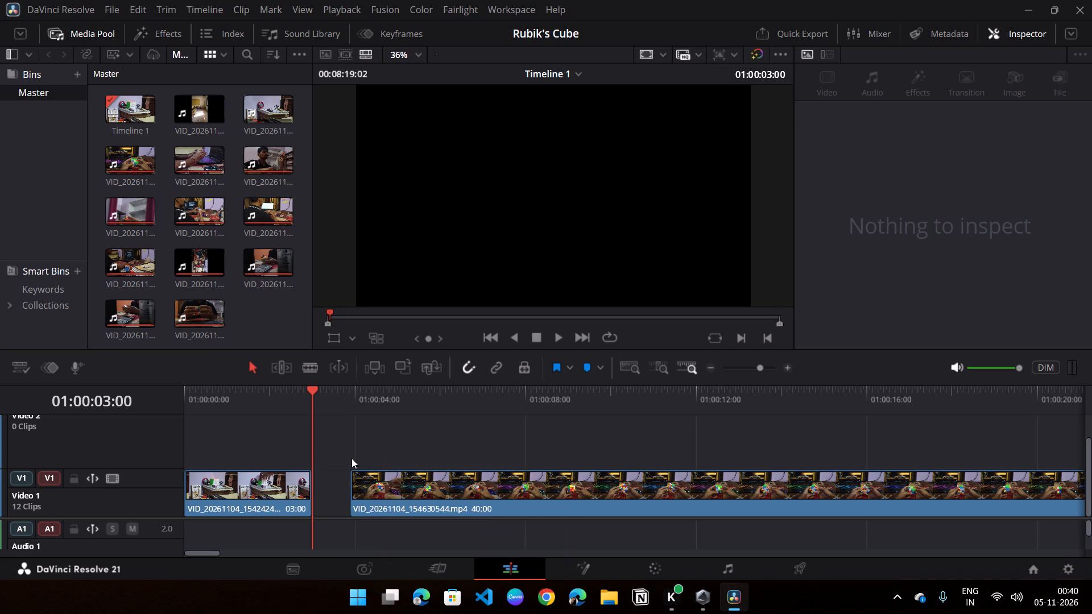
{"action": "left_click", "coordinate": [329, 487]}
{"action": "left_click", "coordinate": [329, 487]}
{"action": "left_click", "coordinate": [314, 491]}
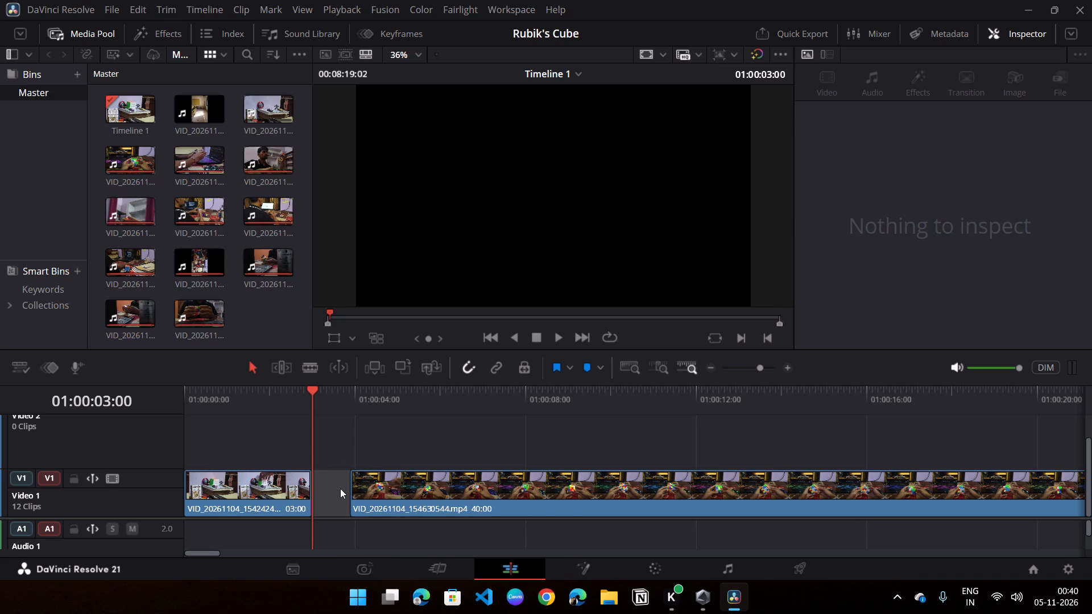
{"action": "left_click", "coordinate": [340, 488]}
Play and step frame by frame through the gap and the opening of VID_20261104_154630544.mp4.
{"action": "left_click", "coordinate": [332, 413]}
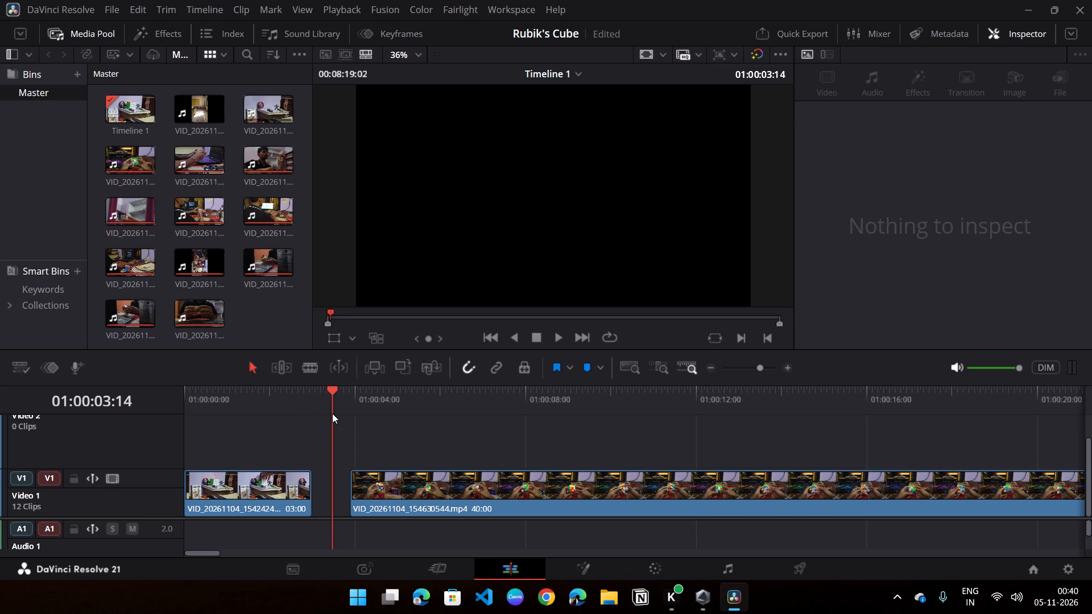
{"action": "key", "text": "space"}
{"action": "key", "text": "space"}
{"action": "key", "text": "space"}
{"action": "key", "text": "space"}
{"action": "key", "text": "space"}
{"action": "key", "text": "space"}
{"action": "key", "text": "space"}
{"action": "key", "text": "space"}
{"action": "key", "text": "space"}
{"action": "key", "text": "space"}
{"action": "key", "text": "space"}
{"action": "key", "text": "space"}
{"action": "key", "text": "space"}
{"action": "key", "text": "backslash"}
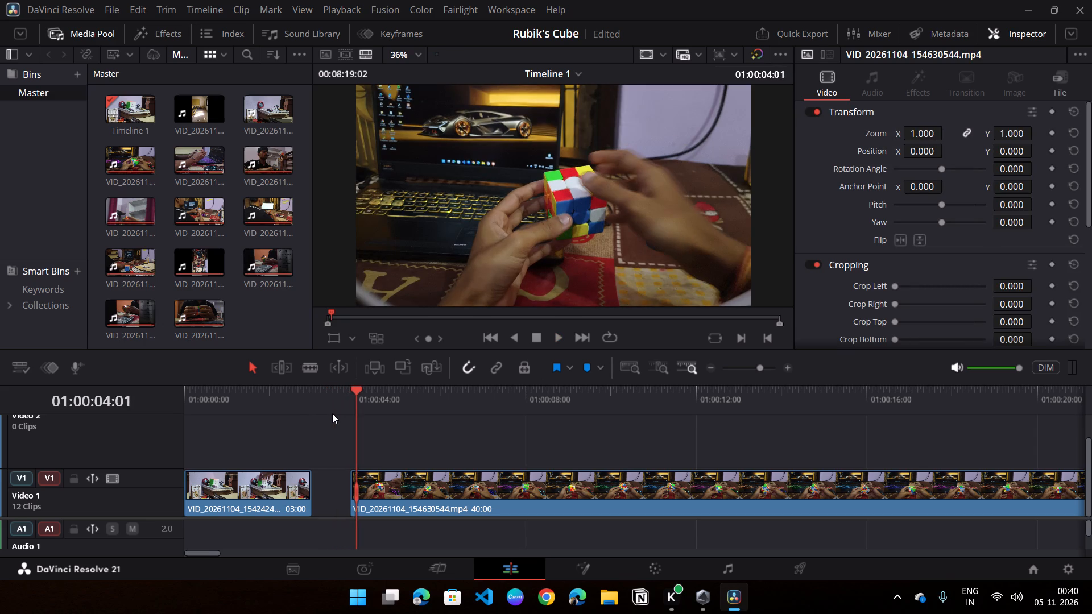
{"action": "key", "text": "Left"}
{"action": "key", "text": "Left"}
{"action": "key", "text": "Left"}
{"action": "key", "text": "Left"}
{"action": "key", "text": "Left"}
{"action": "key", "text": "Left"}
{"action": "key", "text": "Left"}
{"action": "key", "text": "Left"}
{"action": "key", "text": "Left"}
{"action": "key", "text": "Left"}
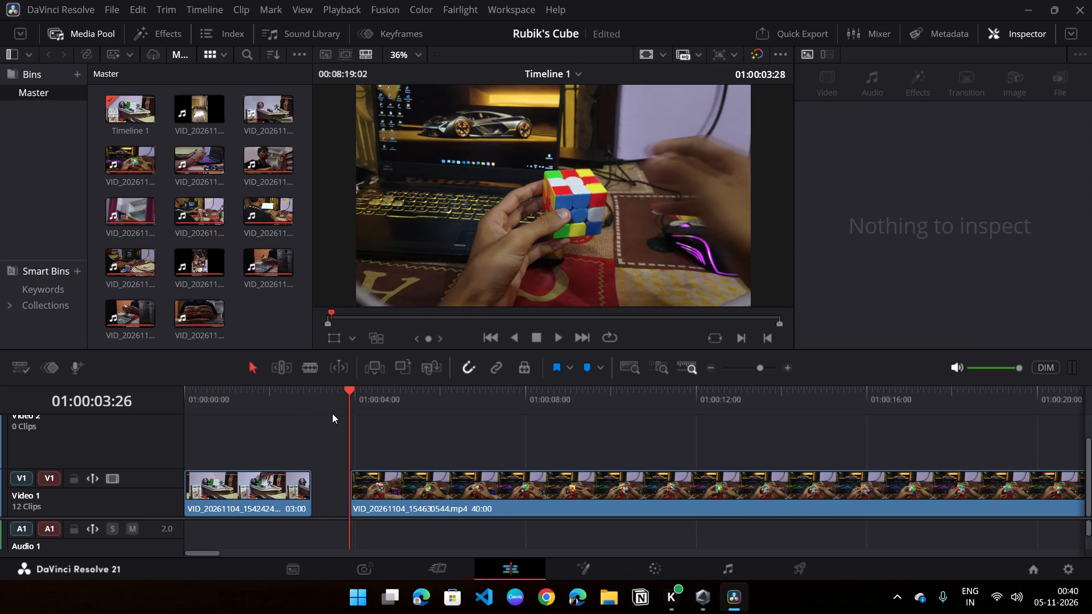
{"action": "key", "text": "space"}
{"action": "type", "text": "\\"}
{"action": "key", "text": "Left"}
{"action": "key", "text": "Left"}
{"action": "key", "text": "Left"}
{"action": "key", "text": "Left"}
{"action": "key", "text": "Left"}
{"action": "key", "text": "Left"}
{"action": "key", "text": "Left"}
{"action": "key", "text": "Left"}
{"action": "key", "text": "Left"}
{"action": "key", "text": "Left"}
{"action": "key", "text": "Left"}
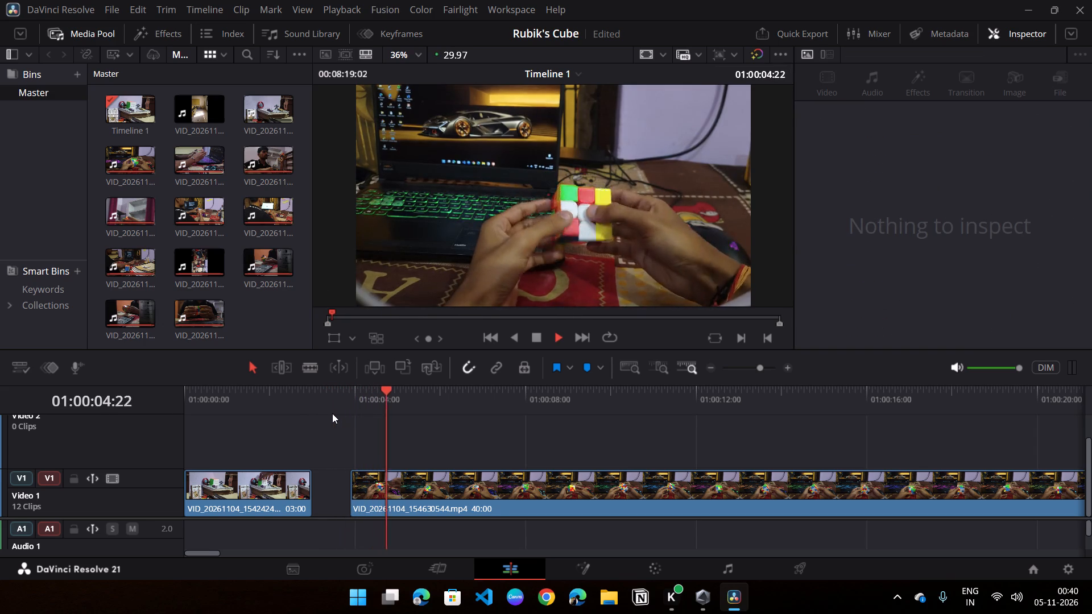
{"action": "key", "text": "space"}
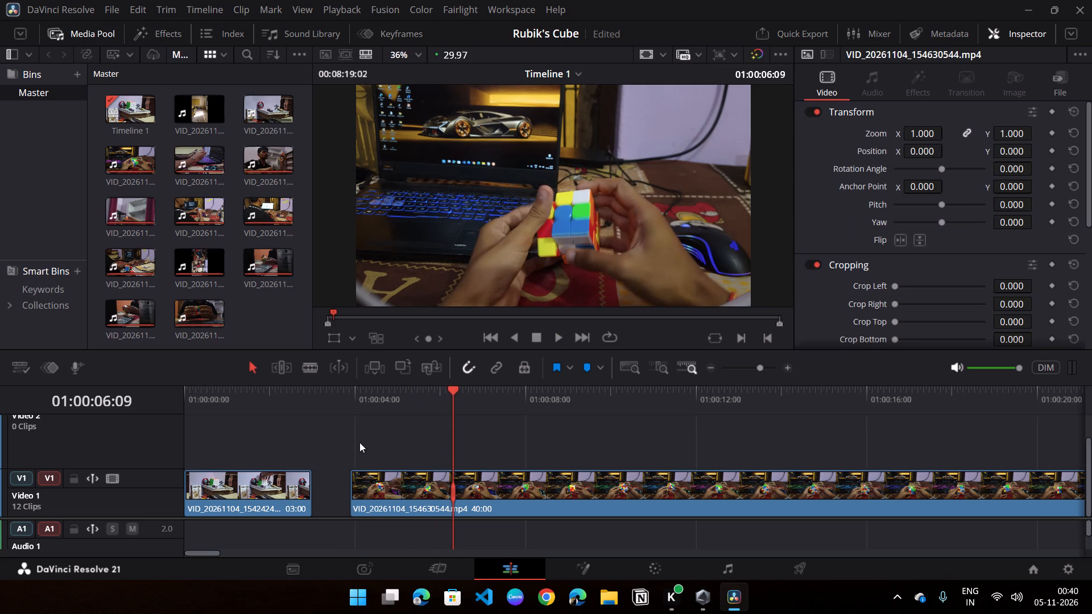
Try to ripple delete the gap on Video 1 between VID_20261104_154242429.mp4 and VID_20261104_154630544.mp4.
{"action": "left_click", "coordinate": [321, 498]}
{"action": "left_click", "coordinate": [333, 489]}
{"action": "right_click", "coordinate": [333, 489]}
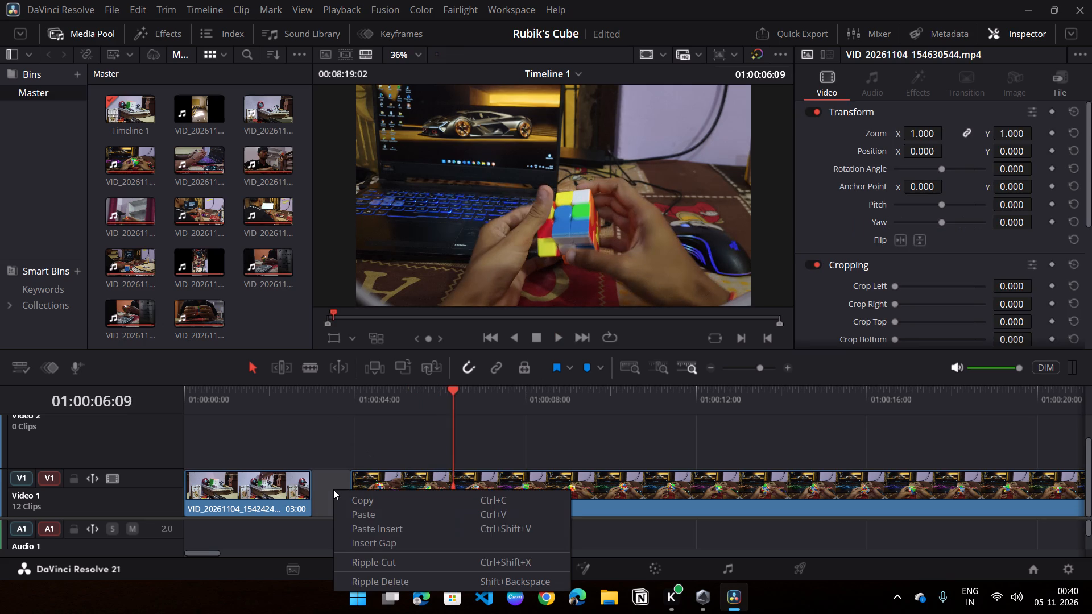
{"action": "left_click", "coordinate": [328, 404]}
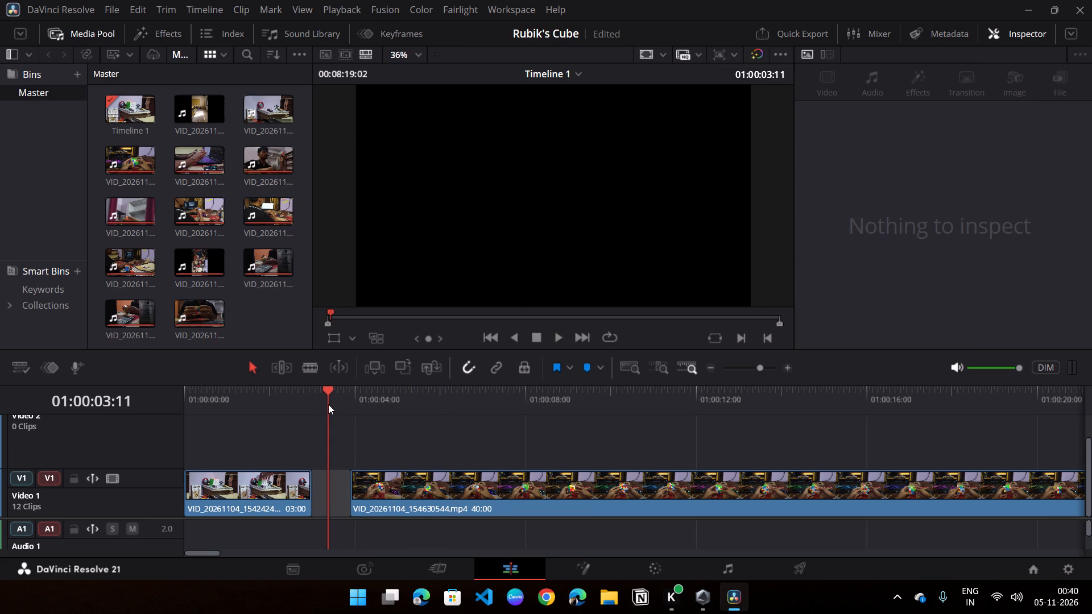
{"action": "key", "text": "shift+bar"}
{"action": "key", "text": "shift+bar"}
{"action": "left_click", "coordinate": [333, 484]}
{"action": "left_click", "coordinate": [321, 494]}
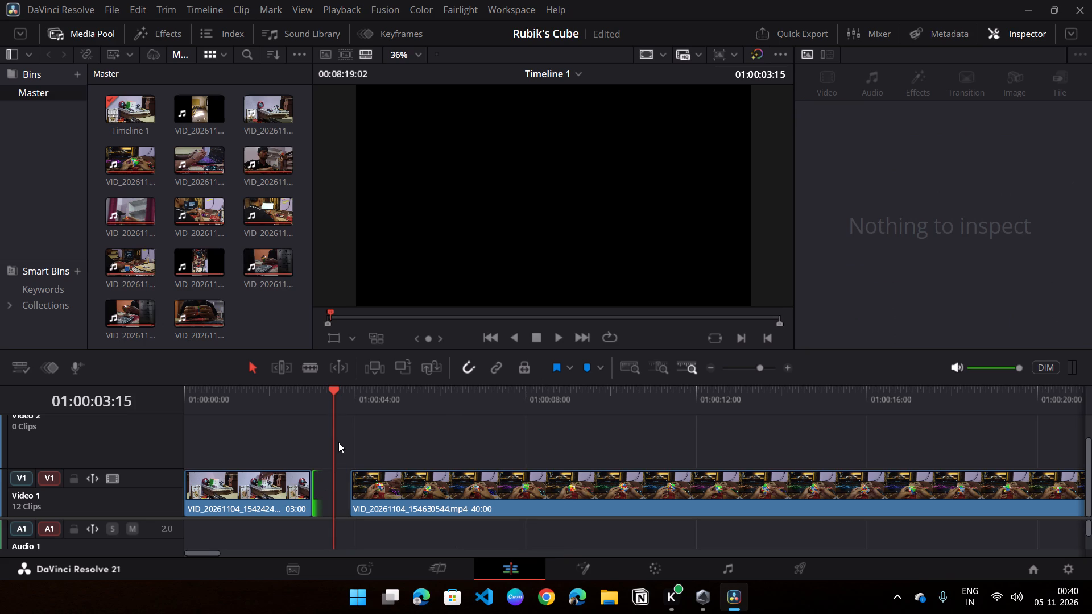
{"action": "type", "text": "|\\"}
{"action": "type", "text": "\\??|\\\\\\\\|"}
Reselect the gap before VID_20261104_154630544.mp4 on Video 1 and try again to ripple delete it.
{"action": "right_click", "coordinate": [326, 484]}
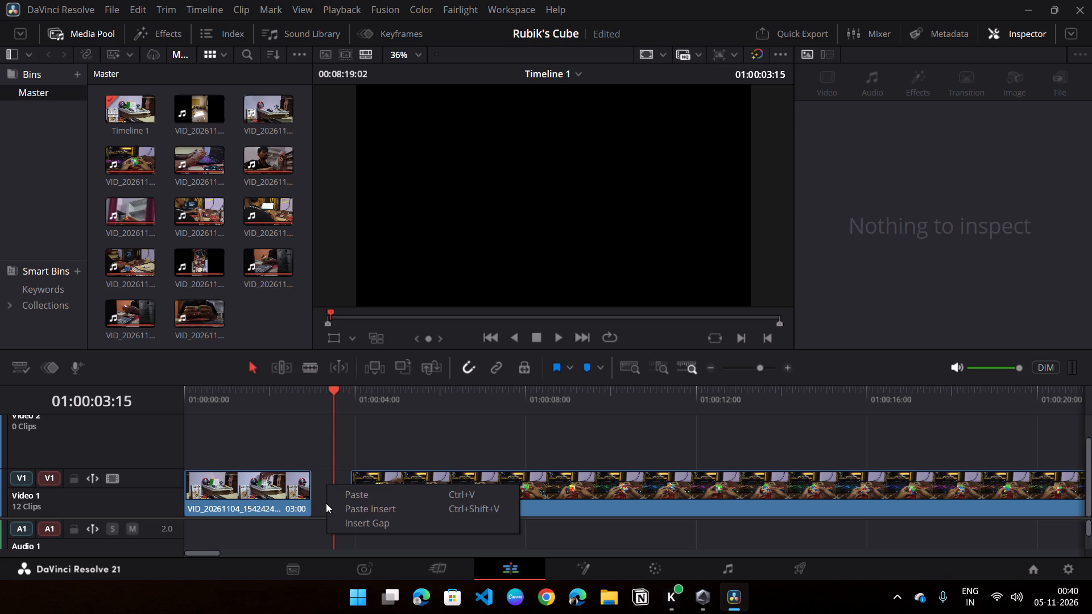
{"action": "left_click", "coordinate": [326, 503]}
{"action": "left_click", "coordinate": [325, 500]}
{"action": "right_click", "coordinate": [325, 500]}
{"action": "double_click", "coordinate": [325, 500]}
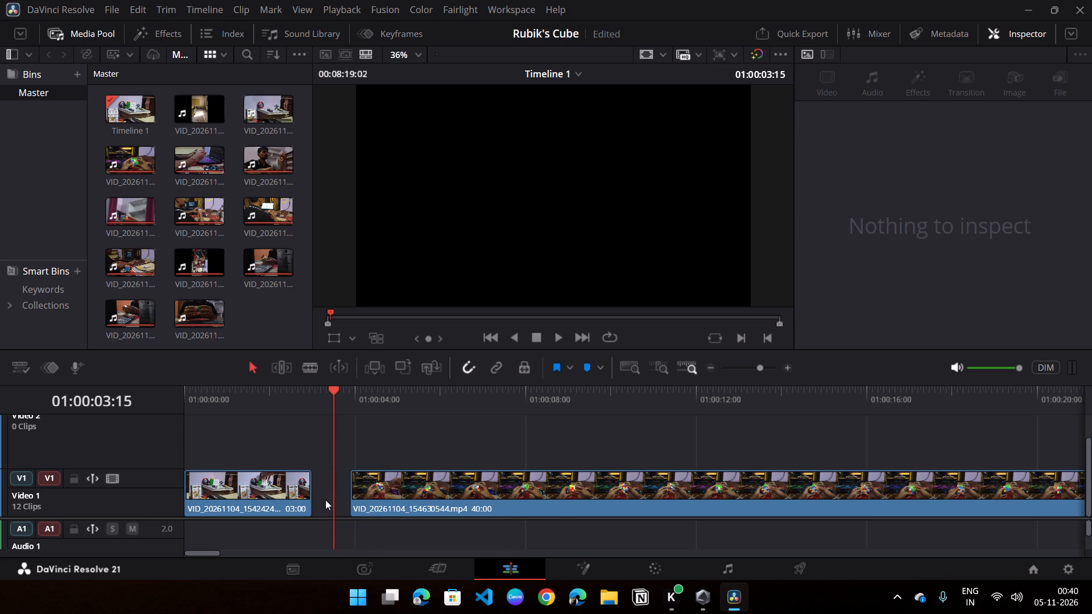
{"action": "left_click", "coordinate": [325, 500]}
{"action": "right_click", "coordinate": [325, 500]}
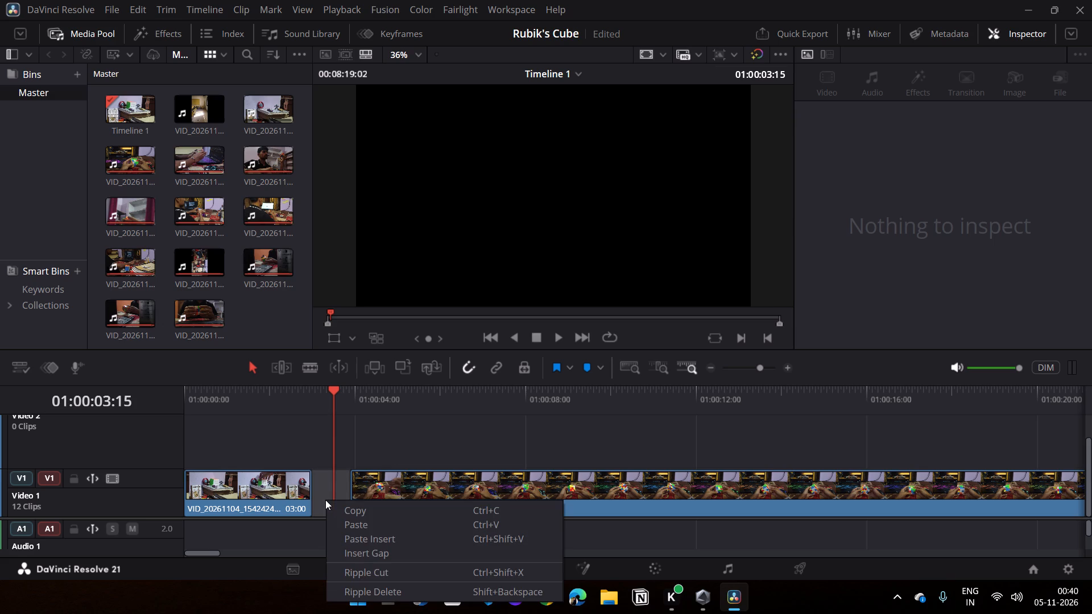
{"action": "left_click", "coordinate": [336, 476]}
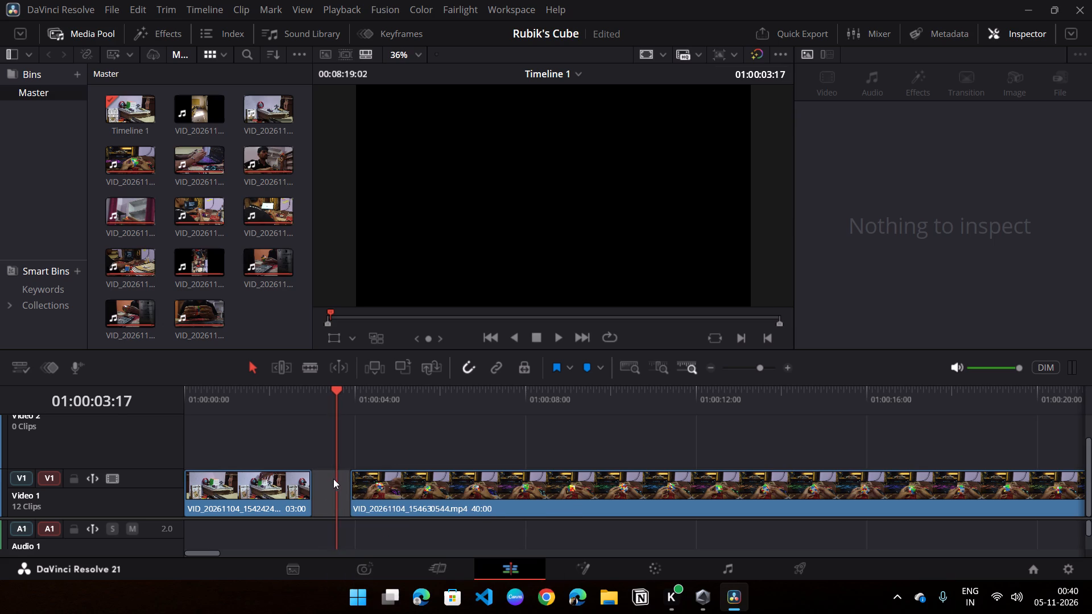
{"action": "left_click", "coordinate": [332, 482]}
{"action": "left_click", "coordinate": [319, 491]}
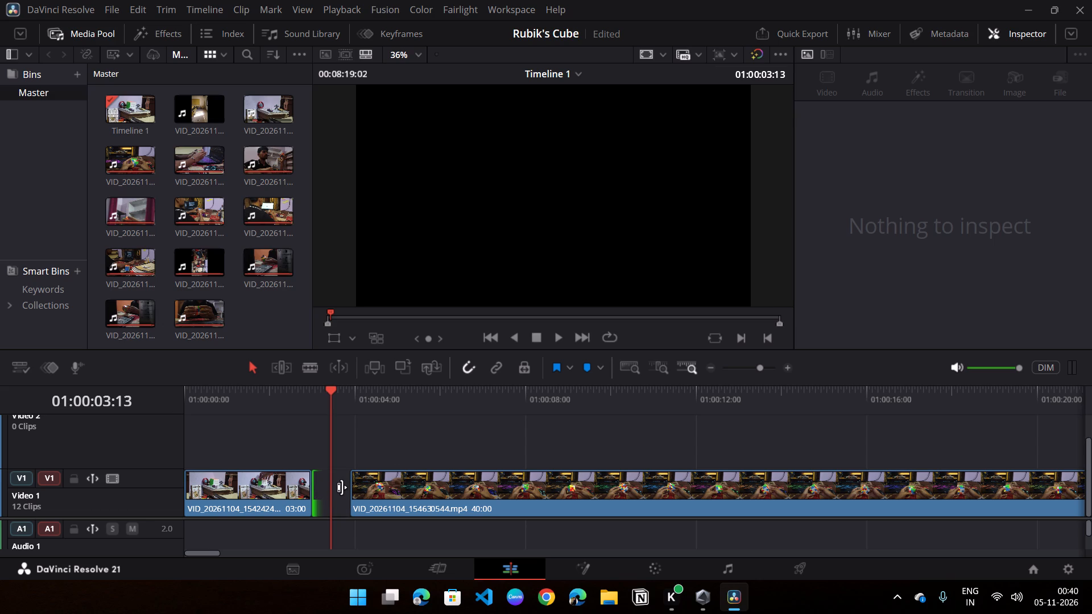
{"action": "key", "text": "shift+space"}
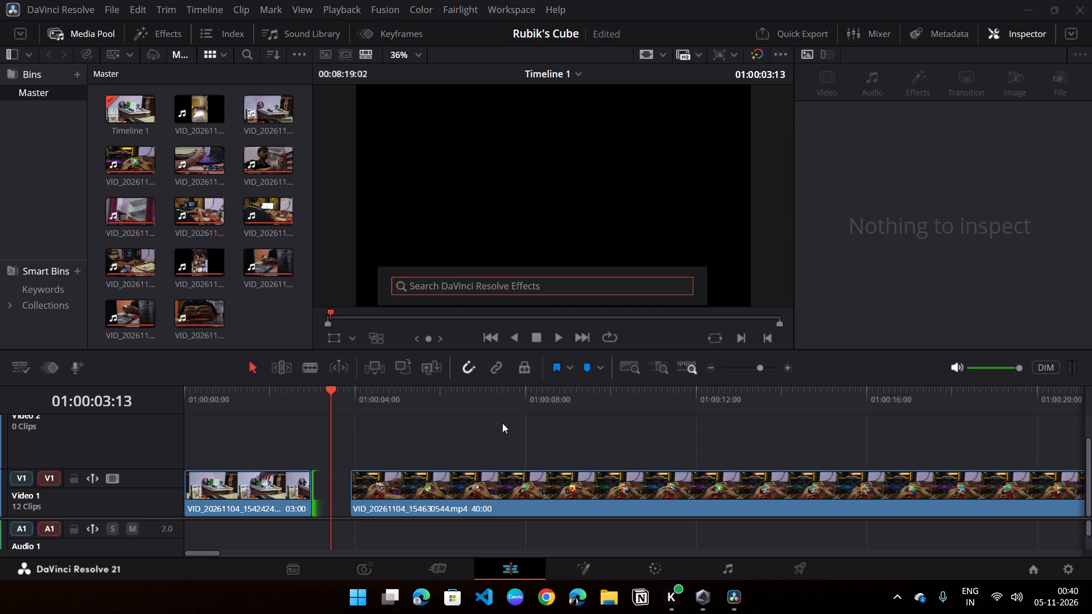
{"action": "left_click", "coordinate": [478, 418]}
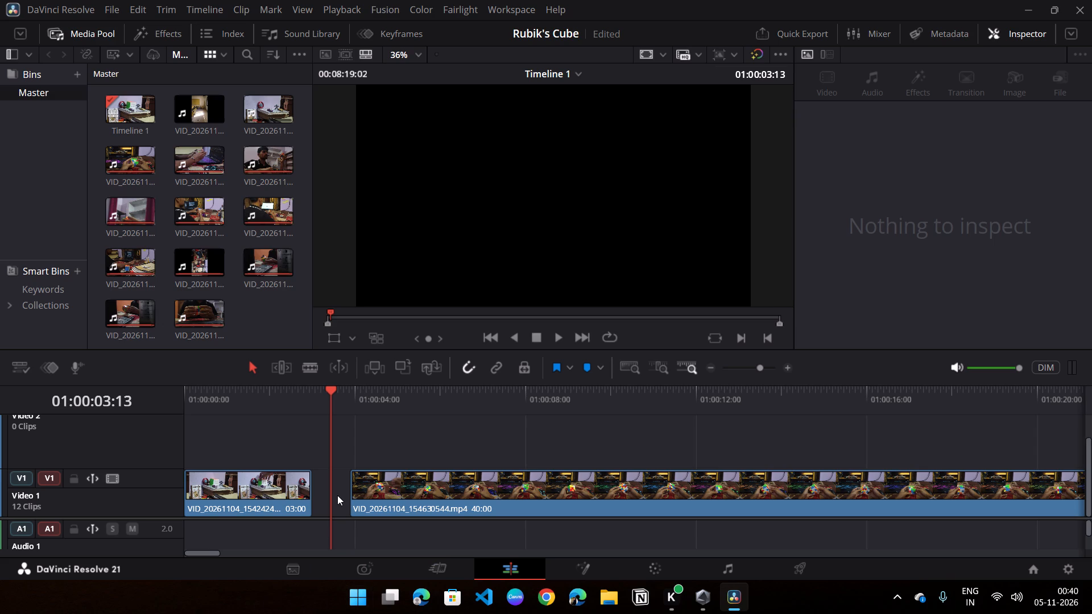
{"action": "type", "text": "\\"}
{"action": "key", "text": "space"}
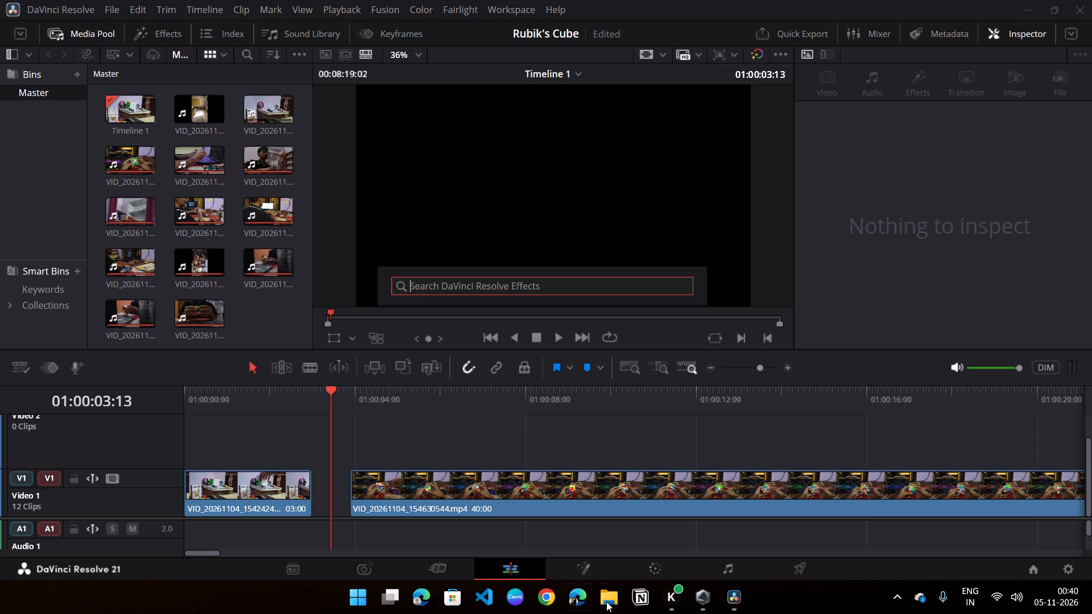
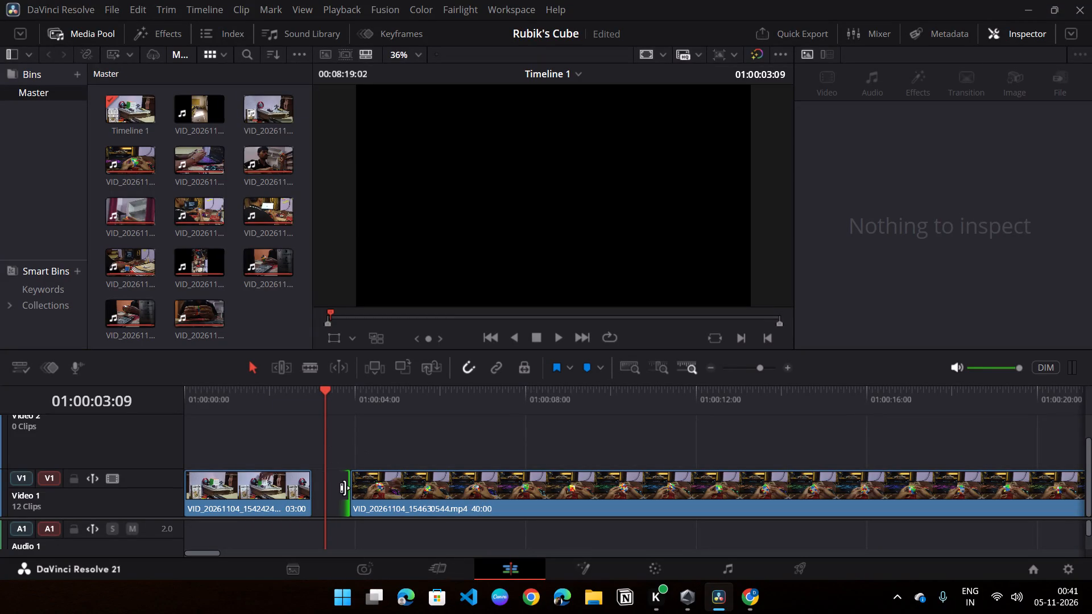
{"action": "left_click", "coordinate": [337, 493]}
{"action": "key", "text": "shift+BackSpace"}
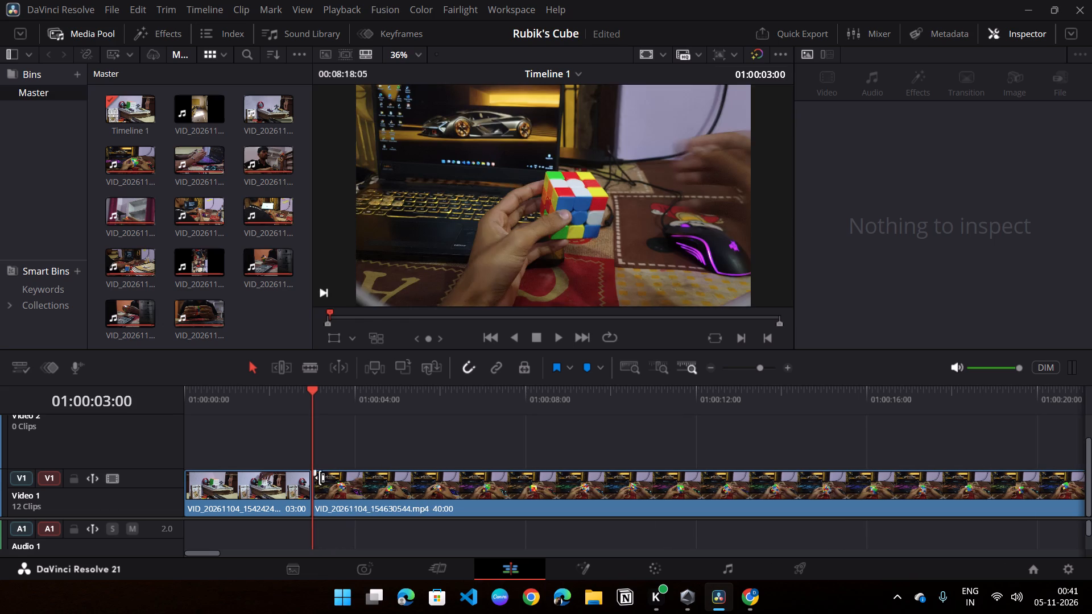
Scrub and play through the cut into VID_20261104_154630544.mp4 to examine where its useful footage begins.
{"action": "left_click", "coordinate": [711, 365]}
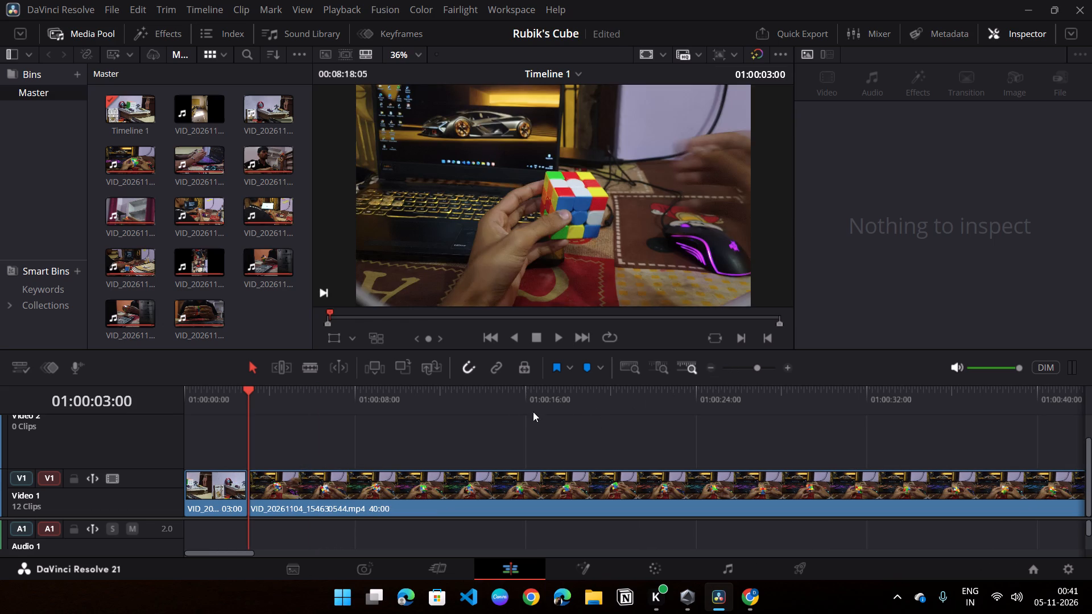
{"action": "left_click", "coordinate": [788, 370]}
{"action": "left_click_drag", "start_coordinate": [312, 403], "coordinate": [299, 409]}
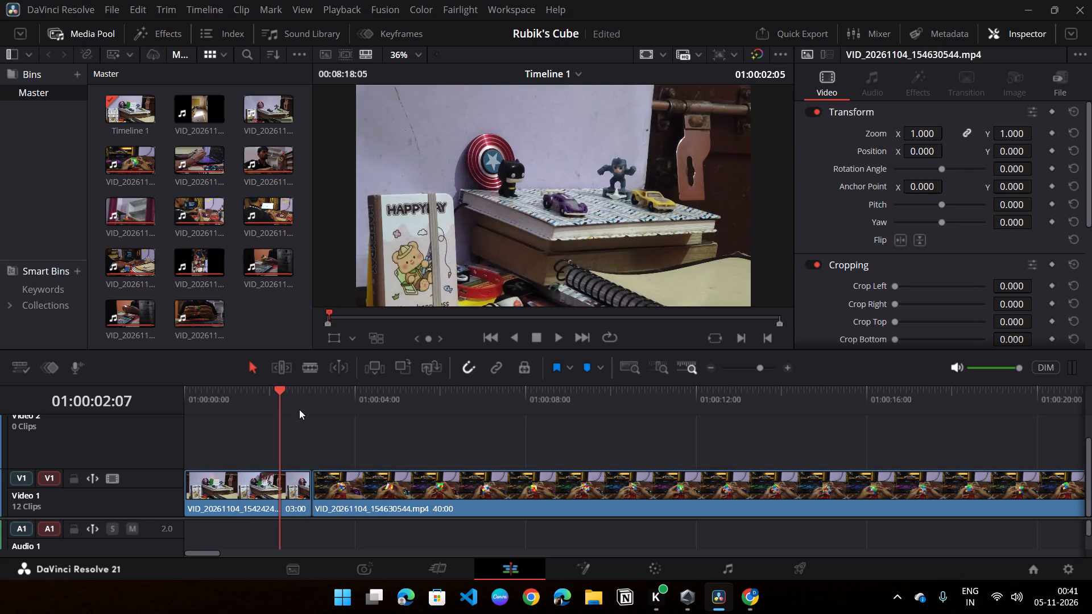
{"action": "left_click_drag", "start_coordinate": [299, 409], "coordinate": [375, 410]}
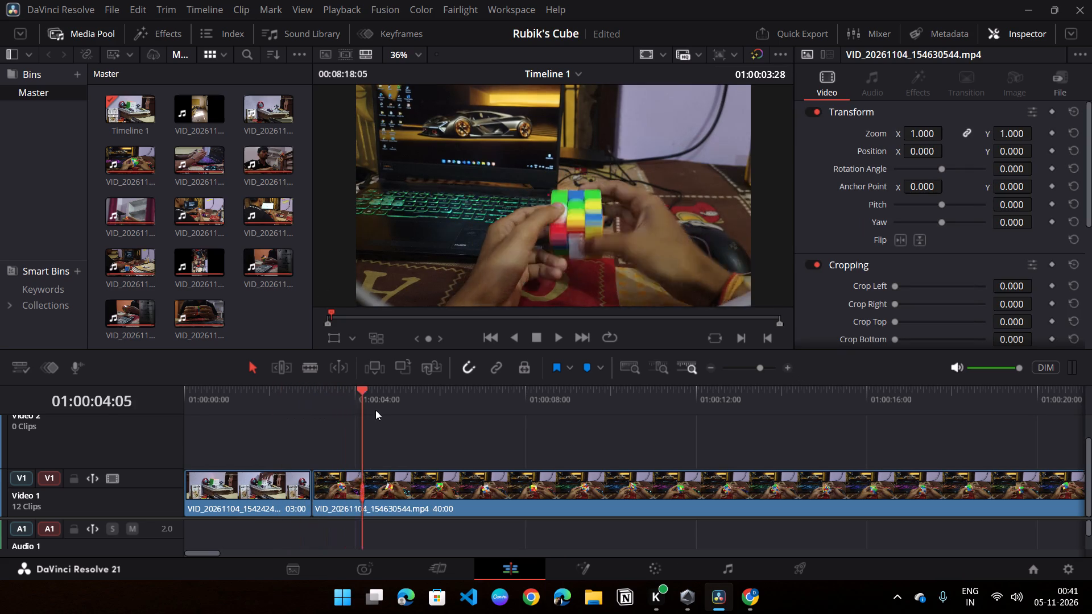
{"action": "left_click_drag", "start_coordinate": [375, 410], "coordinate": [556, 420]}
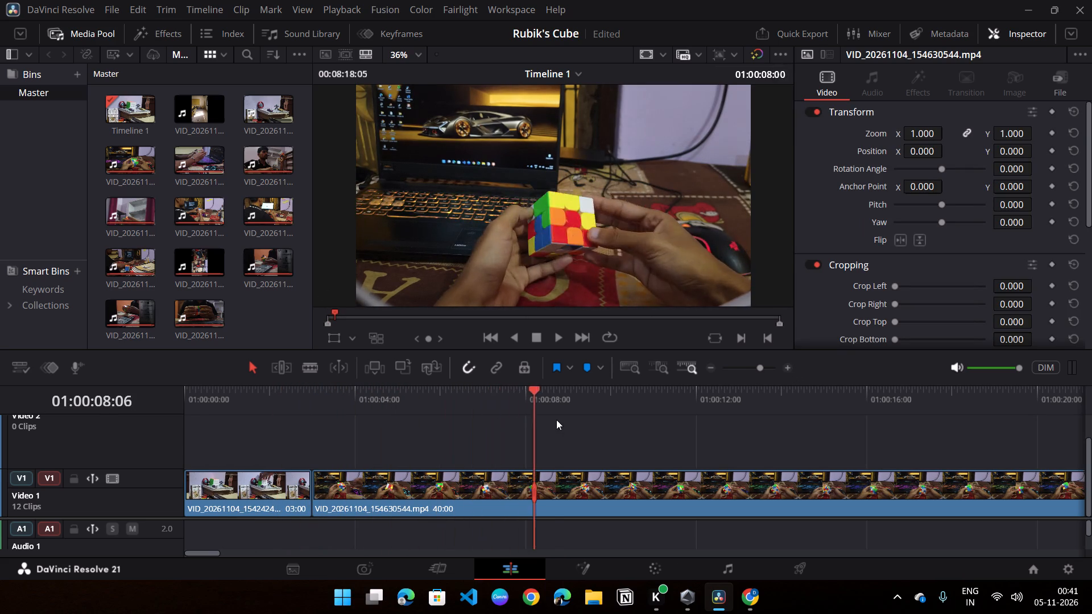
{"action": "left_click_drag", "start_coordinate": [556, 420], "coordinate": [357, 434]}
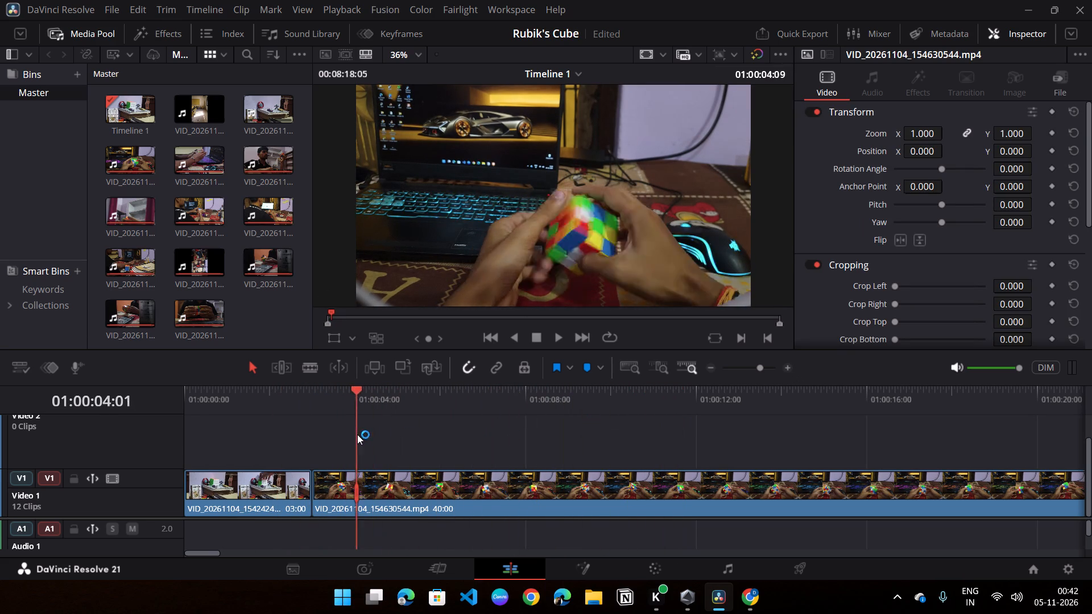
{"action": "left_click_drag", "start_coordinate": [357, 434], "coordinate": [320, 433]}
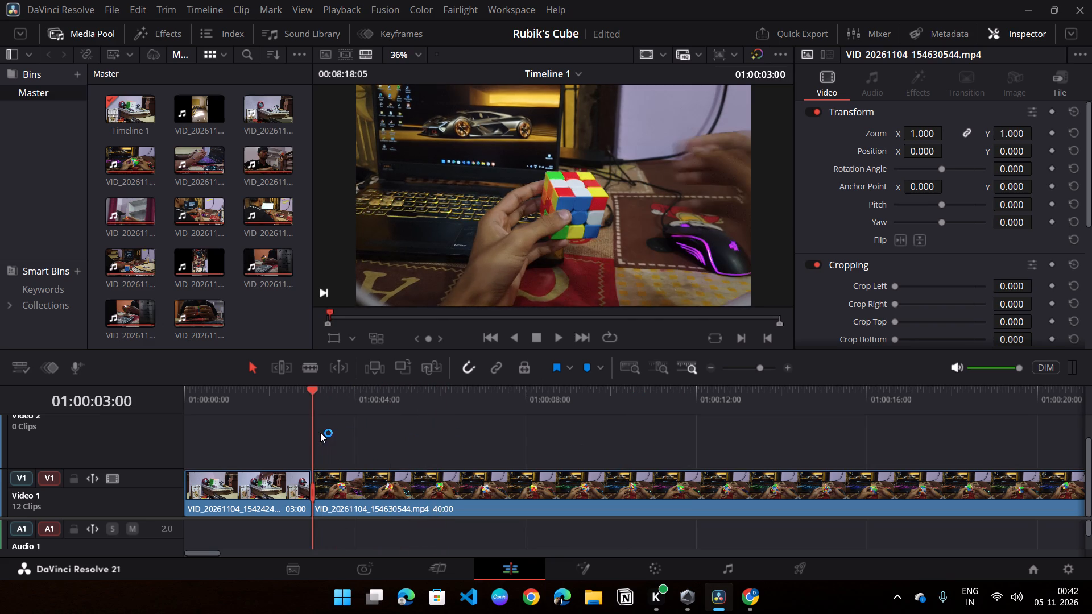
{"action": "left_click_drag", "start_coordinate": [320, 433], "coordinate": [293, 435]}
{"action": "key", "text": "space"}
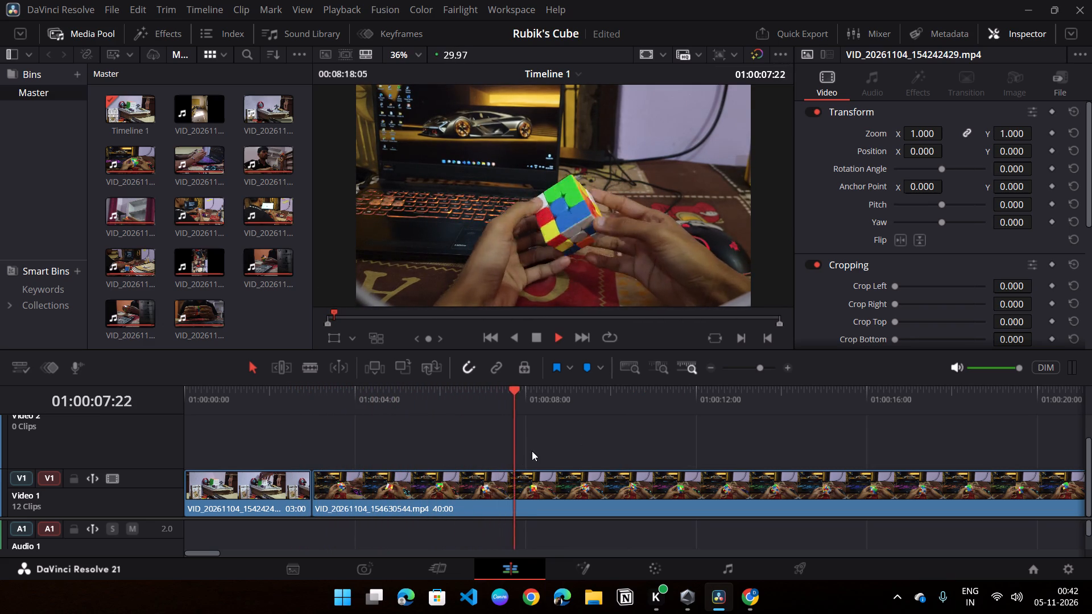
{"action": "middle_click_drag", "start_coordinate": [526, 458], "coordinate": [421, 430]}
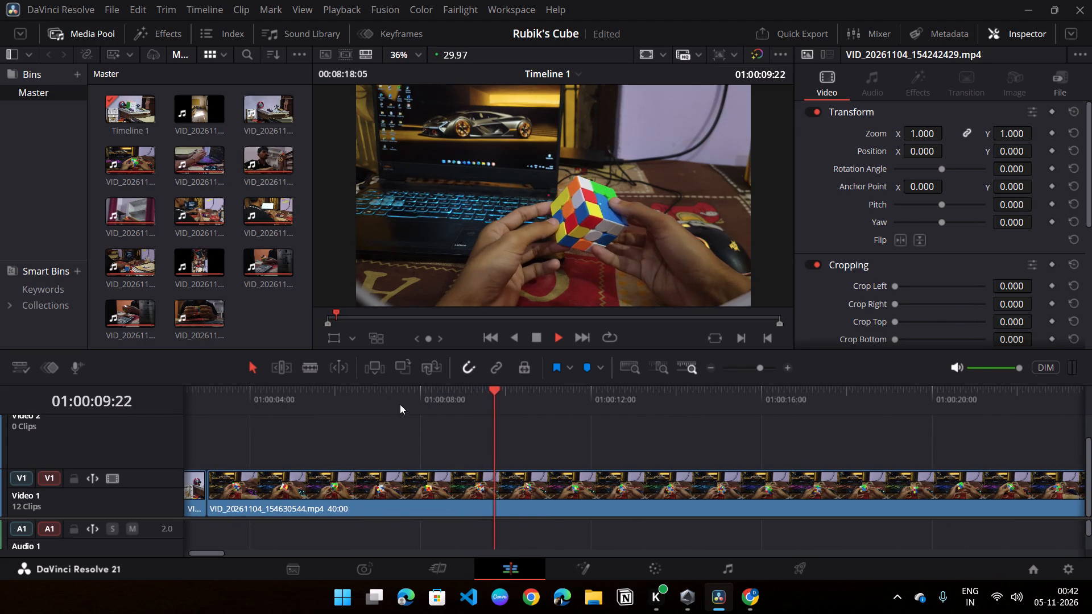
{"action": "left_click", "coordinate": [400, 404]}
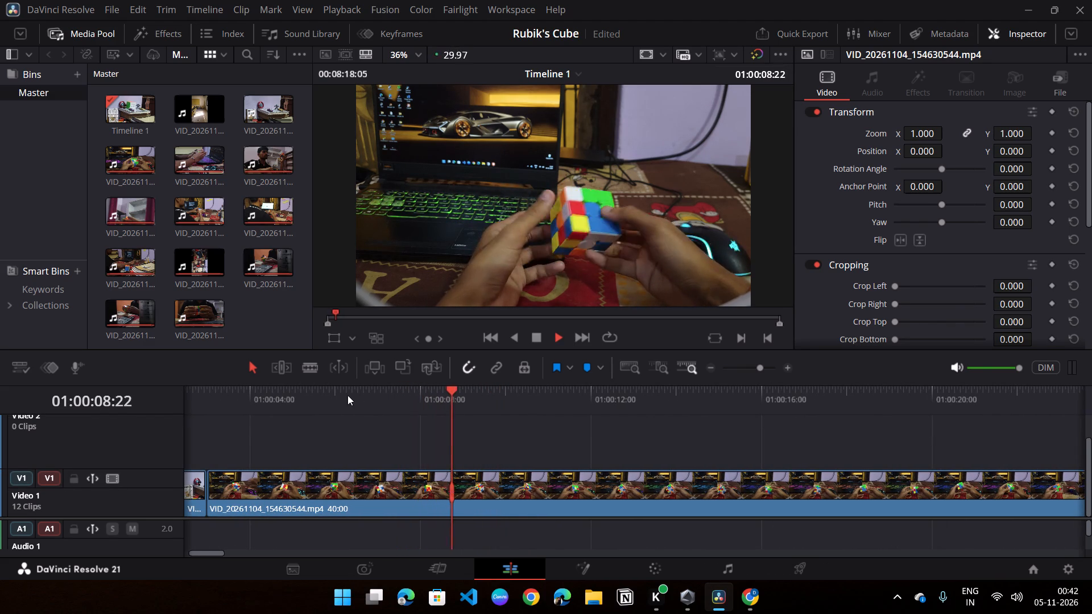
Trim the start of VID_20261104_154630544.mp4 on Video 1 to the playhead at 01:00:05:29.
{"action": "left_click", "coordinate": [334, 394]}
{"action": "key", "text": "space"}
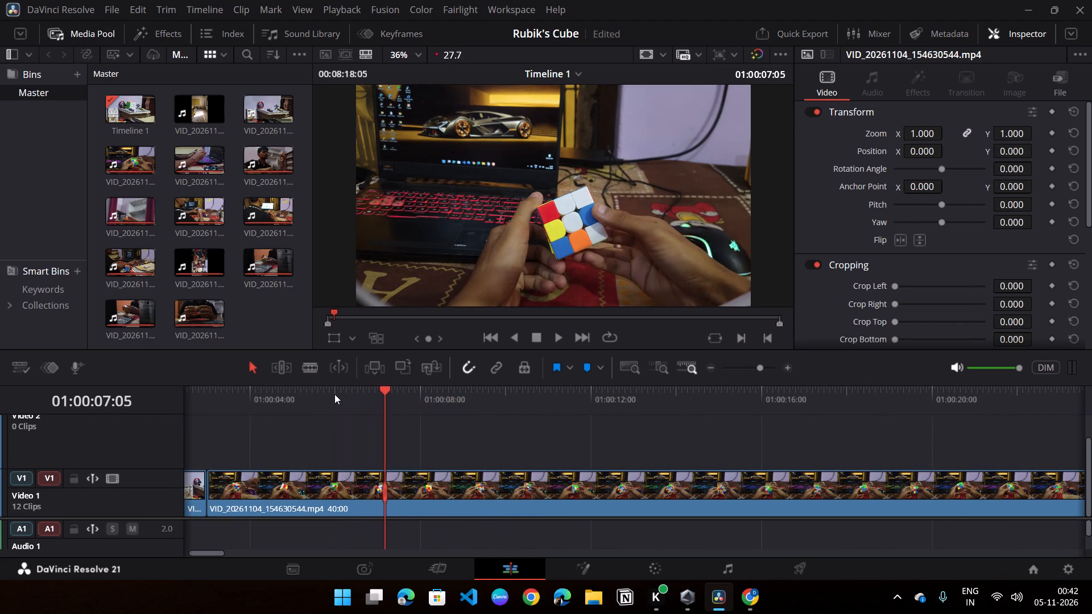
{"action": "left_click", "coordinate": [334, 394]}
{"action": "left_click", "coordinate": [333, 480]}
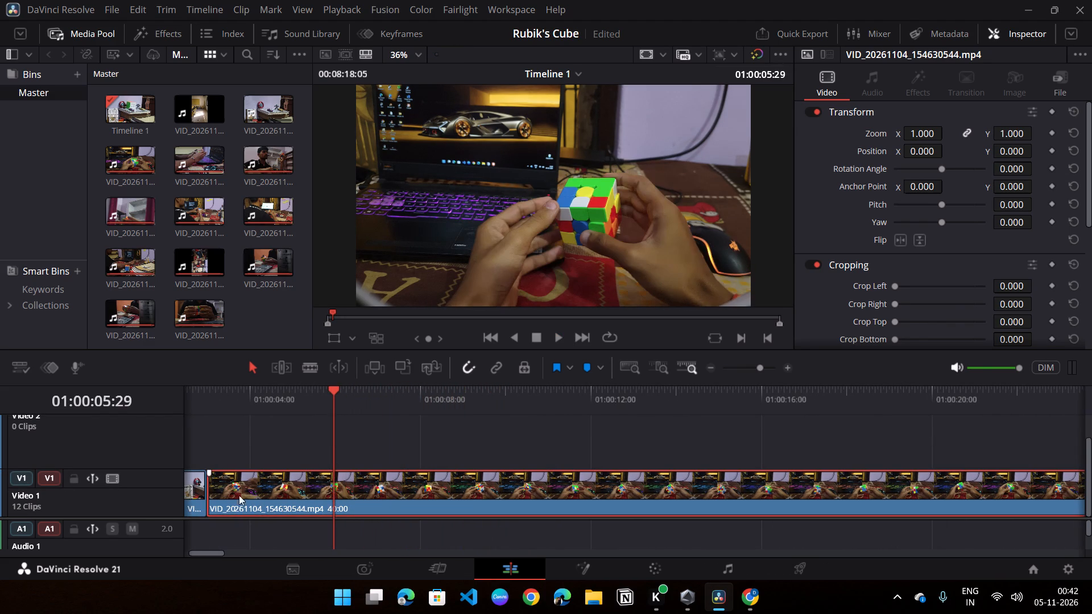
{"action": "left_click_drag", "start_coordinate": [216, 499], "coordinate": [332, 493]}
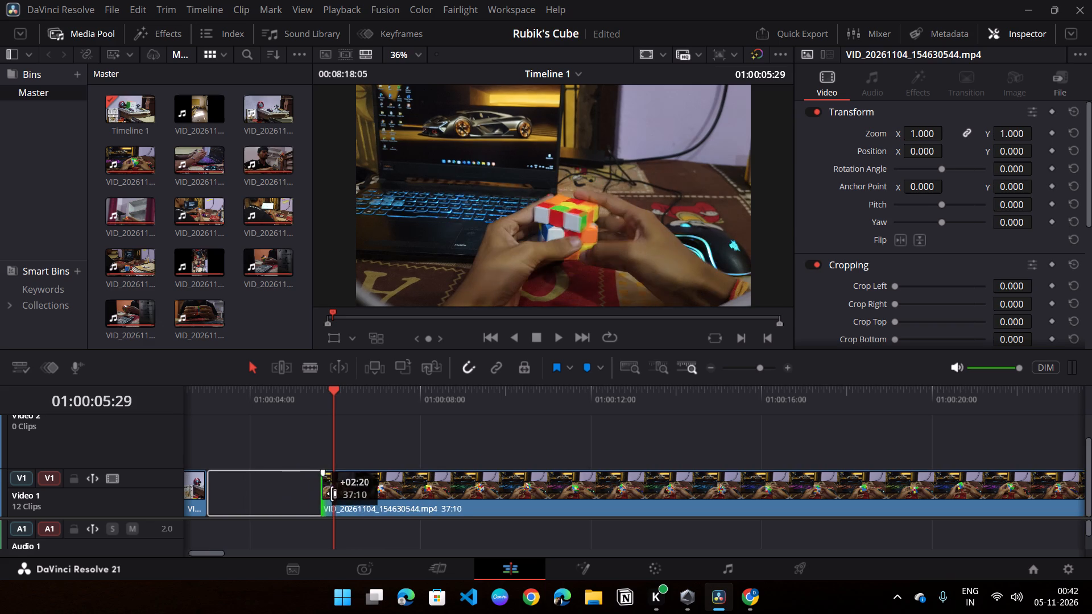
{"action": "left_click_drag", "start_coordinate": [332, 493], "coordinate": [339, 493]}
Ripple delete the gap on Video 1 before the trimmed VID_20261104_154630544.mp4.
{"action": "left_click", "coordinate": [271, 494]}
{"action": "right_click", "coordinate": [270, 495]}
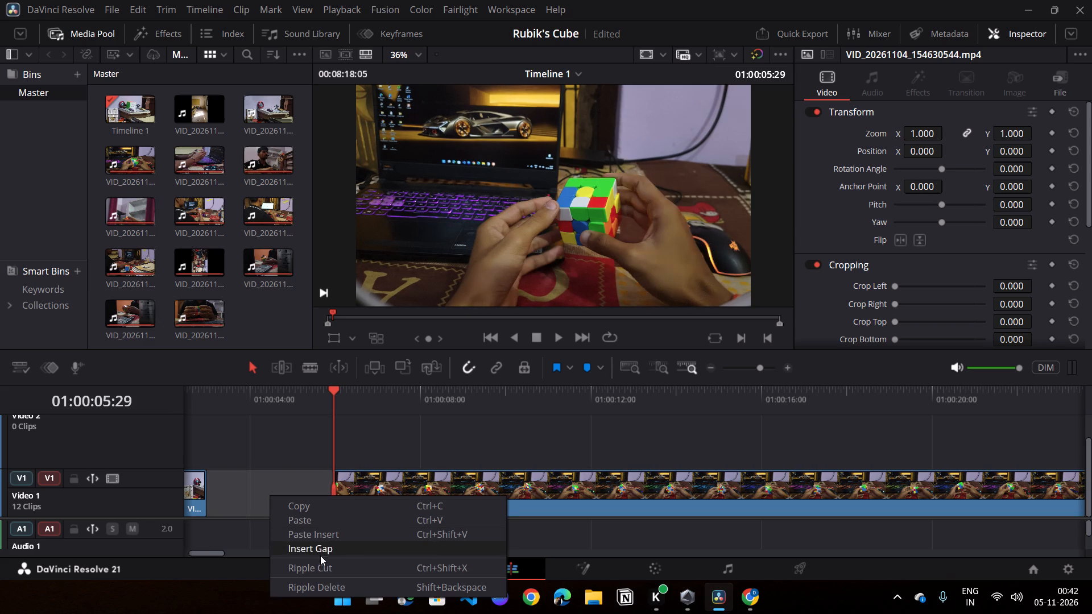
{"action": "left_click", "coordinate": [328, 587]}
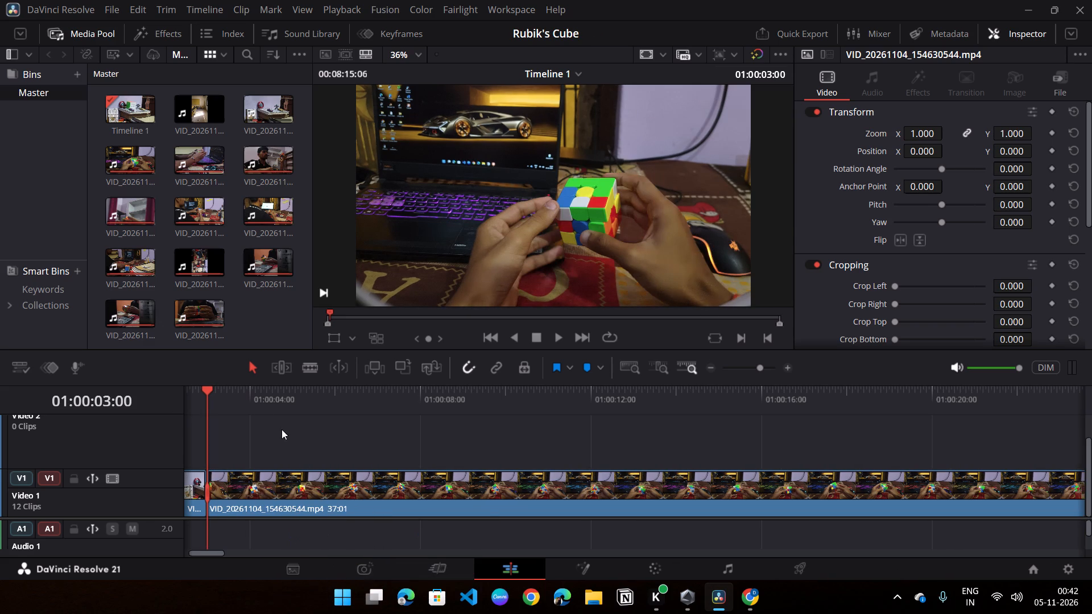
Play the trimmed VID_20261104_154630544.mp4 and split it on Video 1 at 01:00:06:29.
{"action": "key", "text": "space"}
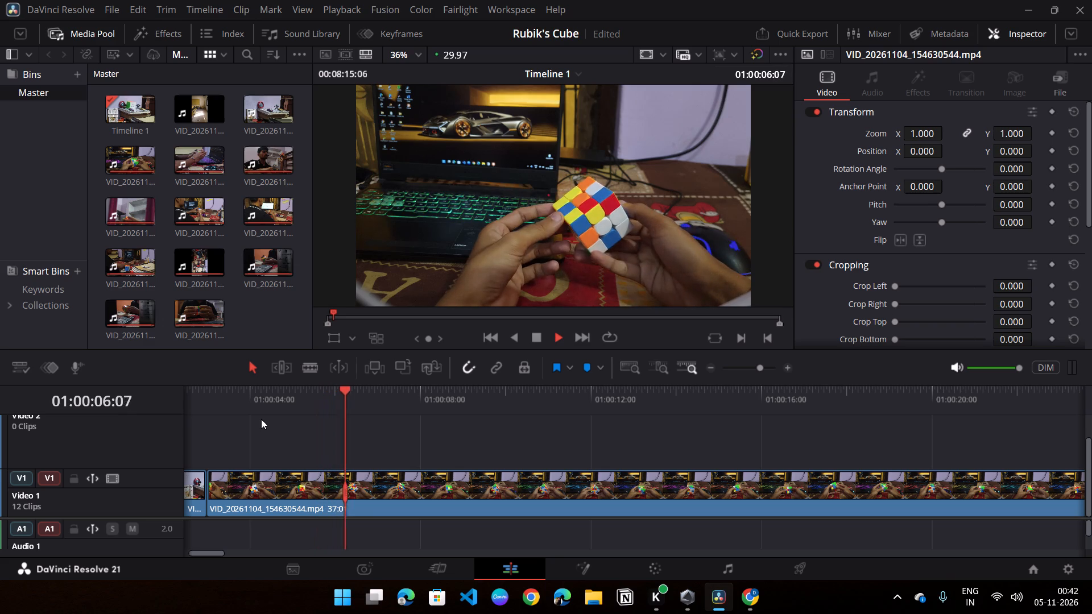
{"action": "key", "text": "space"}
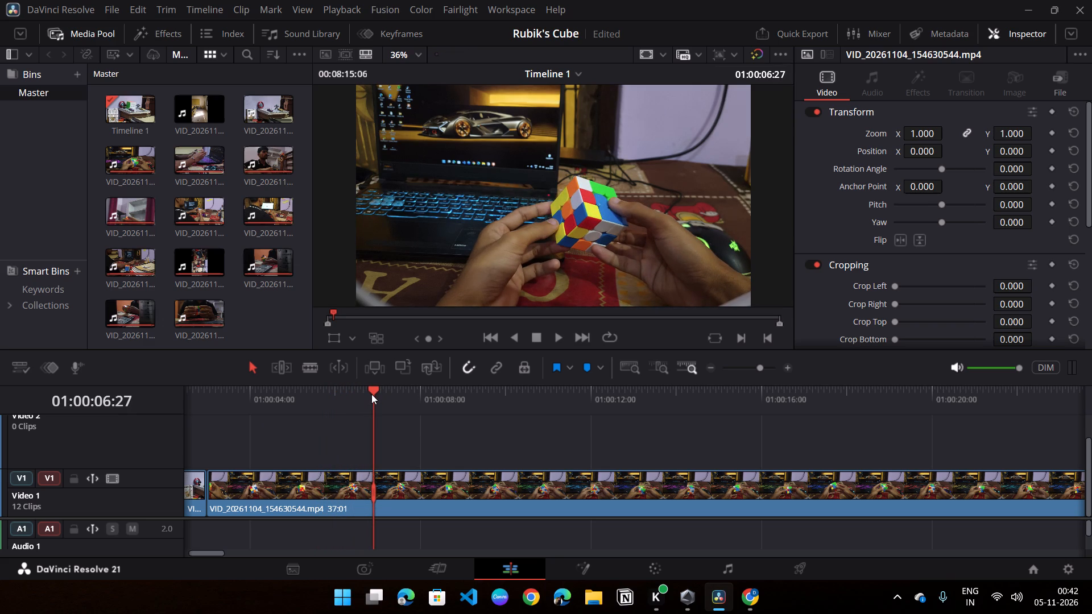
{"action": "left_click", "coordinate": [371, 394]}
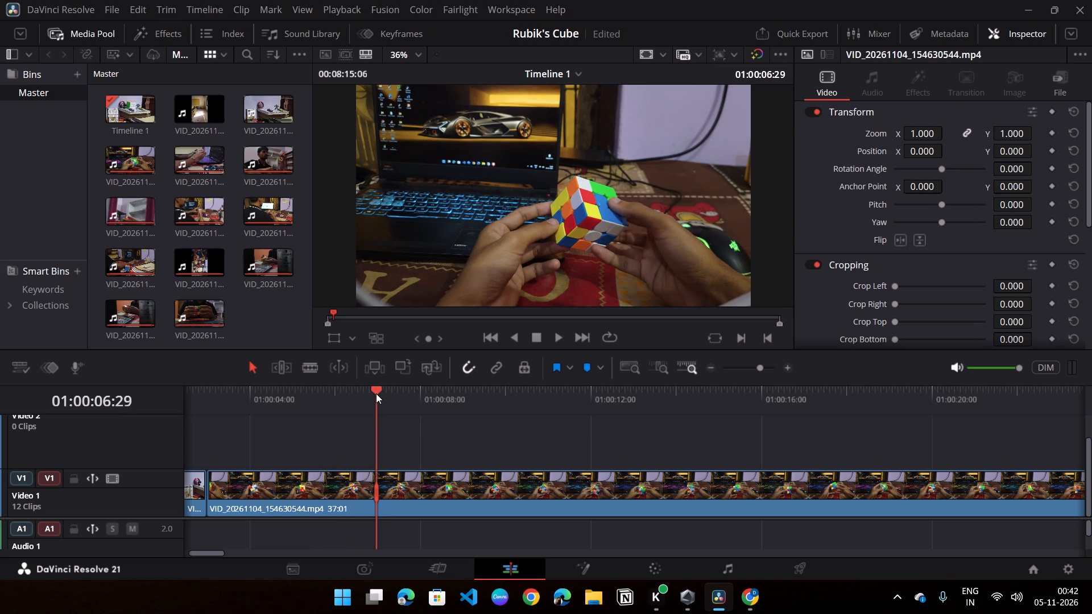
{"action": "left_click", "coordinate": [379, 487]}
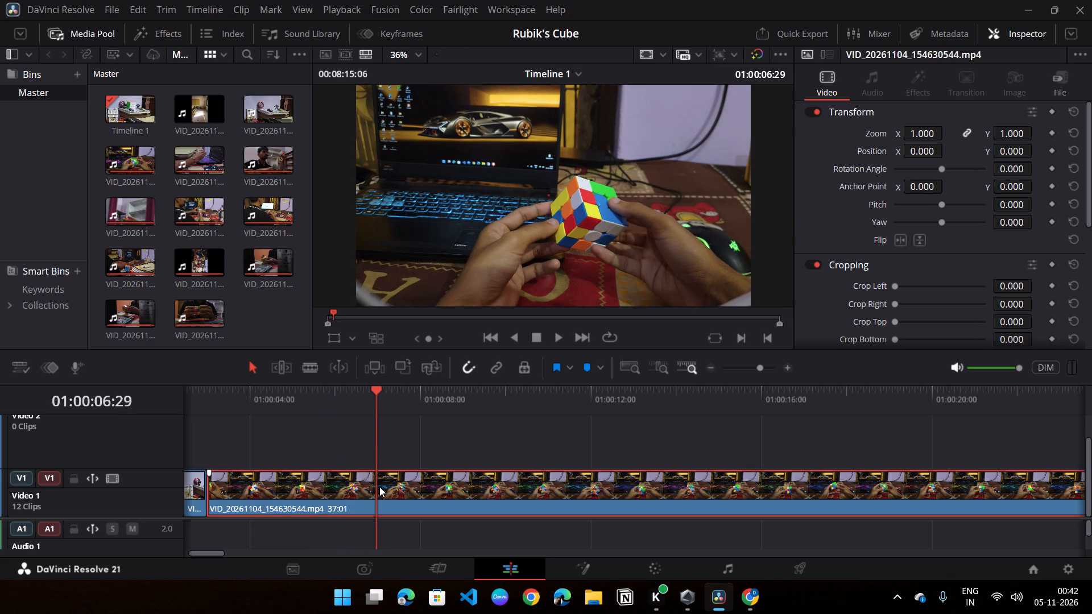
{"action": "key", "text": "shift+bar"}
{"action": "key", "text": "ctrl+backslash"}
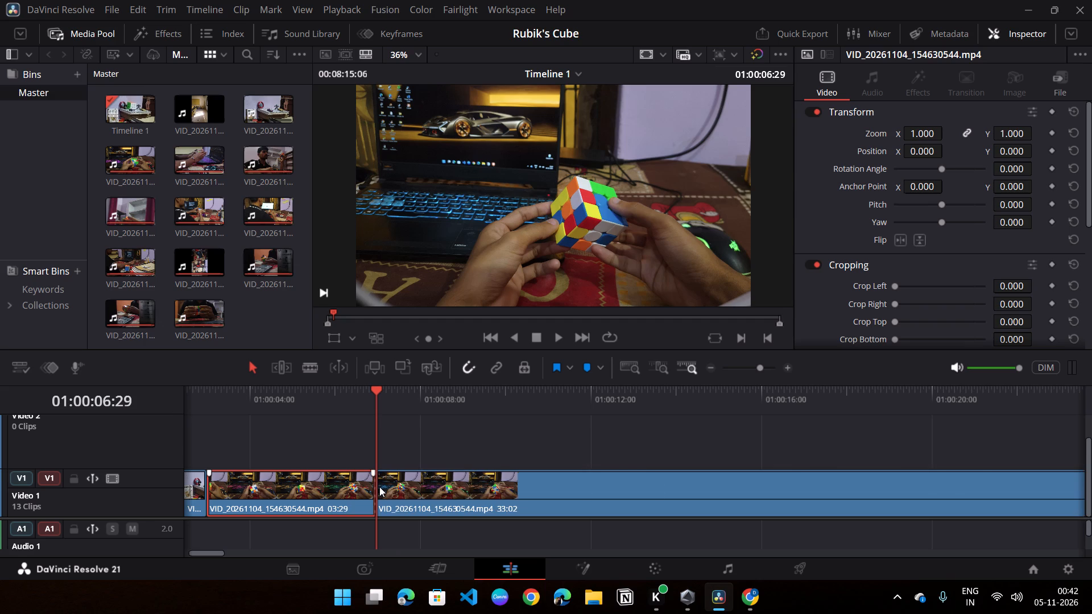
{"action": "left_click", "coordinate": [379, 487]}
{"action": "left_click", "coordinate": [412, 500]}
{"action": "right_click", "coordinate": [412, 500]}
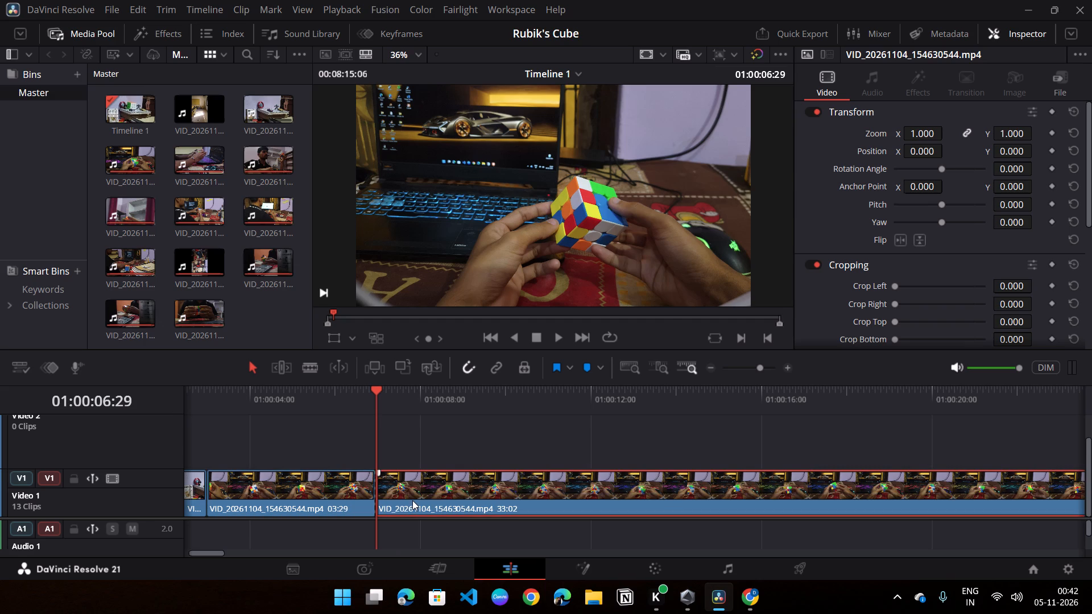
{"action": "left_click", "coordinate": [481, 521]}
Play the second part of VID_20261104_154630544.mp4 from 01:00:06:29 to 01:00:22:12 and examine the cube solving footage.
{"action": "key", "text": "space"}
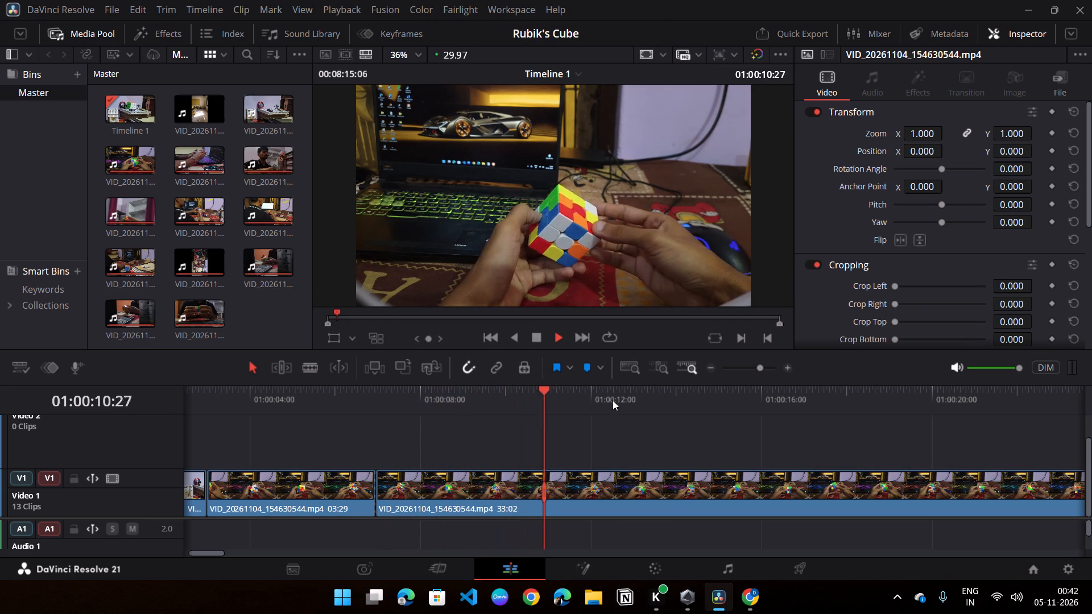
{"action": "scroll", "coordinate": [685, 289], "scroll_direction": "down", "scroll_amount": 1}
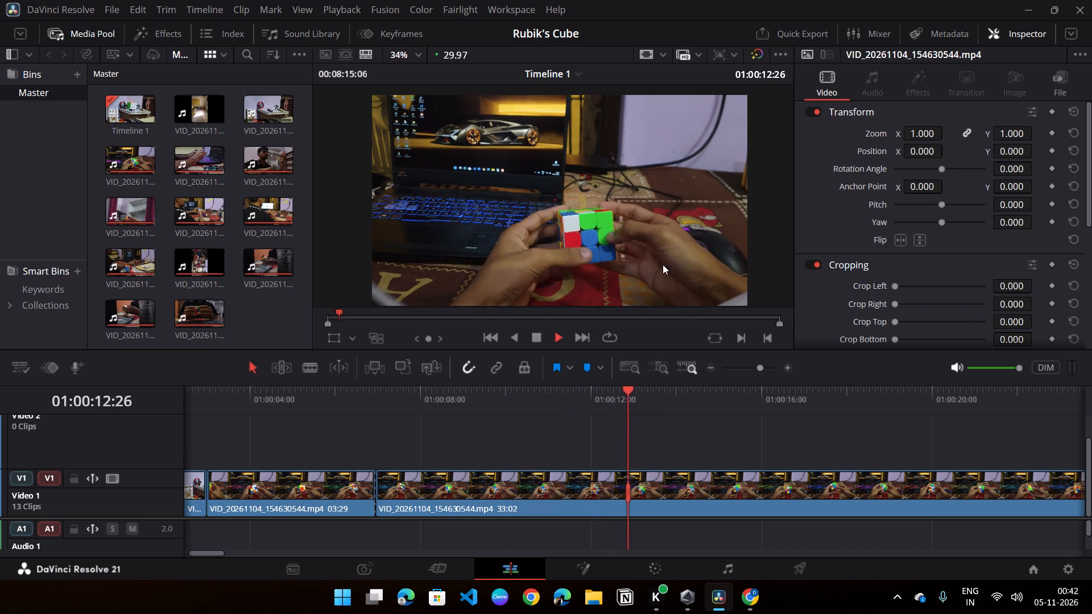
{"action": "scroll", "coordinate": [650, 258], "scroll_direction": "down", "scroll_amount": 1}
{"action": "middle_click_drag", "start_coordinate": [643, 267], "coordinate": [616, 221]}
{"action": "middle_click_drag", "start_coordinate": [614, 223], "coordinate": [593, 188]}
{"action": "scroll", "coordinate": [590, 189], "scroll_direction": "up", "scroll_amount": 1}
{"action": "middle_click_drag", "start_coordinate": [589, 193], "coordinate": [563, 166]}
{"action": "scroll", "coordinate": [566, 166], "scroll_direction": "down", "scroll_amount": 1}
{"action": "middle_click_drag", "start_coordinate": [557, 188], "coordinate": [474, 172]}
{"action": "middle_click_drag", "start_coordinate": [498, 239], "coordinate": [565, 124]}
{"action": "scroll", "coordinate": [564, 135], "scroll_direction": "down", "scroll_amount": 1}
{"action": "scroll", "coordinate": [559, 146], "scroll_direction": "up", "scroll_amount": 2}
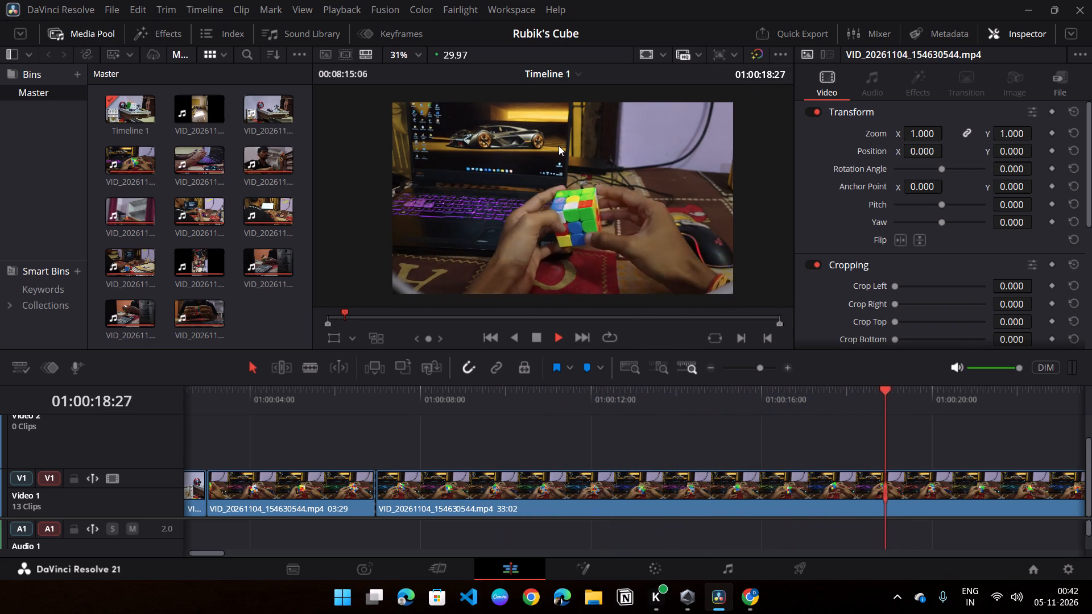
{"action": "scroll", "coordinate": [559, 146], "scroll_direction": "up", "scroll_amount": 4}
{"action": "middle_click_drag", "start_coordinate": [555, 163], "coordinate": [568, 110]}
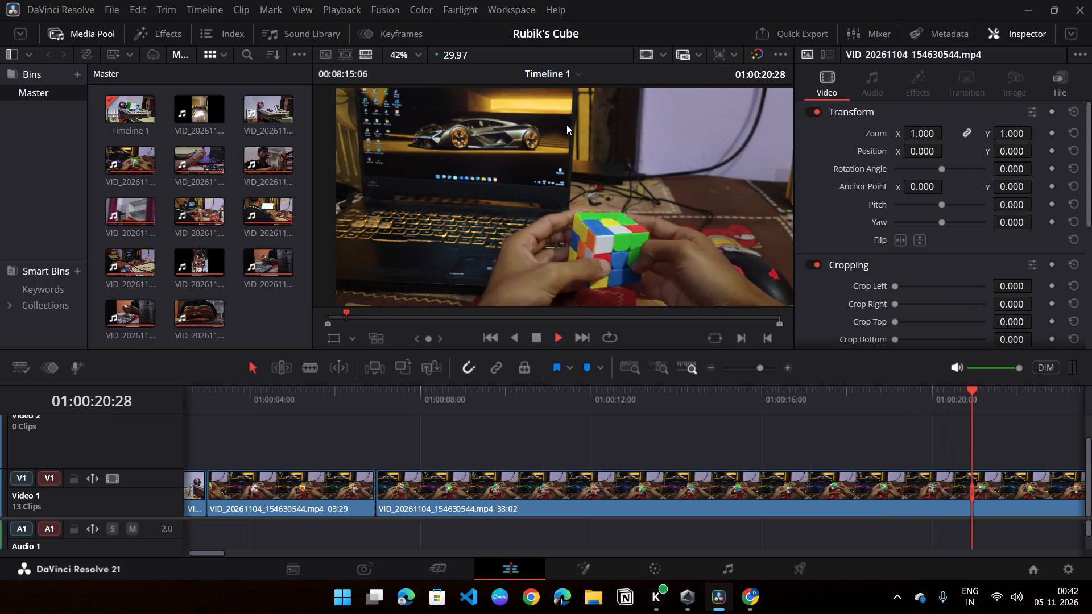
{"action": "scroll", "coordinate": [562, 143], "scroll_direction": "down", "scroll_amount": 1}
{"action": "key", "text": "space"}
{"action": "middle_click_drag", "start_coordinate": [556, 167], "coordinate": [564, 144]}
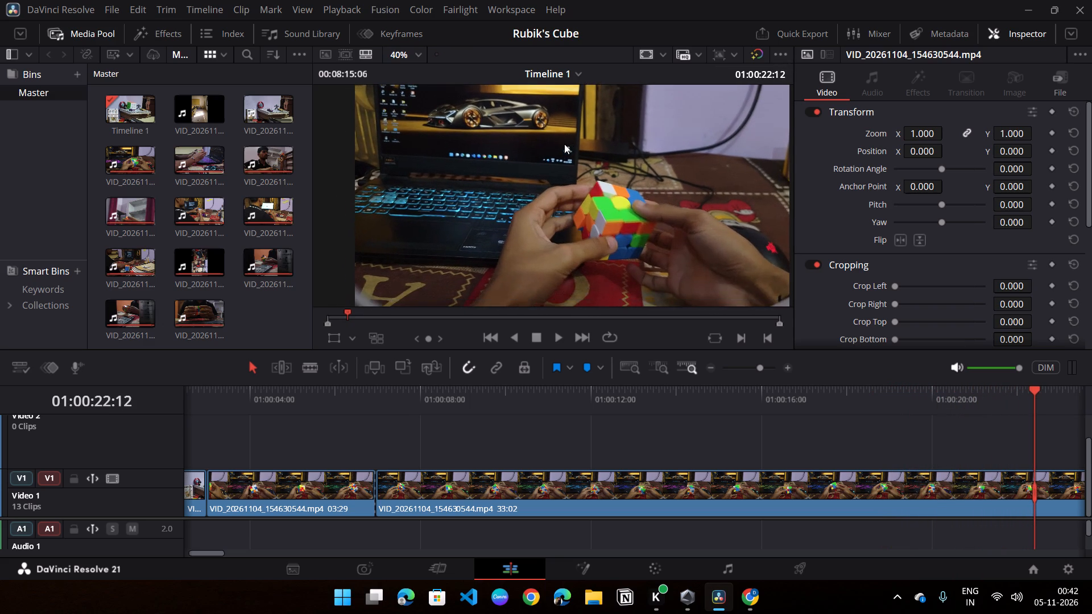
{"action": "middle_click_drag", "start_coordinate": [564, 144], "coordinate": [554, 159]}
{"action": "scroll", "coordinate": [551, 160], "scroll_direction": "down", "scroll_amount": 3}
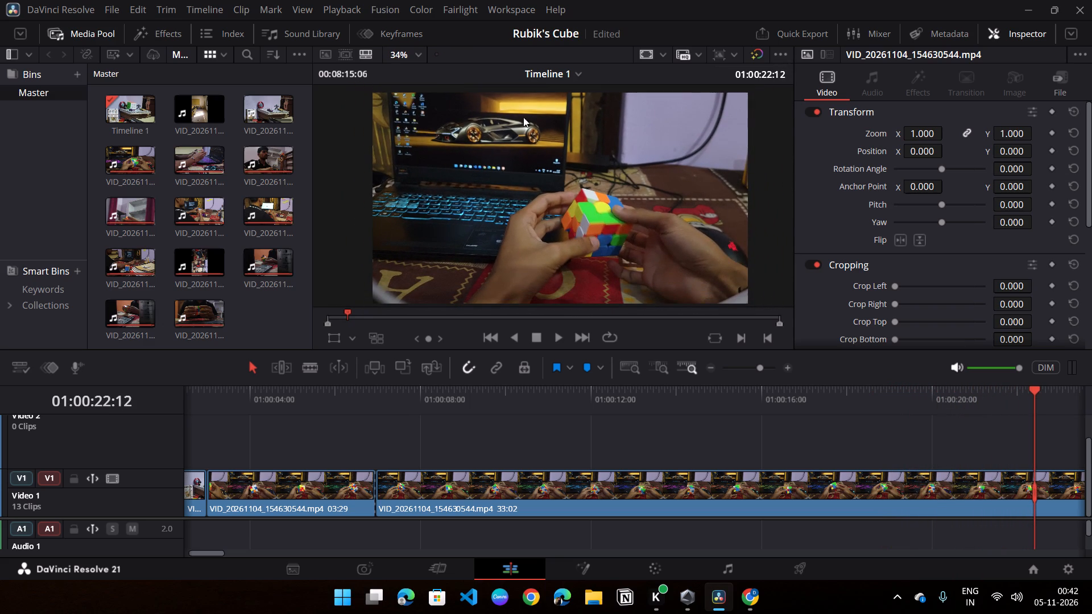
{"action": "left_click", "coordinate": [398, 52]}
{"action": "left_click", "coordinate": [419, 76]}
Continue playing VID_20261104_154630544.mp4 from 01:00:22:12 to review the rest of the solving footage.
{"action": "key", "text": "space"}
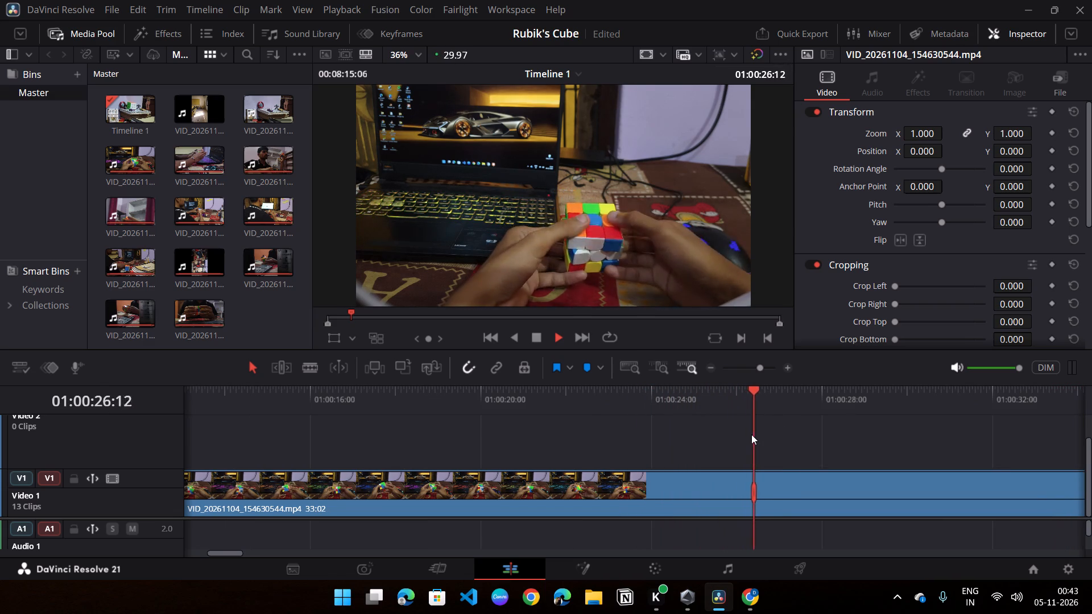
{"action": "left_click", "coordinate": [787, 428]}
{"action": "middle_click_drag", "start_coordinate": [784, 432], "coordinate": [779, 429]}
{"action": "scroll", "coordinate": [784, 432], "scroll_direction": "up", "scroll_amount": 1}
{"action": "key", "text": "space"}
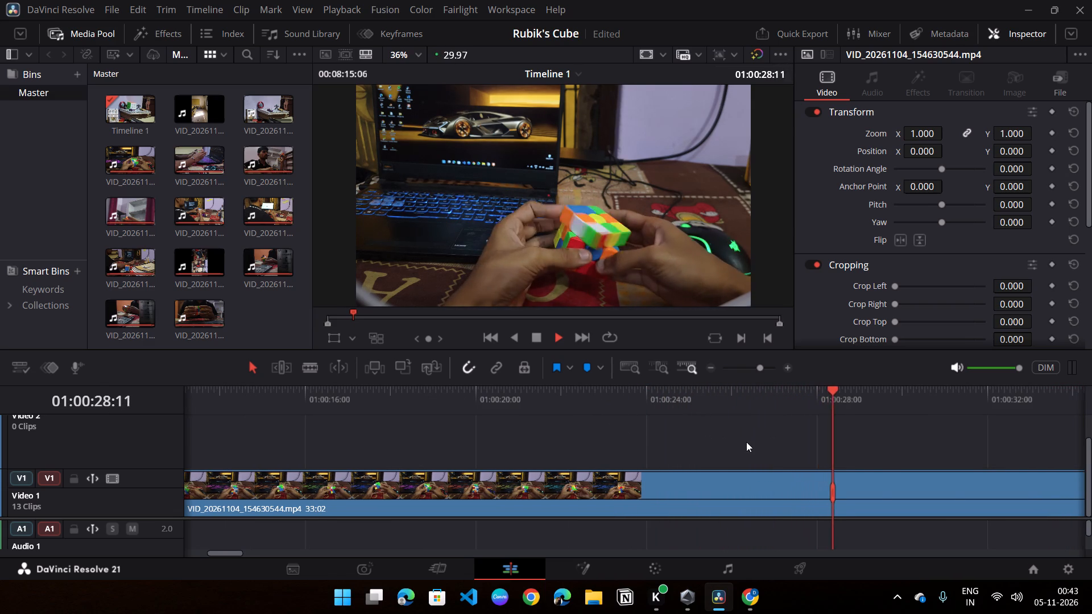
{"action": "middle_click_drag", "start_coordinate": [747, 441], "coordinate": [325, 404]}
Delete the second part of VID_20261104_154630544.mp4, lasting 33:02, from Video 1.
{"action": "left_click", "coordinate": [614, 406]}
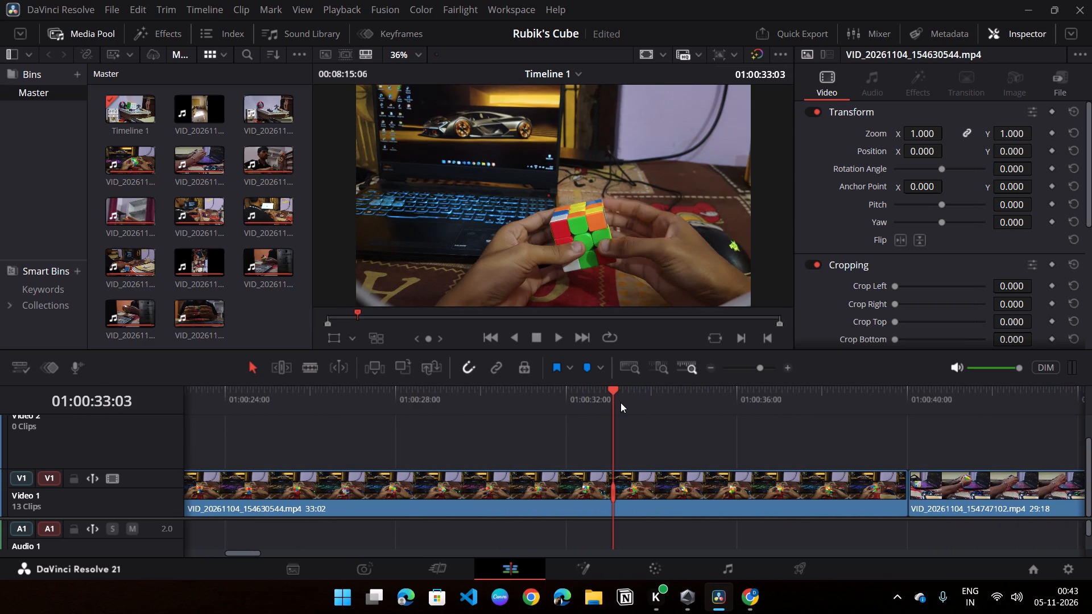
{"action": "left_click", "coordinate": [519, 482]}
{"action": "right_click", "coordinate": [519, 482]}
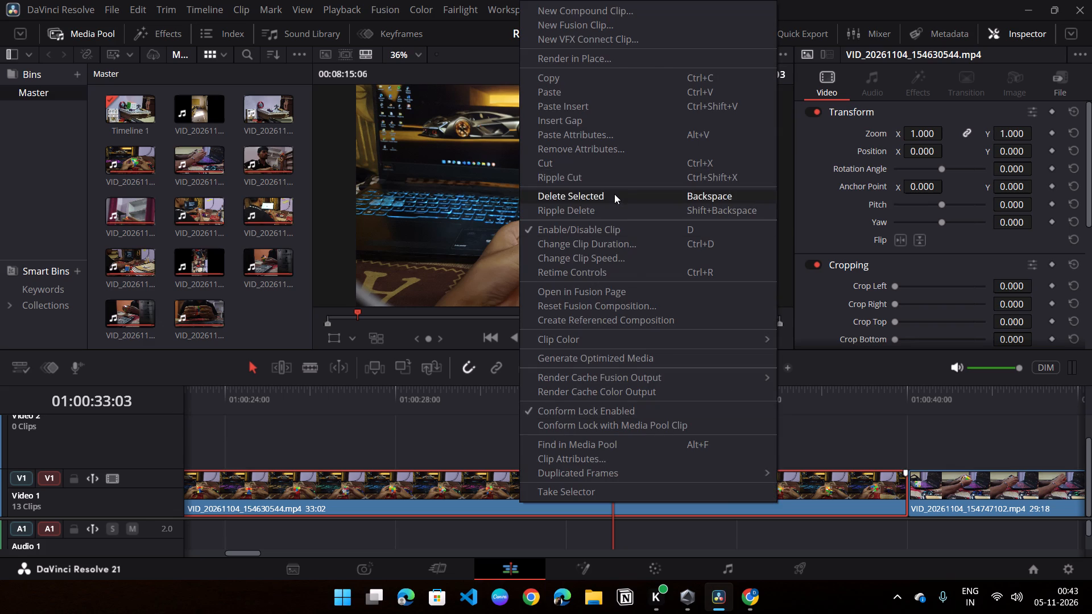
{"action": "left_click", "coordinate": [614, 194]}
Ripple delete the gap on Video 1 between VID_20261104_154630544.mp4 and VID_20261104_154747102.mp4.
{"action": "left_click_drag", "start_coordinate": [428, 421], "coordinate": [392, 429]}
{"action": "left_click_drag", "start_coordinate": [403, 409], "coordinate": [154, 439]}
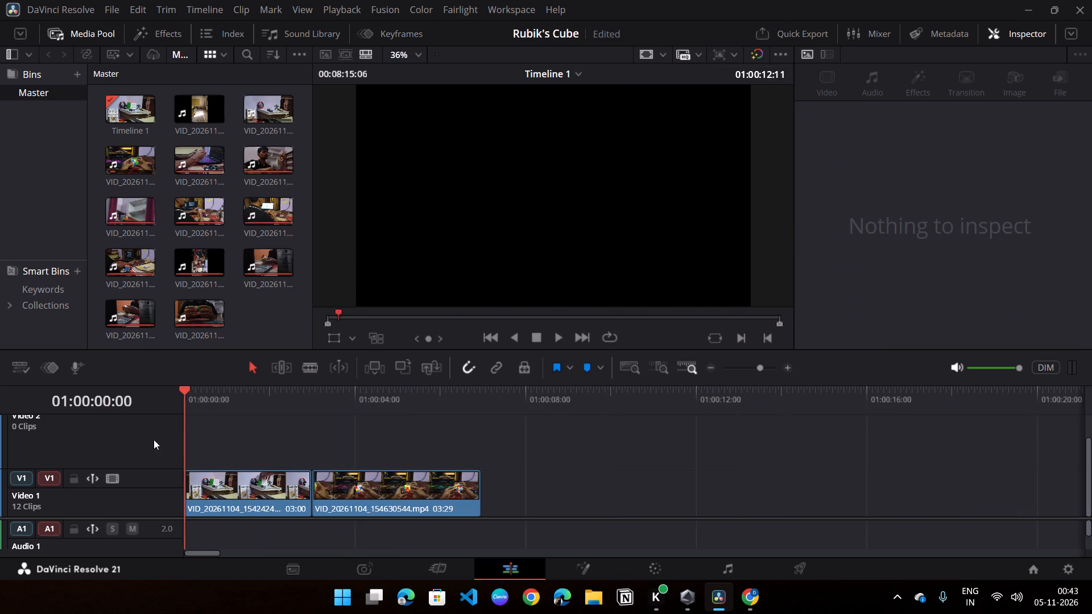
{"action": "left_click_drag", "start_coordinate": [154, 439], "coordinate": [400, 445]}
{"action": "left_click", "coordinate": [544, 486]}
{"action": "right_click", "coordinate": [544, 486]}
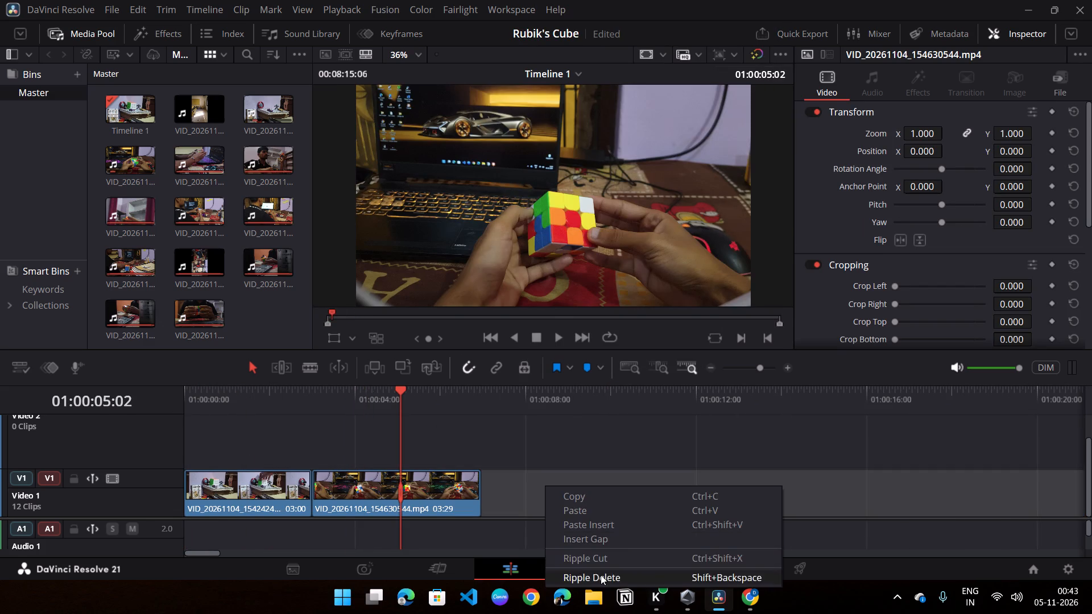
{"action": "left_click", "coordinate": [601, 575]}
Scrub and play the opening of VID_20261104_154747102.mp4 to examine the side-view cube solving footage.
{"action": "left_click_drag", "start_coordinate": [450, 409], "coordinate": [478, 412]}
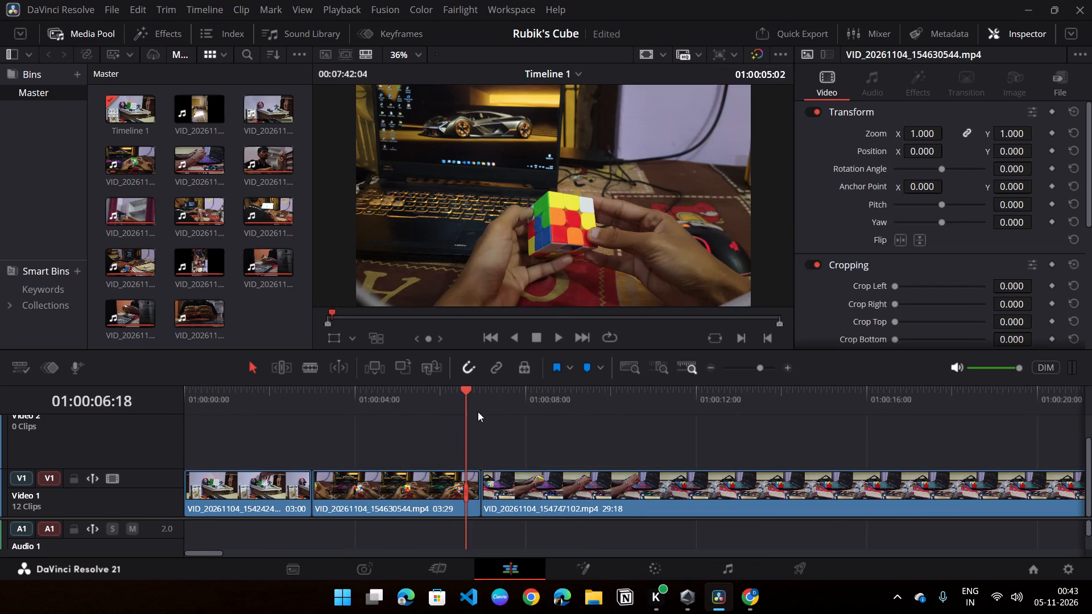
{"action": "left_click_drag", "start_coordinate": [478, 412], "coordinate": [732, 446]}
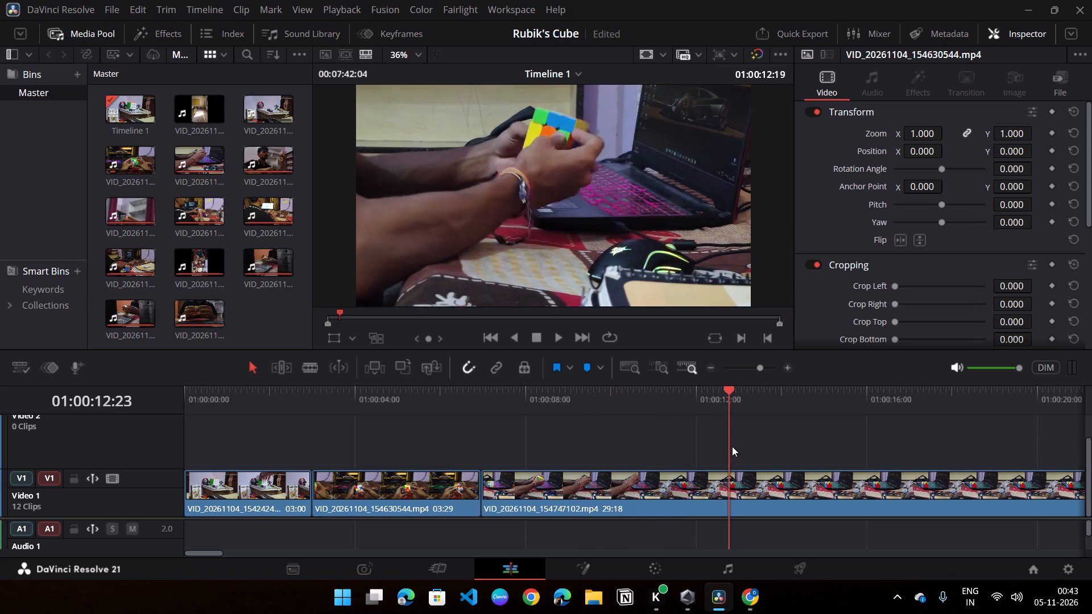
{"action": "left_click_drag", "start_coordinate": [732, 446], "coordinate": [695, 457]}
{"action": "key", "text": "space"}
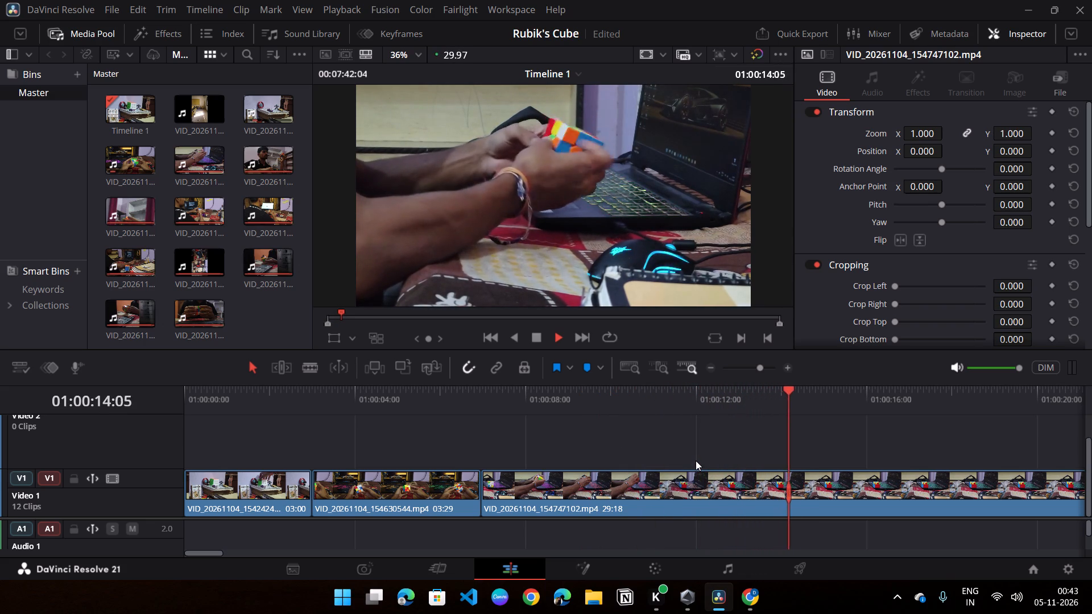
{"action": "key", "text": "space"}
{"action": "key", "text": "space"}
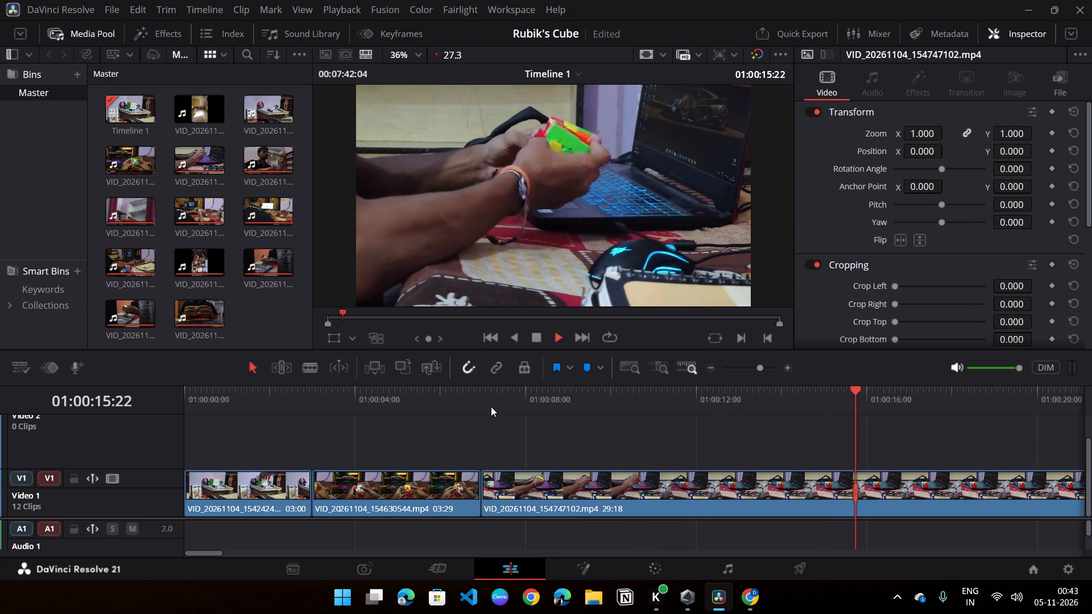
{"action": "left_click", "coordinate": [491, 406]}
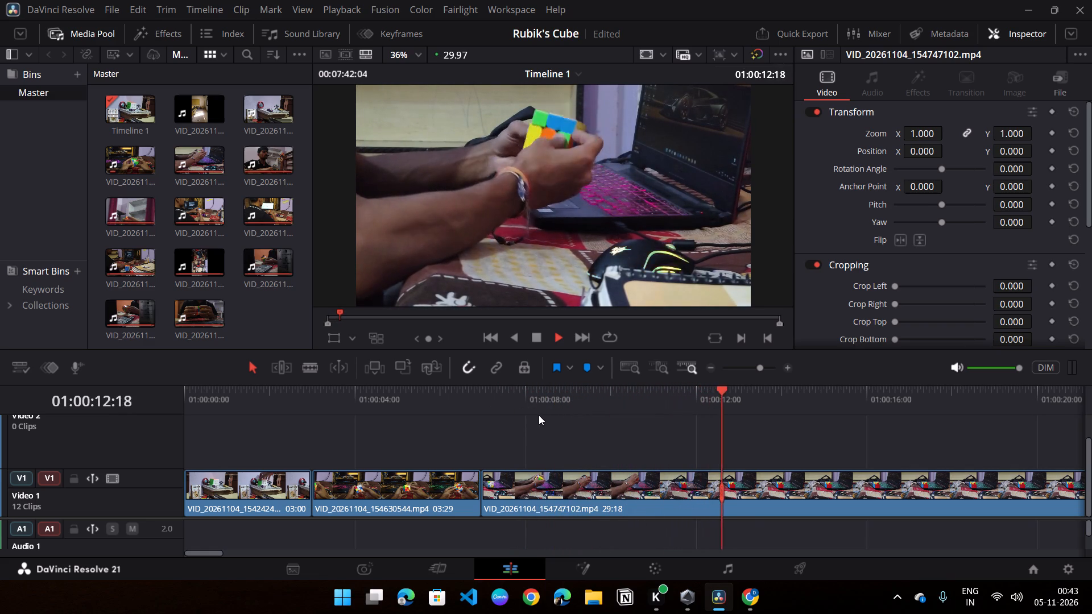
{"action": "key", "text": "space"}
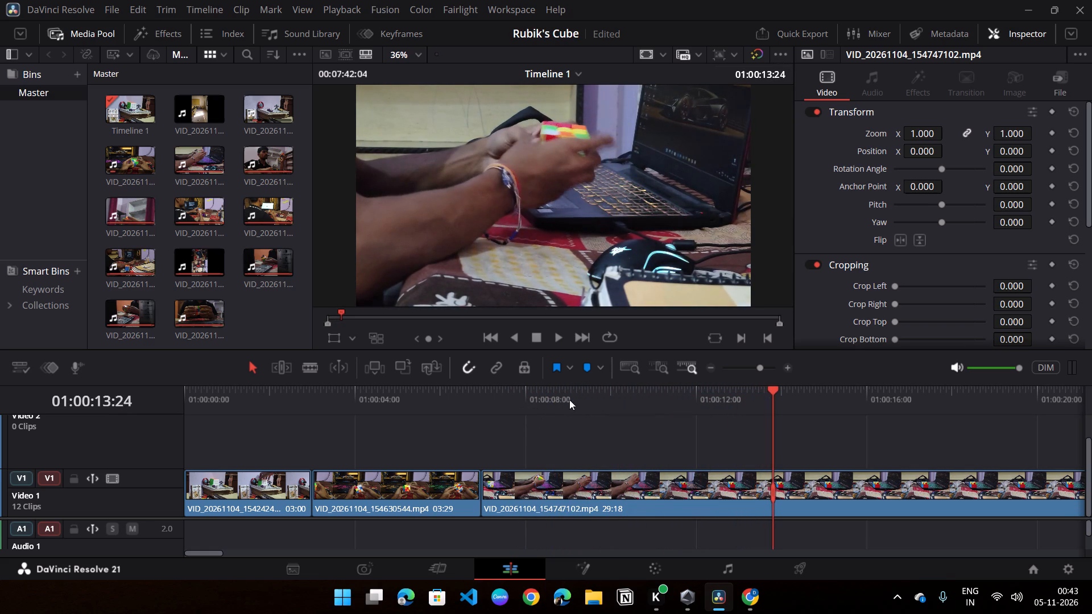
{"action": "left_click", "coordinate": [586, 399]}
{"action": "key", "text": "space"}
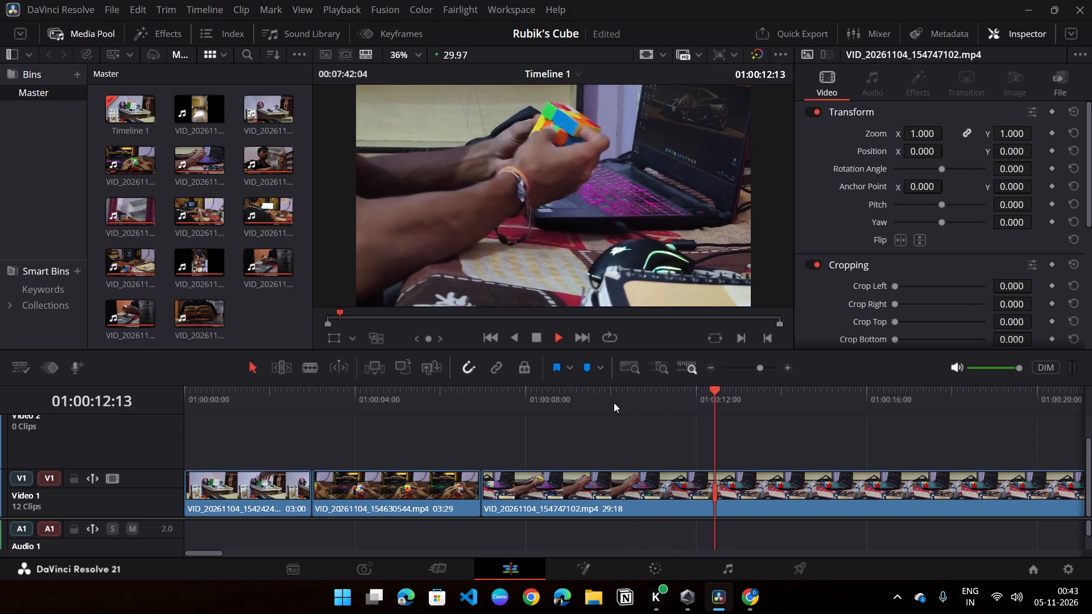
{"action": "key", "text": "space"}
{"action": "key", "text": "space"}
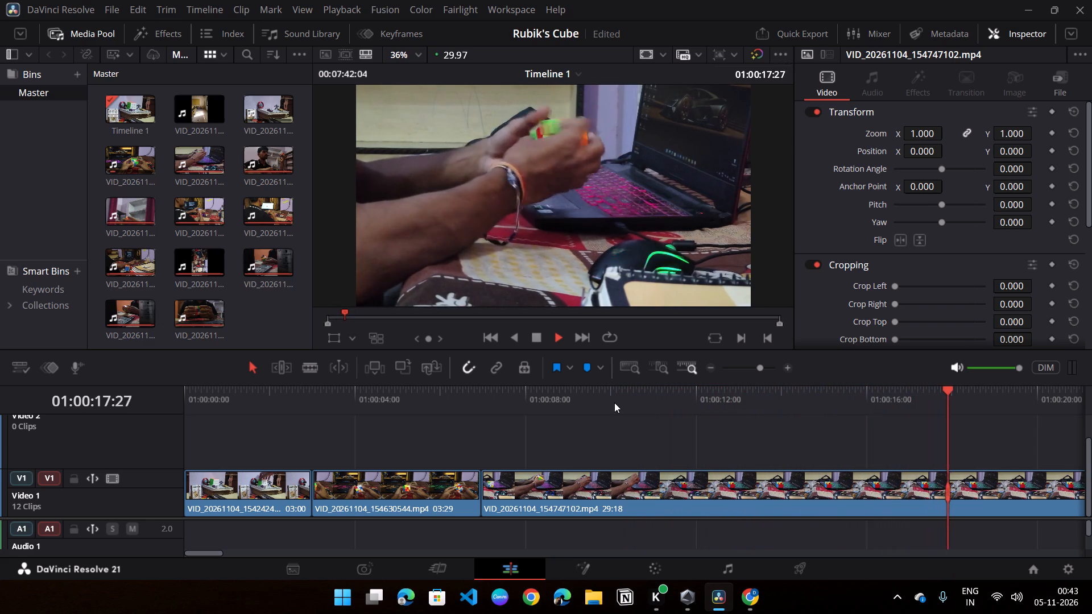
{"action": "key", "text": "space"}
Replay VID_20261104_154747102.mp4 between about 01:00:10 and 01:00:19 to look for a suitable starting point.
{"action": "left_click", "coordinate": [632, 392]}
{"action": "key", "text": "space"}
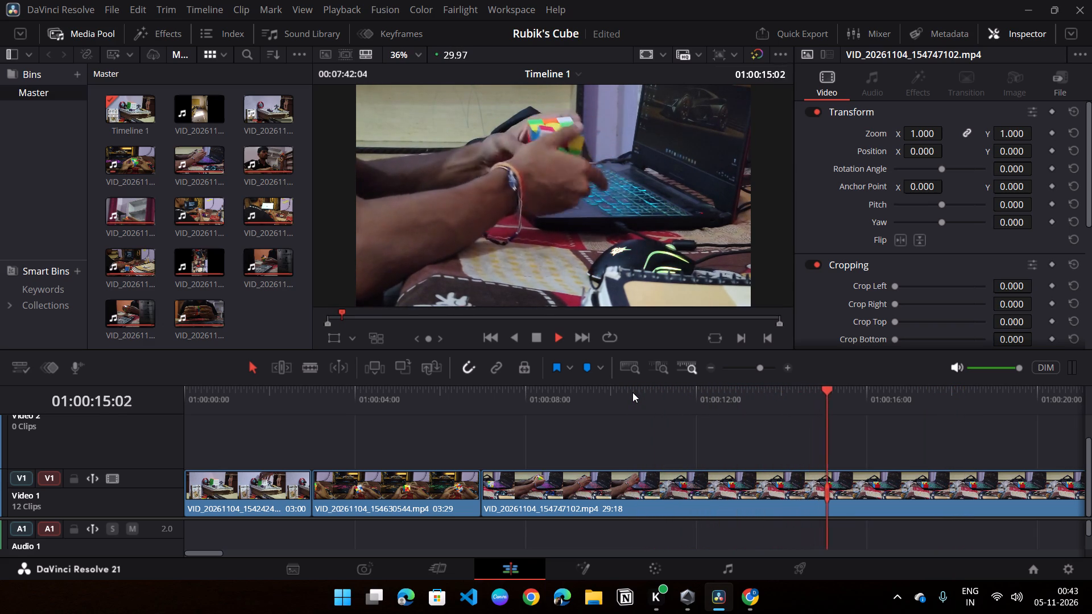
{"action": "key", "text": "space"}
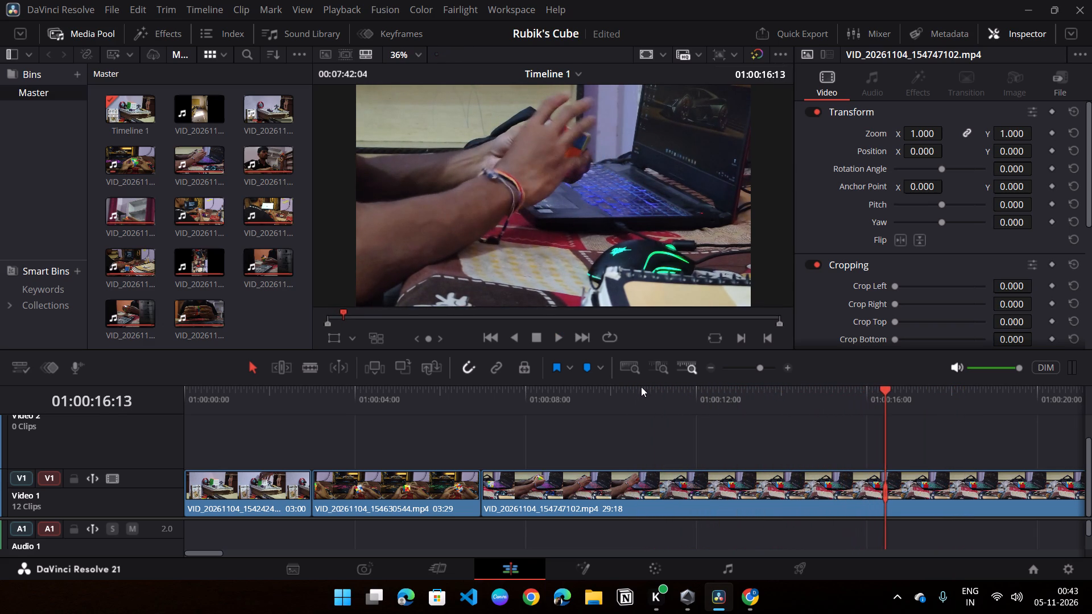
{"action": "left_click", "coordinate": [749, 400]}
{"action": "left_click", "coordinate": [764, 400]}
{"action": "key", "text": "space"}
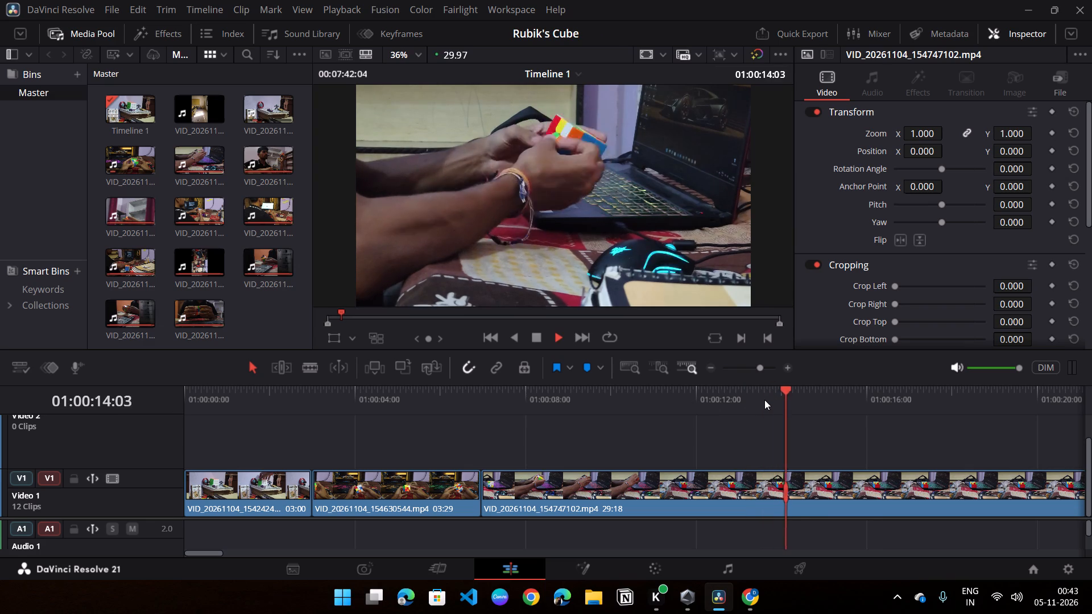
{"action": "key", "text": "space"}
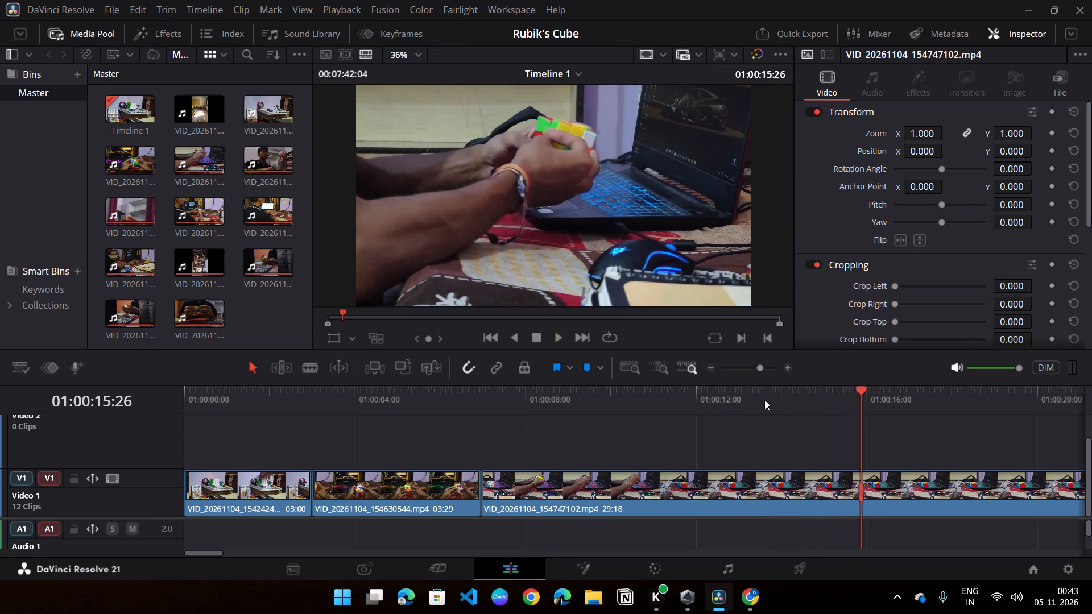
{"action": "key", "text": "space"}
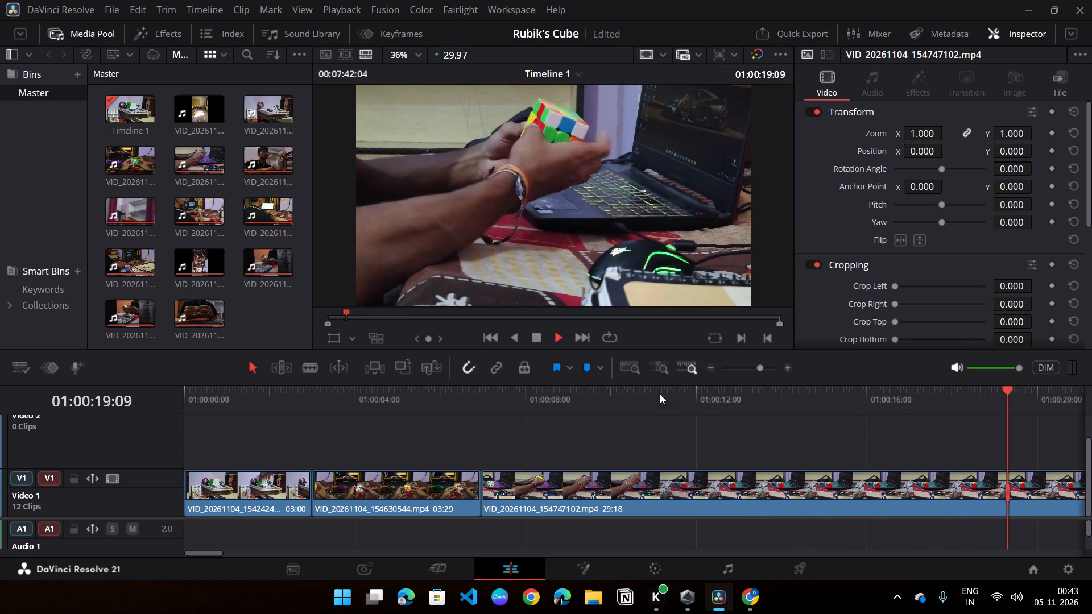
{"action": "left_click", "coordinate": [613, 394]}
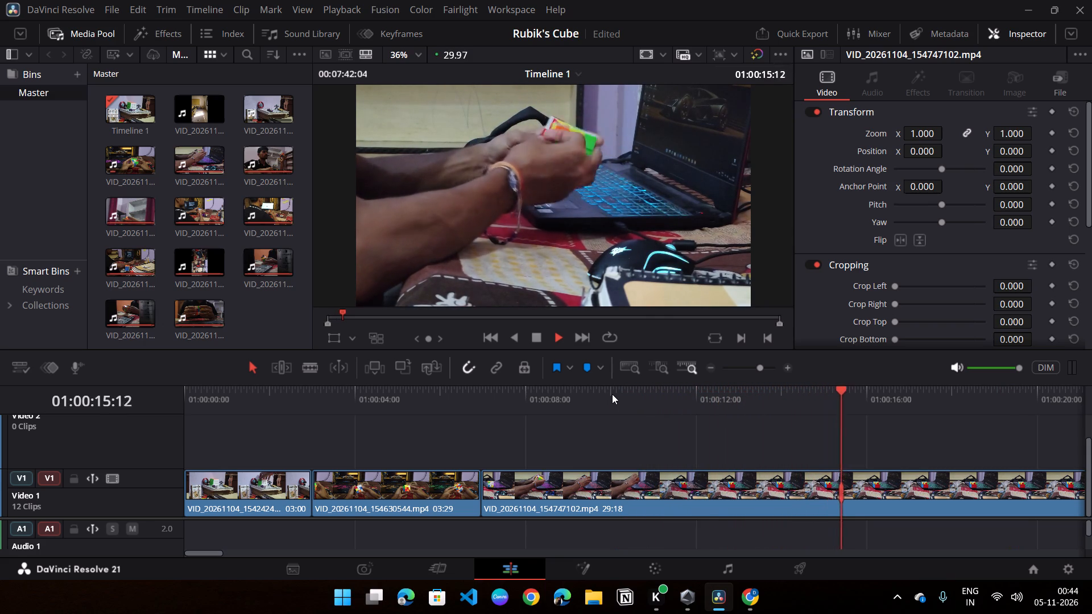
{"action": "key", "text": "space"}
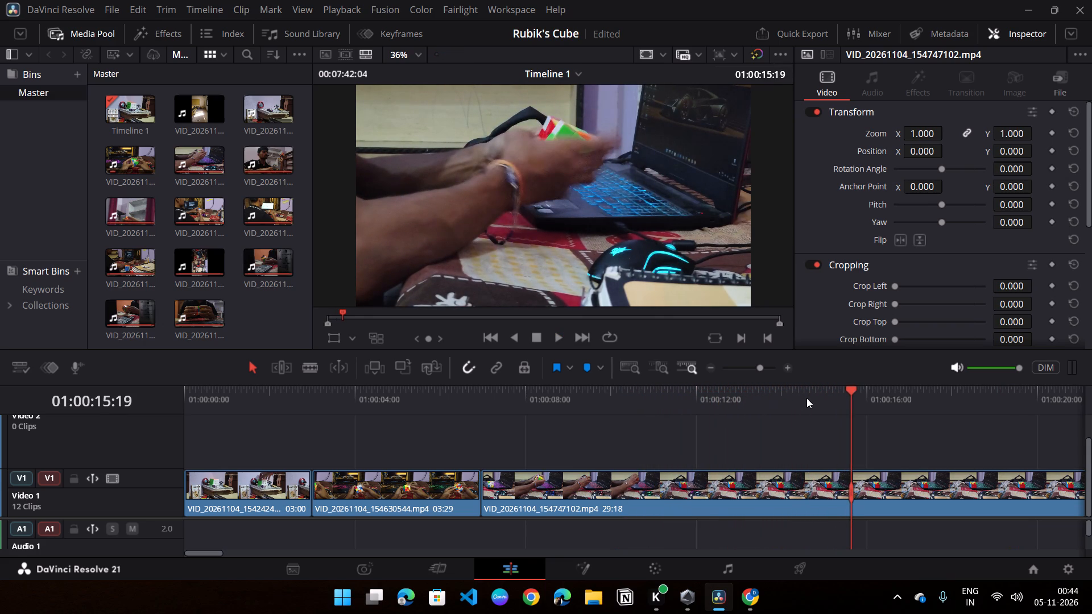
Split VID_20261104_154747102.mp4 on Video 1 at 01:00:14:17 and delete the part before the cut.
{"action": "left_click", "coordinate": [806, 398]}
{"action": "left_click", "coordinate": [738, 489]}
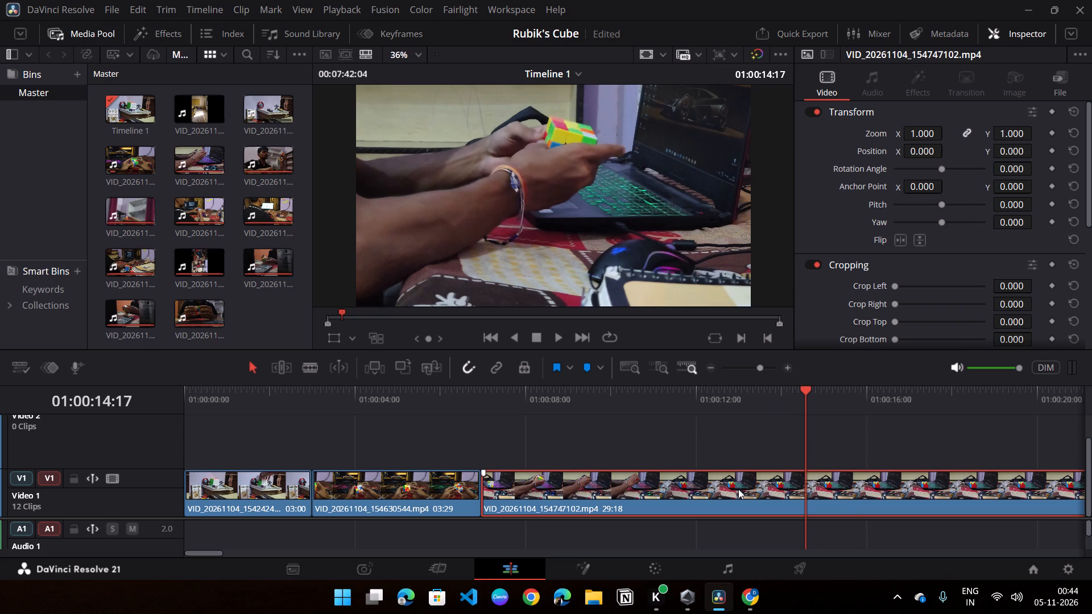
{"action": "key", "text": "ctrl+backslash"}
{"action": "left_click", "coordinate": [738, 489]}
{"action": "right_click", "coordinate": [736, 490]}
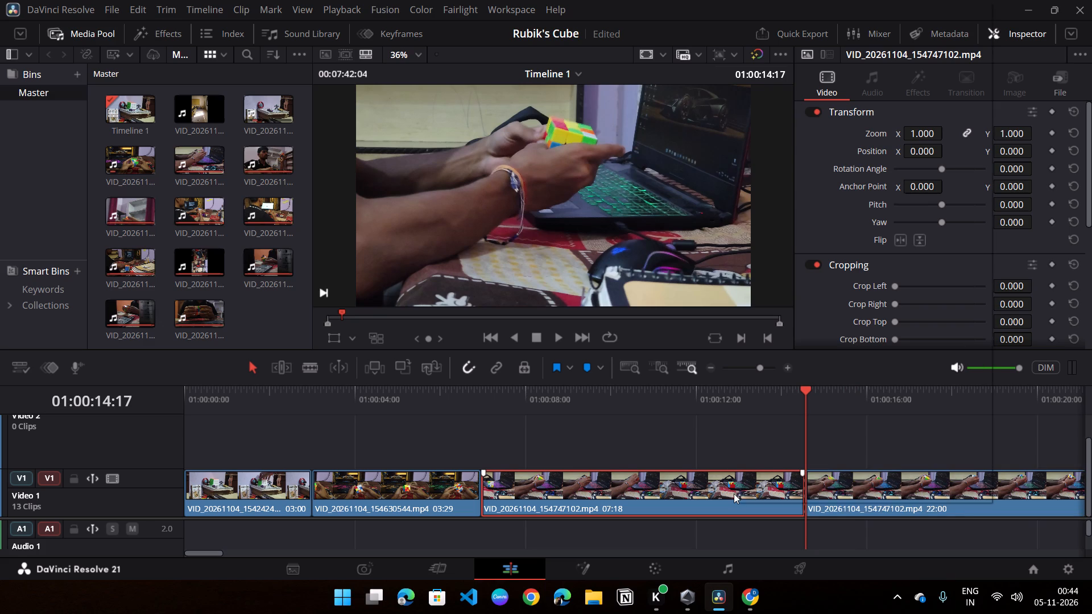
{"action": "left_click", "coordinate": [814, 193]}
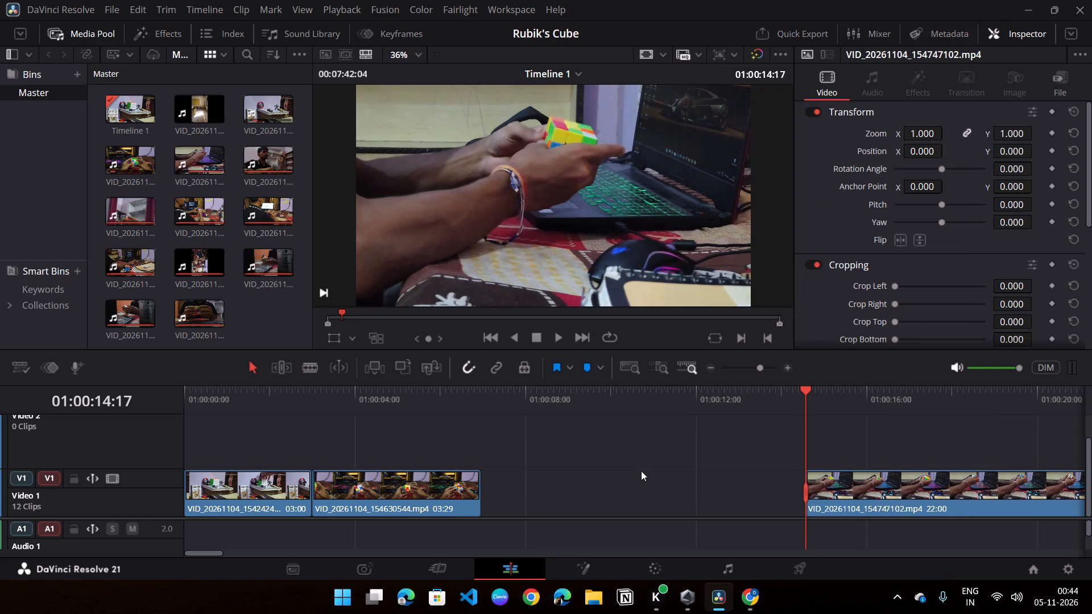
Ripple delete the gap on Video 1 before the remaining part of VID_20261104_154747102.mp4.
{"action": "left_click", "coordinate": [626, 488]}
{"action": "right_click", "coordinate": [626, 488]}
{"action": "left_click", "coordinate": [692, 582]}
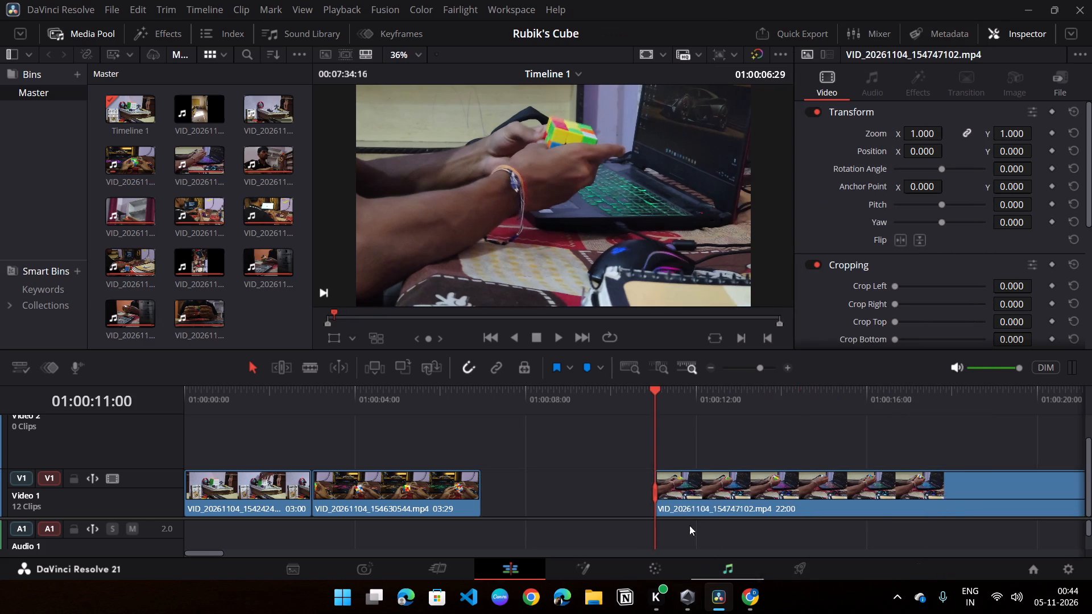
Play VID_20261104_154747102.mp4, split it at 01:00:12:03 and delete the part after the cut.
{"action": "key", "text": "space"}
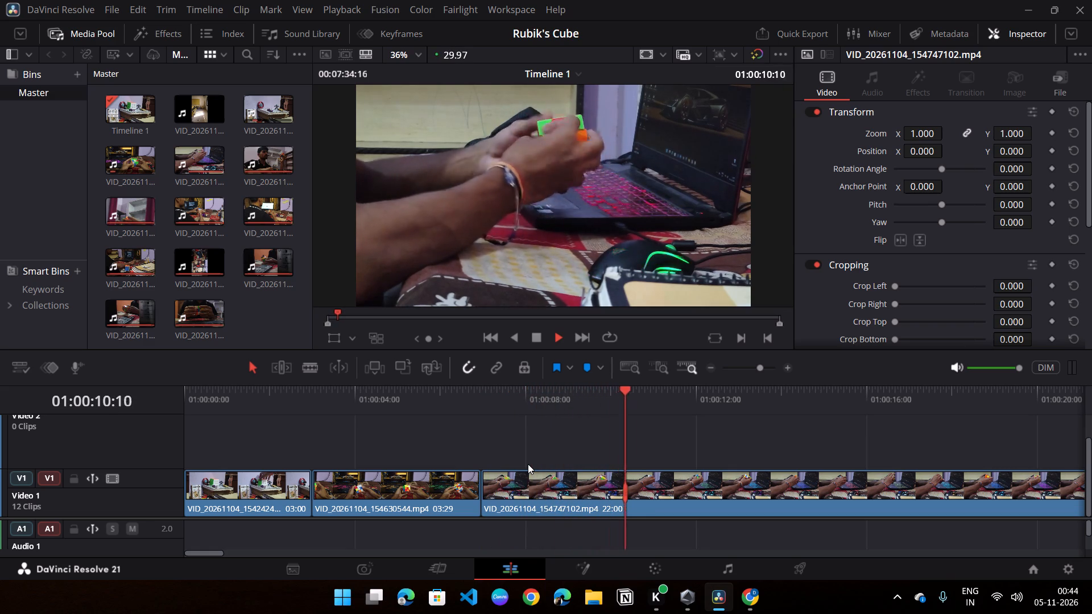
{"action": "key", "text": "space"}
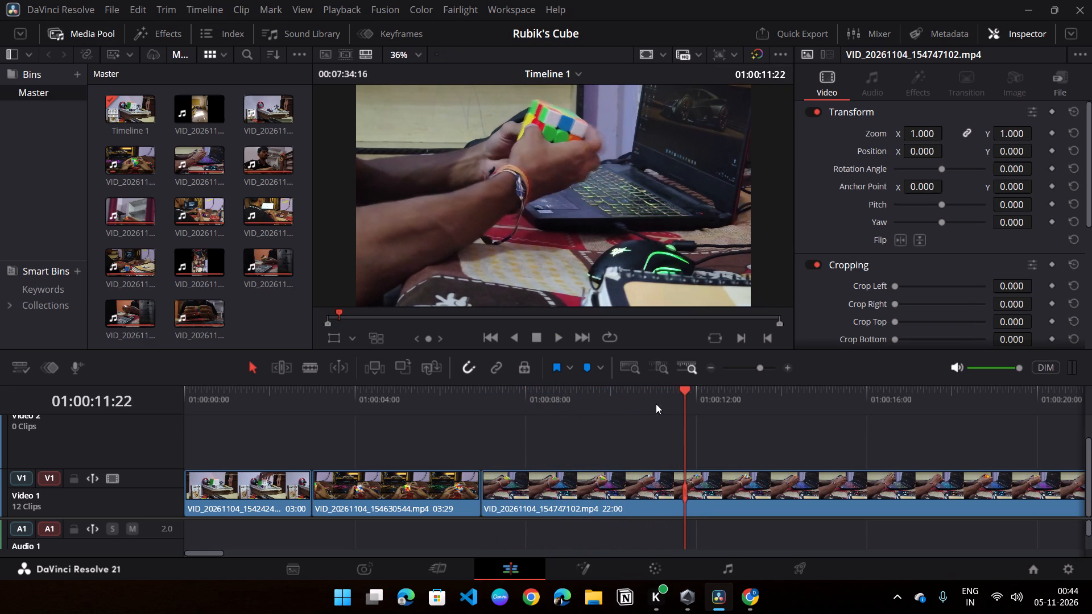
{"action": "key", "text": "space"}
{"action": "key", "text": "space"}
{"action": "left_click", "coordinate": [712, 480]}
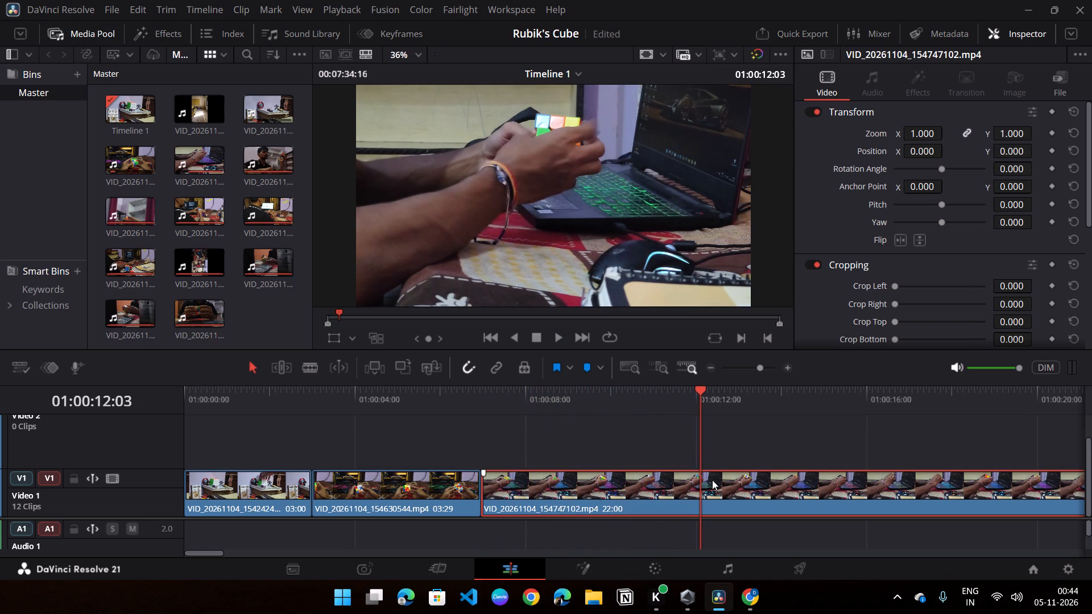
{"action": "key", "text": "ctrl+backslash"}
{"action": "left_click", "coordinate": [712, 480]}
{"action": "right_click", "coordinate": [712, 480]}
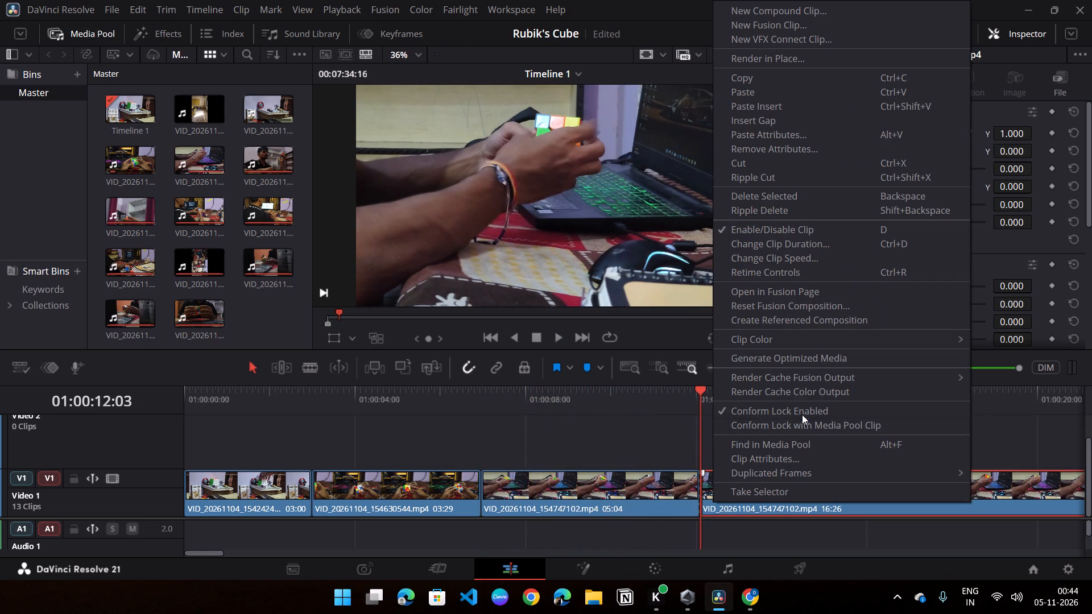
{"action": "left_click", "coordinate": [791, 193]}
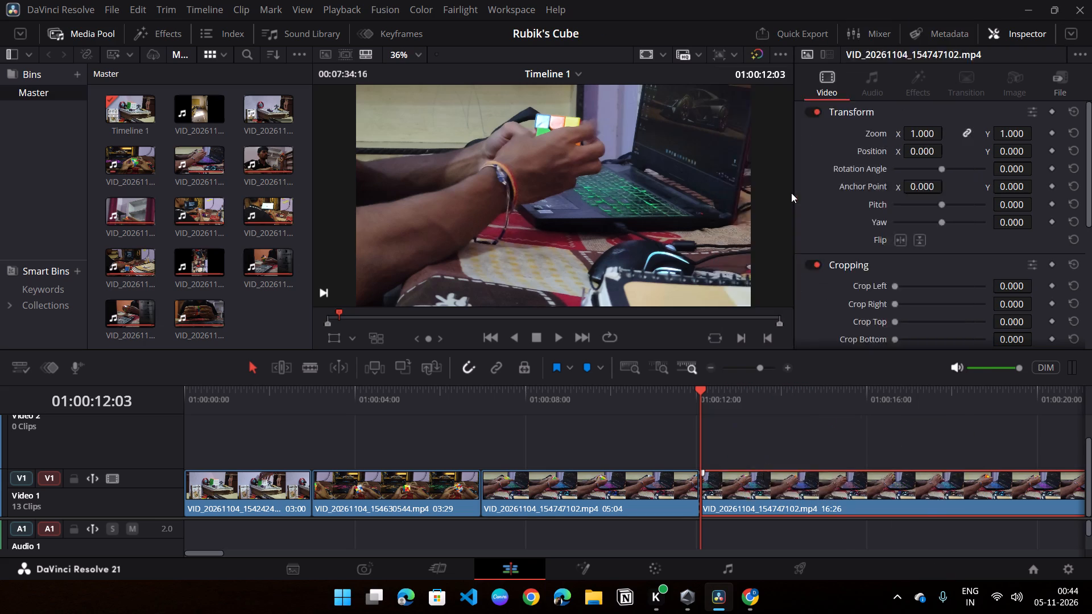
Replay the shortened VID_20261104_154747102.mp4 and trim its start so the clip lasts 04:01.
{"action": "left_click", "coordinate": [476, 412]}
{"action": "key", "text": "space"}
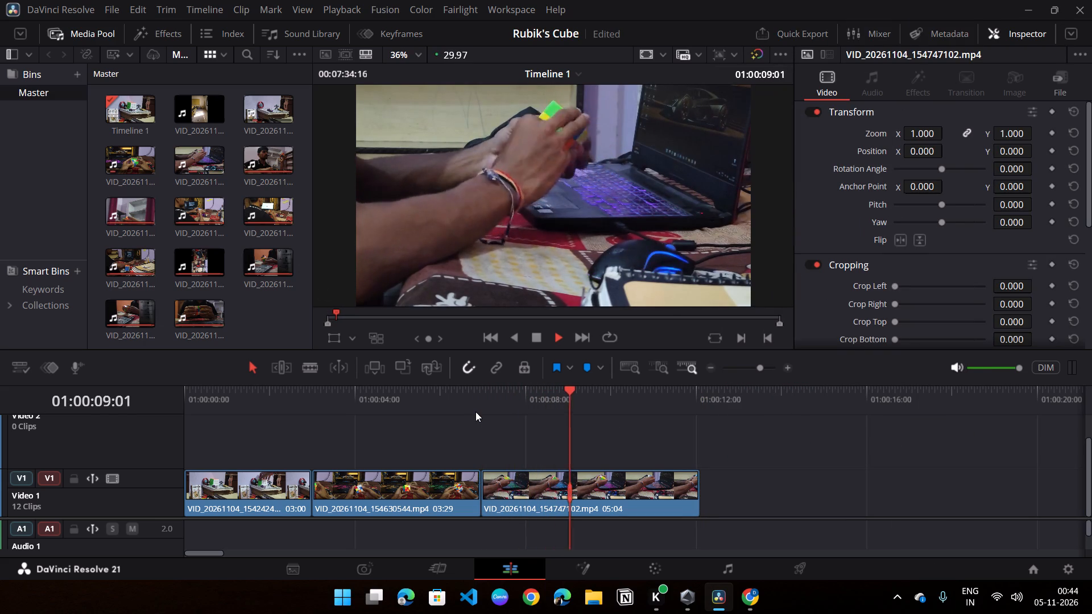
{"action": "key", "text": "space"}
{"action": "left_click", "coordinate": [484, 412]}
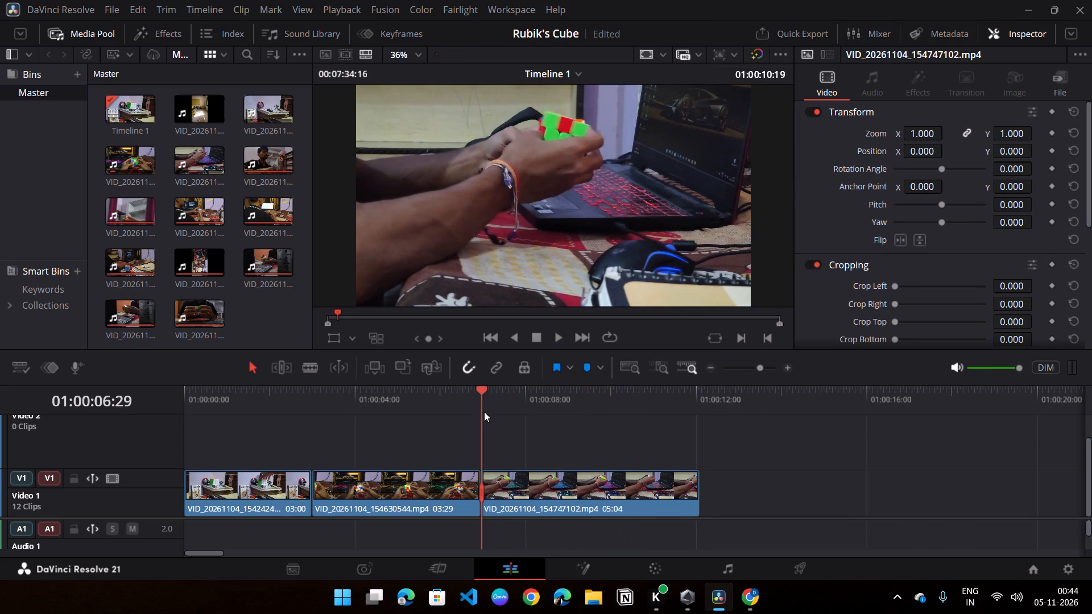
{"action": "key", "text": "space"}
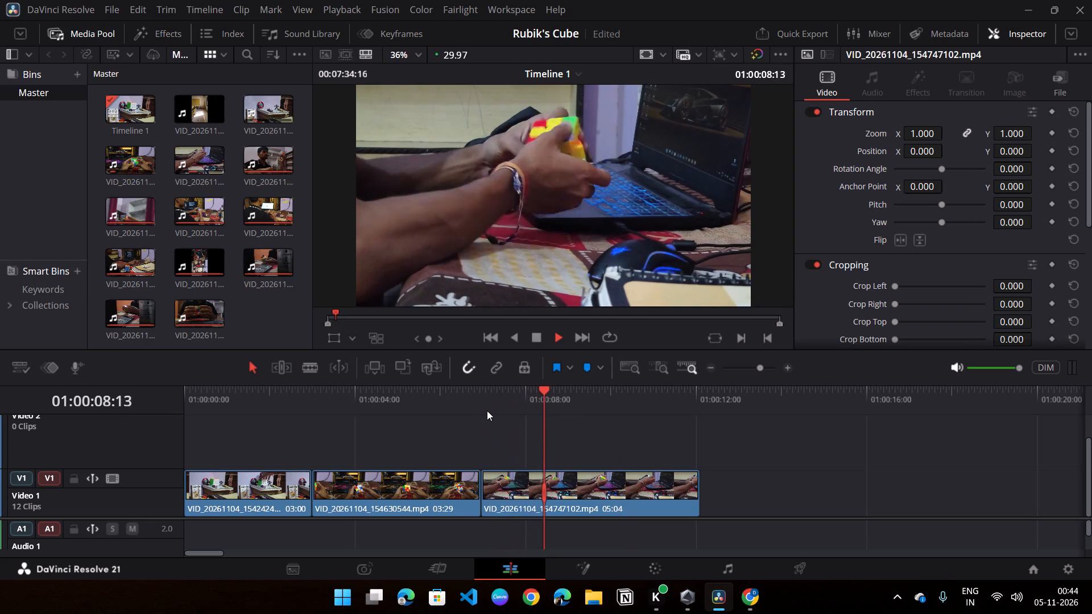
{"action": "key", "text": "space"}
{"action": "left_click_drag", "start_coordinate": [486, 490], "coordinate": [501, 490]}
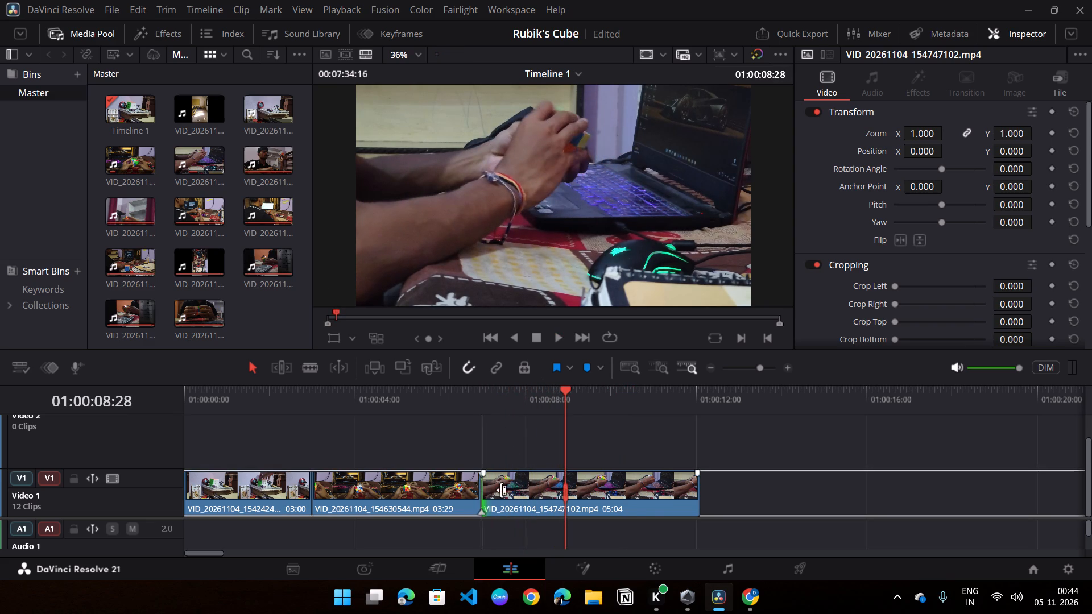
{"action": "left_click_drag", "start_coordinate": [501, 490], "coordinate": [532, 487]}
Ripple delete the gap on Video 1 before the trimmed VID_20261104_154747102.mp4.
{"action": "left_click", "coordinate": [510, 493]}
{"action": "right_click", "coordinate": [509, 493]}
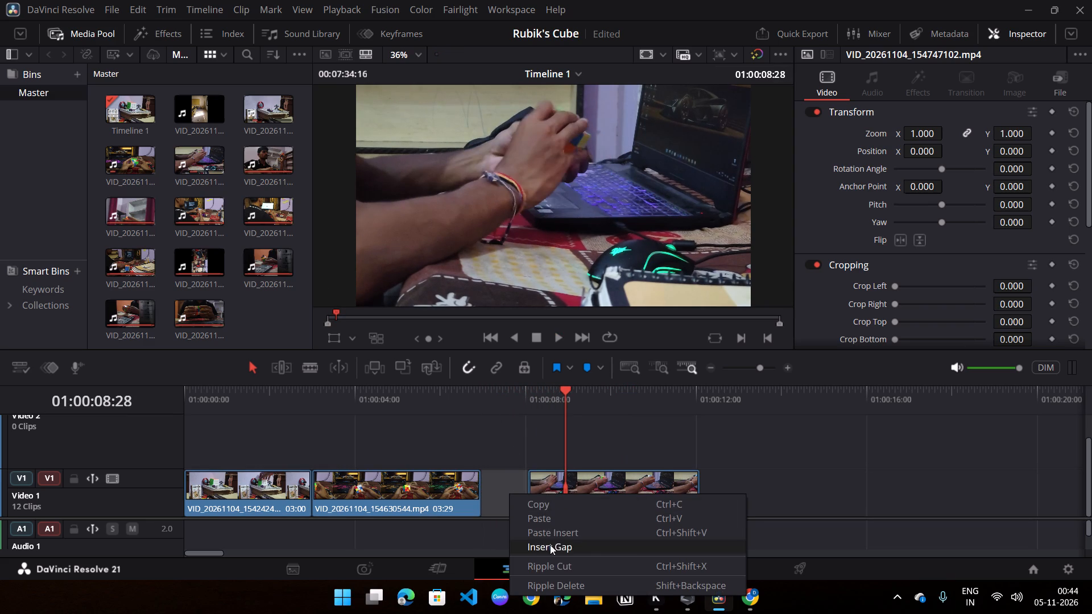
{"action": "left_click", "coordinate": [556, 580]}
Play the cut from VID_20261104_154630544.mp4 into VID_20261104_154747102.mp4 through to the end of the trimmed clip.
{"action": "left_click", "coordinate": [449, 405]}
{"action": "key", "text": "space"}
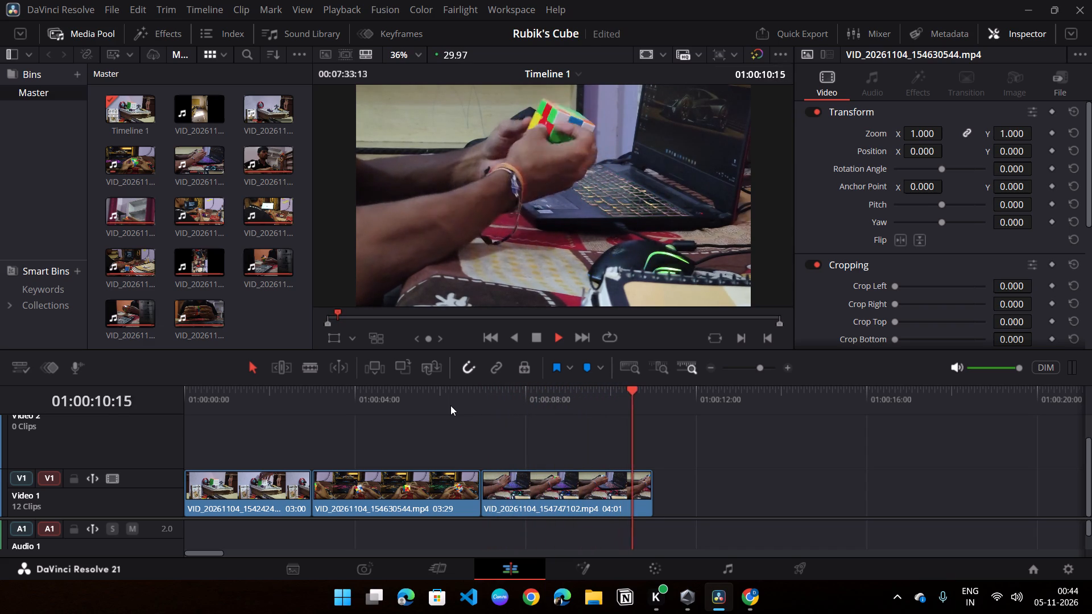
{"action": "key", "text": "space"}
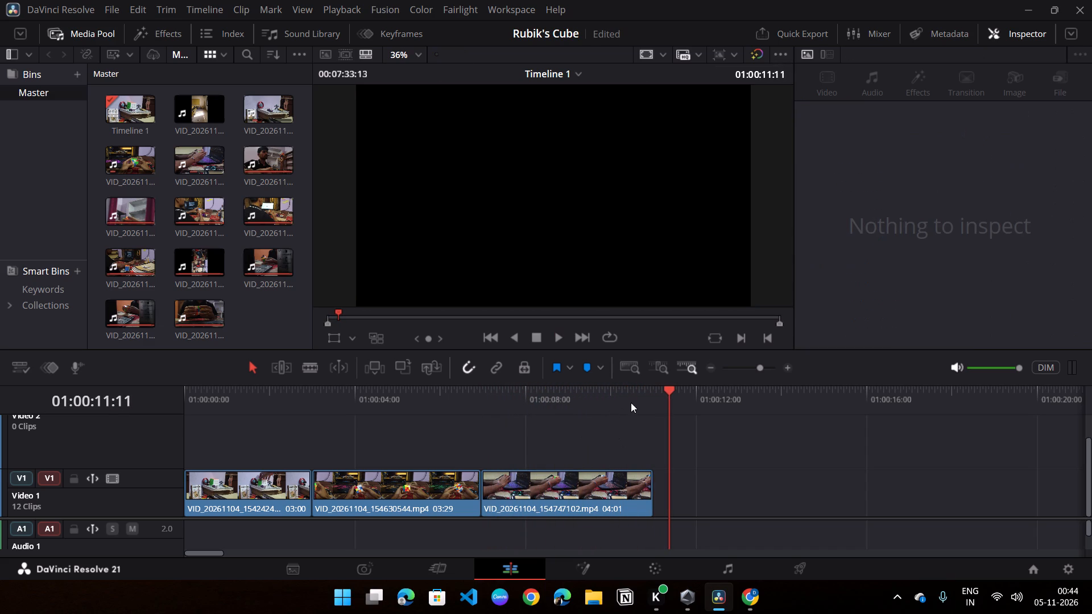
Trim the end of VID_20261104_154747102.mp4 on Video 1 so the clip lasts 02:28.
{"action": "left_click", "coordinate": [591, 480]}
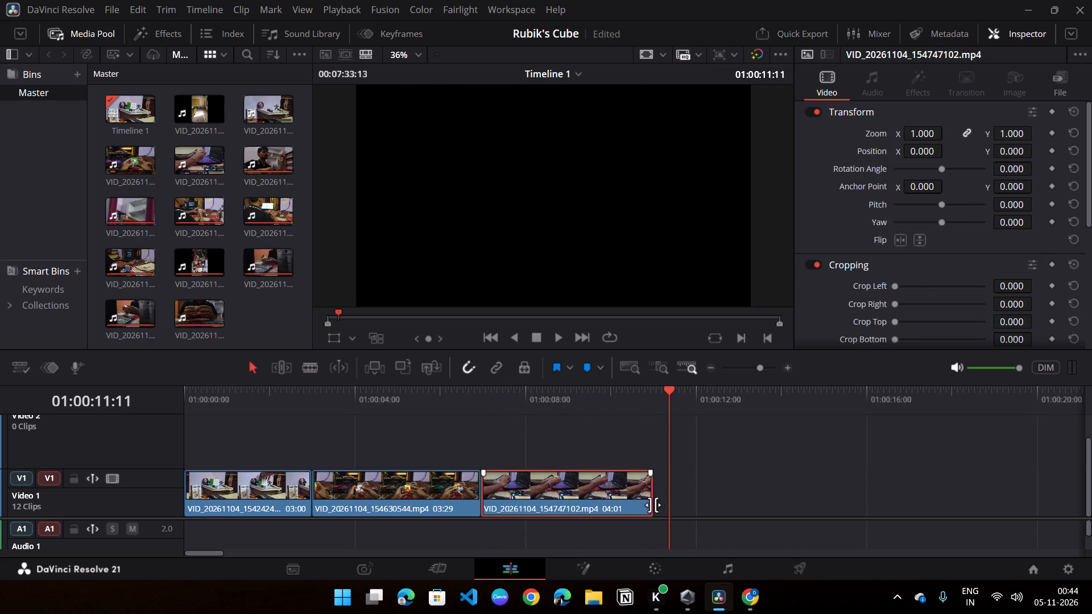
{"action": "left_click_drag", "start_coordinate": [653, 505], "coordinate": [638, 510]}
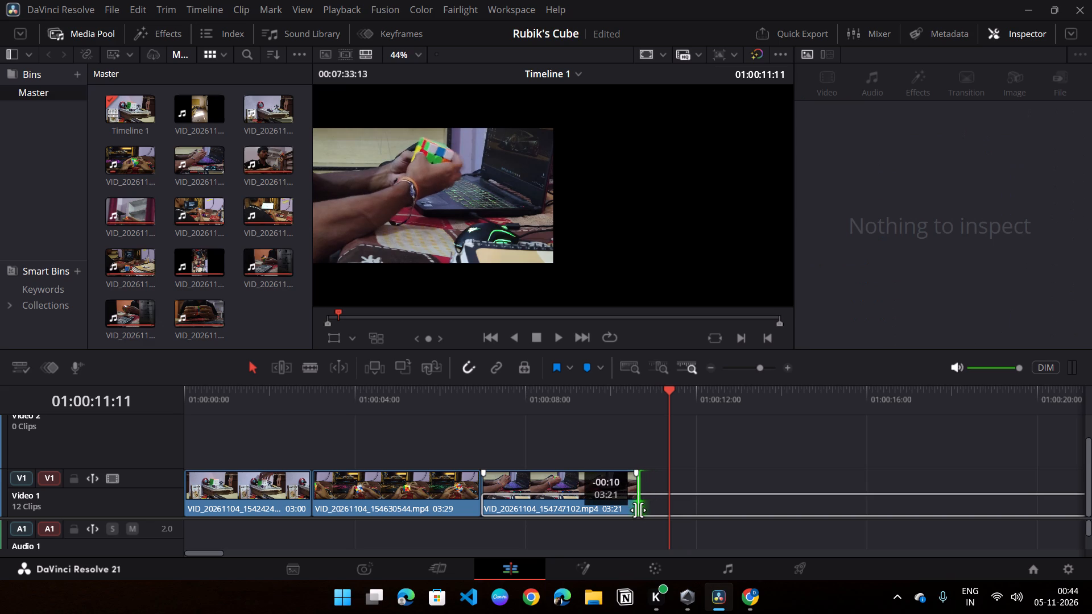
{"action": "left_click_drag", "start_coordinate": [638, 510], "coordinate": [618, 516]}
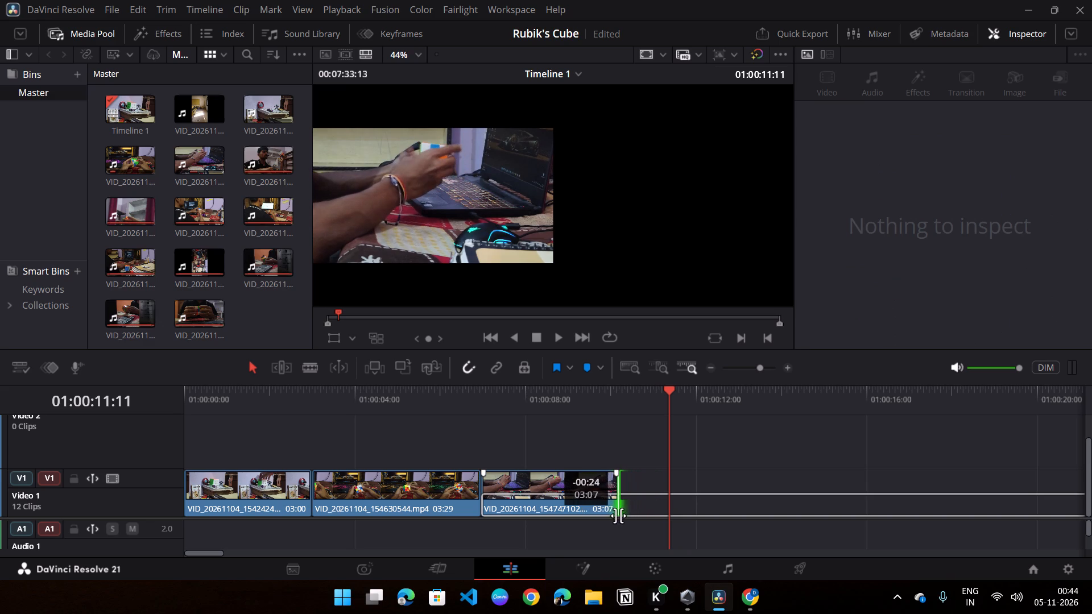
{"action": "left_click_drag", "start_coordinate": [618, 516], "coordinate": [606, 520]}
Replay the cut into VID_20261104_154747102.mp4 and trim the end of VID_20261104_154630544.mp4 so it lasts 03:08.
{"action": "left_click", "coordinate": [444, 412]}
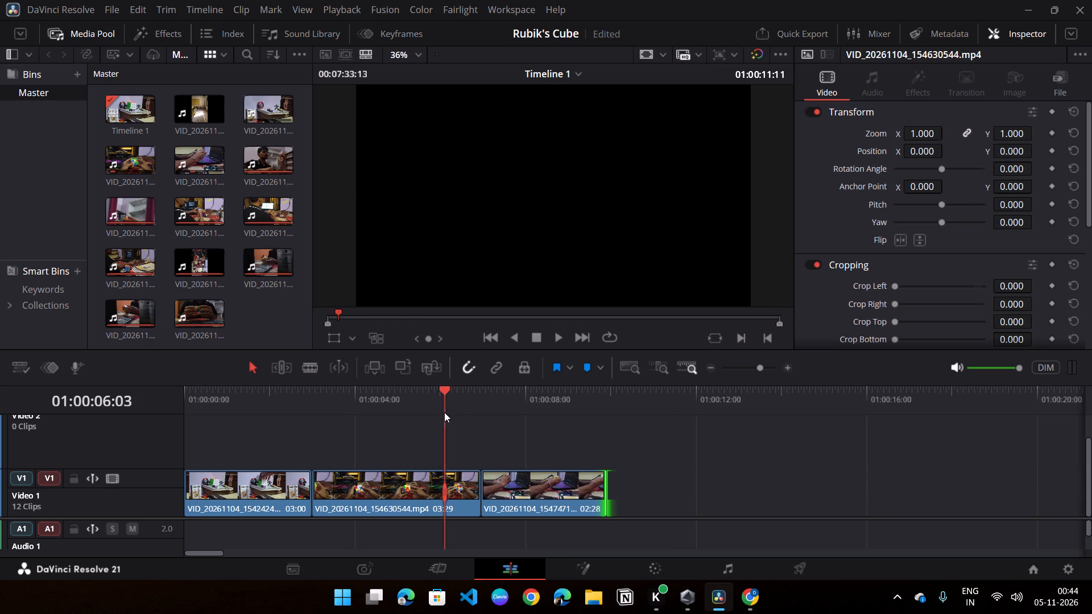
{"action": "key", "text": "space"}
{"action": "key", "text": "space"}
{"action": "left_click", "coordinate": [441, 482]}
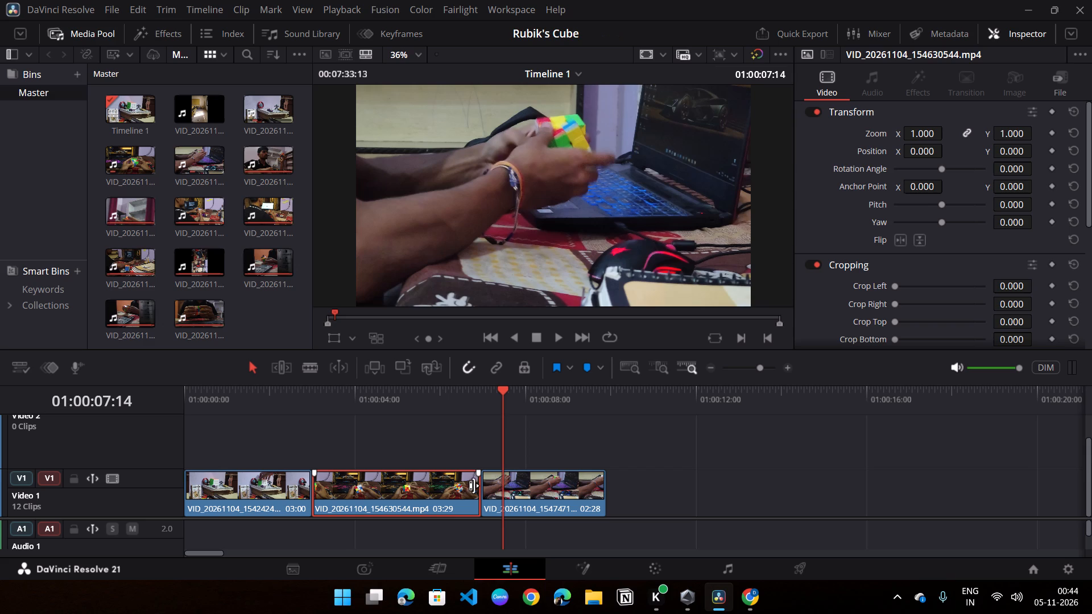
{"action": "left_click_drag", "start_coordinate": [475, 485], "coordinate": [469, 489]}
{"action": "double_click", "coordinate": [469, 489]}
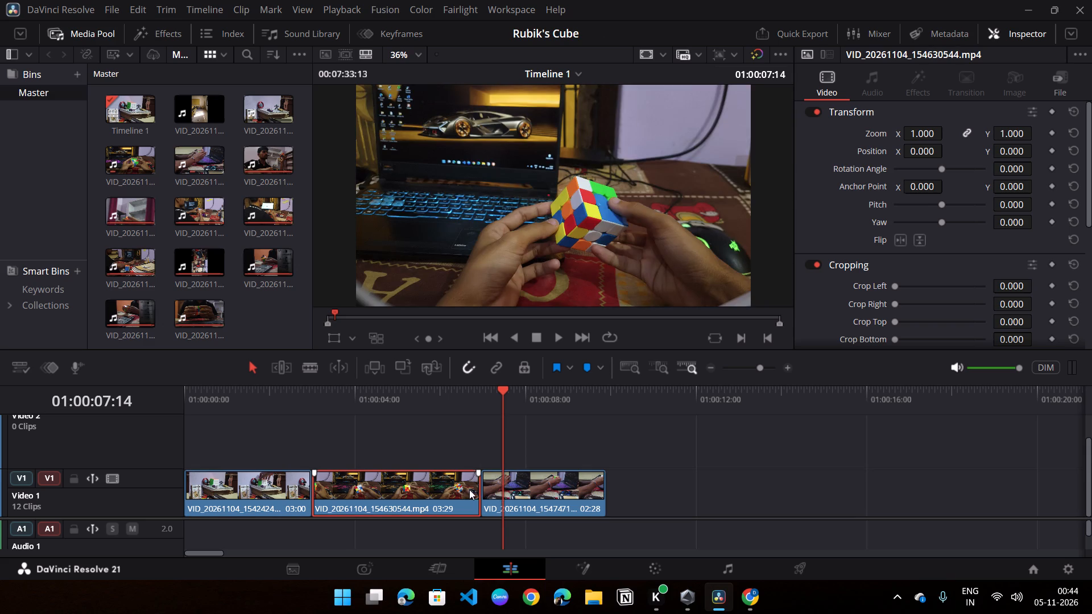
{"action": "left_click_drag", "start_coordinate": [473, 487], "coordinate": [468, 492]}
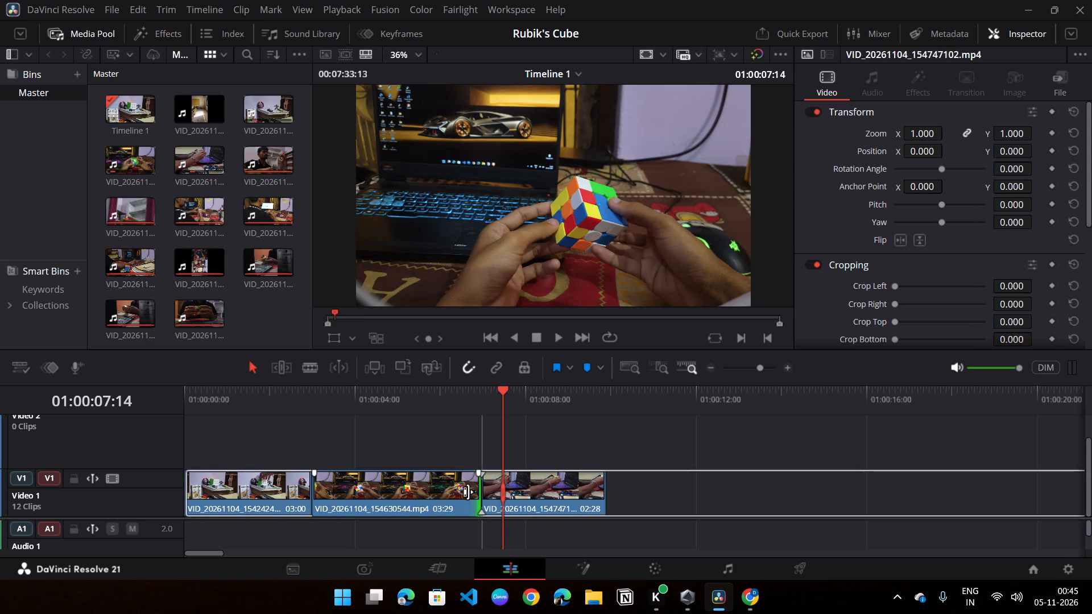
{"action": "left_click_drag", "start_coordinate": [468, 492], "coordinate": [465, 492]}
{"action": "left_click_drag", "start_coordinate": [473, 487], "coordinate": [457, 497]}
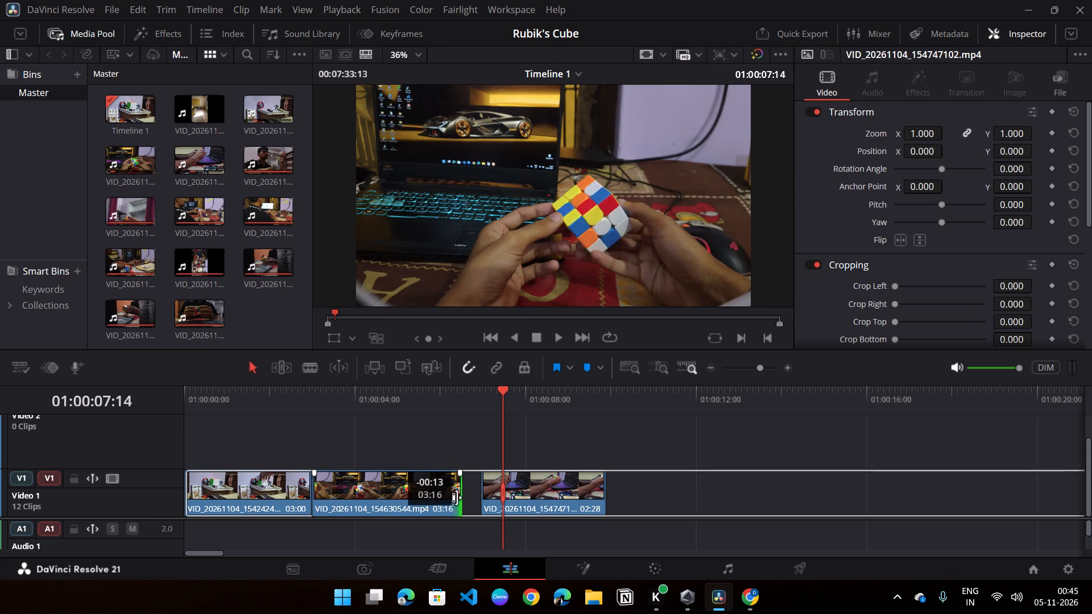
{"action": "left_click_drag", "start_coordinate": [457, 497], "coordinate": [472, 497]}
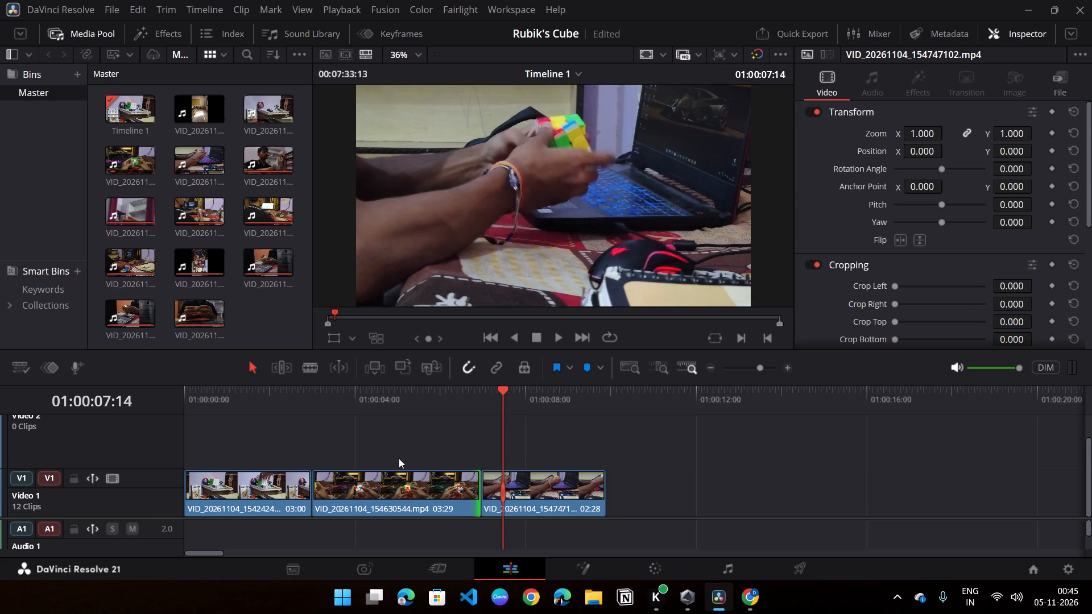
{"action": "left_click", "coordinate": [364, 412]}
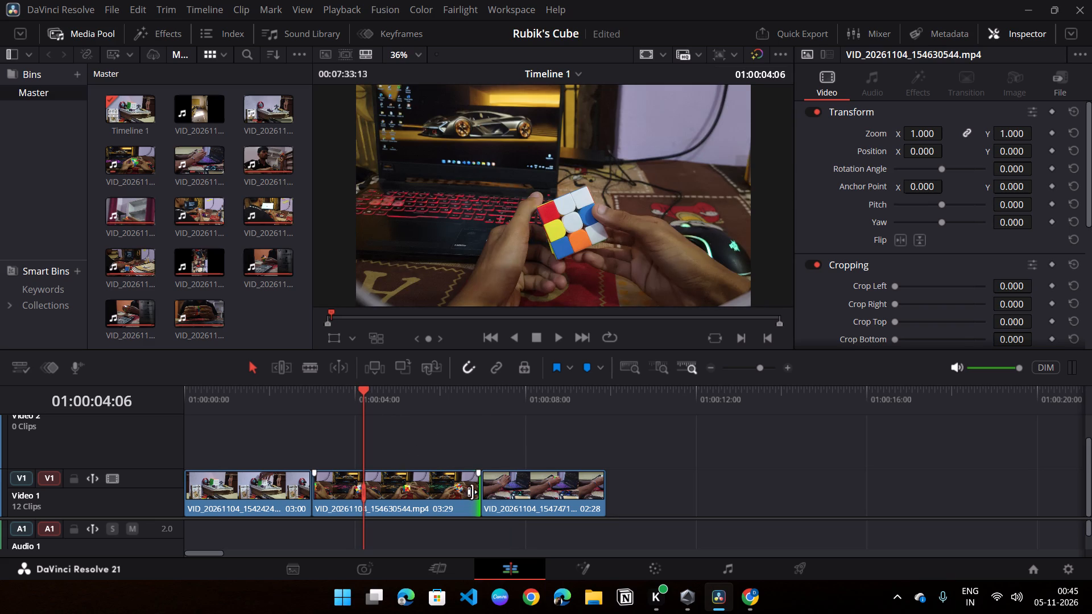
{"action": "left_click_drag", "start_coordinate": [473, 491], "coordinate": [449, 497]}
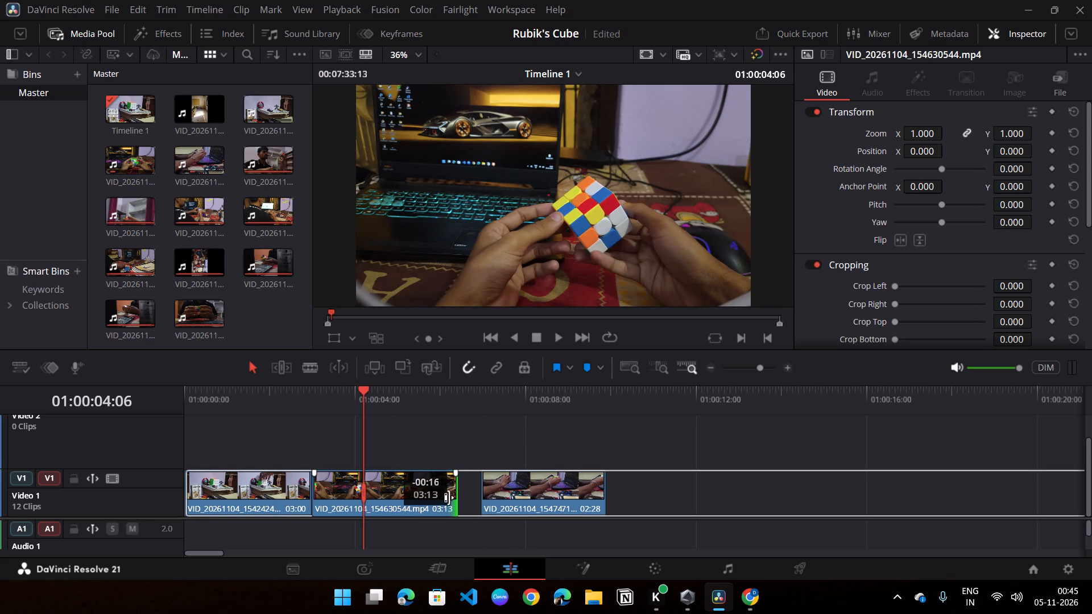
{"action": "left_click_drag", "start_coordinate": [449, 497], "coordinate": [443, 498]}
Move VID_20261104_154747102.mp4 earlier on Video 1 so it butts against the end of VID_20261104_154630544.mp4.
{"action": "left_click", "coordinate": [503, 498]}
{"action": "left_click_drag", "start_coordinate": [503, 498], "coordinate": [475, 501]}
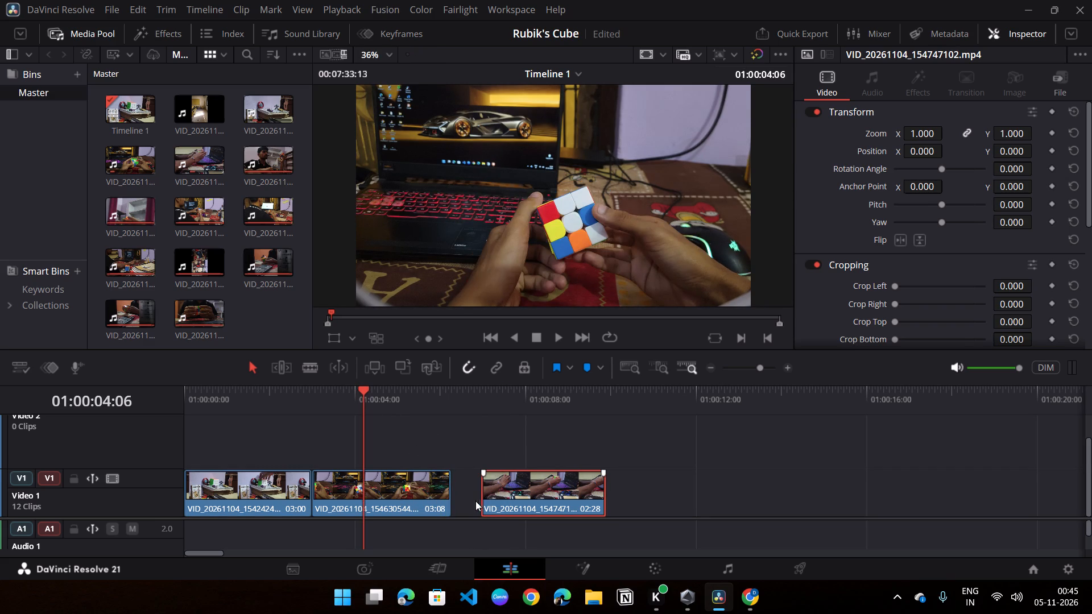
{"action": "left_click_drag", "start_coordinate": [475, 501], "coordinate": [473, 501]}
{"action": "left_click_drag", "start_coordinate": [500, 493], "coordinate": [477, 498]}
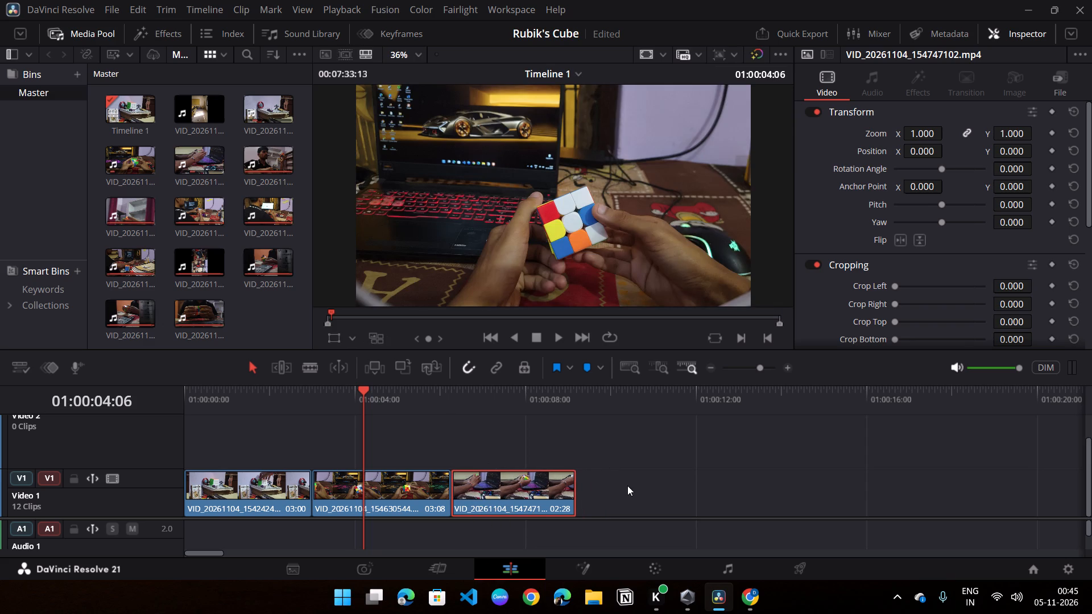
Ripple delete the gap on Video 1 after VID_20261104_154747102.mp4.
{"action": "left_click", "coordinate": [617, 497]}
{"action": "right_click", "coordinate": [615, 497]}
{"action": "left_click", "coordinate": [656, 592]}
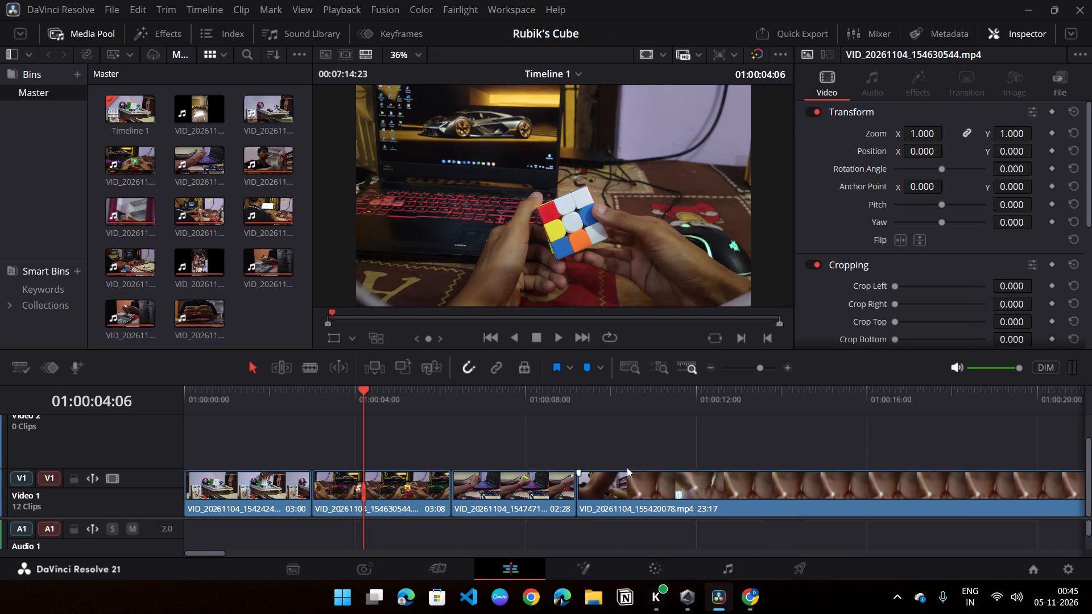
Scrub and play through VID_20261104_155420078.mp4, replaying the stretch around 01:00:21:00 to choose where the kept segment starts.
{"action": "left_click", "coordinate": [564, 405]}
{"action": "left_click_drag", "start_coordinate": [570, 403], "coordinate": [671, 418]}
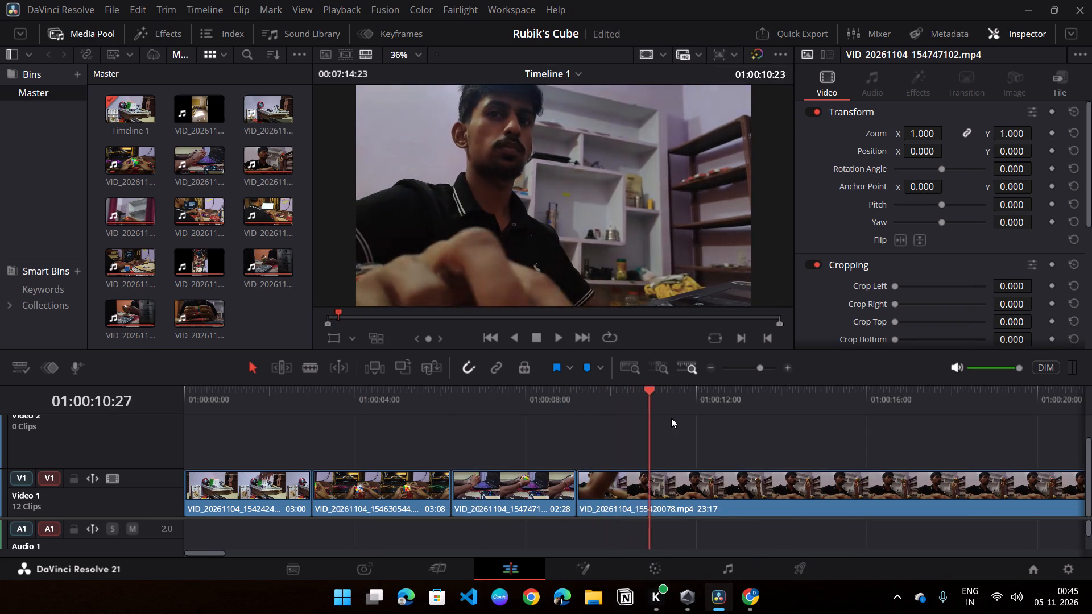
{"action": "left_click_drag", "start_coordinate": [671, 418], "coordinate": [743, 449]}
{"action": "key", "text": "space"}
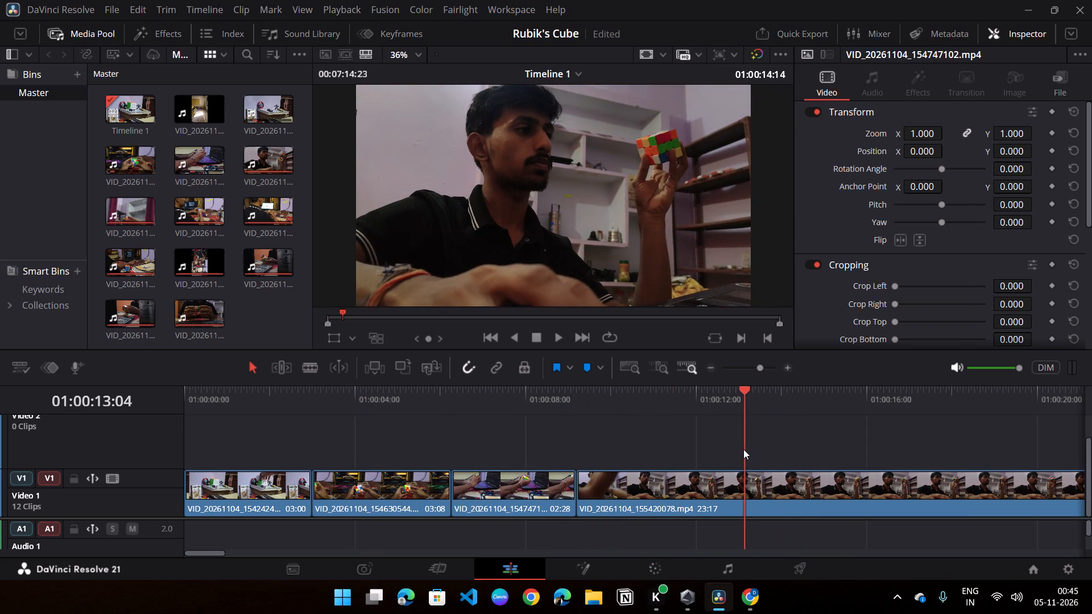
{"action": "key", "text": "space"}
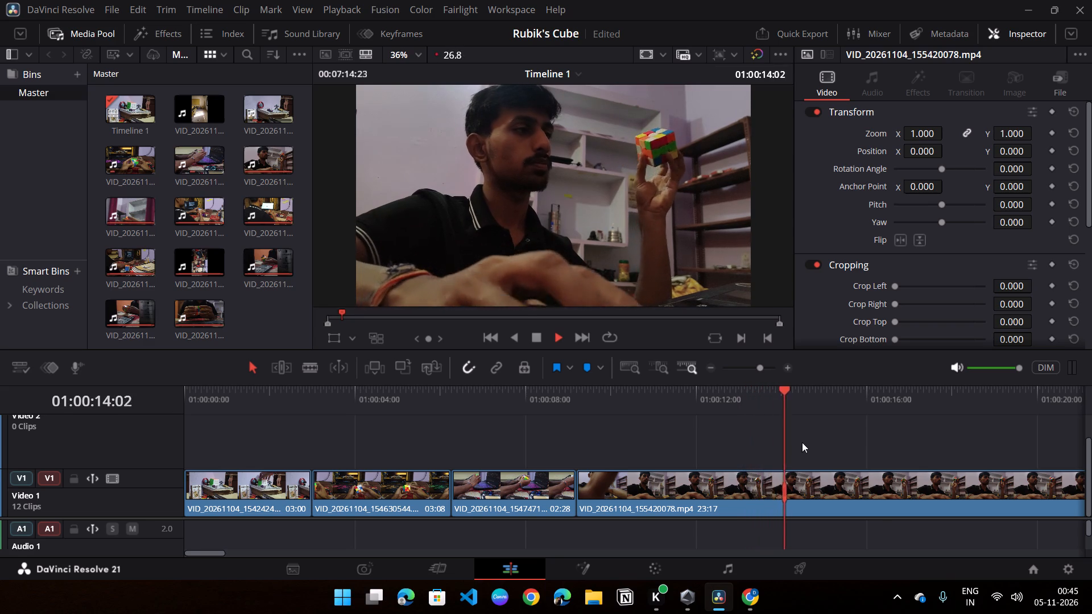
{"action": "scroll", "coordinate": [802, 442], "scroll_direction": "up", "scroll_amount": 1}
{"action": "middle_click_drag", "start_coordinate": [802, 442], "coordinate": [485, 409]}
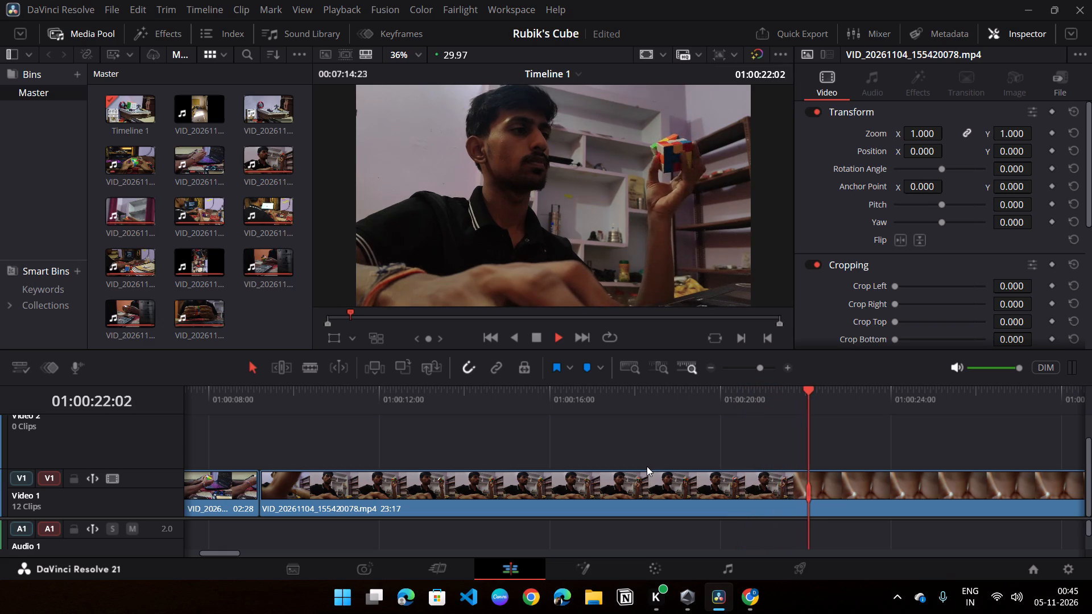
{"action": "key", "text": "space"}
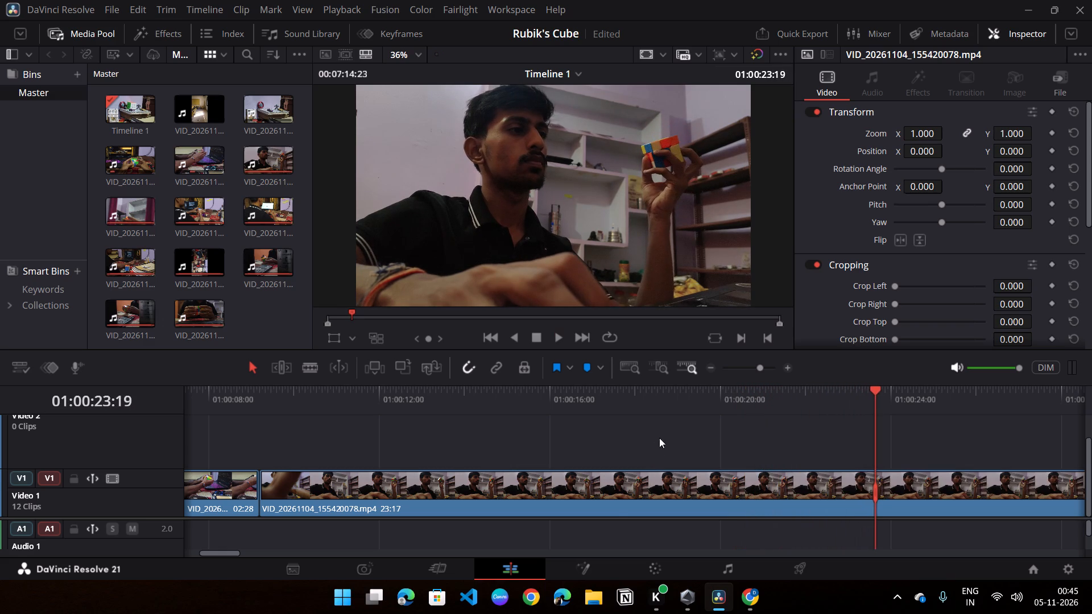
{"action": "left_click", "coordinate": [618, 405]}
{"action": "key", "text": "space"}
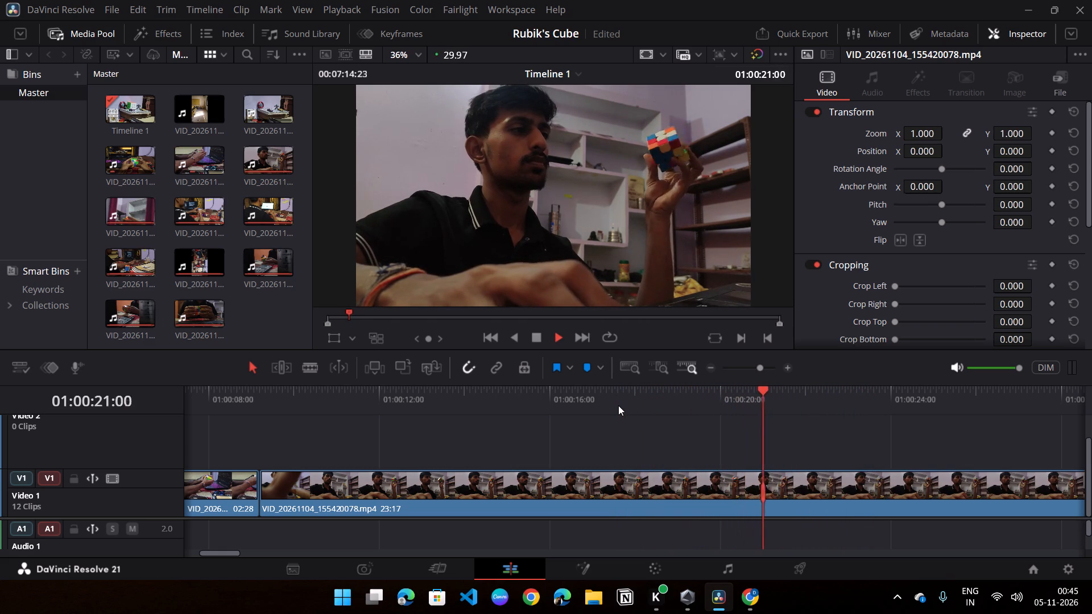
{"action": "key", "text": "space"}
{"action": "key", "text": "space"}
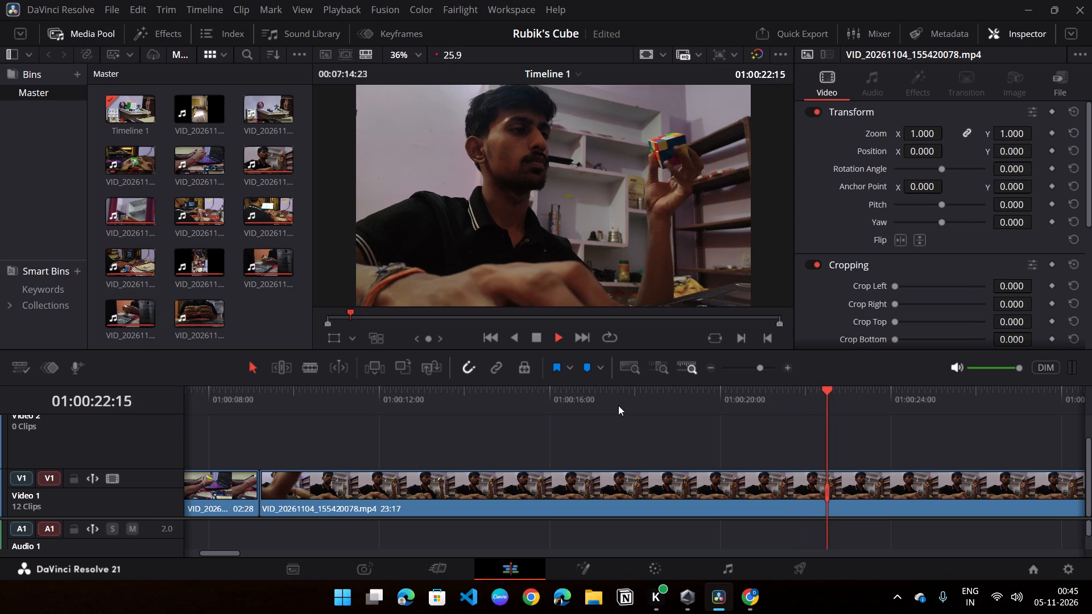
{"action": "key", "text": "space"}
Split VID_20261104_155420078.mp4 at 01:00:20:27 and delete the part before the cut.
{"action": "left_click", "coordinate": [759, 408]}
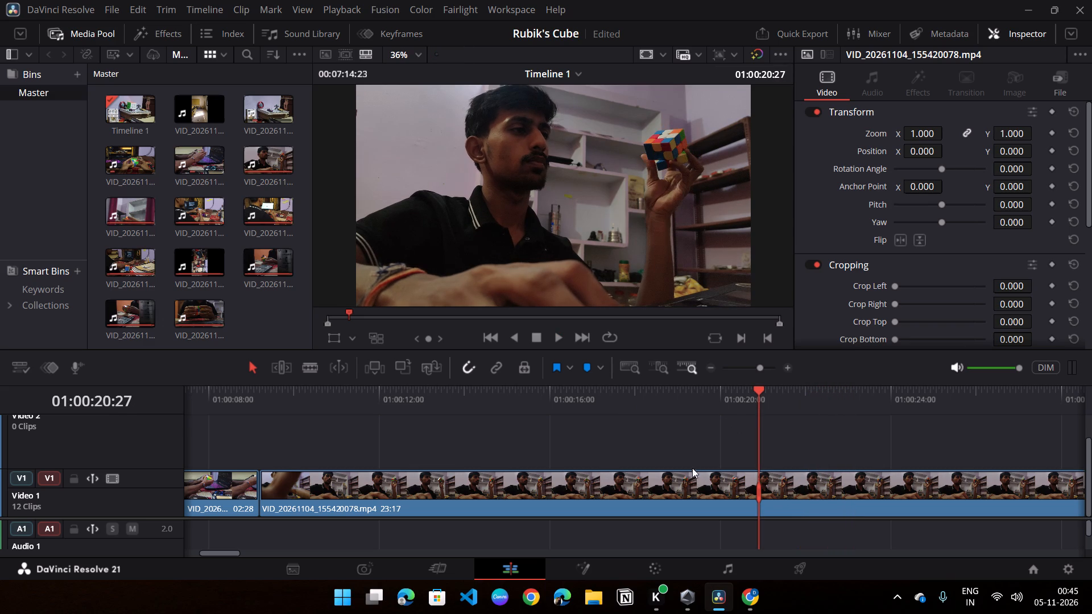
{"action": "left_click", "coordinate": [687, 480]}
{"action": "key", "text": "ctrl+backslash"}
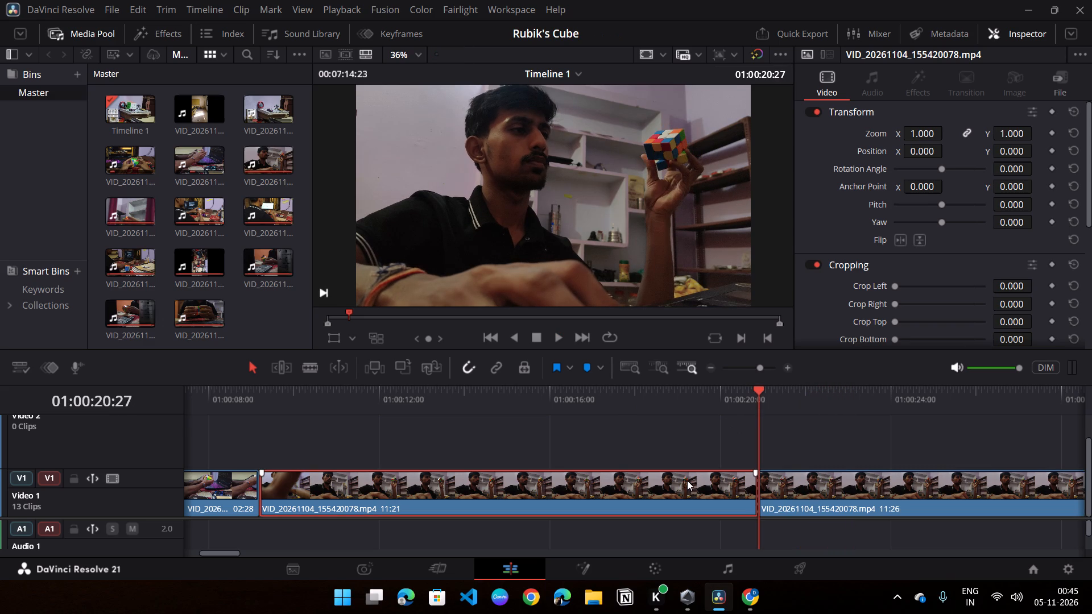
{"action": "left_click", "coordinate": [687, 480]}
{"action": "right_click", "coordinate": [686, 482]}
{"action": "left_click", "coordinate": [784, 190]}
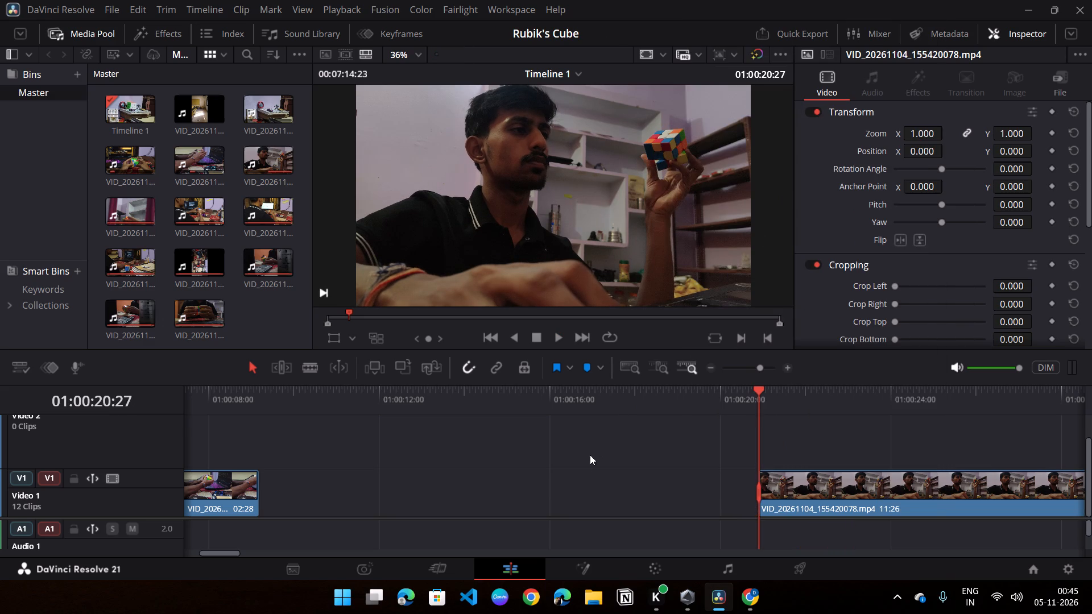
Ripple delete the gap on Video 1 before the remaining part of VID_20261104_155420078.mp4.
{"action": "left_click", "coordinate": [560, 486]}
{"action": "right_click", "coordinate": [560, 486]}
{"action": "left_click", "coordinate": [611, 572]}
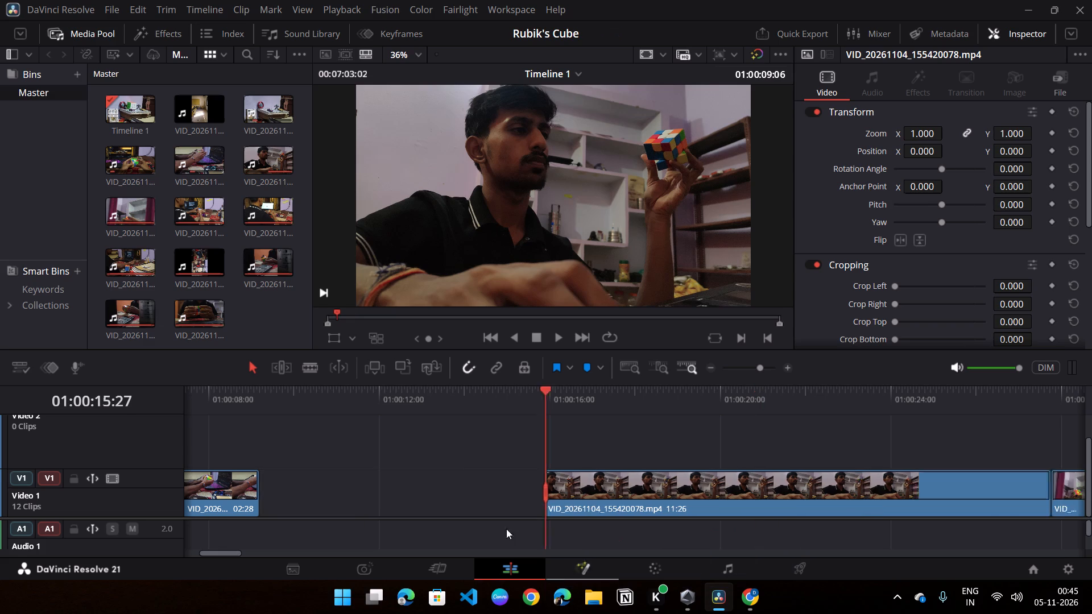
Play the remaining VID_20261104_155420078.mp4, split it at 01:00:12:14 and delete the part after the cut.
{"action": "key", "text": "space"}
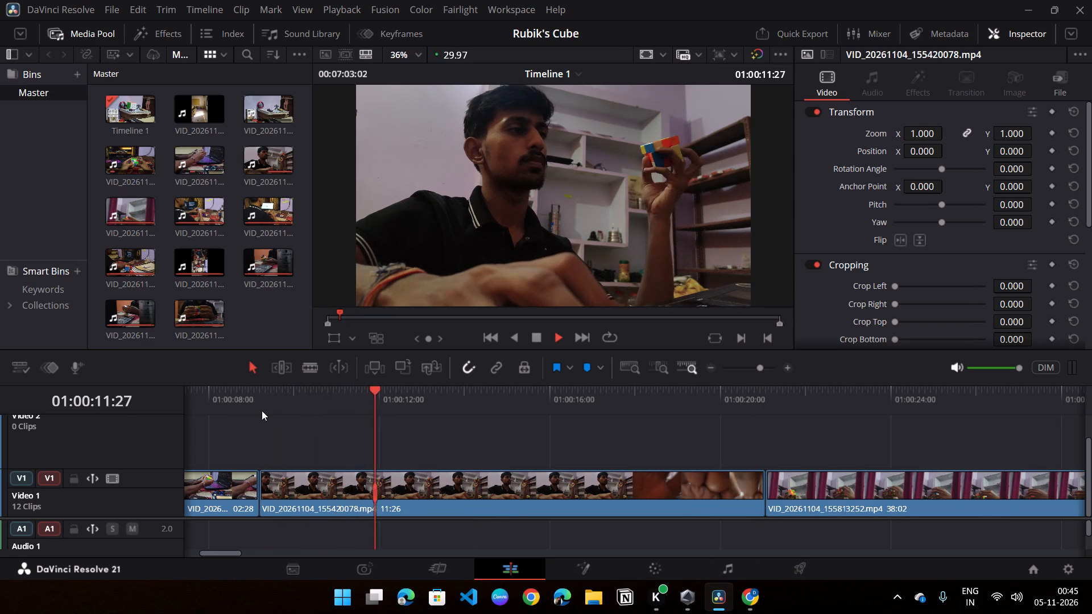
{"action": "key", "text": "space"}
{"action": "left_click", "coordinate": [432, 492]}
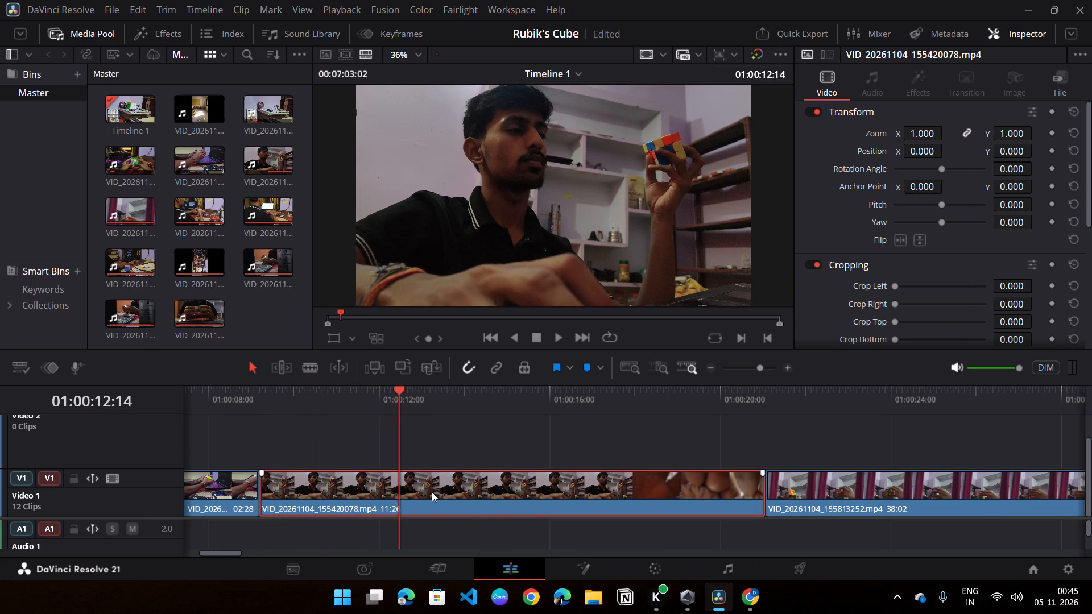
{"action": "key", "text": "ctrl+backslash"}
{"action": "left_click", "coordinate": [432, 492]}
{"action": "right_click", "coordinate": [432, 493]}
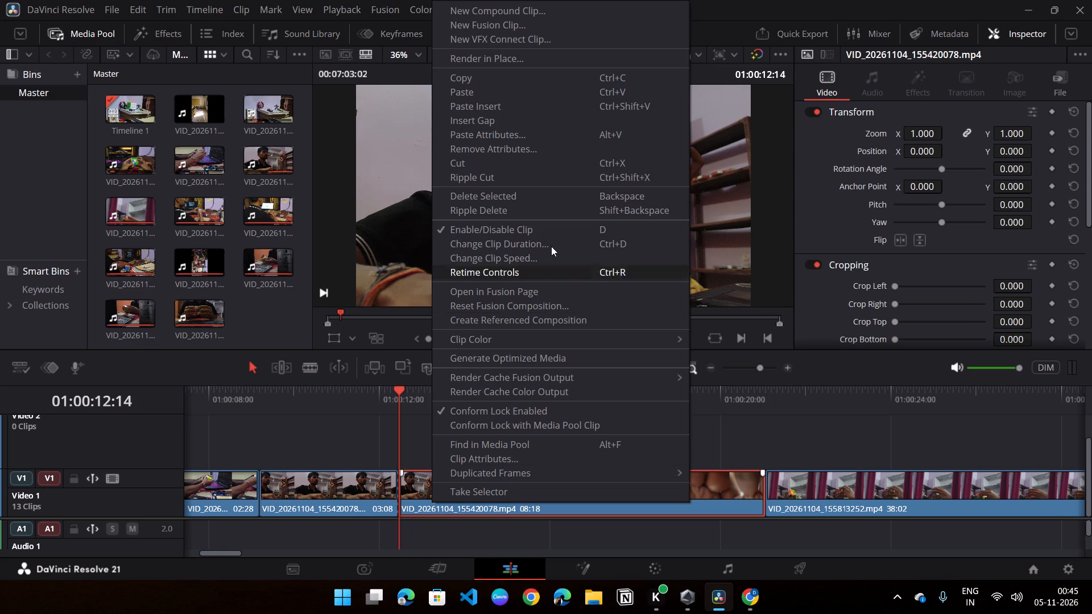
{"action": "left_click", "coordinate": [515, 198]}
Ripple delete the gap on Video 1 before VID_20261104_155813252.mp4.
{"action": "left_click", "coordinate": [453, 496]}
{"action": "right_click", "coordinate": [453, 497]}
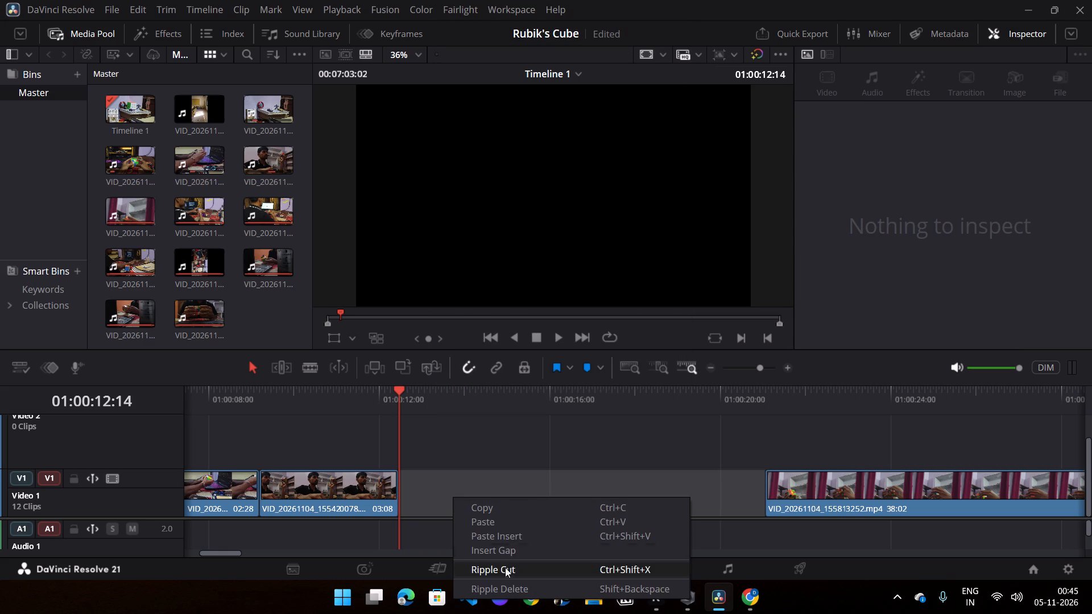
{"action": "left_click", "coordinate": [503, 585]}
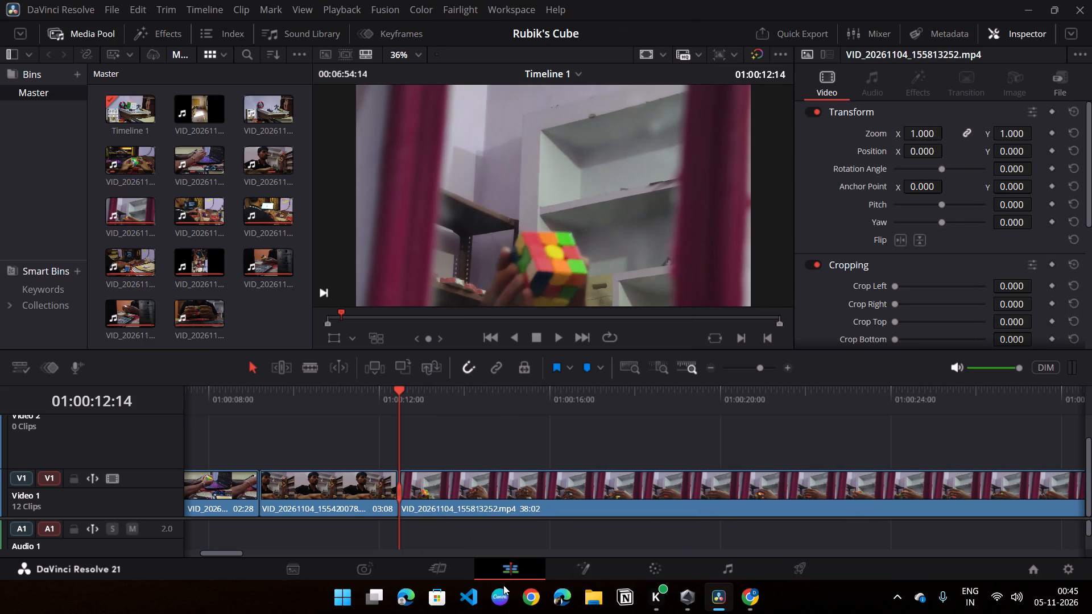
Play through VID_20261104_155813252.mp4 to find a segment worth keeping and place the playhead at 01:00:37:28.
{"action": "key", "text": "space"}
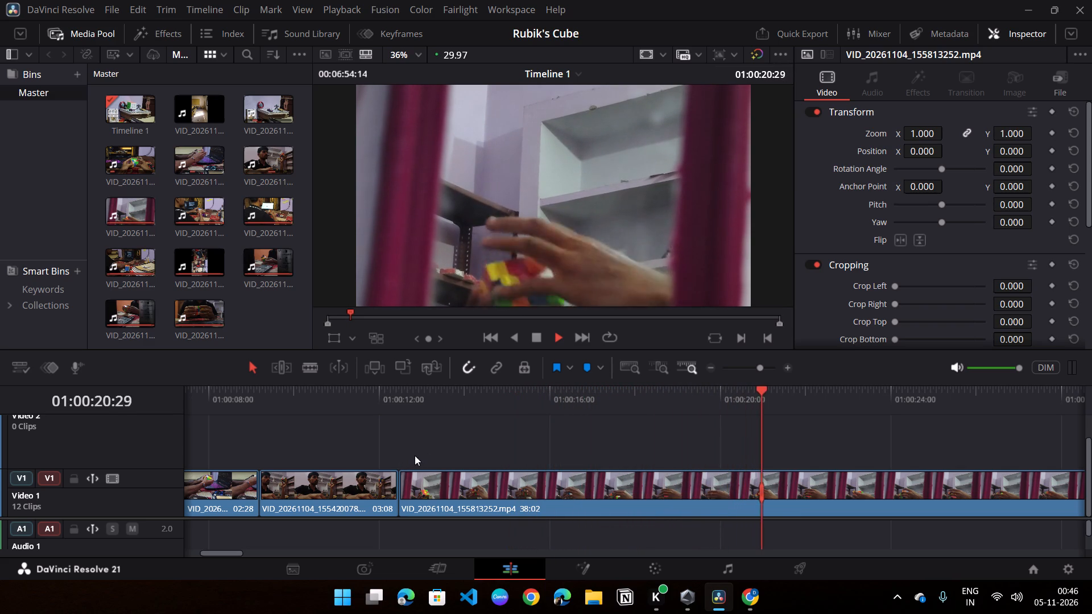
{"action": "middle_click_drag", "start_coordinate": [640, 458], "coordinate": [394, 468]}
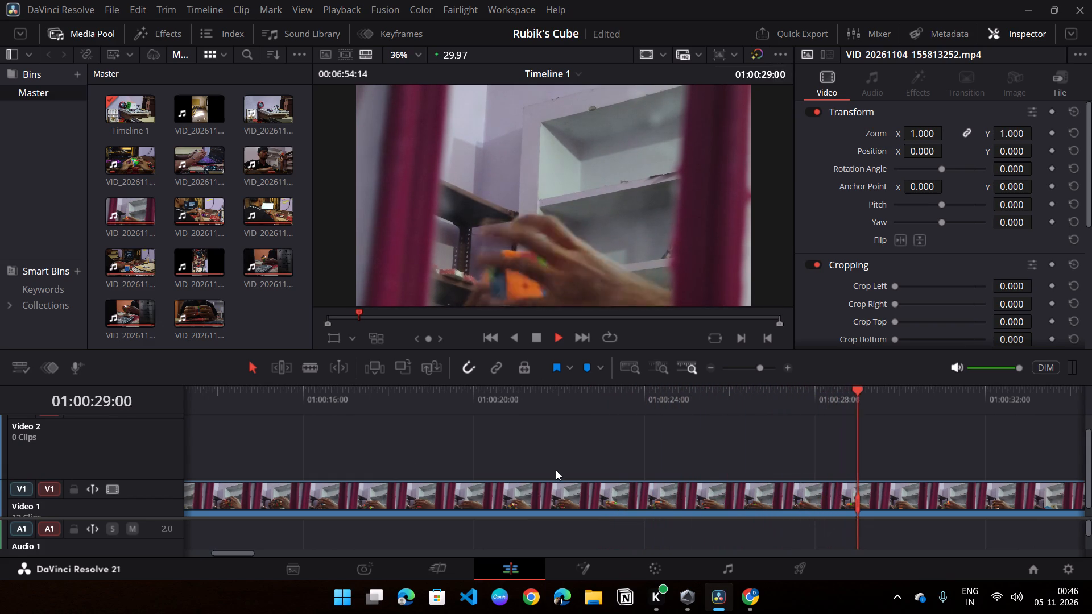
{"action": "middle_click_drag", "start_coordinate": [726, 459], "coordinate": [409, 423]}
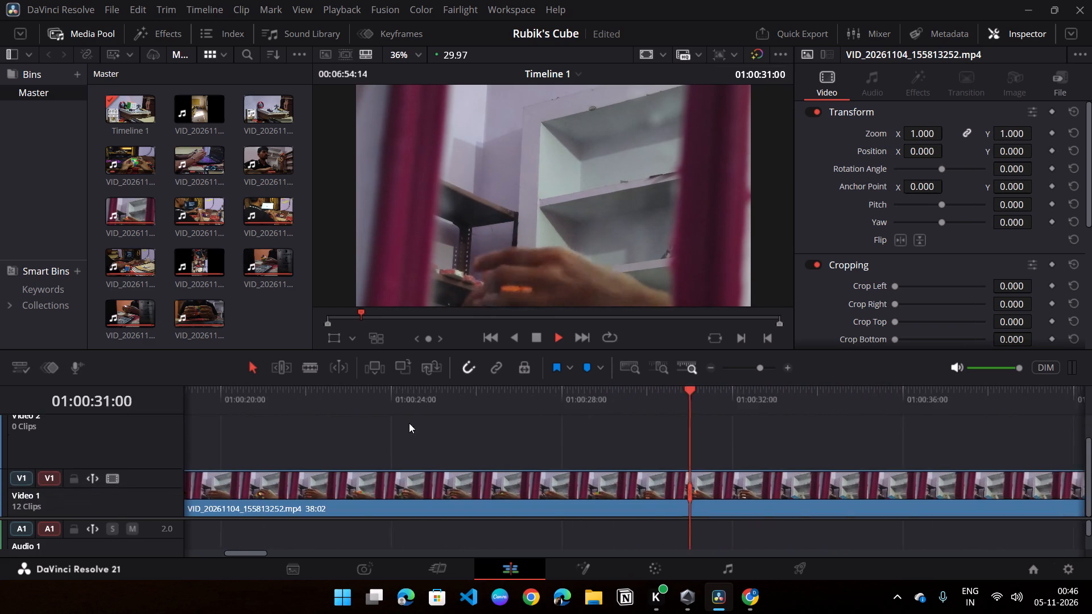
{"action": "middle_click_drag", "start_coordinate": [409, 423], "coordinate": [394, 421]}
{"action": "scroll", "coordinate": [394, 421], "scroll_direction": "up", "scroll_amount": 1}
{"action": "middle_click_drag", "start_coordinate": [761, 443], "coordinate": [445, 393]}
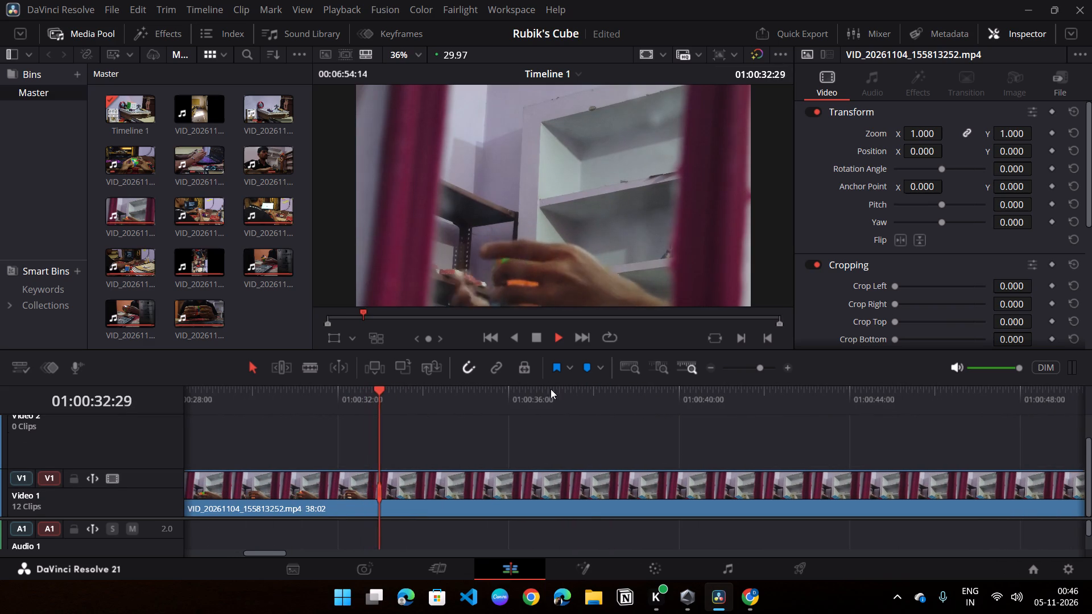
{"action": "left_click", "coordinate": [591, 400]}
{"action": "middle_click_drag", "start_coordinate": [734, 447], "coordinate": [729, 442]}
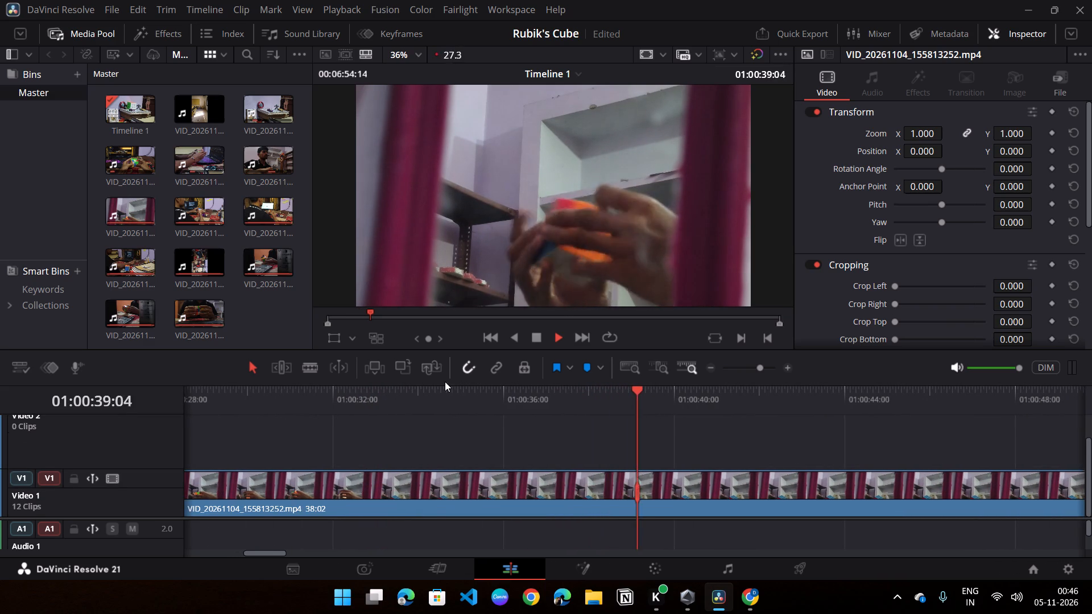
{"action": "left_click", "coordinate": [445, 381]}
{"action": "left_click", "coordinate": [437, 392]}
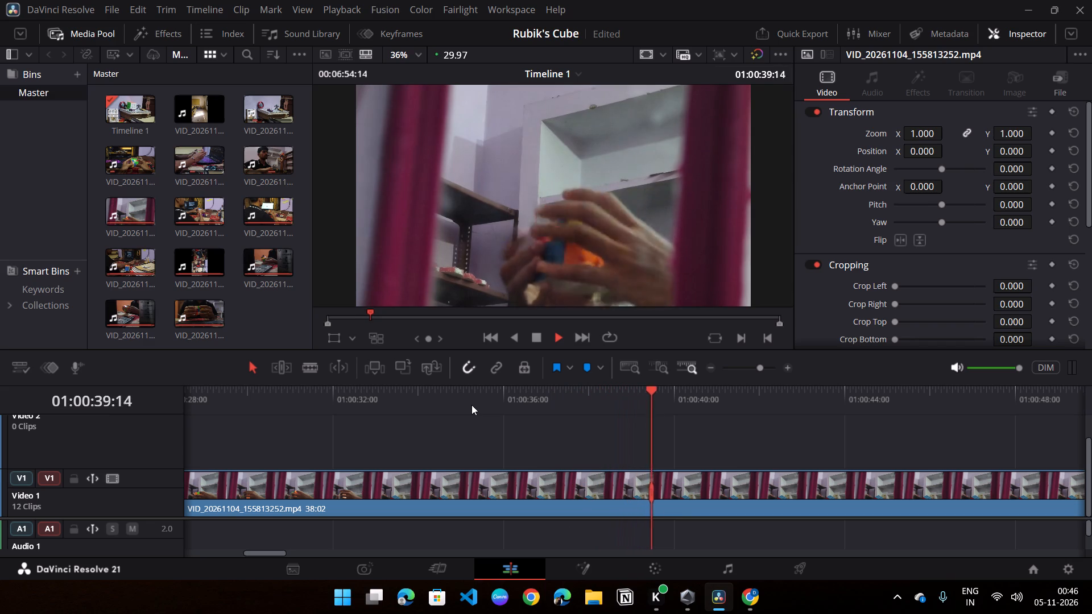
{"action": "left_click", "coordinate": [581, 396]}
{"action": "key", "text": "space"}
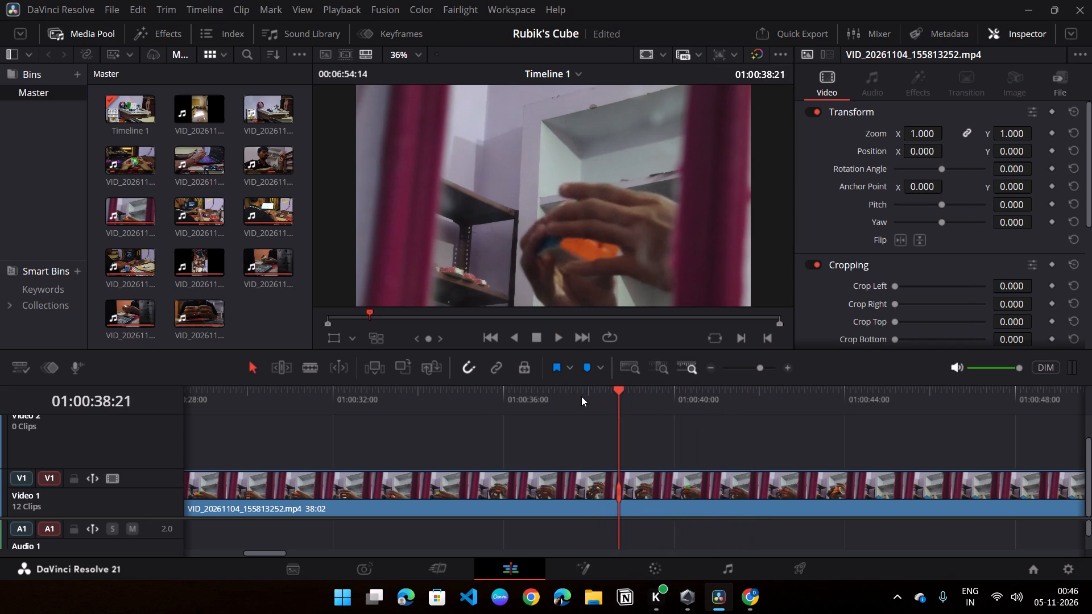
{"action": "left_click", "coordinate": [586, 397]}
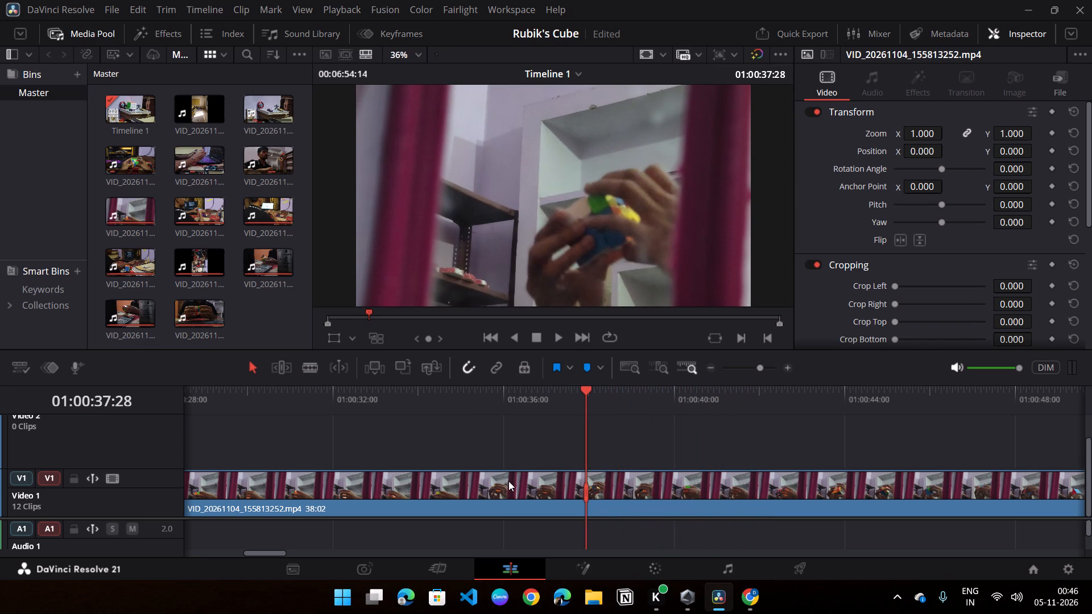
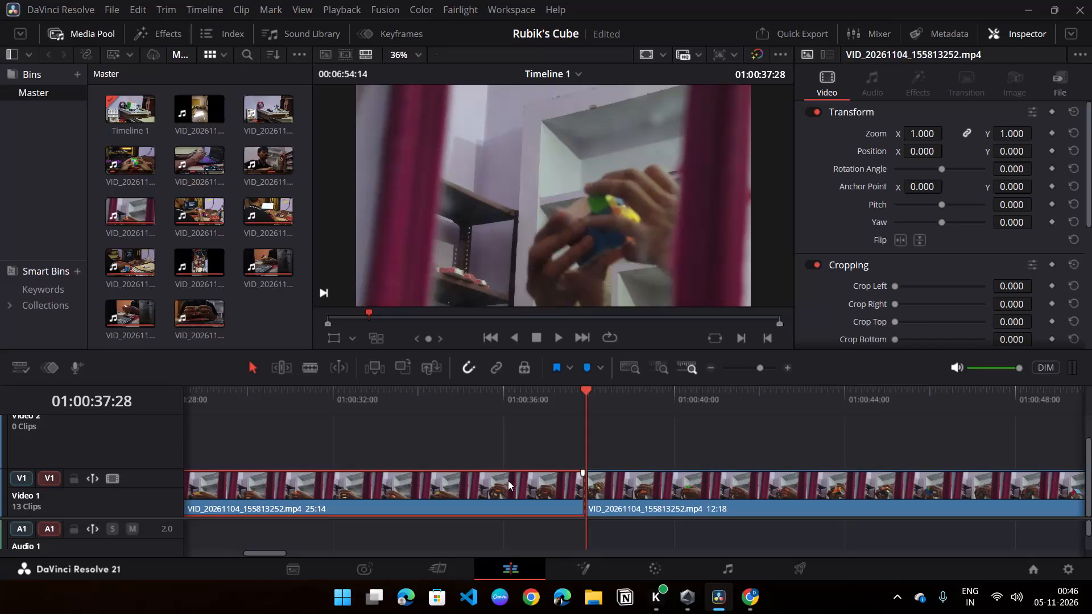
Delete the part of VID_20261104_155813252.mp4 before the cut at 01:00:37:28 on Video 1.
{"action": "left_click", "coordinate": [519, 484]}
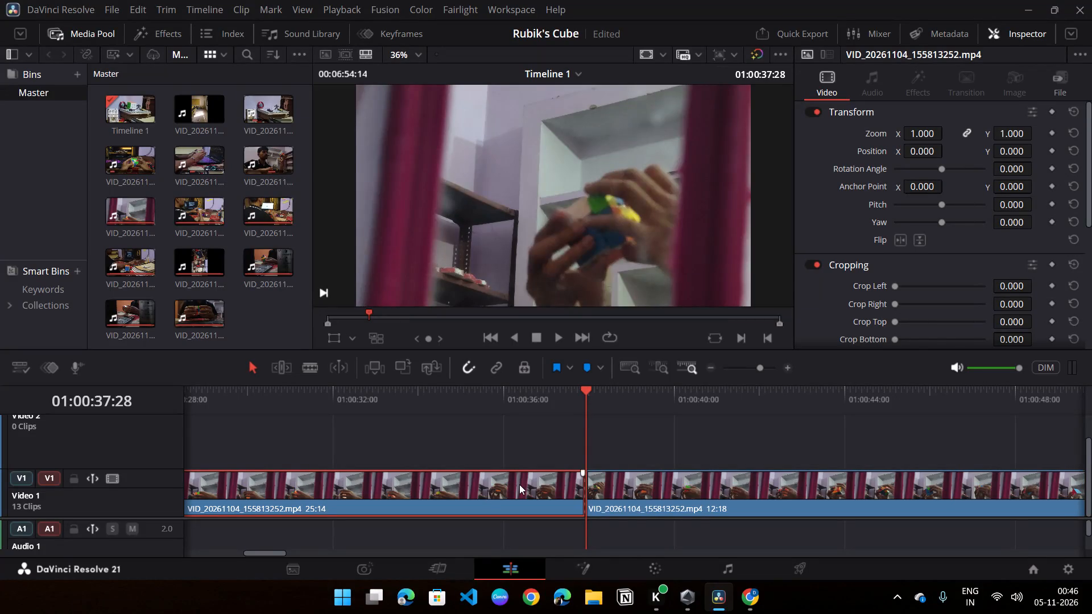
{"action": "right_click", "coordinate": [519, 484]}
{"action": "left_click", "coordinate": [605, 191]}
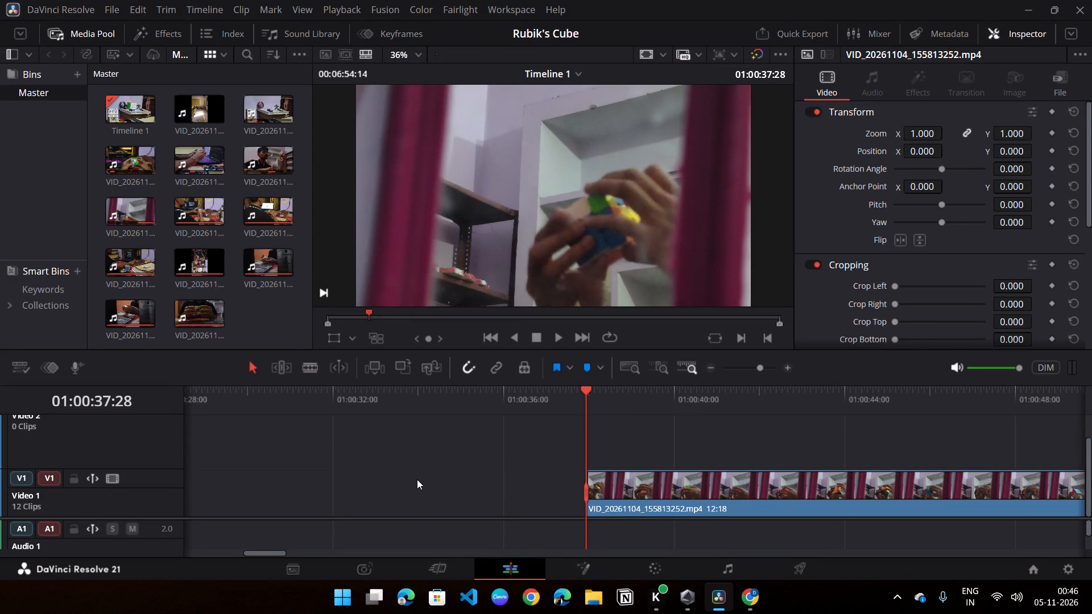
Ripple delete the gap on Video 1 before the remaining part of VID_20261104_155813252.mp4.
{"action": "left_click", "coordinate": [417, 482]}
{"action": "right_click", "coordinate": [417, 482]}
{"action": "left_click", "coordinate": [476, 568]}
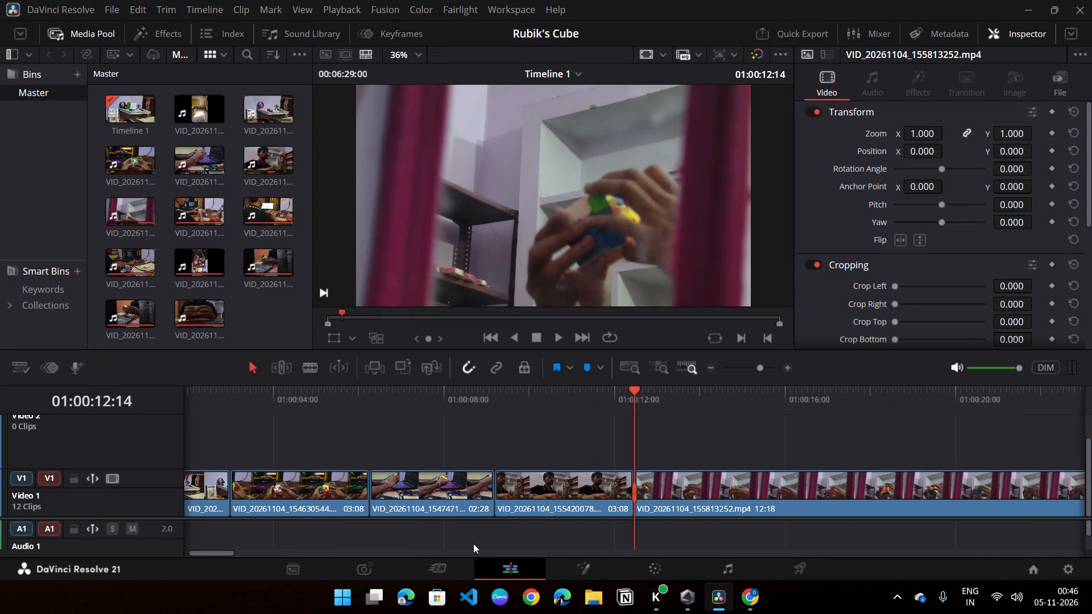
Play the remaining VID_20261104_155813252.mp4, split it at 01:00:15:28 and delete the part after the cut.
{"action": "key", "text": "space"}
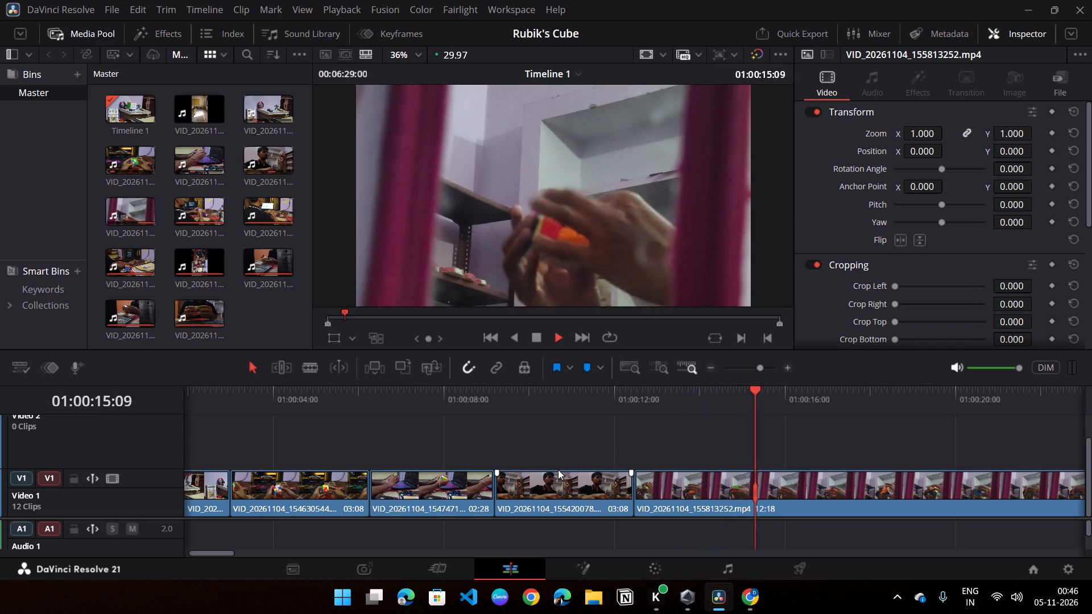
{"action": "key", "text": "space"}
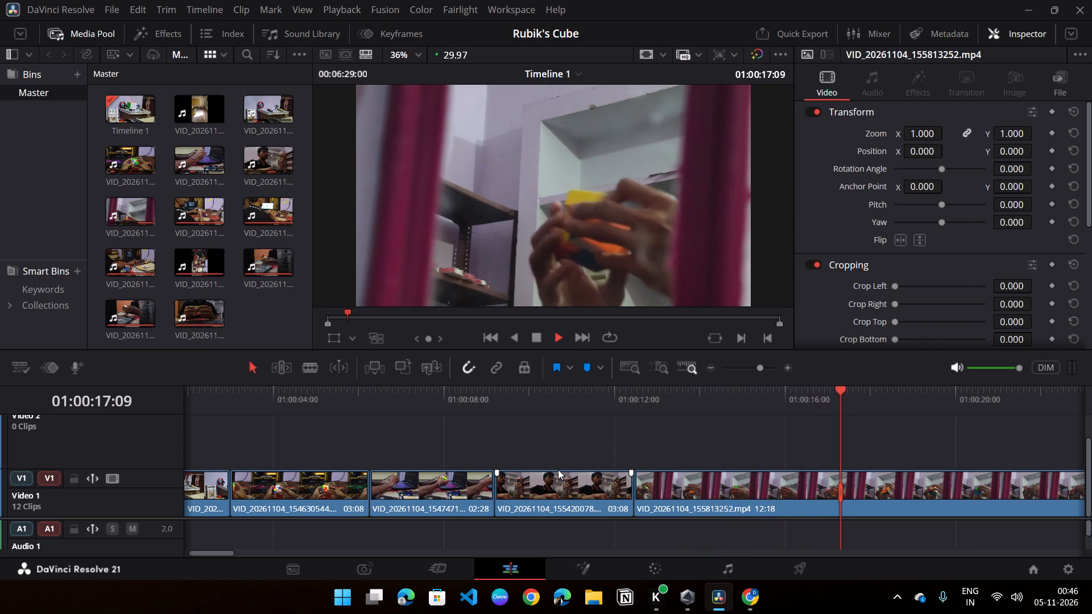
{"action": "left_click", "coordinate": [783, 410]}
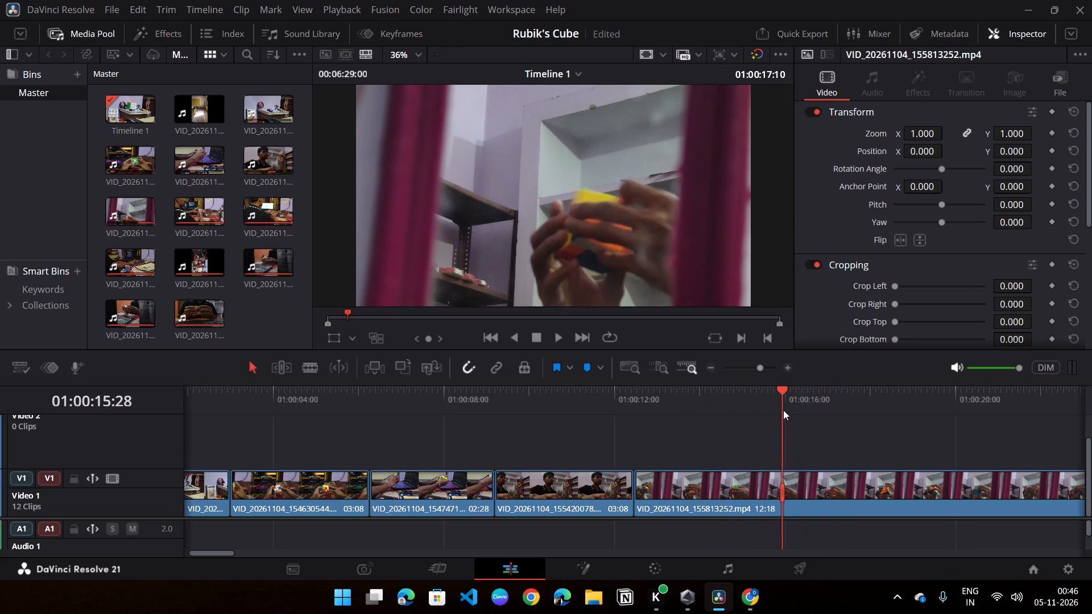
{"action": "left_click", "coordinate": [785, 496]}
{"action": "key", "text": "ctrl+backslash"}
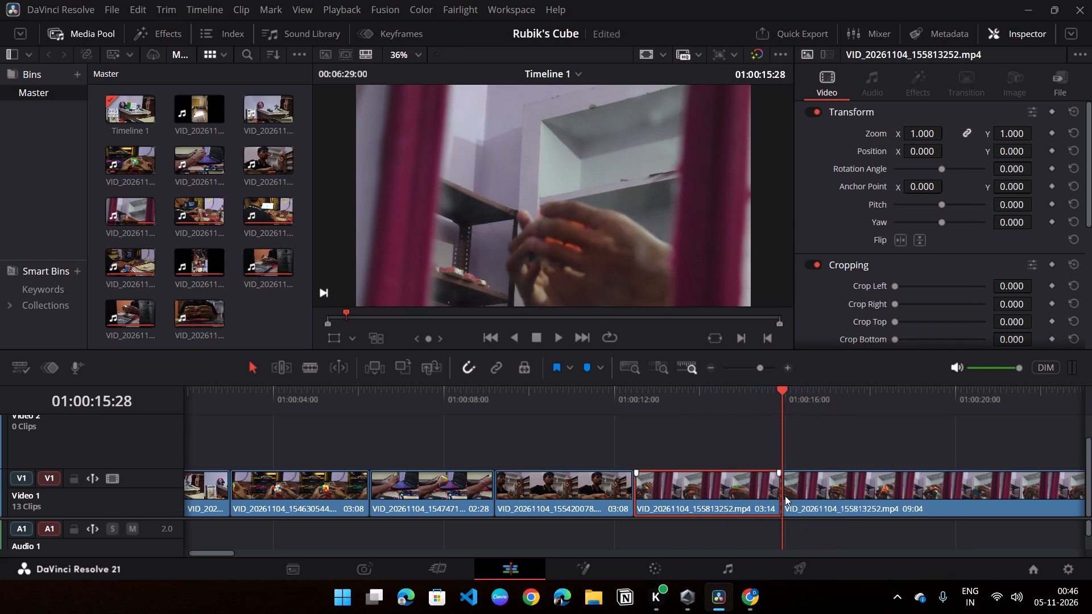
{"action": "left_click", "coordinate": [785, 497]}
{"action": "left_click", "coordinate": [821, 485]}
{"action": "right_click", "coordinate": [821, 485]}
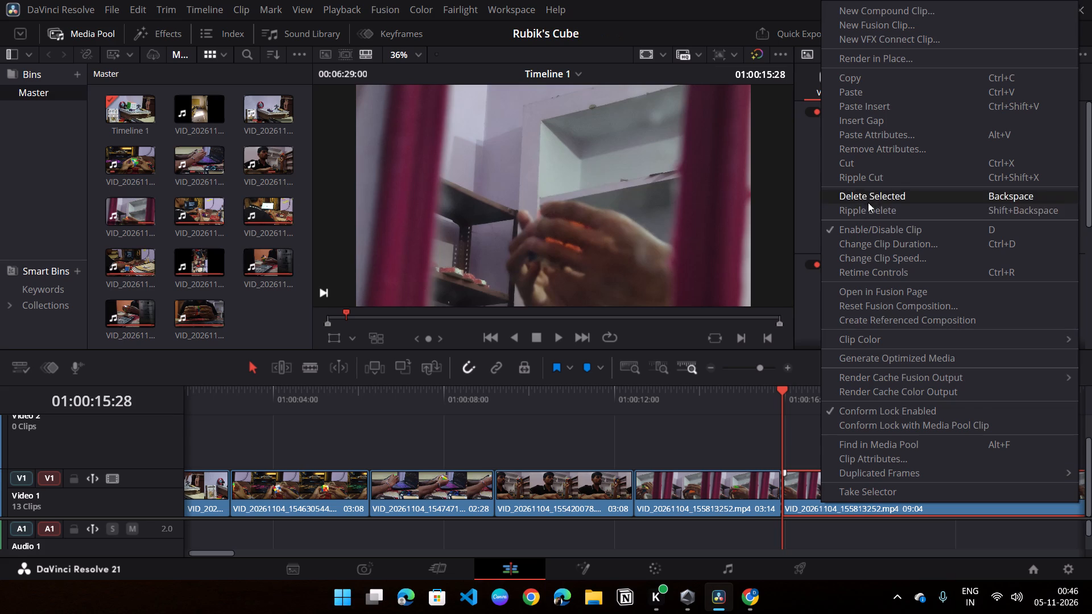
{"action": "left_click", "coordinate": [878, 196]}
Play back the trimmed clips, and ripple delete the gap on Video 1 after VID_20261104_155813252.mp4.
{"action": "left_click", "coordinate": [531, 416]}
{"action": "left_click", "coordinate": [542, 405]}
{"action": "key", "text": "space"}
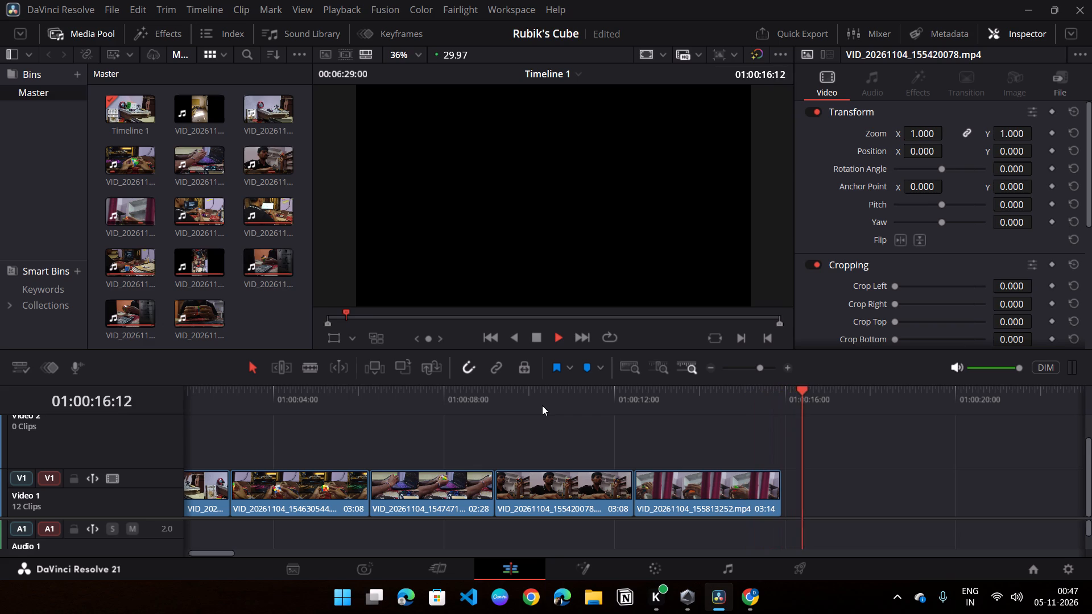
{"action": "key", "text": "space"}
{"action": "left_click", "coordinate": [835, 507]}
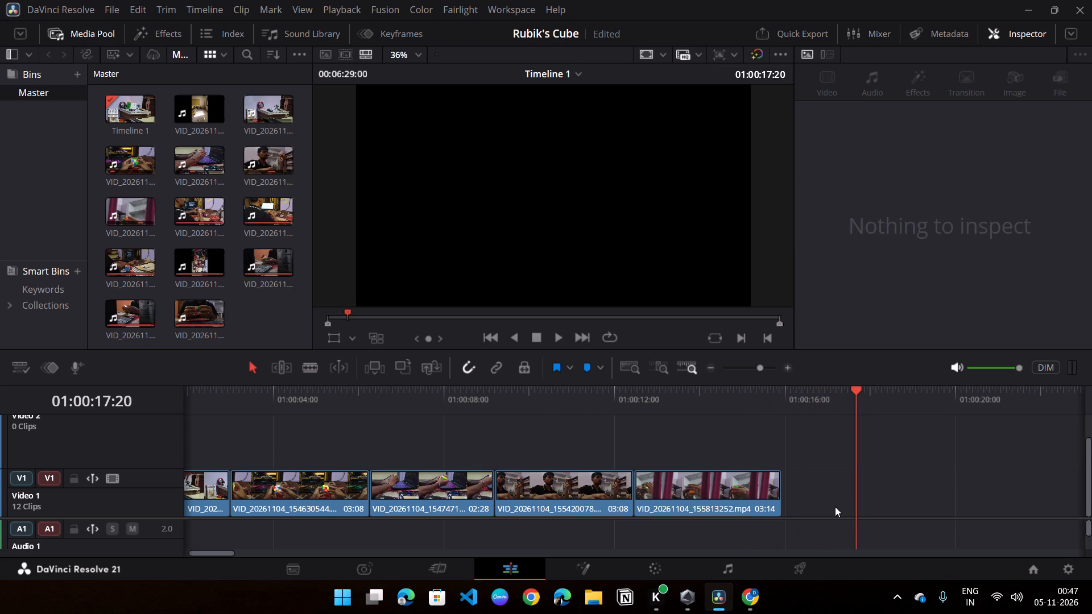
{"action": "right_click", "coordinate": [834, 507]}
{"action": "left_click", "coordinate": [887, 612]}
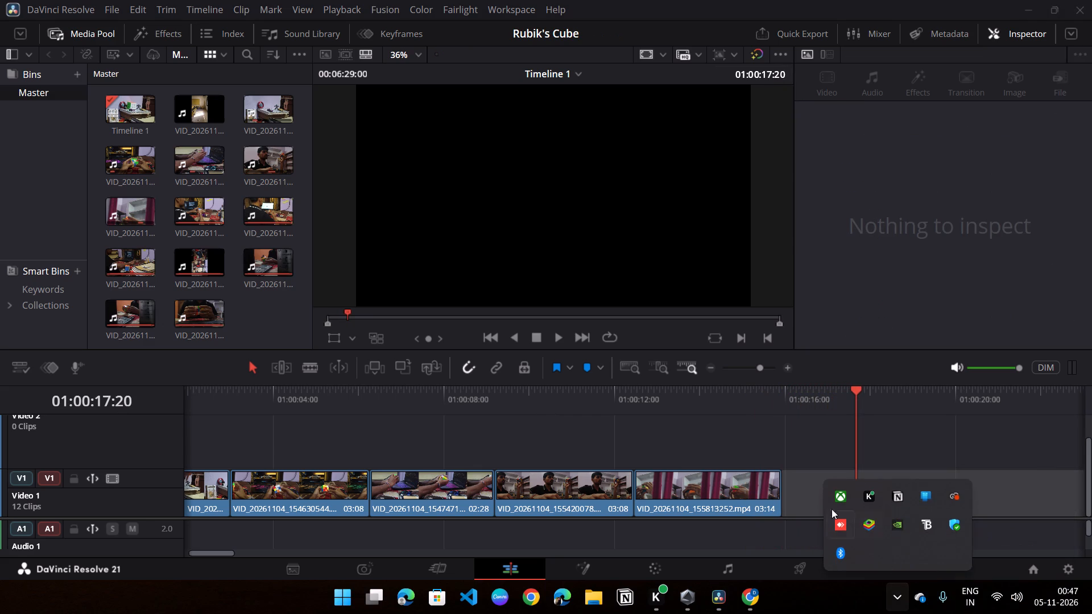
{"action": "left_click", "coordinate": [795, 495]}
{"action": "left_click", "coordinate": [794, 495]}
{"action": "right_click", "coordinate": [799, 493]}
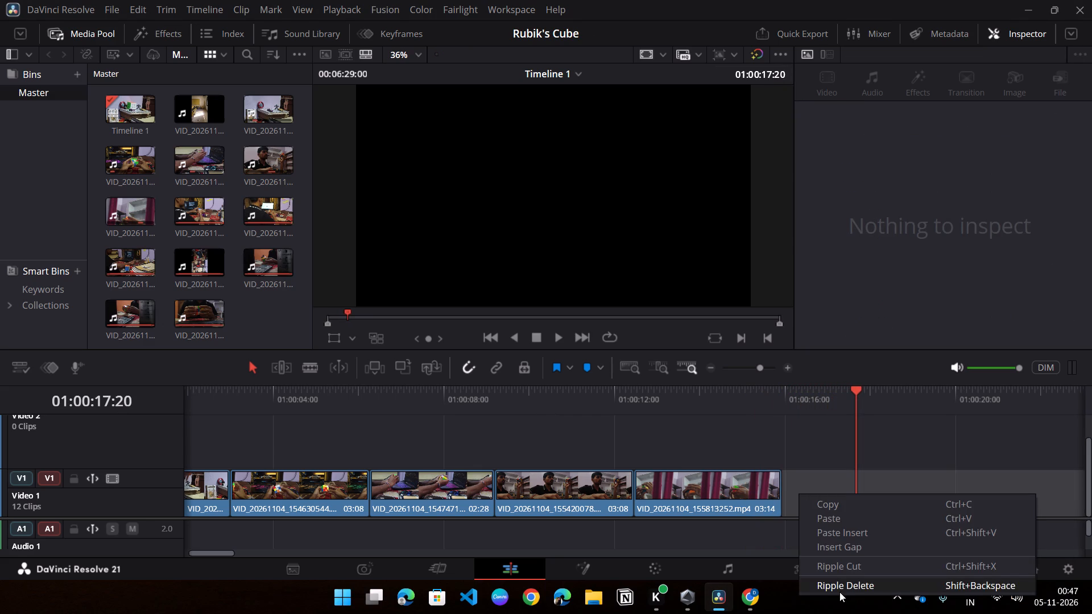
{"action": "left_click", "coordinate": [843, 587]}
Check the cut into VID_20261104_160150494.mp4, and scrub and play through that clip to find a segment worth keeping.
{"action": "middle_click_drag", "start_coordinate": [790, 428], "coordinate": [421, 391]}
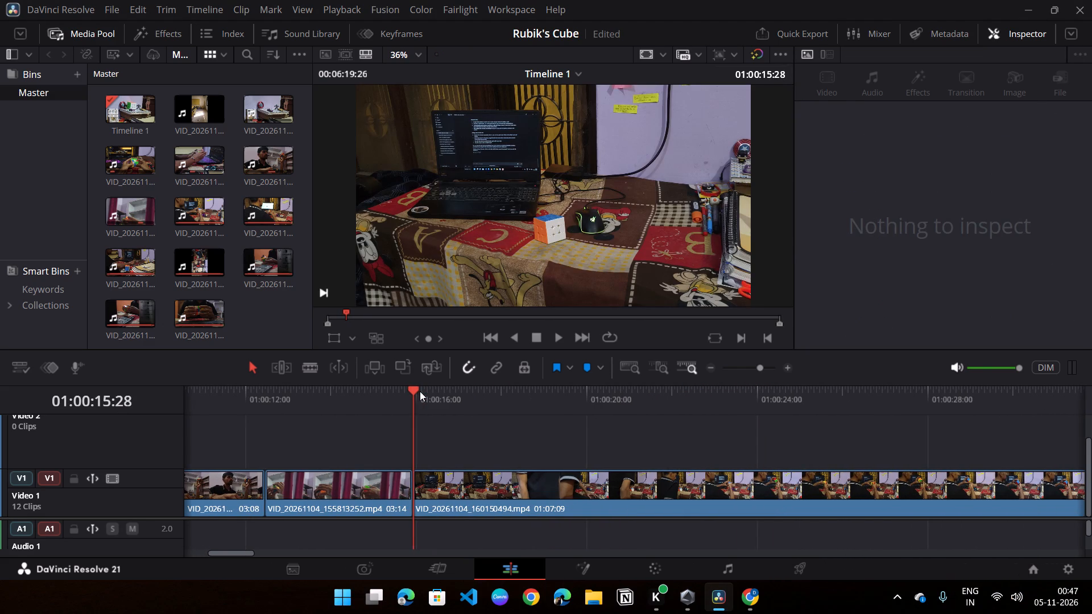
{"action": "left_click", "coordinate": [420, 391]}
{"action": "left_click_drag", "start_coordinate": [420, 391], "coordinate": [432, 392]}
{"action": "left_click_drag", "start_coordinate": [413, 392], "coordinate": [434, 392]}
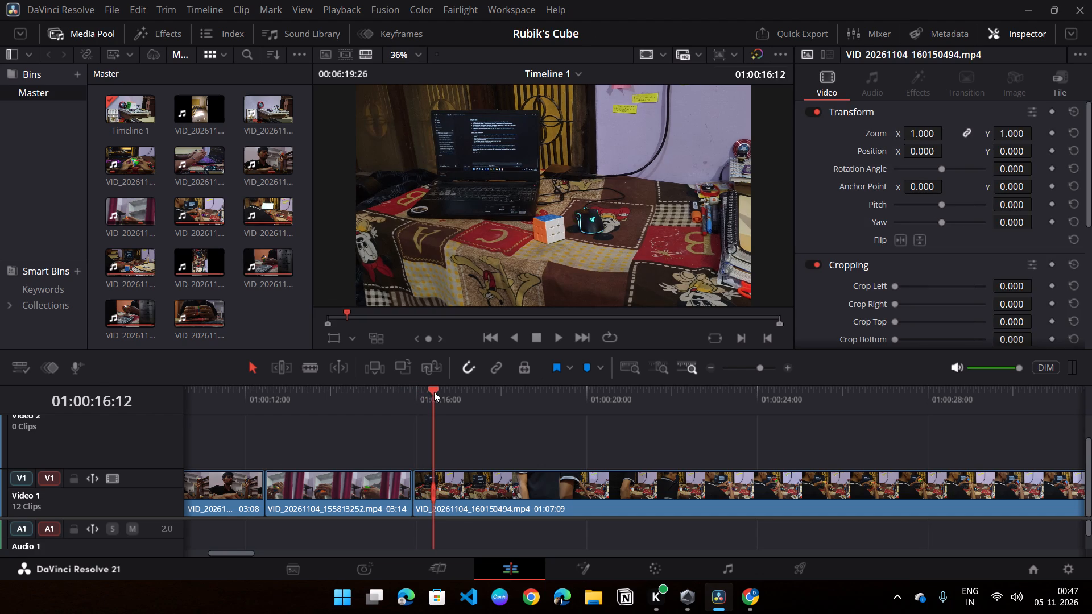
{"action": "left_click_drag", "start_coordinate": [434, 392], "coordinate": [395, 397]}
{"action": "key", "text": "space"}
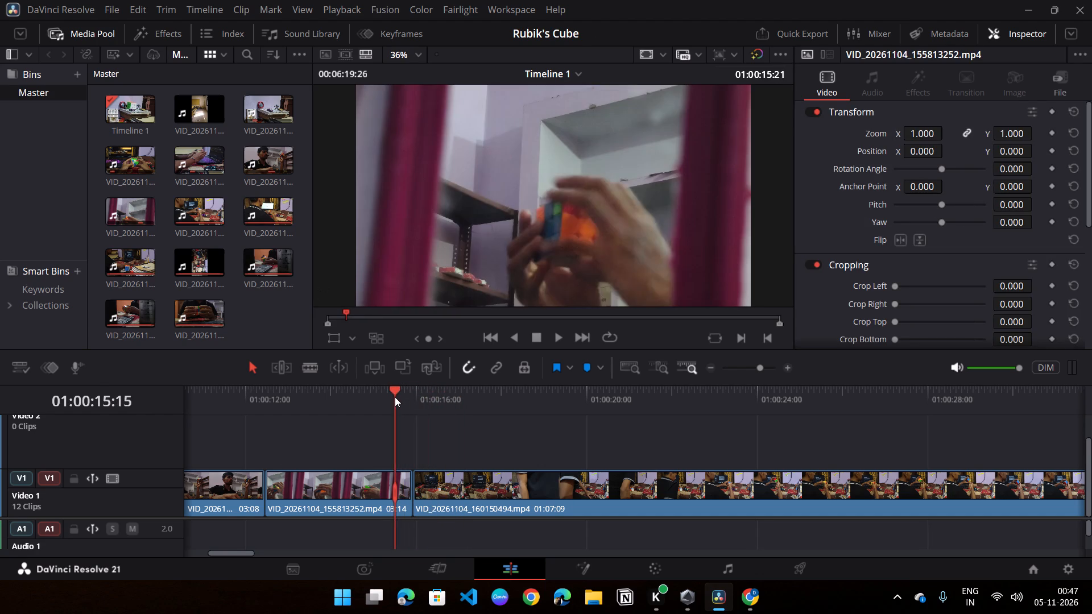
{"action": "key", "text": "space"}
{"action": "middle_click_drag", "start_coordinate": [622, 411], "coordinate": [413, 413]}
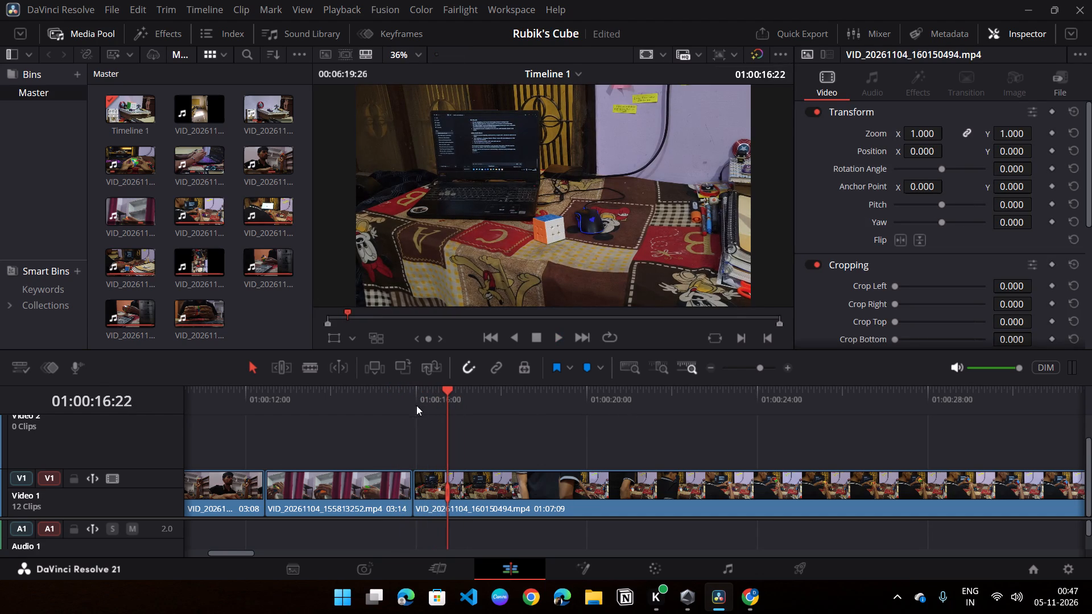
{"action": "left_click_drag", "start_coordinate": [465, 395], "coordinate": [662, 398]}
{"action": "middle_click_drag", "start_coordinate": [663, 443], "coordinate": [307, 425]}
{"action": "left_click_drag", "start_coordinate": [320, 401], "coordinate": [357, 401]}
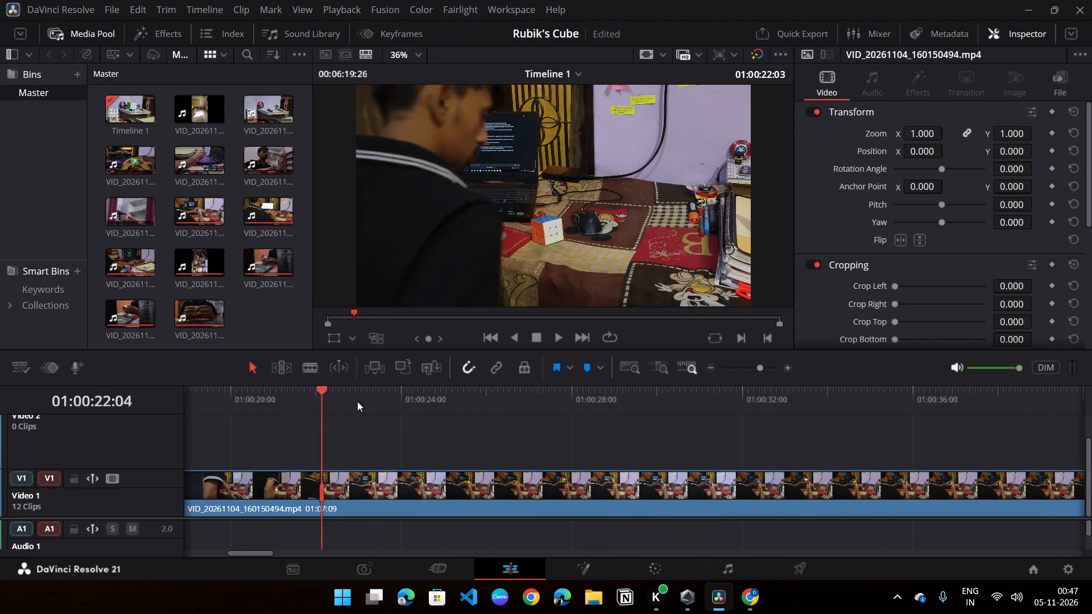
{"action": "left_click_drag", "start_coordinate": [357, 401], "coordinate": [597, 404]}
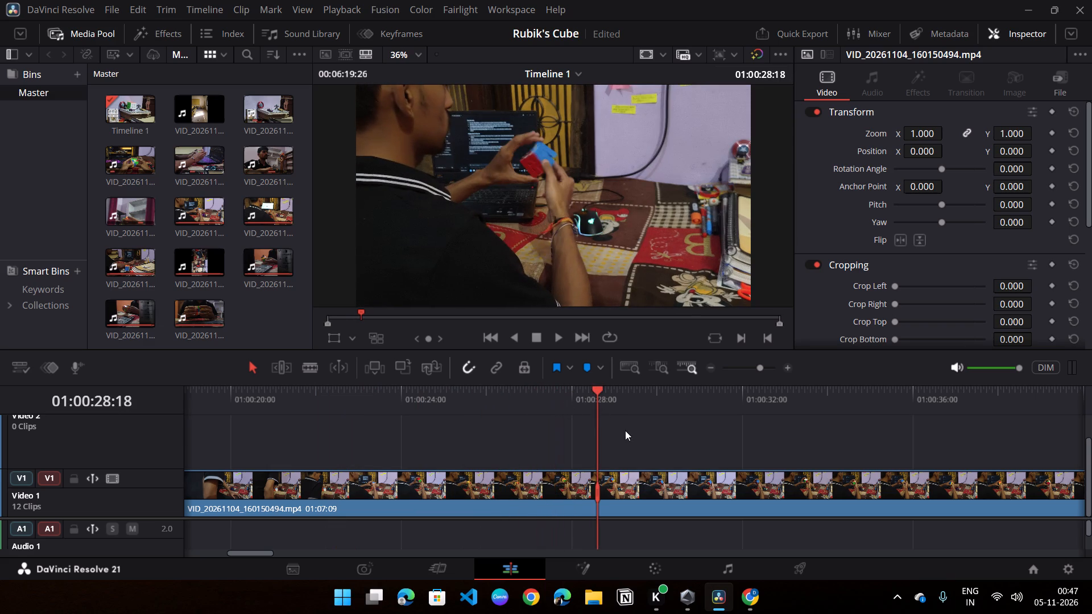
{"action": "left_click_drag", "start_coordinate": [528, 390], "coordinate": [500, 391]}
{"action": "key", "text": "space"}
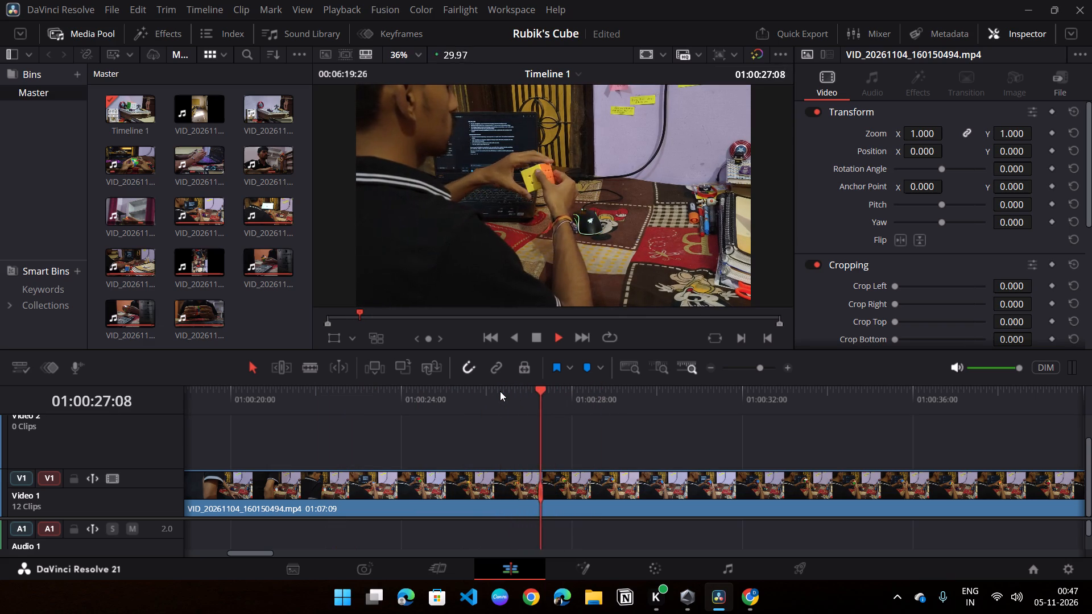
{"action": "key", "text": "space"}
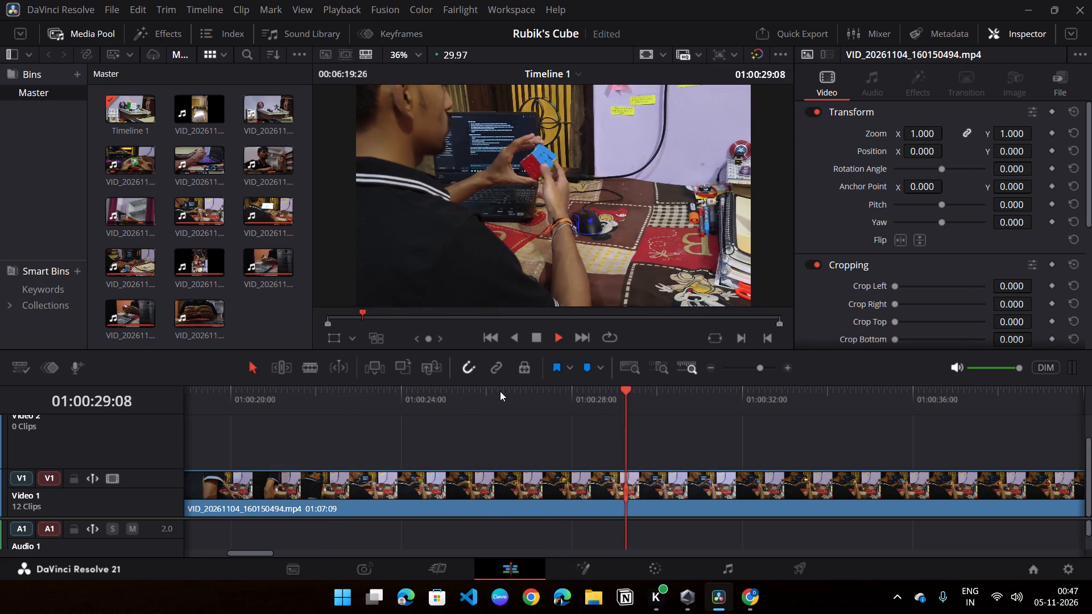
{"action": "left_click_drag", "start_coordinate": [486, 396], "coordinate": [450, 401]}
{"action": "key", "text": "space"}
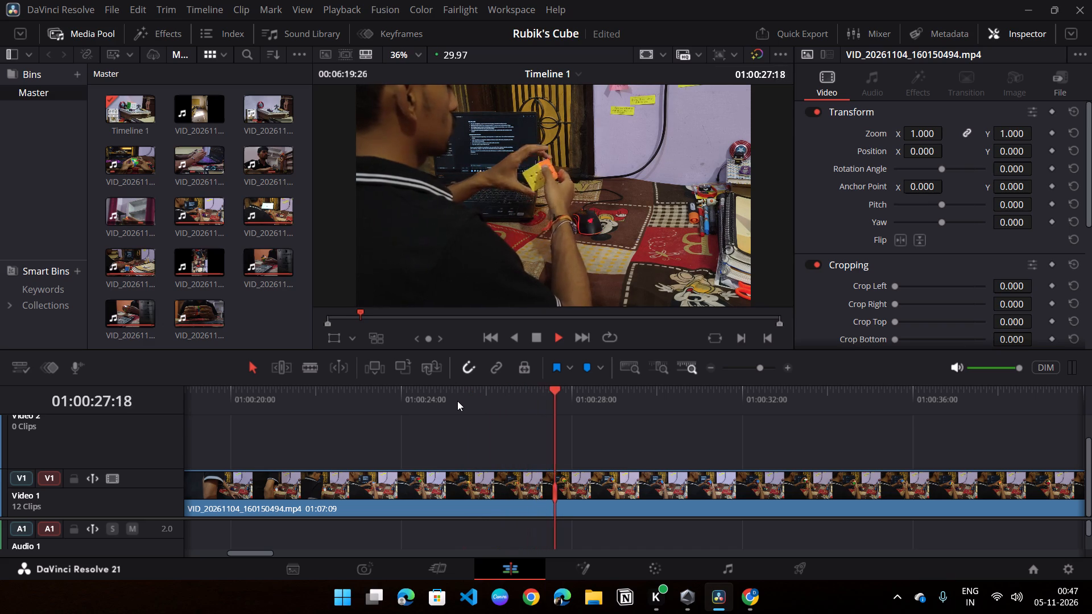
{"action": "key", "text": "space"}
Split VID_20261104_160150494.mp4 at 01:00:27:00 and delete the part before the cut.
{"action": "left_click", "coordinate": [547, 405]}
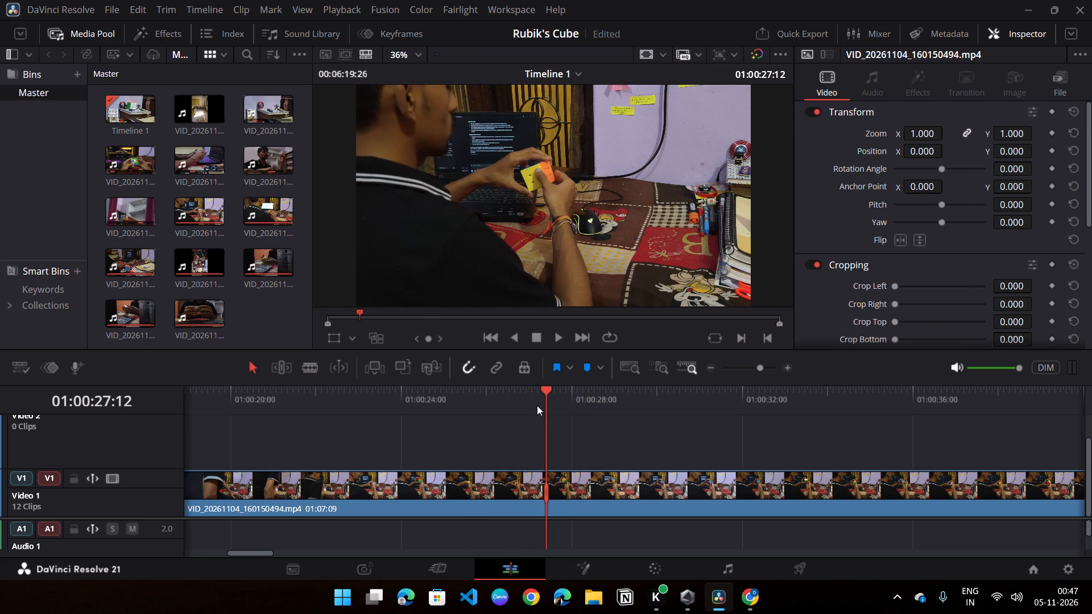
{"action": "left_click", "coordinate": [531, 404]}
{"action": "left_click", "coordinate": [531, 404]}
{"action": "key", "text": "space"}
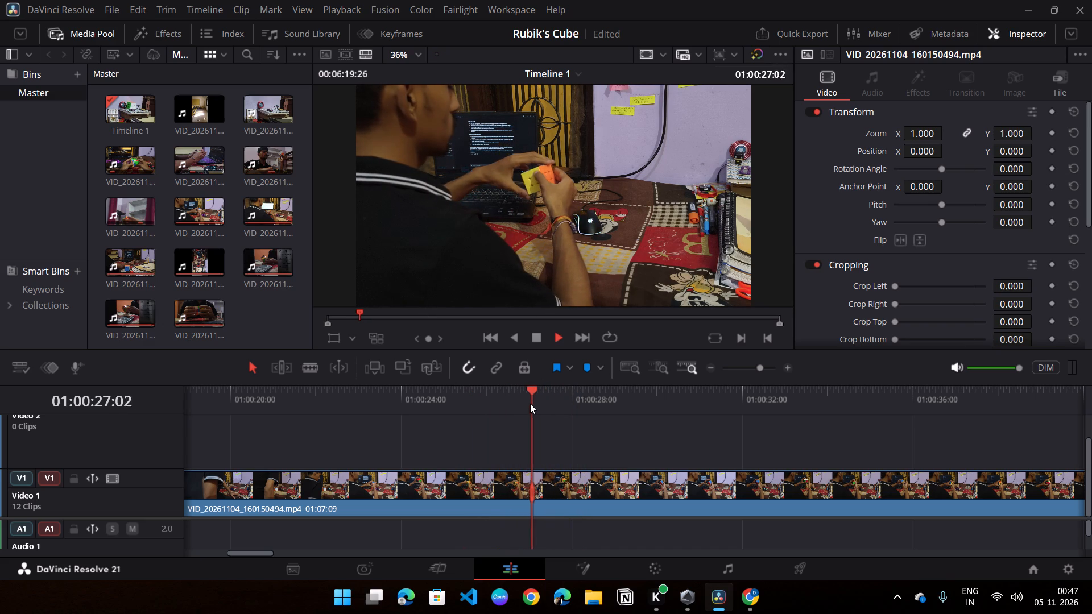
{"action": "key", "text": "space"}
{"action": "left_click", "coordinate": [530, 396]}
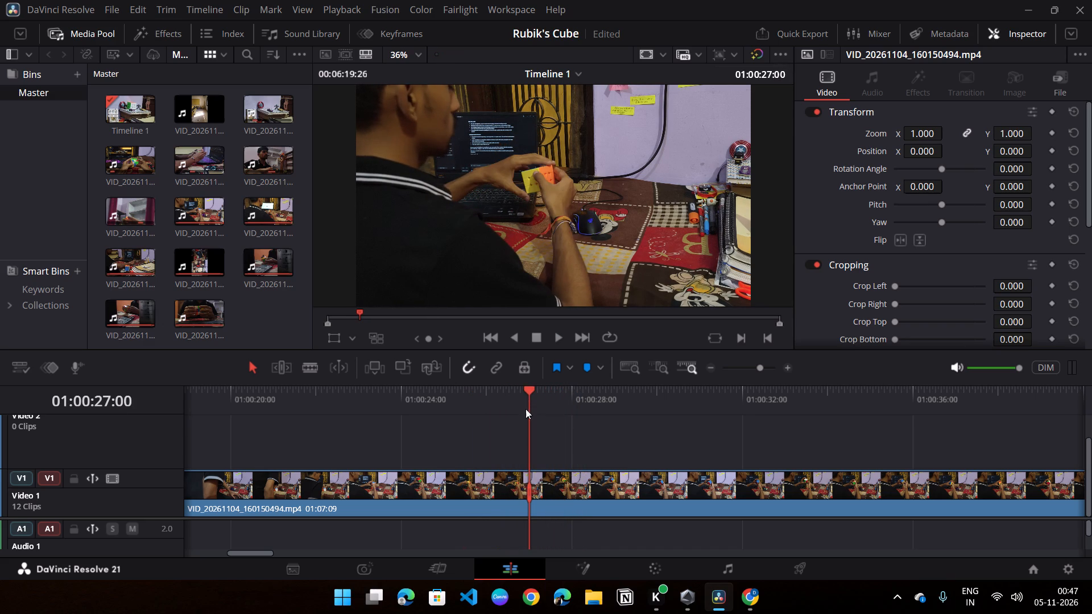
{"action": "left_click", "coordinate": [500, 484]}
{"action": "key", "text": "ctrl+backslash"}
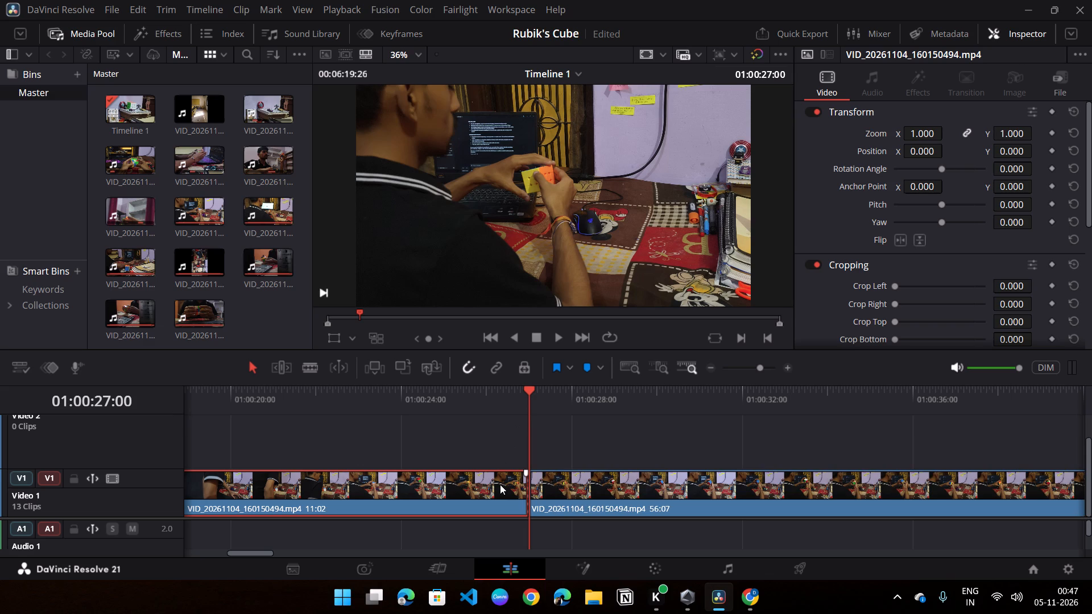
{"action": "left_click", "coordinate": [497, 486]}
{"action": "right_click", "coordinate": [495, 486]}
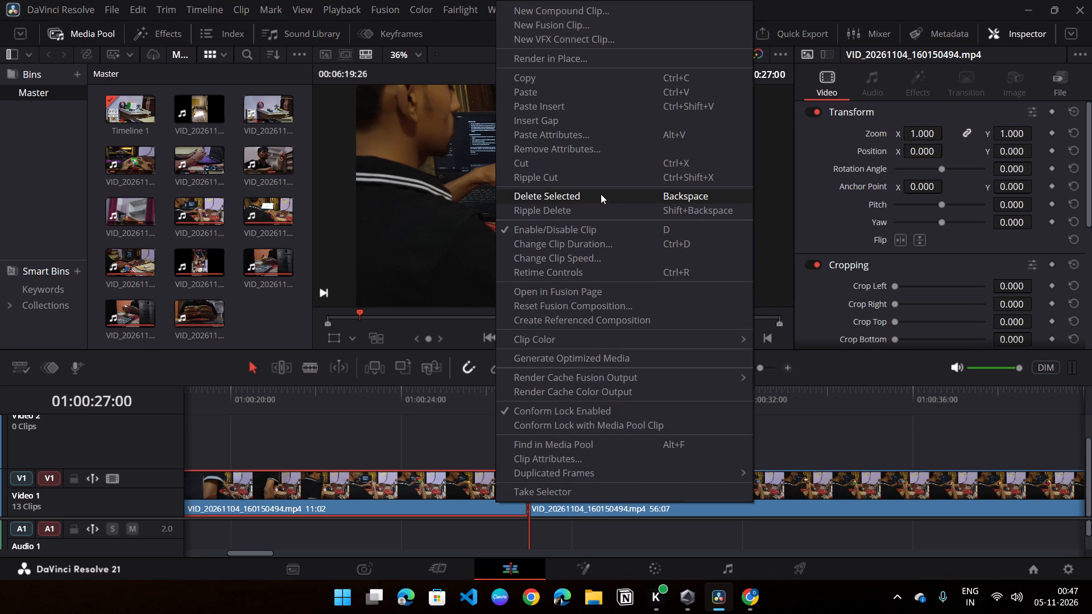
{"action": "left_click", "coordinate": [601, 194]}
Ripple delete the gap on Video 1 before the remaining part of VID_20261104_160150494.mp4.
{"action": "left_click", "coordinate": [403, 489]}
{"action": "right_click", "coordinate": [402, 490]}
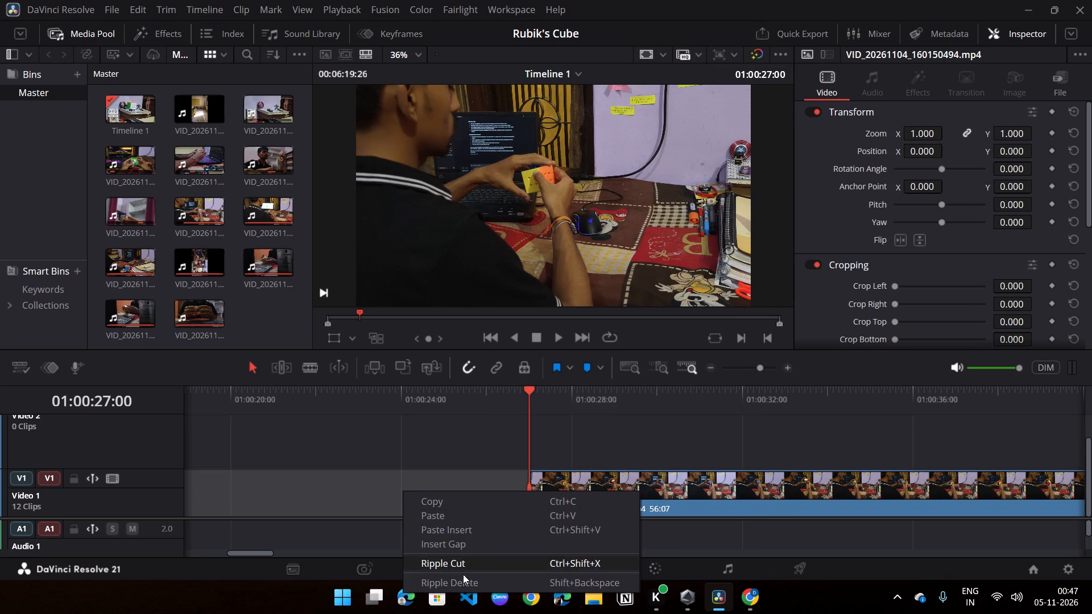
{"action": "left_click", "coordinate": [458, 583]}
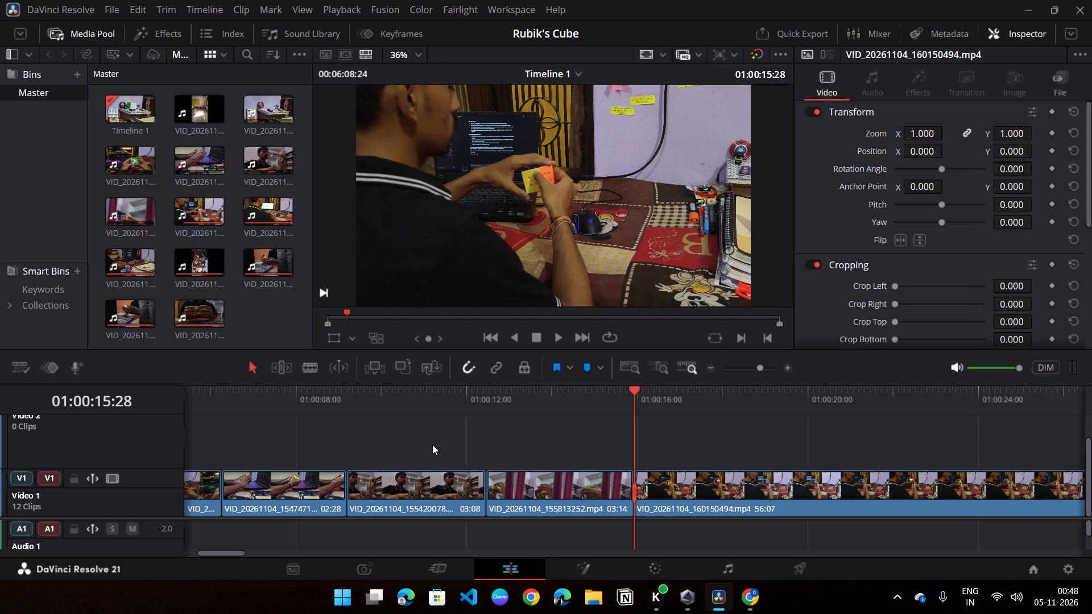
Scrub back and forth through the trimmed clips on Video 1, from the timeline start into VID_20261104_155813252.mp4, to check the cuts.
{"action": "left_click_drag", "start_coordinate": [411, 404], "coordinate": [142, 430]}
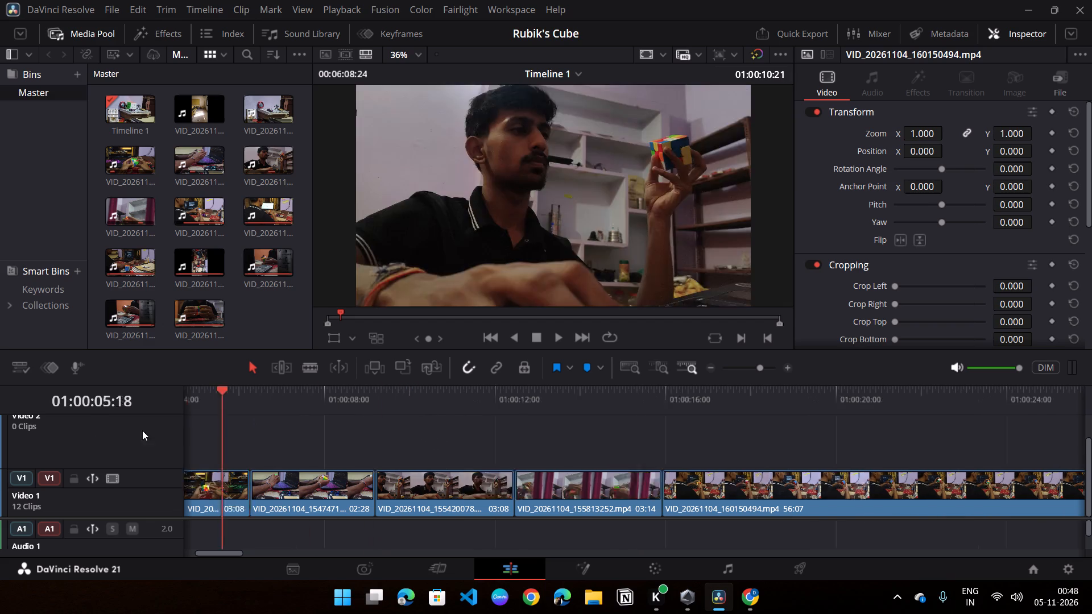
{"action": "left_click_drag", "start_coordinate": [142, 430], "coordinate": [699, 434]}
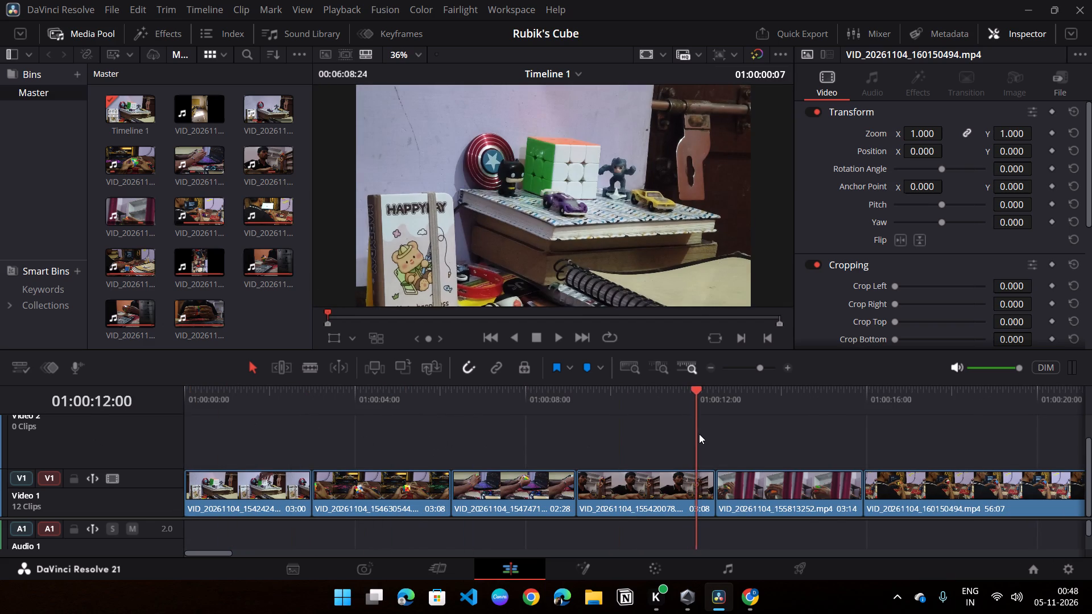
{"action": "left_click_drag", "start_coordinate": [699, 434], "coordinate": [577, 483]}
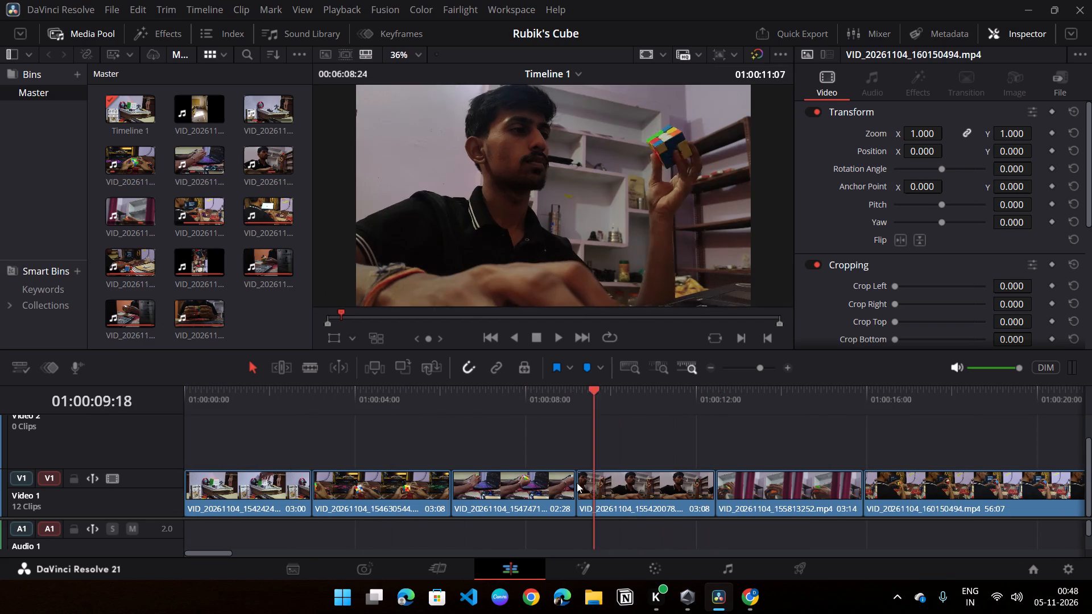
{"action": "left_click_drag", "start_coordinate": [577, 483], "coordinate": [325, 543]}
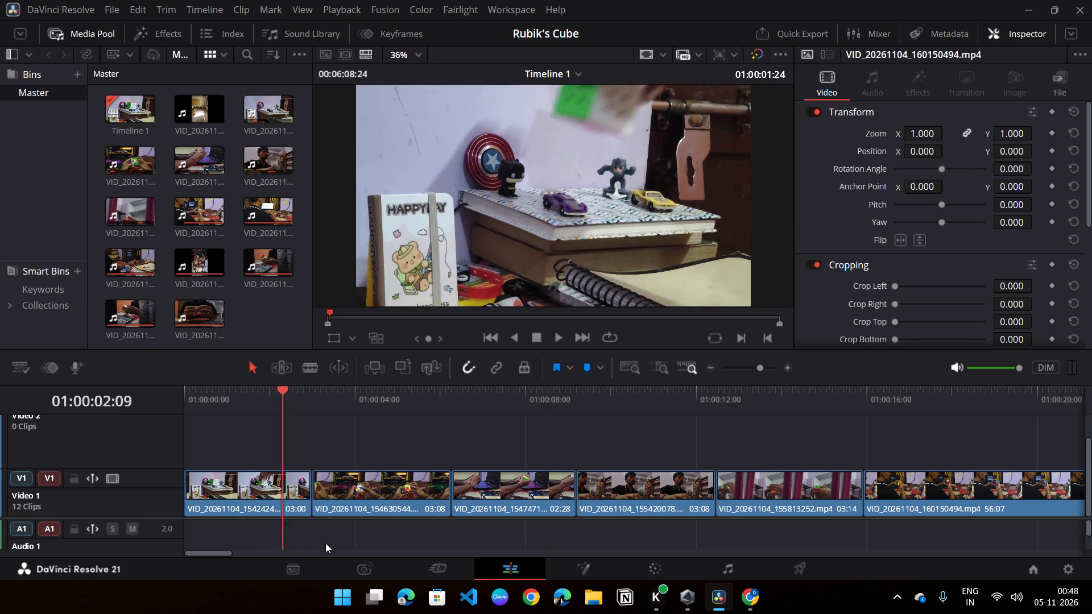
{"action": "left_click_drag", "start_coordinate": [325, 543], "coordinate": [632, 560]}
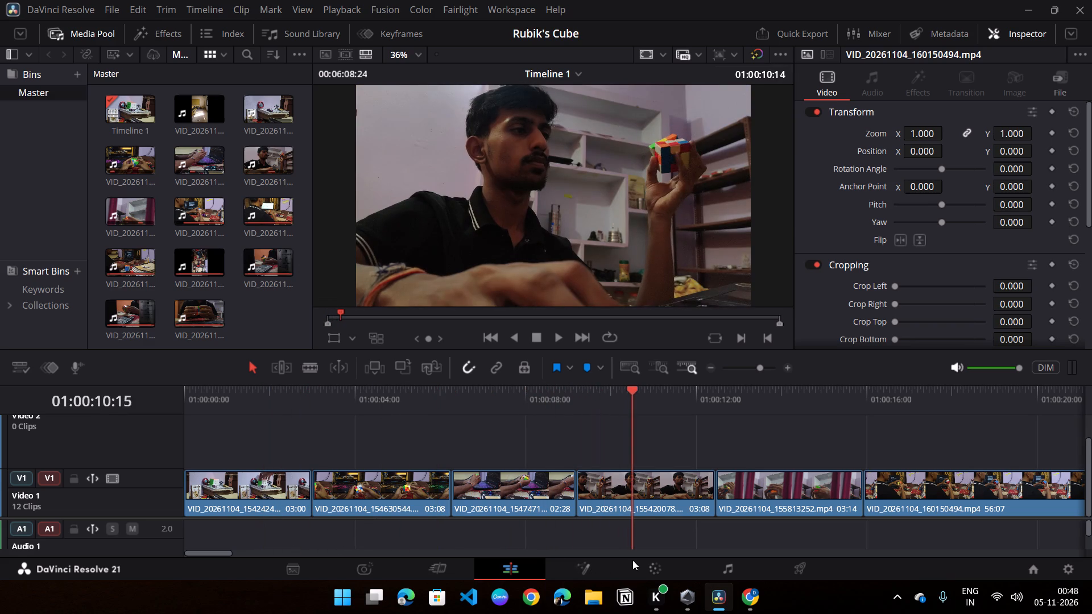
{"action": "left_click_drag", "start_coordinate": [632, 560], "coordinate": [308, 541]}
{"action": "left_click_drag", "start_coordinate": [302, 399], "coordinate": [250, 406]}
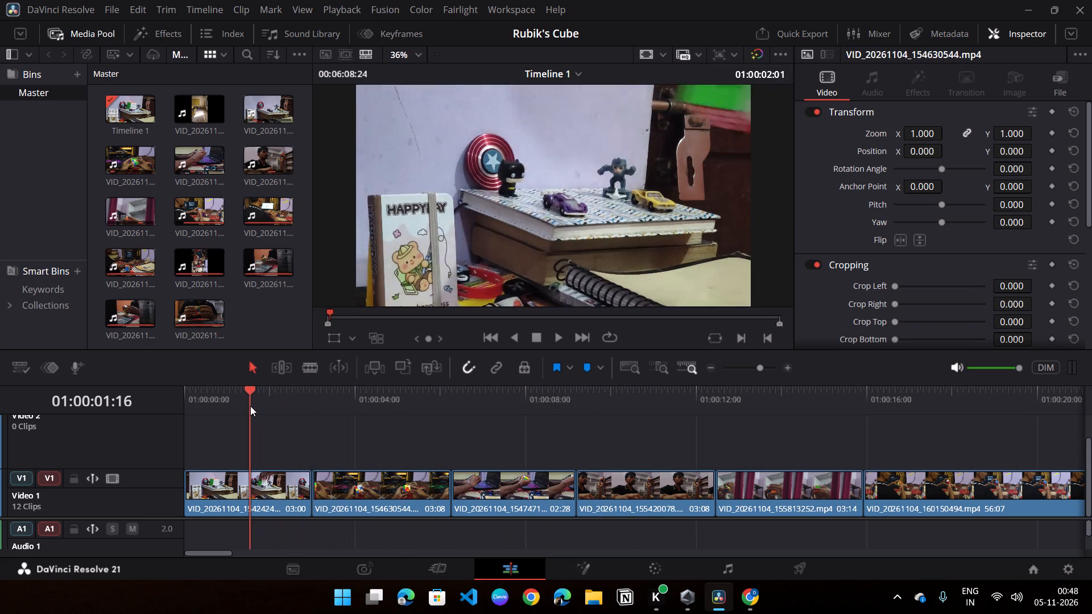
{"action": "left_click_drag", "start_coordinate": [250, 406], "coordinate": [340, 410]}
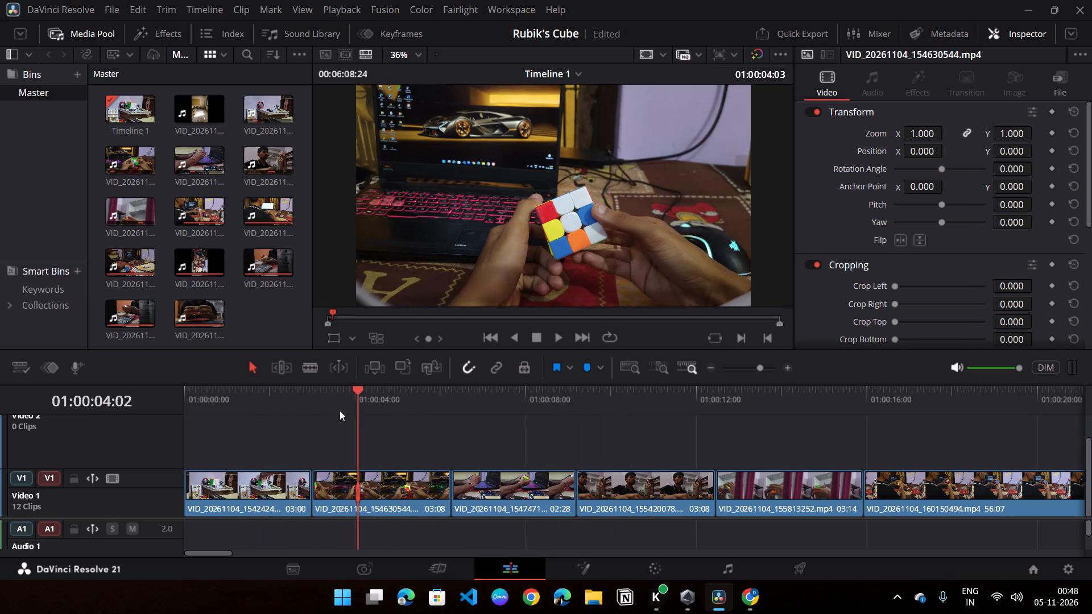
{"action": "left_click_drag", "start_coordinate": [340, 410], "coordinate": [317, 448]}
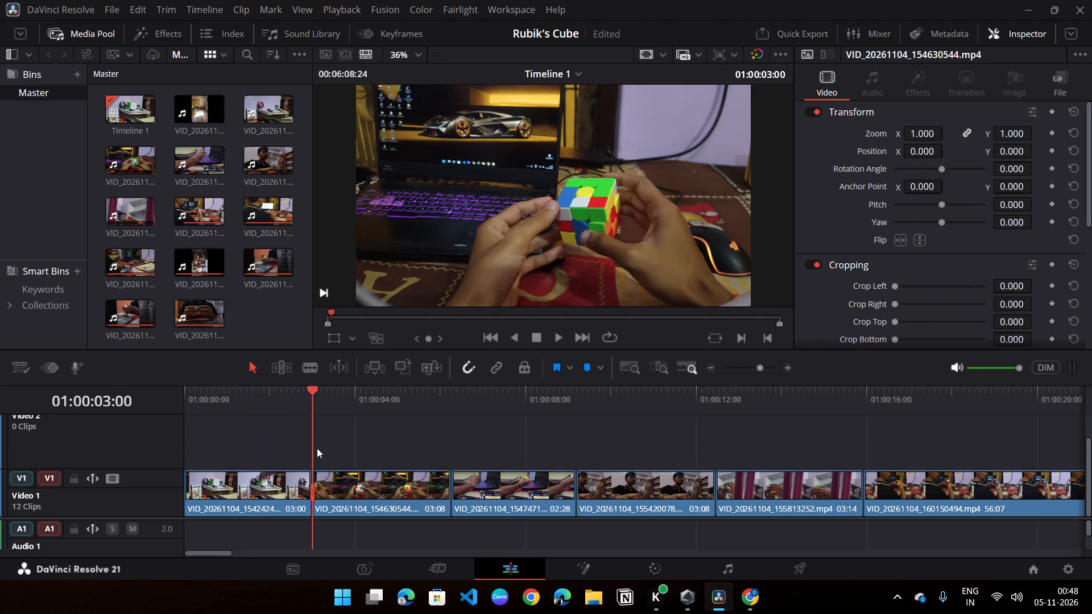
{"action": "left_click_drag", "start_coordinate": [317, 448], "coordinate": [390, 455]}
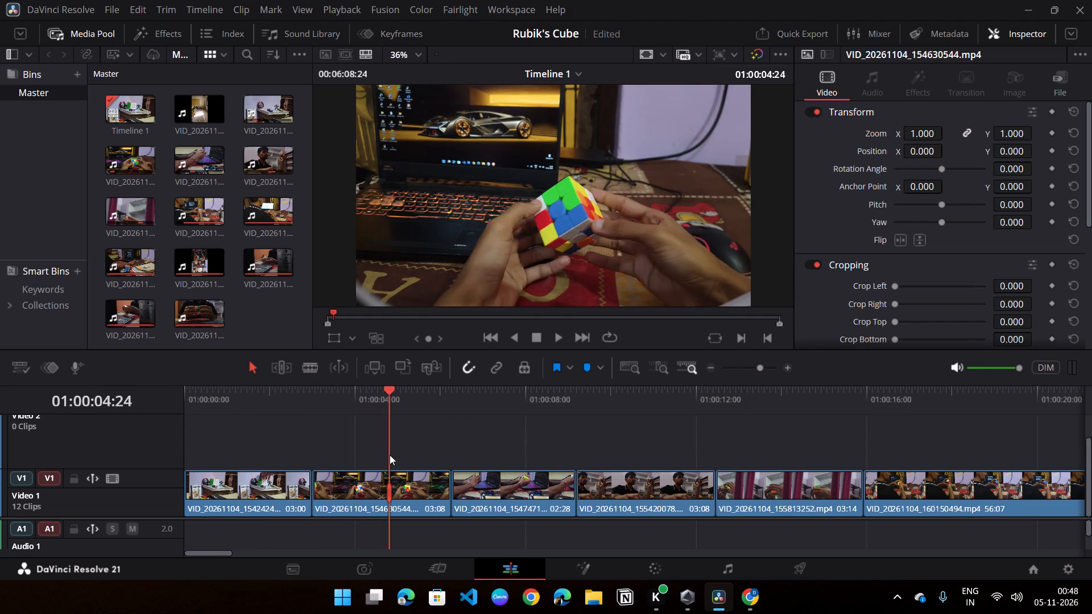
{"action": "left_click_drag", "start_coordinate": [390, 455], "coordinate": [283, 457]}
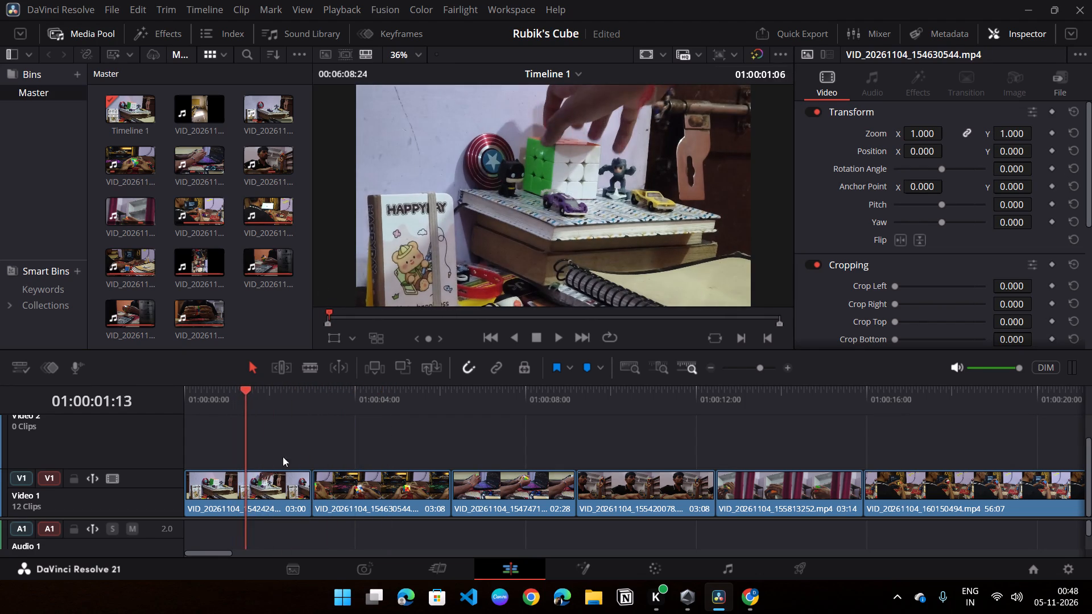
{"action": "left_click_drag", "start_coordinate": [283, 457], "coordinate": [250, 484]}
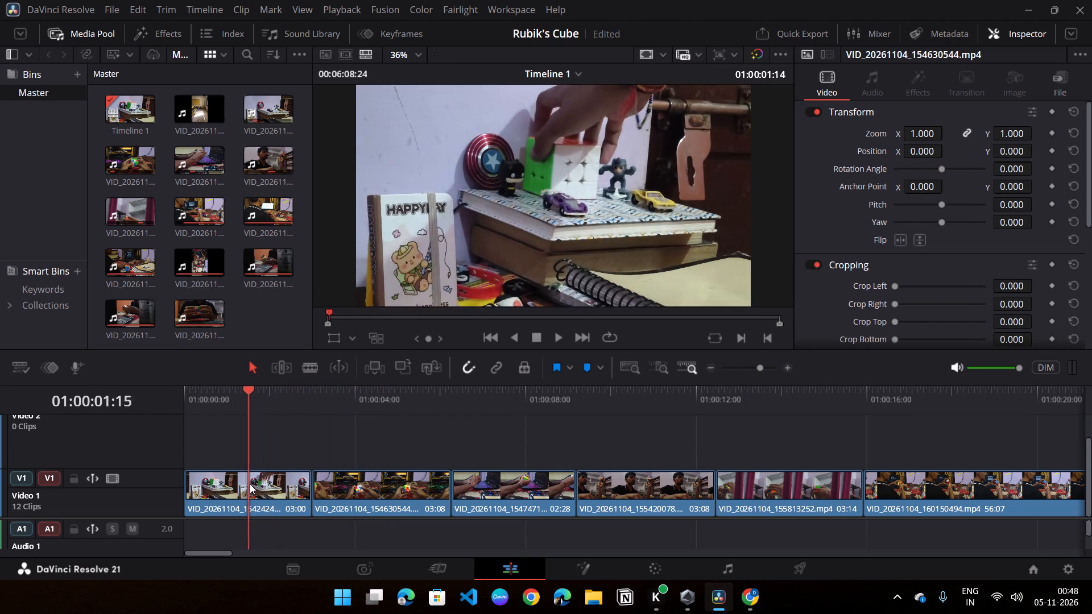
{"action": "left_click_drag", "start_coordinate": [250, 484], "coordinate": [111, 513]}
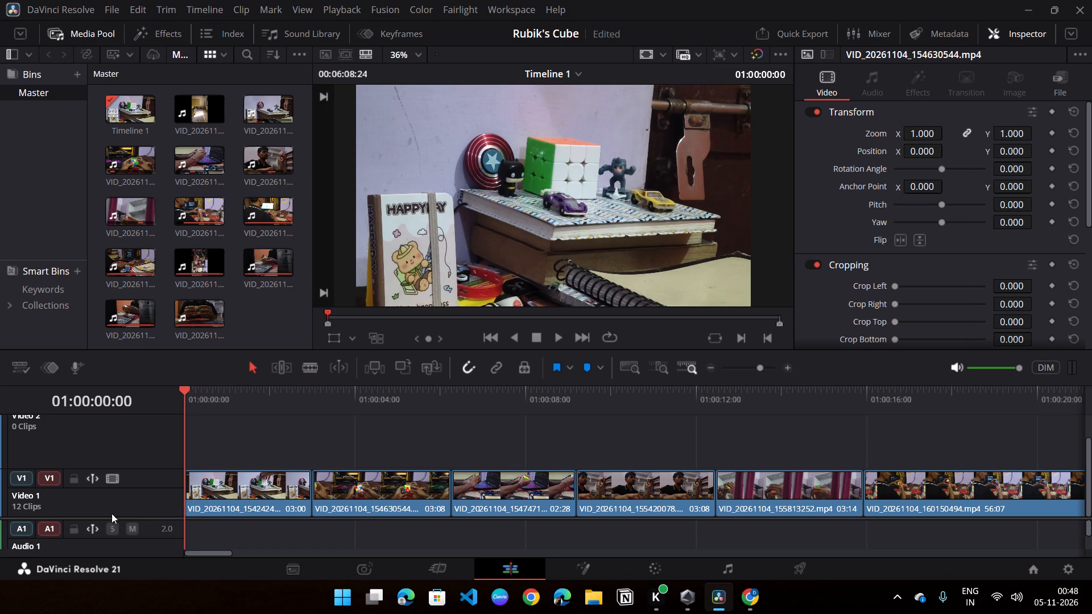
{"action": "left_click_drag", "start_coordinate": [111, 513], "coordinate": [182, 479]}
{"action": "left_click_drag", "start_coordinate": [184, 397], "coordinate": [590, 416]}
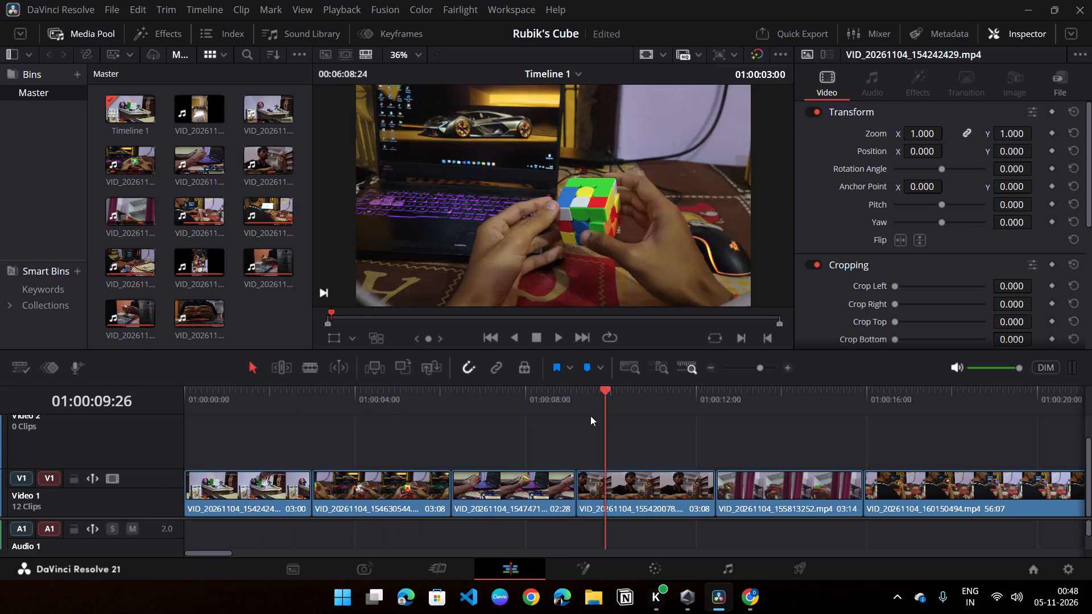
{"action": "left_click_drag", "start_coordinate": [590, 416], "coordinate": [189, 439]}
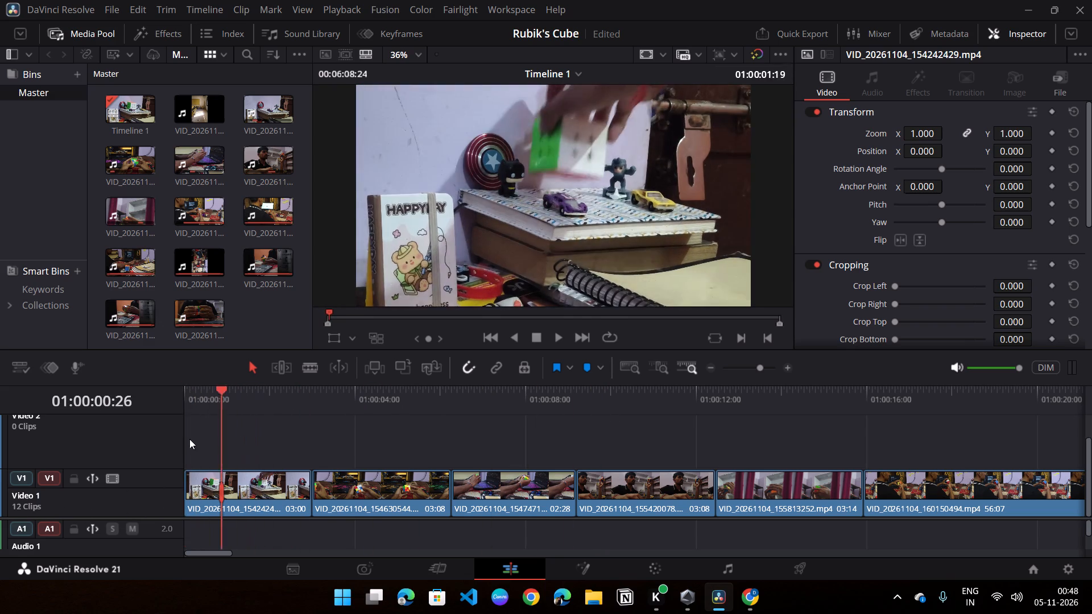
{"action": "left_click_drag", "start_coordinate": [189, 439], "coordinate": [430, 458]}
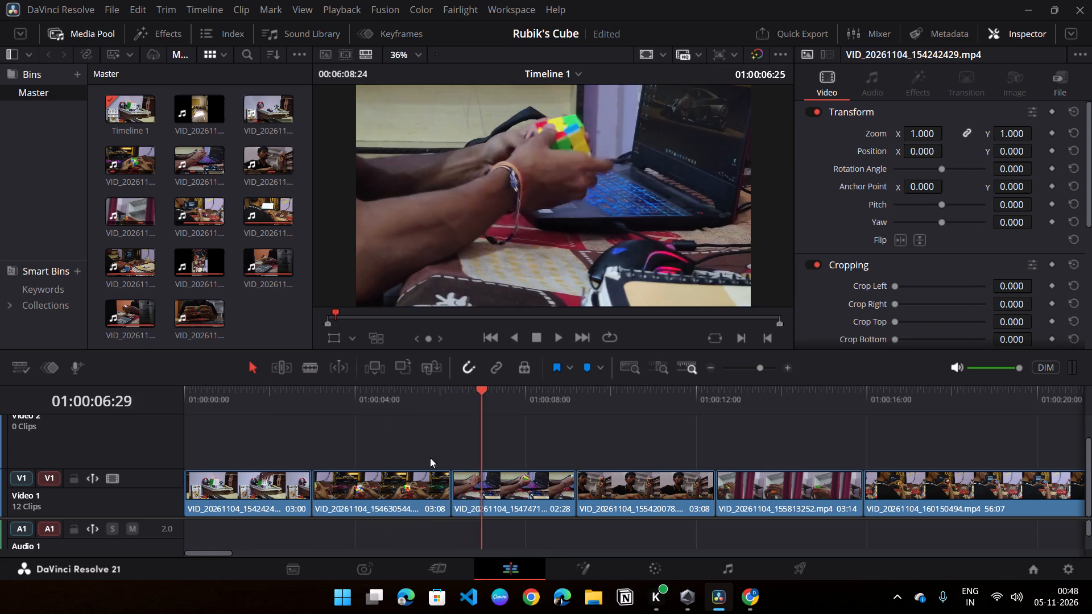
{"action": "left_click_drag", "start_coordinate": [430, 458], "coordinate": [453, 454]}
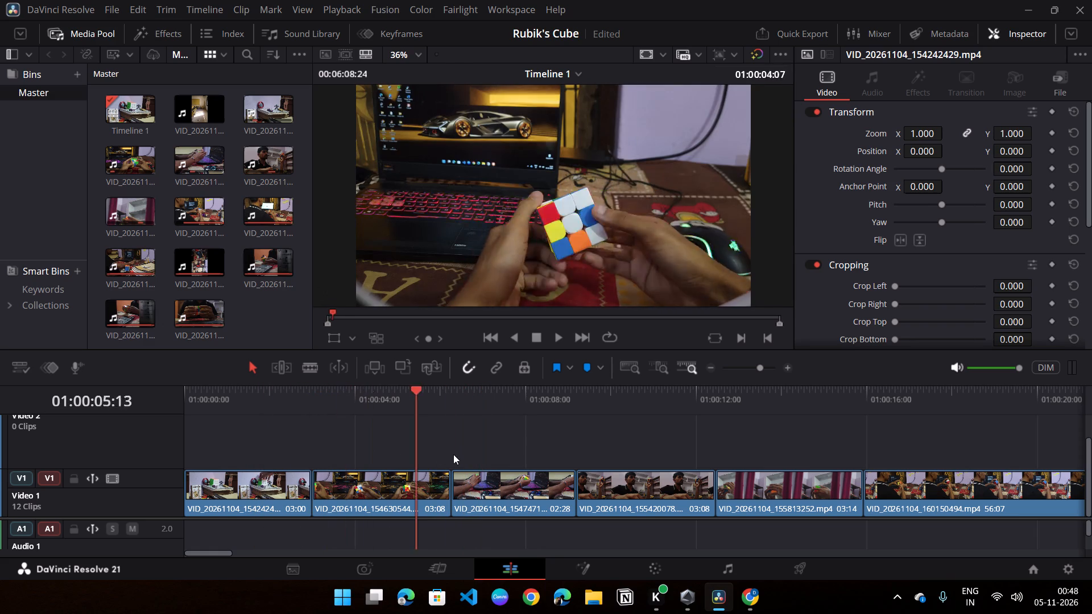
{"action": "left_click_drag", "start_coordinate": [453, 454], "coordinate": [788, 464]}
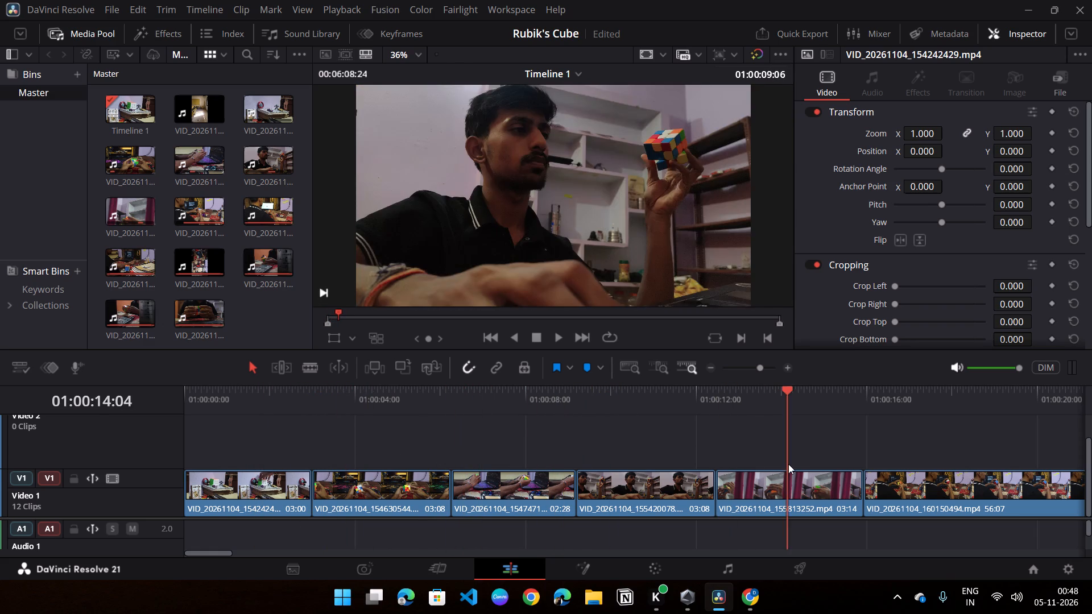
{"action": "left_click_drag", "start_coordinate": [788, 464], "coordinate": [789, 480]}
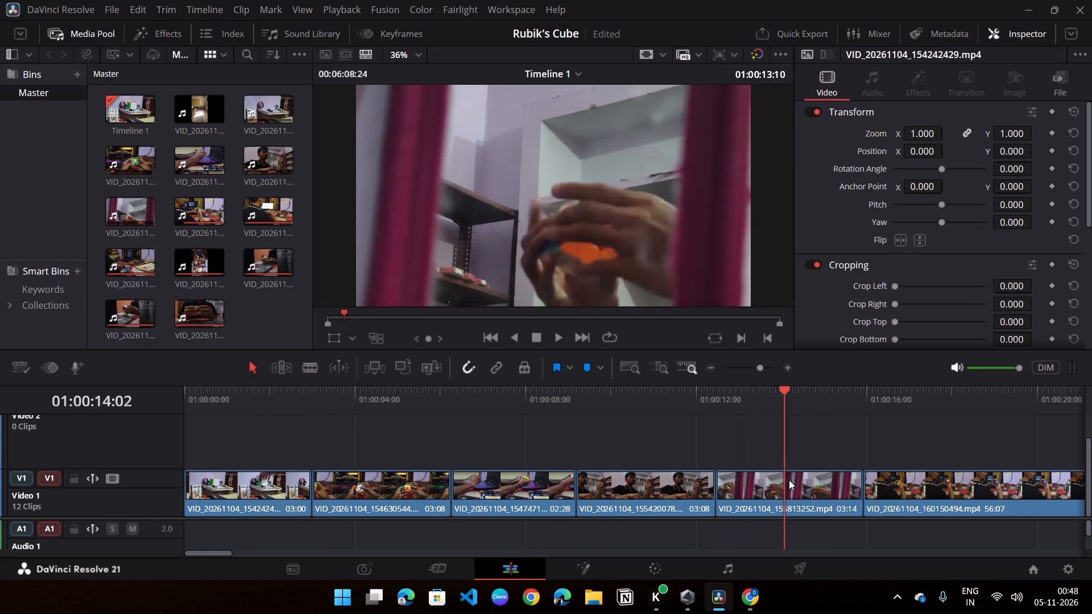
Trim the end of VID_20261104_155813252.mp4 back to 01:00:15:06 and ripple delete the gap after it on Video 1.
{"action": "left_click_drag", "start_coordinate": [789, 480], "coordinate": [833, 480]}
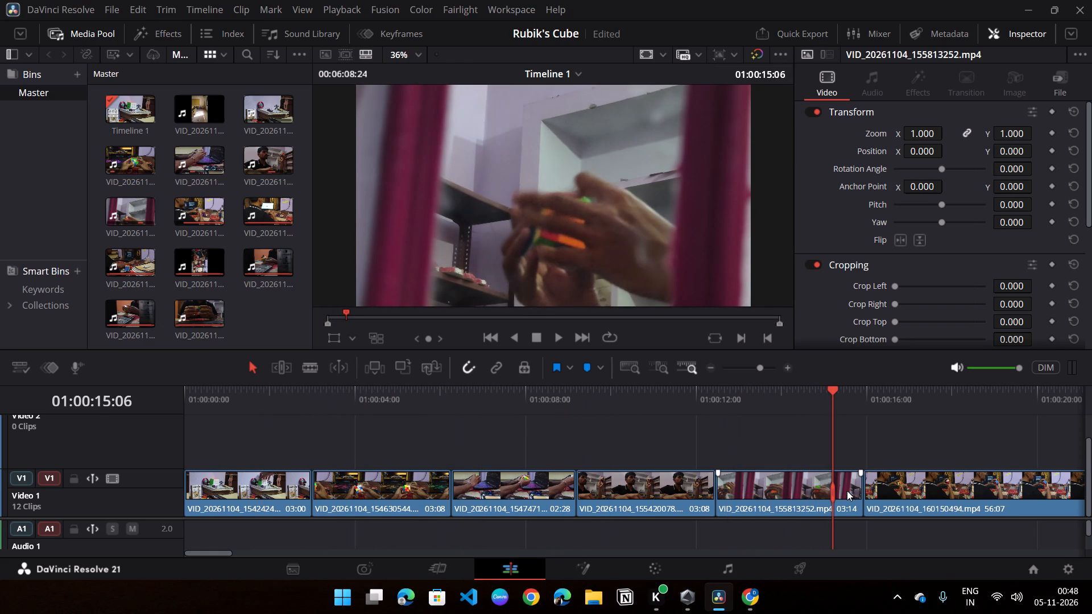
{"action": "left_click_drag", "start_coordinate": [859, 487], "coordinate": [833, 492]}
{"action": "left_click", "coordinate": [838, 491]}
{"action": "left_click", "coordinate": [848, 489]}
{"action": "right_click", "coordinate": [848, 489]}
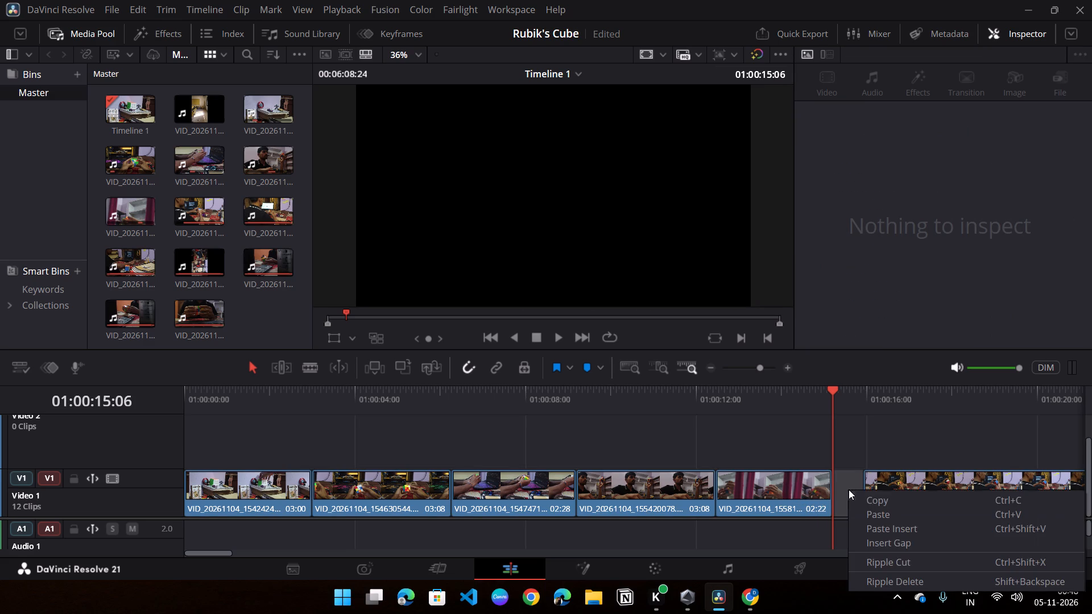
{"action": "left_click", "coordinate": [886, 580]}
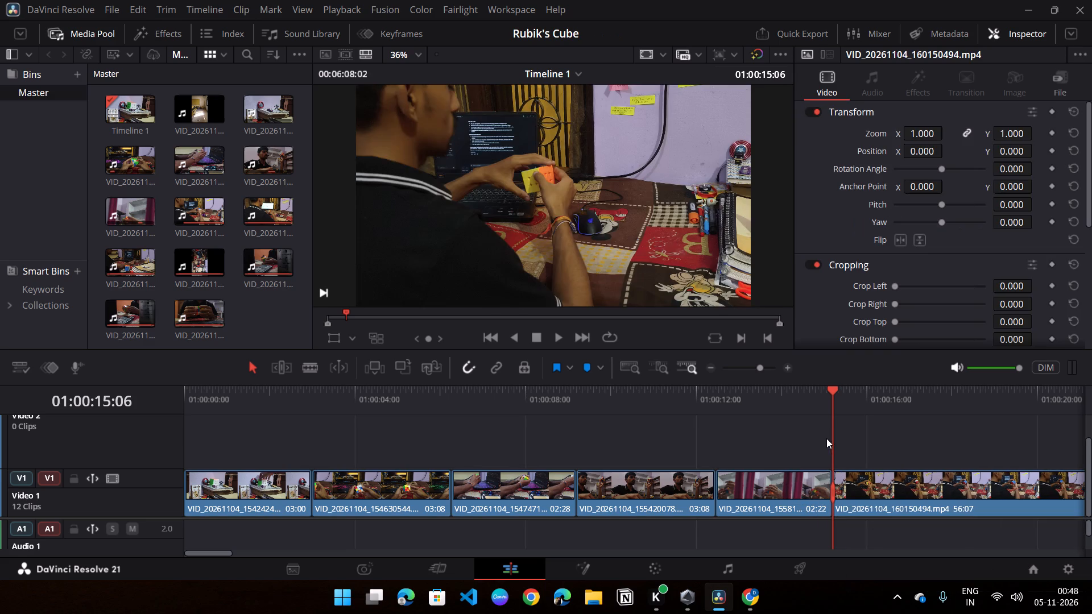
Scrub across the cut into VID_20261104_160150494.mp4 to find its end point, and split that clip at 01:00:17:23.
{"action": "middle_click_drag", "start_coordinate": [799, 424], "coordinate": [110, 376]}
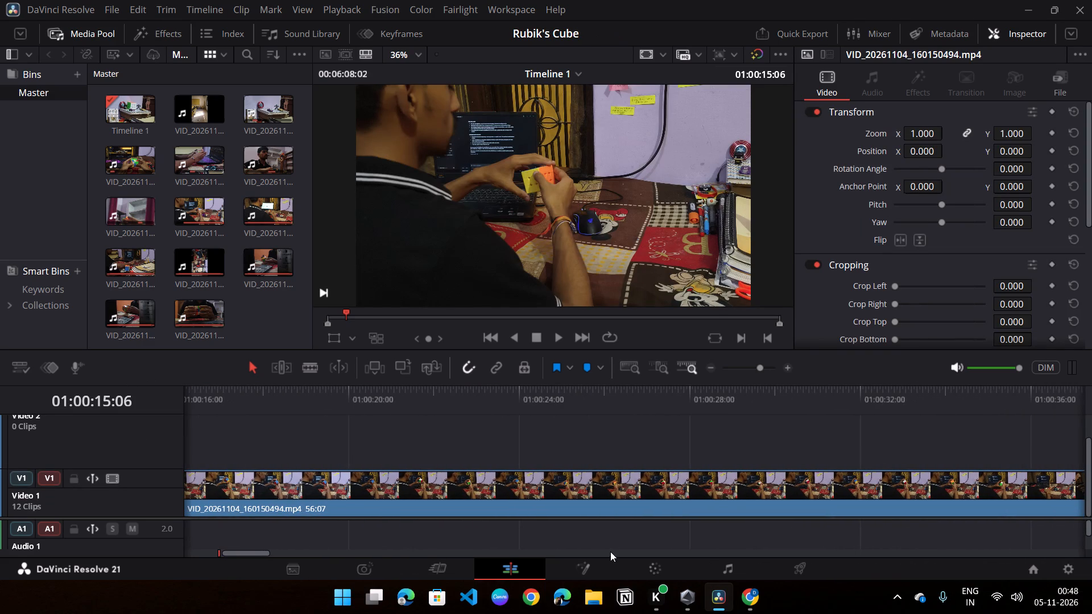
{"action": "left_click_drag", "start_coordinate": [591, 520], "coordinate": [585, 547]}
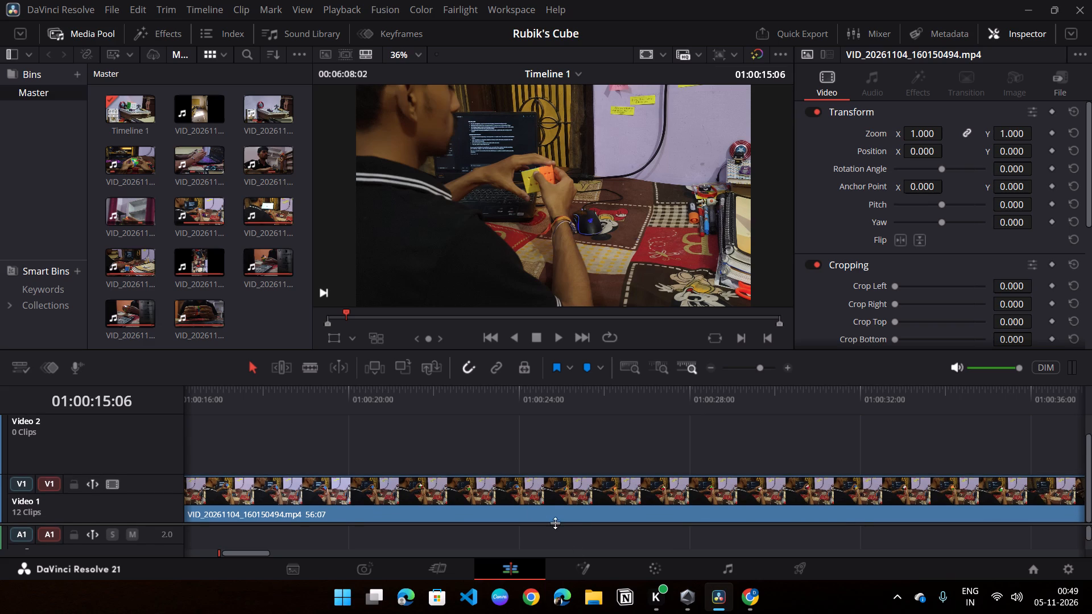
{"action": "middle_click_drag", "start_coordinate": [367, 452], "coordinate": [598, 441]}
{"action": "scroll", "coordinate": [597, 443], "scroll_direction": "up", "scroll_amount": 1}
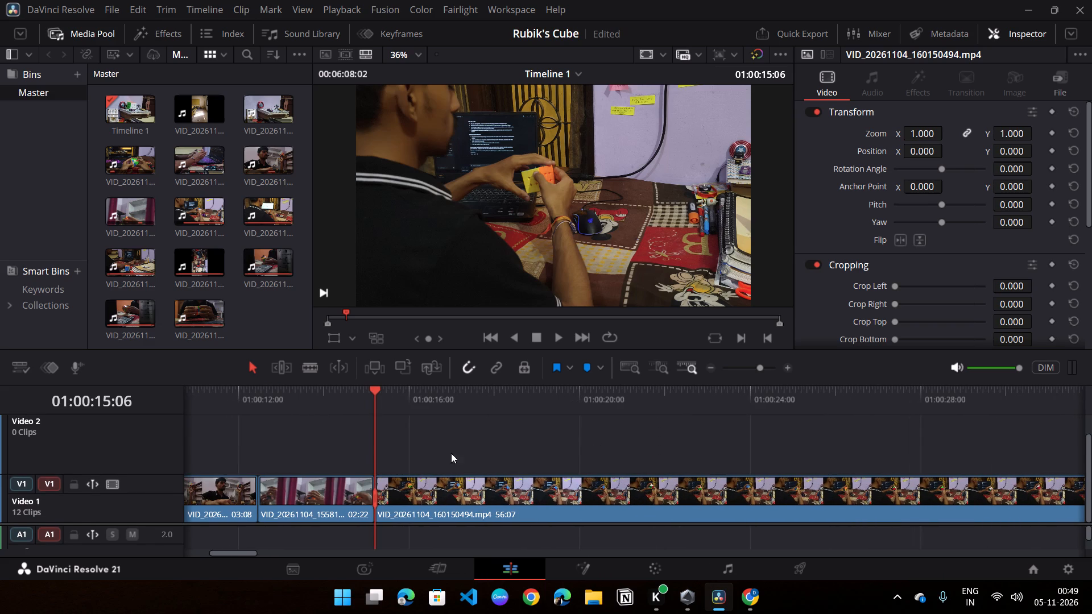
{"action": "left_click_drag", "start_coordinate": [374, 412], "coordinate": [344, 413]}
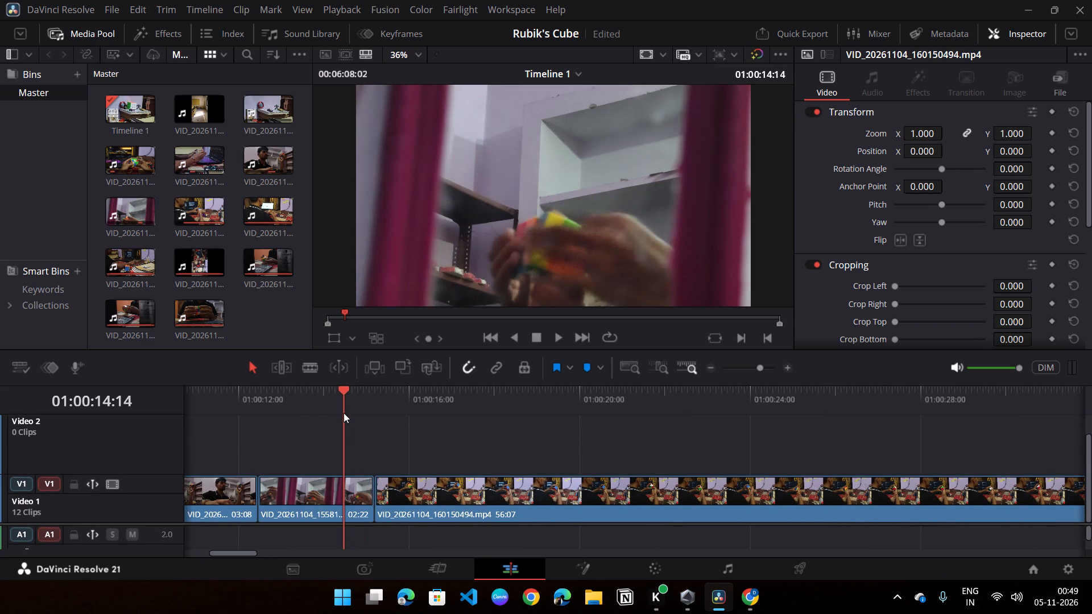
{"action": "left_click_drag", "start_coordinate": [344, 413], "coordinate": [413, 438]}
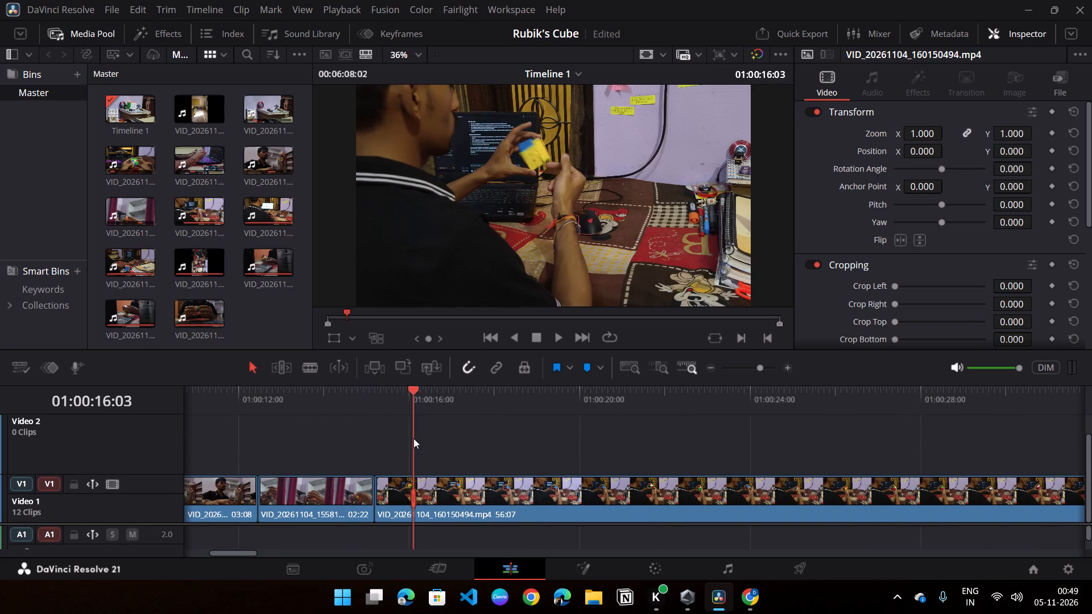
{"action": "left_click_drag", "start_coordinate": [413, 438], "coordinate": [491, 442]}
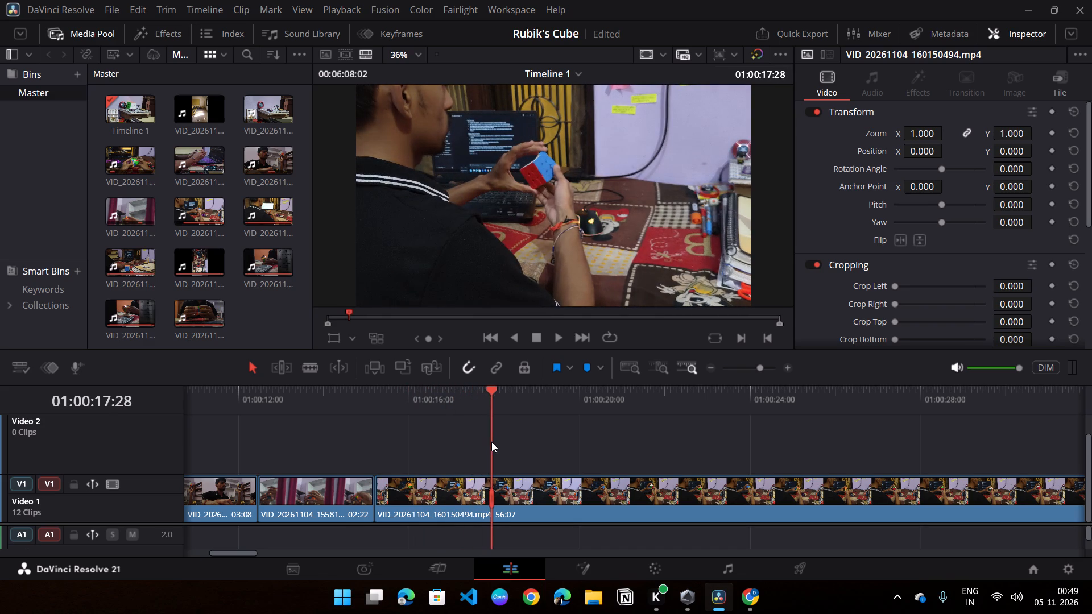
{"action": "left_click_drag", "start_coordinate": [491, 442], "coordinate": [484, 444]}
{"action": "left_click", "coordinate": [512, 515]}
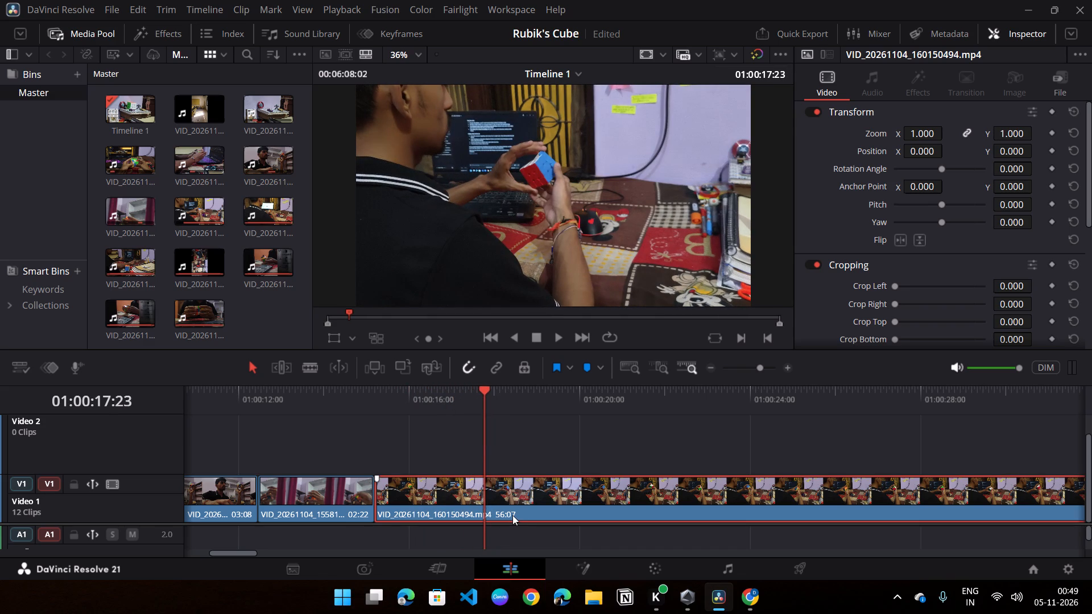
{"action": "key", "text": "ctrl+backslash"}
Scrub through the part of VID_20261104_160150494.mp4 after the 01:00:17:23 cut and delete that part from Video 1.
{"action": "middle_click_drag", "start_coordinate": [619, 445], "coordinate": [613, 445]}
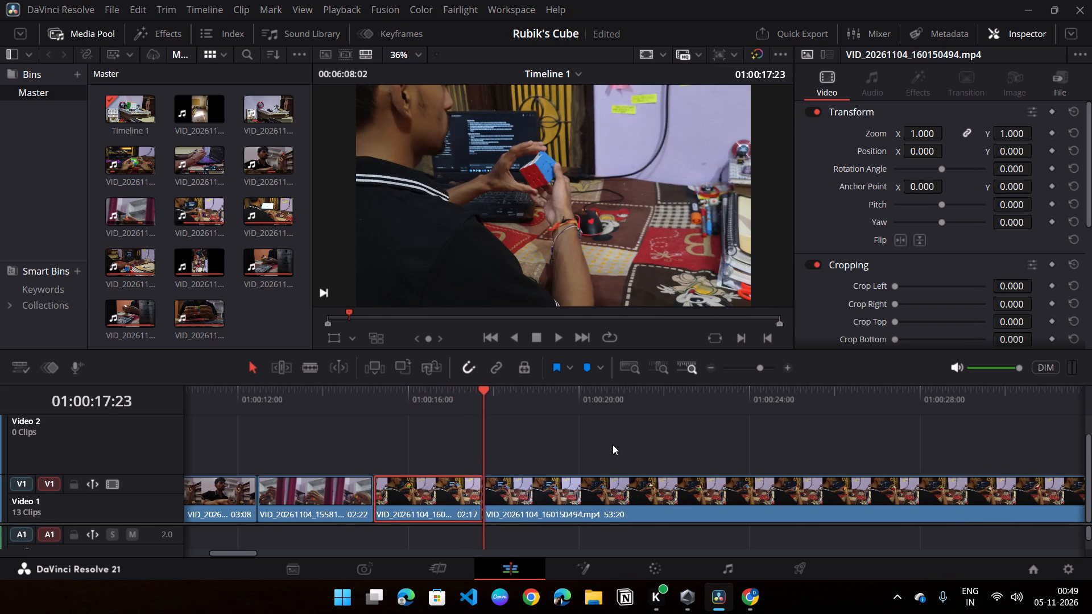
{"action": "middle_click_drag", "start_coordinate": [613, 445], "coordinate": [121, 419]}
{"action": "scroll", "coordinate": [120, 419], "scroll_direction": "up", "scroll_amount": 1}
{"action": "left_click_drag", "start_coordinate": [227, 412], "coordinate": [405, 414]}
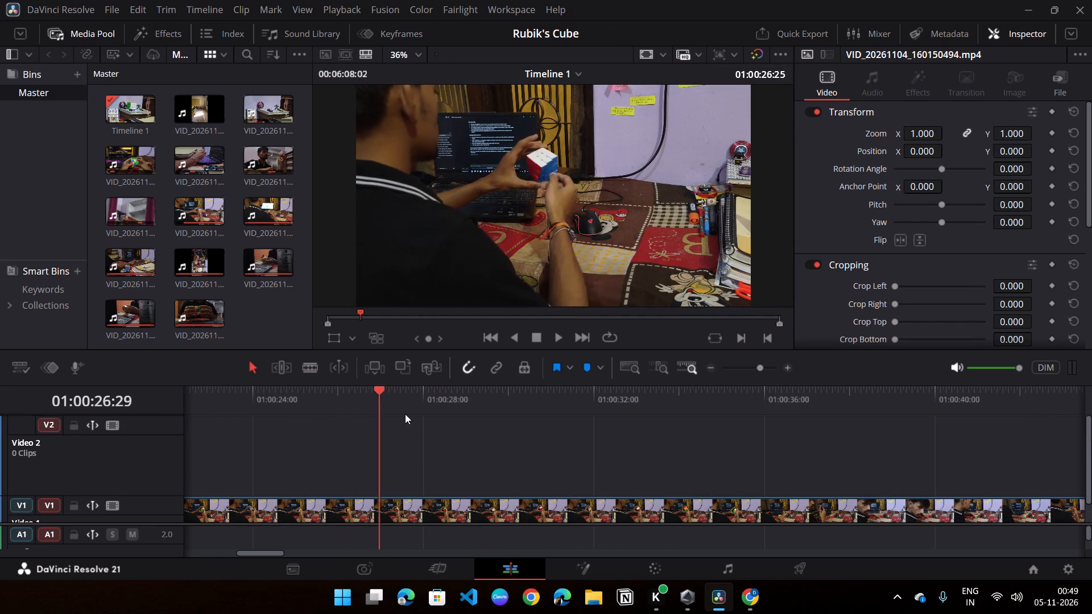
{"action": "left_click_drag", "start_coordinate": [405, 414], "coordinate": [681, 413]}
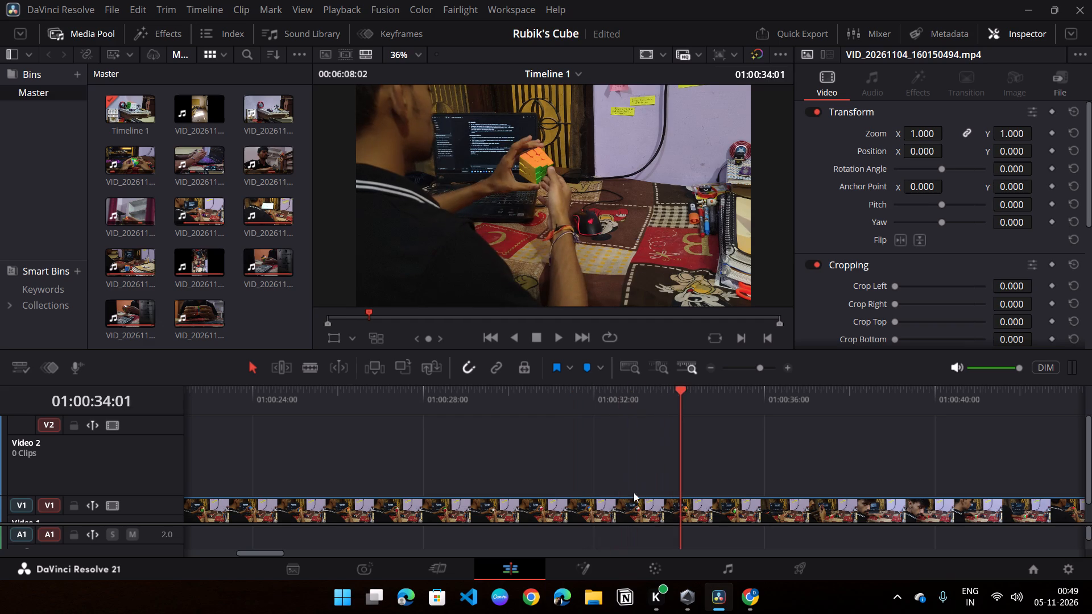
{"action": "left_click", "coordinate": [617, 521]}
{"action": "right_click", "coordinate": [627, 512]}
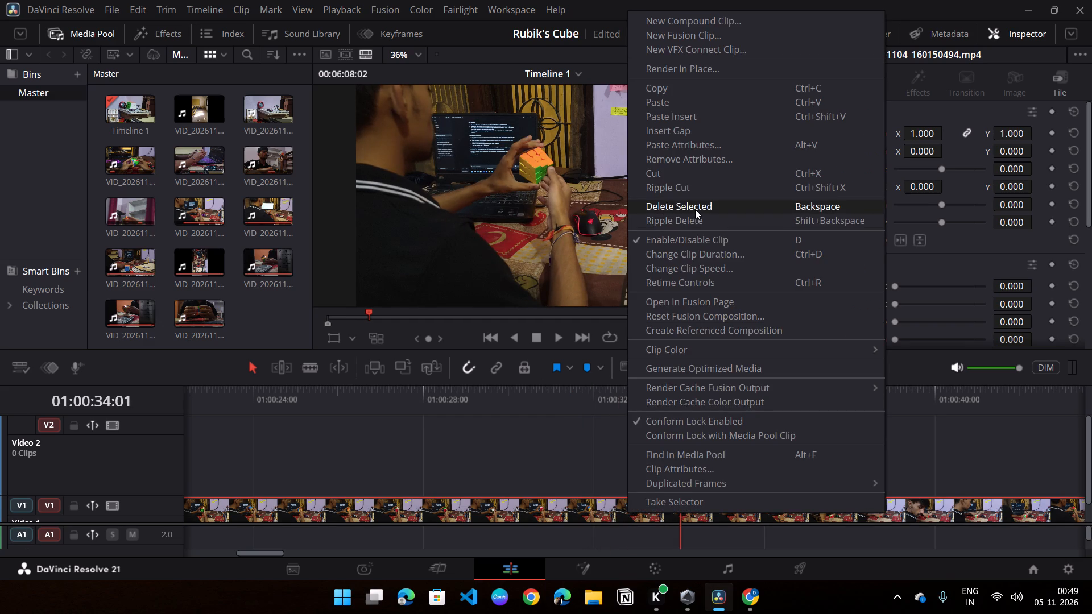
{"action": "left_click", "coordinate": [695, 209]}
{"action": "scroll", "coordinate": [299, 432], "scroll_direction": "down", "scroll_amount": 2}
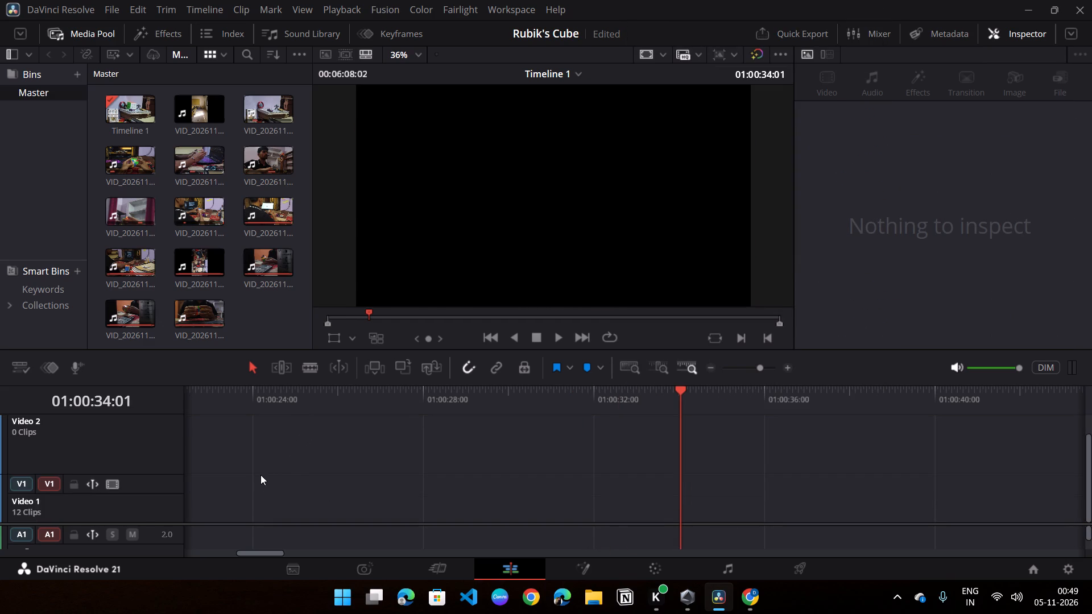
{"action": "middle_click_drag", "start_coordinate": [233, 416], "coordinate": [557, 401]}
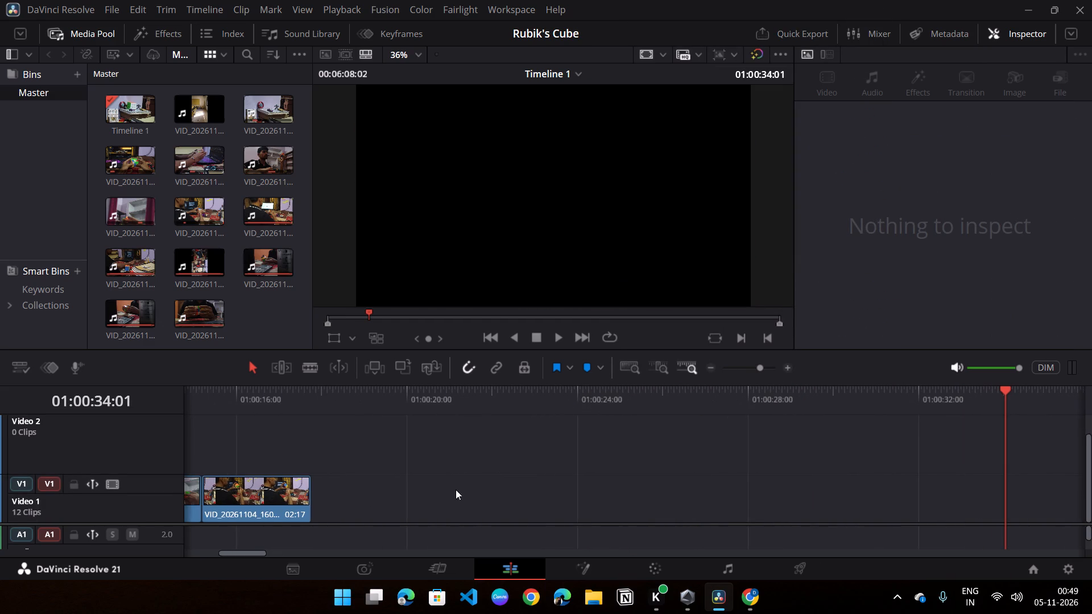
Ripple delete the gap after VID_20261104_160150494.mp4 on Video 1.
{"action": "left_click", "coordinate": [370, 499]}
{"action": "right_click", "coordinate": [369, 500]}
{"action": "left_click", "coordinate": [404, 598]}
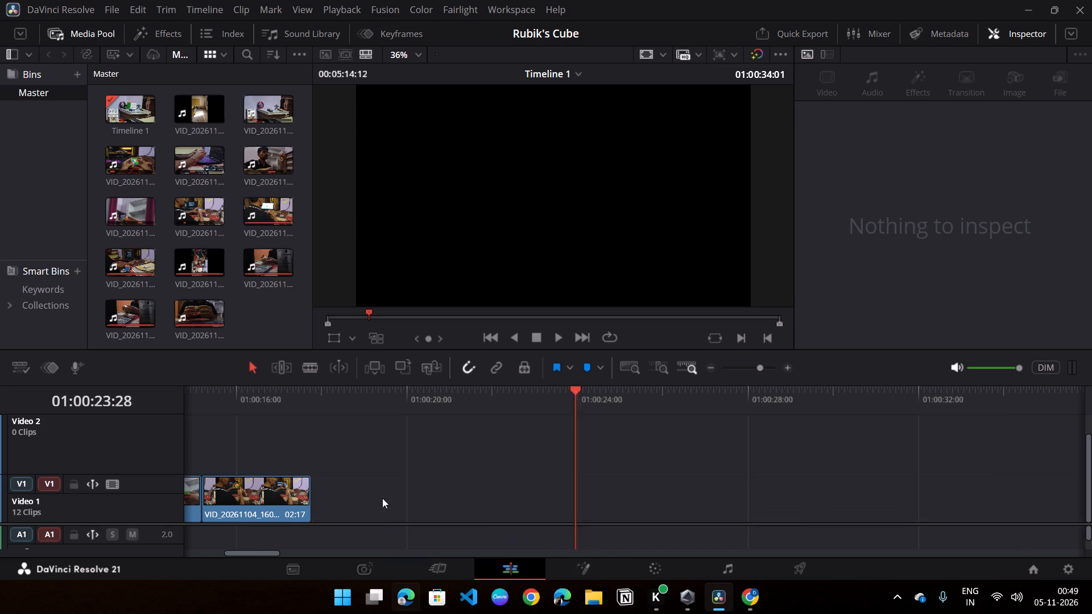
Scrub through VID_20261104_160513681.mp4 to find where the timed solve begins, and split the clip at 01:00:40:00.
{"action": "left_click_drag", "start_coordinate": [317, 404], "coordinate": [359, 404]}
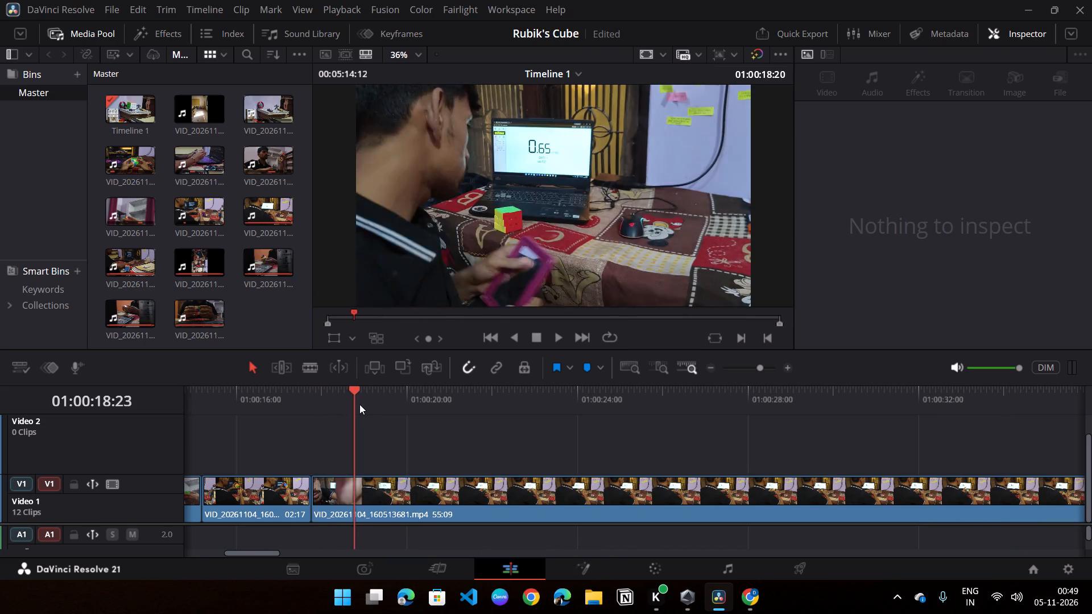
{"action": "left_click_drag", "start_coordinate": [359, 404], "coordinate": [432, 411]}
{"action": "middle_click_drag", "start_coordinate": [486, 436], "coordinate": [282, 402]}
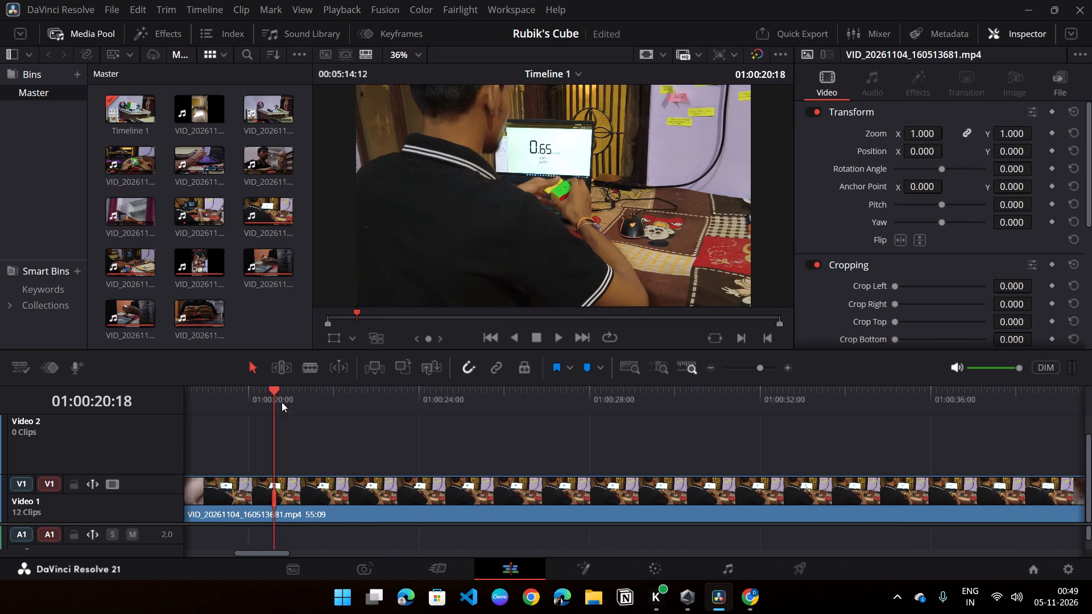
{"action": "middle_click_drag", "start_coordinate": [282, 402], "coordinate": [34, 388]}
{"action": "middle_click_drag", "start_coordinate": [483, 437], "coordinate": [524, 443]}
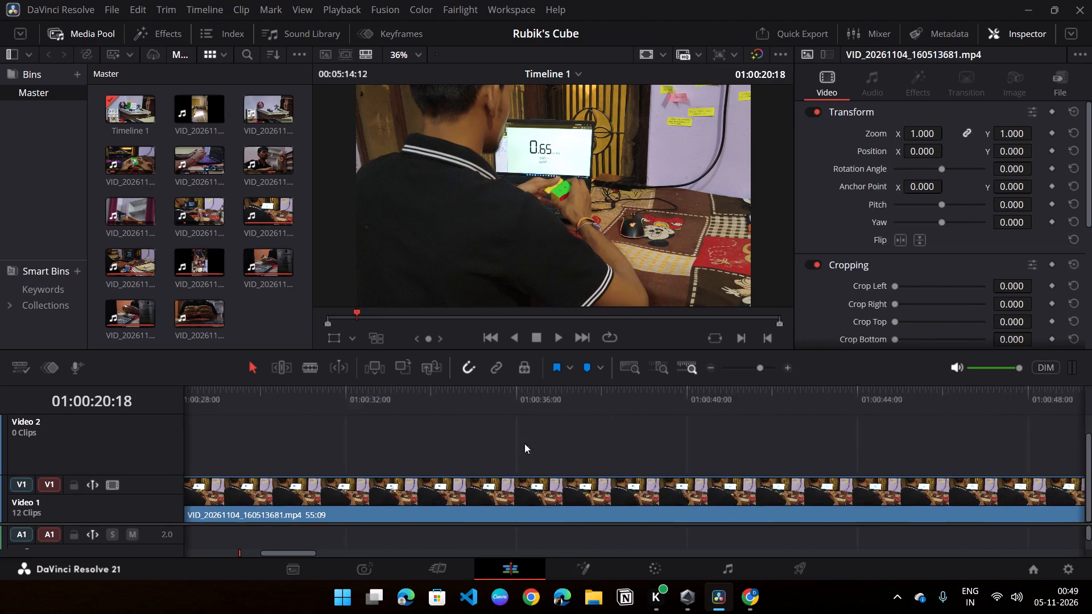
{"action": "middle_click_drag", "start_coordinate": [524, 443], "coordinate": [512, 439]}
{"action": "left_click", "coordinate": [507, 405]}
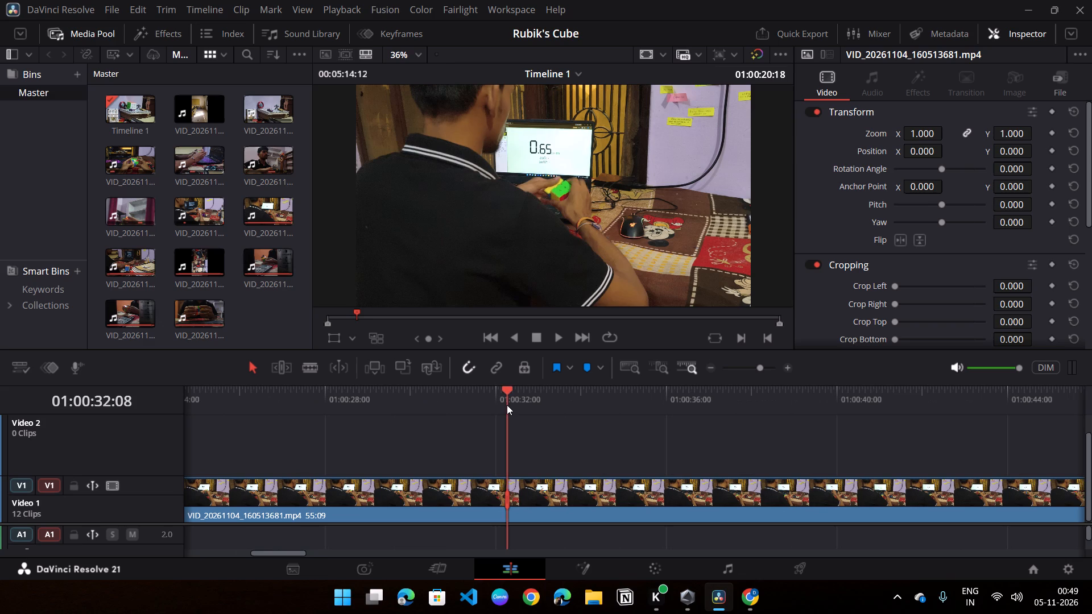
{"action": "left_click_drag", "start_coordinate": [507, 405], "coordinate": [705, 420]}
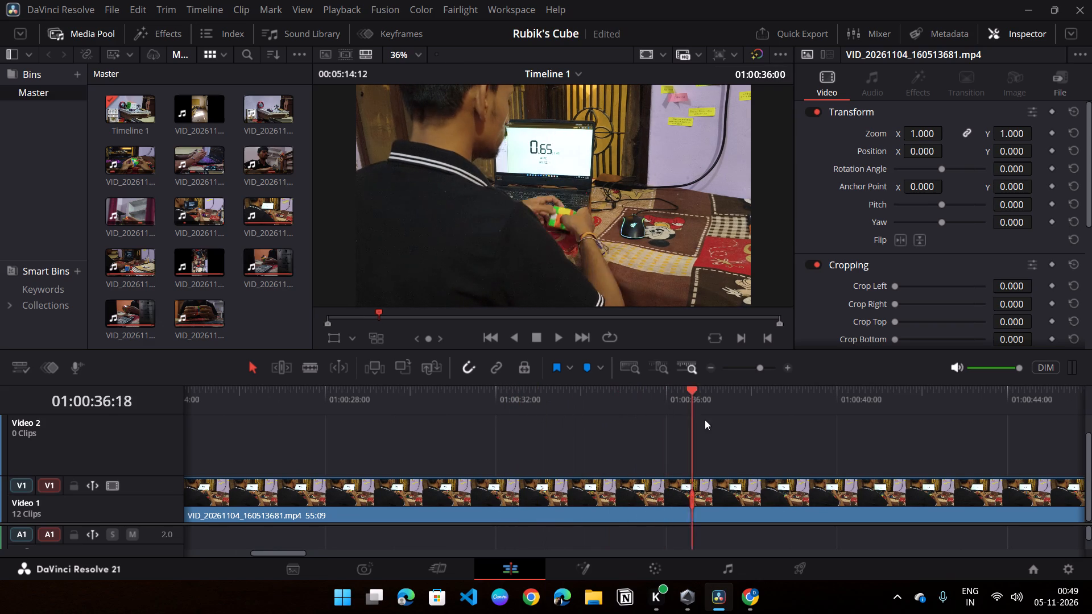
{"action": "left_click_drag", "start_coordinate": [705, 420], "coordinate": [731, 420]}
{"action": "scroll", "coordinate": [728, 476], "scroll_direction": "up", "scroll_amount": 1}
{"action": "middle_click_drag", "start_coordinate": [727, 479], "coordinate": [355, 457]}
{"action": "left_click_drag", "start_coordinate": [377, 411], "coordinate": [444, 409]}
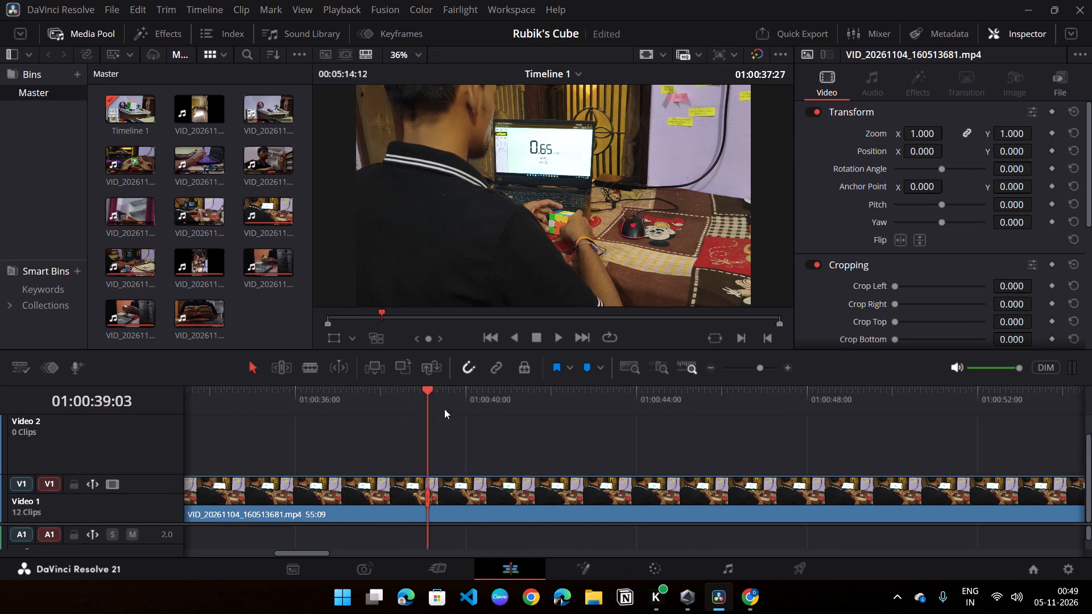
{"action": "left_click_drag", "start_coordinate": [444, 409], "coordinate": [541, 409]}
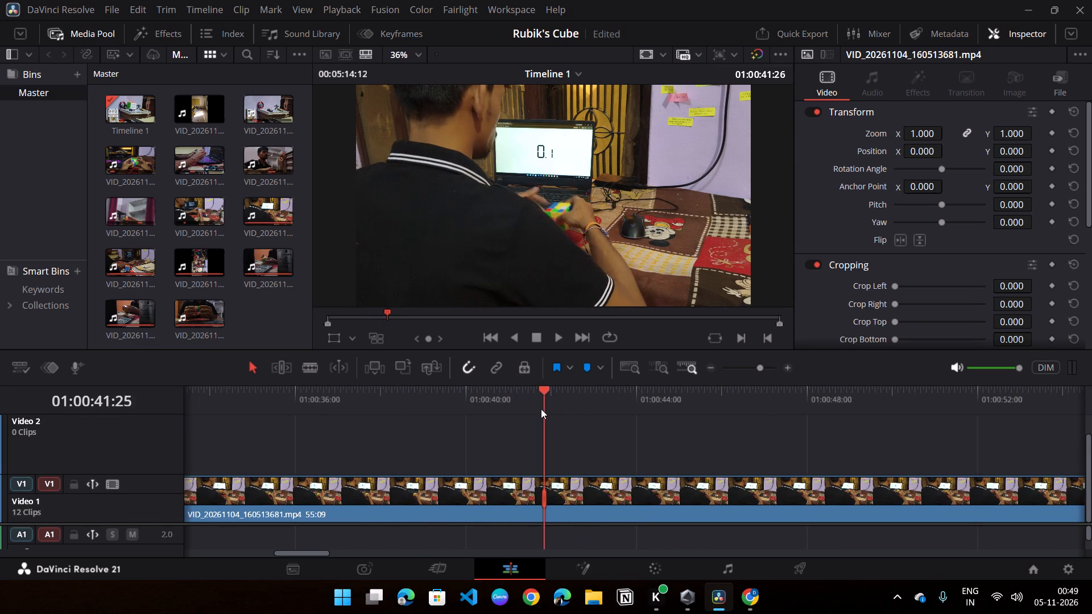
{"action": "left_click_drag", "start_coordinate": [541, 409], "coordinate": [467, 417]}
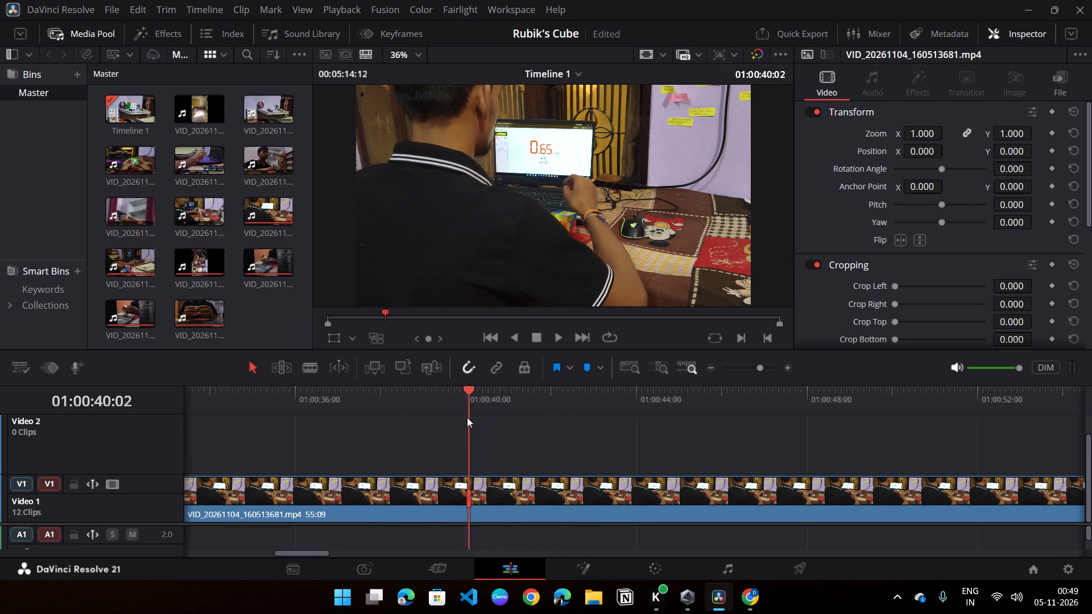
{"action": "left_click_drag", "start_coordinate": [467, 417], "coordinate": [466, 417]}
{"action": "left_click", "coordinate": [473, 488]}
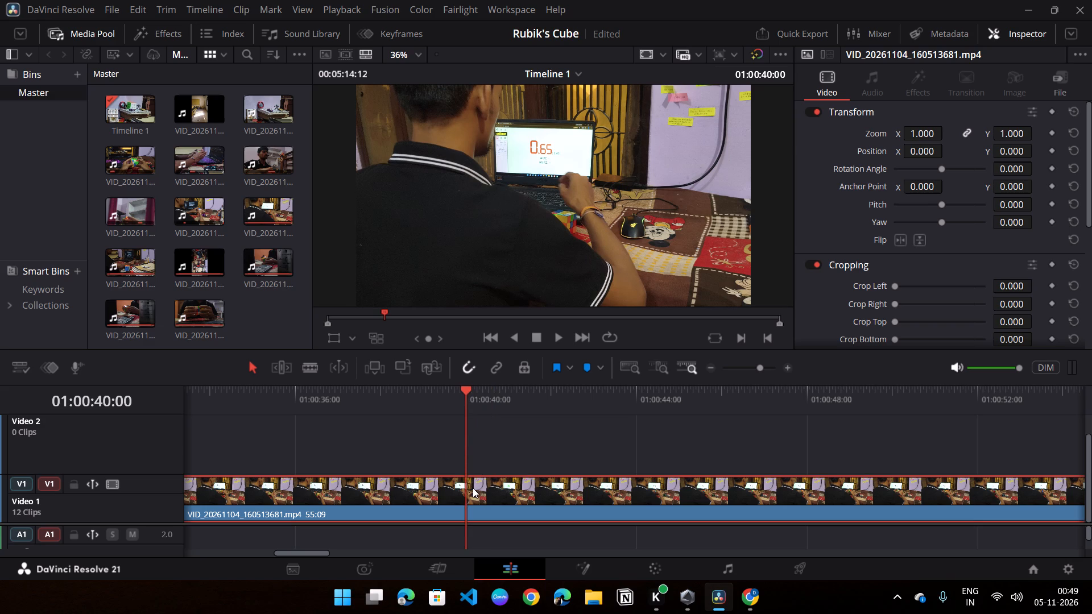
{"action": "key", "text": "ctrl+backslash"}
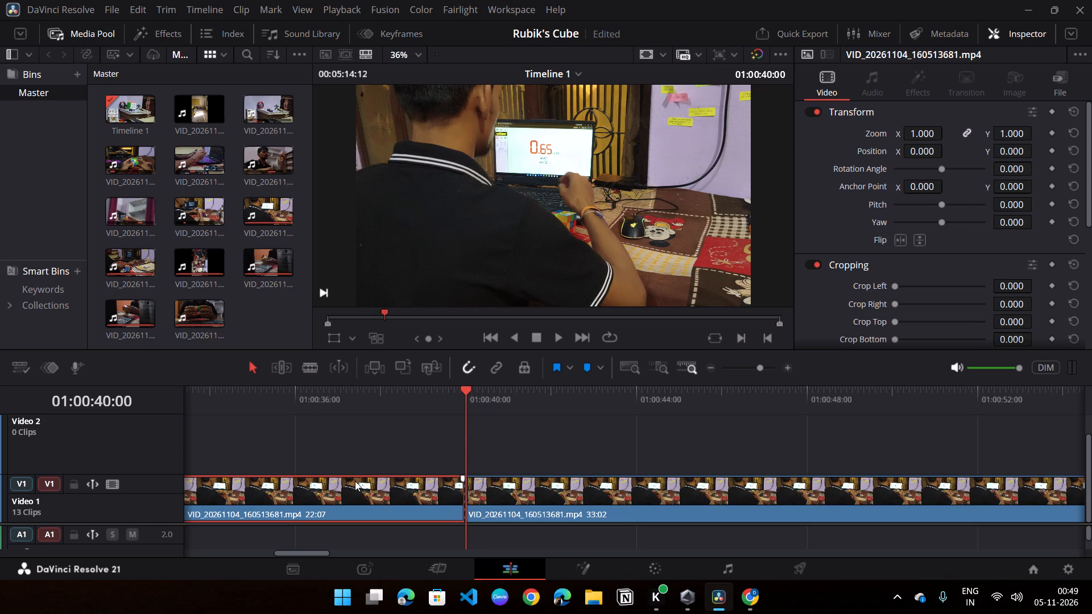
Delete the part of VID_20261104_160513681.mp4 before the 01:00:40:00 cut and ripple delete the gap it leaves on Video 1.
{"action": "right_click", "coordinate": [355, 482]}
{"action": "left_click", "coordinate": [481, 189]}
{"action": "left_click", "coordinate": [316, 492]}
{"action": "right_click", "coordinate": [316, 493]}
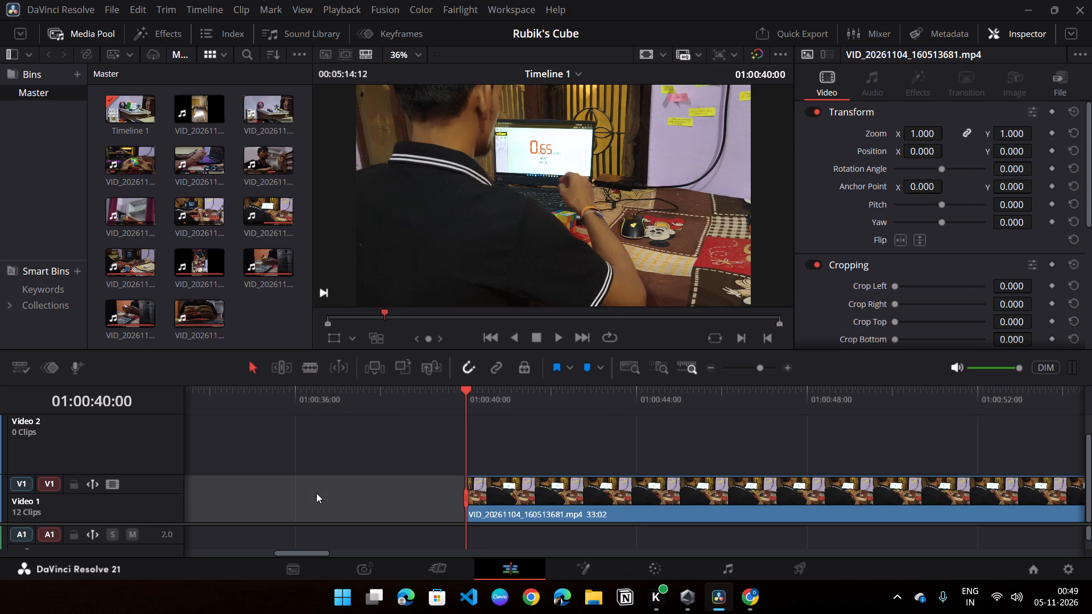
{"action": "left_click", "coordinate": [382, 583]}
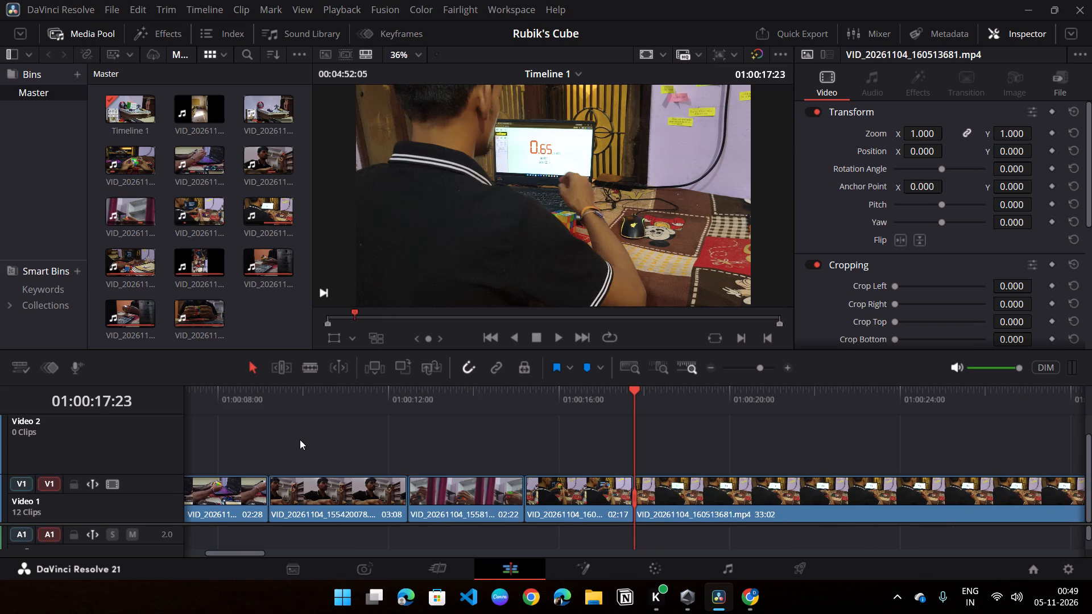
Play Video 1 from the start of VID_20261104_155813252.mp4 into VID_20261104_160513681.mp4 to check the cuts.
{"action": "left_click", "coordinate": [413, 396]}
{"action": "key", "text": "space"}
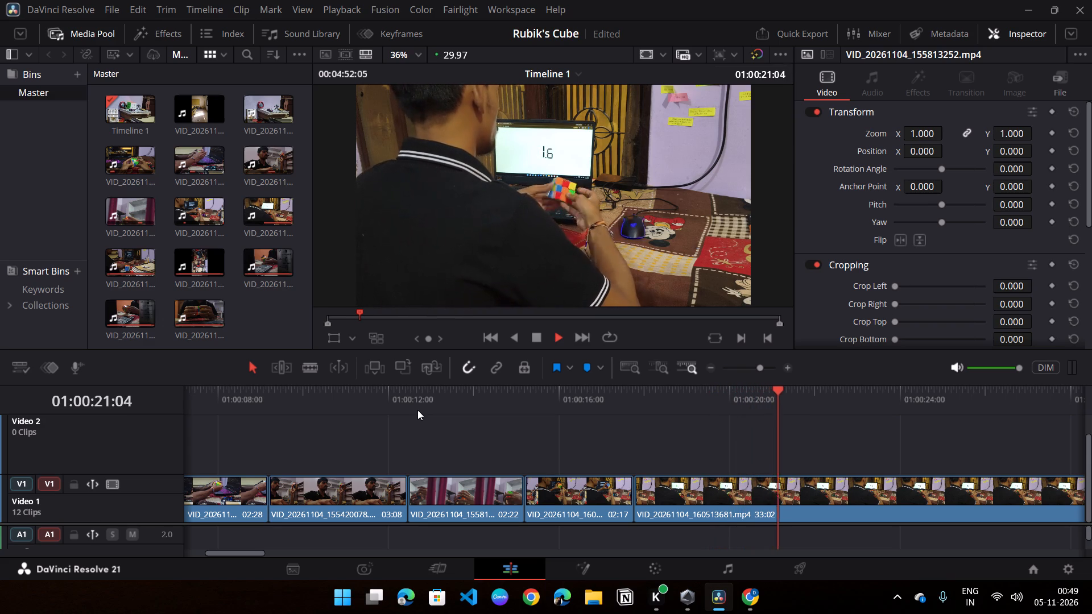
{"action": "key", "text": "space"}
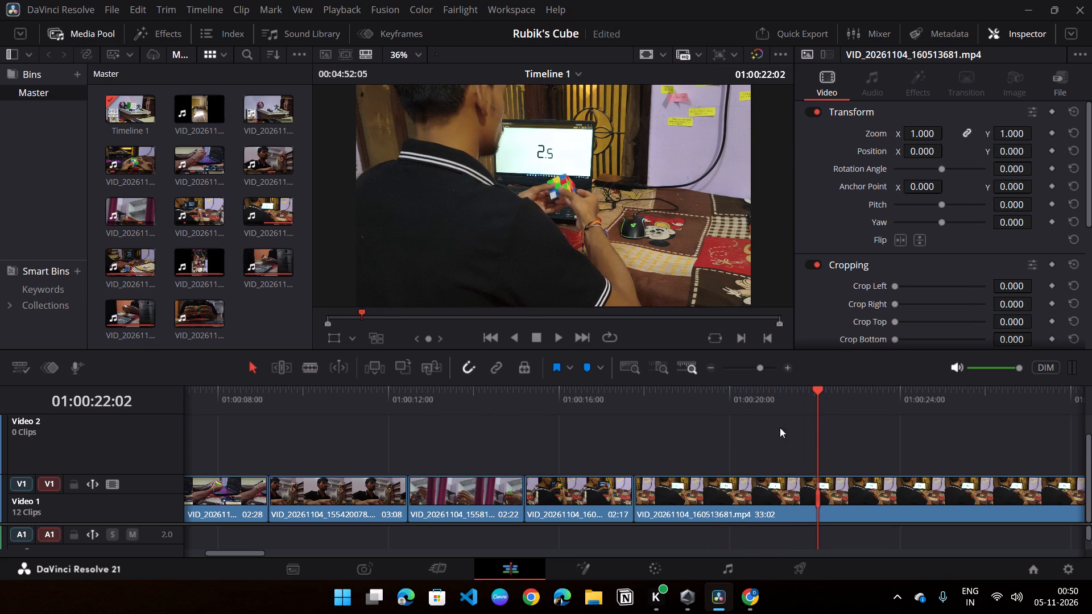
Trim the start of VID_20261104_160513681.mp4 to 01:00:18:15 and ripple delete the gap before it.
{"action": "left_click_drag", "start_coordinate": [637, 396], "coordinate": [702, 420]}
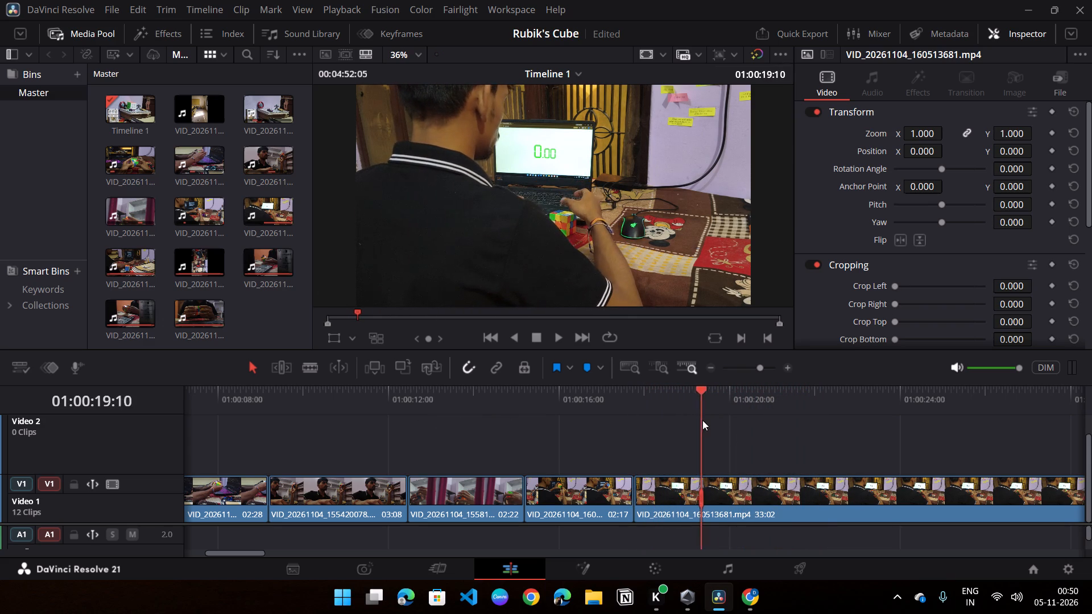
{"action": "left_click_drag", "start_coordinate": [702, 420], "coordinate": [667, 422]}
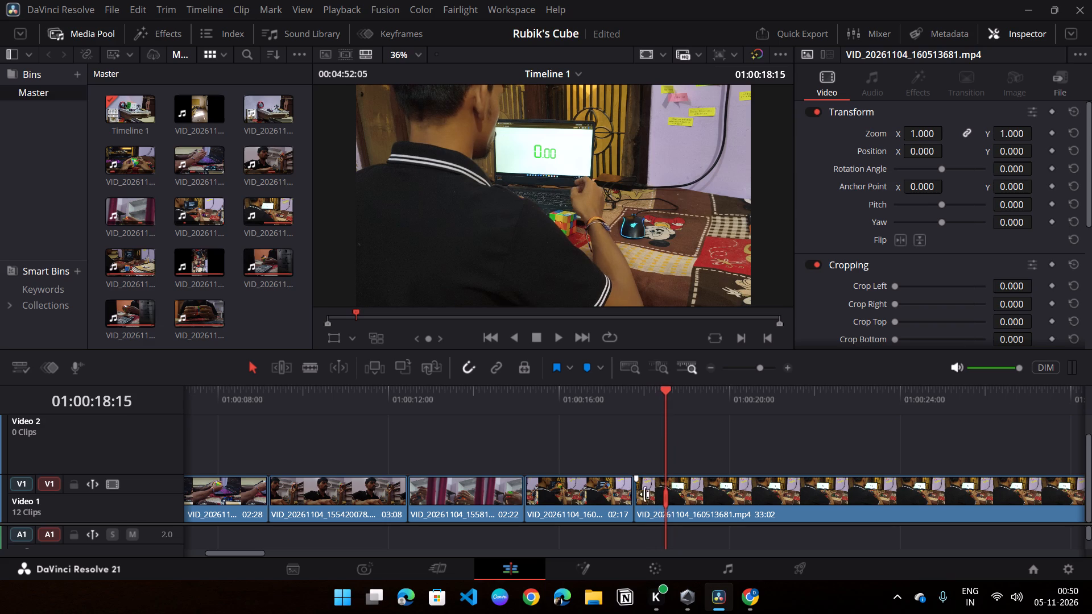
{"action": "left_click_drag", "start_coordinate": [638, 494], "coordinate": [665, 495]}
{"action": "left_click", "coordinate": [650, 495]}
{"action": "right_click", "coordinate": [650, 495]}
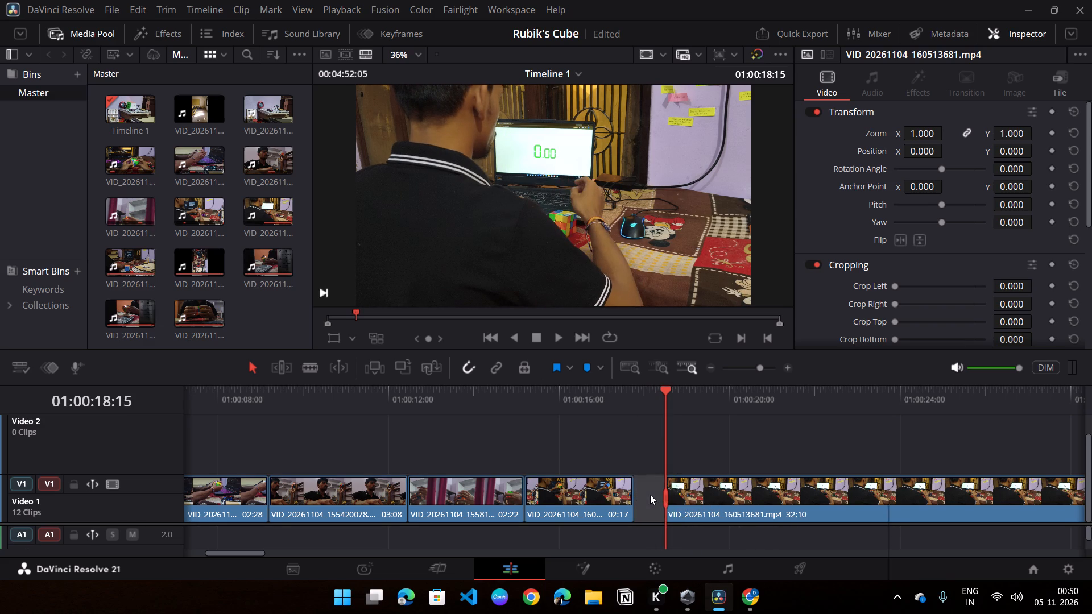
{"action": "left_click", "coordinate": [698, 580]}
Play across the cut into VID_20261104_160513681.mp4 to find its end point, and split that clip at 01:00:21:12.
{"action": "left_click", "coordinate": [587, 425]}
{"action": "left_click", "coordinate": [594, 411]}
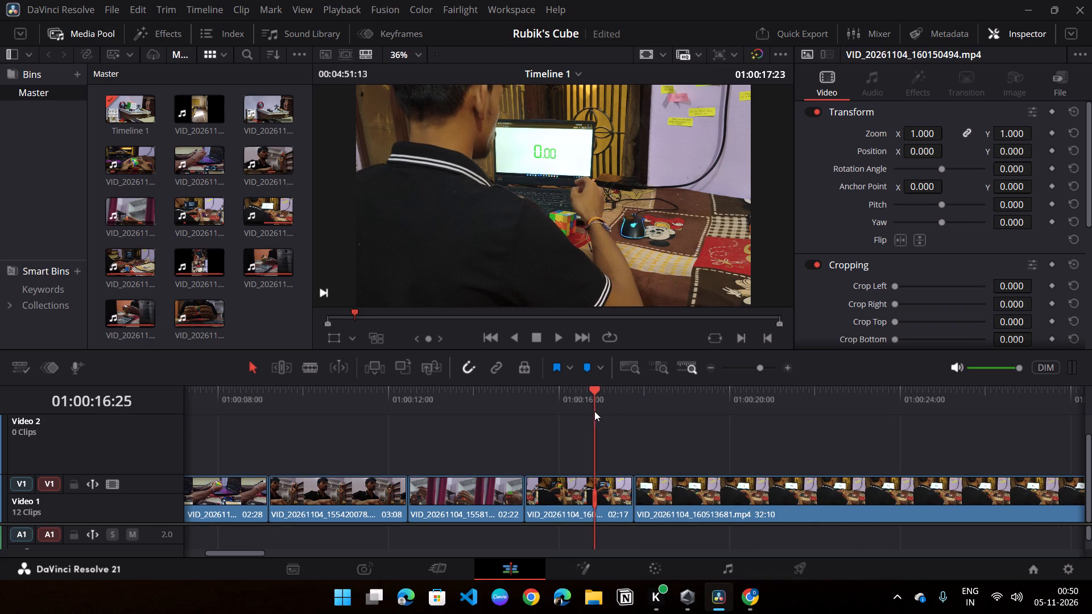
{"action": "key", "text": "space"}
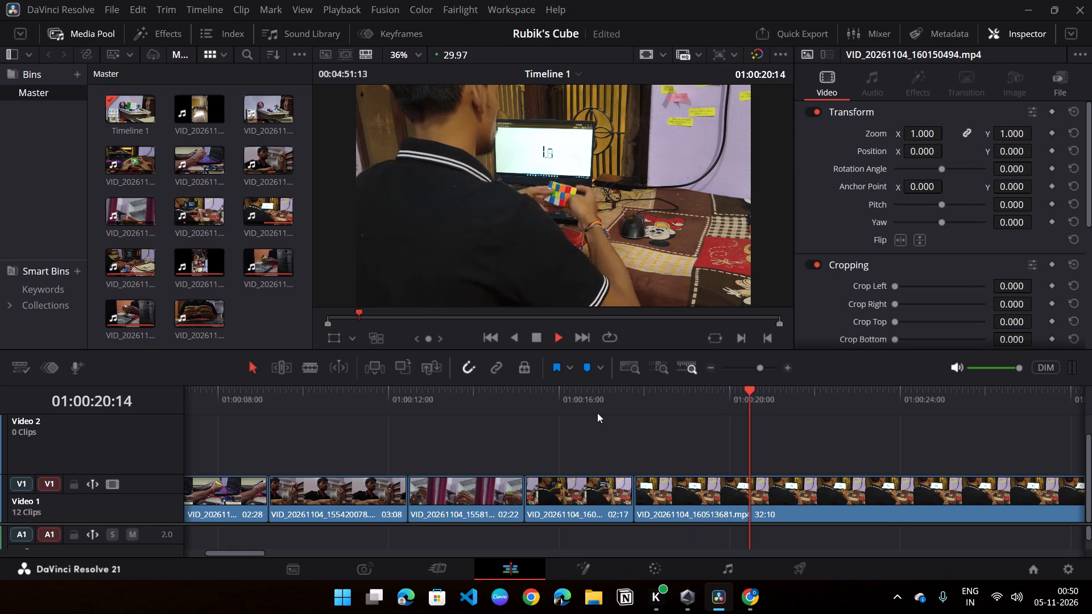
{"action": "key", "text": "space"}
{"action": "left_click", "coordinate": [750, 494]}
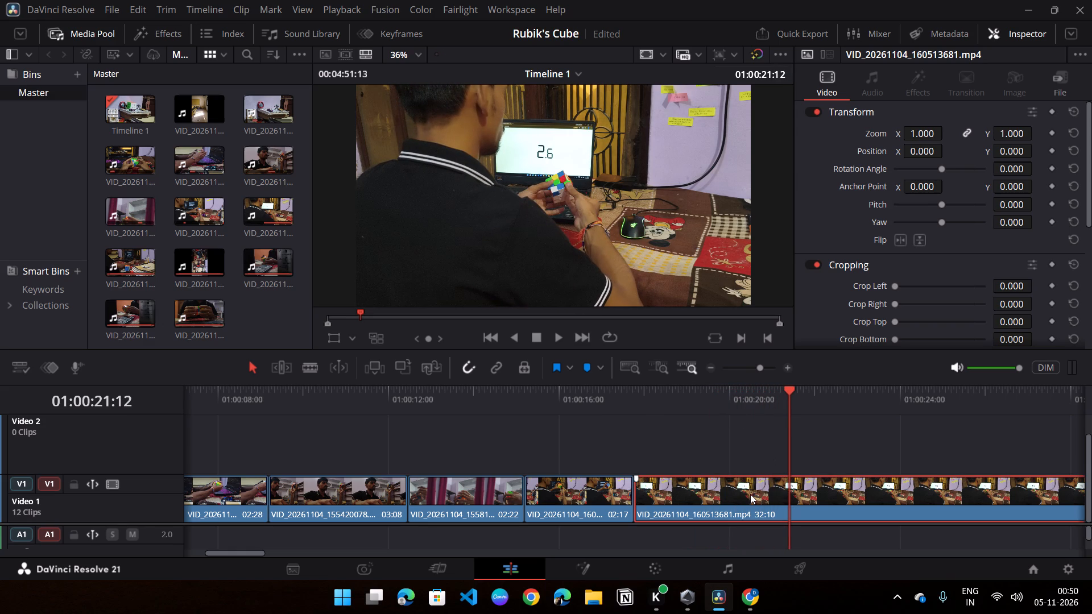
{"action": "key", "text": "ctrl+backslash"}
Scrub through the part of VID_20261104_160513681.mp4 after the 01:00:21:12 cut and split it at 01:00:37:29.
{"action": "left_click", "coordinate": [849, 496]}
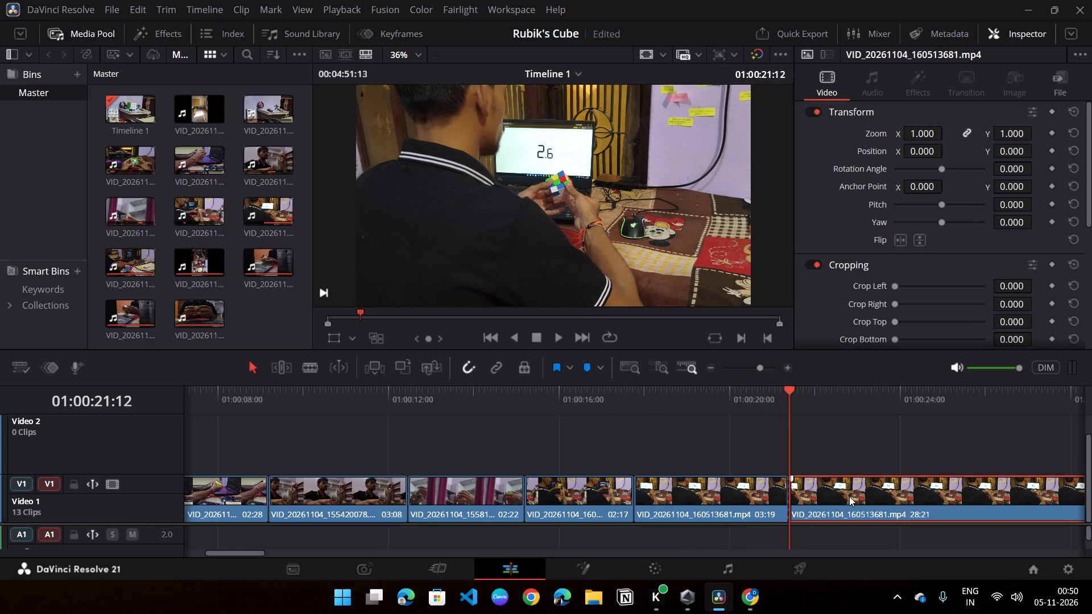
{"action": "right_click", "coordinate": [850, 496]}
{"action": "left_click", "coordinate": [787, 447]}
{"action": "middle_click_drag", "start_coordinate": [851, 451], "coordinate": [339, 405]}
{"action": "middle_click_drag", "start_coordinate": [605, 422], "coordinate": [223, 426]}
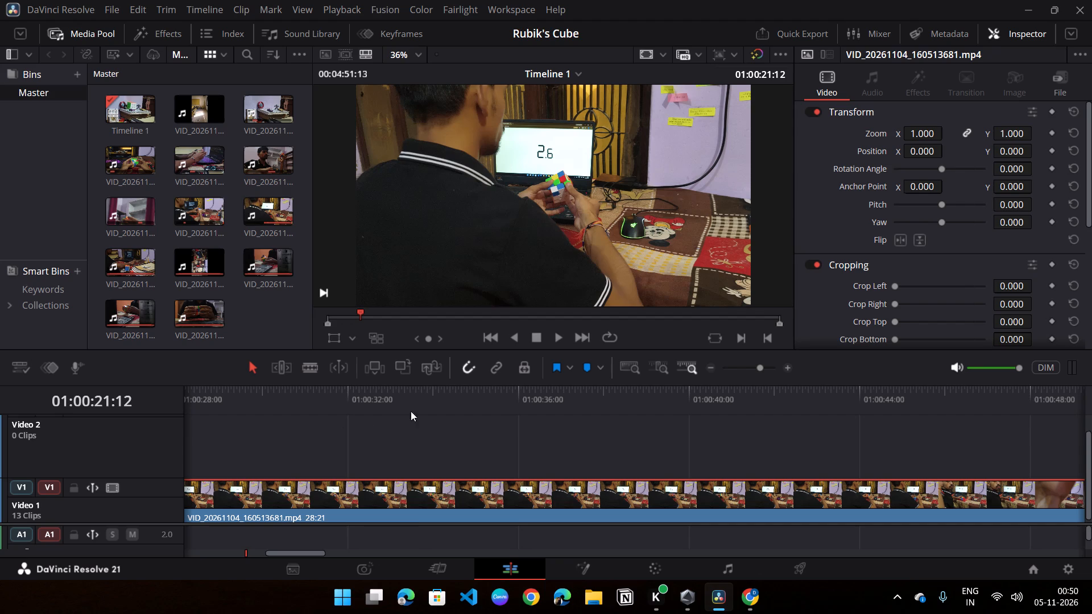
{"action": "left_click_drag", "start_coordinate": [416, 406], "coordinate": [623, 418]}
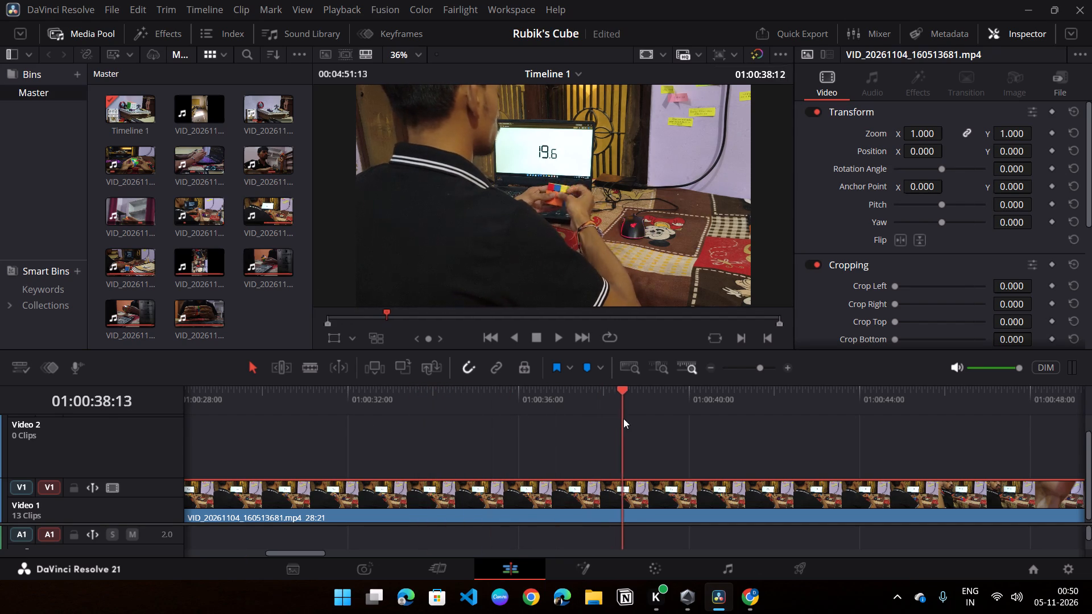
{"action": "left_click_drag", "start_coordinate": [623, 418], "coordinate": [697, 421]}
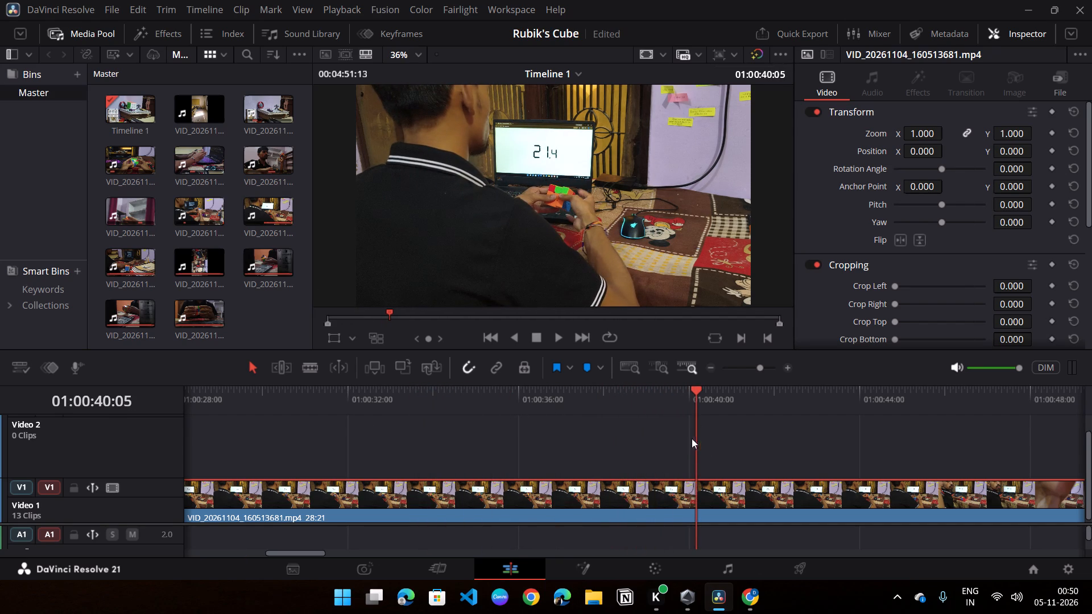
{"action": "left_click", "coordinate": [663, 401]}
{"action": "left_click", "coordinate": [657, 401]}
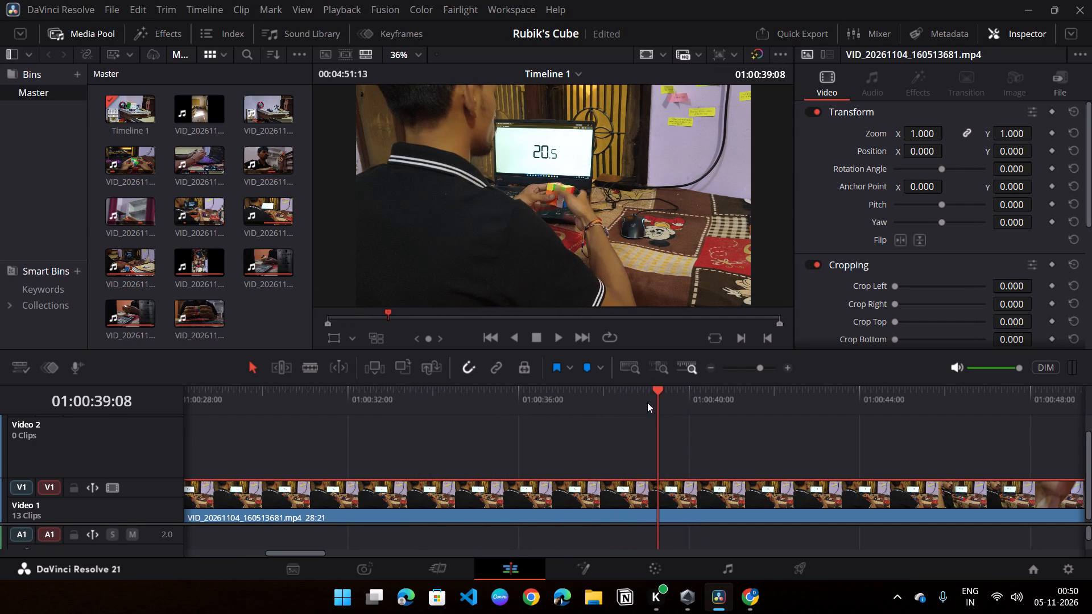
{"action": "left_click", "coordinate": [637, 404]}
{"action": "left_click", "coordinate": [625, 407]}
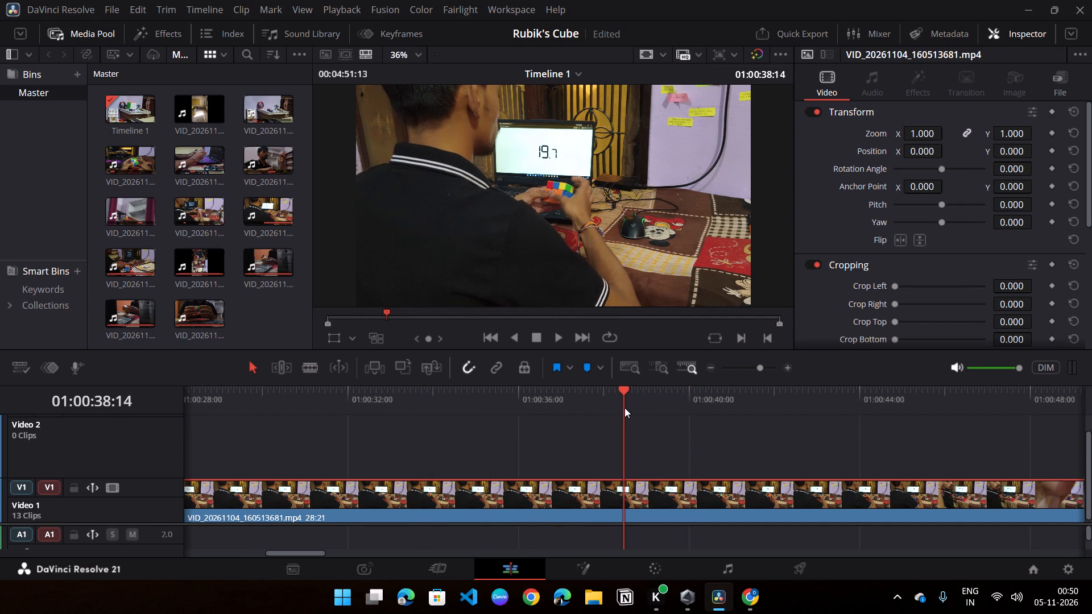
{"action": "left_click", "coordinate": [621, 409]}
{"action": "double_click", "coordinate": [615, 411]}
{"action": "left_click", "coordinate": [612, 413]}
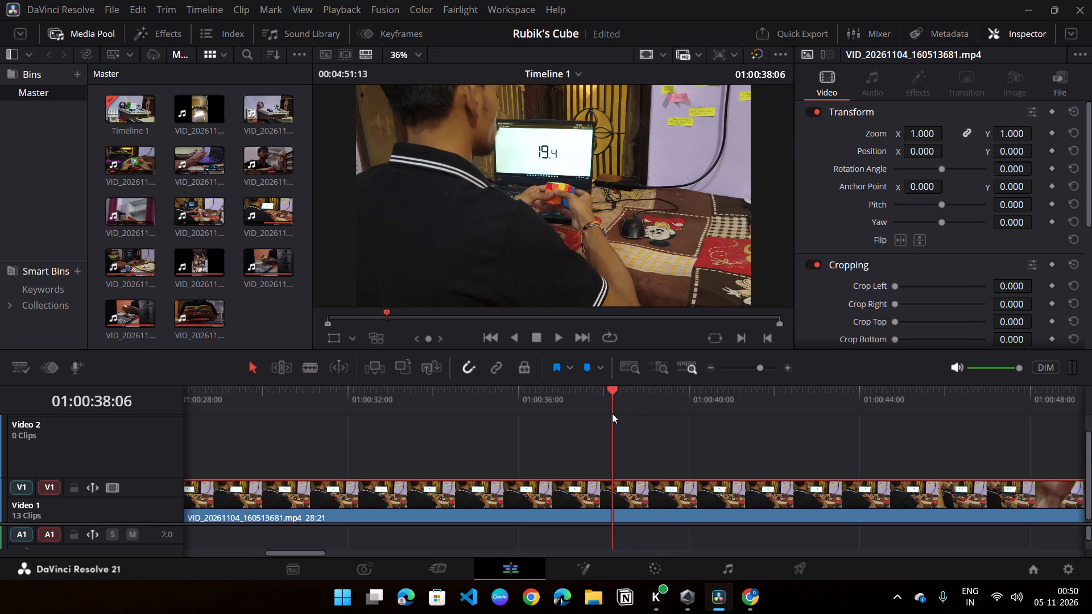
{"action": "left_click", "coordinate": [612, 413]}
{"action": "left_click", "coordinate": [606, 414]}
{"action": "left_click", "coordinate": [606, 414]}
{"action": "left_click", "coordinate": [603, 415]}
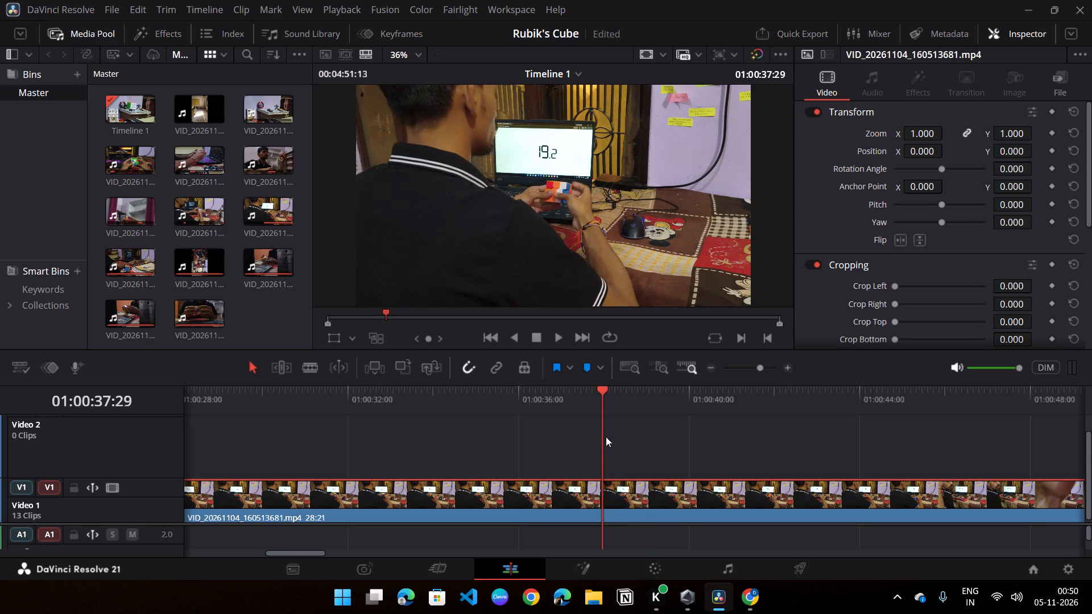
{"action": "double_click", "coordinate": [604, 495]}
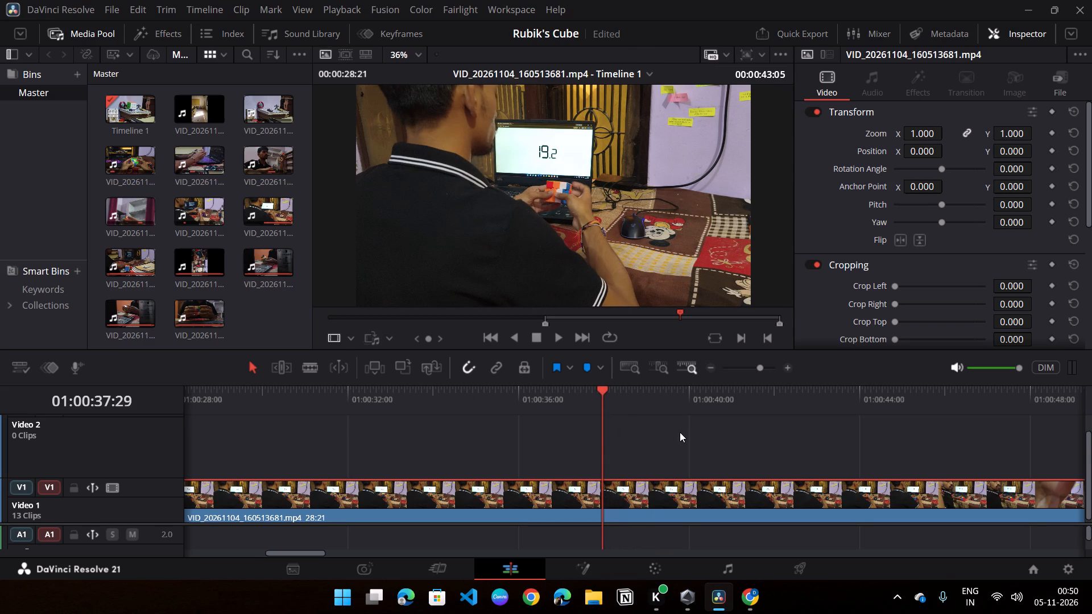
{"action": "left_click", "coordinate": [680, 432]}
{"action": "left_click", "coordinate": [637, 496]}
{"action": "key", "text": "ctrl+backslash"}
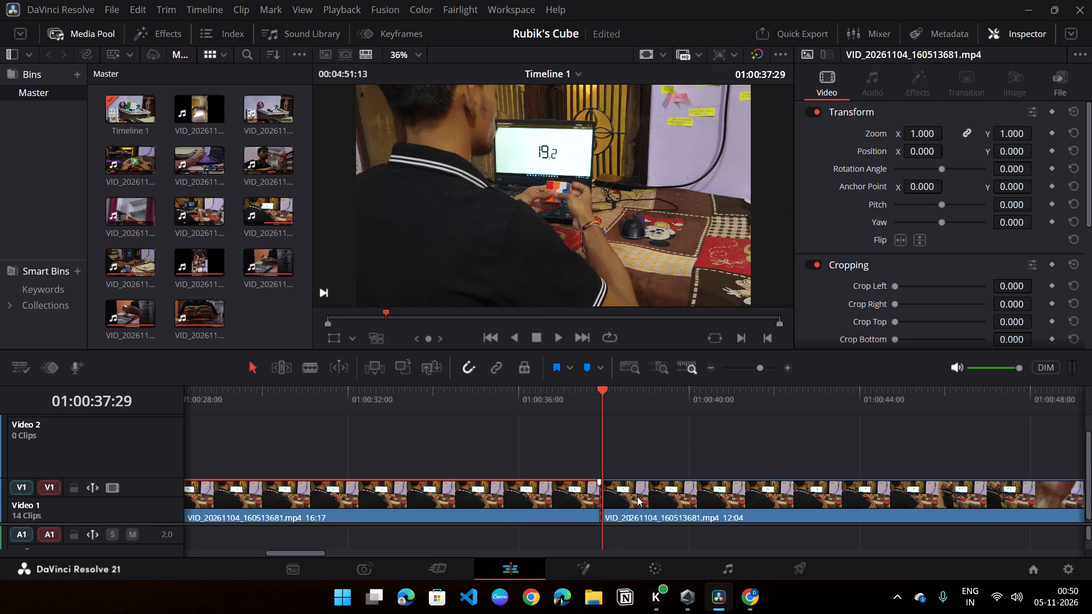
Delete the part of VID_20261104_160513681.mp4 between 01:00:21:12 and 01:00:37:29 and ripple delete the gap it leaves.
{"action": "left_click", "coordinate": [559, 502]}
{"action": "right_click", "coordinate": [557, 502]}
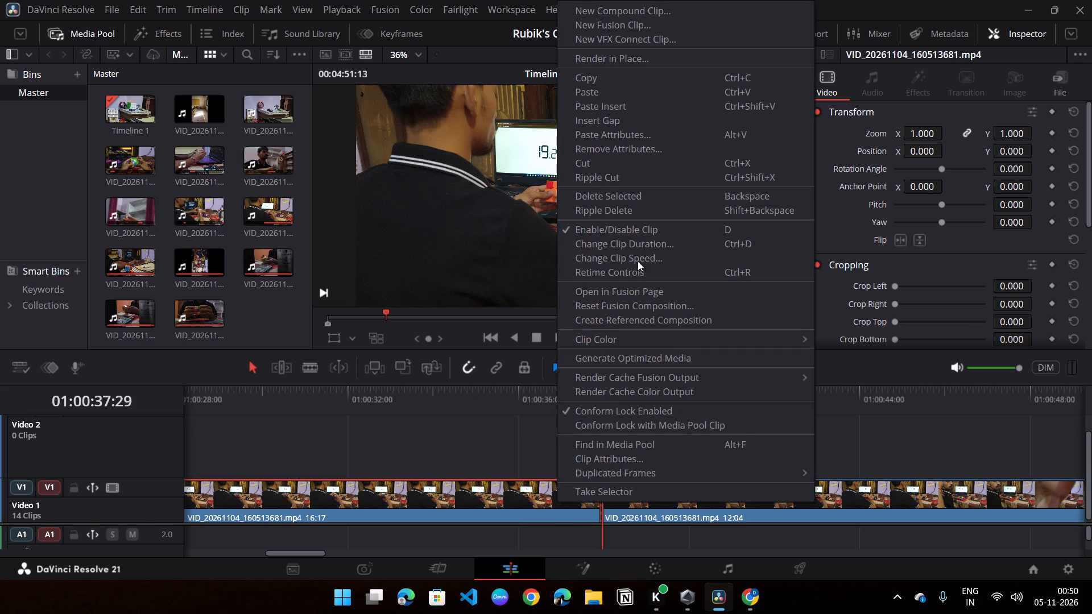
{"action": "left_click", "coordinate": [633, 194]}
{"action": "left_click", "coordinate": [406, 512]}
{"action": "right_click", "coordinate": [412, 501]}
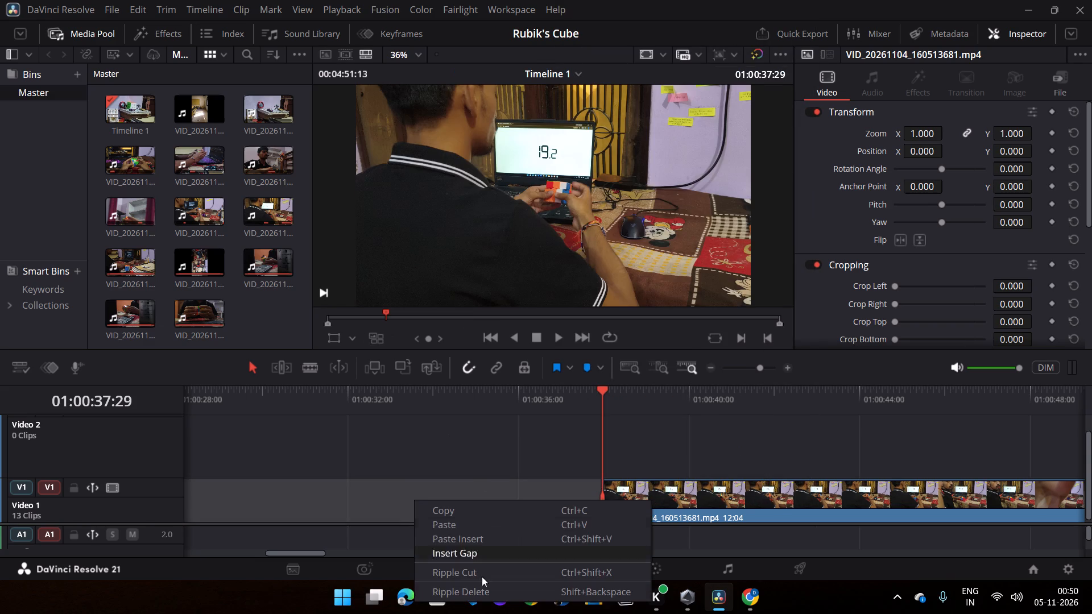
{"action": "left_click", "coordinate": [474, 595]}
Play on from 01:00:14:18 through the trimmed clips and split the second VID_20261104_160513681.mp4 piece at 01:00:28:24.
{"action": "left_click", "coordinate": [344, 395]}
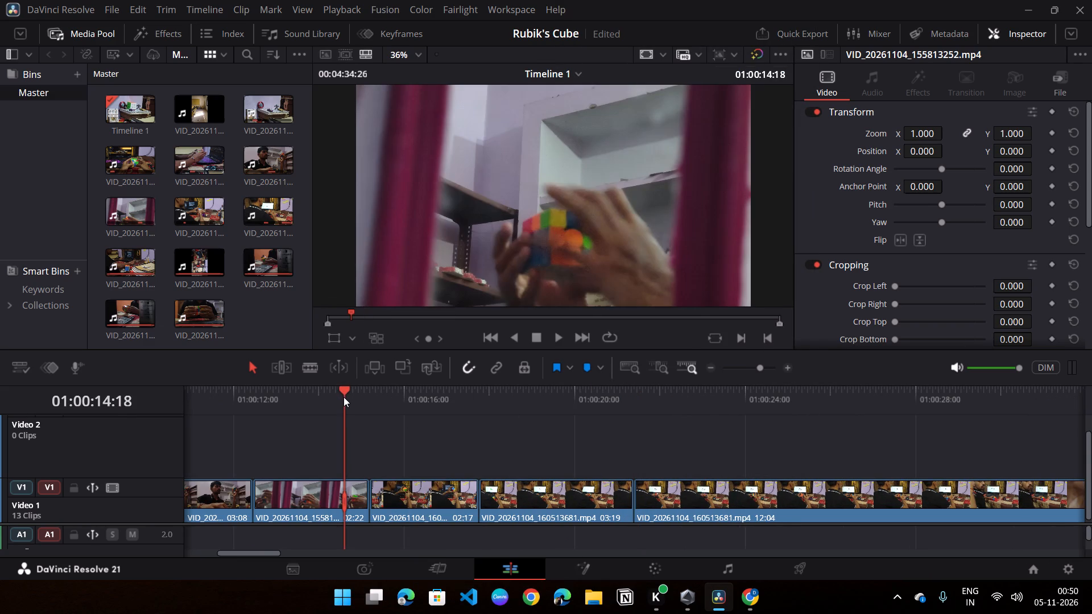
{"action": "key", "text": "space"}
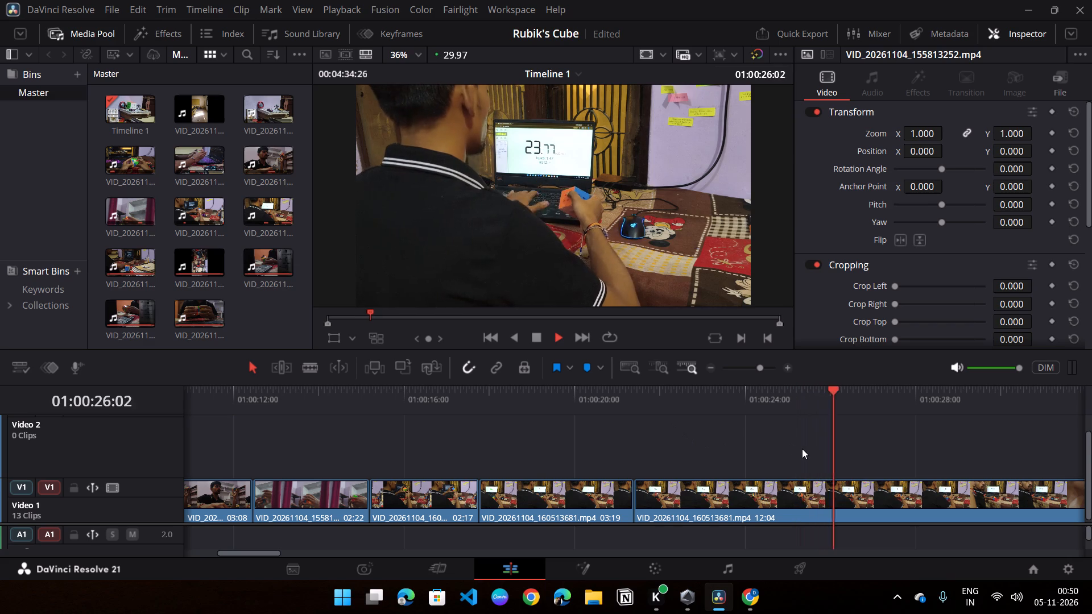
{"action": "key", "text": "space"}
{"action": "middle_click_drag", "start_coordinate": [878, 459], "coordinate": [763, 459]}
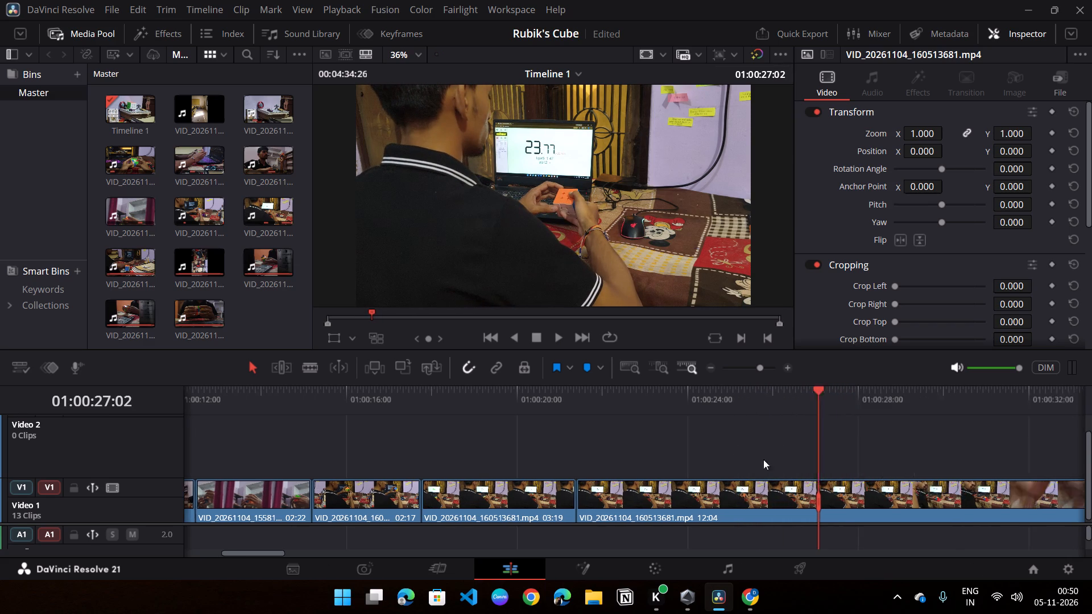
{"action": "middle_click_drag", "start_coordinate": [763, 459], "coordinate": [619, 448]}
{"action": "left_click_drag", "start_coordinate": [625, 408], "coordinate": [673, 416]}
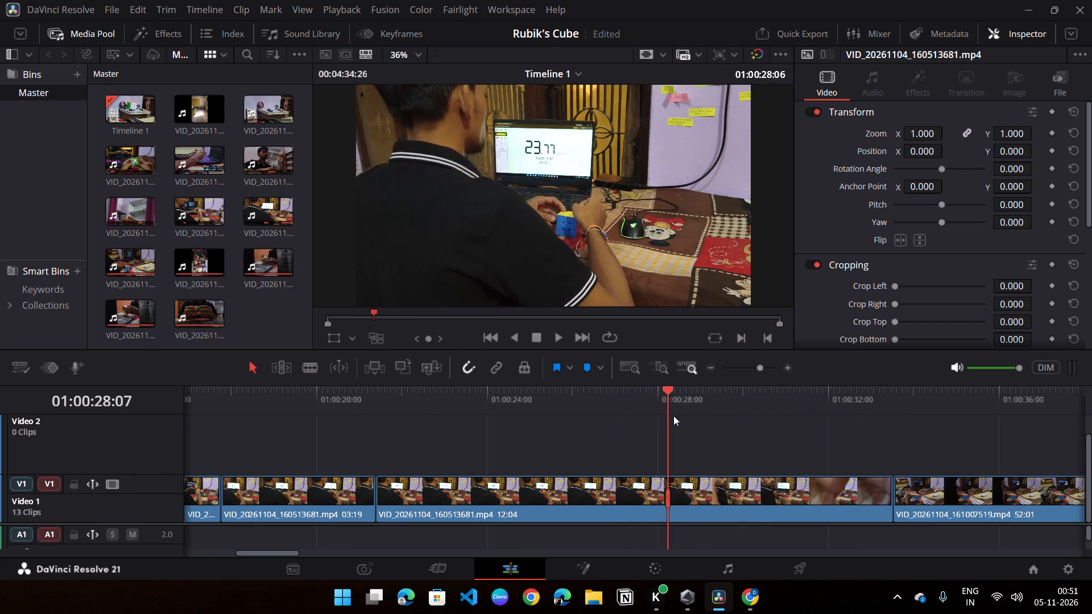
{"action": "left_click_drag", "start_coordinate": [673, 416], "coordinate": [692, 418]}
{"action": "left_click", "coordinate": [712, 495]}
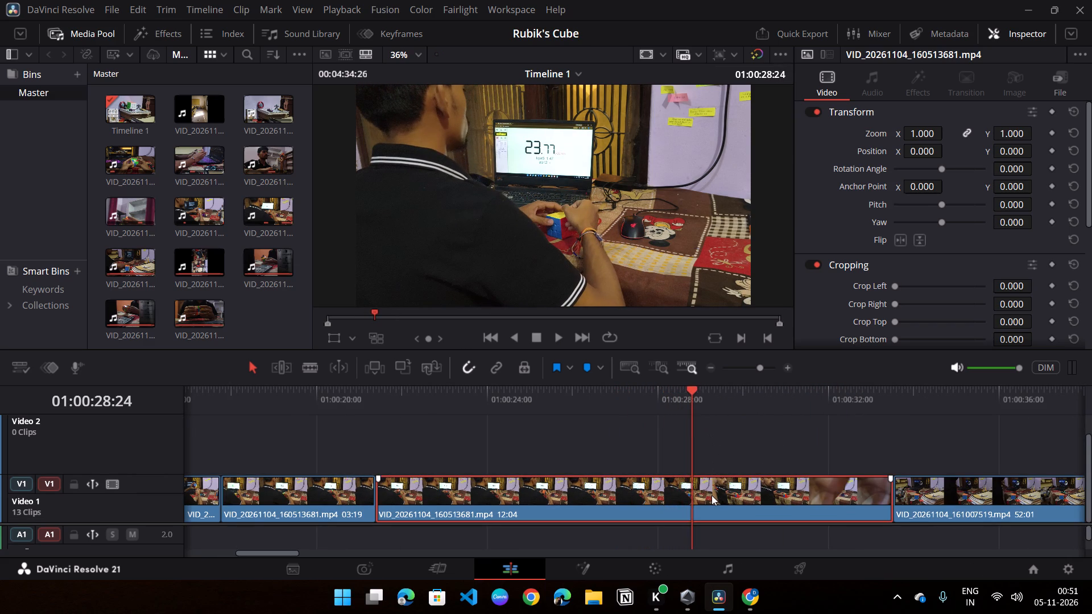
{"action": "key", "text": "ctrl+backslash"}
Delete the part of VID_20261104_160513681.mp4 after 01:00:28:24 and ripple delete the gap it leaves.
{"action": "left_click", "coordinate": [712, 495]}
{"action": "right_click", "coordinate": [712, 495]}
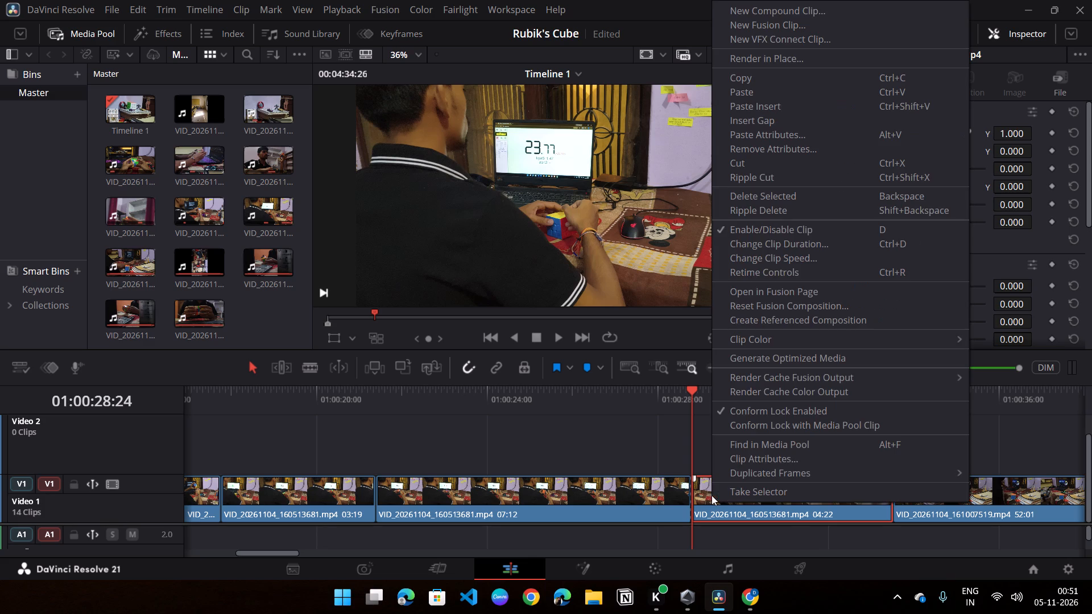
{"action": "left_click", "coordinate": [793, 193]}
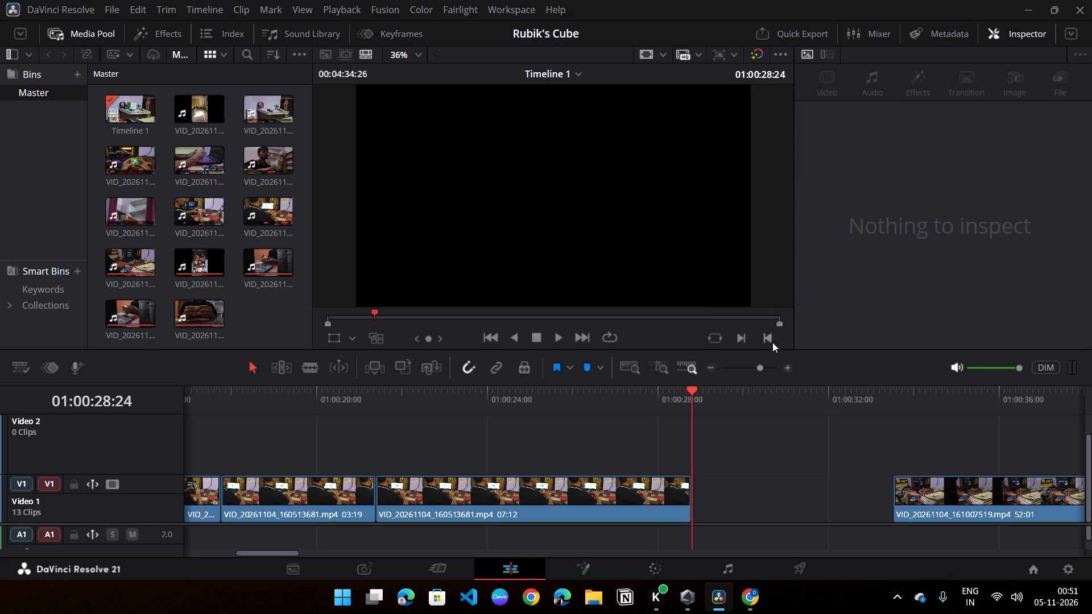
{"action": "left_click", "coordinate": [728, 505]}
{"action": "right_click", "coordinate": [728, 505]}
{"action": "left_click", "coordinate": [783, 598]}
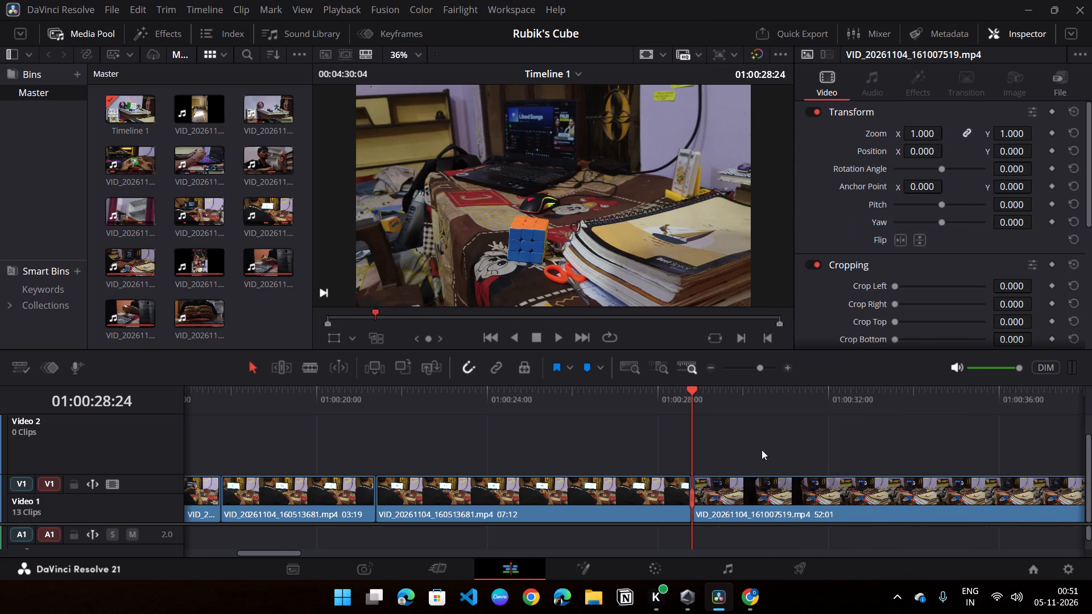
Scrub through VID_20261104_161007519.mp4 to find where its highlight starts and split it at 01:00:40:17.
{"action": "left_click_drag", "start_coordinate": [696, 401], "coordinate": [867, 403]}
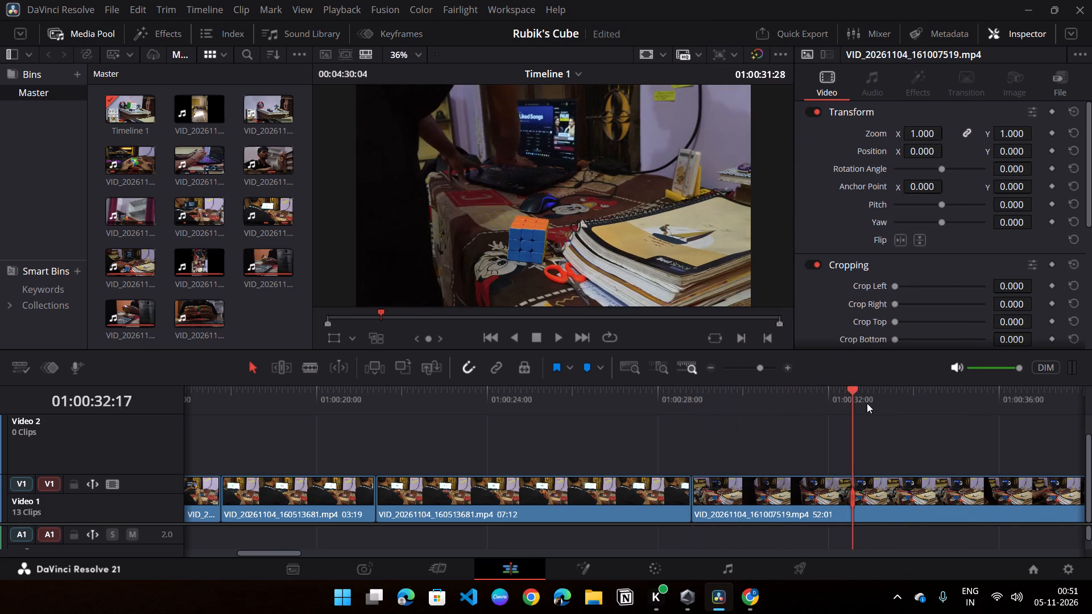
{"action": "left_click_drag", "start_coordinate": [867, 403], "coordinate": [915, 408]}
{"action": "middle_click_drag", "start_coordinate": [833, 459], "coordinate": [309, 424]}
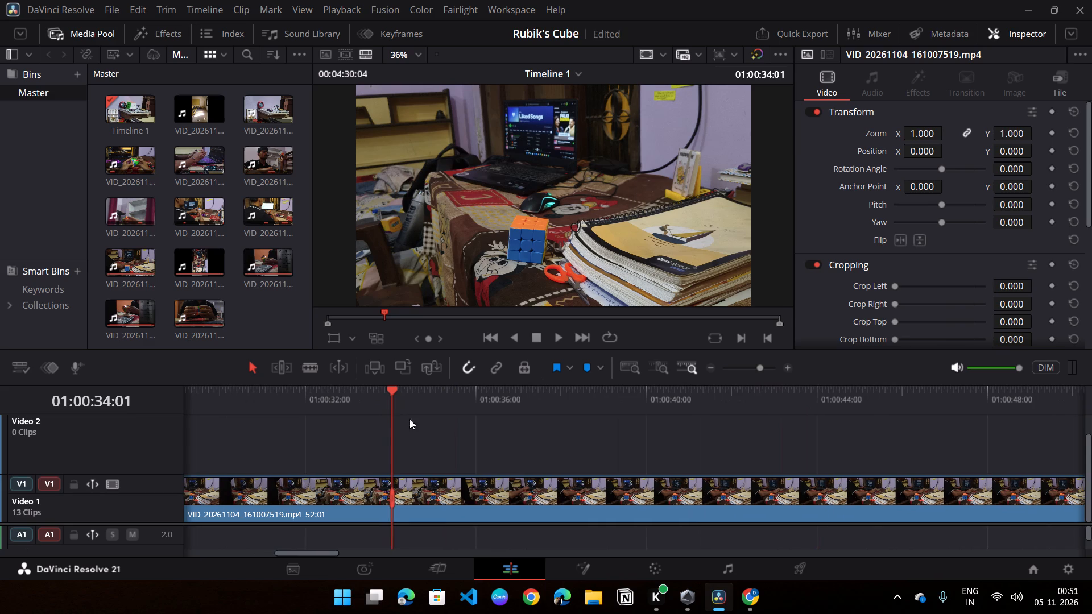
{"action": "left_click_drag", "start_coordinate": [422, 417], "coordinate": [463, 409]}
{"action": "left_click_drag", "start_coordinate": [465, 408], "coordinate": [669, 414]}
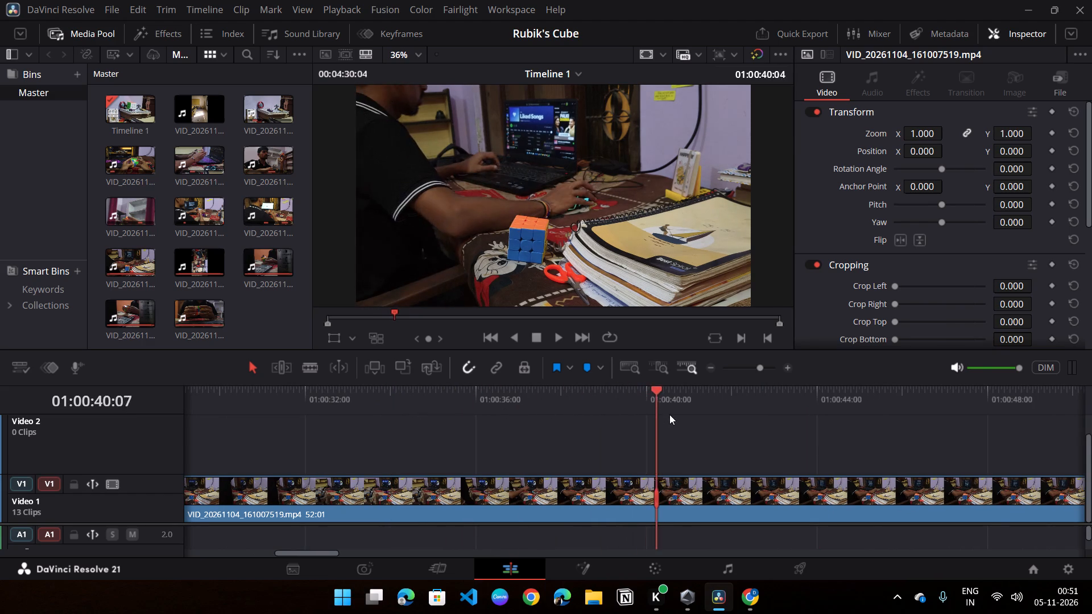
{"action": "left_click_drag", "start_coordinate": [669, 414], "coordinate": [671, 420]}
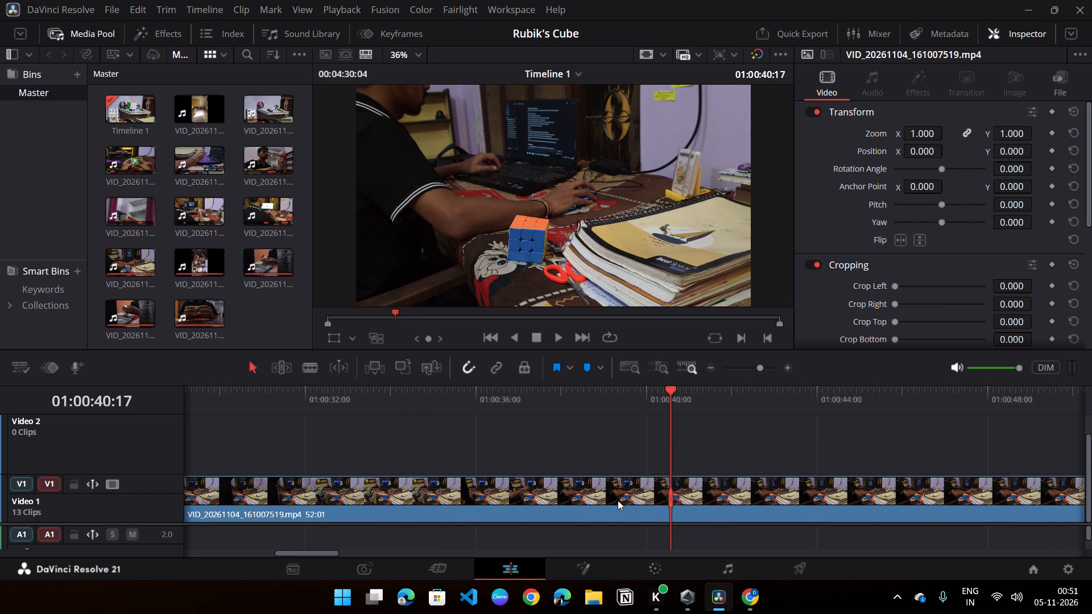
{"action": "left_click", "coordinate": [618, 500]}
{"action": "key", "text": "ctrl+backslash"}
Delete the part of VID_20261104_161007519.mp4 before the 01:00:40:17 cut and ripple delete the gap it leaves.
{"action": "scroll", "coordinate": [618, 501], "scroll_direction": "up", "scroll_amount": 1}
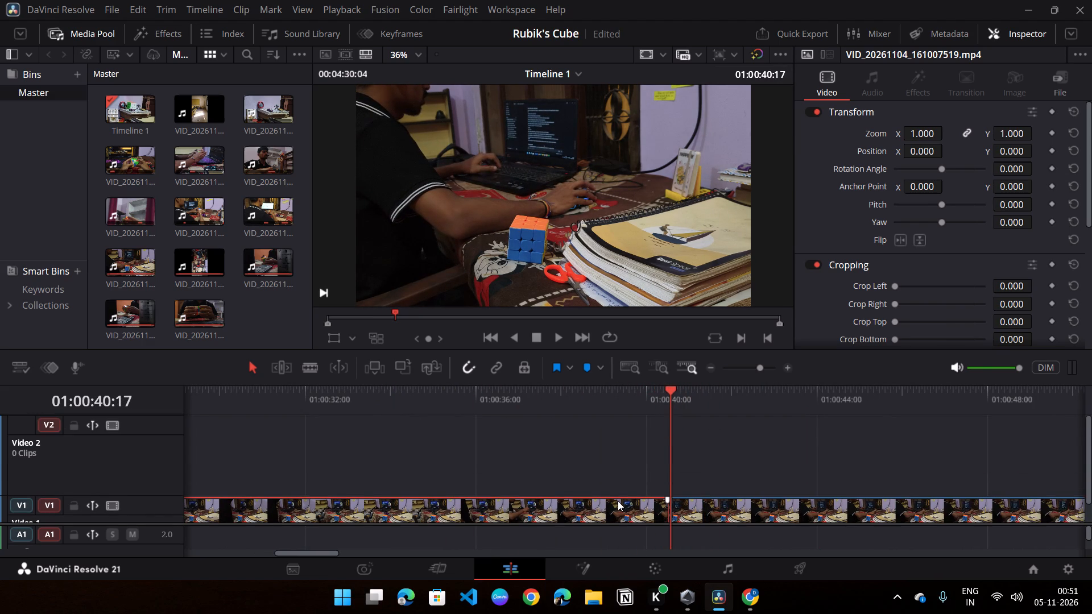
{"action": "scroll", "coordinate": [653, 500], "scroll_direction": "down", "scroll_amount": 2}
{"action": "left_click", "coordinate": [638, 488]}
{"action": "right_click", "coordinate": [638, 488]}
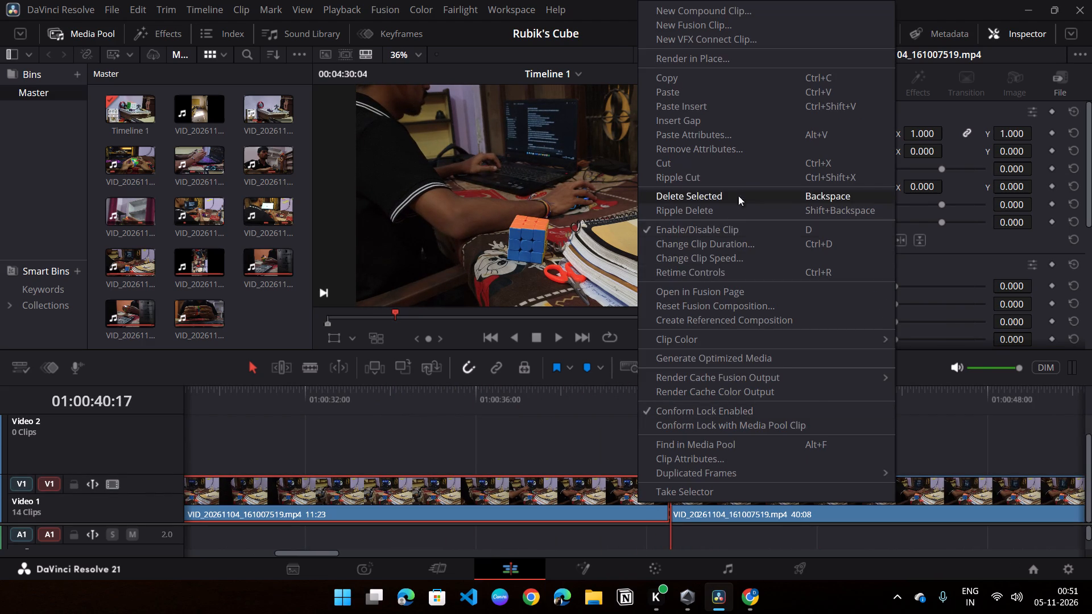
{"action": "left_click", "coordinate": [744, 188]}
{"action": "right_click", "coordinate": [635, 497]}
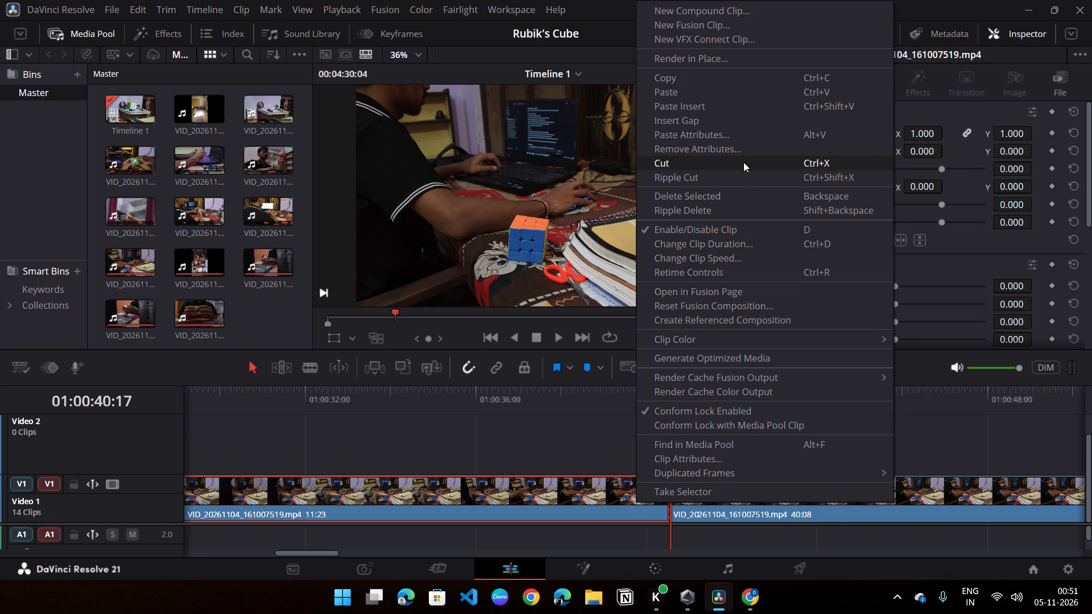
{"action": "left_click", "coordinate": [739, 190]}
{"action": "left_click", "coordinate": [515, 508]}
{"action": "right_click", "coordinate": [515, 508]}
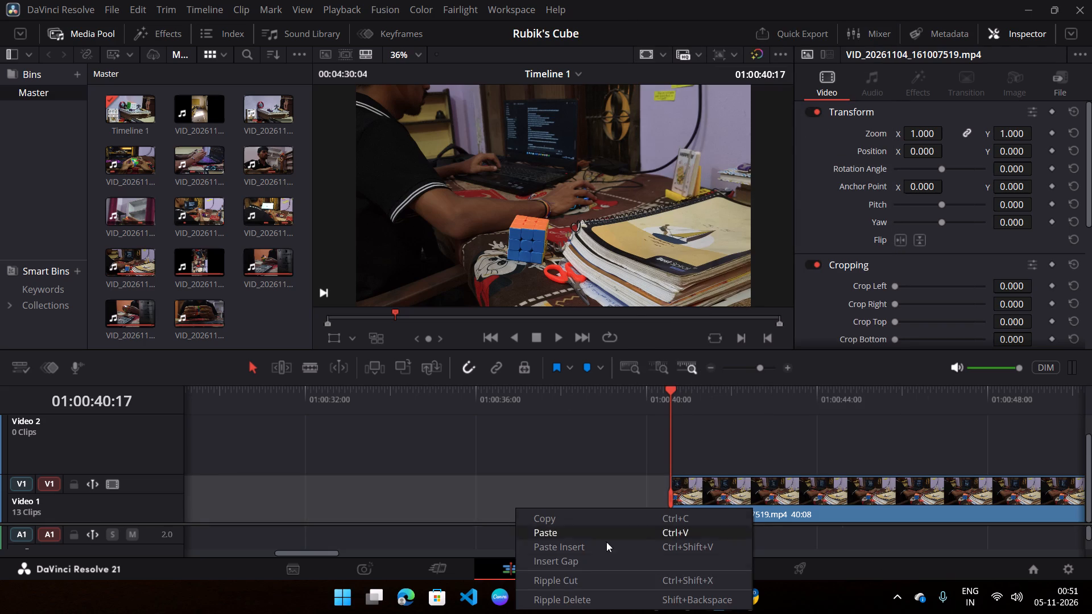
{"action": "left_click", "coordinate": [561, 605]}
Play the start of the remaining VID_20261104_161007519.mp4 clip and split it at 01:00:31:18.
{"action": "key", "text": "space"}
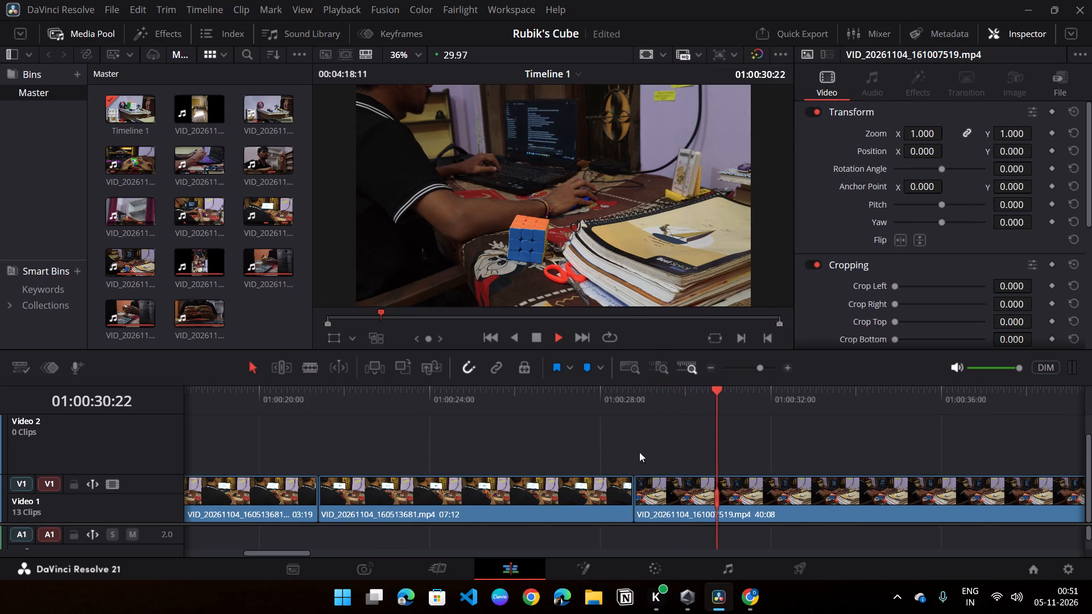
{"action": "key", "text": "space"}
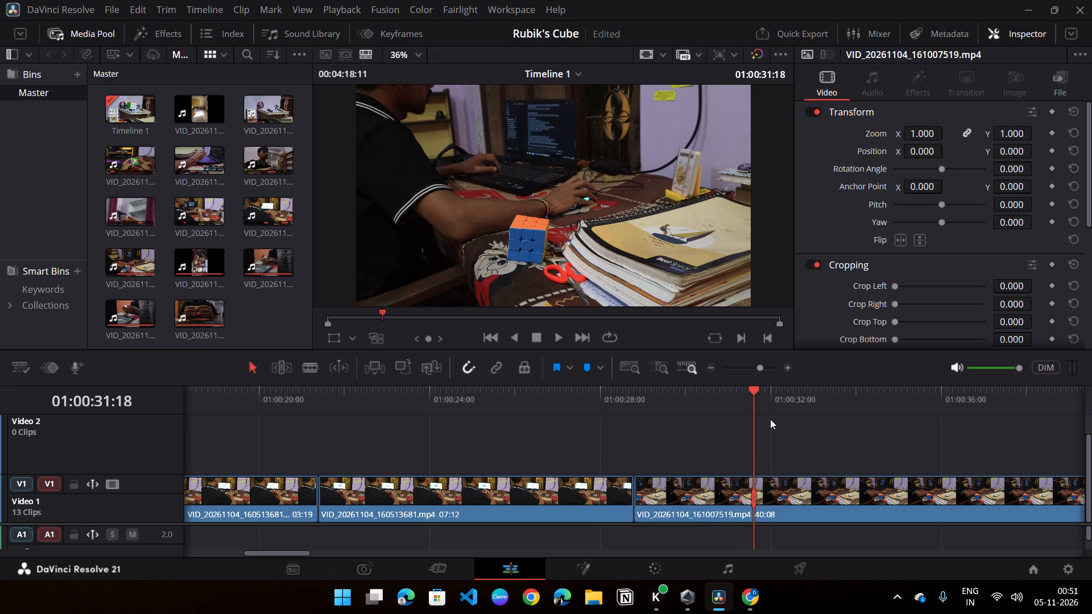
{"action": "left_click", "coordinate": [755, 482]}
{"action": "key", "text": "ctrl+backslash"}
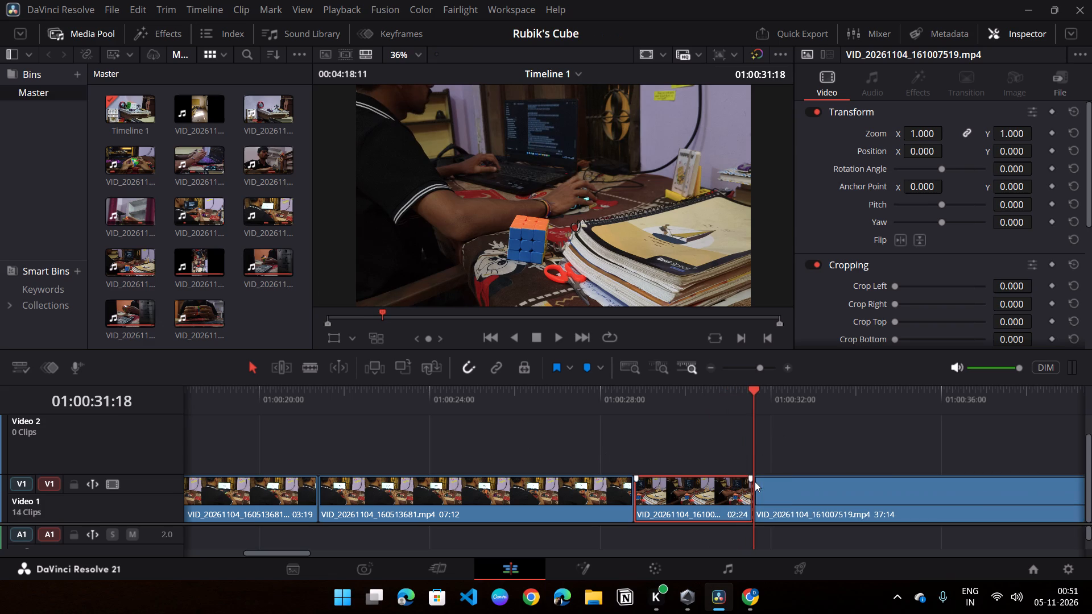
Delete the part of VID_20261104_161007519.mp4 after 01:00:31:18 and ripple delete the gap it leaves.
{"action": "left_click", "coordinate": [769, 488]}
{"action": "right_click", "coordinate": [769, 488]}
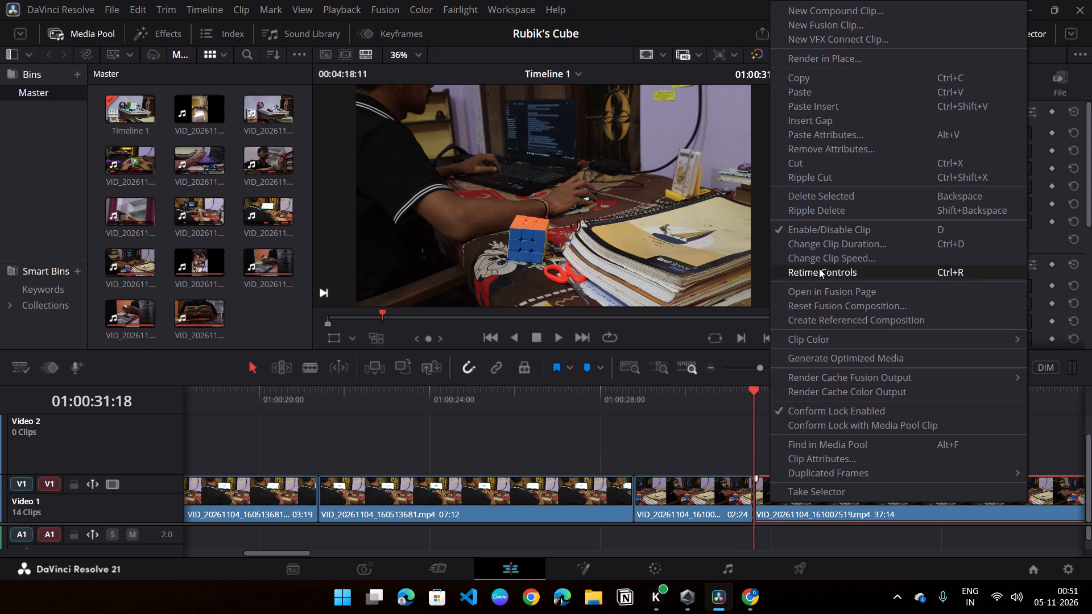
{"action": "left_click", "coordinate": [853, 190]}
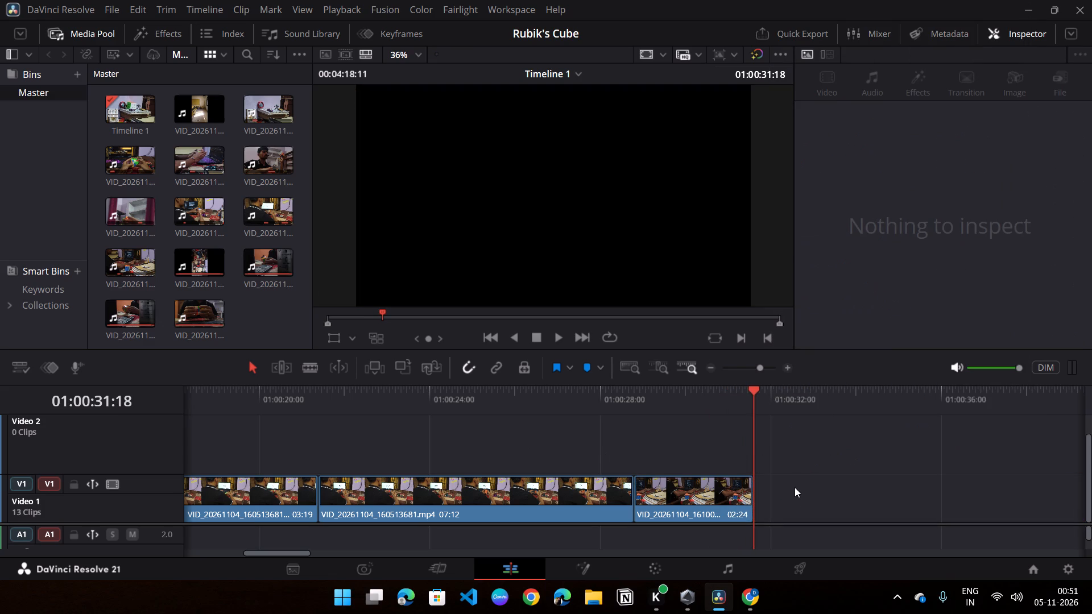
{"action": "left_click", "coordinate": [794, 495]}
{"action": "right_click", "coordinate": [793, 496]}
{"action": "left_click", "coordinate": [841, 591]}
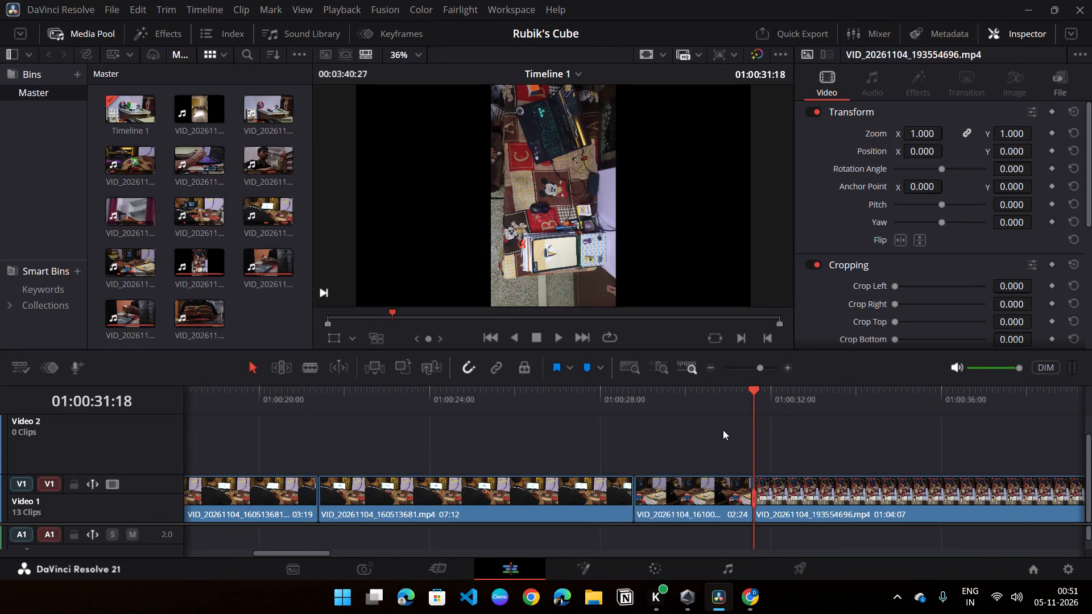
Preview VID_20261104_193554696.mp4 at 01:00:34:08 and set its rotation angle to 90 so the footage lies horizontally.
{"action": "middle_click_drag", "start_coordinate": [723, 430], "coordinate": [415, 413]}
{"action": "left_click", "coordinate": [556, 496]}
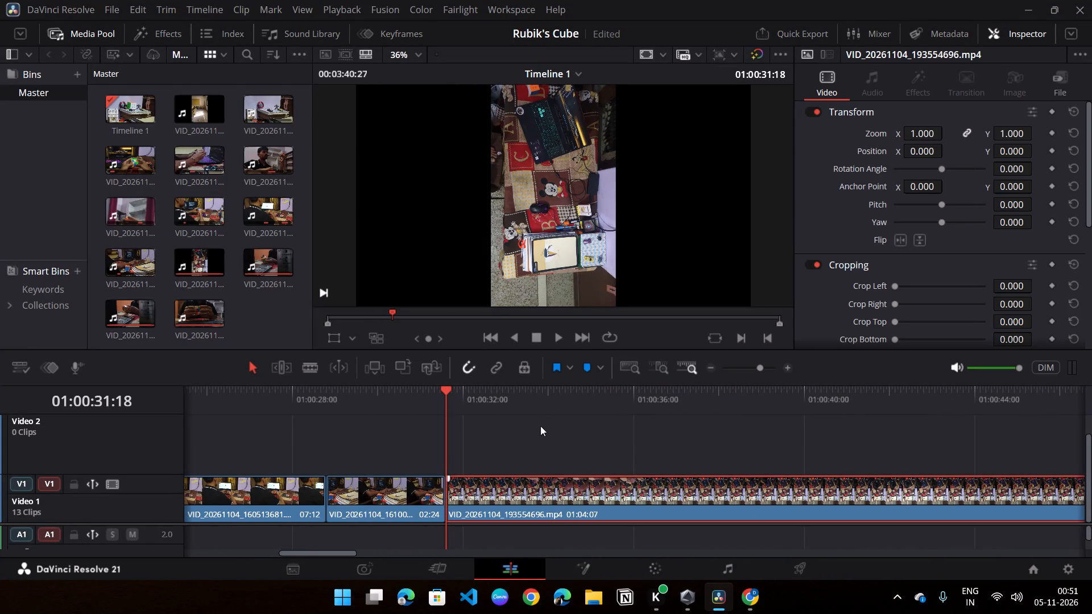
{"action": "left_click", "coordinate": [516, 377]}
{"action": "left_click", "coordinate": [524, 371]}
{"action": "left_click_drag", "start_coordinate": [523, 403], "coordinate": [555, 403]}
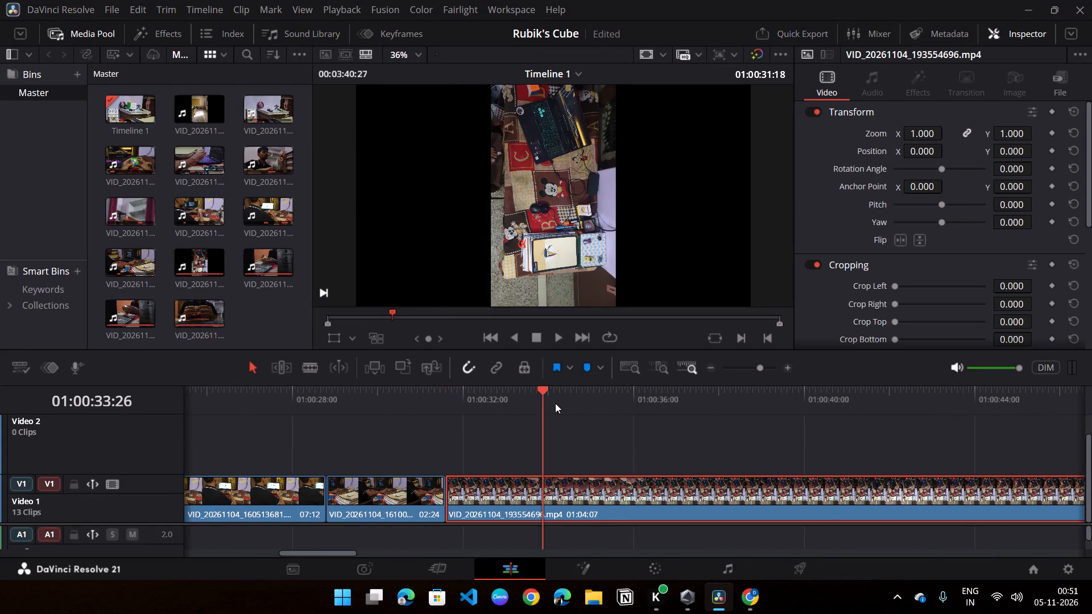
{"action": "left_click_drag", "start_coordinate": [555, 403], "coordinate": [560, 440]}
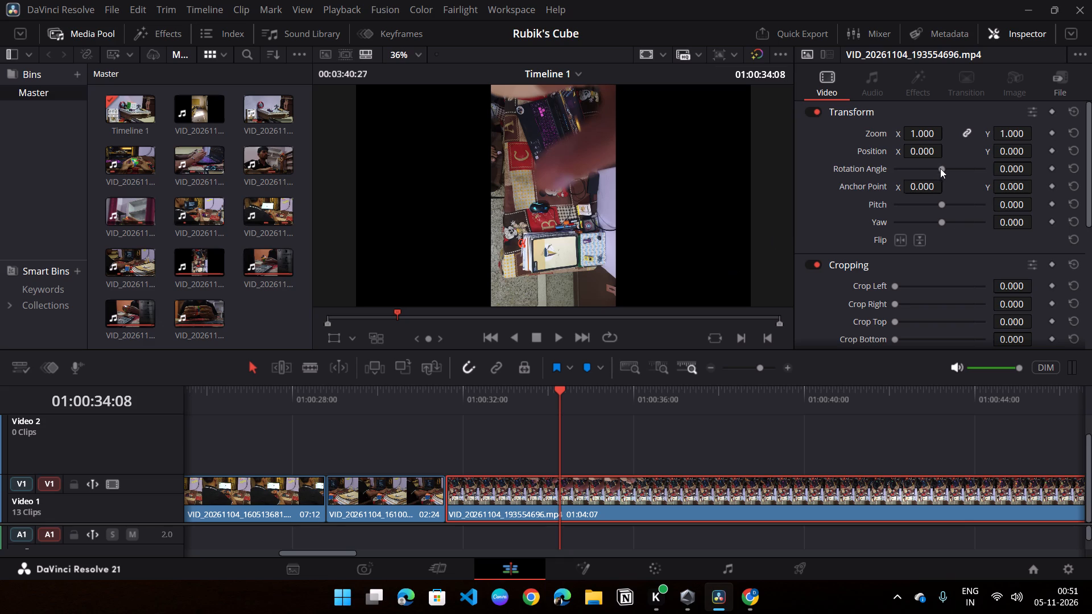
{"action": "double_click", "coordinate": [1001, 171]}
{"action": "left_click", "coordinate": [1001, 171]}
{"action": "key", "text": "9"}
{"action": "key", "text": "Return"}
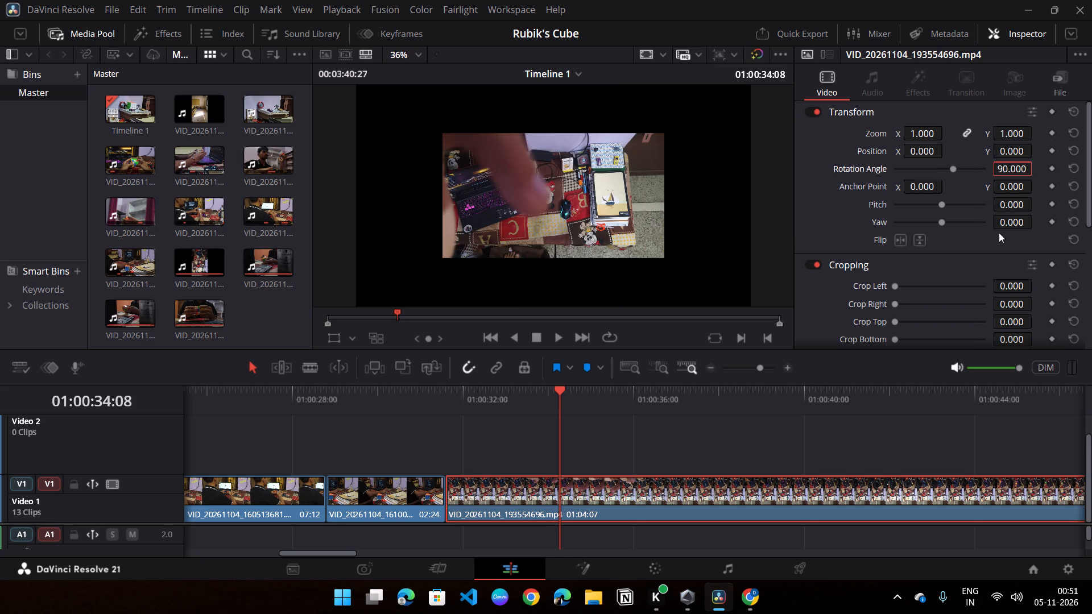
Reframe VID_20261104_193554696.mp4 to fill the frame, with Position X at 395 and linked Zoom X and Y at 2.030.
{"action": "left_click_drag", "start_coordinate": [923, 132], "coordinate": [981, 139]}
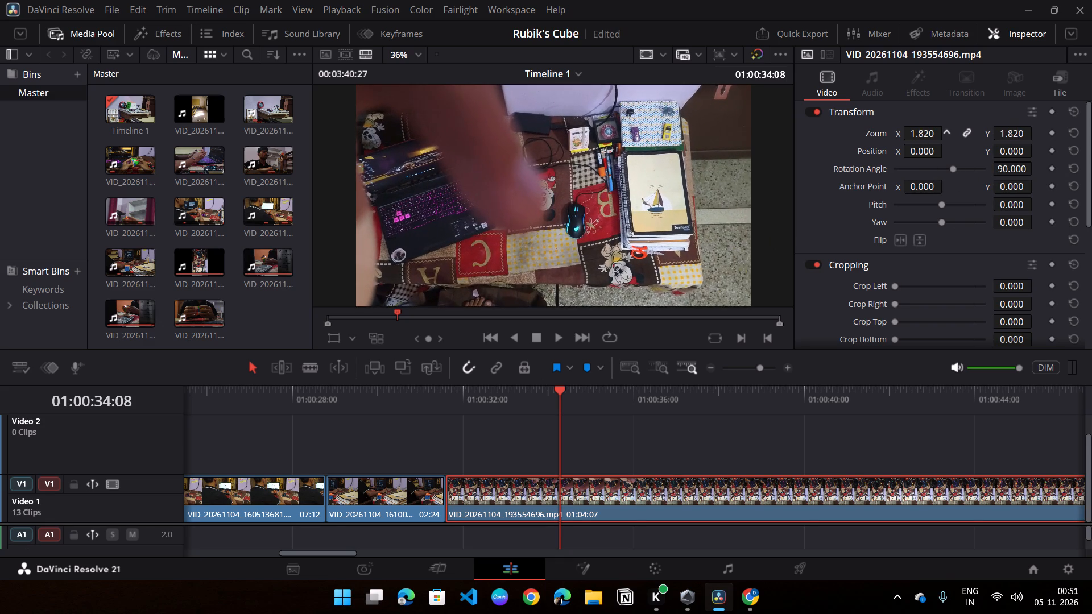
{"action": "left_click_drag", "start_coordinate": [981, 139], "coordinate": [983, 142]}
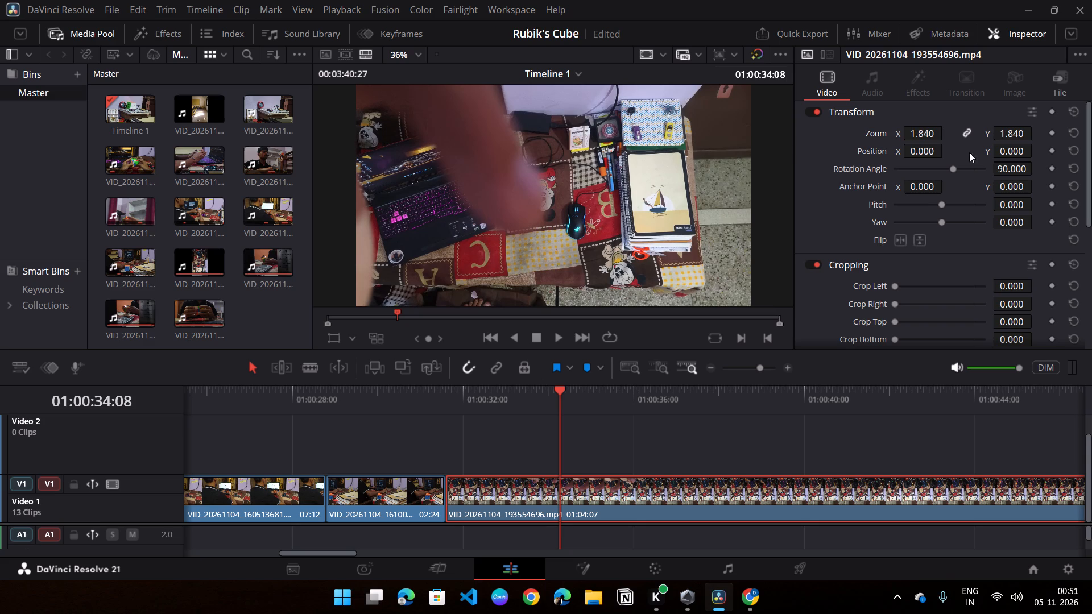
{"action": "left_click_drag", "start_coordinate": [928, 155], "coordinate": [917, 159]}
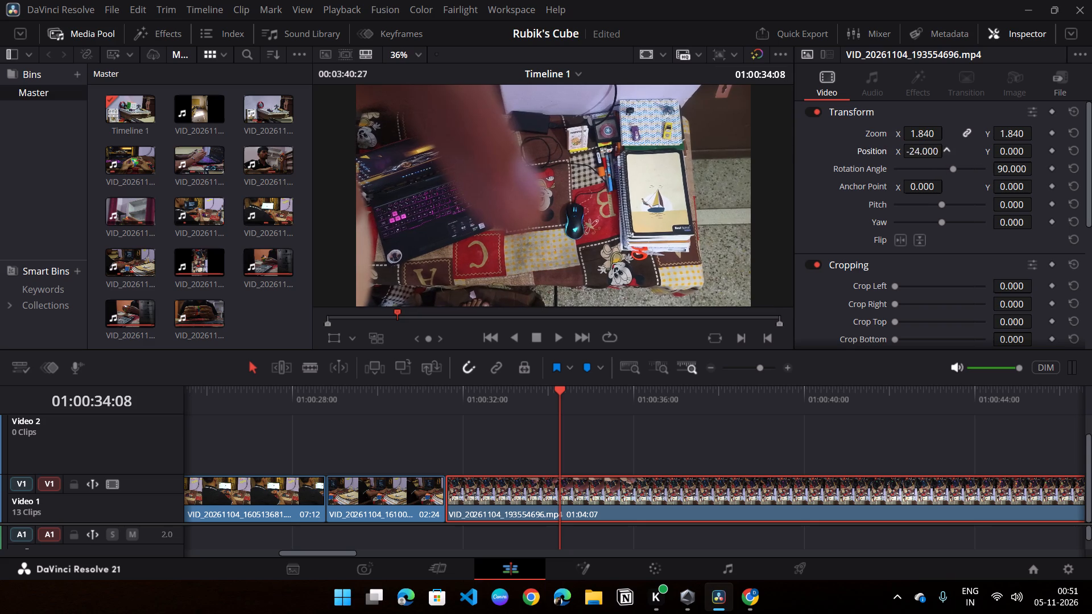
{"action": "left_click_drag", "start_coordinate": [917, 159], "coordinate": [675, 311]}
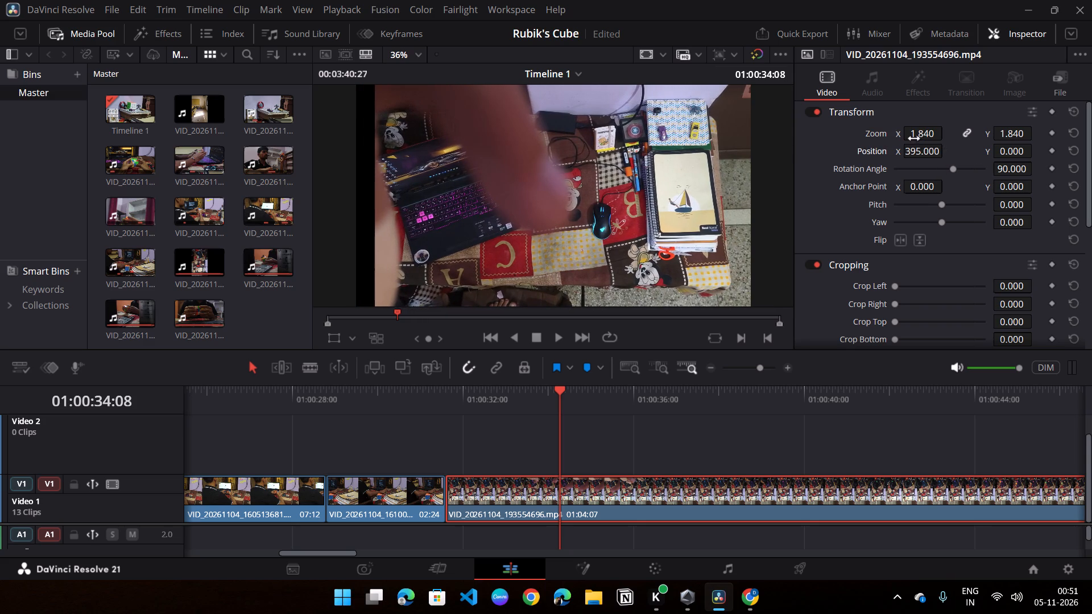
{"action": "left_click_drag", "start_coordinate": [916, 137], "coordinate": [929, 138]}
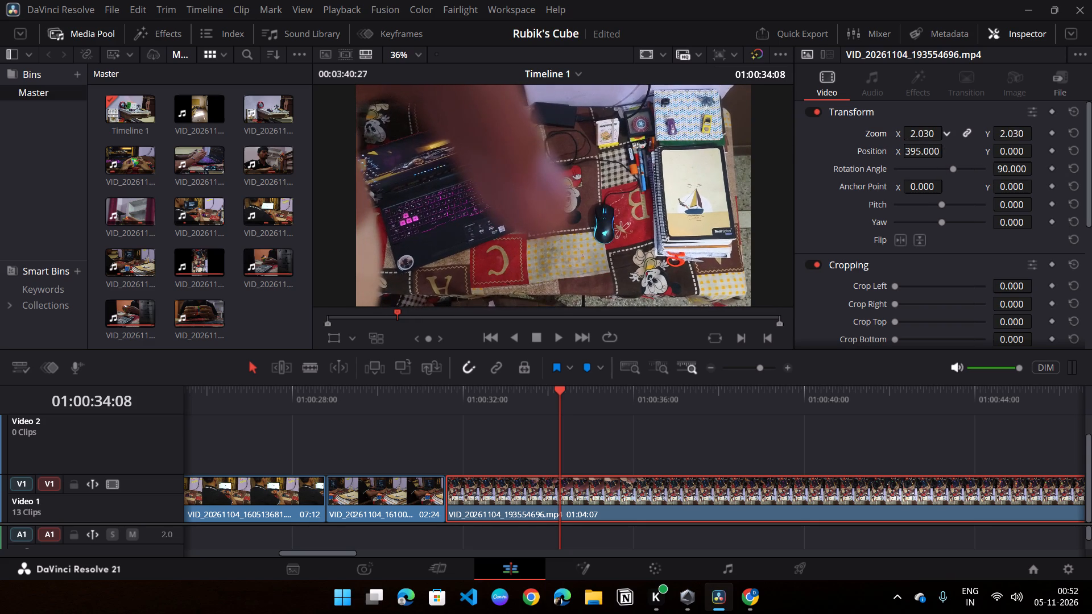
{"action": "left_click_drag", "start_coordinate": [929, 138], "coordinate": [932, 141]}
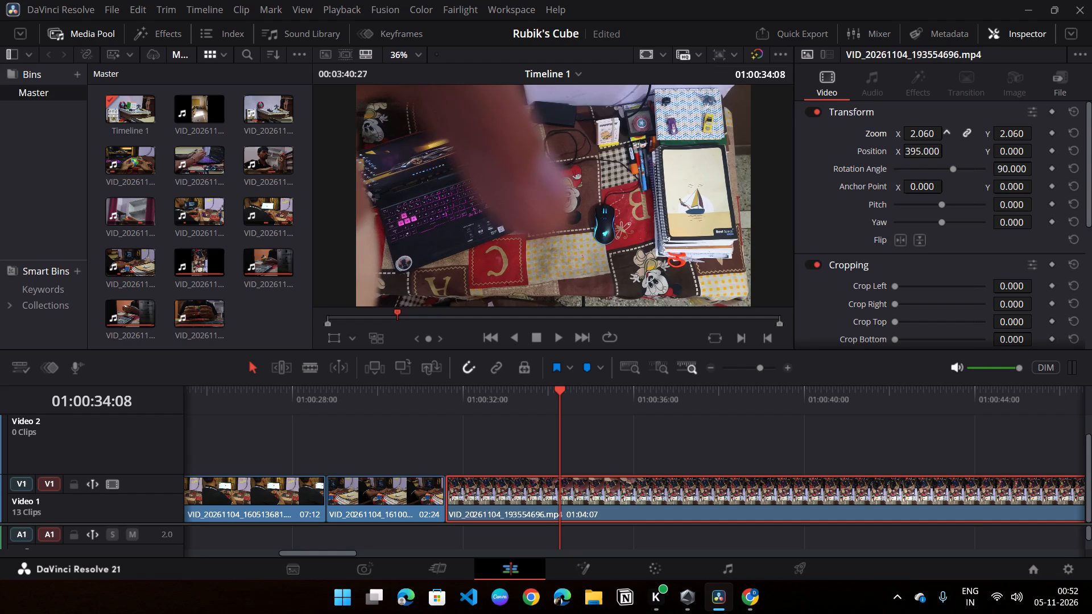
{"action": "left_click_drag", "start_coordinate": [932, 141], "coordinate": [929, 141]}
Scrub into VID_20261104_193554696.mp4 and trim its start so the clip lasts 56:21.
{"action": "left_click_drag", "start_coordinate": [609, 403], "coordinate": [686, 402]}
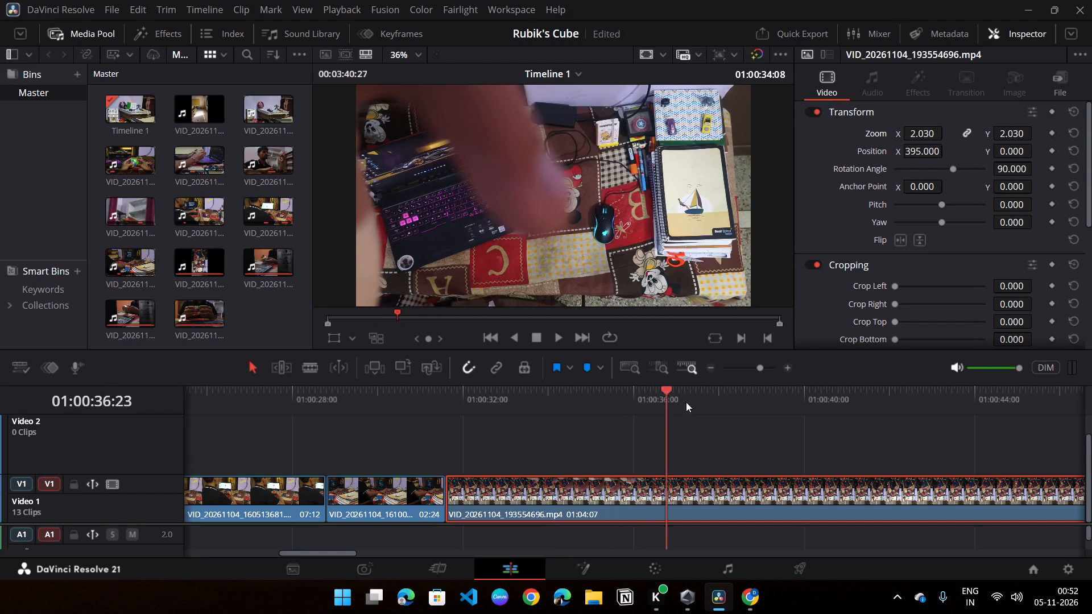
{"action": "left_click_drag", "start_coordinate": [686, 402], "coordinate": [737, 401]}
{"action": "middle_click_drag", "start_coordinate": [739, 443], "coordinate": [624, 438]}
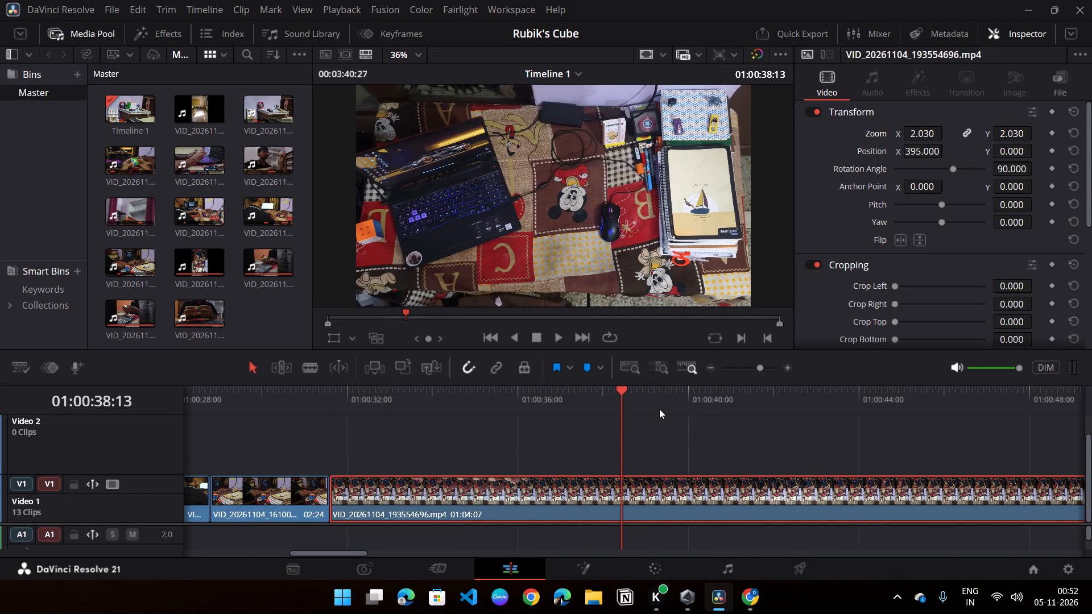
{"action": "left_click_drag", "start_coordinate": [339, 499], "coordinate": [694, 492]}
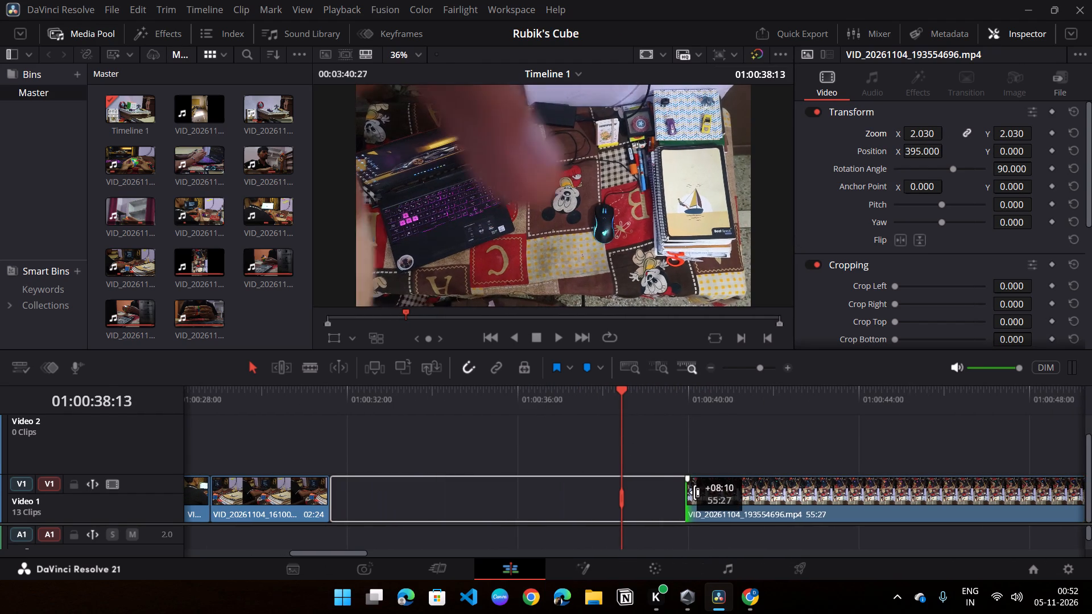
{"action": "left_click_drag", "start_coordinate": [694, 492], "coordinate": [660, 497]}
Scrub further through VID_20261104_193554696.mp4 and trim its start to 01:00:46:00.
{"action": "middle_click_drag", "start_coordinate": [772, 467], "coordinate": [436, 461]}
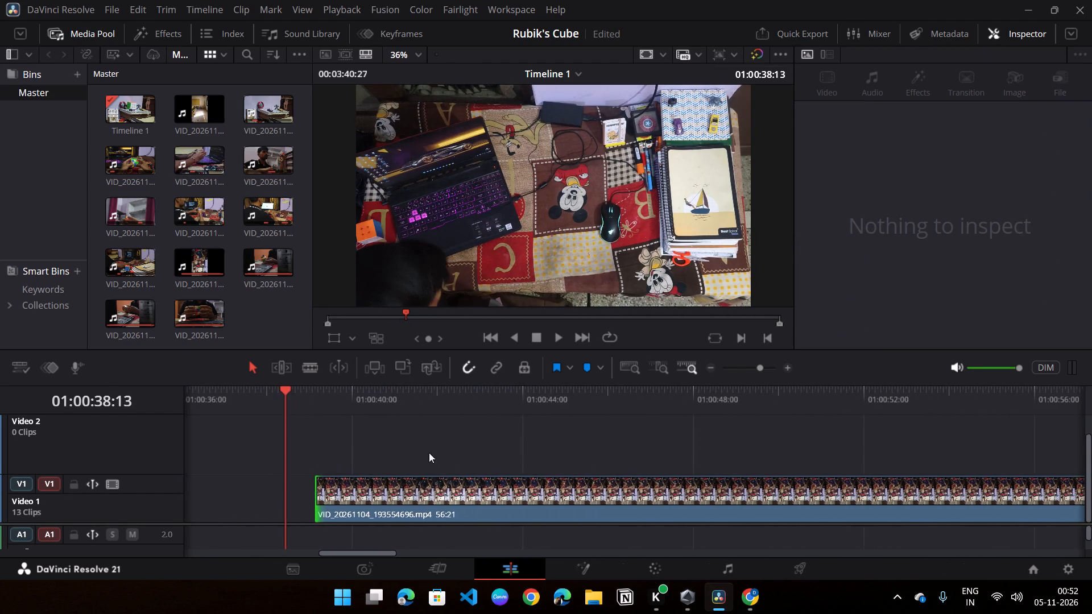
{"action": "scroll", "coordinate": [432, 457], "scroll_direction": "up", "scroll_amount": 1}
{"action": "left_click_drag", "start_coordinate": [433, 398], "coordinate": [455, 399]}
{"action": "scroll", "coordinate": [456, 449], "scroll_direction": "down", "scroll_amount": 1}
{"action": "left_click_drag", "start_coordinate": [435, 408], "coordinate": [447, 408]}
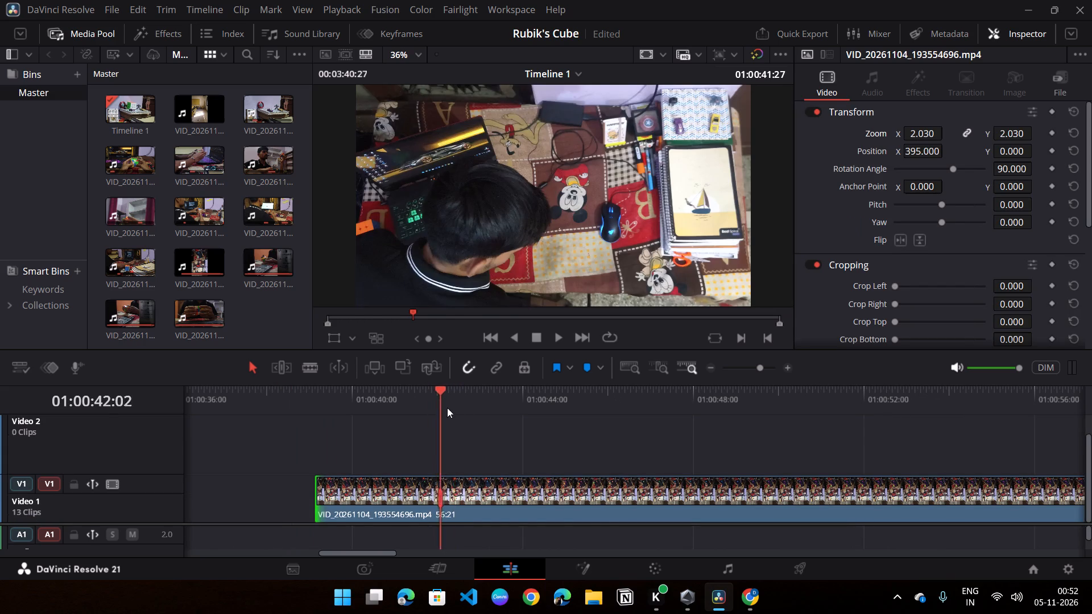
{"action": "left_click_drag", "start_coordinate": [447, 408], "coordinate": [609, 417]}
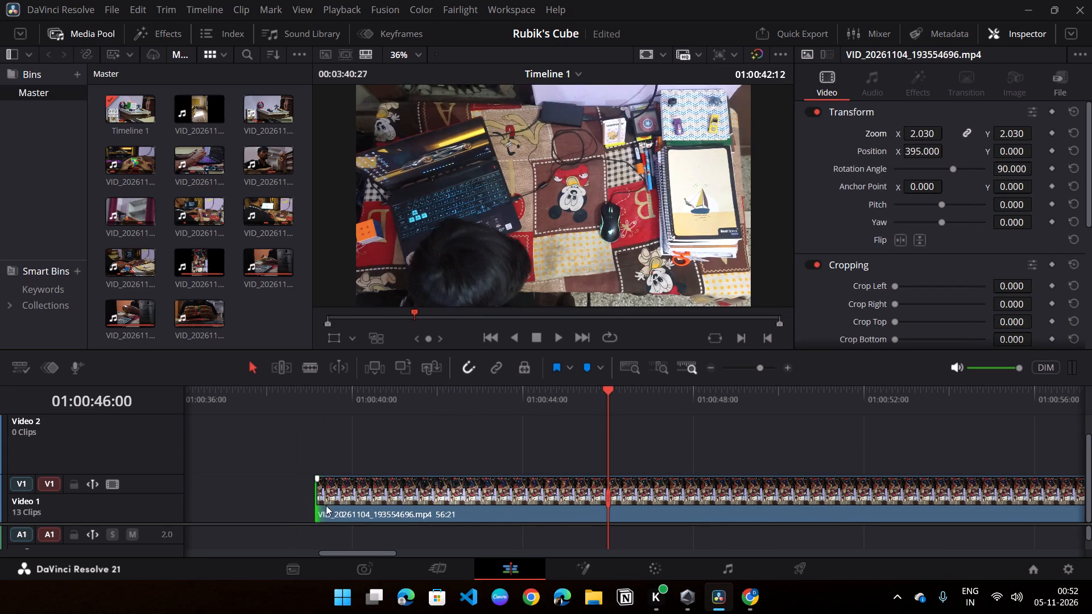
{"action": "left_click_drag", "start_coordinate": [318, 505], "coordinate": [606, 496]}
Check the framing of VID_20261104_193554696.mp4 around 01:00:51:08 and set its Position Y to 65.
{"action": "left_click_drag", "start_coordinate": [661, 417], "coordinate": [673, 412]}
{"action": "left_click_drag", "start_coordinate": [676, 409], "coordinate": [820, 399]}
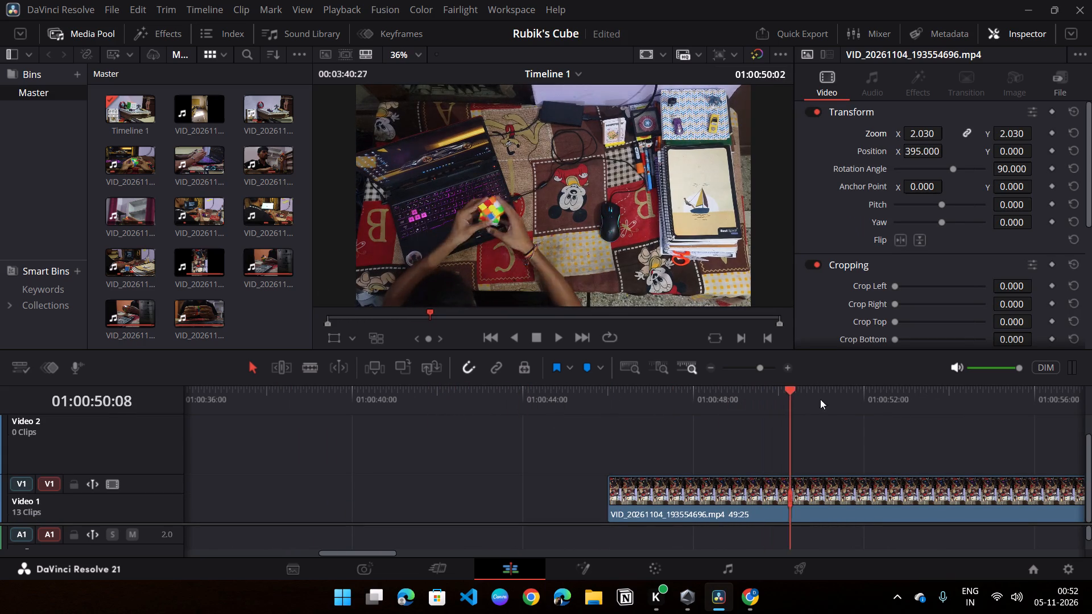
{"action": "left_click_drag", "start_coordinate": [820, 399], "coordinate": [896, 396]}
{"action": "middle_click_drag", "start_coordinate": [799, 453], "coordinate": [404, 446]}
{"action": "left_click_drag", "start_coordinate": [451, 398], "coordinate": [554, 399]}
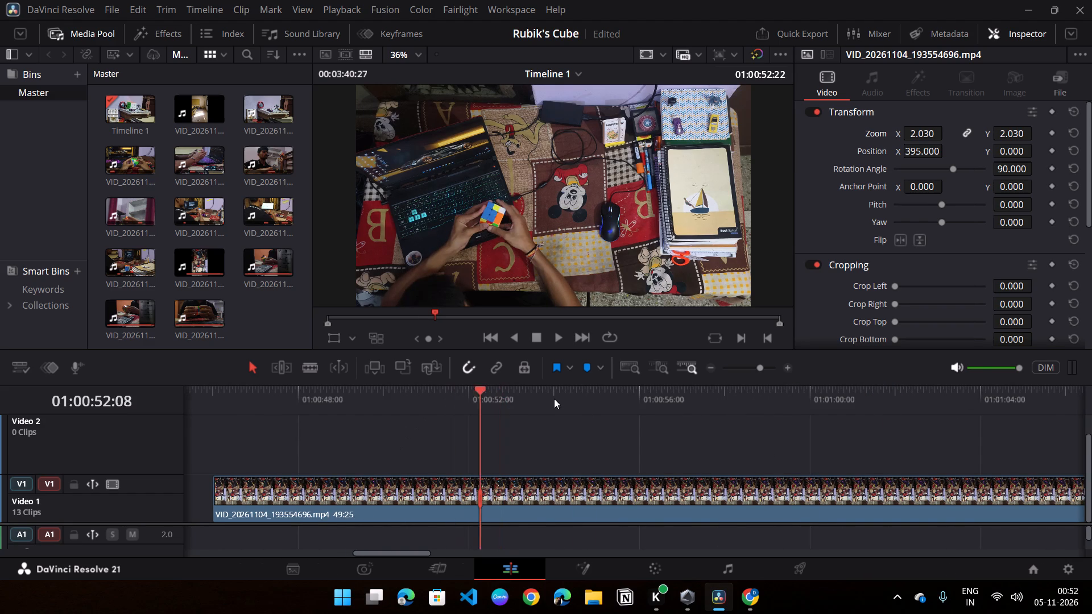
{"action": "left_click_drag", "start_coordinate": [554, 399], "coordinate": [437, 455]}
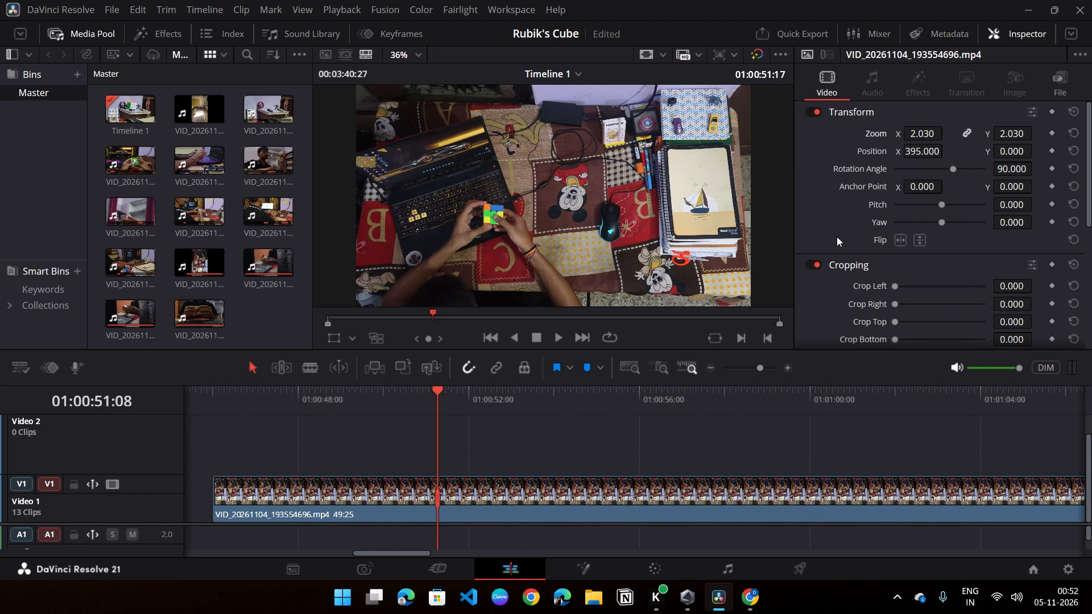
{"action": "left_click_drag", "start_coordinate": [1020, 150], "coordinate": [550, 306]}
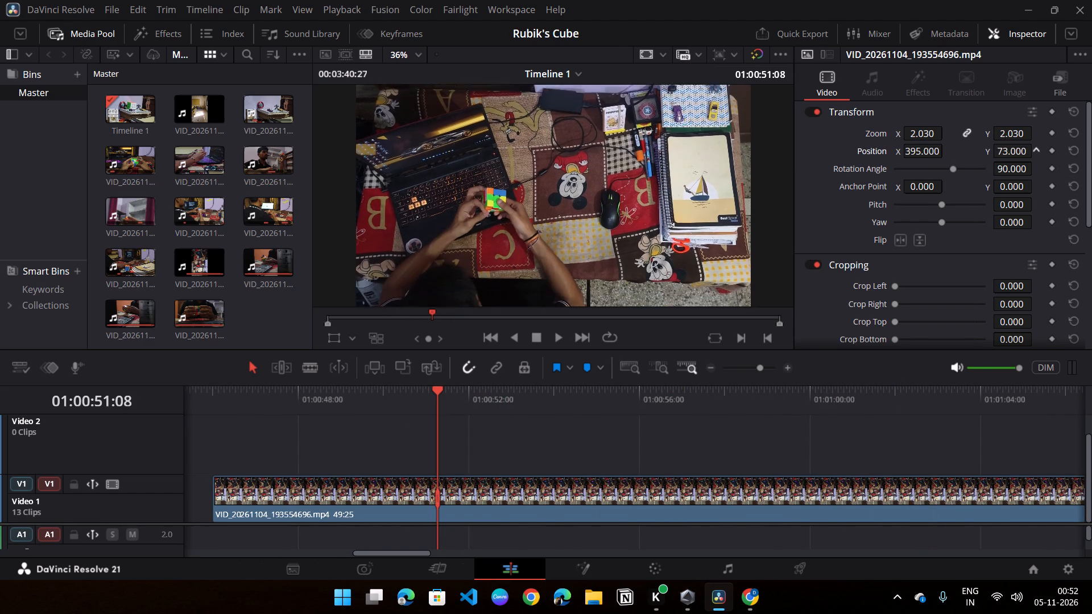
{"action": "left_click_drag", "start_coordinate": [550, 306], "coordinate": [547, 315]}
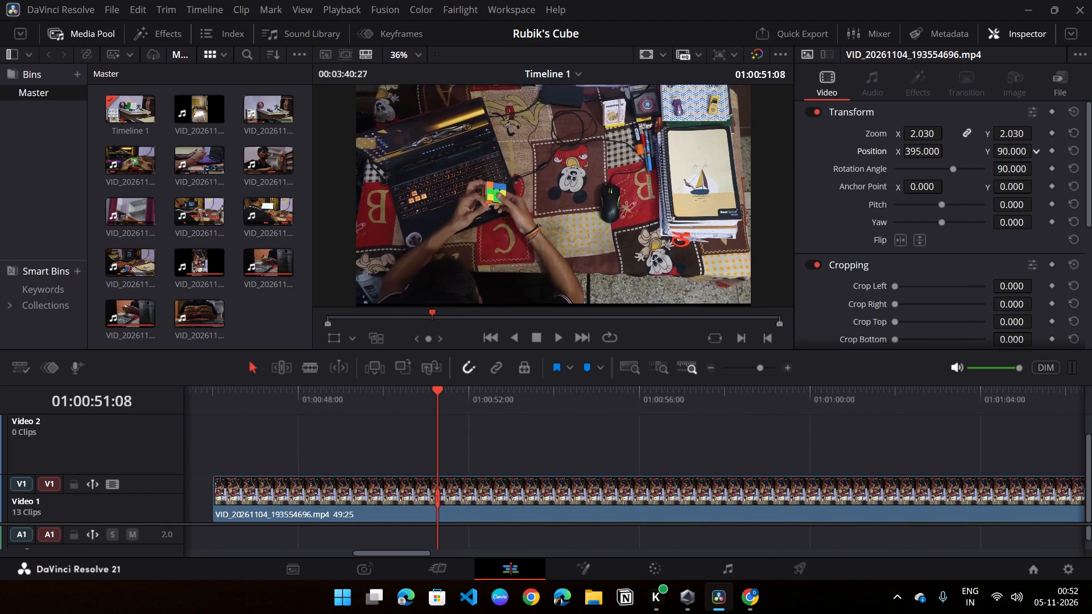
{"action": "left_click_drag", "start_coordinate": [547, 315], "coordinate": [531, 321]}
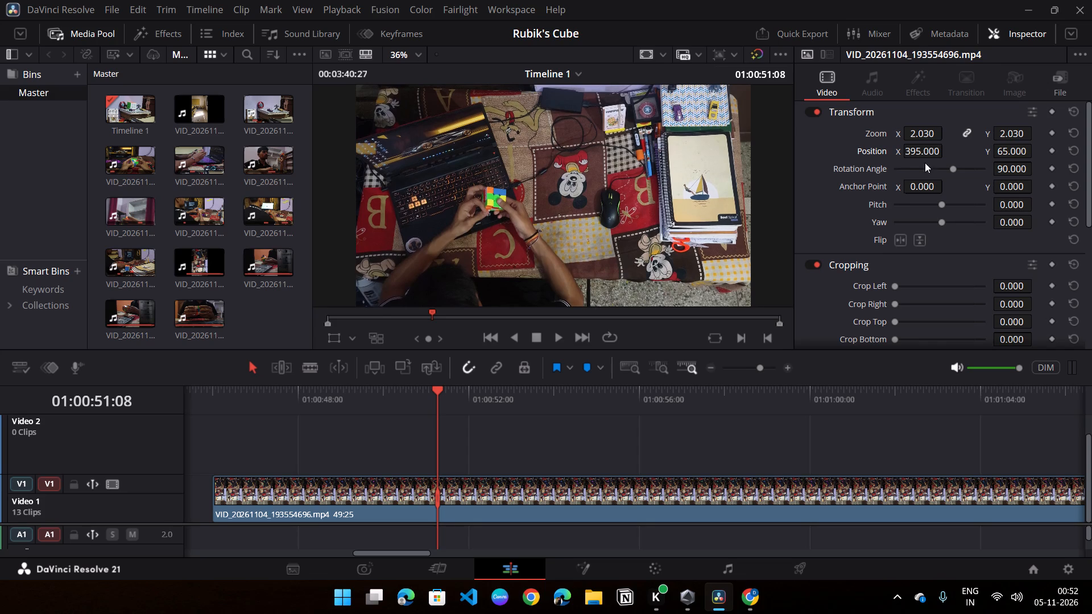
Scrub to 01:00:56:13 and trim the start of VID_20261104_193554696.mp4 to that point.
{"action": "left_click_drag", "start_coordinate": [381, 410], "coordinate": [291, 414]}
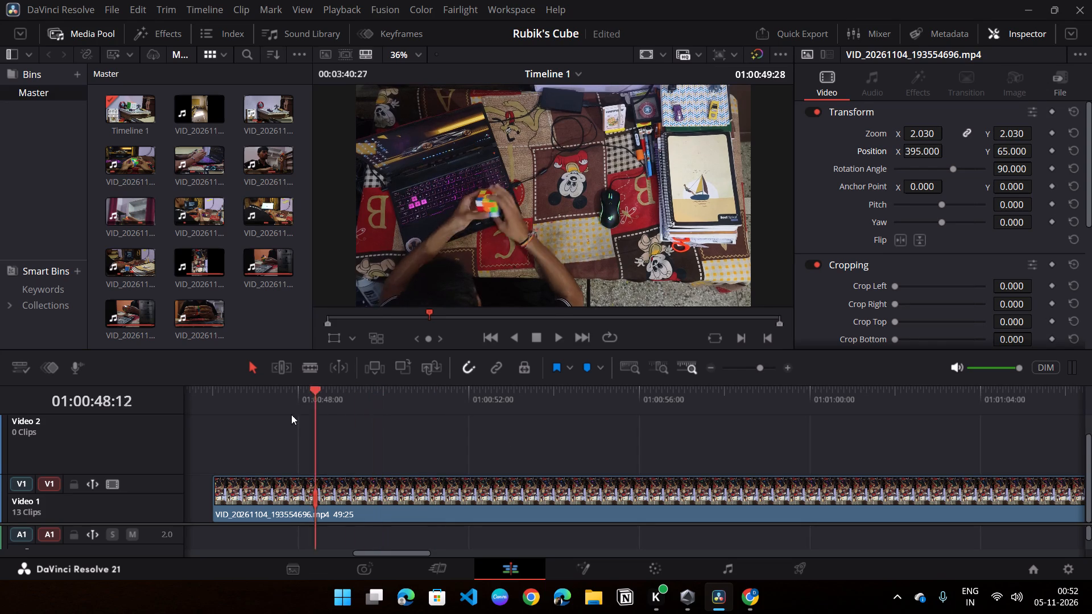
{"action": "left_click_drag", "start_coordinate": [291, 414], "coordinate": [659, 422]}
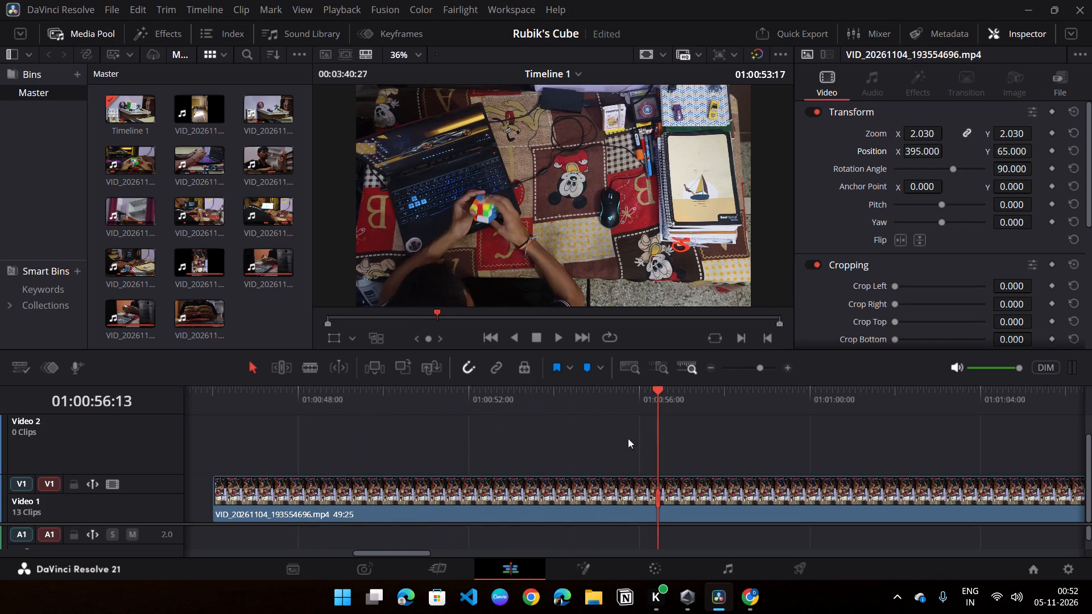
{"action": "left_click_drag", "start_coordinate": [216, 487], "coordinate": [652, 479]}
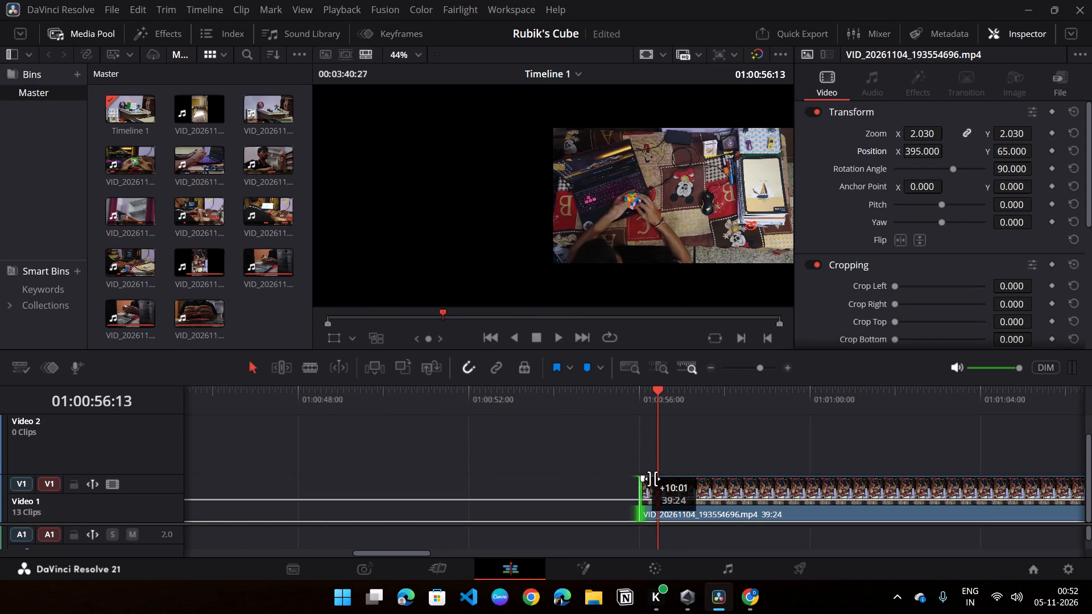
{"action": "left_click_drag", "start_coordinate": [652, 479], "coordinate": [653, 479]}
Scrub through VID_20261104_193554696.mp4 up to 01:01:05:19 to examine the cube-solving footage.
{"action": "middle_click_drag", "start_coordinate": [686, 459], "coordinate": [374, 457]}
{"action": "left_click_drag", "start_coordinate": [429, 401], "coordinate": [474, 401]}
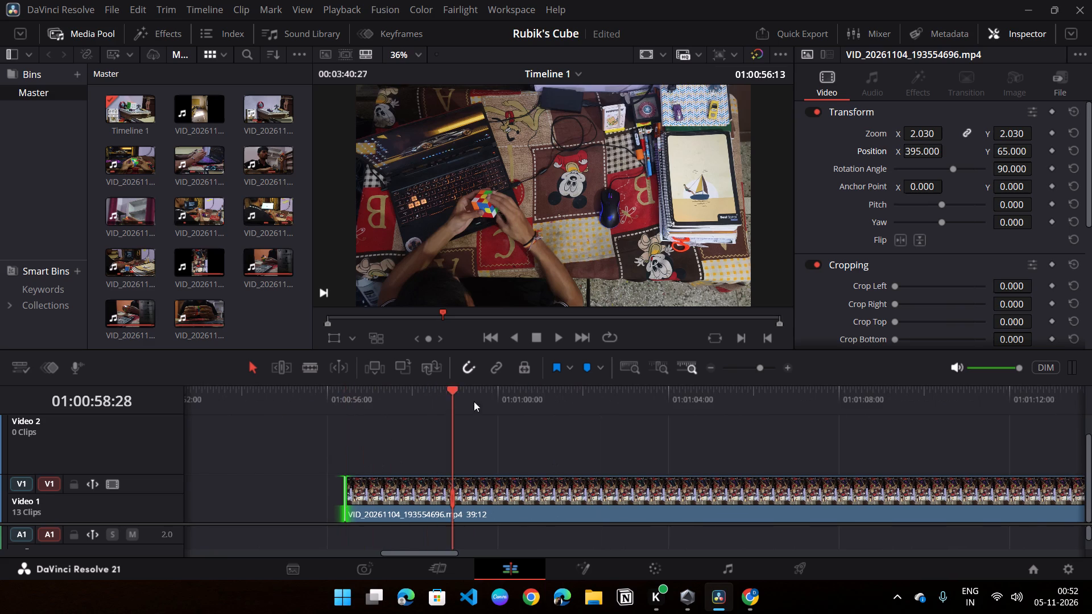
{"action": "left_click_drag", "start_coordinate": [474, 401], "coordinate": [621, 410]}
{"action": "left_click_drag", "start_coordinate": [586, 410], "coordinate": [561, 415]}
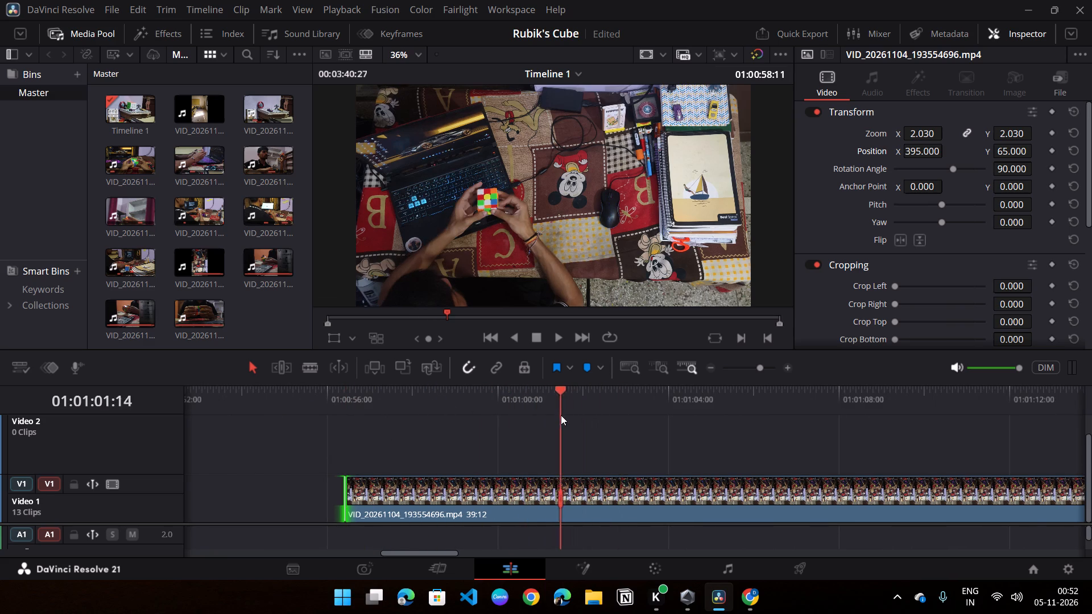
{"action": "left_click_drag", "start_coordinate": [561, 415], "coordinate": [661, 413]}
{"action": "middle_click_drag", "start_coordinate": [642, 457], "coordinate": [343, 437]}
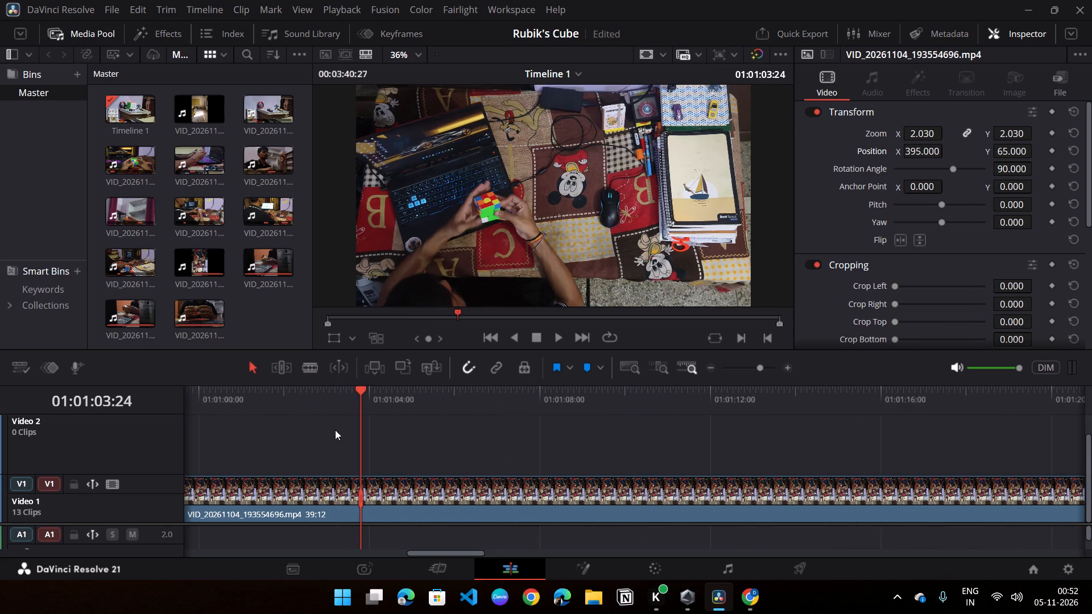
{"action": "left_click_drag", "start_coordinate": [359, 400], "coordinate": [439, 406]}
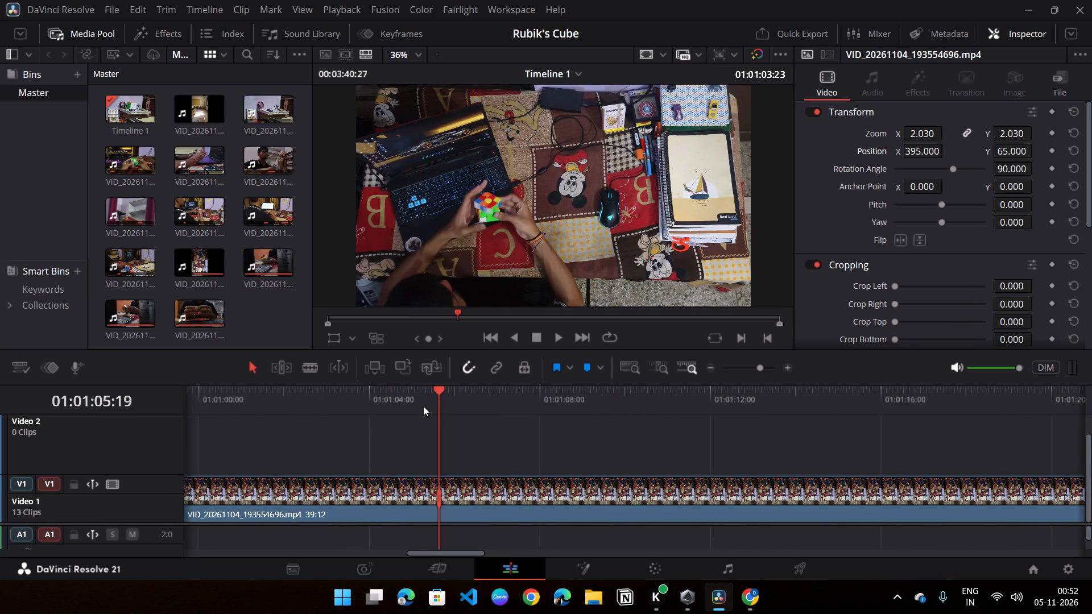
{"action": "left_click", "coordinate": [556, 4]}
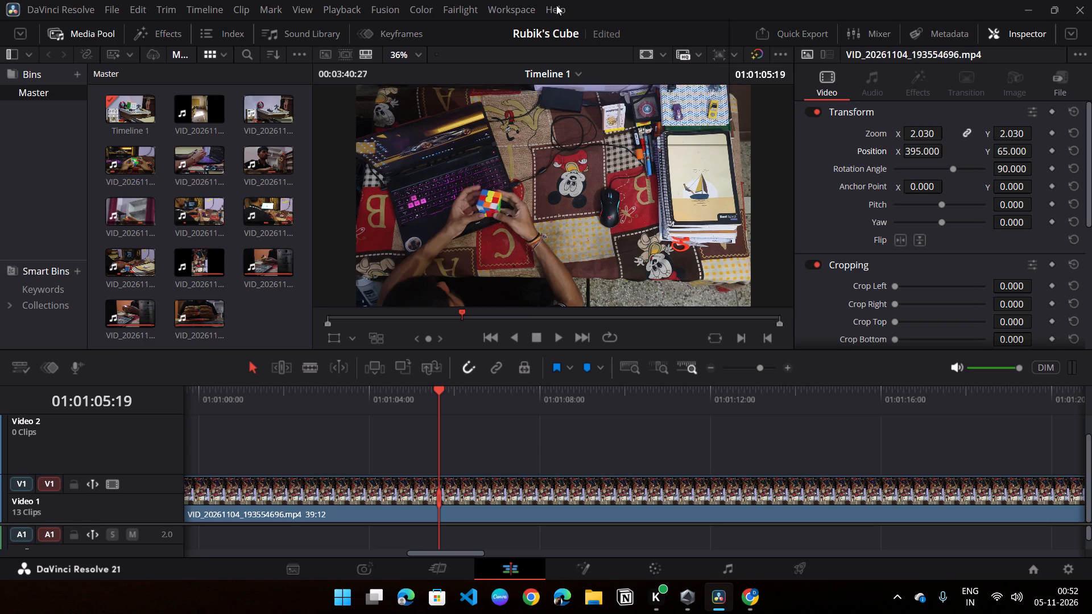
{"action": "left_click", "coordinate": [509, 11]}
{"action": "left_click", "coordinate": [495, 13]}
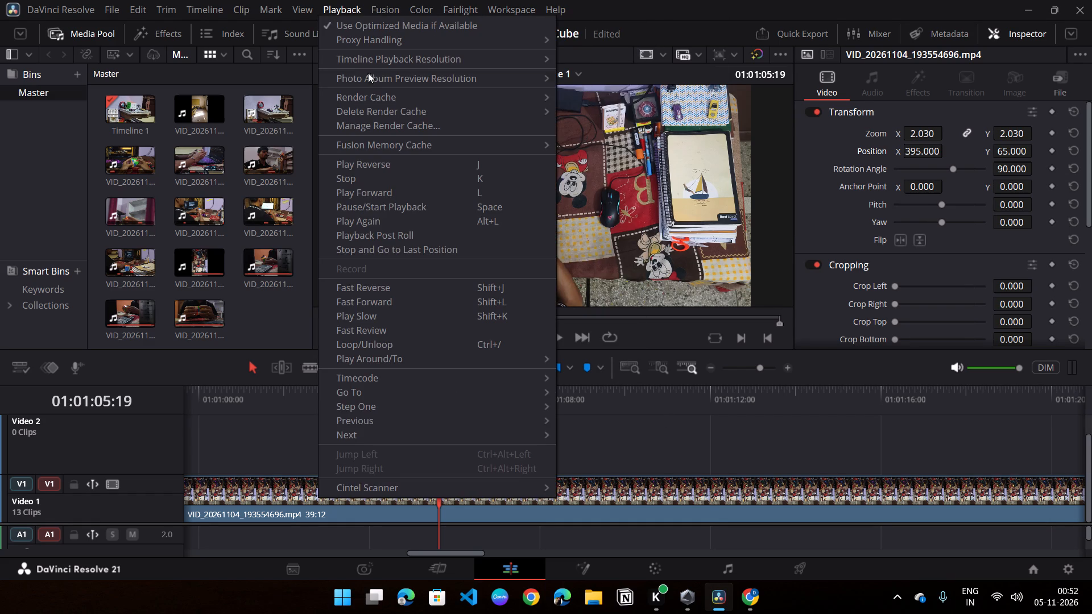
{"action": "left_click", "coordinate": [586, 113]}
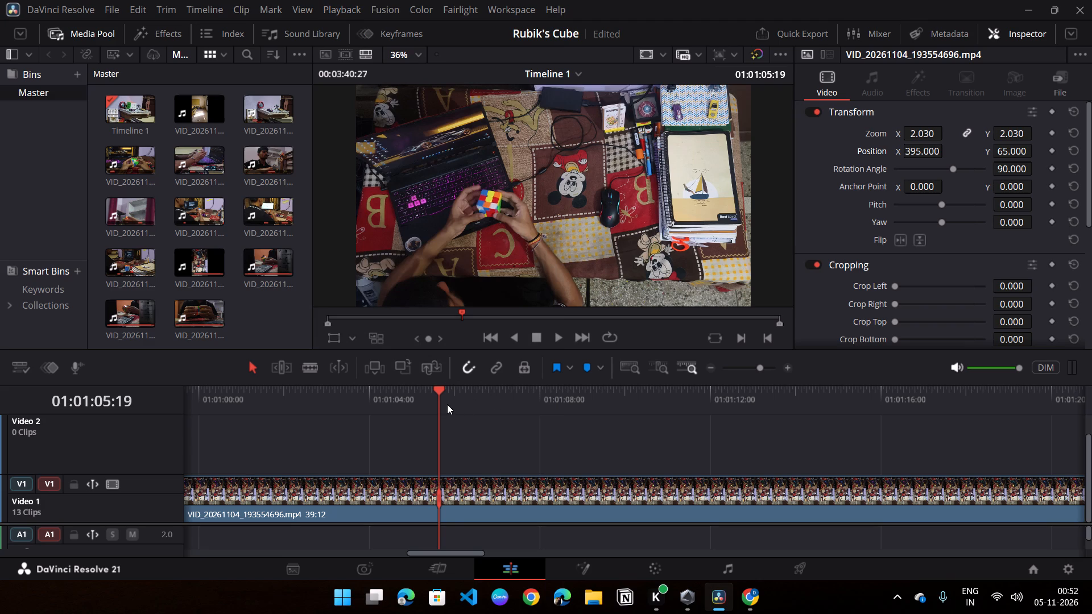
Preview VID_20261104_193554696.mp4 from 01:01:05:19 onward and split it at 01:01:12:11.
{"action": "left_click_drag", "start_coordinate": [447, 404], "coordinate": [476, 413]}
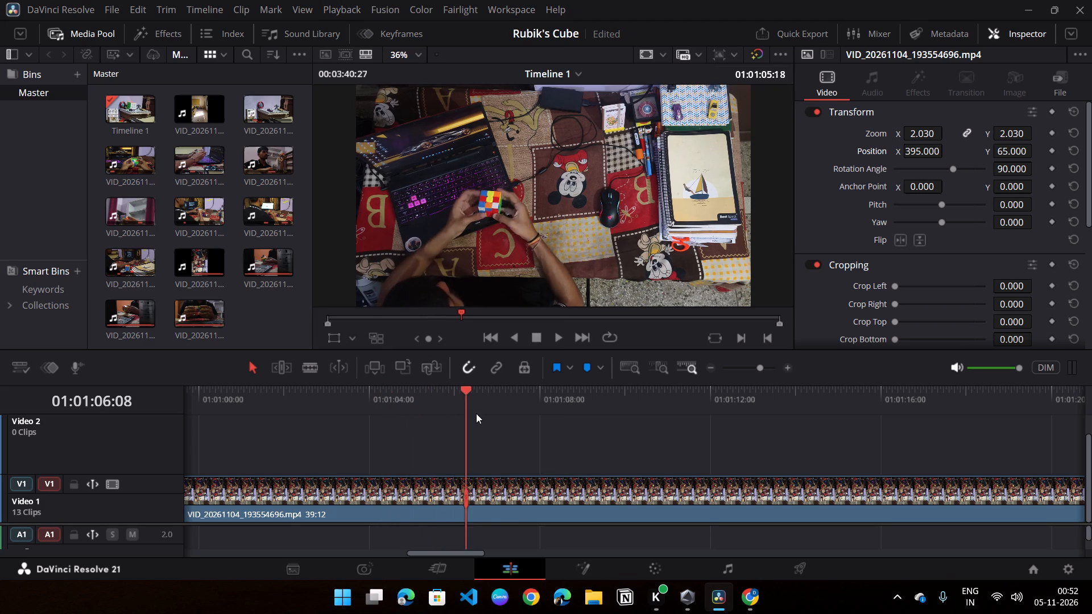
{"action": "left_click_drag", "start_coordinate": [476, 413], "coordinate": [646, 430]}
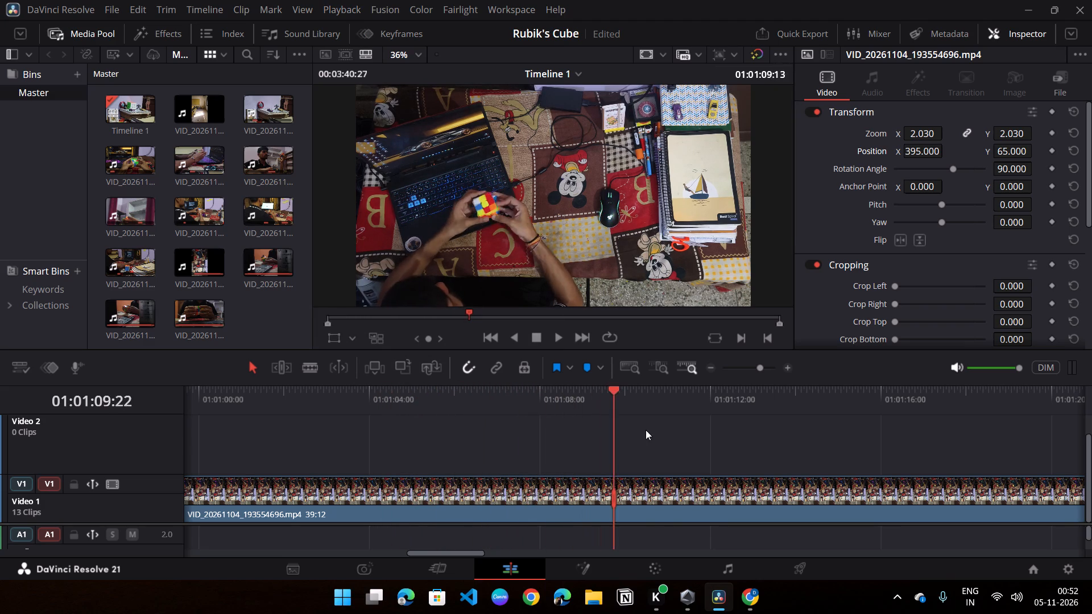
{"action": "left_click_drag", "start_coordinate": [646, 430], "coordinate": [579, 430]}
{"action": "key", "text": "space"}
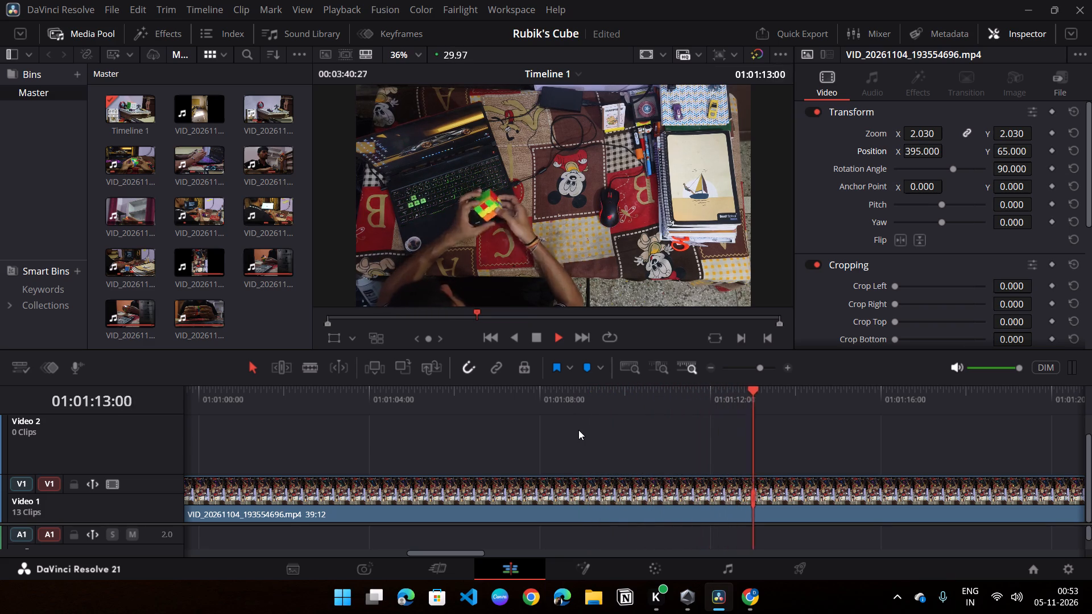
{"action": "key", "text": "space"}
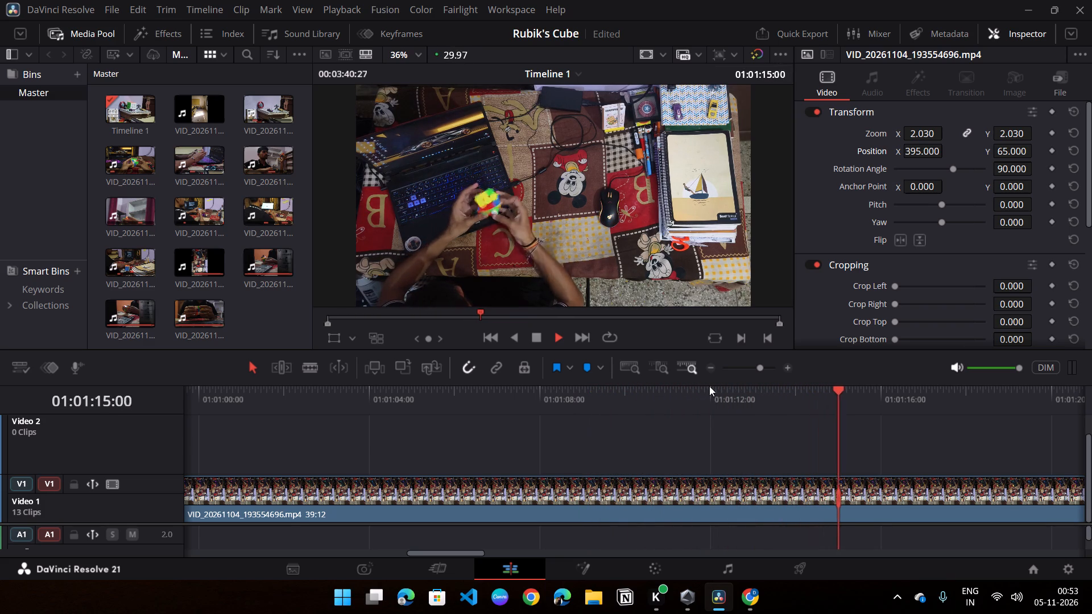
{"action": "left_click", "coordinate": [735, 403]}
{"action": "key", "text": "space"}
{"action": "key", "text": "space"}
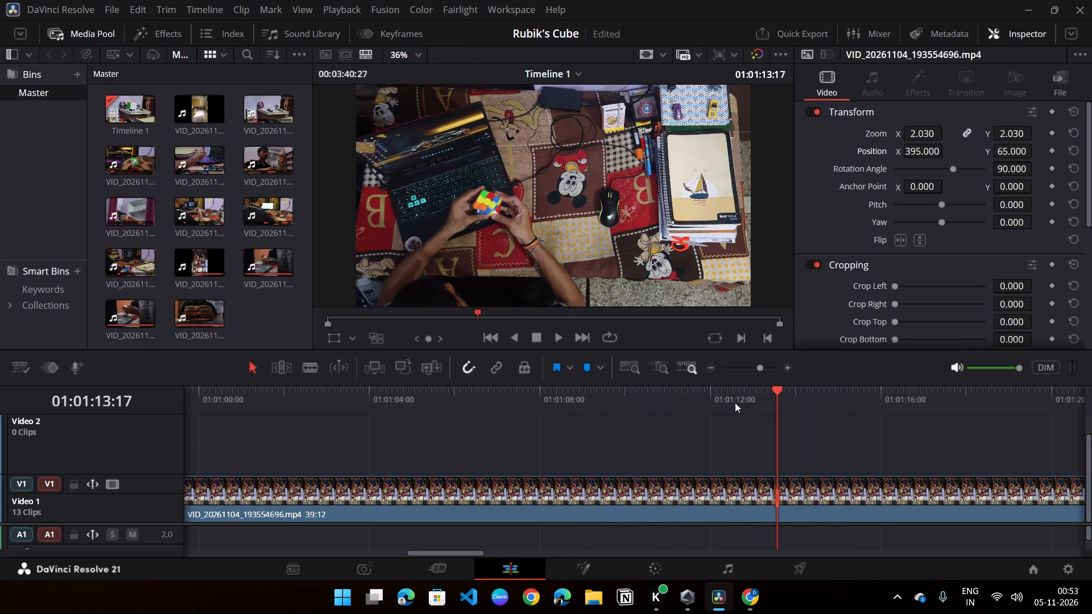
{"action": "left_click", "coordinate": [727, 403]}
{"action": "left_click", "coordinate": [679, 488]}
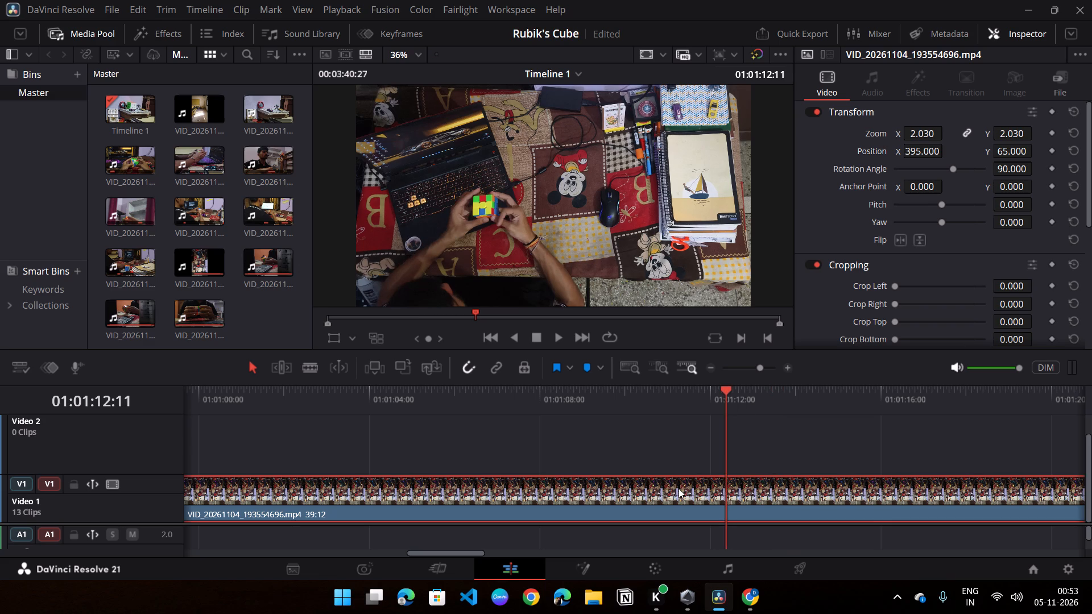
{"action": "key", "text": "ctrl+backslash"}
Delete the part of VID_20261104_193554696.mp4 before 01:01:12:11 and ripple delete the gap in front of the remaining part.
{"action": "left_click", "coordinate": [651, 492]}
{"action": "right_click", "coordinate": [650, 492]}
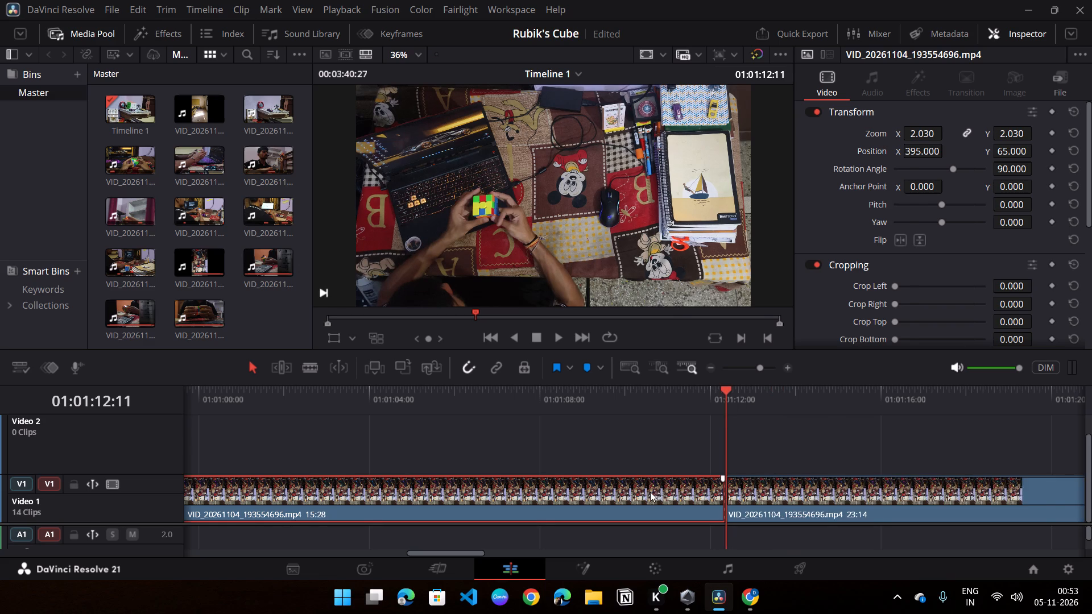
{"action": "left_click", "coordinate": [738, 194]}
{"action": "left_click", "coordinate": [564, 512]}
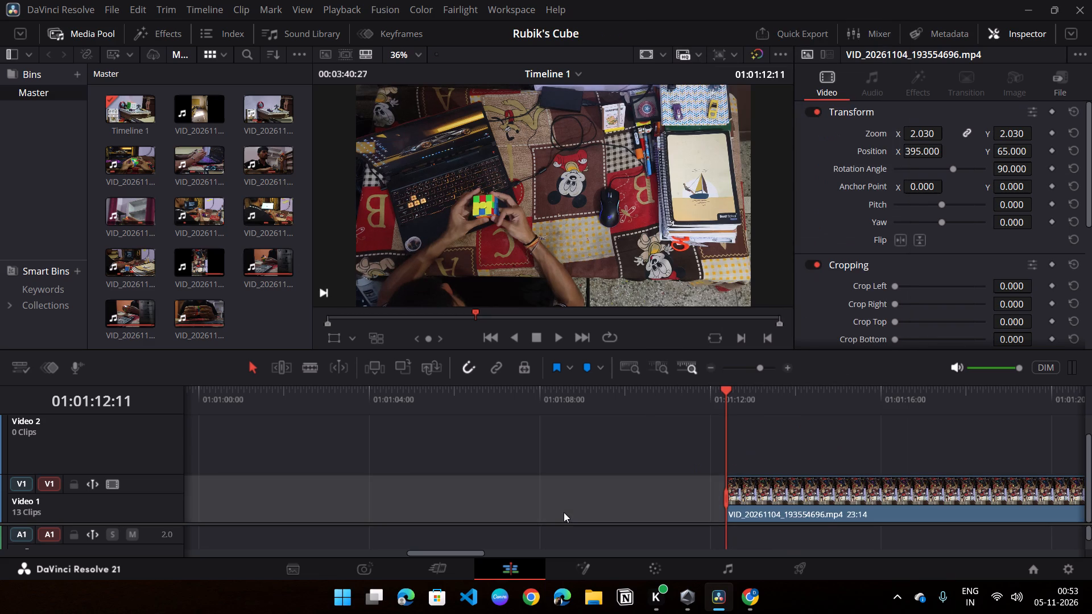
{"action": "right_click", "coordinate": [564, 512]}
{"action": "left_click", "coordinate": [630, 501]}
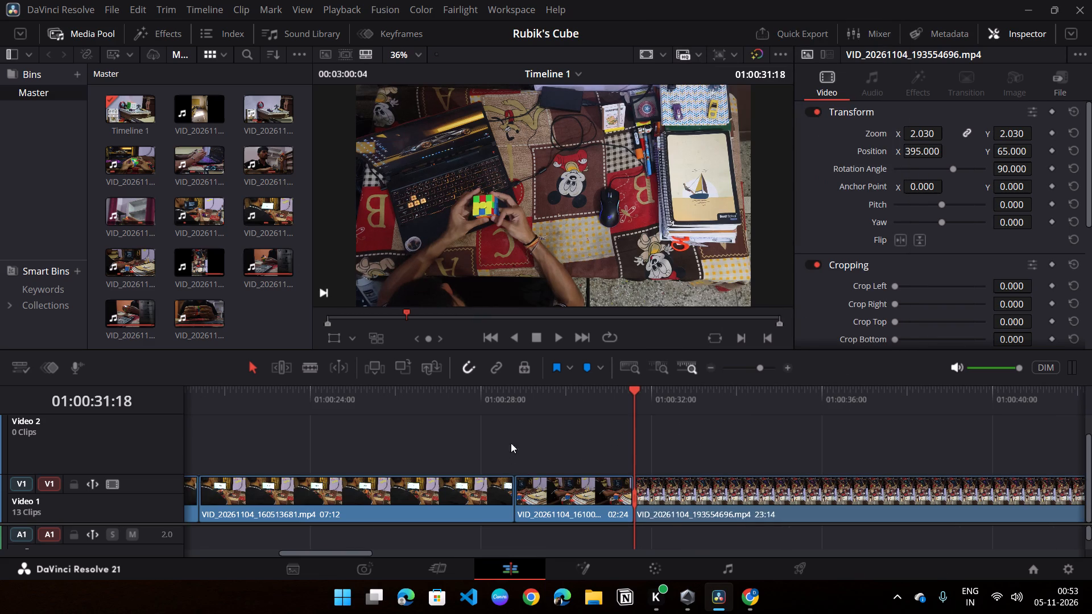
Play the remaining VID_20261104_193554696.mp4 clip from its start at 01:00:31:18 to review the footage.
{"action": "key", "text": "space"}
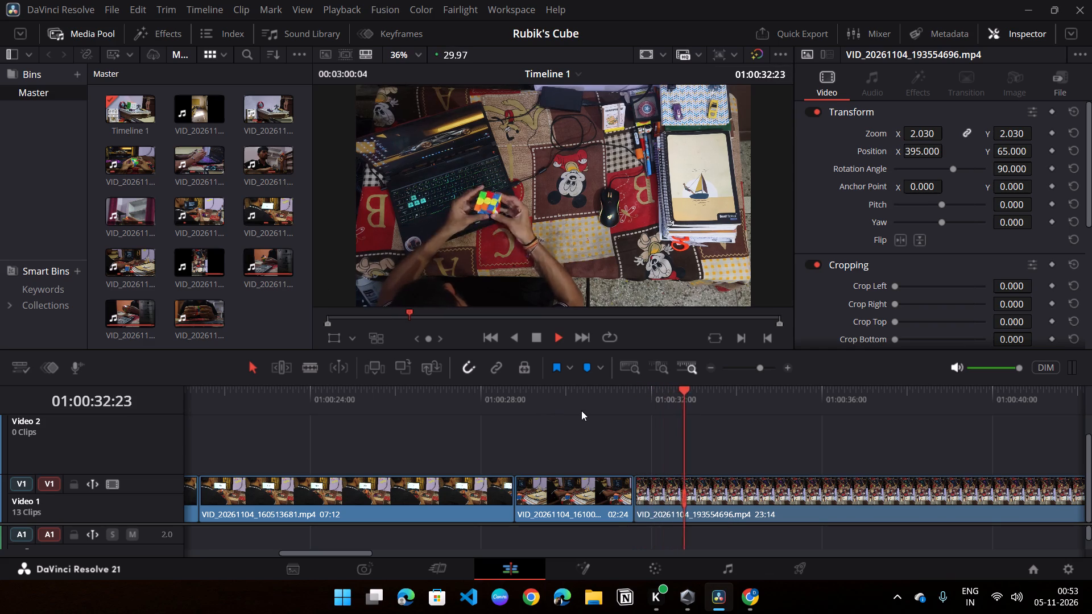
{"action": "left_click", "coordinate": [632, 397]}
{"action": "key", "text": "space"}
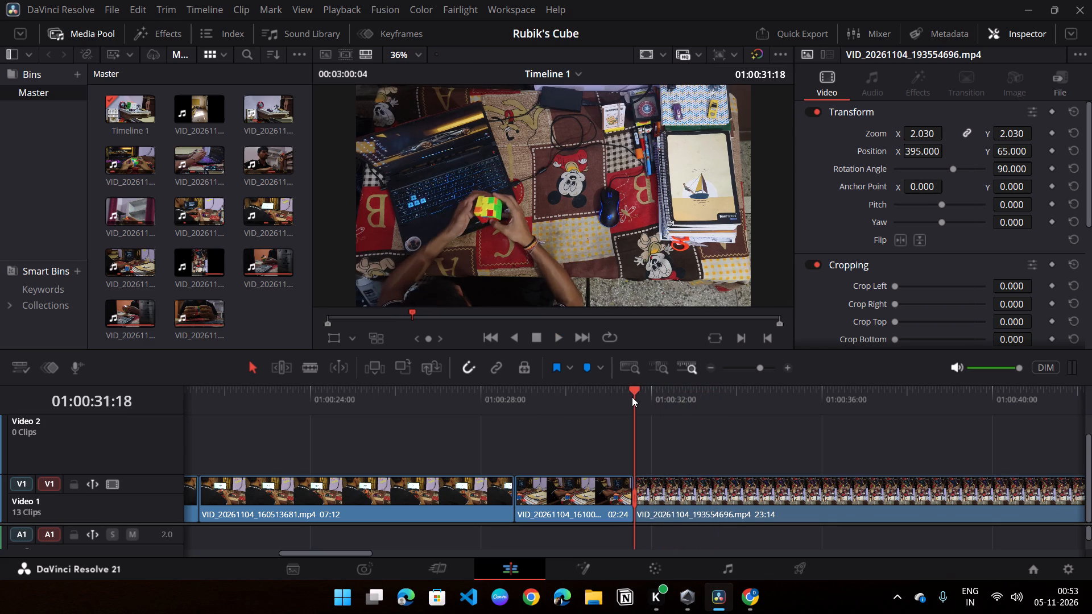
{"action": "key", "text": "space"}
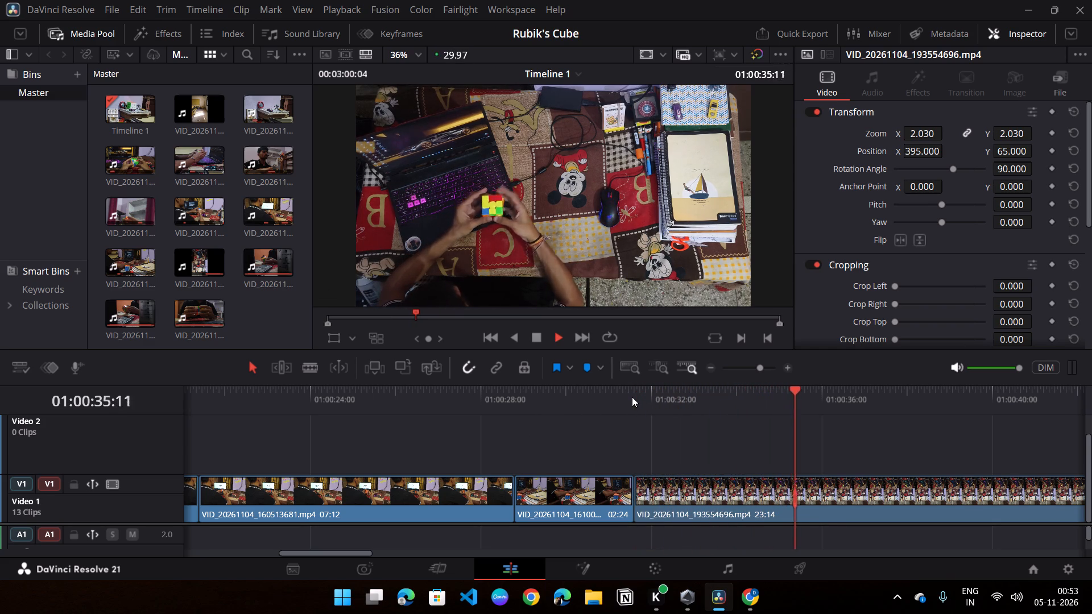
{"action": "key", "text": "space"}
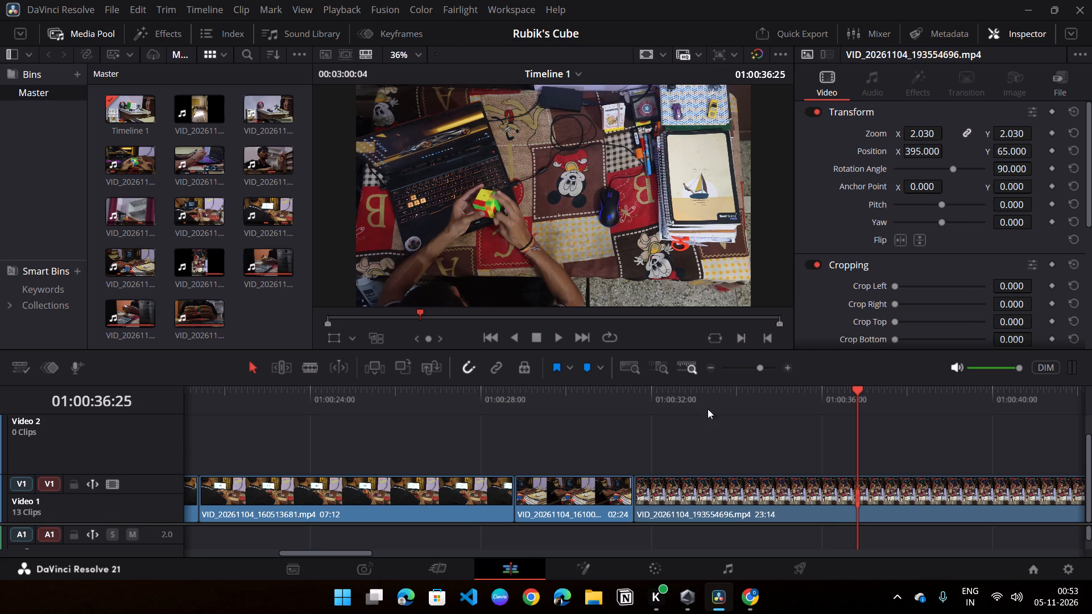
Split VID_20261104_193554696.mp4 at 01:00:36:25 and delete the part after the cut.
{"action": "left_click", "coordinate": [764, 492]}
{"action": "key", "text": "ctrl+backslash"}
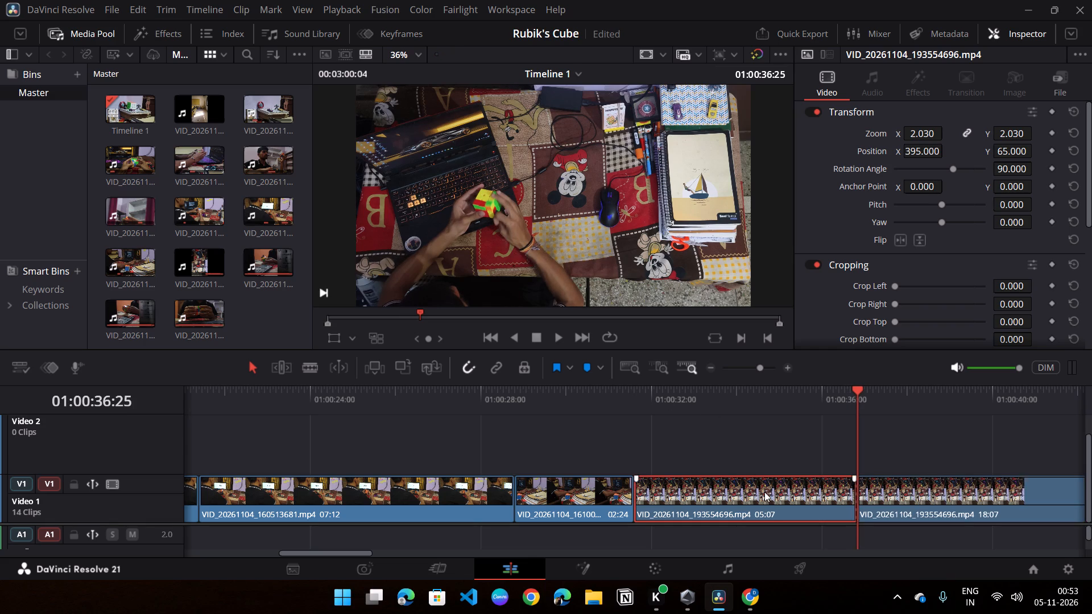
{"action": "left_click", "coordinate": [938, 502]}
{"action": "right_click", "coordinate": [938, 502]}
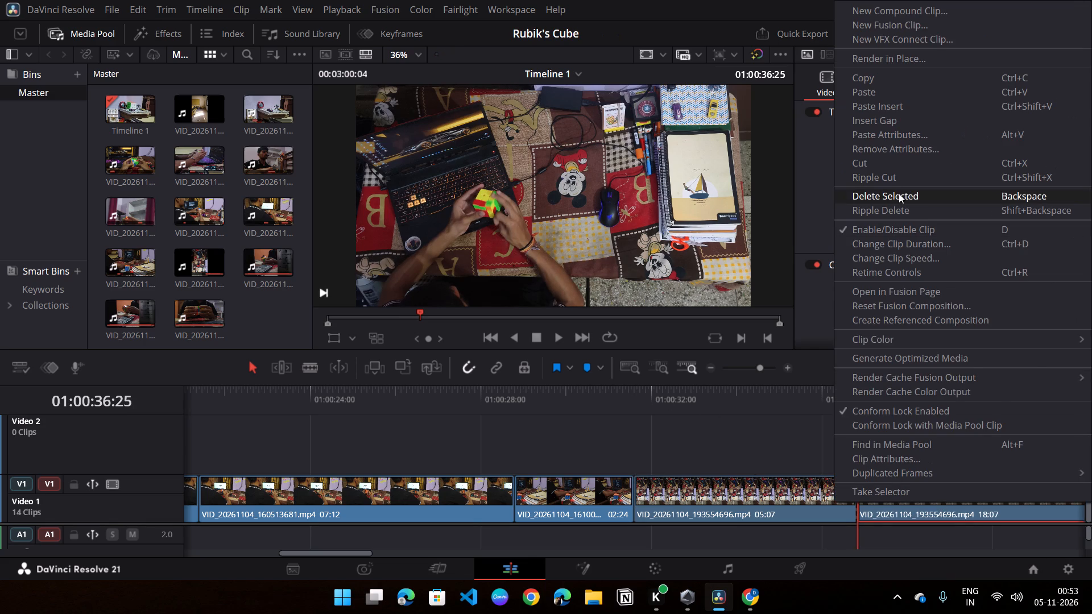
{"action": "left_click", "coordinate": [899, 193]}
Play the edit from 01:00:29:16 and trim the end of VID_20261104_193554696.mp4 back to 01:00:34:14.
{"action": "left_click", "coordinate": [547, 409]}
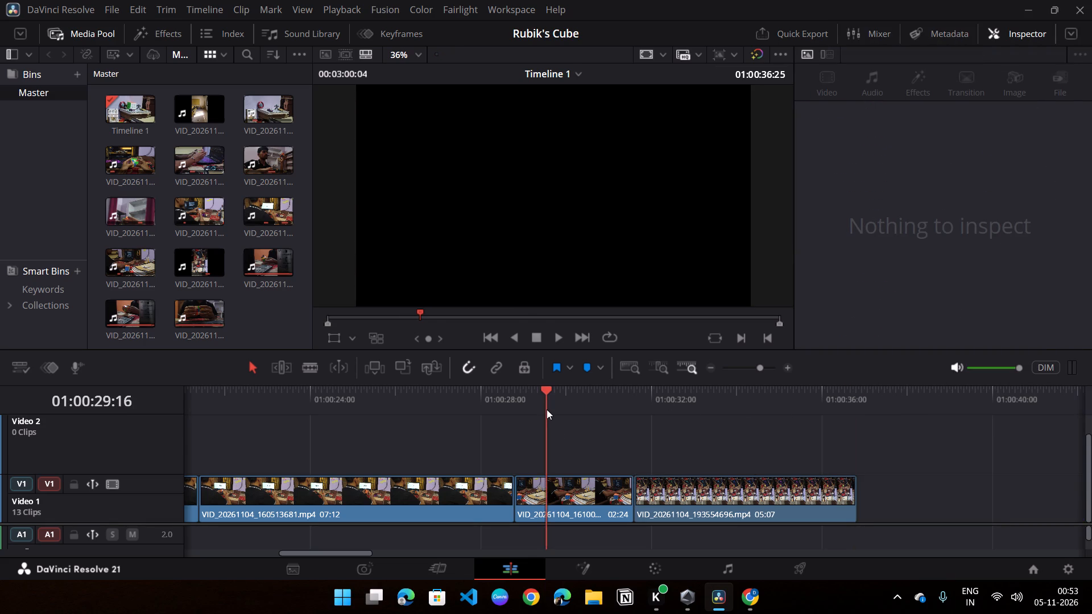
{"action": "key", "text": "space"}
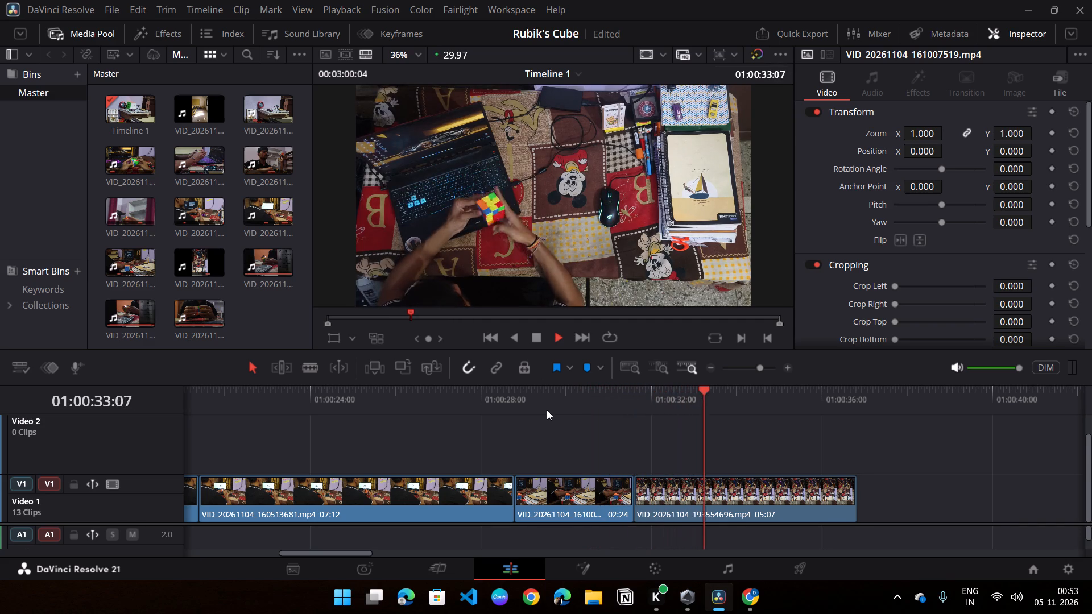
{"action": "key", "text": "space"}
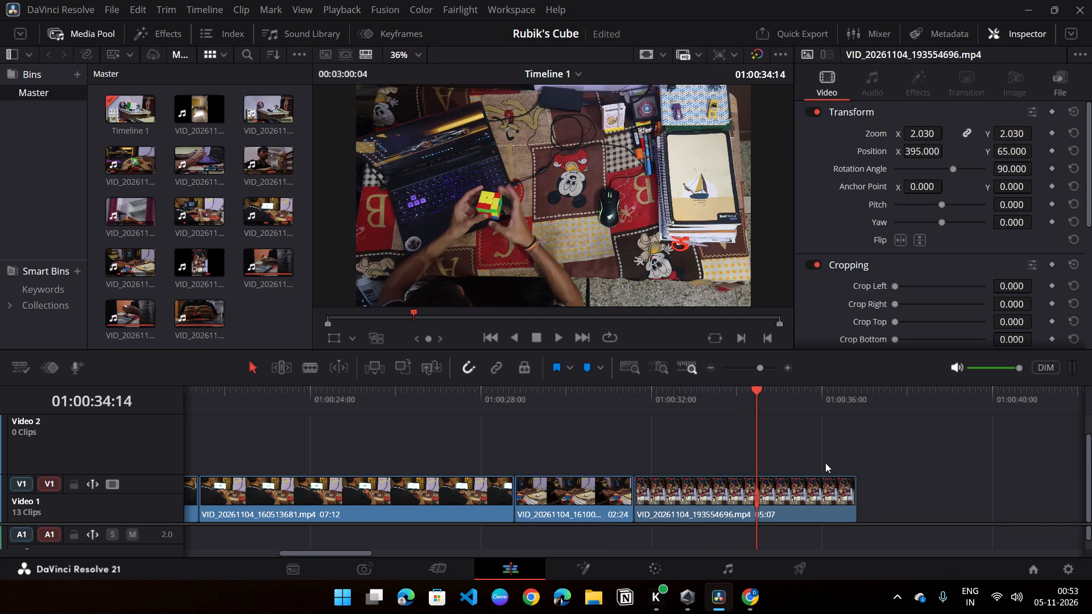
{"action": "left_click", "coordinate": [806, 504]}
{"action": "left_click_drag", "start_coordinate": [854, 497], "coordinate": [835, 502]}
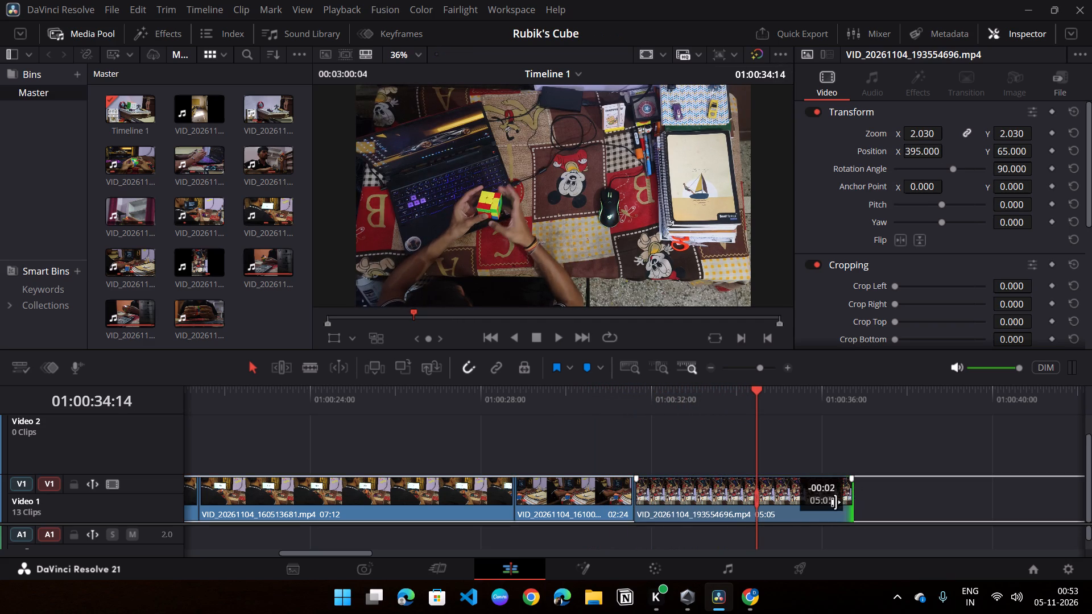
{"action": "left_click_drag", "start_coordinate": [835, 502], "coordinate": [755, 511]}
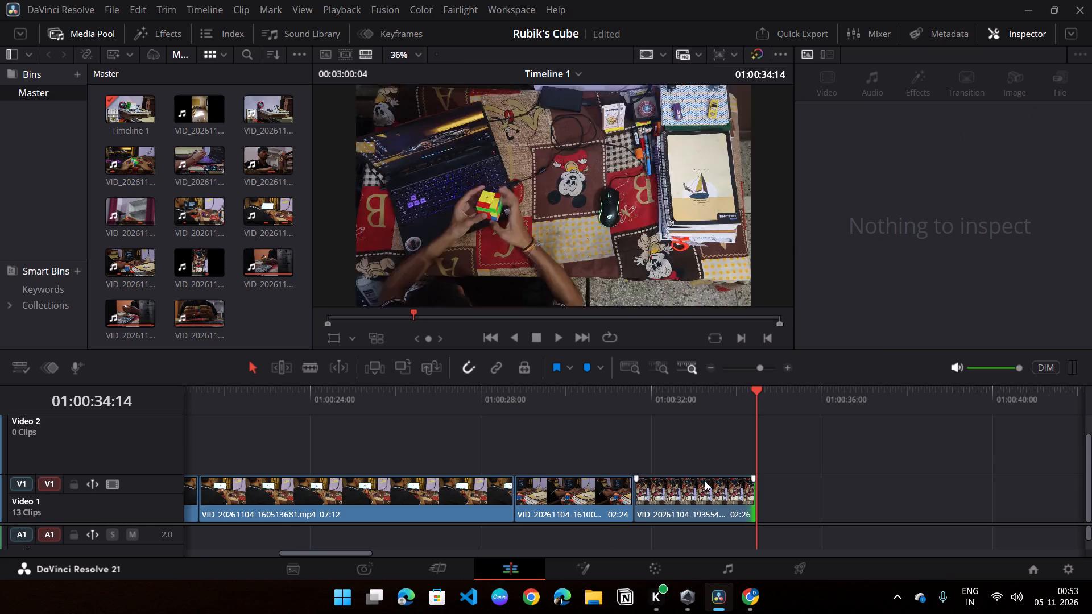
Preview the cut after VID_20261104_161007519.mp4, trim that clip's end to a 02:06 duration, and ripple delete the gap behind it.
{"action": "left_click", "coordinate": [609, 405]}
{"action": "key", "text": "space"}
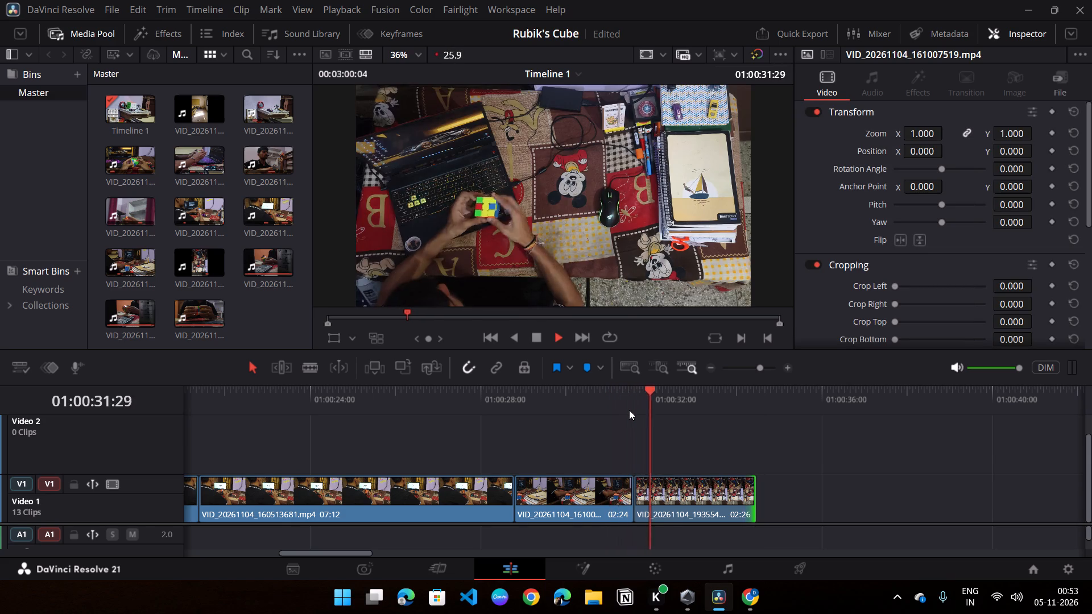
{"action": "key", "text": "space"}
{"action": "left_click", "coordinate": [610, 498]}
{"action": "left_click_drag", "start_coordinate": [629, 500], "coordinate": [603, 505]}
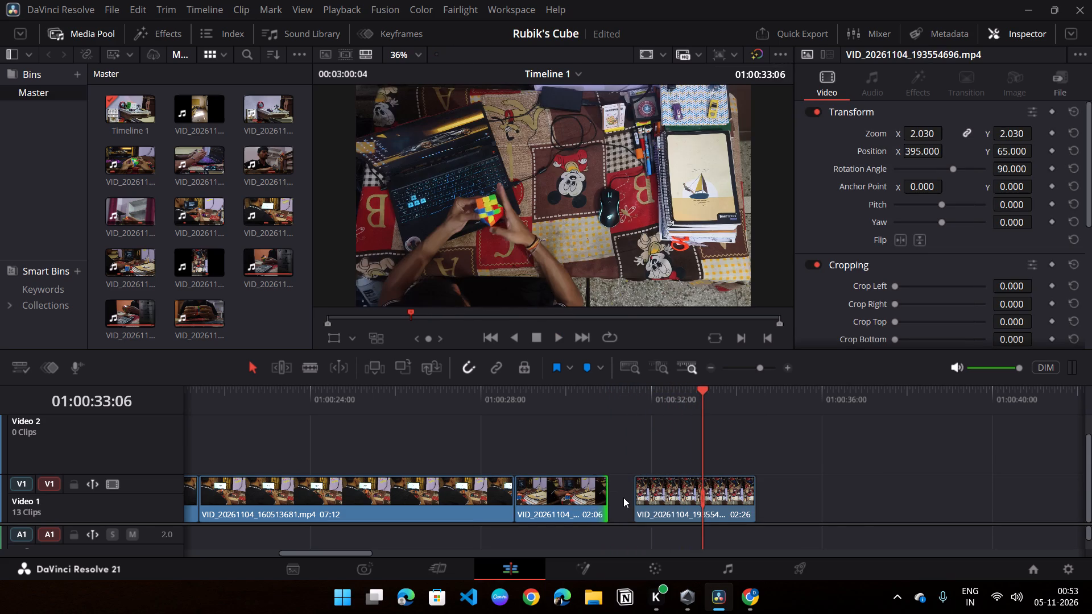
{"action": "left_click", "coordinate": [623, 497]}
{"action": "right_click", "coordinate": [623, 497]}
{"action": "left_click", "coordinate": [662, 587]}
Play the closed cut into VID_20261104_193554696.mp4 and ripple delete the gap following that clip.
{"action": "left_click", "coordinate": [565, 410]}
{"action": "key", "text": "space"}
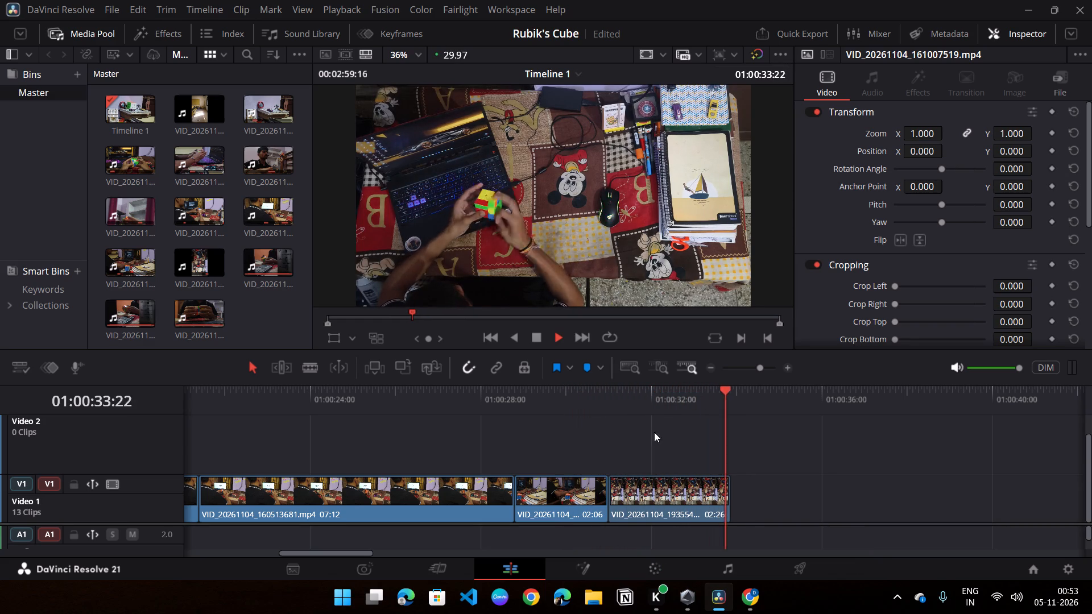
{"action": "key", "text": "space"}
{"action": "left_click", "coordinate": [779, 490]}
{"action": "right_click", "coordinate": [779, 491]}
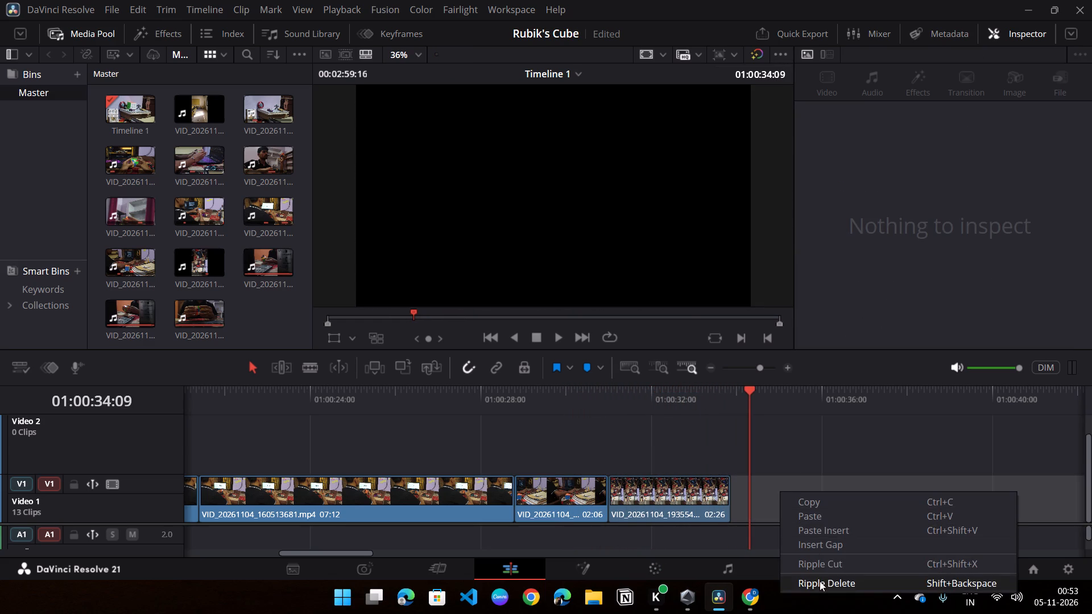
{"action": "left_click", "coordinate": [820, 581]}
Scrub VID_20261104_194332029.mp4, trim its start to leave a 40:24 duration, and ripple delete the gap in front.
{"action": "middle_click_drag", "start_coordinate": [713, 406], "coordinate": [481, 408]}
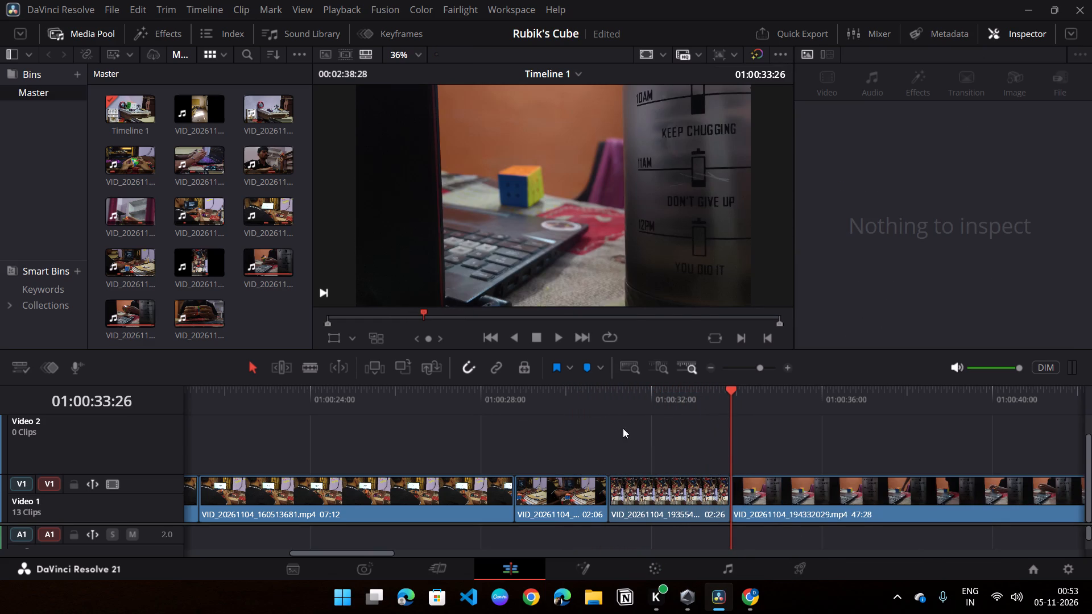
{"action": "middle_click_drag", "start_coordinate": [623, 428], "coordinate": [269, 418]}
{"action": "left_click_drag", "start_coordinate": [392, 406], "coordinate": [644, 420]}
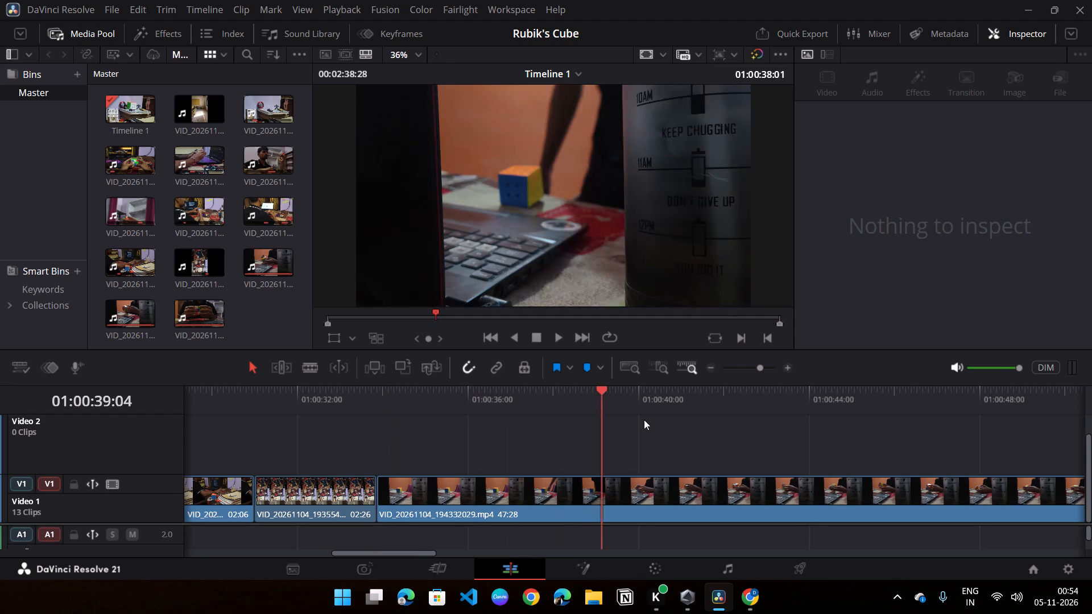
{"action": "left_click_drag", "start_coordinate": [644, 420], "coordinate": [671, 421]}
{"action": "left_click_drag", "start_coordinate": [386, 494], "coordinate": [420, 494]}
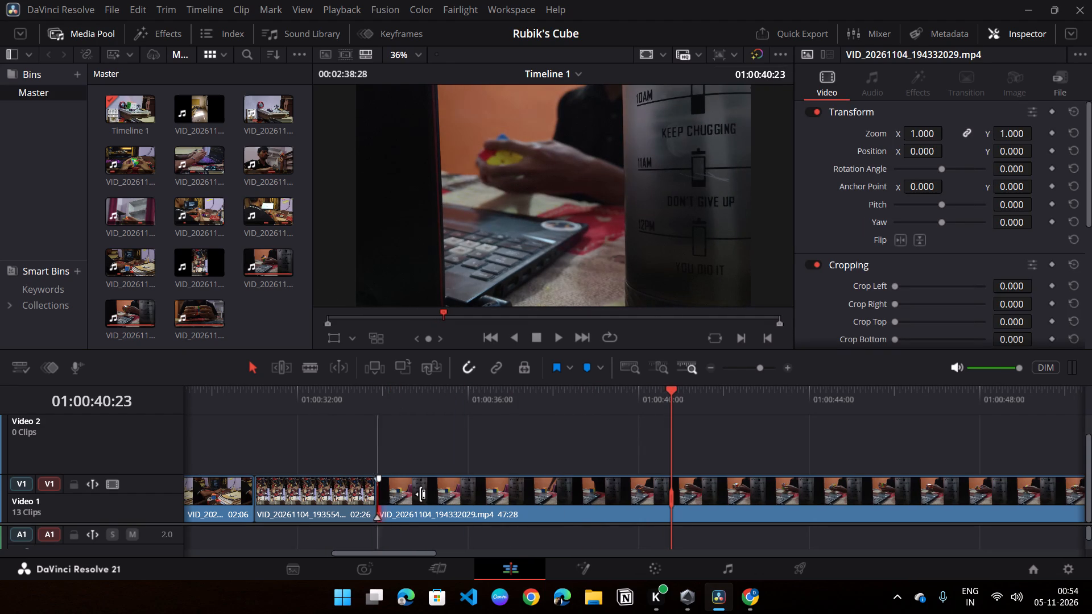
{"action": "left_click_drag", "start_coordinate": [420, 494], "coordinate": [690, 502]}
{"action": "middle_click_drag", "start_coordinate": [751, 504], "coordinate": [457, 499]}
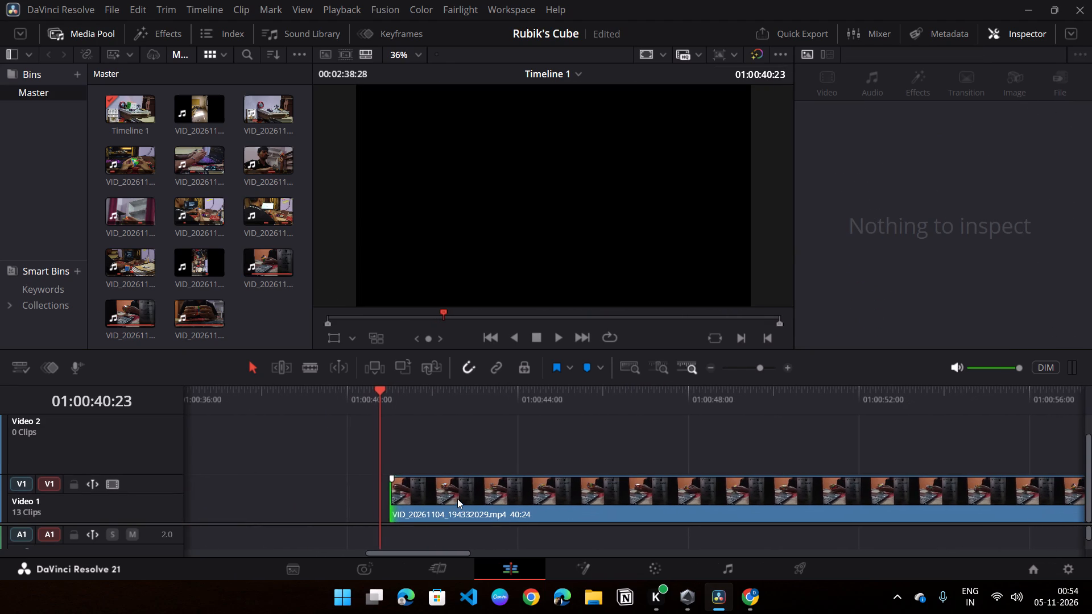
{"action": "middle_click_drag", "start_coordinate": [457, 499], "coordinate": [458, 500]}
{"action": "left_click", "coordinate": [358, 503]}
{"action": "right_click", "coordinate": [358, 503]}
{"action": "left_click", "coordinate": [420, 588]}
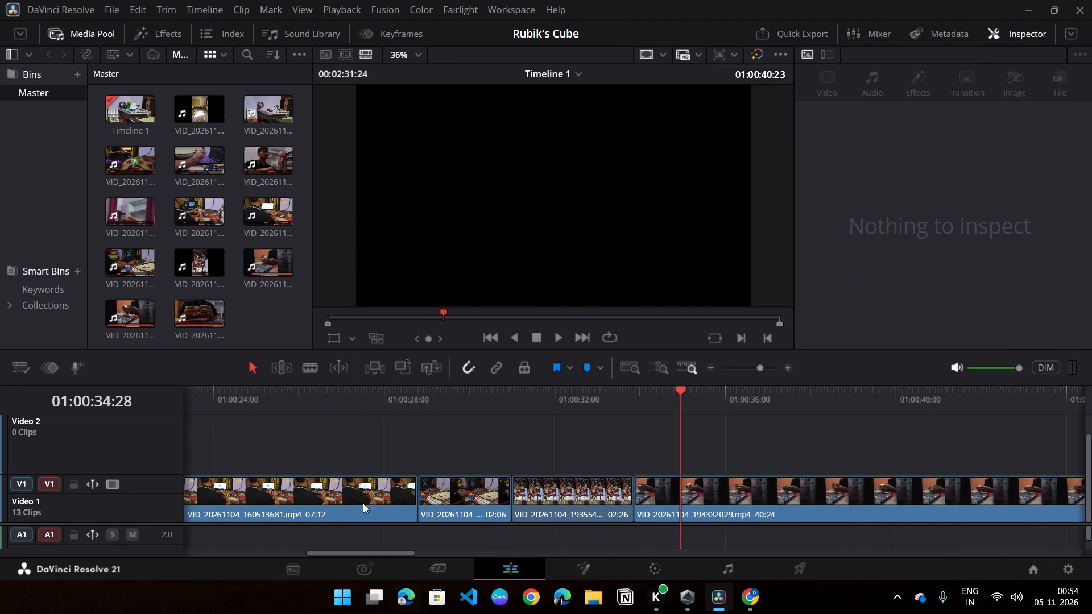
Scrub and repeatedly play the opening seconds of VID_20261104_194332029.mp4 to examine the cube-solving footage for a start point.
{"action": "middle_click_drag", "start_coordinate": [356, 491], "coordinate": [95, 464]}
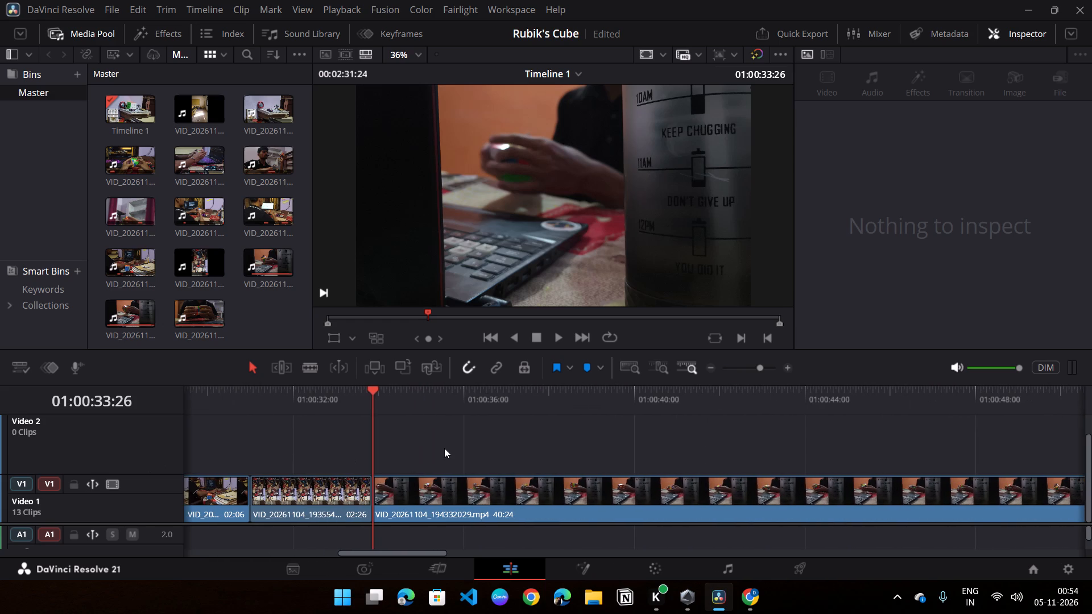
{"action": "middle_click_drag", "start_coordinate": [419, 433], "coordinate": [318, 429]}
{"action": "scroll", "coordinate": [321, 430], "scroll_direction": "up", "scroll_amount": 1}
{"action": "left_click_drag", "start_coordinate": [303, 415], "coordinate": [326, 405]}
{"action": "left_click_drag", "start_coordinate": [326, 402], "coordinate": [350, 401]}
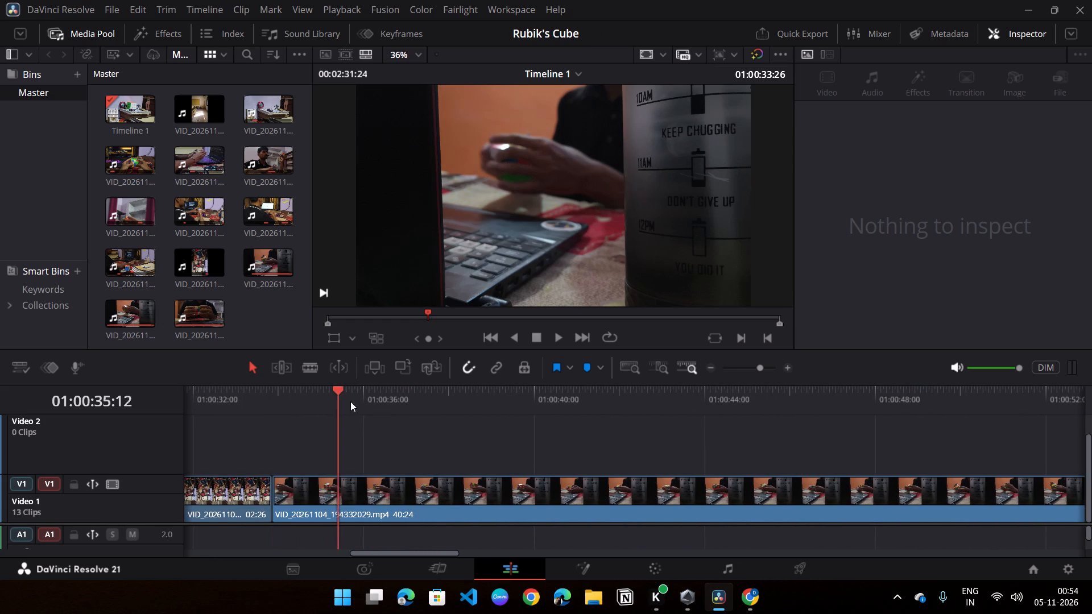
{"action": "left_click_drag", "start_coordinate": [350, 401], "coordinate": [379, 411]}
{"action": "key", "text": "space"}
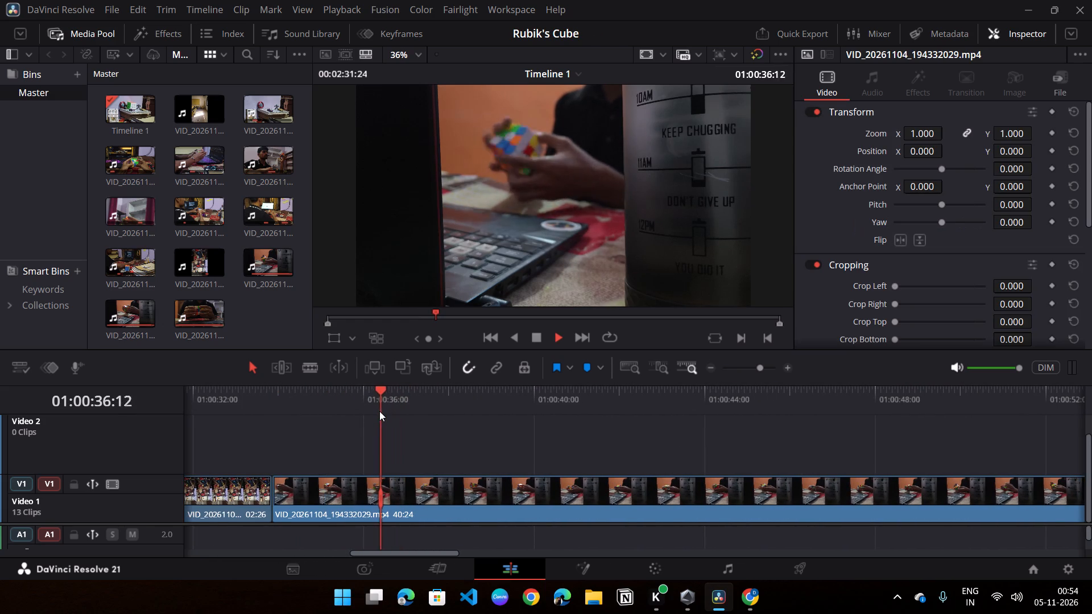
{"action": "key", "text": "space"}
{"action": "left_click", "coordinate": [377, 411]}
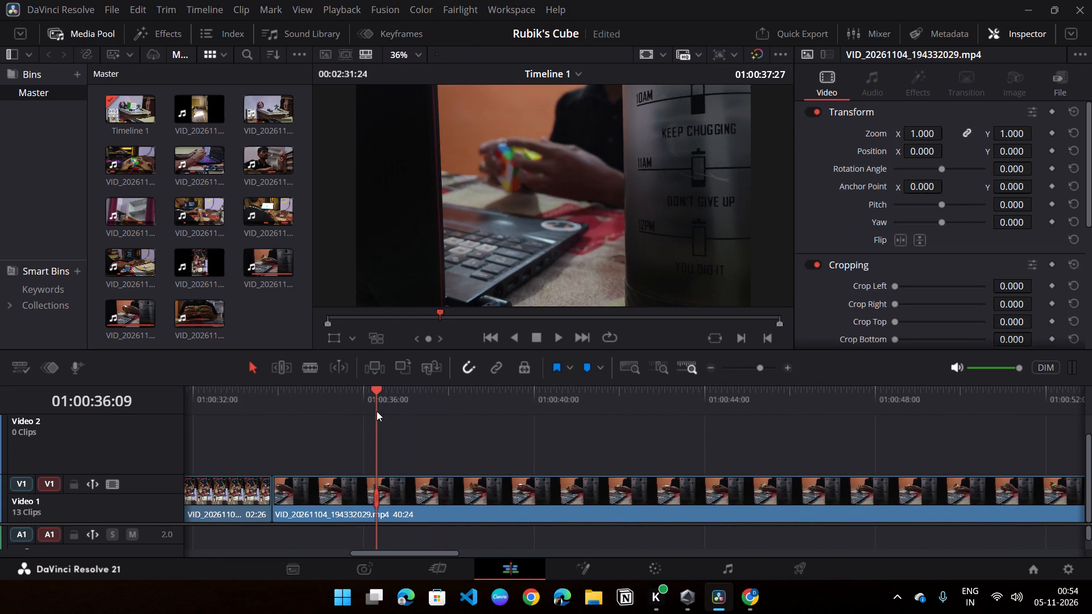
{"action": "key", "text": "space"}
{"action": "key", "text": "space"}
{"action": "left_click", "coordinate": [374, 399]}
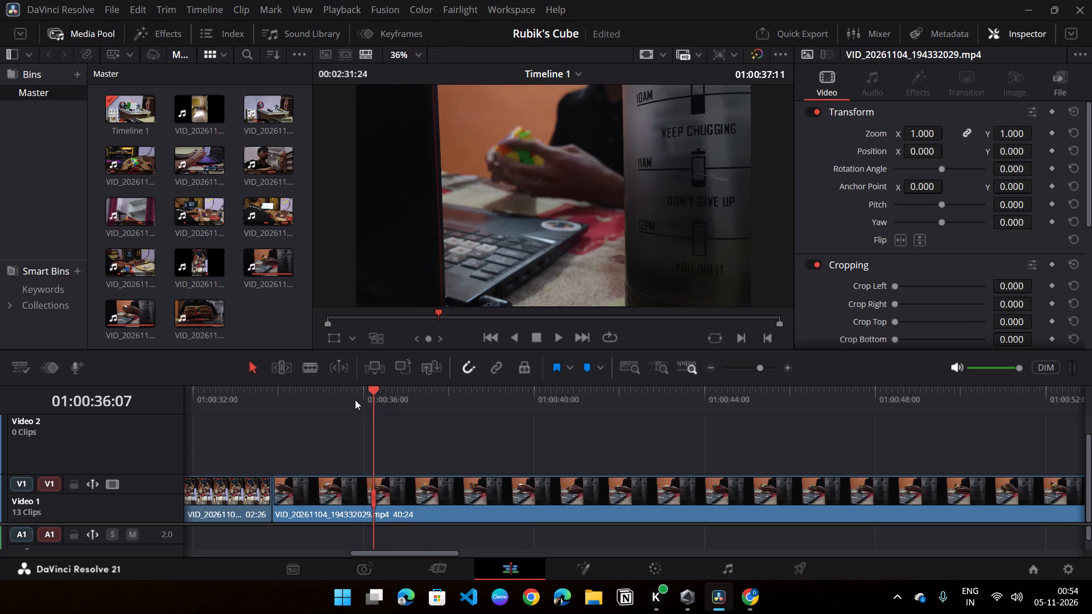
{"action": "left_click", "coordinate": [343, 400]}
{"action": "key", "text": "space"}
{"action": "key", "text": "space"}
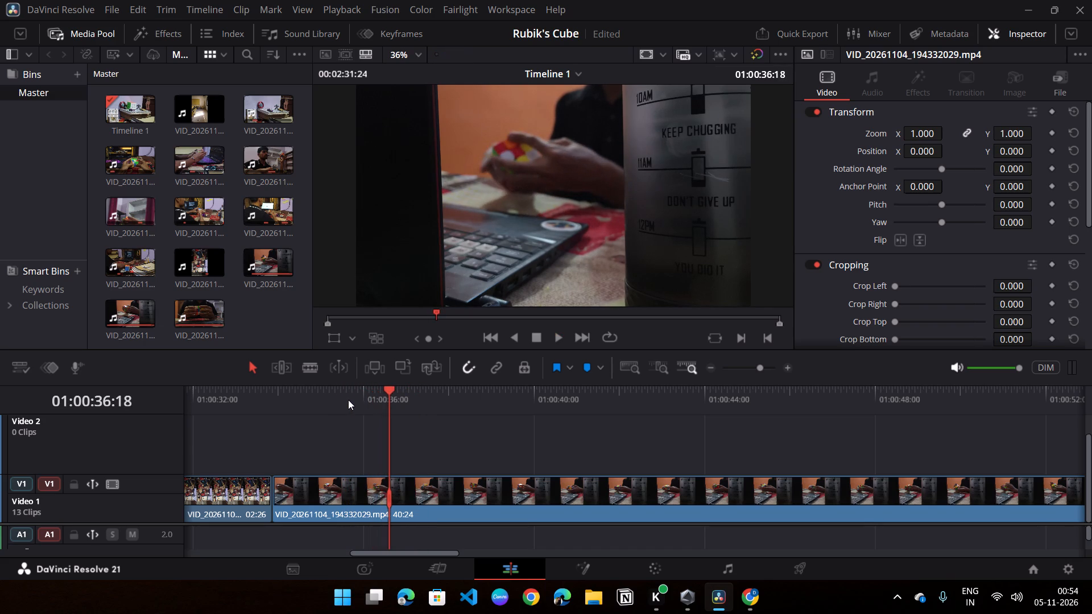
Trim the start of VID_20261104_194332029.mp4 to 01:00:36:04 and ripple delete the gap in front of it.
{"action": "left_click", "coordinate": [370, 392]}
{"action": "left_click", "coordinate": [315, 486]}
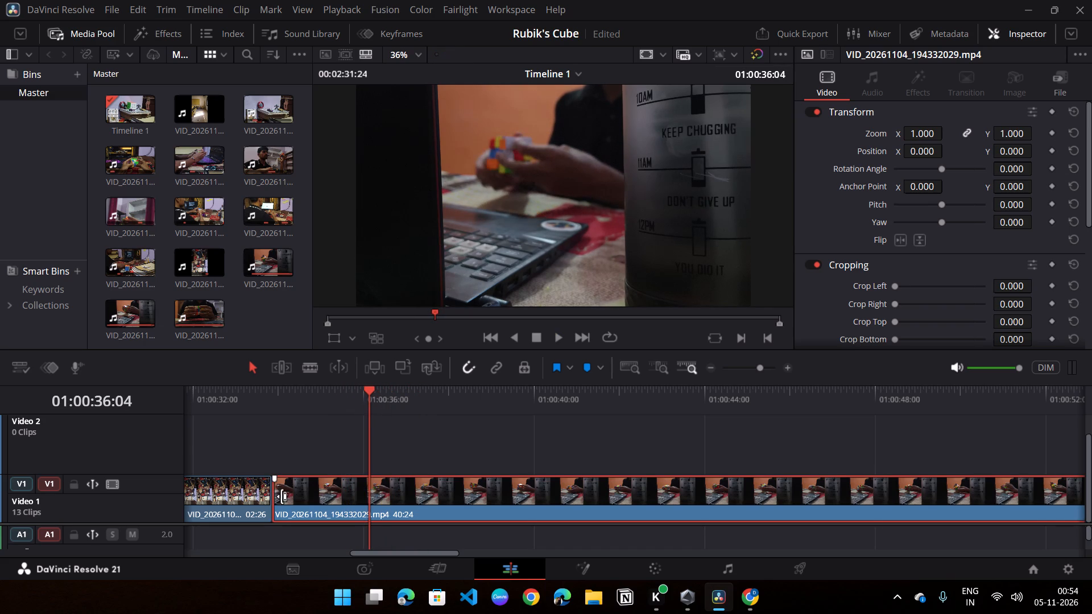
{"action": "left_click_drag", "start_coordinate": [278, 497], "coordinate": [370, 493]}
{"action": "left_click", "coordinate": [333, 495]}
{"action": "right_click", "coordinate": [333, 495]}
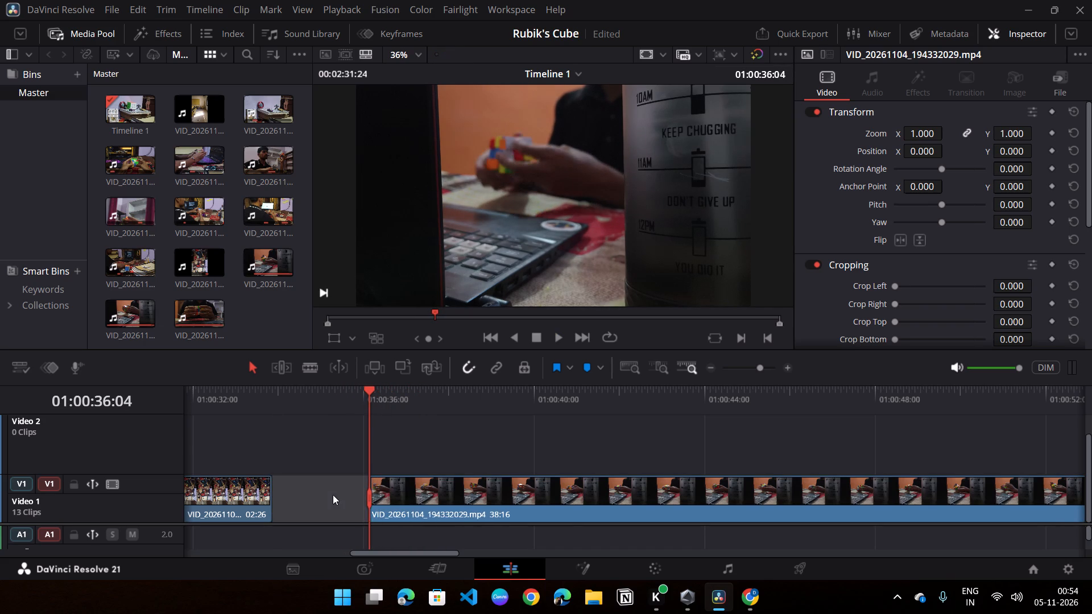
{"action": "left_click", "coordinate": [375, 584]}
Play the trimmed VID_20261104_194332029.mp4 and split it at 01:00:37:01.
{"action": "key", "text": "space"}
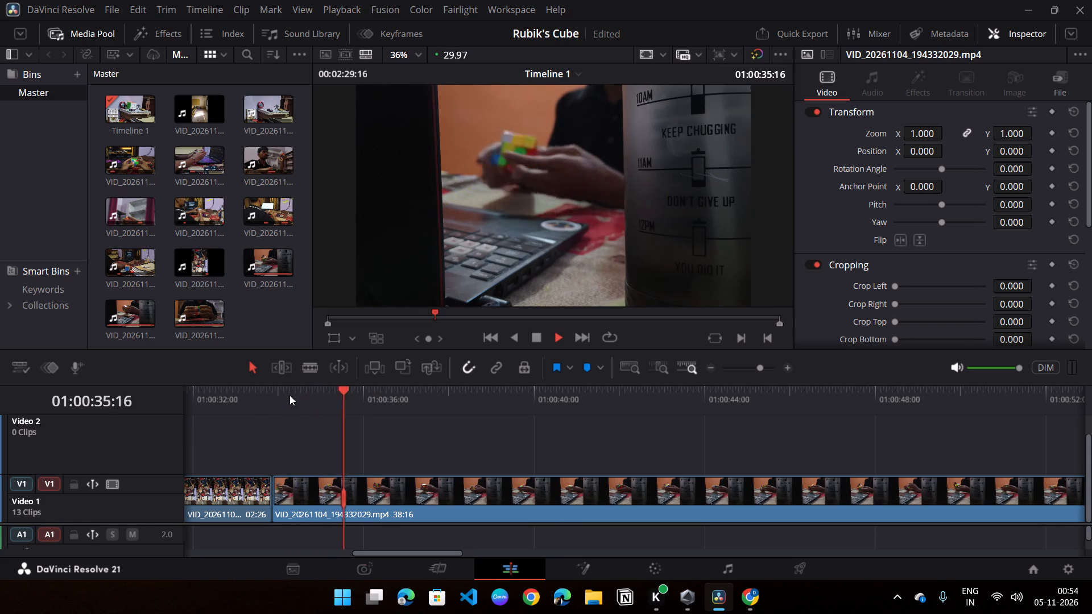
{"action": "key", "text": "space"}
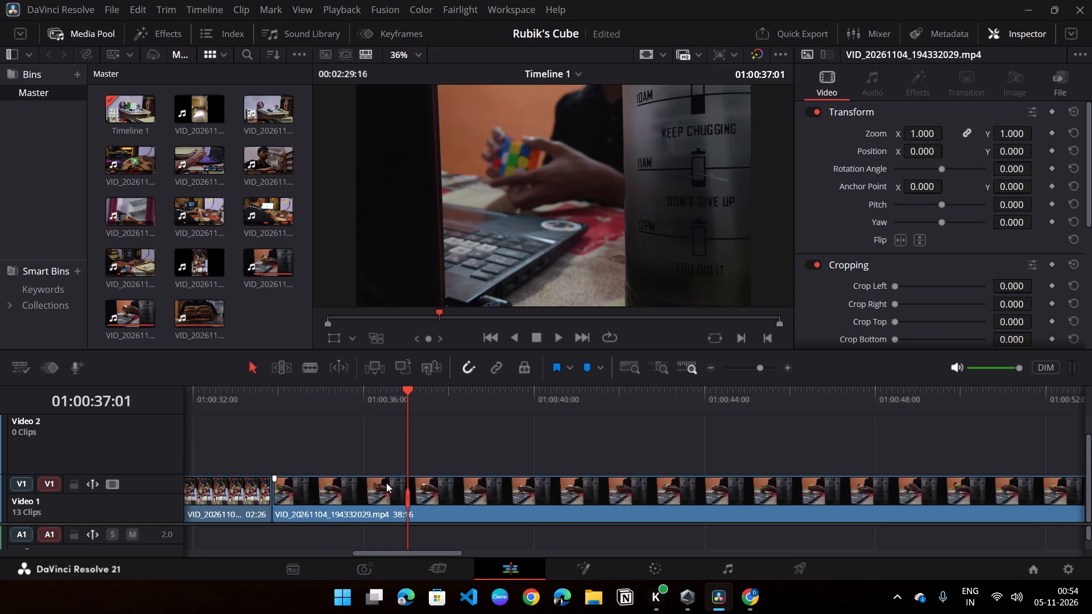
{"action": "left_click", "coordinate": [388, 490]}
{"action": "key", "text": "ctrl+backslash"}
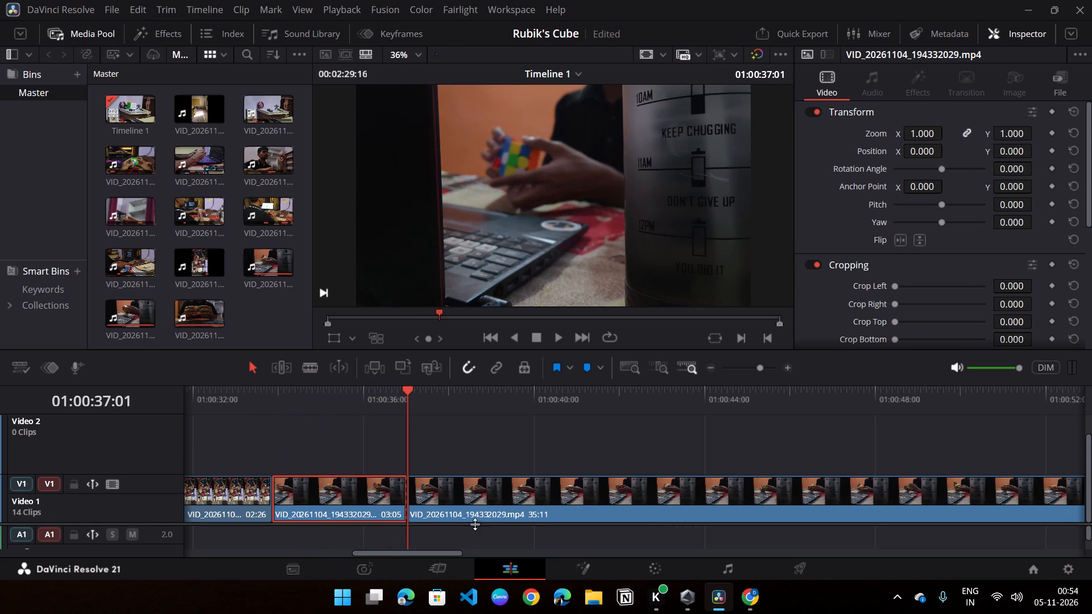
Delete the part of VID_20261104_194332029.mp4 after 01:00:37:01 and ripple delete the gap it leaves.
{"action": "left_click", "coordinate": [480, 493]}
{"action": "right_click", "coordinate": [480, 491]}
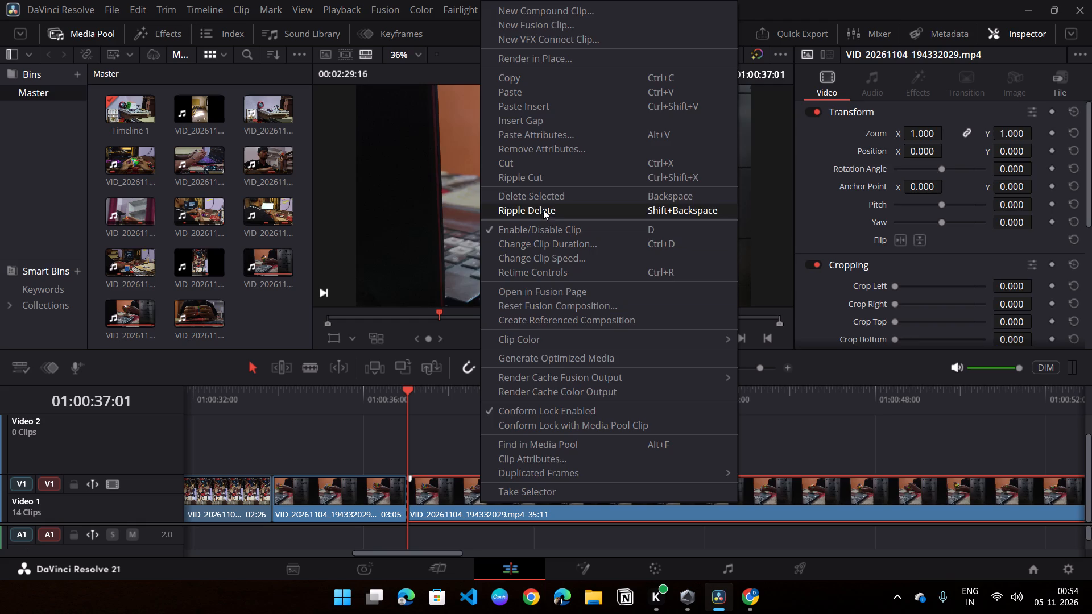
{"action": "left_click", "coordinate": [543, 201]}
{"action": "left_click", "coordinate": [470, 492]}
{"action": "right_click", "coordinate": [471, 491]}
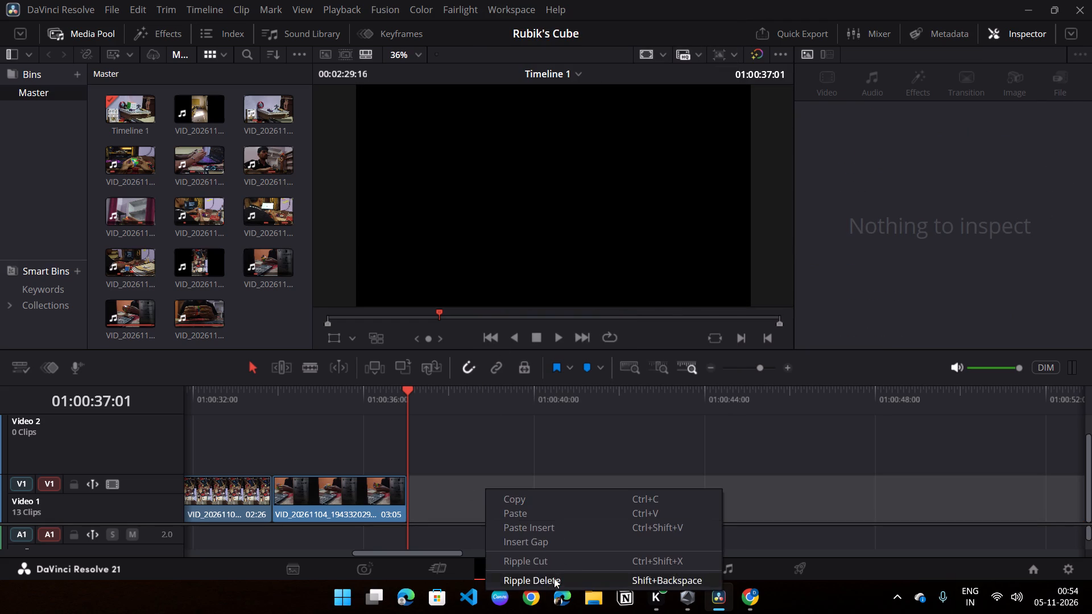
{"action": "left_click", "coordinate": [552, 583]}
Scrub and preview the beginning of VID_20261104_194434866.mp4 and split it at 01:00:43:07.
{"action": "left_click_drag", "start_coordinate": [442, 403], "coordinate": [496, 400]}
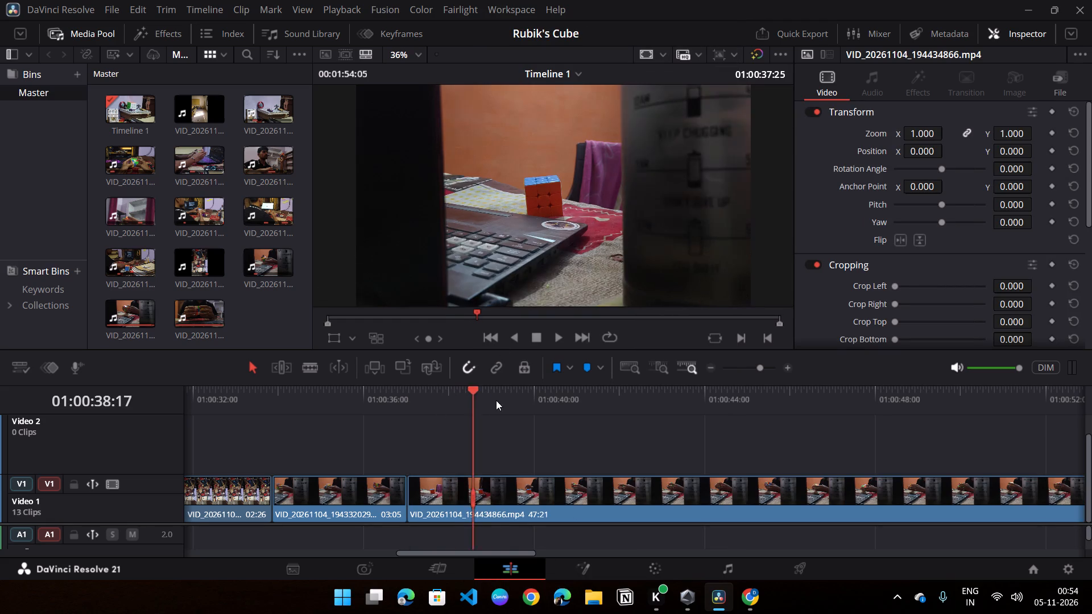
{"action": "left_click_drag", "start_coordinate": [496, 400], "coordinate": [556, 408]}
{"action": "middle_click_drag", "start_coordinate": [551, 452], "coordinate": [353, 446]}
{"action": "left_click_drag", "start_coordinate": [360, 404], "coordinate": [513, 411]}
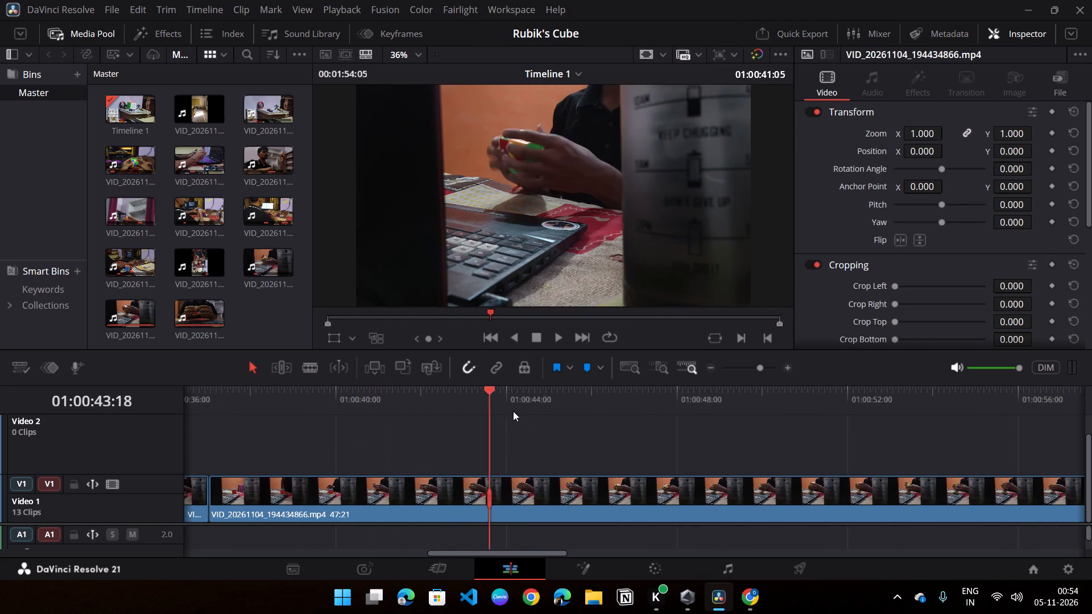
{"action": "left_click_drag", "start_coordinate": [513, 411], "coordinate": [462, 422]}
{"action": "key", "text": "space"}
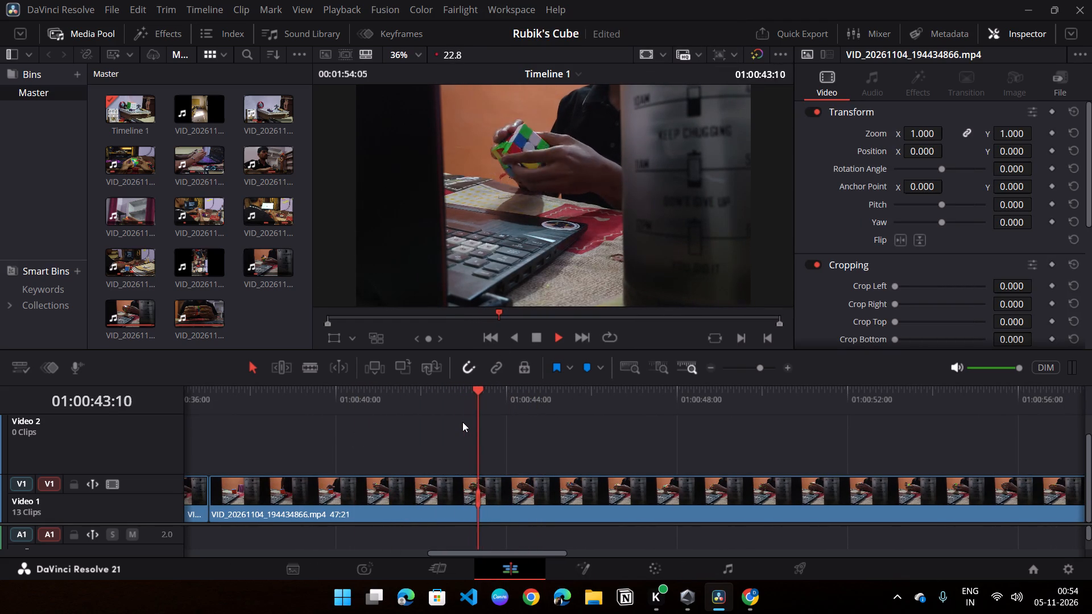
{"action": "key", "text": "space"}
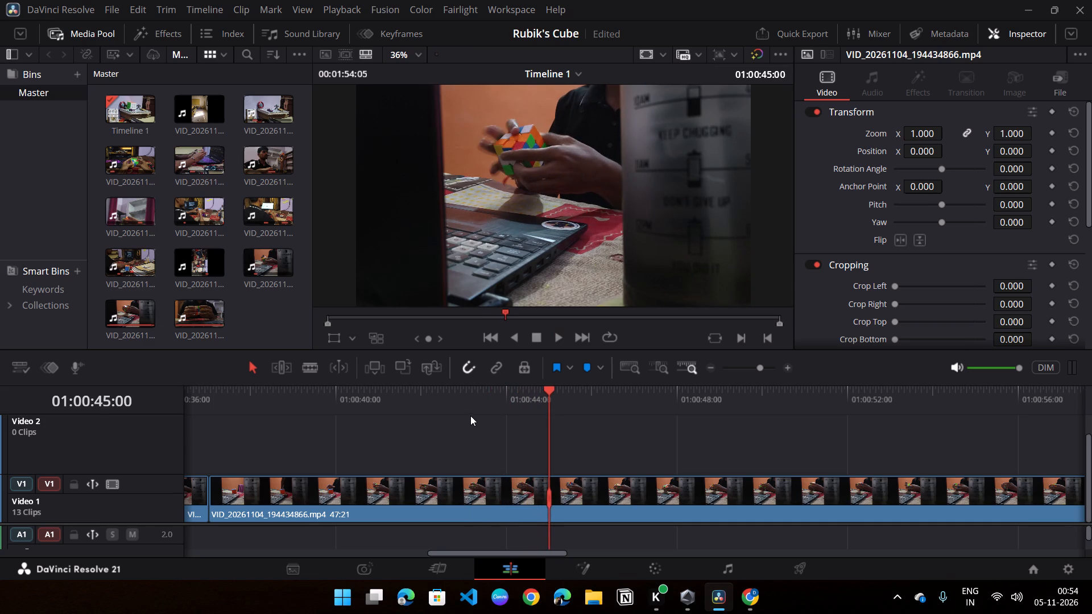
{"action": "left_click", "coordinate": [474, 411]}
{"action": "left_click", "coordinate": [403, 488]}
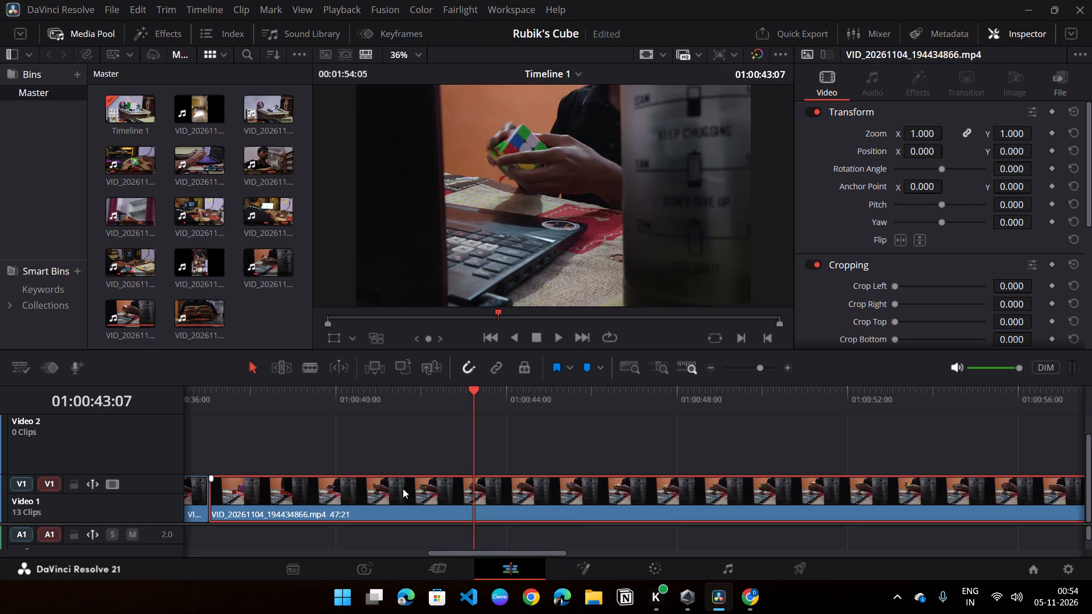
{"action": "key", "text": "ctrl+backslash"}
Delete the part of VID_20261104_194434866.mp4 before 01:00:43:07 and move the remaining part against the preceding clip.
{"action": "left_click", "coordinate": [400, 478]}
{"action": "right_click", "coordinate": [400, 478]}
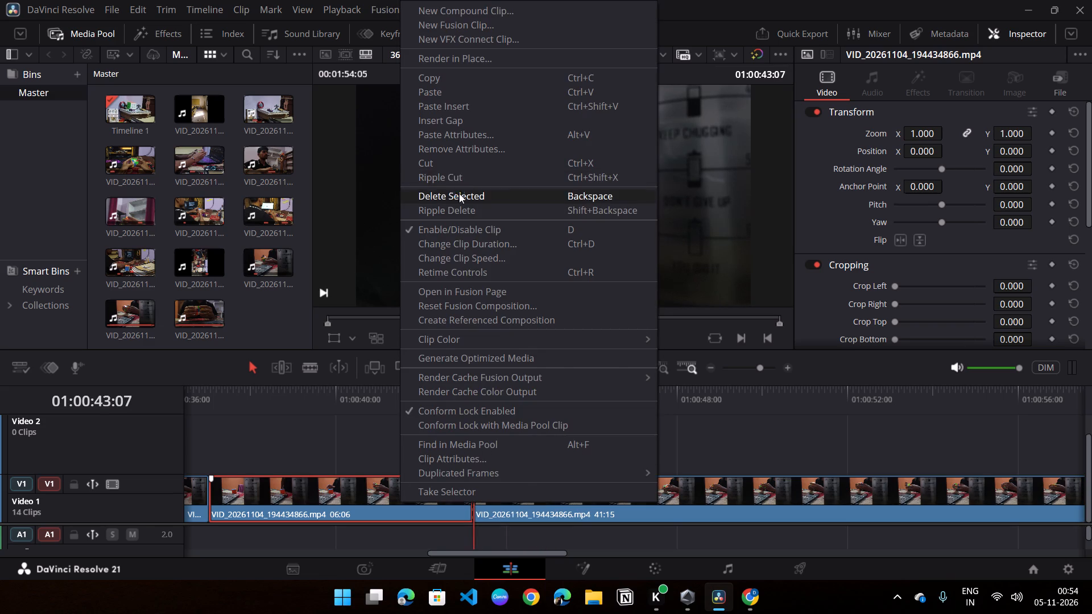
{"action": "left_click", "coordinate": [459, 193]}
{"action": "left_click_drag", "start_coordinate": [486, 492], "coordinate": [264, 502]}
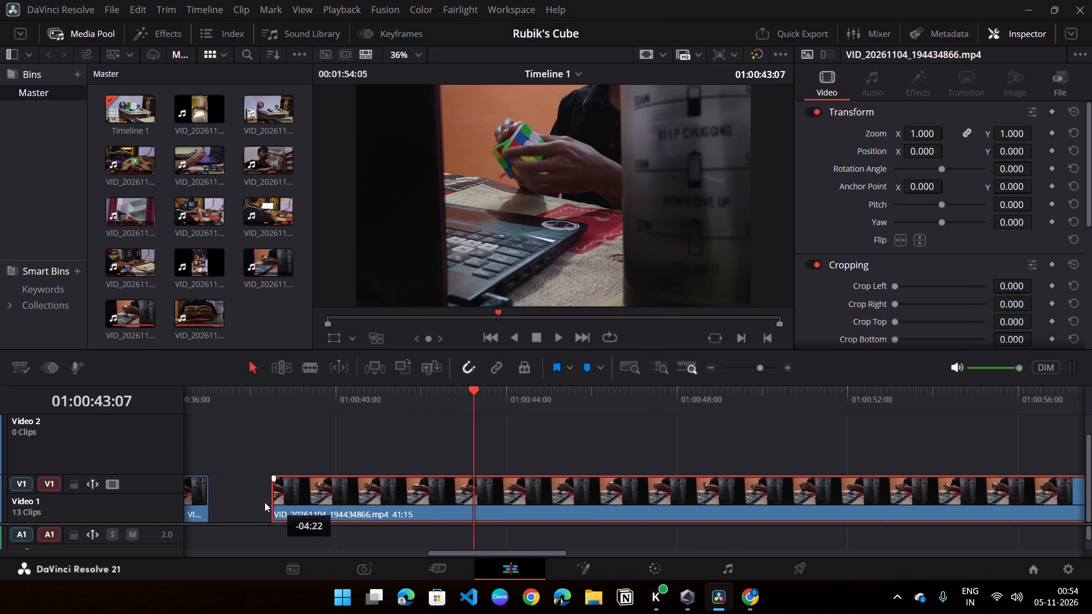
{"action": "left_click_drag", "start_coordinate": [264, 502], "coordinate": [222, 497]}
Trim the end of VID_20261104_194434866.mp4 to 01:00:39:08 and ripple delete the gap after it.
{"action": "left_click_drag", "start_coordinate": [218, 401], "coordinate": [265, 400]}
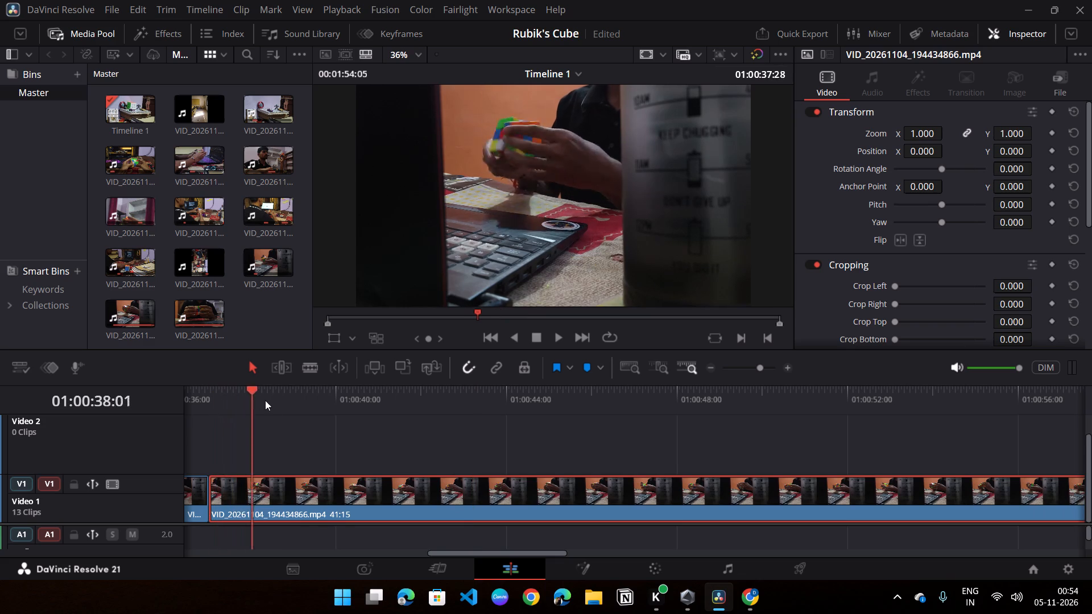
{"action": "left_click_drag", "start_coordinate": [265, 400], "coordinate": [305, 405]}
{"action": "left_click", "coordinate": [320, 490]}
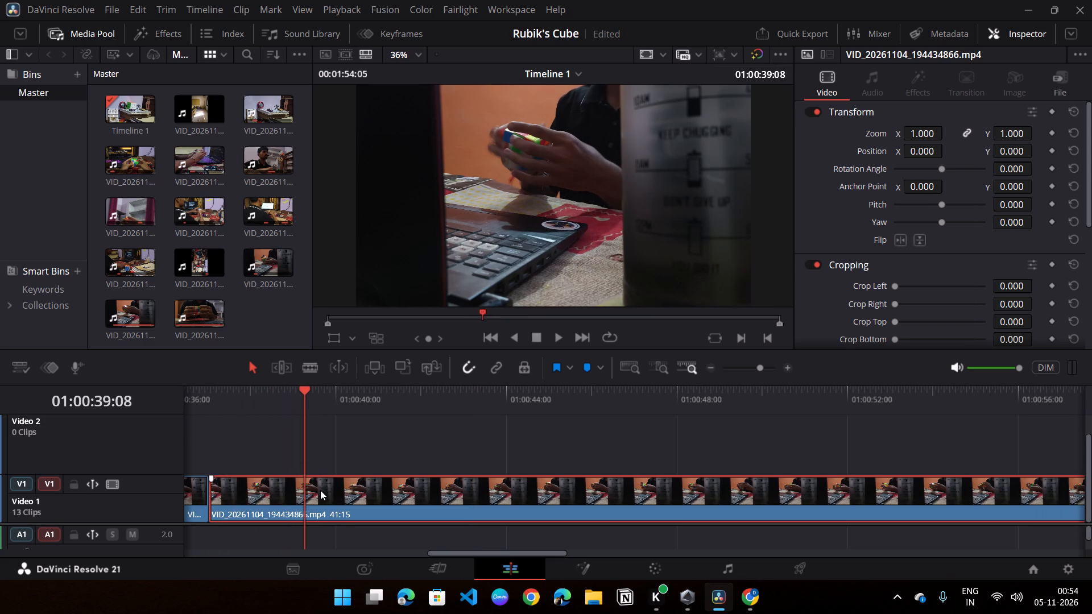
{"action": "key", "text": "ctrl+backslash"}
{"action": "left_click", "coordinate": [336, 501]}
{"action": "right_click", "coordinate": [336, 501]}
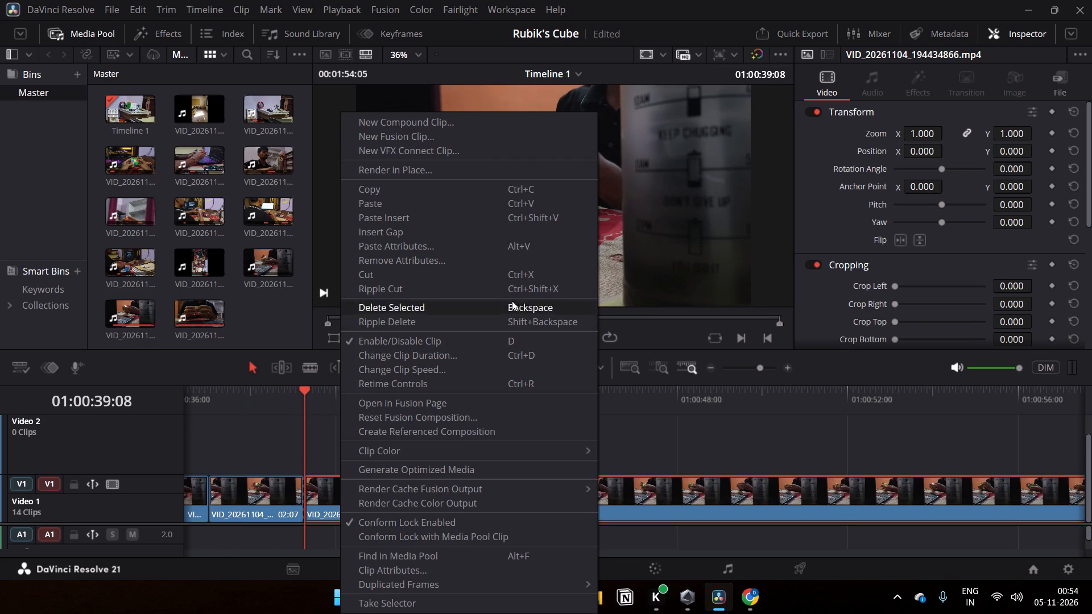
{"action": "left_click", "coordinate": [436, 310]}
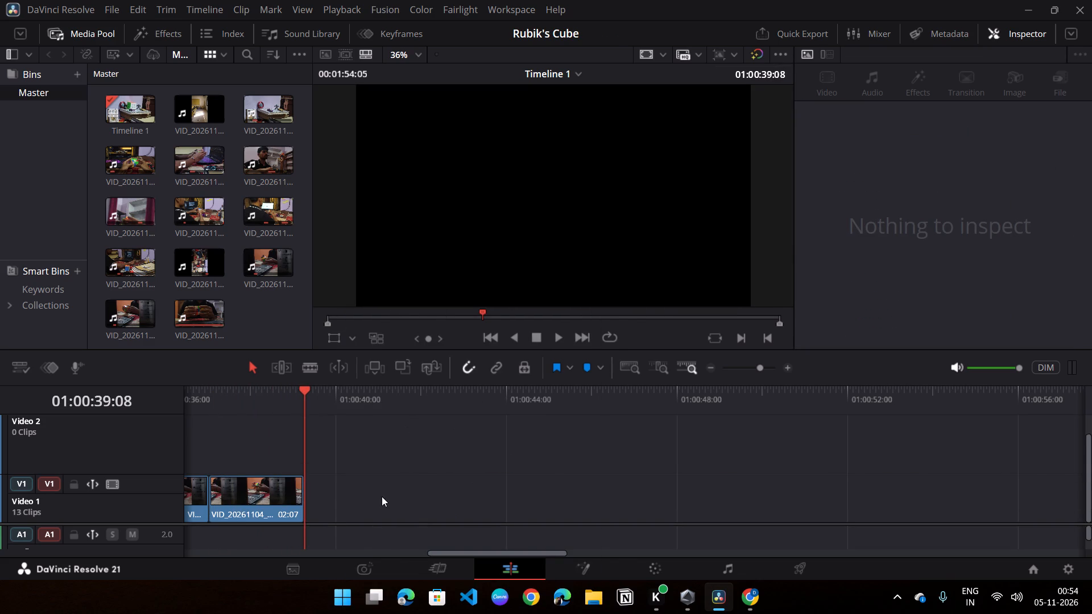
{"action": "left_click", "coordinate": [382, 496]}
{"action": "right_click", "coordinate": [382, 496]}
{"action": "left_click", "coordinate": [450, 584]}
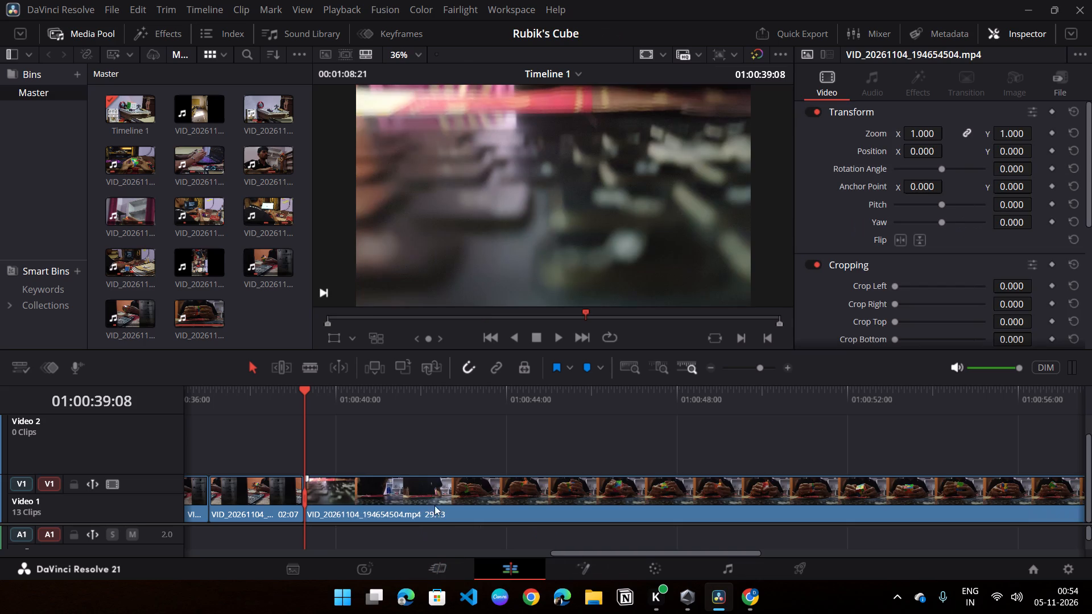
Scrub and play VID_20261104_194654504.mp4 from its start towards its end to examine the cube-solving footage.
{"action": "left_click_drag", "start_coordinate": [350, 395], "coordinate": [531, 408]}
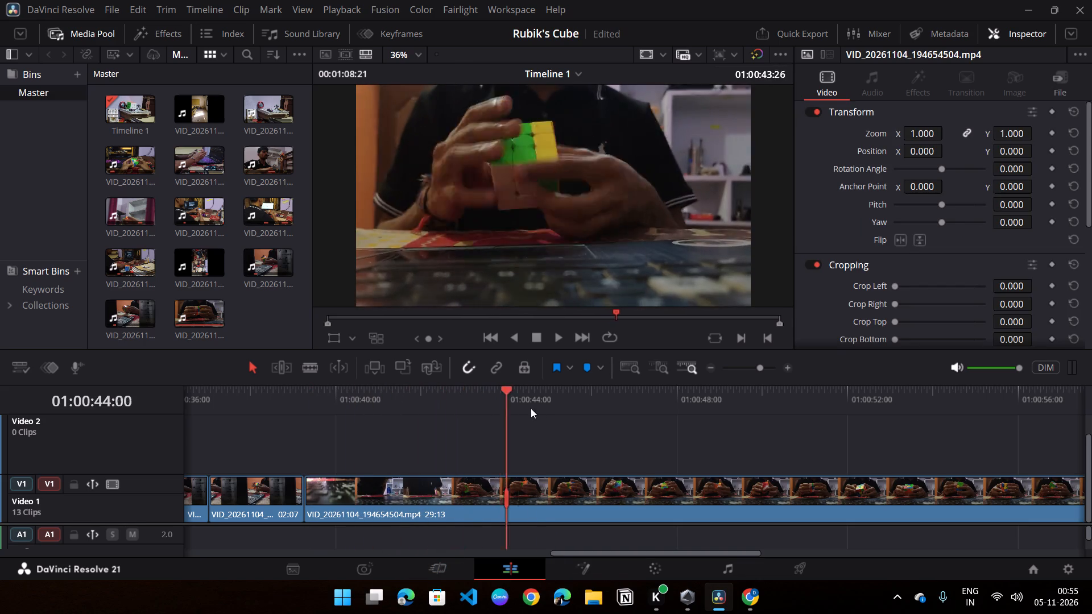
{"action": "left_click_drag", "start_coordinate": [531, 408], "coordinate": [585, 419]}
{"action": "middle_click_drag", "start_coordinate": [589, 437], "coordinate": [490, 439]}
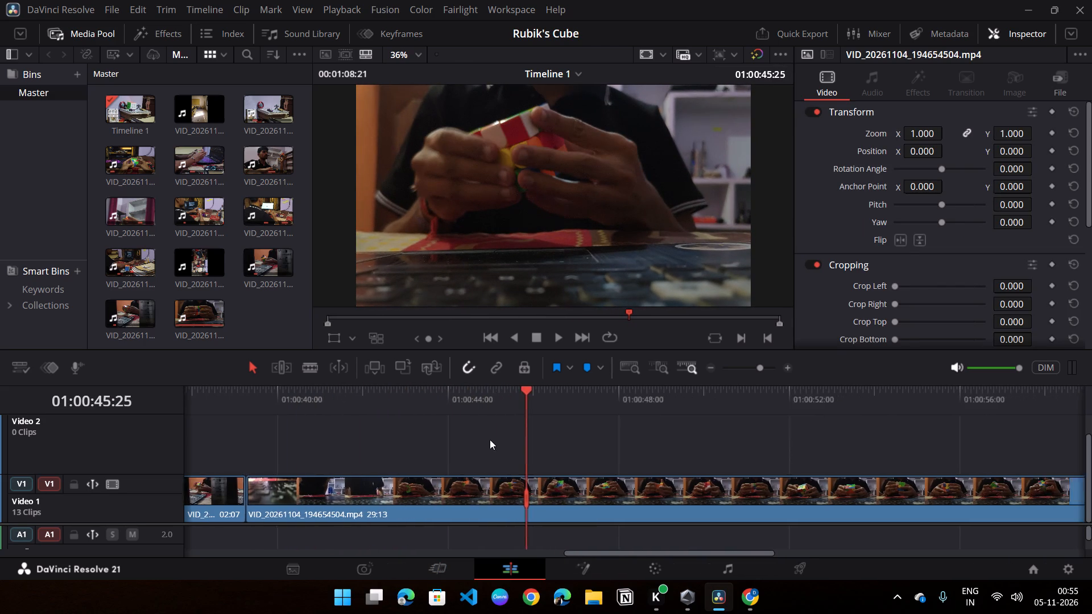
{"action": "middle_click_drag", "start_coordinate": [490, 439], "coordinate": [257, 425]}
{"action": "left_click_drag", "start_coordinate": [322, 413], "coordinate": [448, 406]}
{"action": "key", "text": "space"}
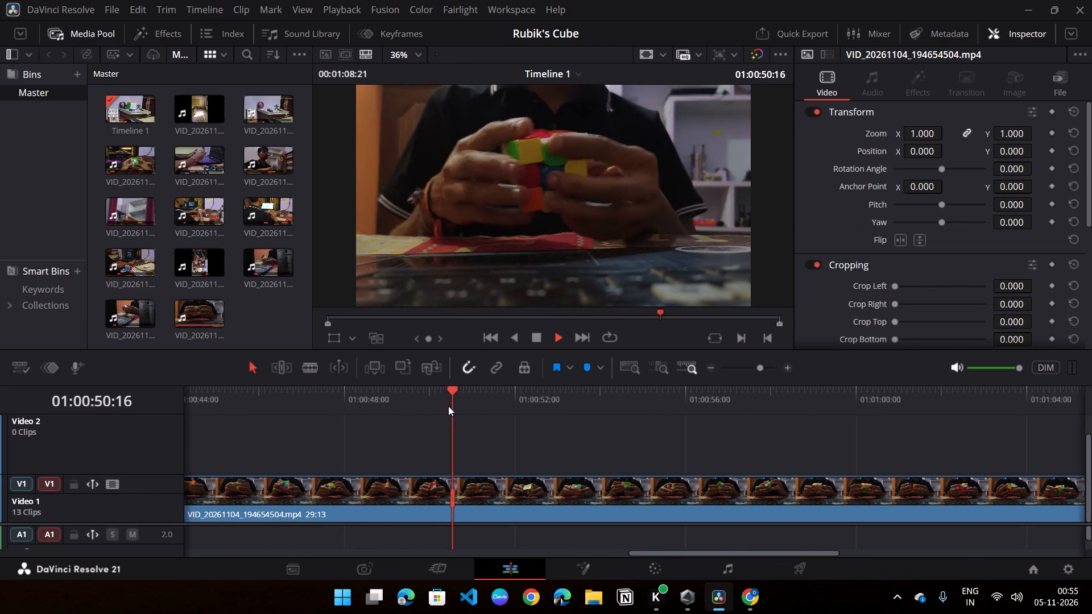
{"action": "middle_click_drag", "start_coordinate": [622, 425], "coordinate": [222, 420]}
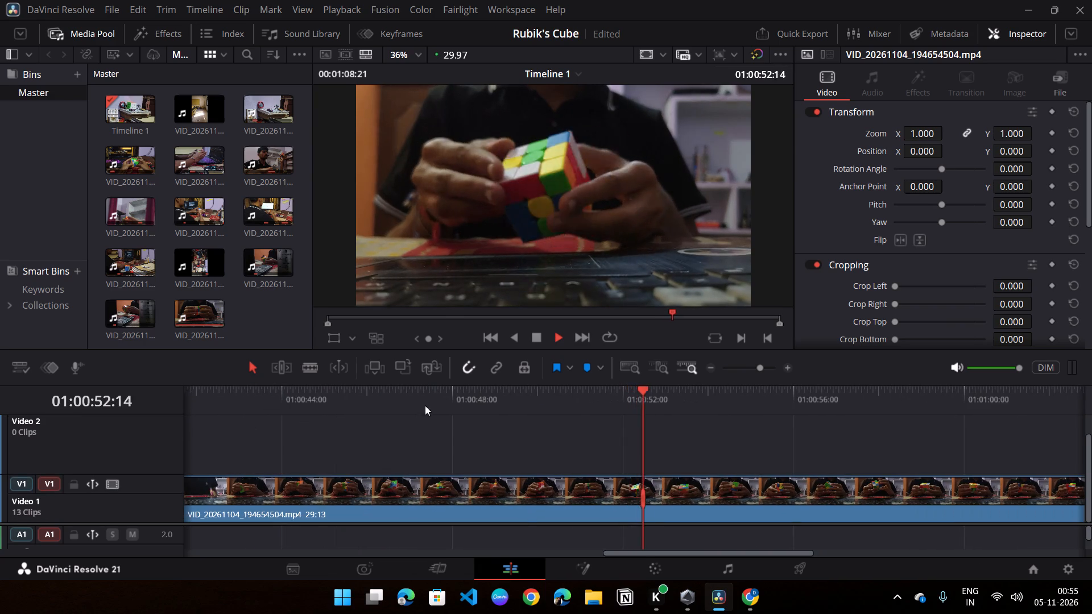
{"action": "middle_click_drag", "start_coordinate": [514, 451], "coordinate": [102, 427]}
{"action": "scroll", "coordinate": [102, 427], "scroll_direction": "up", "scroll_amount": 1}
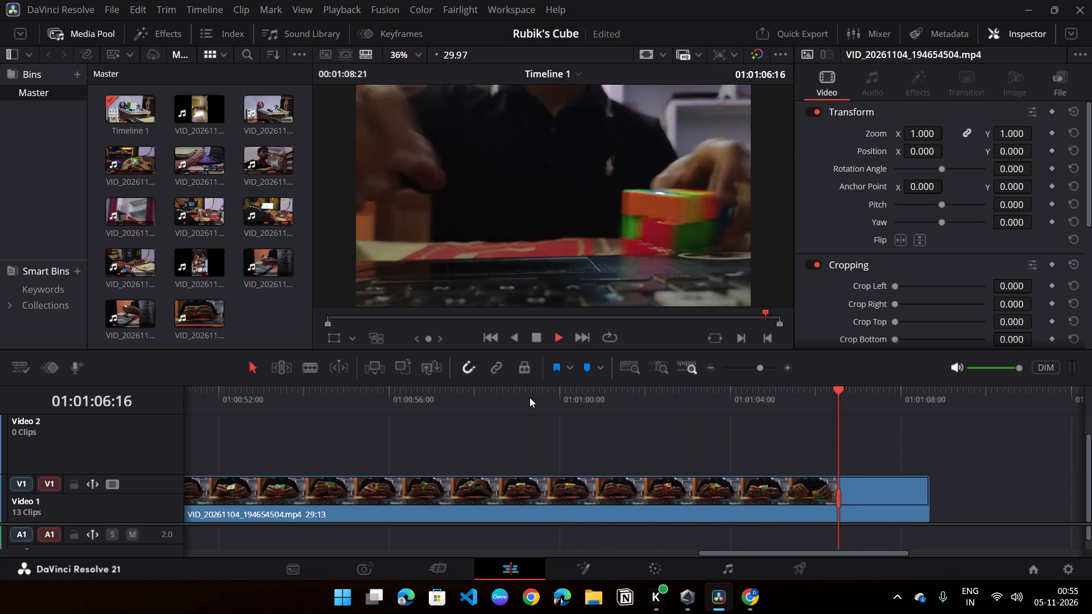
Replay the middle and later parts of VID_20261104_194654504.mp4 to look for a short highlight.
{"action": "key", "text": "space"}
{"action": "left_click", "coordinate": [516, 393]}
{"action": "key", "text": "space"}
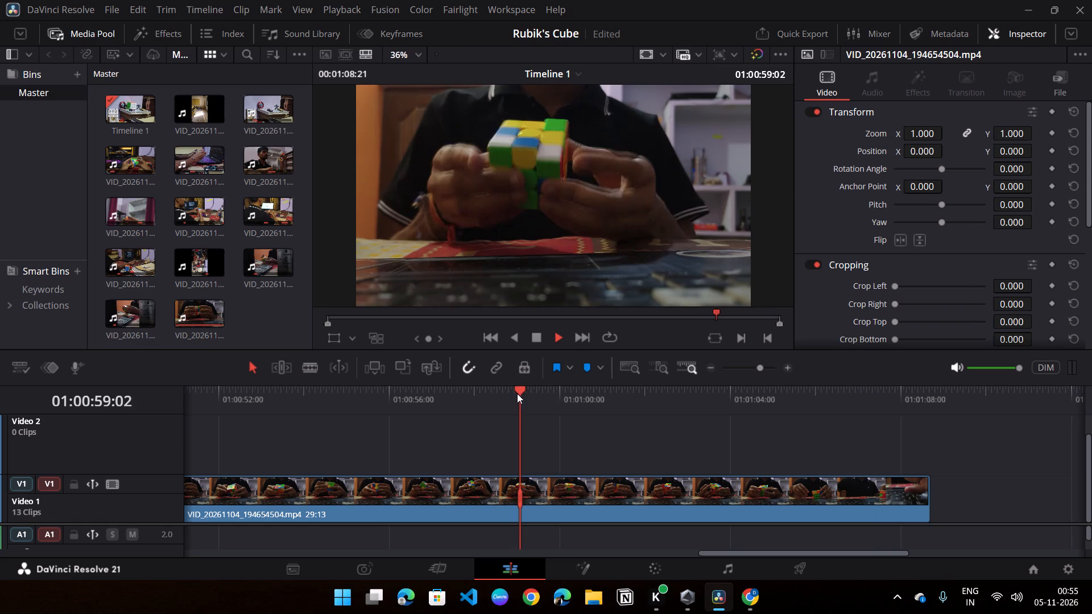
{"action": "middle_click_drag", "start_coordinate": [429, 457], "coordinate": [790, 441]}
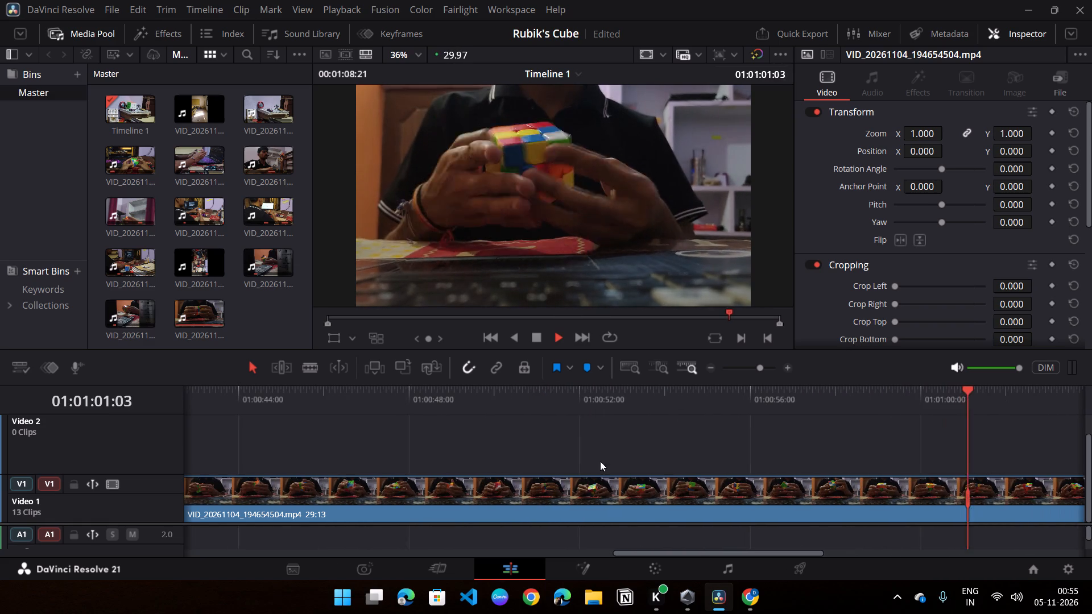
{"action": "middle_click_drag", "start_coordinate": [520, 460], "coordinate": [859, 462]}
{"action": "middle_click_drag", "start_coordinate": [504, 434], "coordinate": [938, 440]}
{"action": "middle_click_drag", "start_coordinate": [535, 444], "coordinate": [547, 439]}
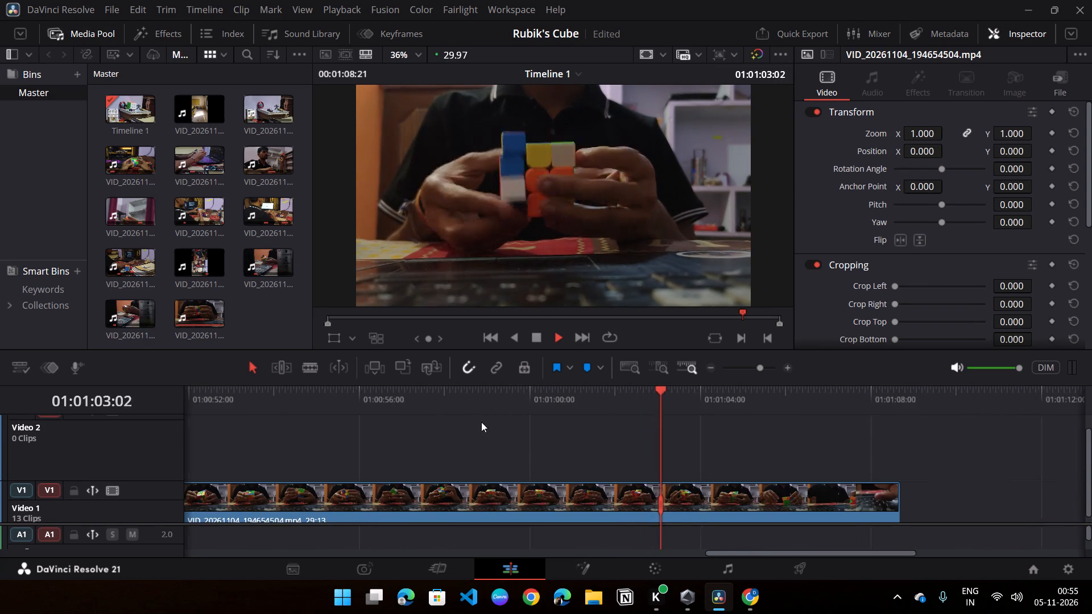
{"action": "left_click_drag", "start_coordinate": [404, 408], "coordinate": [280, 407]}
{"action": "middle_click_drag", "start_coordinate": [288, 436], "coordinate": [640, 455]}
{"action": "left_click", "coordinate": [462, 408]}
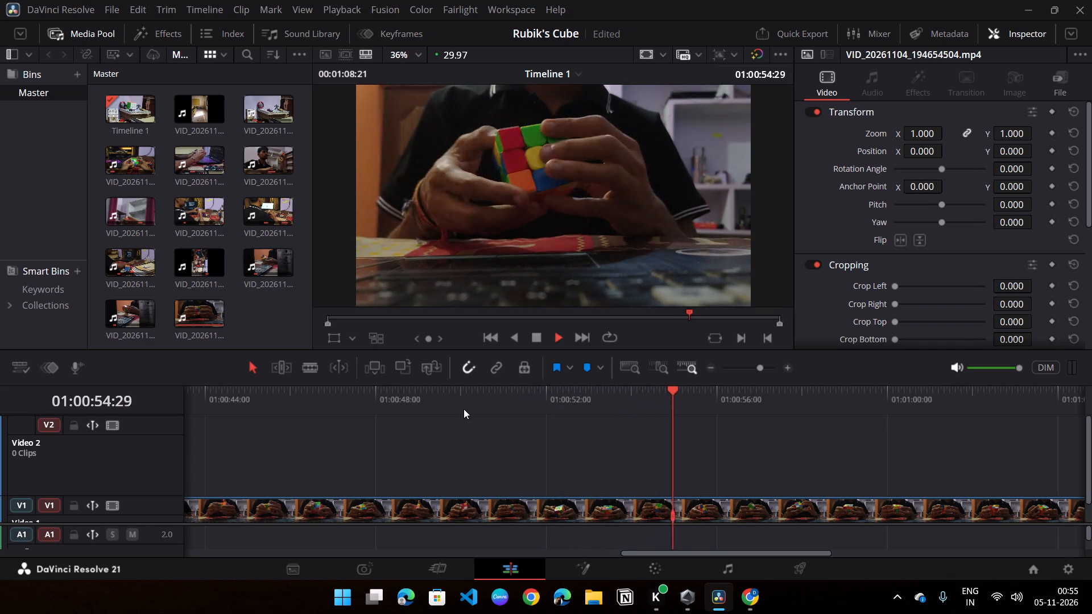
{"action": "middle_click_drag", "start_coordinate": [627, 459], "coordinate": [456, 455]}
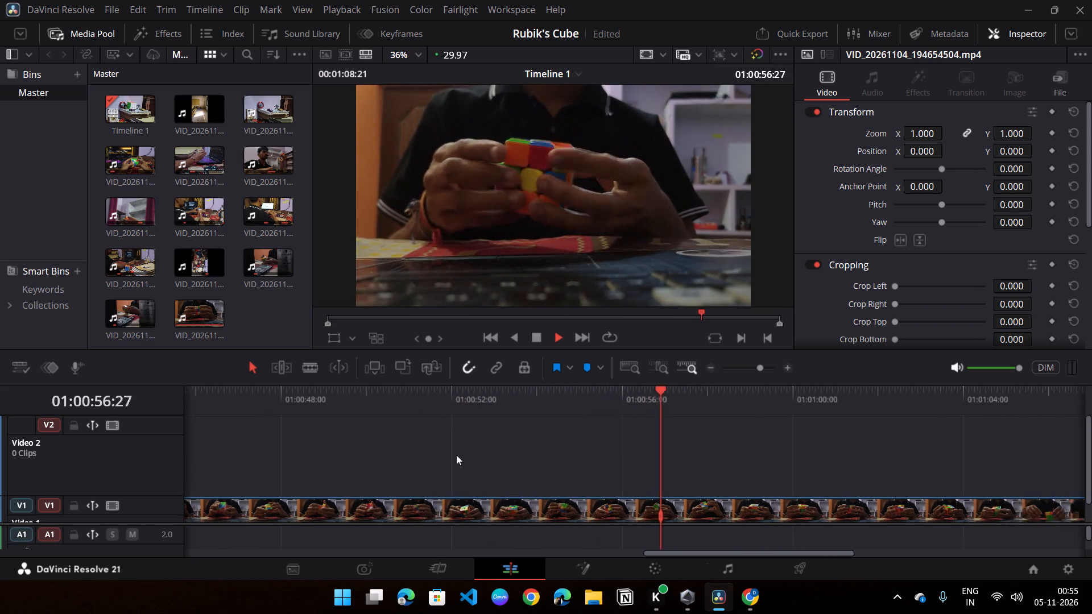
{"action": "middle_click_drag", "start_coordinate": [456, 455], "coordinate": [279, 445]}
{"action": "scroll", "coordinate": [279, 445], "scroll_direction": "up", "scroll_amount": 1}
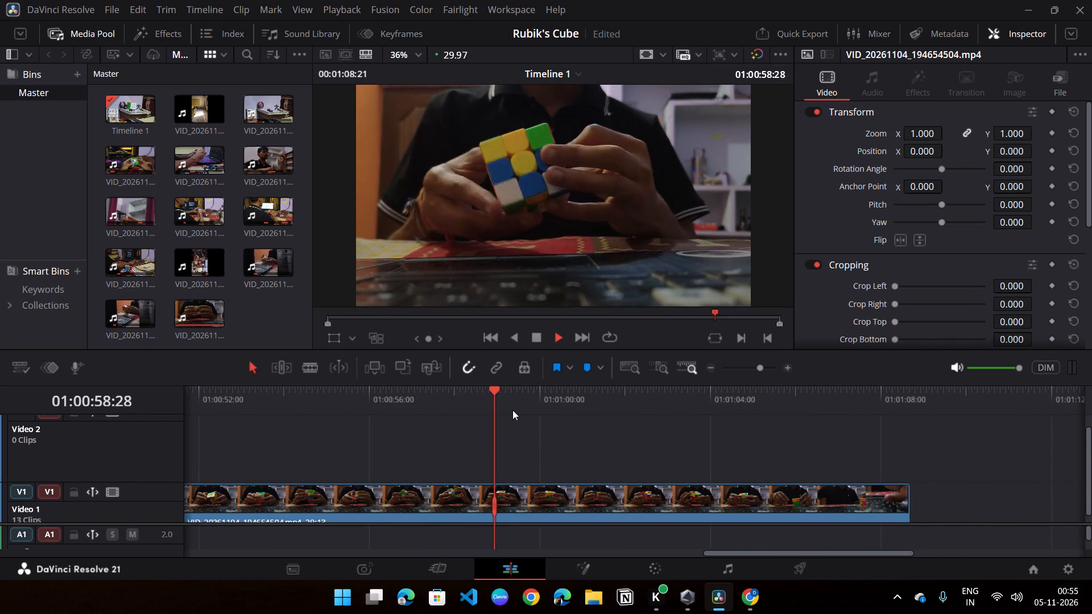
Stop playback and split VID_20261104_194654504.mp4 at 01:00:58:13.
{"action": "key", "text": "space"}
{"action": "left_click", "coordinate": [475, 394]}
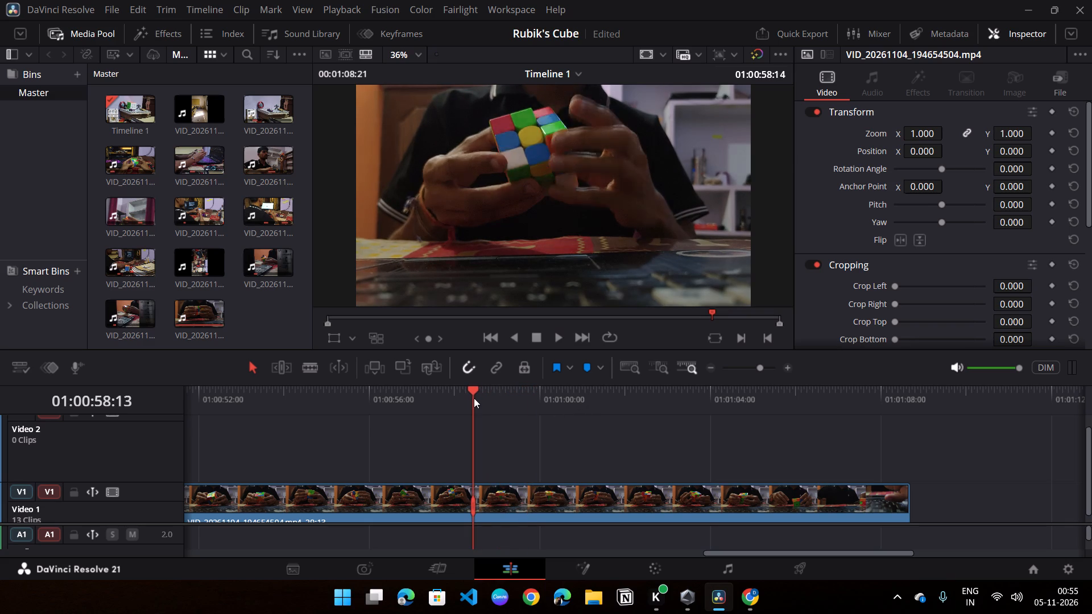
{"action": "left_click", "coordinate": [473, 492]}
{"action": "key", "text": "ctrl+backslash"}
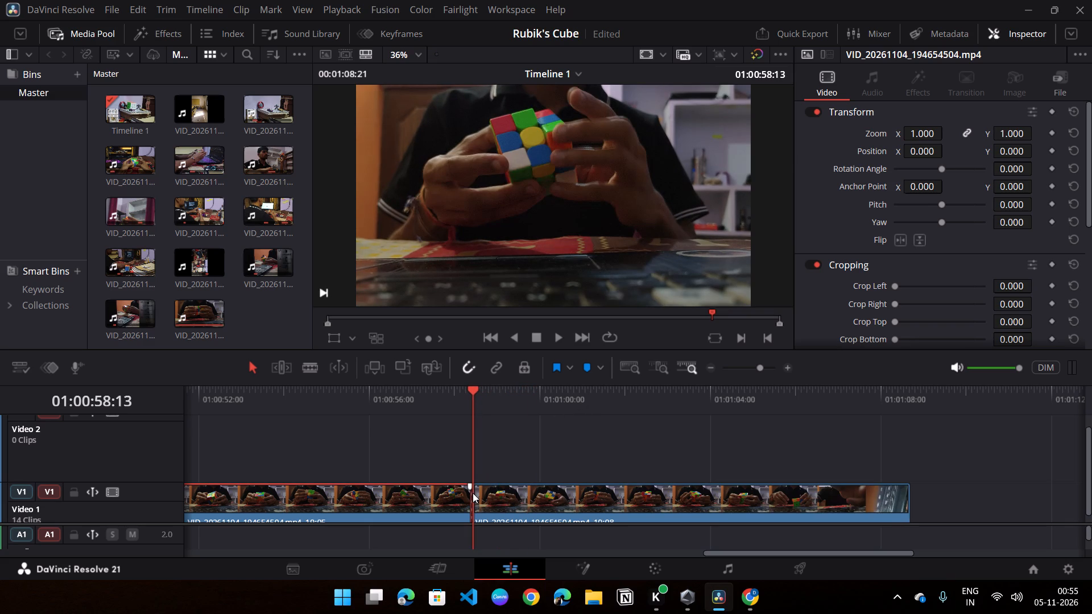
Delete the part of VID_20261104_194654504.mp4 before 01:00:58:13 and ripple delete the gap it leaves.
{"action": "left_click", "coordinate": [429, 491]}
{"action": "right_click", "coordinate": [429, 491]}
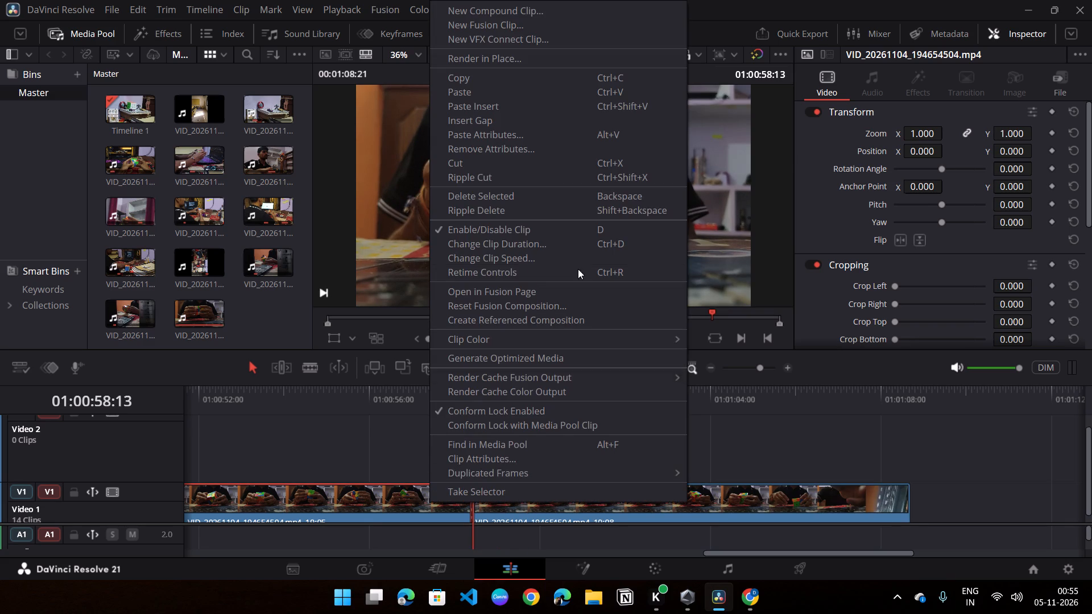
{"action": "left_click", "coordinate": [510, 197]}
{"action": "left_click", "coordinate": [442, 502]}
{"action": "right_click", "coordinate": [442, 502]}
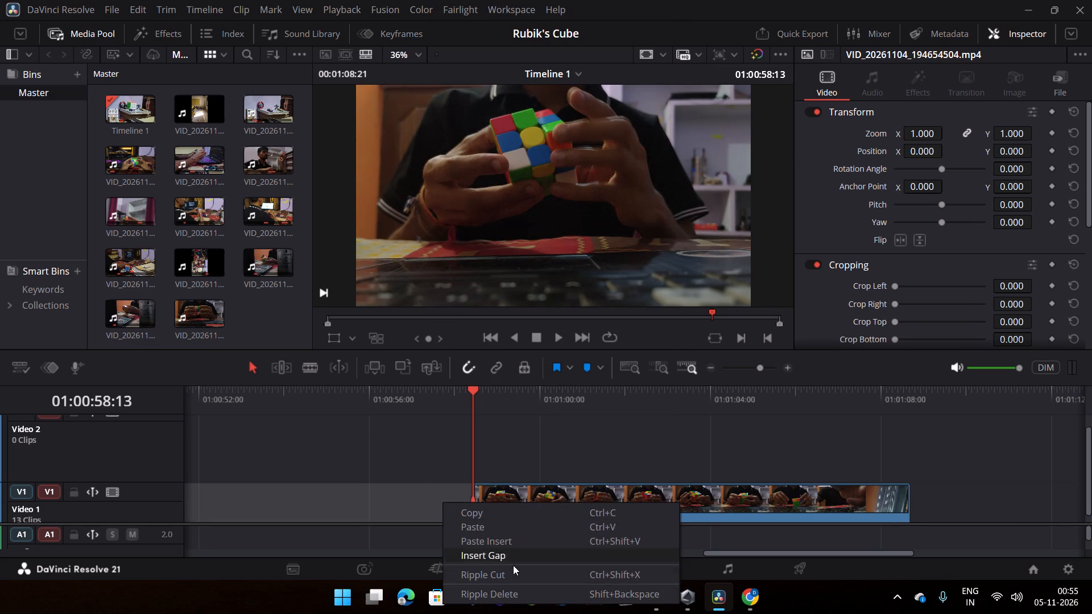
{"action": "left_click", "coordinate": [497, 598]}
Play the remaining part of VID_20261104_194654504.mp4 and trim its end to 01:00:42:00.
{"action": "key", "text": "space"}
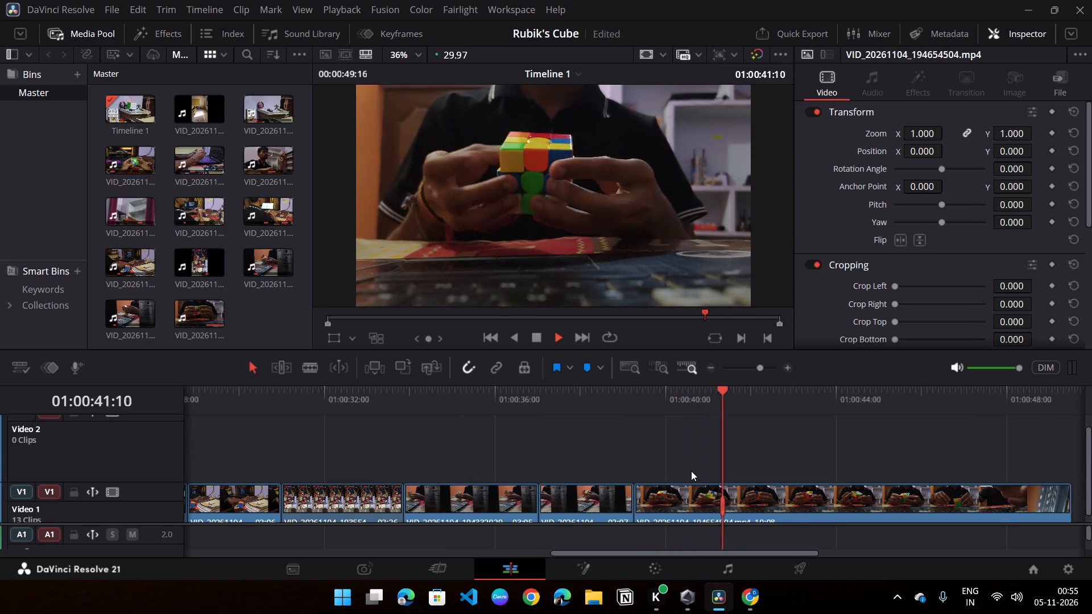
{"action": "key", "text": "space"}
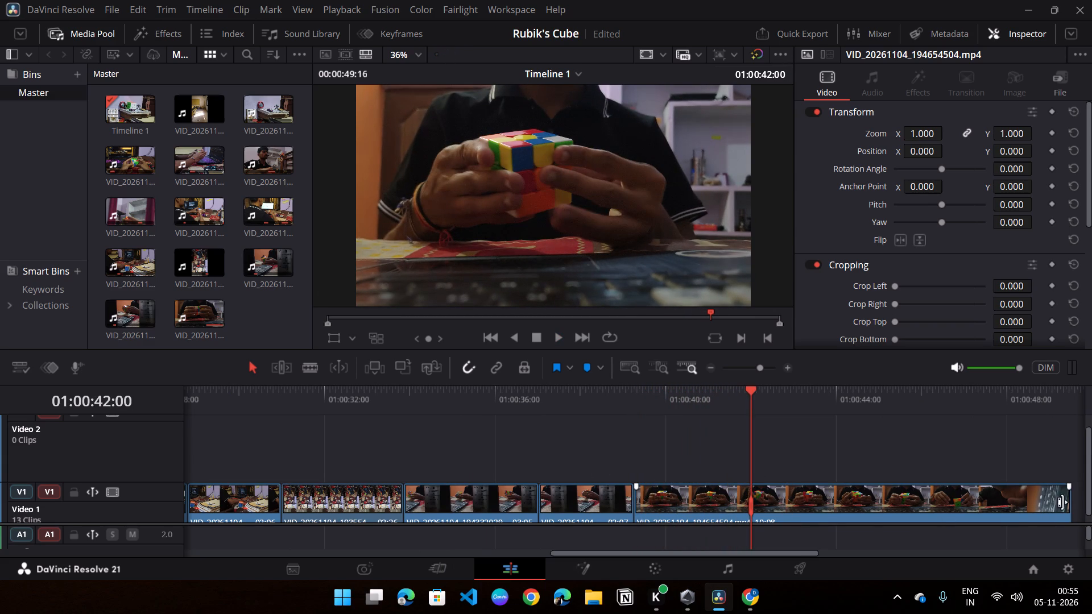
{"action": "left_click_drag", "start_coordinate": [1069, 498], "coordinate": [755, 500]}
{"action": "left_click", "coordinate": [769, 505]}
{"action": "right_click", "coordinate": [769, 505]}
{"action": "left_click", "coordinate": [781, 499]}
{"action": "double_click", "coordinate": [785, 493]}
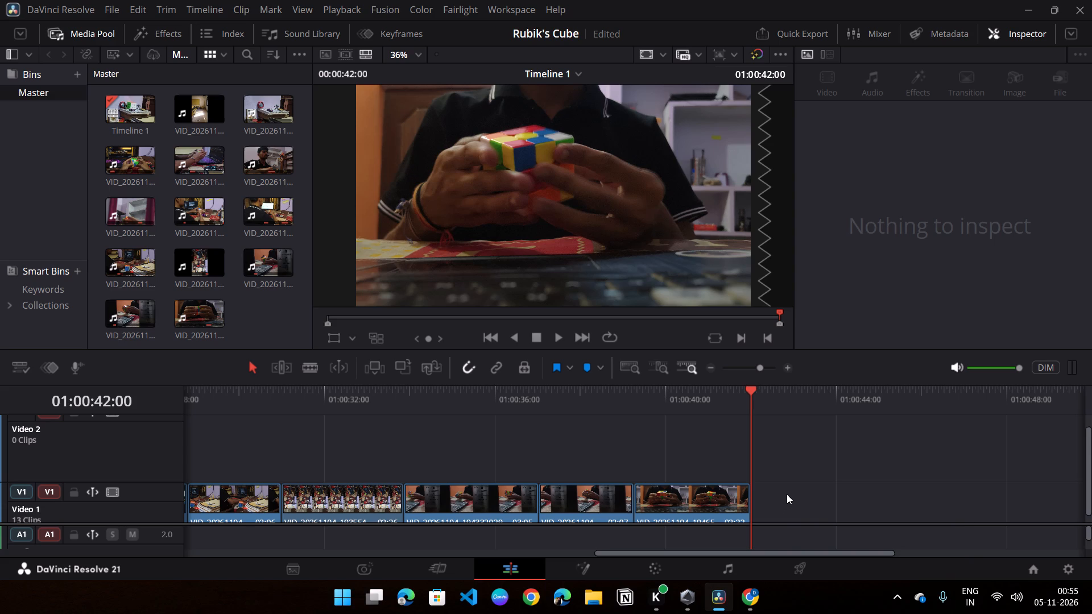
{"action": "double_click", "coordinate": [787, 497]}
Return the playhead to the start of the timeline at 01:00:00:00.
{"action": "triple_click", "coordinate": [710, 371]}
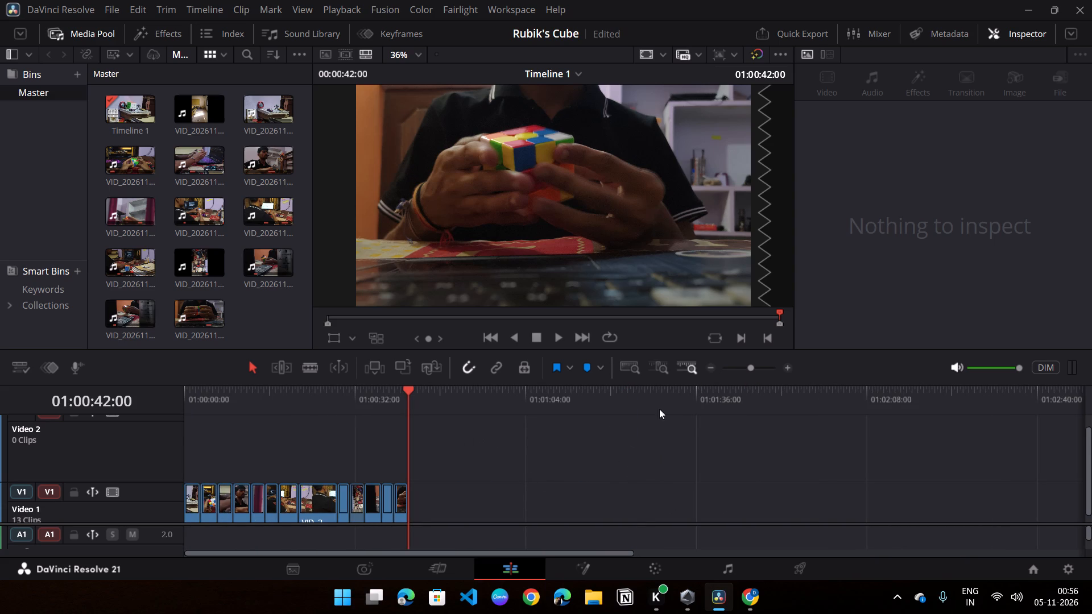
{"action": "left_click", "coordinate": [787, 374]}
{"action": "double_click", "coordinate": [787, 373]}
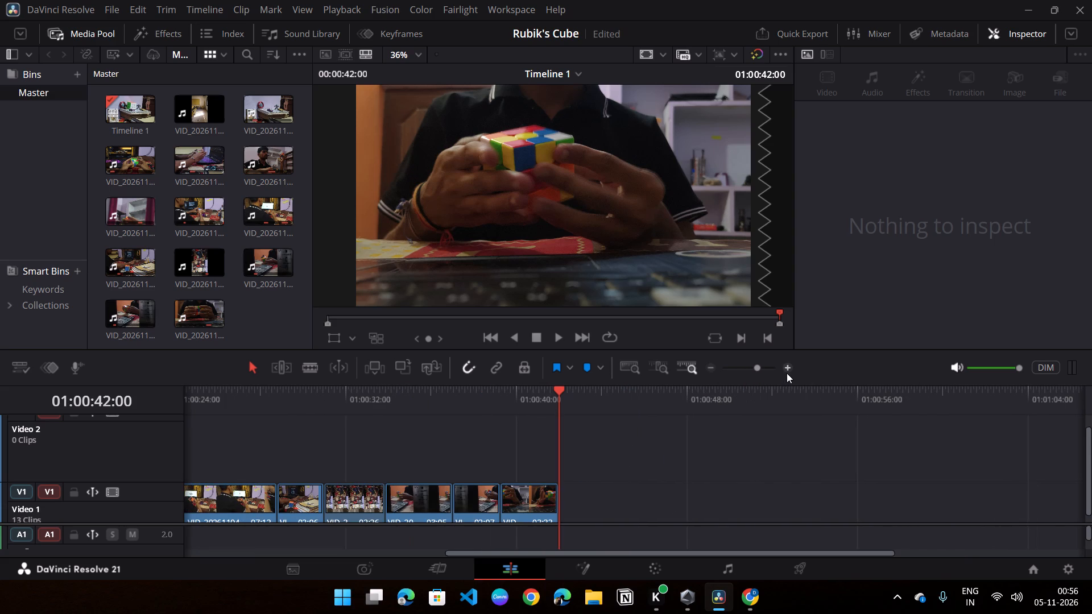
{"action": "left_click_drag", "start_coordinate": [562, 416], "coordinate": [141, 442]}
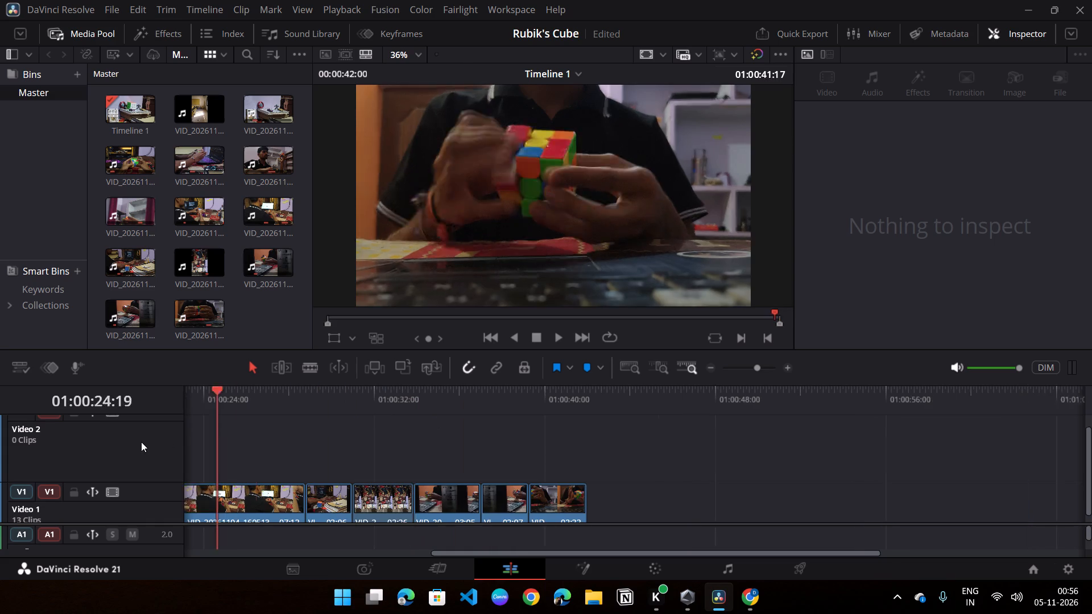
{"action": "left_click_drag", "start_coordinate": [141, 442], "coordinate": [179, 446]}
Go through the Video 1 clips one by one from the first onward to review the trimmed sequence.
{"action": "left_click", "coordinate": [212, 496]}
{"action": "left_click", "coordinate": [276, 494]}
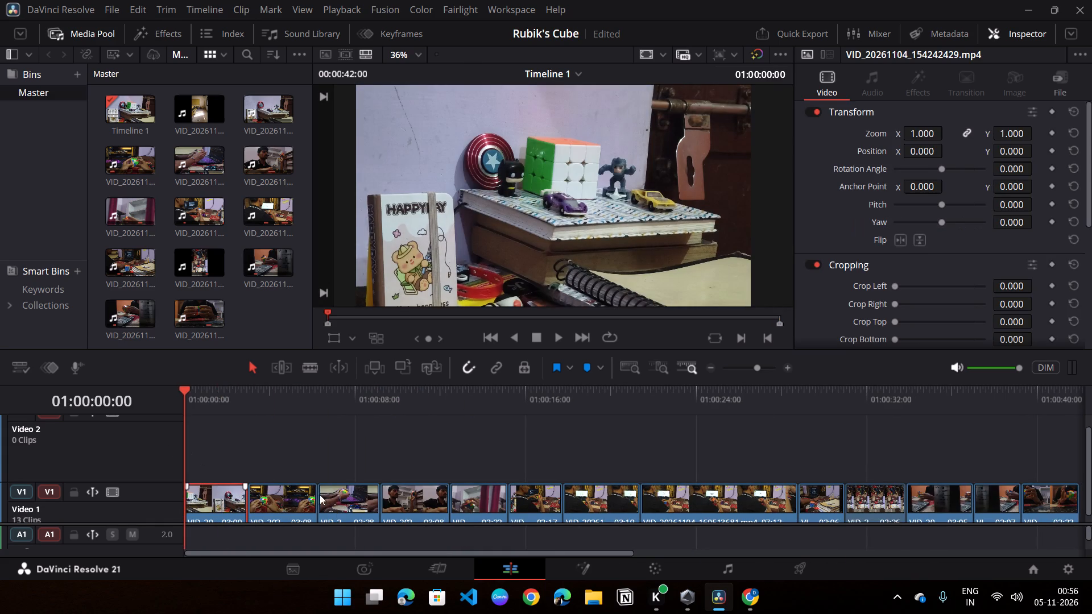
{"action": "left_click", "coordinate": [337, 497]}
{"action": "left_click", "coordinate": [406, 503]}
{"action": "left_click", "coordinate": [461, 508]}
{"action": "left_click", "coordinate": [523, 502]}
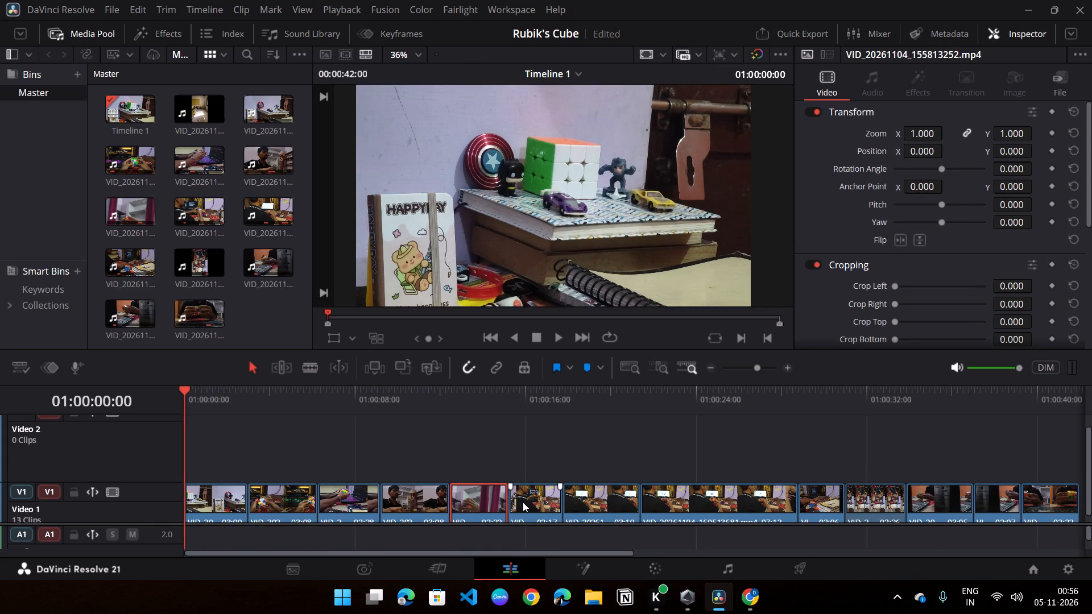
{"action": "left_click", "coordinate": [568, 497]}
{"action": "left_click", "coordinate": [615, 501]}
{"action": "left_click", "coordinate": [669, 500]}
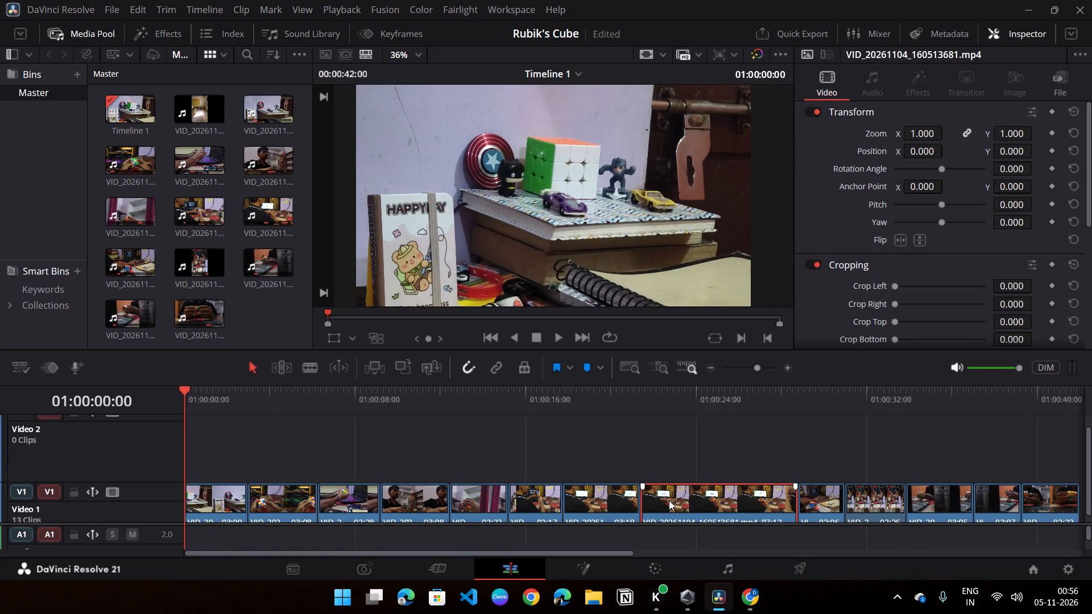
{"action": "left_click", "coordinate": [812, 509]}
{"action": "left_click", "coordinate": [875, 506]}
{"action": "left_click", "coordinate": [918, 506]}
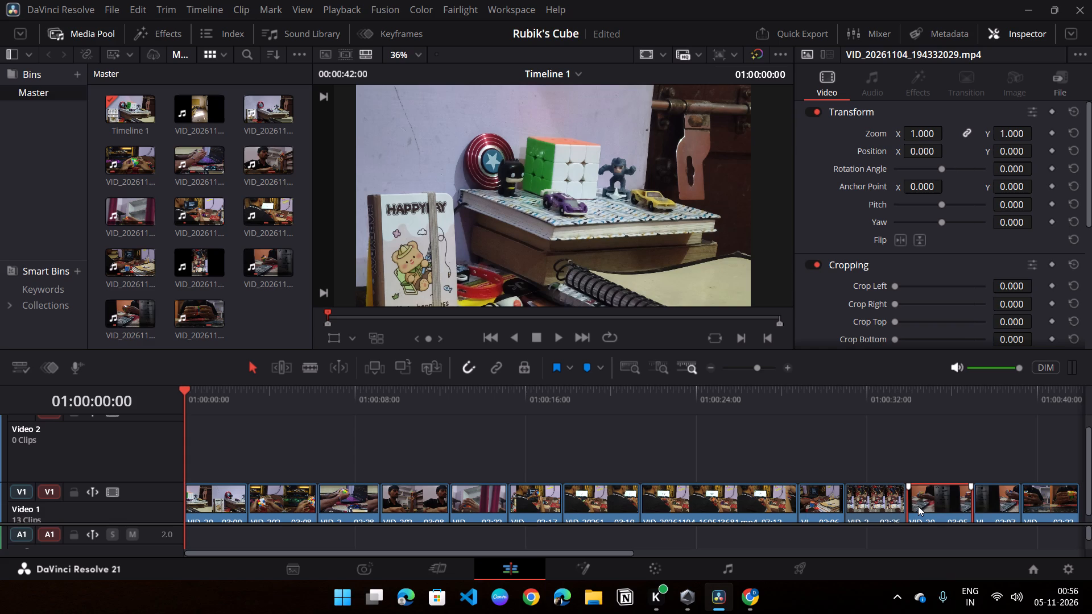
{"action": "left_click", "coordinate": [986, 503]}
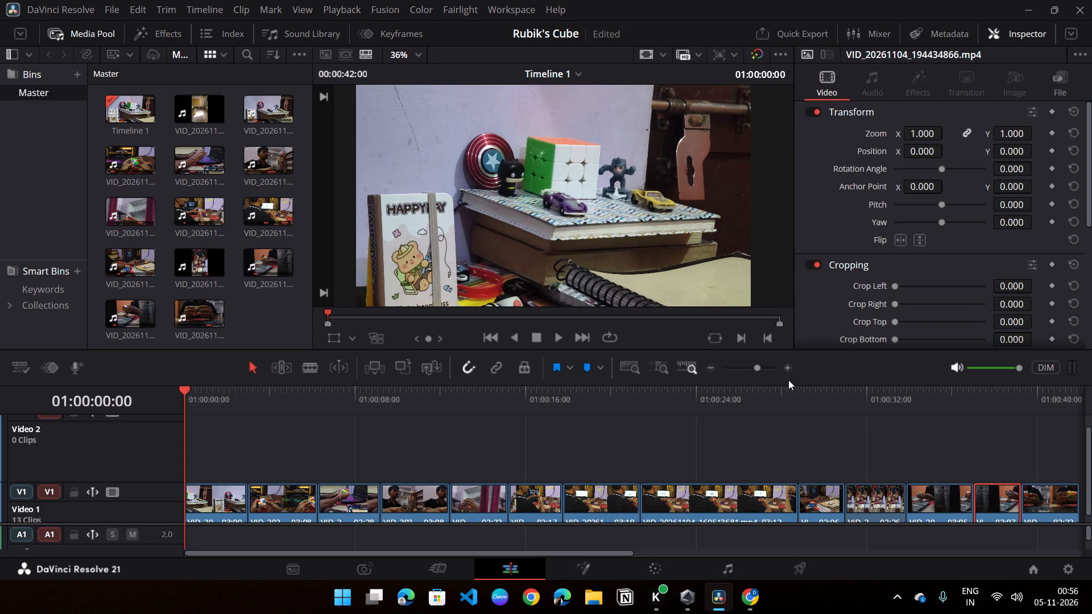
{"action": "left_click", "coordinate": [787, 370]}
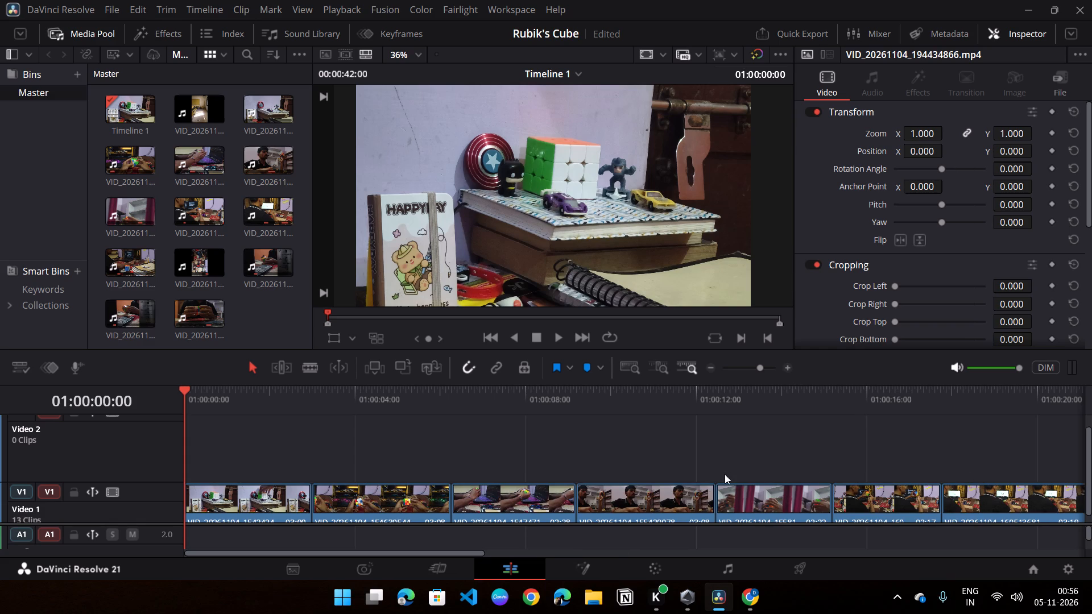
{"action": "left_click", "coordinate": [711, 369]}
{"action": "left_click", "coordinate": [711, 369]}
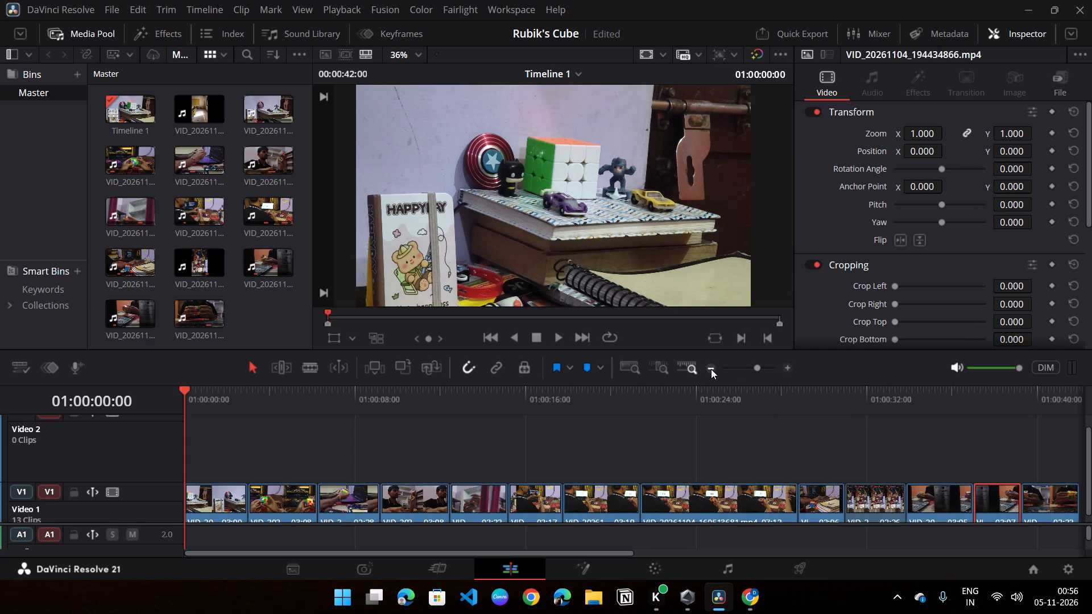
Play into VID_20261104_160513681.mp4, trim its start to 01:00:22:26 and ripple delete the gap before it.
{"action": "left_click", "coordinate": [622, 501]}
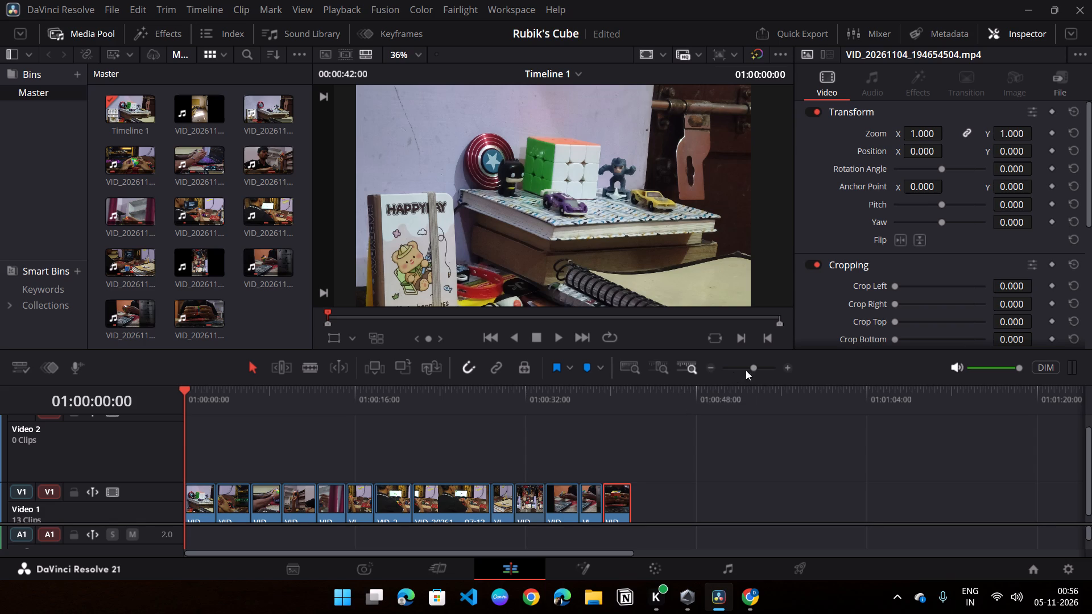
{"action": "left_click", "coordinate": [786, 365]}
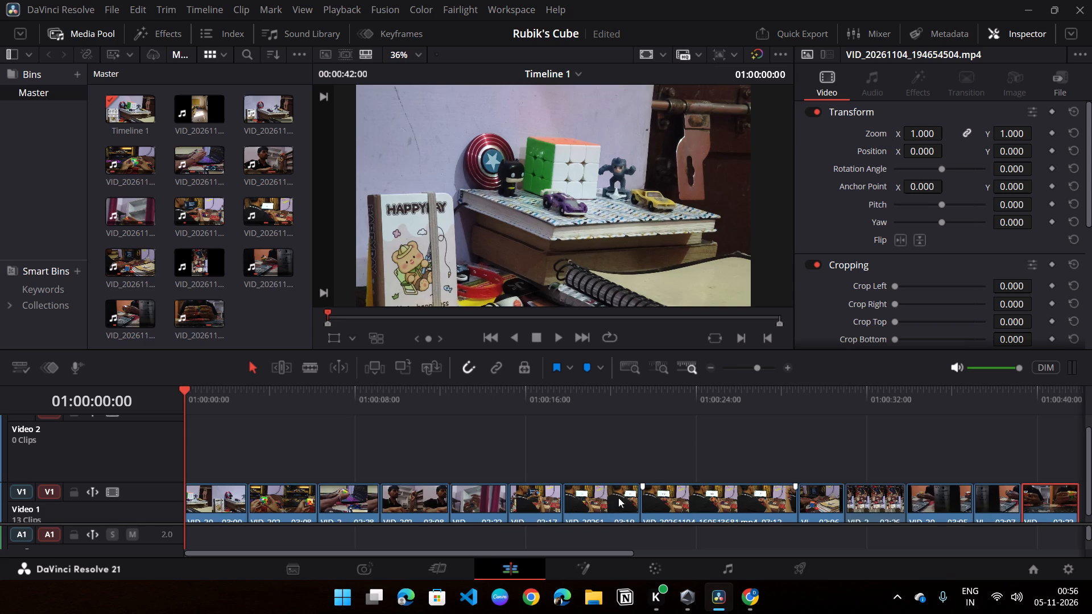
{"action": "left_click", "coordinate": [676, 501]}
{"action": "scroll", "coordinate": [702, 488], "scroll_direction": "down", "scroll_amount": 1}
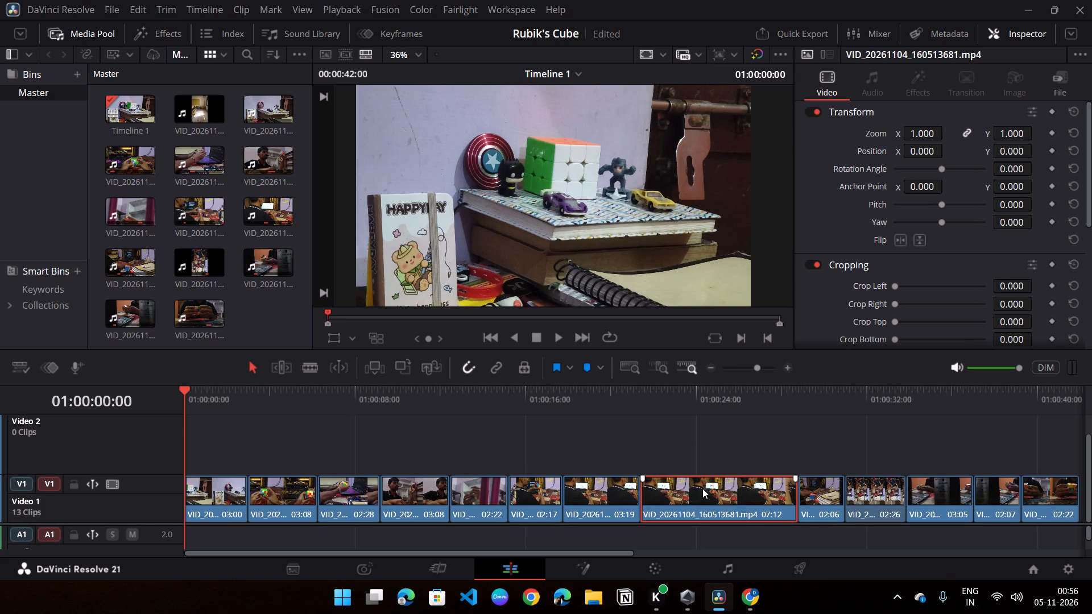
{"action": "left_click", "coordinate": [626, 408]}
{"action": "key", "text": "space"}
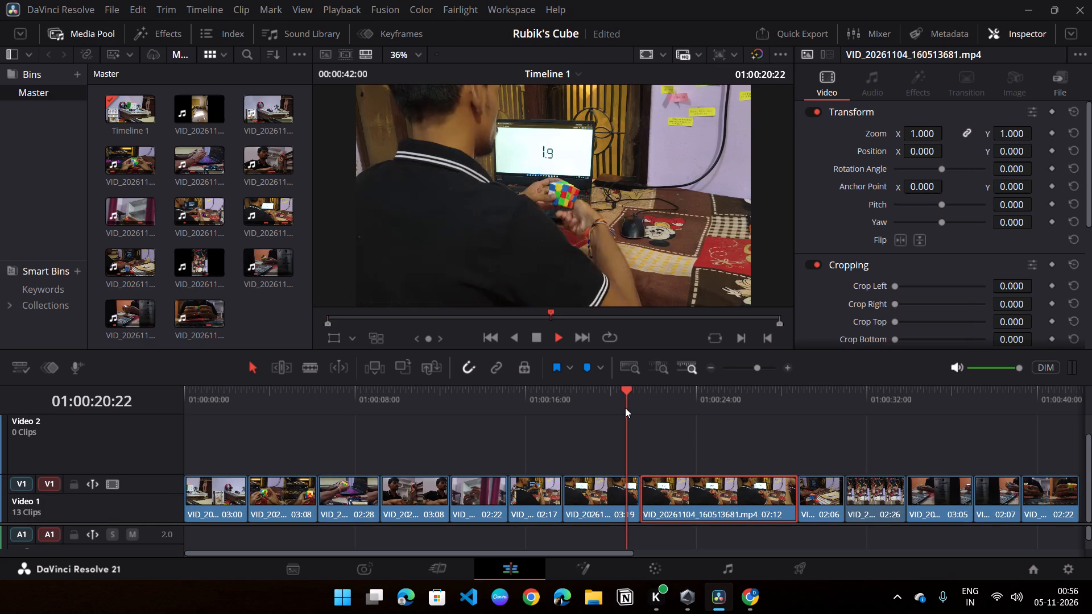
{"action": "key", "text": "space"}
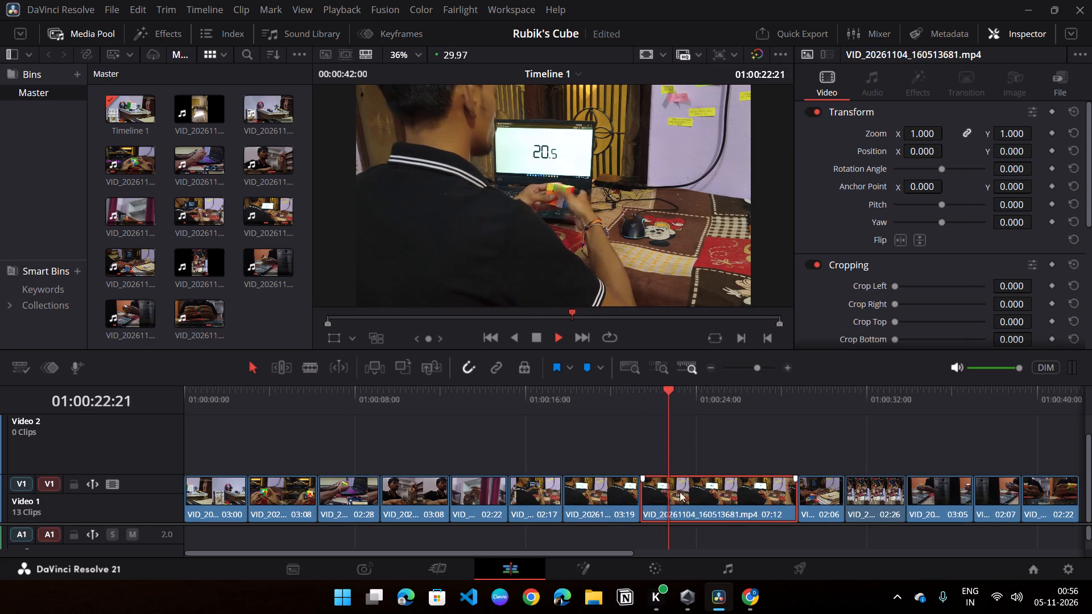
{"action": "left_click_drag", "start_coordinate": [645, 499], "coordinate": [684, 497]}
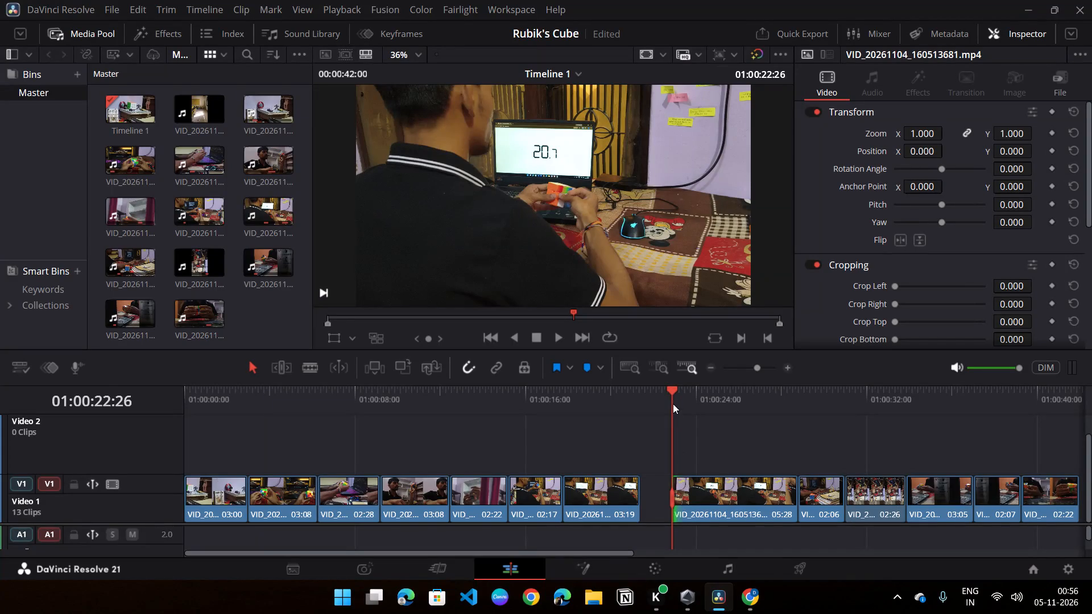
{"action": "left_click", "coordinate": [673, 404]}
{"action": "left_click", "coordinate": [652, 503]}
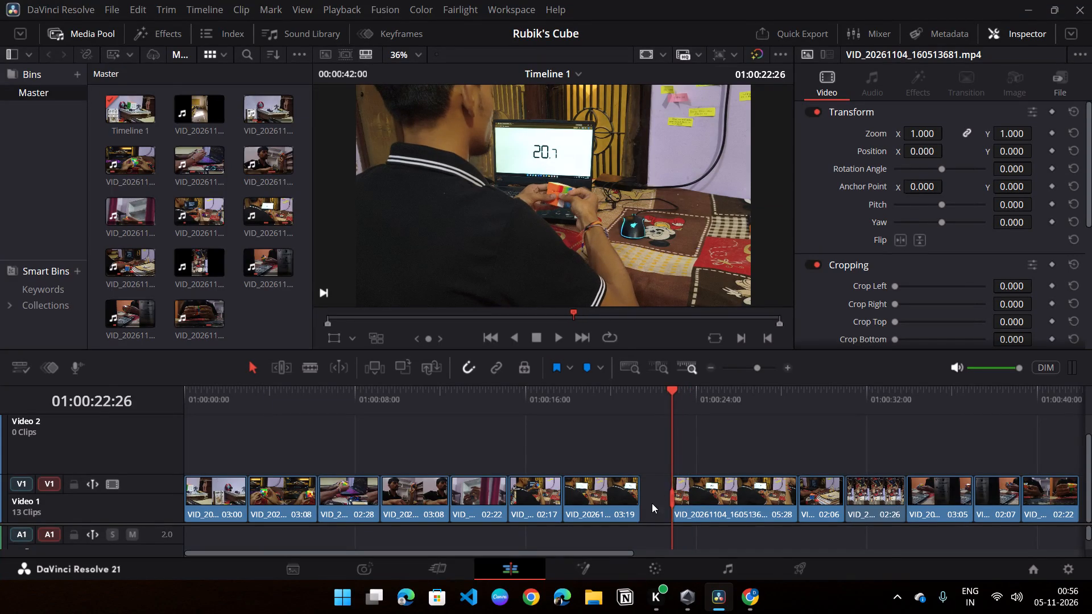
{"action": "right_click", "coordinate": [652, 503]}
{"action": "left_click", "coordinate": [694, 591]}
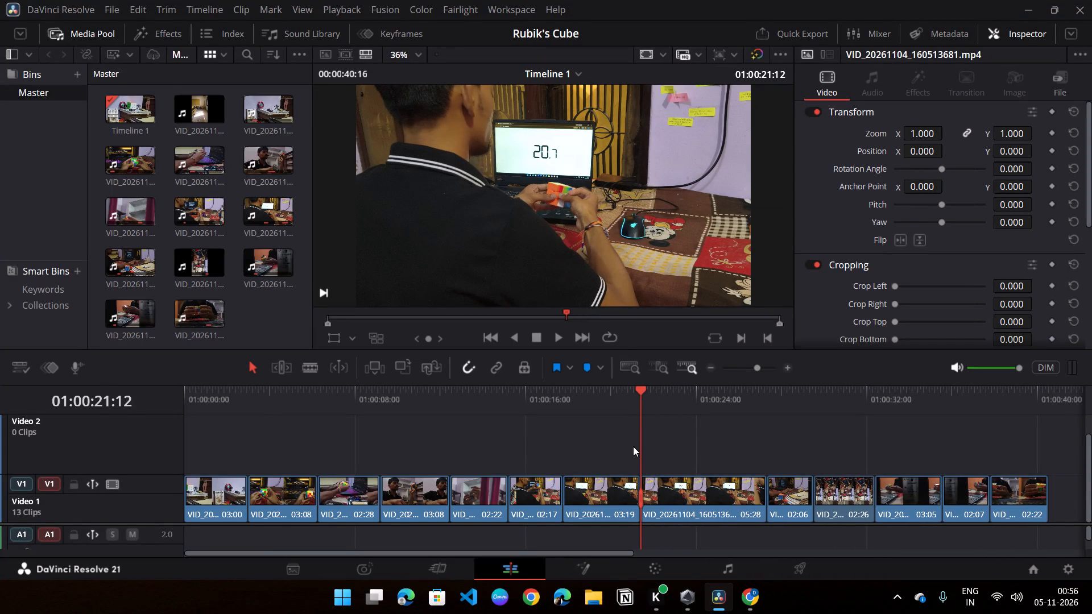
Copy the first Video 1 clip, VID_20261104_154242429.mp4, and paste it at the end of the sequence at 01:00:40:16.
{"action": "left_click_drag", "start_coordinate": [591, 411], "coordinate": [582, 471]}
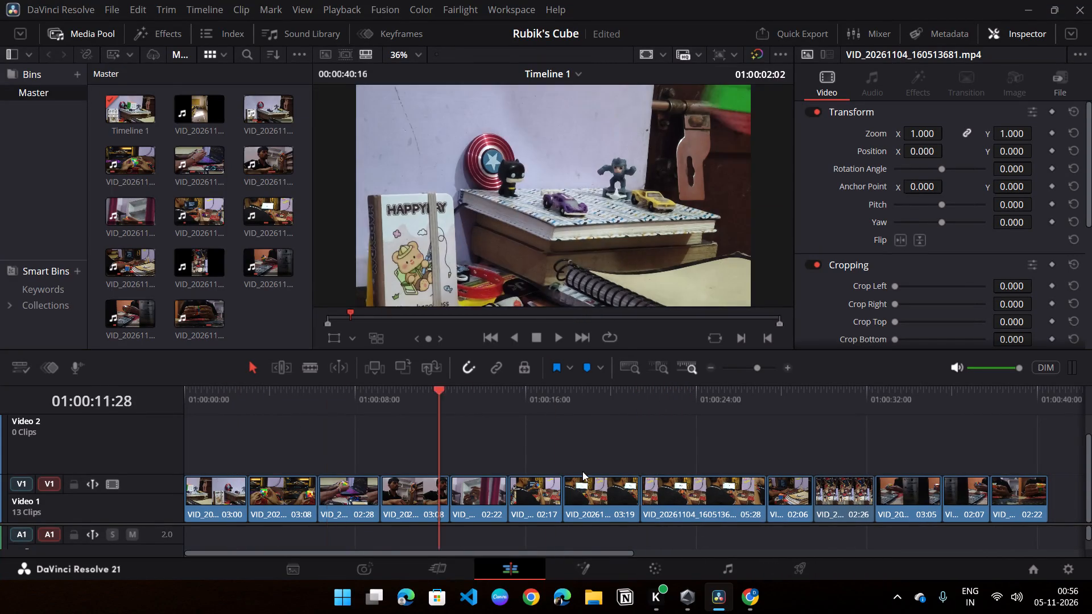
{"action": "left_click_drag", "start_coordinate": [582, 471], "coordinate": [589, 476]}
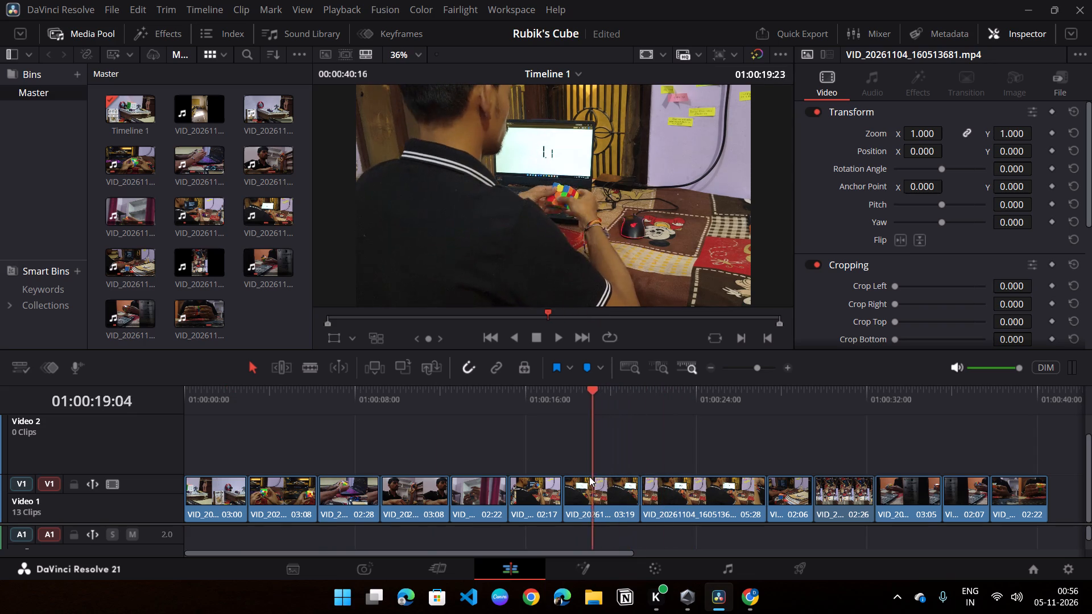
{"action": "left_click_drag", "start_coordinate": [589, 476], "coordinate": [221, 484]}
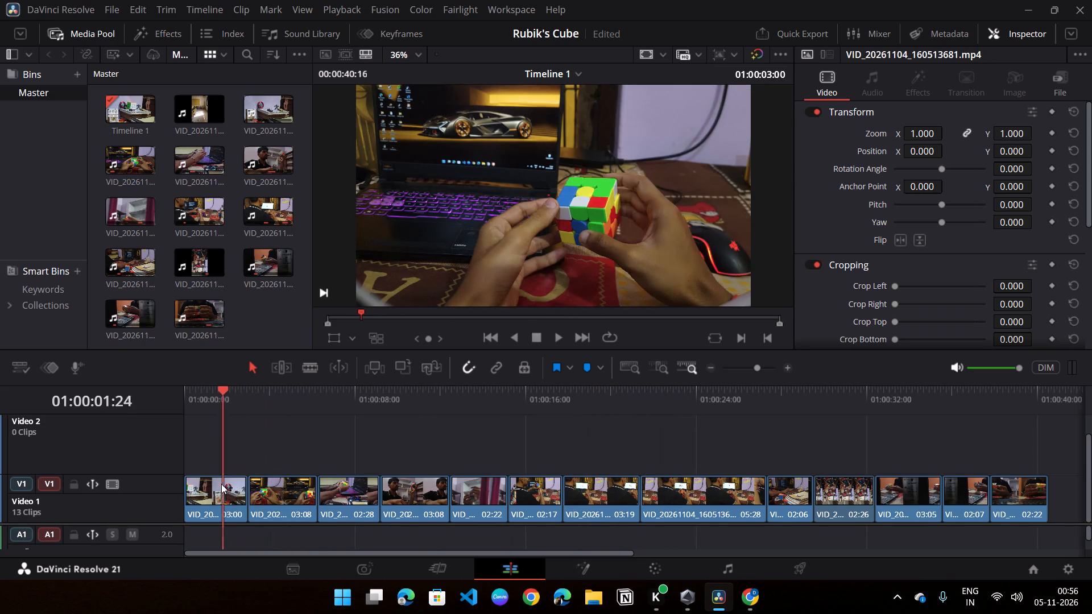
{"action": "left_click_drag", "start_coordinate": [221, 484], "coordinate": [233, 484]}
{"action": "left_click", "coordinate": [227, 494]}
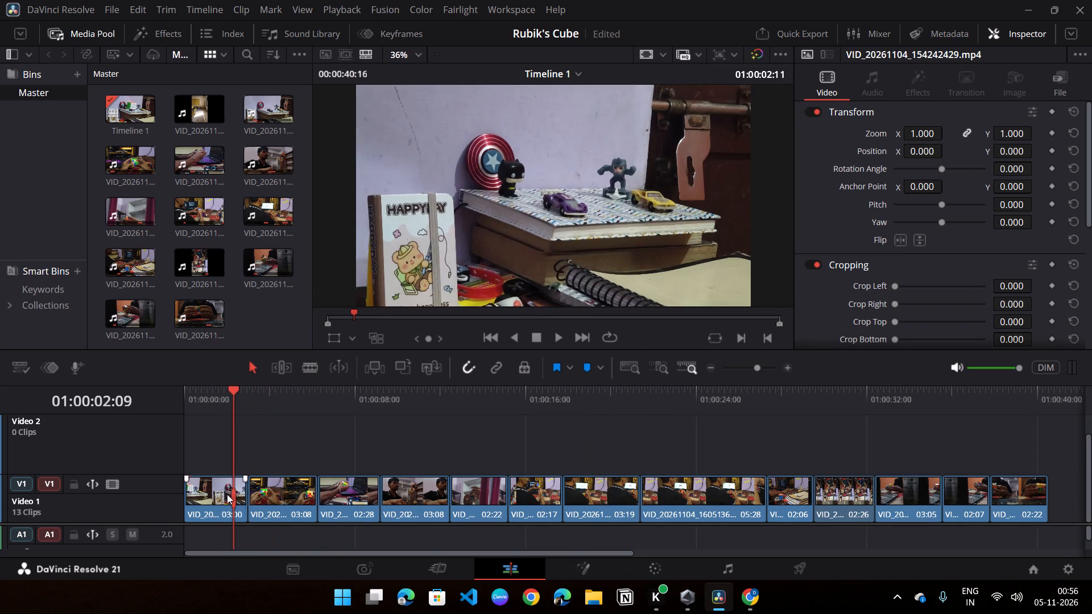
{"action": "right_click", "coordinate": [227, 495]}
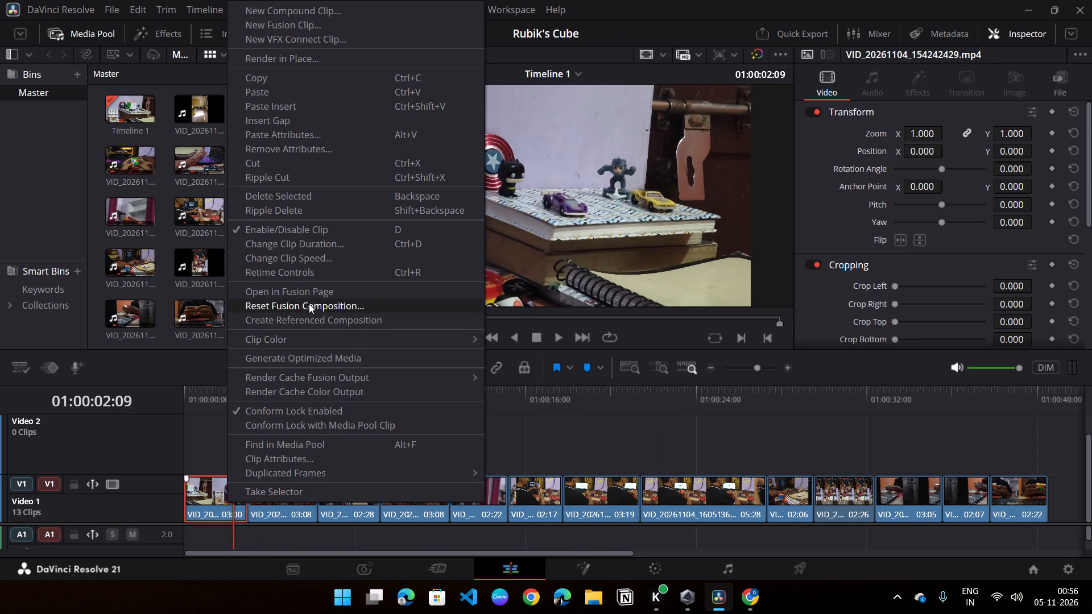
{"action": "left_click", "coordinate": [207, 504]}
{"action": "key", "text": "ctrl+c"}
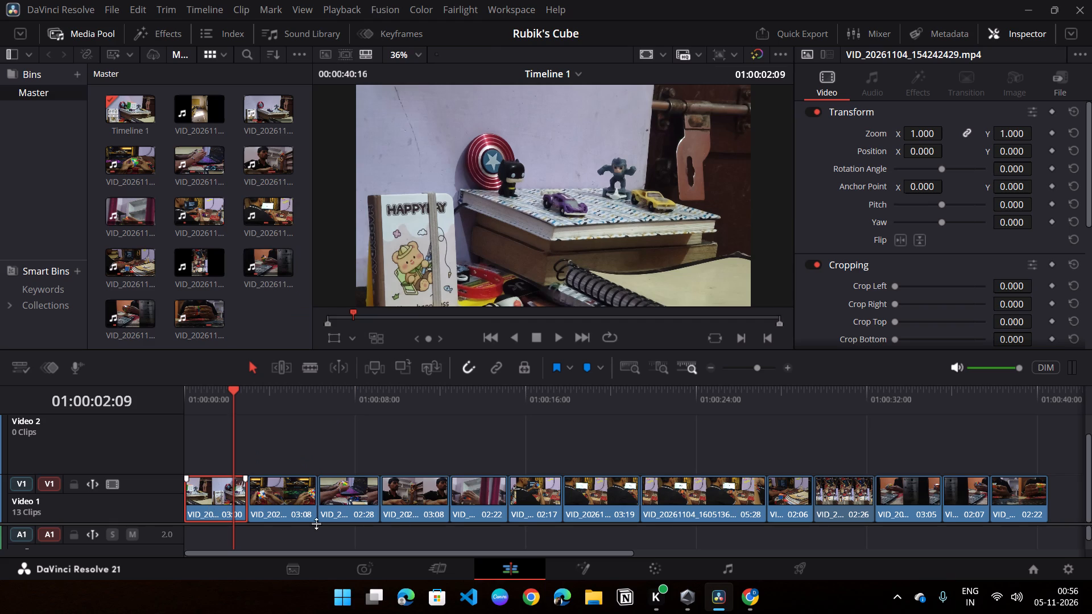
{"action": "middle_click_drag", "start_coordinate": [991, 438], "coordinate": [819, 447]}
{"action": "left_click", "coordinate": [883, 401]}
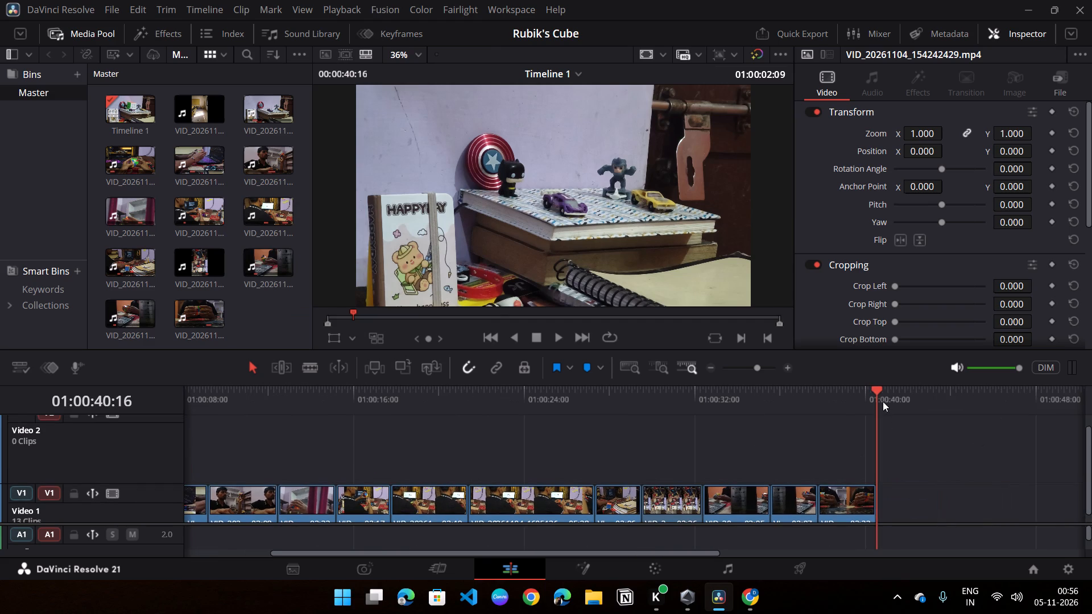
{"action": "key", "text": "ctrl+v"}
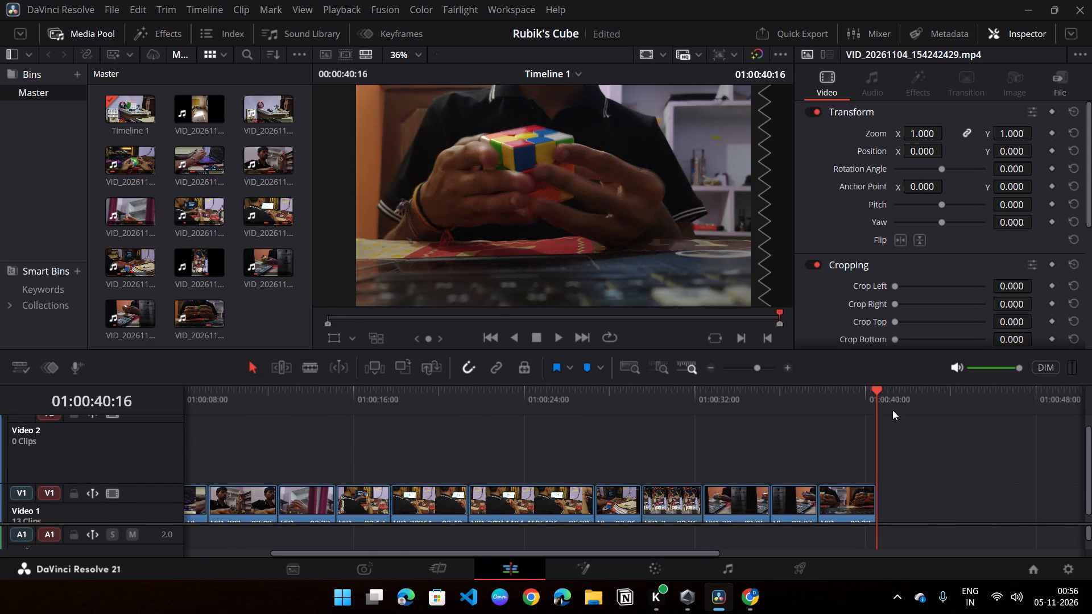
Extend the end of the pasted VID_20261104_154242429.mp4 clip to a duration of 10:16.
{"action": "middle_click_drag", "start_coordinate": [899, 440], "coordinate": [720, 433]}
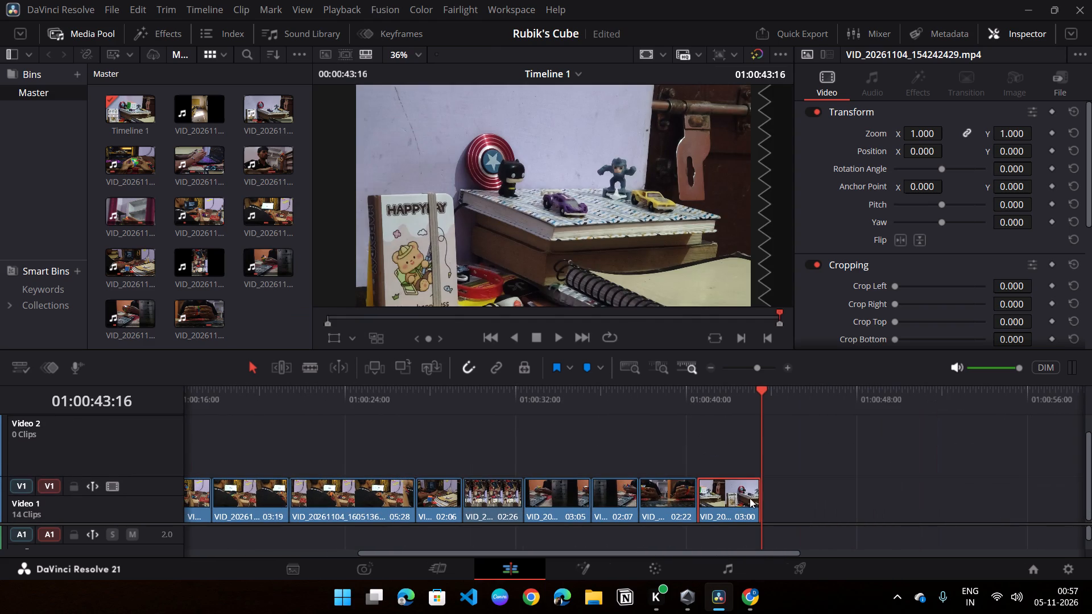
{"action": "left_click", "coordinate": [762, 496]}
{"action": "left_click_drag", "start_coordinate": [759, 496], "coordinate": [914, 496]}
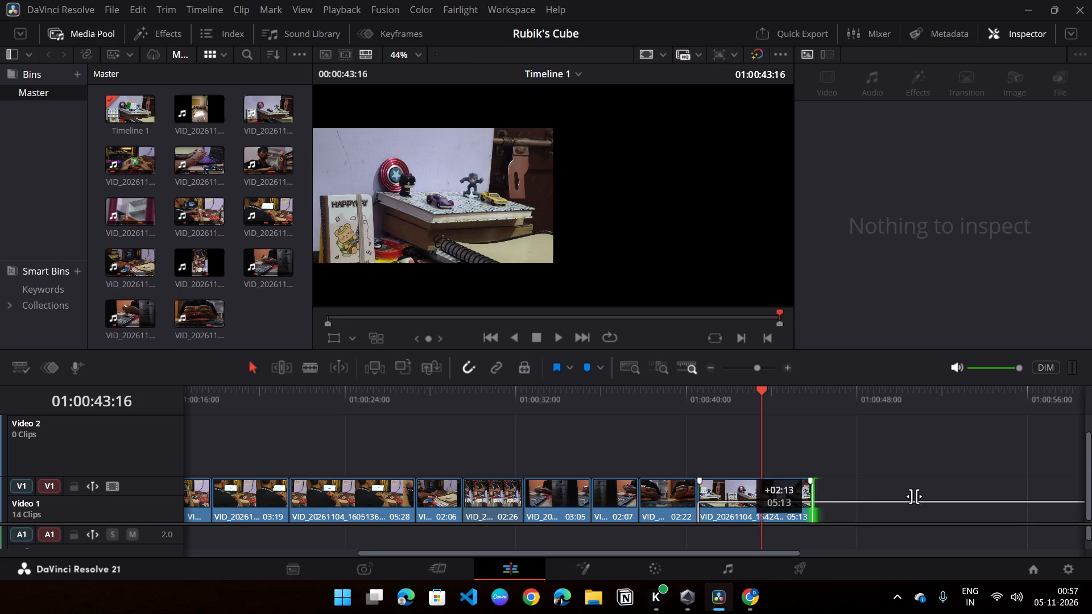
{"action": "left_click_drag", "start_coordinate": [914, 496], "coordinate": [920, 496]}
Find the moment the cube is gone in the pasted clip, trim its start to 01:00:44:19 and ripple delete the gap before it.
{"action": "left_click_drag", "start_coordinate": [756, 415], "coordinate": [793, 425]}
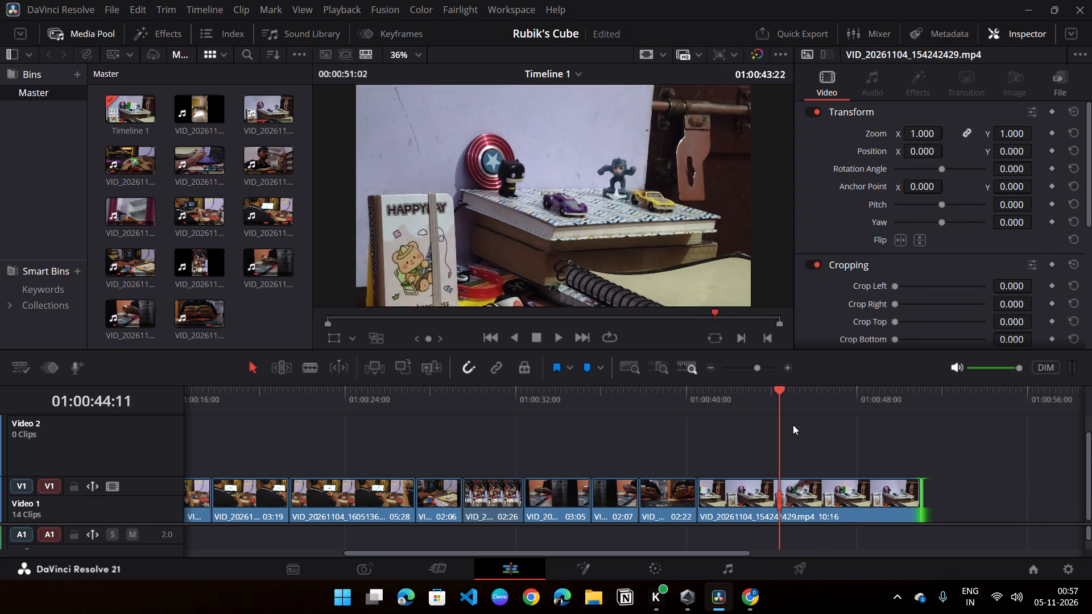
{"action": "left_click_drag", "start_coordinate": [793, 425], "coordinate": [787, 433]}
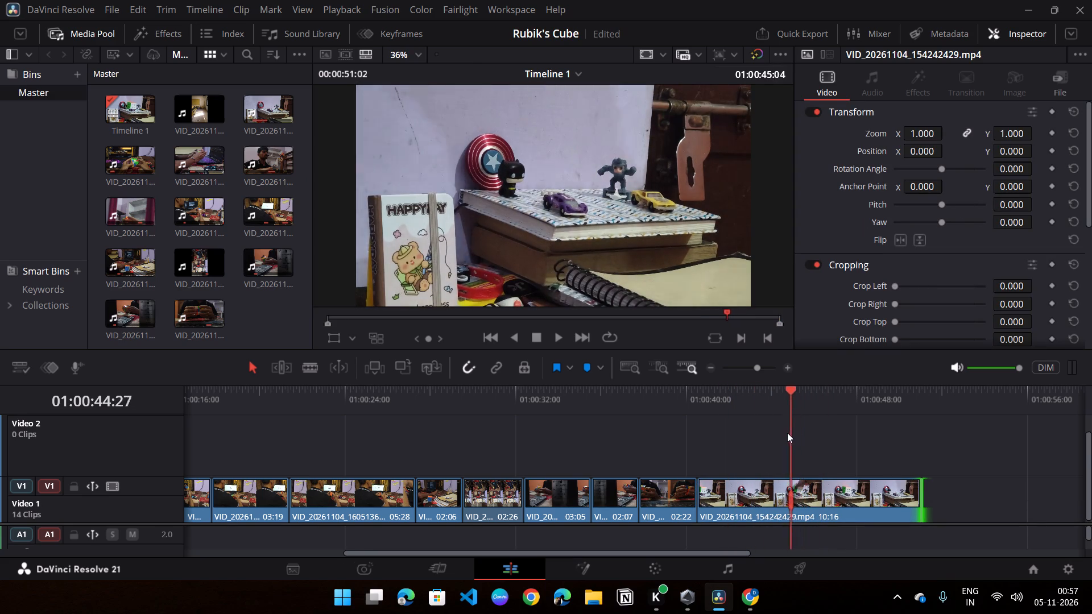
{"action": "left_click_drag", "start_coordinate": [787, 433], "coordinate": [784, 433]}
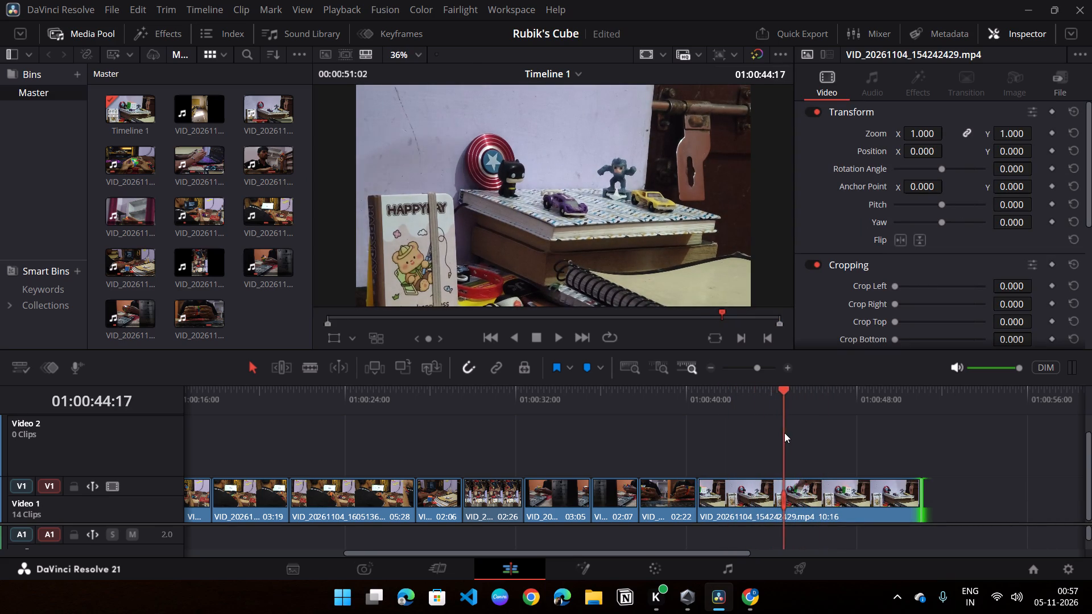
{"action": "left_click_drag", "start_coordinate": [784, 433], "coordinate": [785, 433]}
{"action": "left_click_drag", "start_coordinate": [704, 492], "coordinate": [783, 489]}
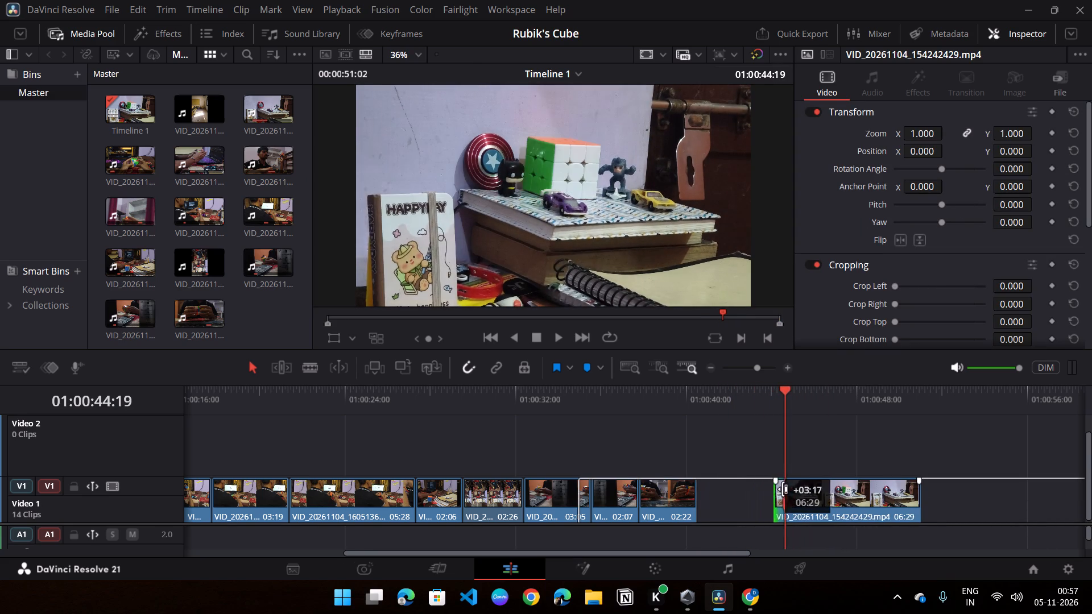
{"action": "left_click_drag", "start_coordinate": [783, 489], "coordinate": [786, 489]}
{"action": "left_click", "coordinate": [723, 505]}
{"action": "right_click", "coordinate": [721, 503]}
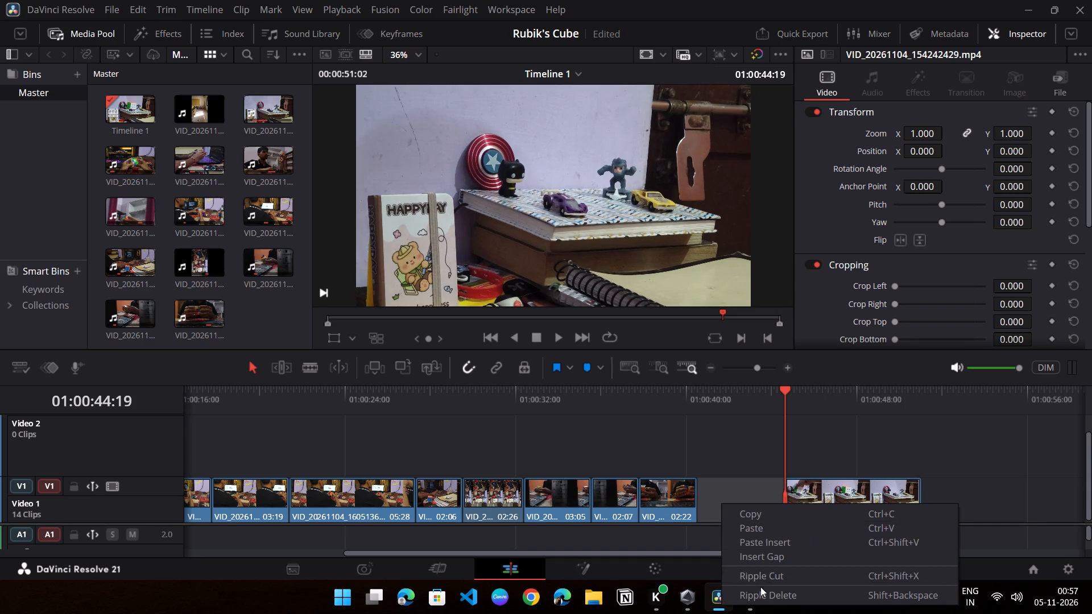
{"action": "left_click", "coordinate": [760, 587]}
{"action": "right_click", "coordinate": [756, 508]}
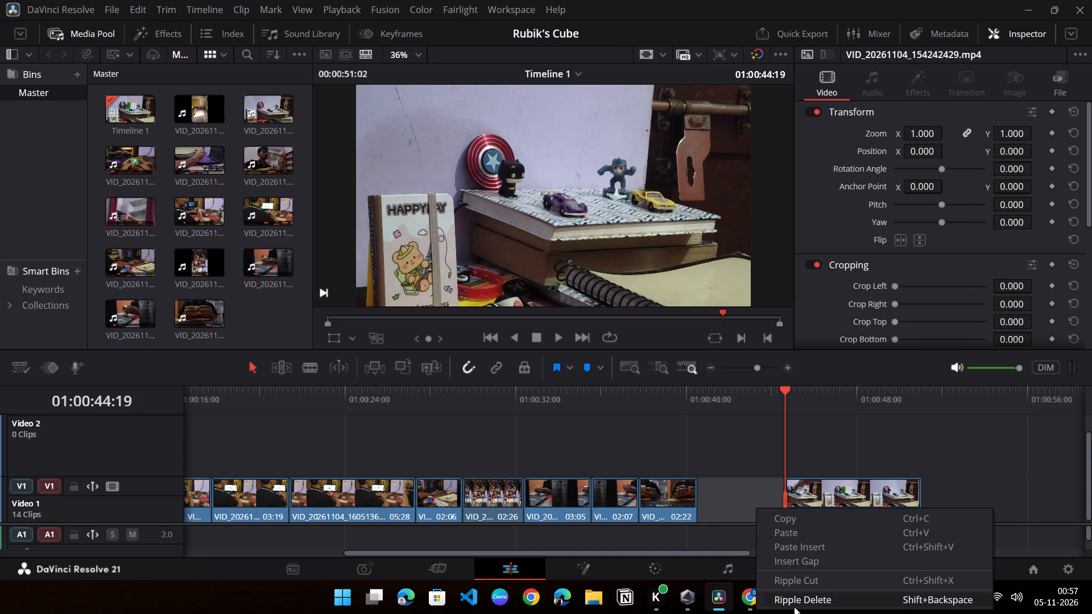
{"action": "left_click", "coordinate": [794, 607]}
{"action": "right_click", "coordinate": [742, 507]}
{"action": "left_click", "coordinate": [781, 596]}
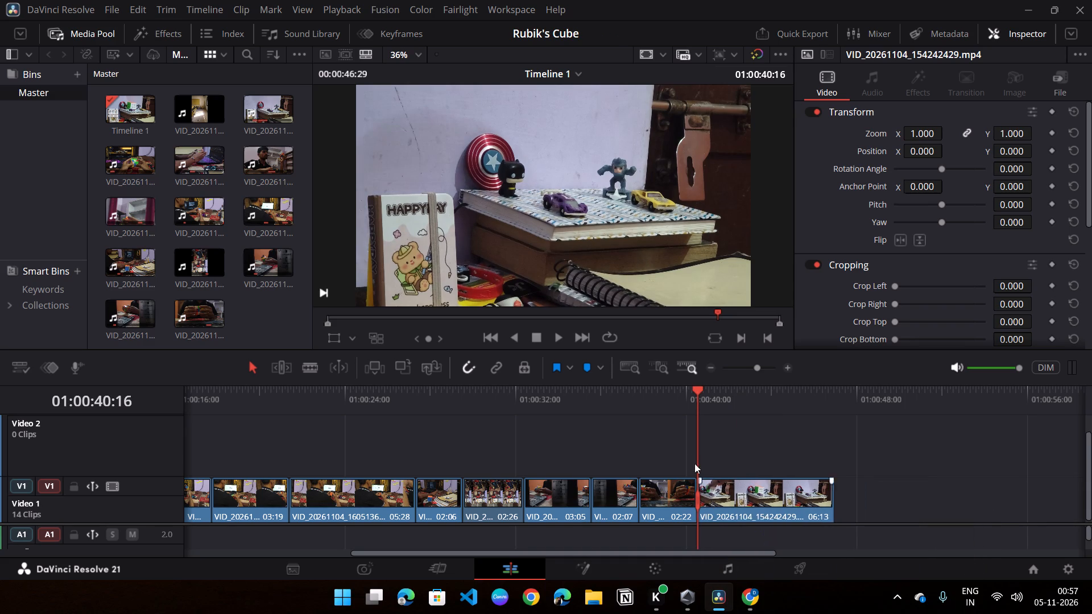
Play from the preceding clip into the closing shelf shot and trim that last clip's end to 01:00:43:08.
{"action": "left_click", "coordinate": [659, 410]}
{"action": "key", "text": "space"}
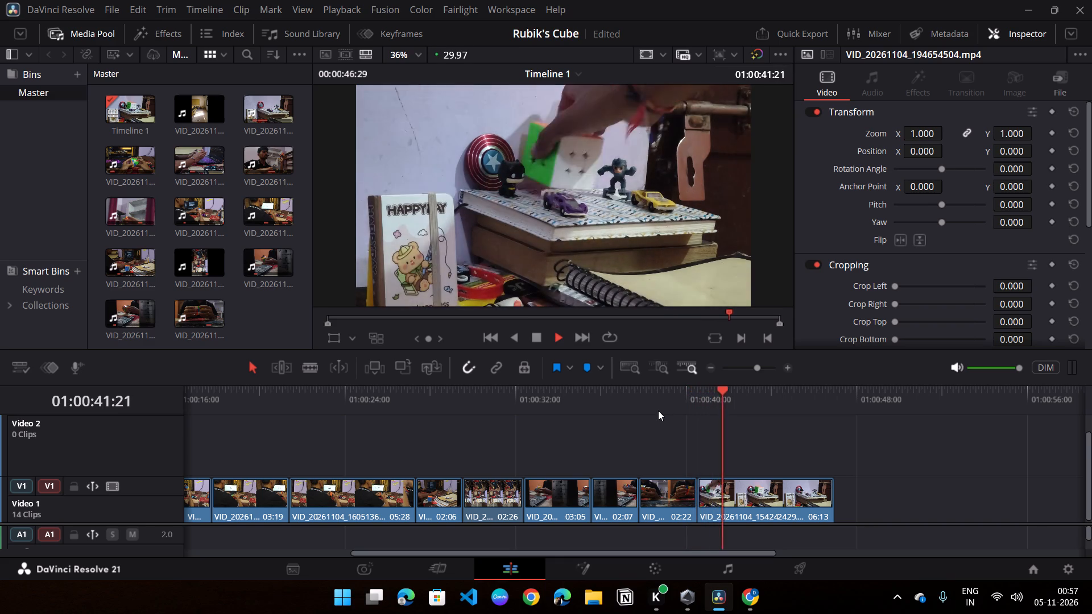
{"action": "key", "text": "space"}
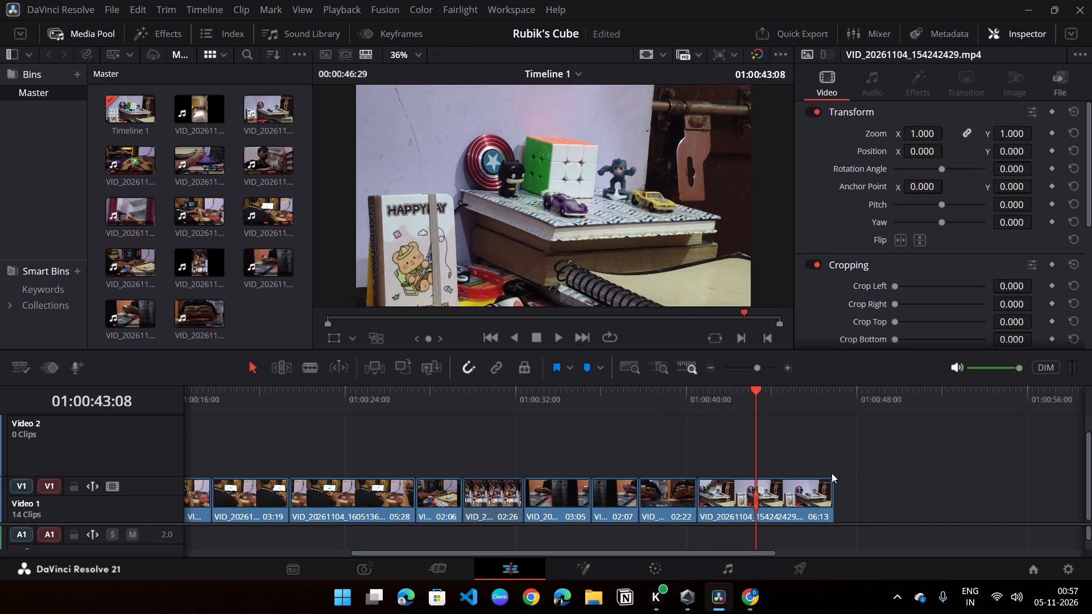
{"action": "left_click_drag", "start_coordinate": [832, 493], "coordinate": [759, 506]}
Scrub through the opening clips to check them and return the playhead to 01:00:00:00.
{"action": "left_click_drag", "start_coordinate": [688, 406], "coordinate": [756, 420]}
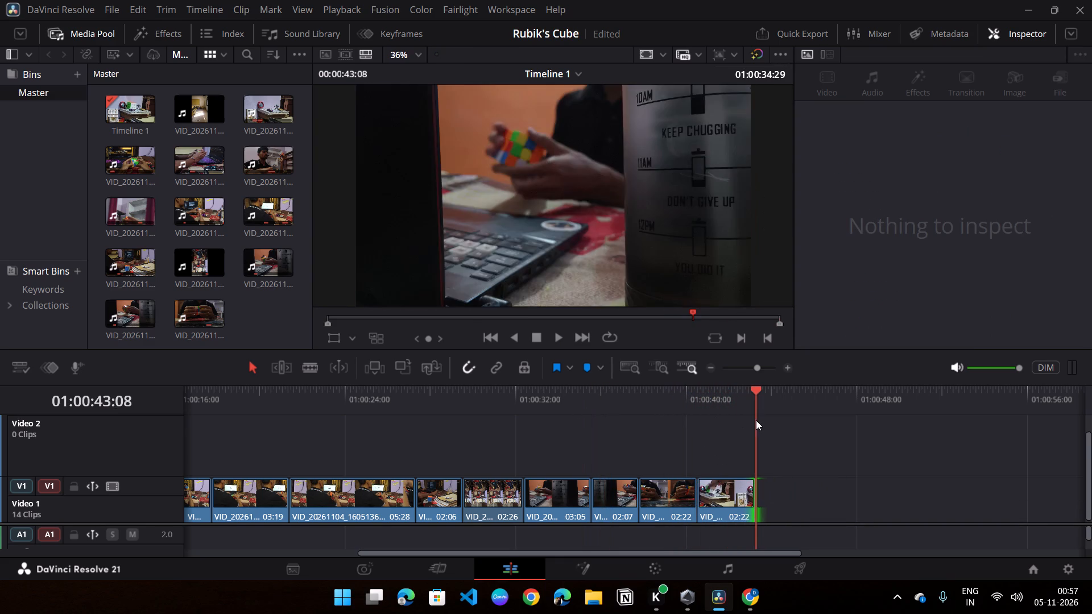
{"action": "left_click_drag", "start_coordinate": [756, 420], "coordinate": [81, 464]}
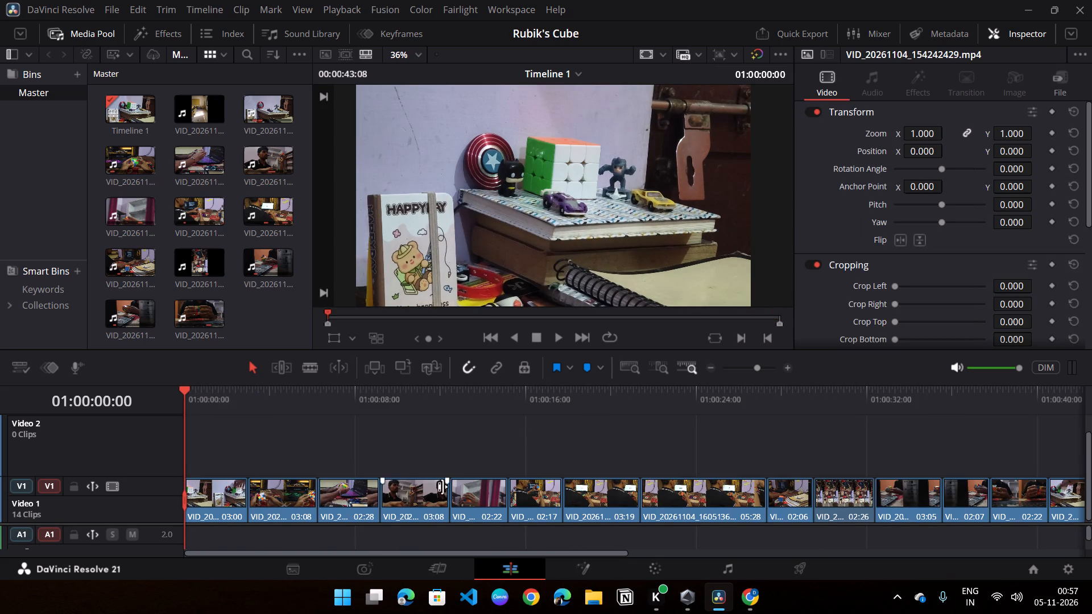
{"action": "scroll", "coordinate": [545, 430], "scroll_direction": "down", "scroll_amount": 1}
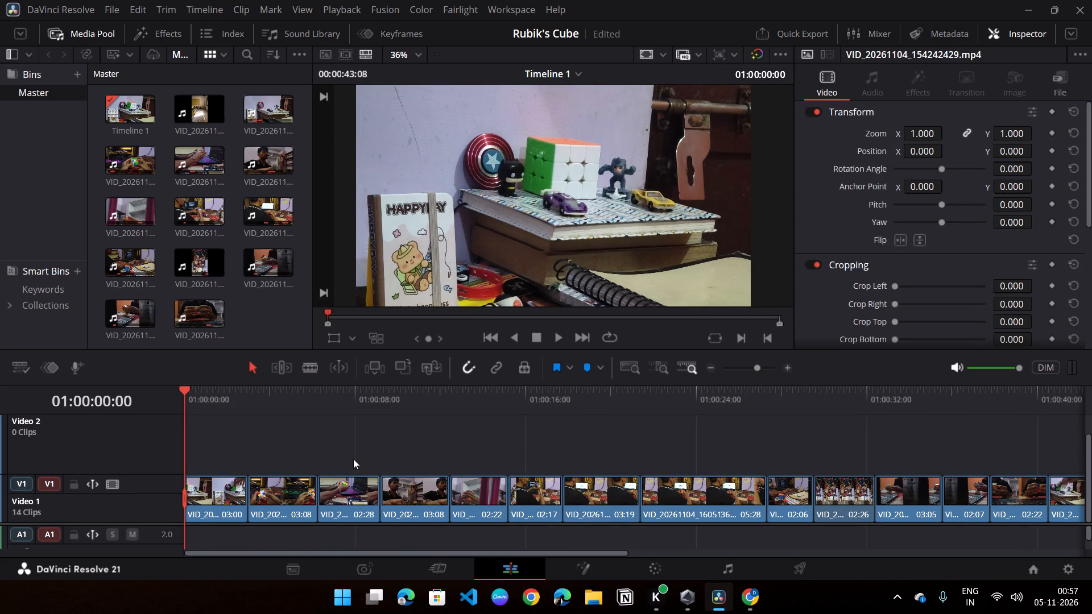
{"action": "left_click_drag", "start_coordinate": [196, 402], "coordinate": [301, 392]}
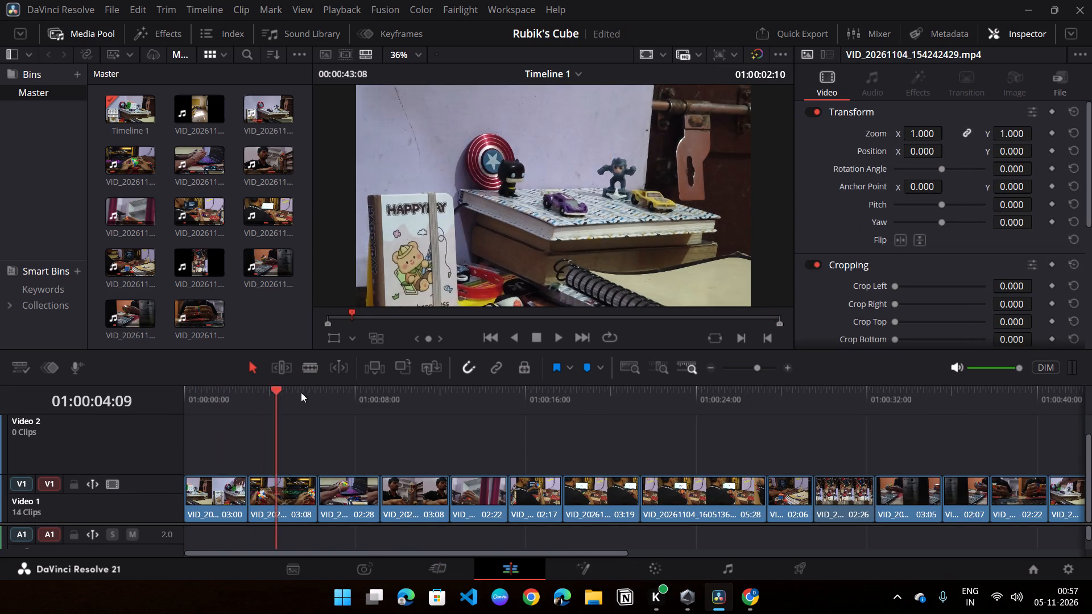
{"action": "left_click_drag", "start_coordinate": [301, 392], "coordinate": [218, 399]}
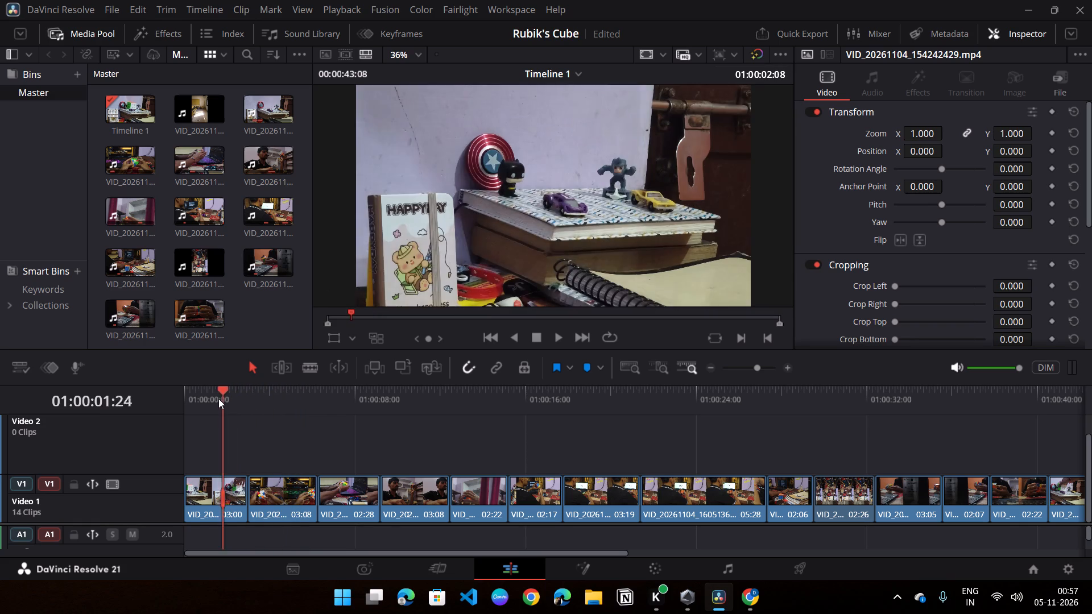
{"action": "left_click_drag", "start_coordinate": [218, 399], "coordinate": [190, 406]}
Switch to File Explorer and open the Editing material folder to look through its contents.
{"action": "left_click", "coordinate": [595, 592]}
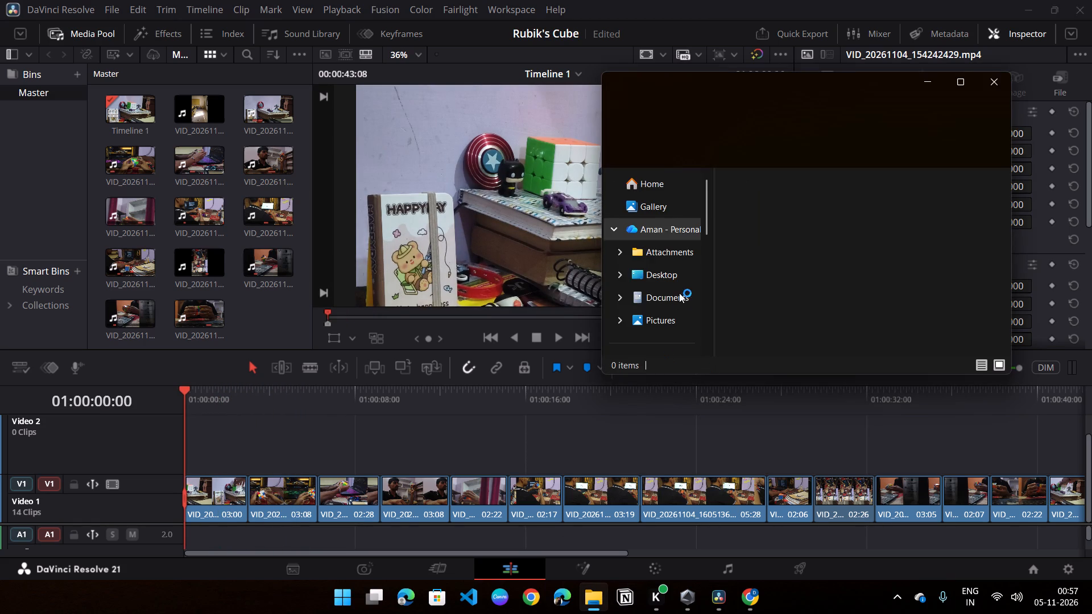
{"action": "scroll", "coordinate": [670, 294], "scroll_direction": "down", "scroll_amount": 1}
{"action": "scroll", "coordinate": [666, 292], "scroll_direction": "up", "scroll_amount": 1}
{"action": "scroll", "coordinate": [666, 292], "scroll_direction": "down", "scroll_amount": 3}
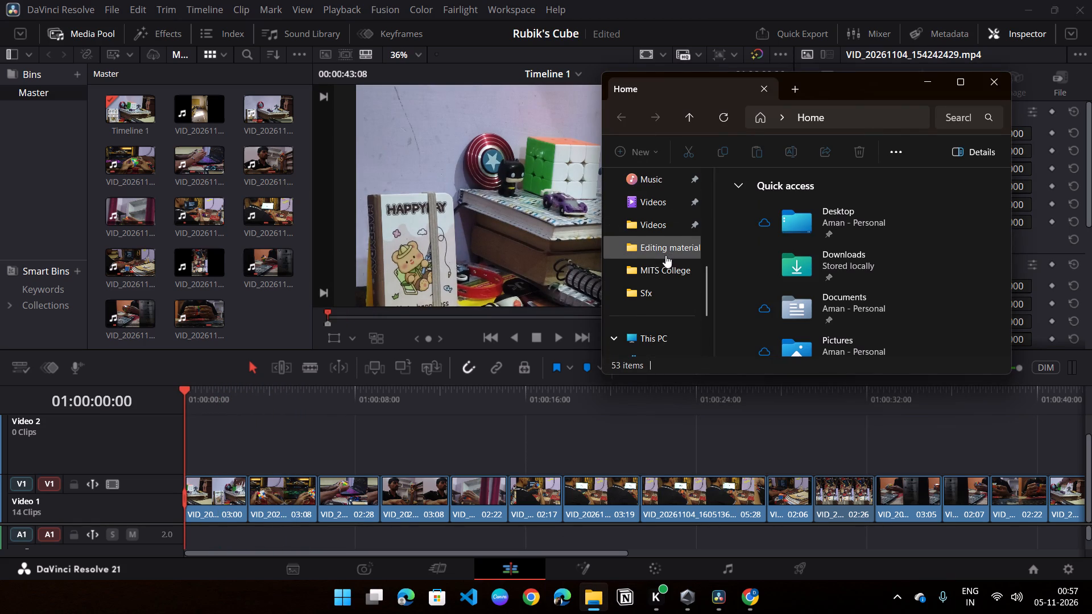
{"action": "left_click", "coordinate": [666, 248]}
{"action": "scroll", "coordinate": [767, 303], "scroll_direction": "down", "scroll_amount": 1}
{"action": "scroll", "coordinate": [766, 306], "scroll_direction": "up", "scroll_amount": 2}
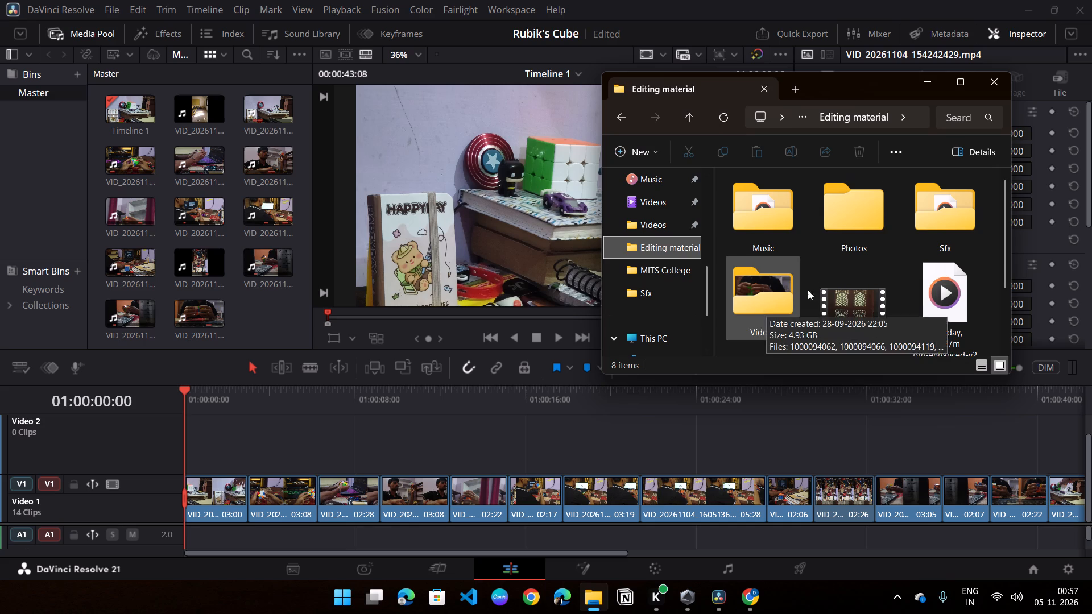
Look through the Editing material folder and open its Music folder.
{"action": "scroll", "coordinate": [875, 303], "scroll_direction": "down", "scroll_amount": 1}
{"action": "scroll", "coordinate": [905, 300], "scroll_direction": "up", "scroll_amount": 1}
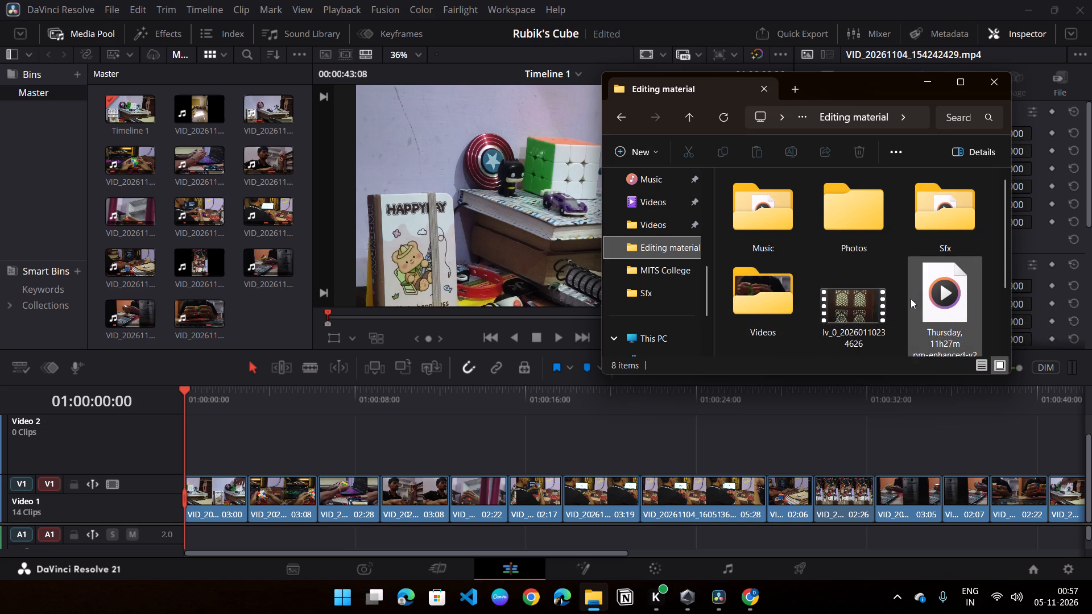
{"action": "scroll", "coordinate": [919, 269], "scroll_direction": "down", "scroll_amount": 2}
{"action": "scroll", "coordinate": [846, 251], "scroll_direction": "down", "scroll_amount": 2}
{"action": "scroll", "coordinate": [846, 254], "scroll_direction": "up", "scroll_amount": 4}
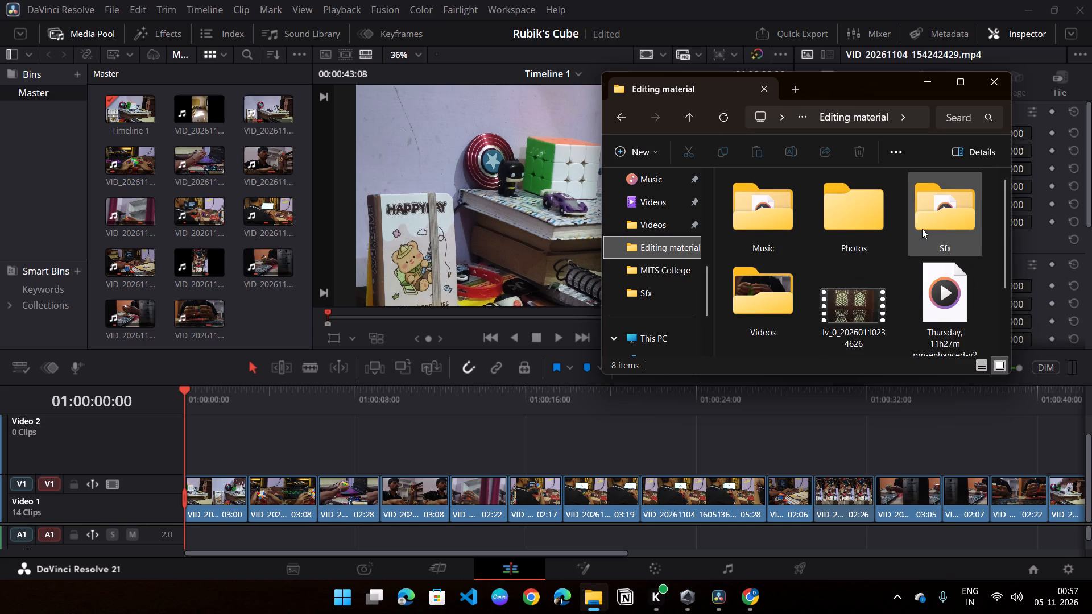
{"action": "left_click", "coordinate": [789, 231]}
{"action": "left_click", "coordinate": [789, 231]}
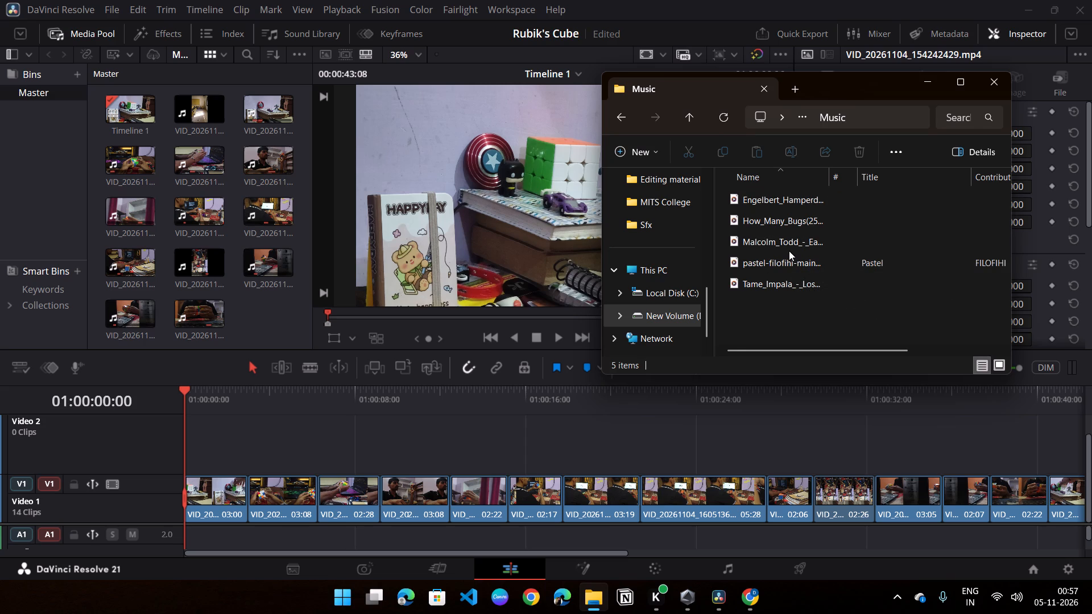
Audition the Malcolm Todd Earrings, pastel-filofihi and How_Many_Bugs tracks as background music candidates.
{"action": "scroll", "coordinate": [789, 251], "scroll_direction": "down", "scroll_amount": 1}
{"action": "scroll", "coordinate": [788, 251], "scroll_direction": "up", "scroll_amount": 1}
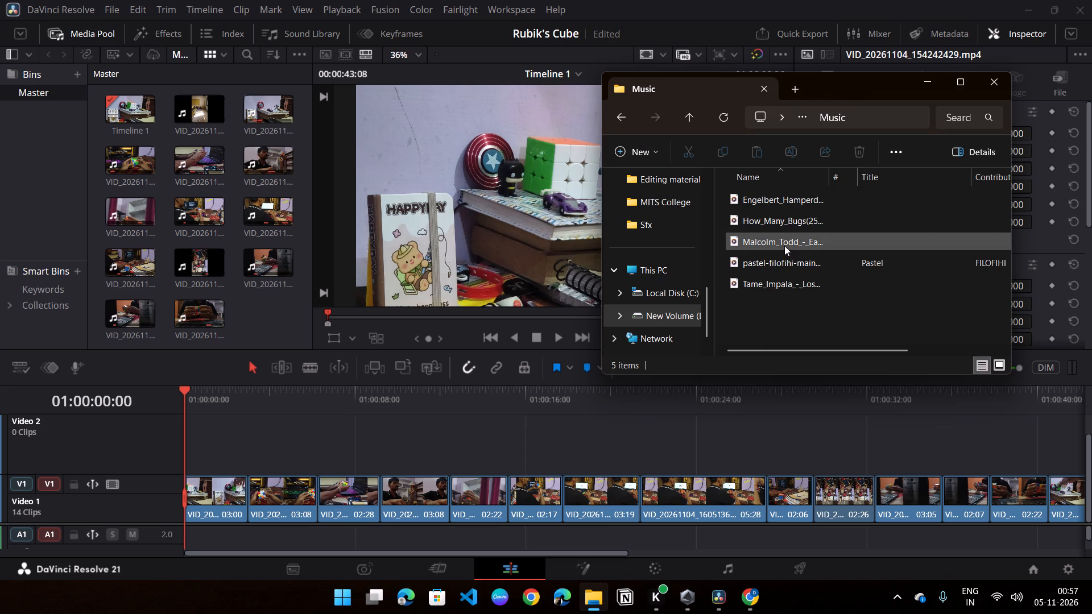
{"action": "double_click", "coordinate": [784, 246]}
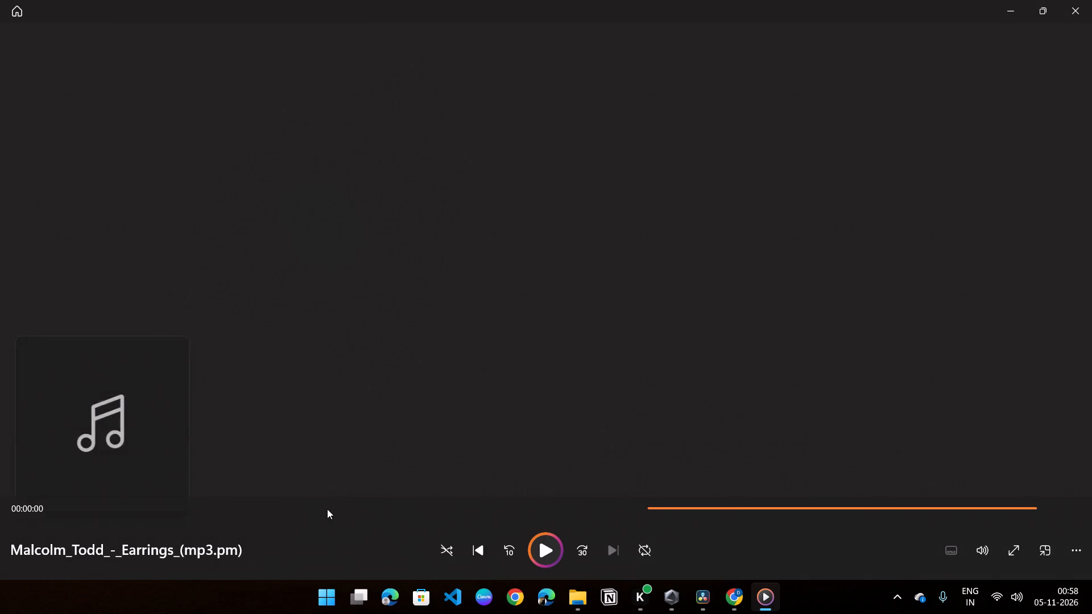
{"action": "left_click", "coordinate": [533, 543]}
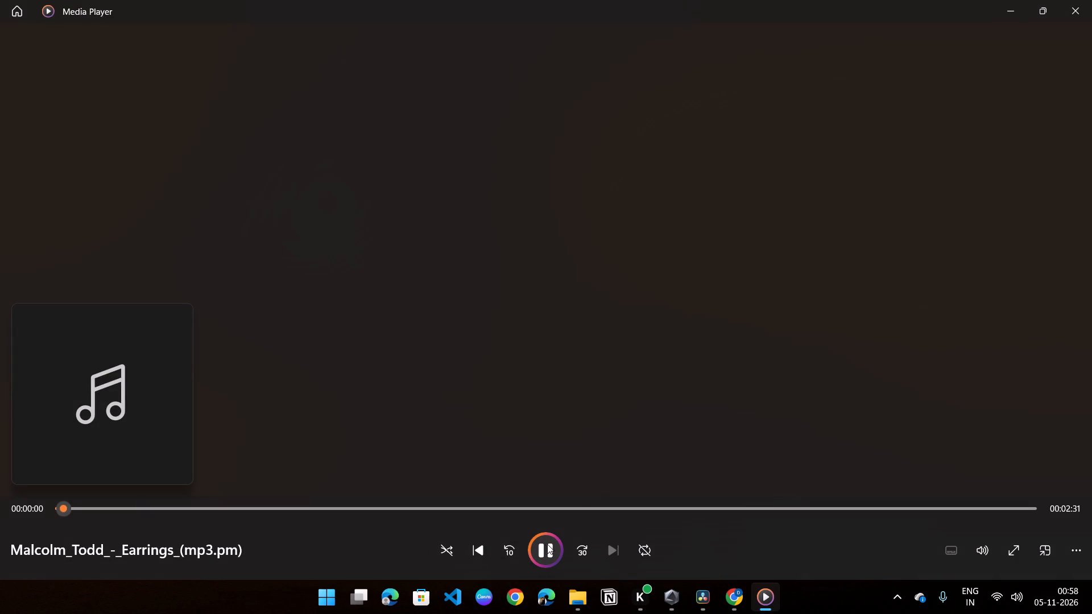
{"action": "left_click", "coordinate": [1076, 9]}
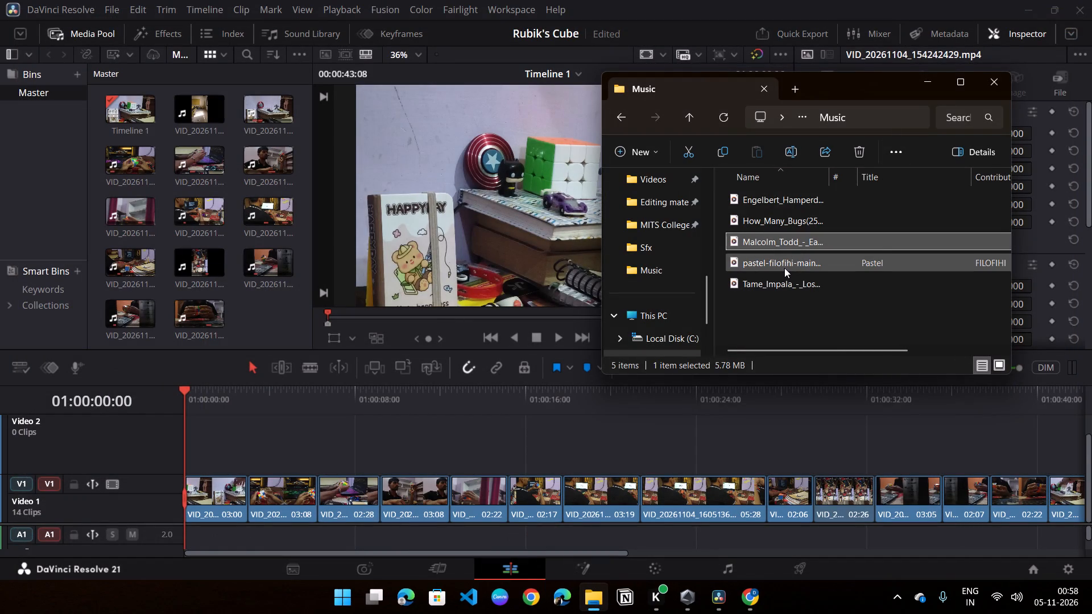
{"action": "double_click", "coordinate": [784, 268]}
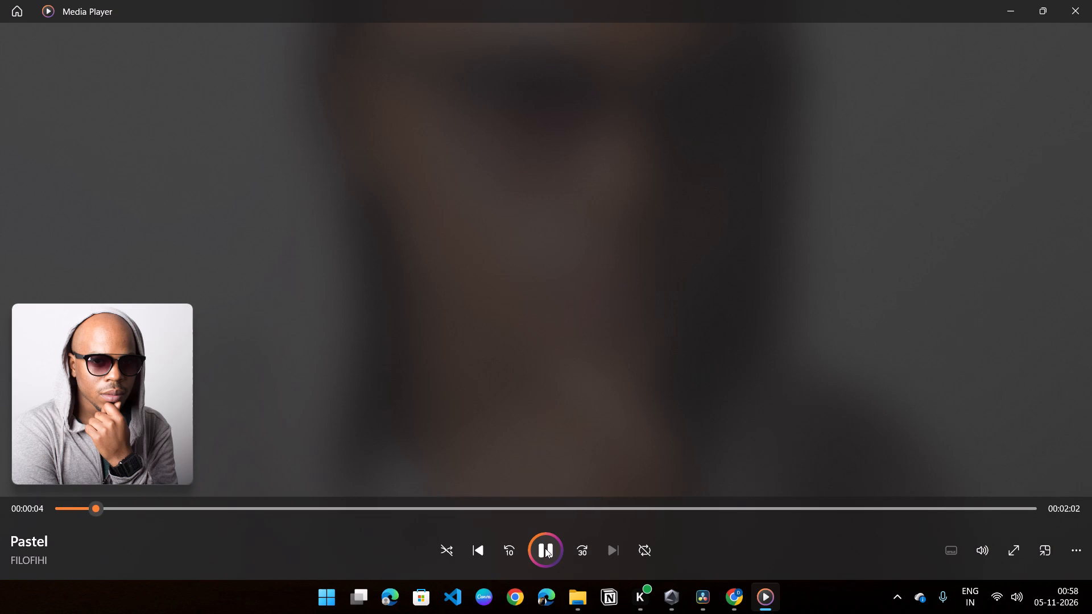
{"action": "left_click", "coordinate": [545, 548]}
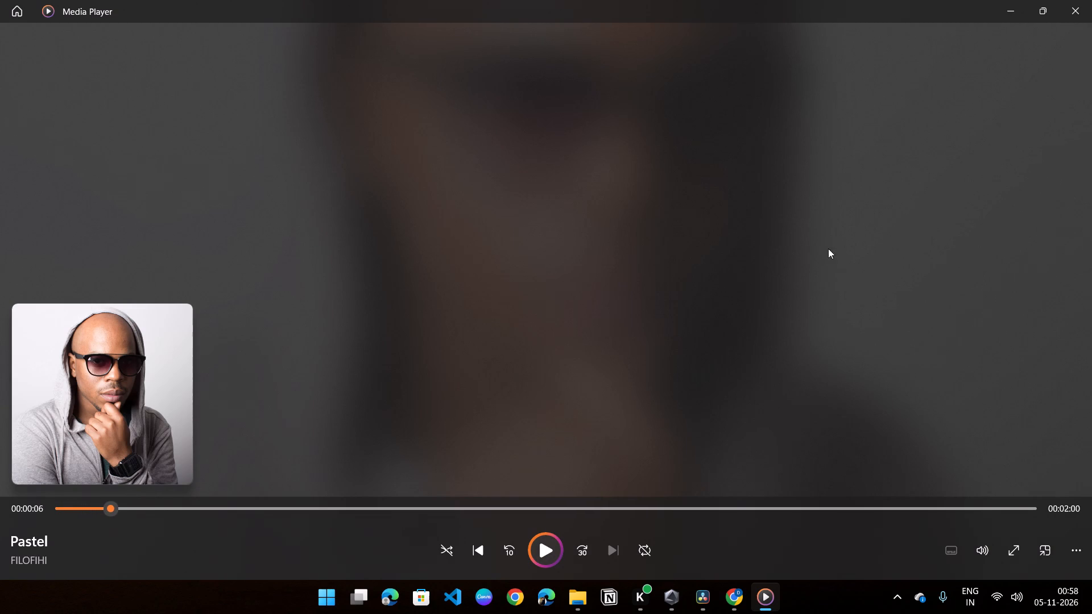
{"action": "left_click", "coordinate": [1091, 13]}
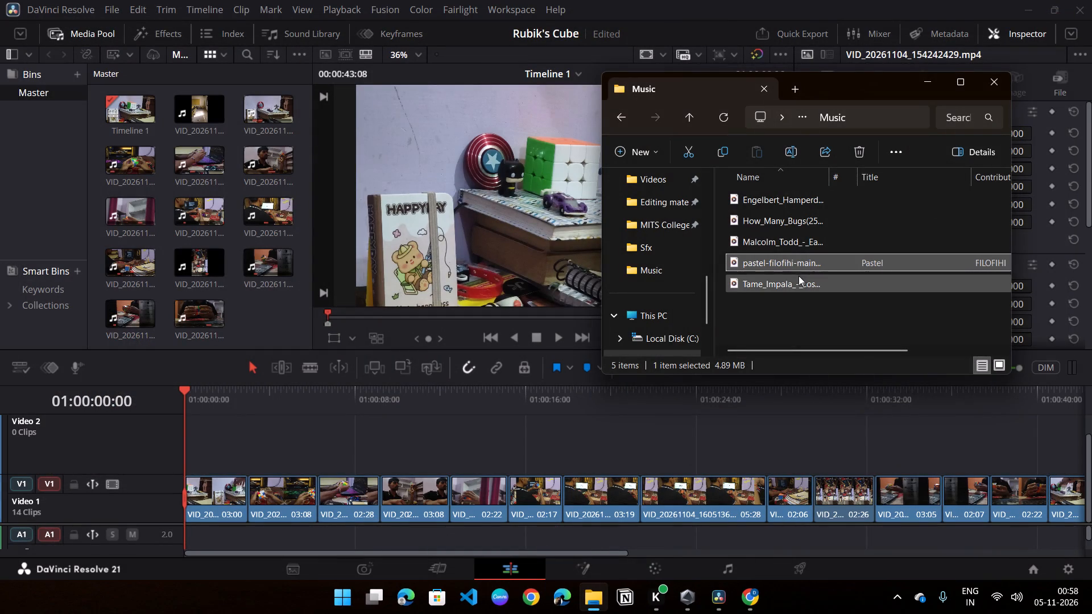
{"action": "double_click", "coordinate": [789, 222]}
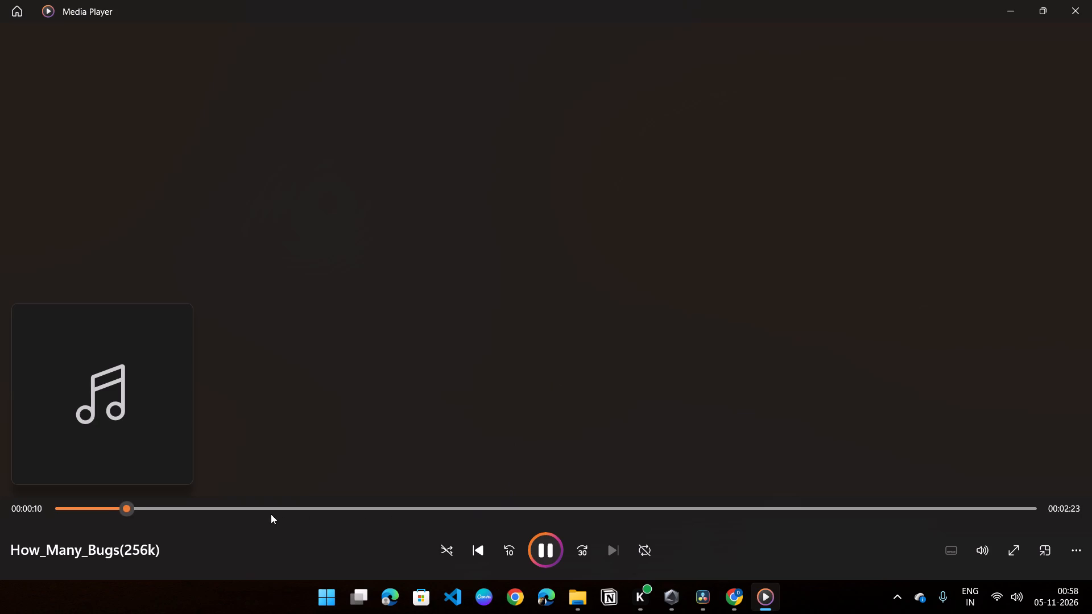
{"action": "left_click", "coordinate": [1074, 0]}
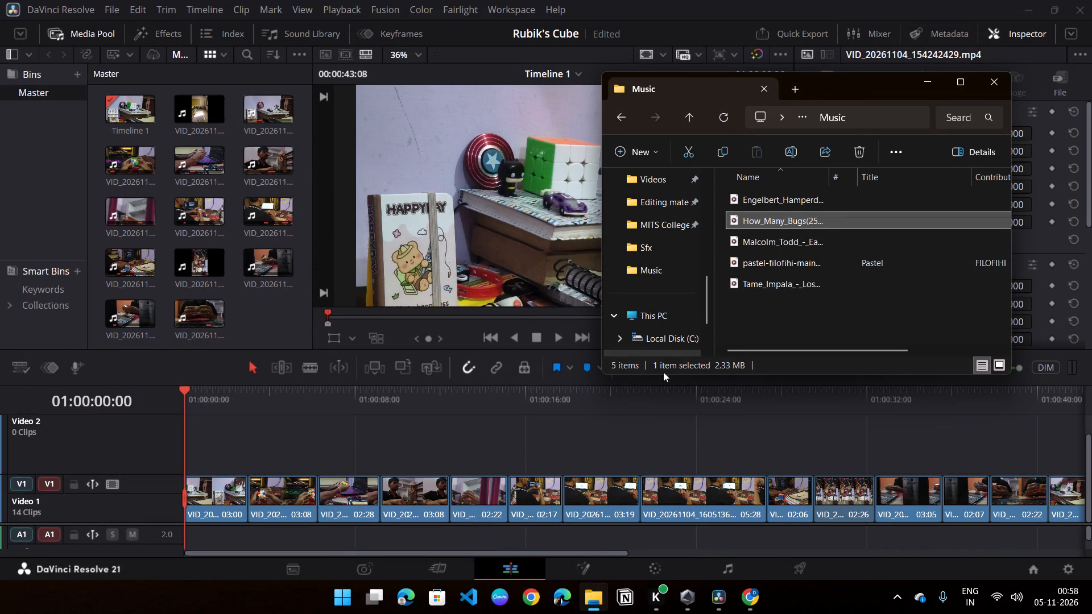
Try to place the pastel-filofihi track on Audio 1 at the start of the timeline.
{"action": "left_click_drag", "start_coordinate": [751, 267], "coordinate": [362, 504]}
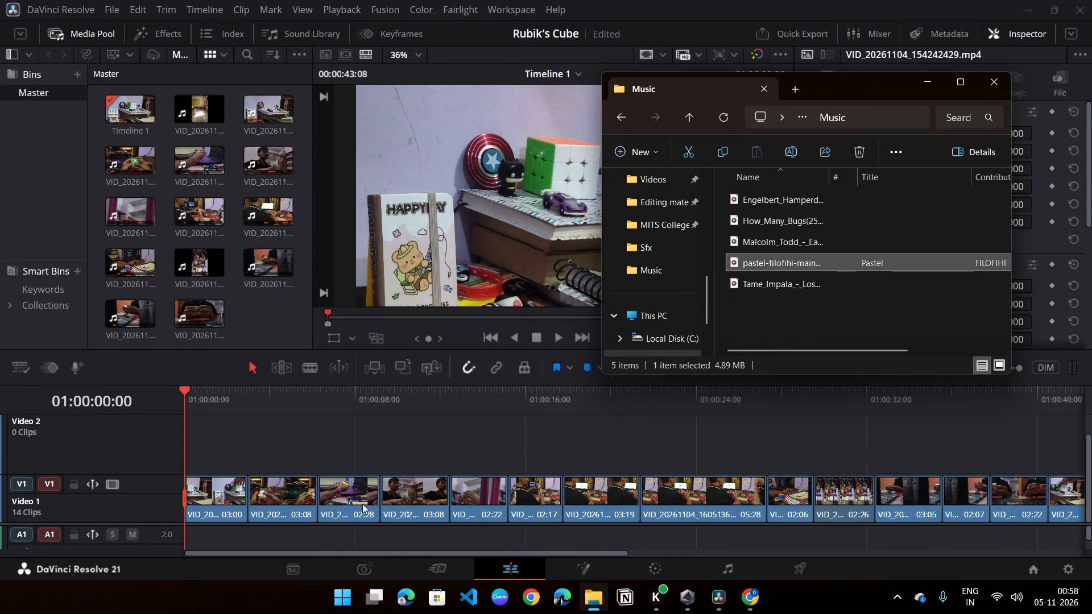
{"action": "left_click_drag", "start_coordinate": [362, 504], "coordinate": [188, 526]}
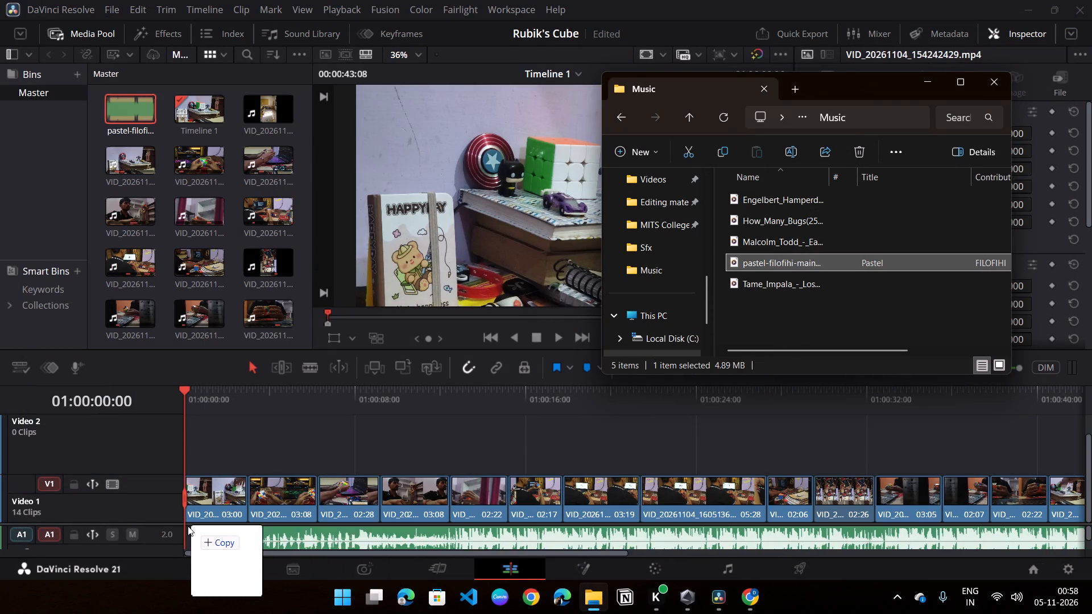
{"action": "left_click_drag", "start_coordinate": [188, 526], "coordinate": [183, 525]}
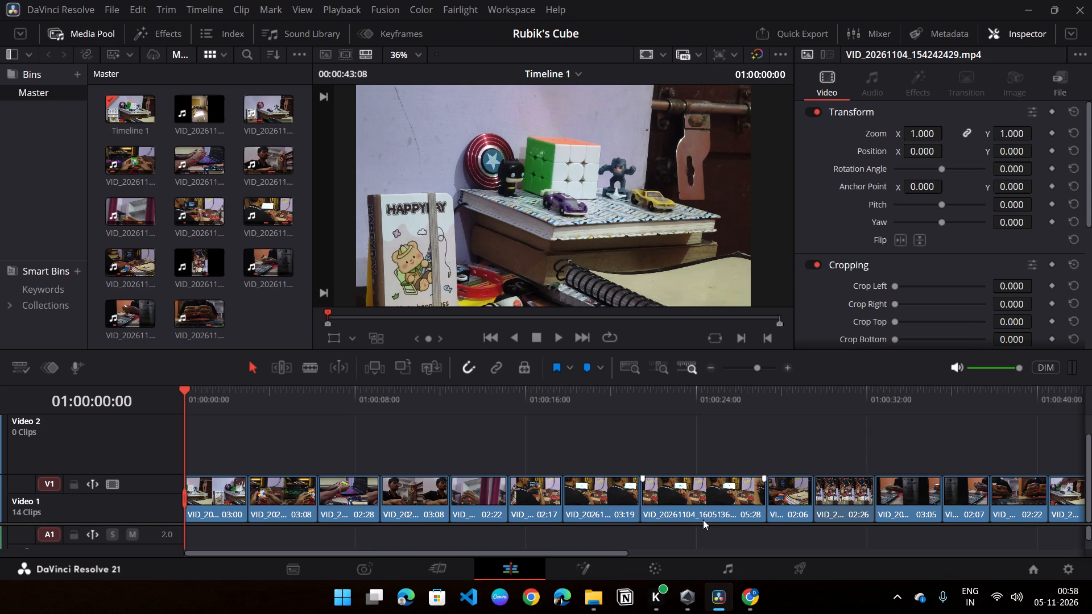
Enlarge the audio area of the timeline so the whole Audio 1 track is in view.
{"action": "left_click", "coordinate": [636, 471]}
{"action": "scroll", "coordinate": [498, 453], "scroll_direction": "down", "scroll_amount": 2}
{"action": "scroll", "coordinate": [353, 532], "scroll_direction": "down", "scroll_amount": 1}
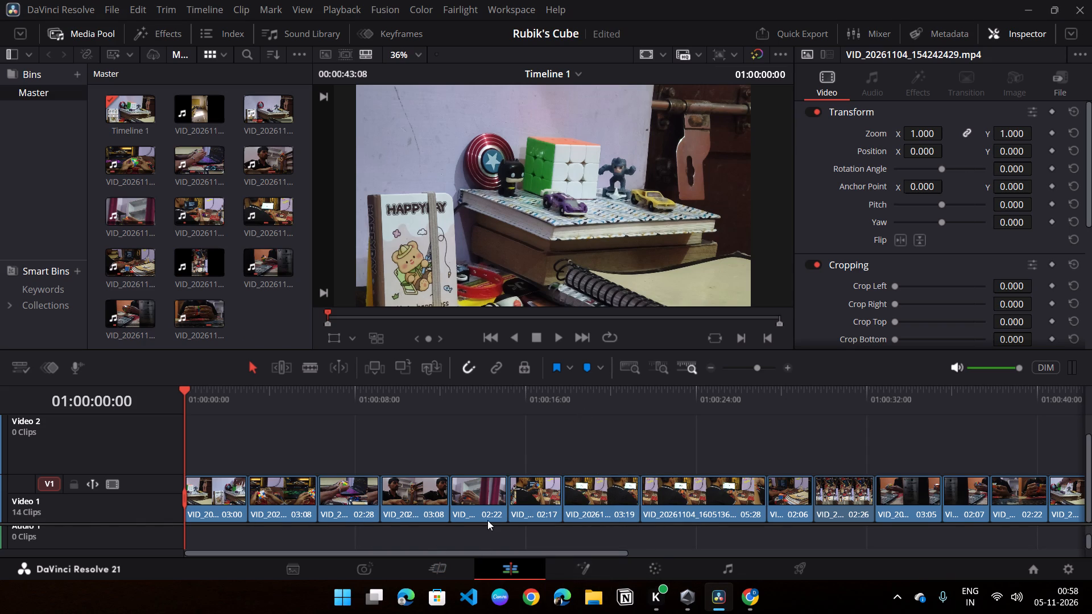
{"action": "left_click", "coordinate": [487, 520]}
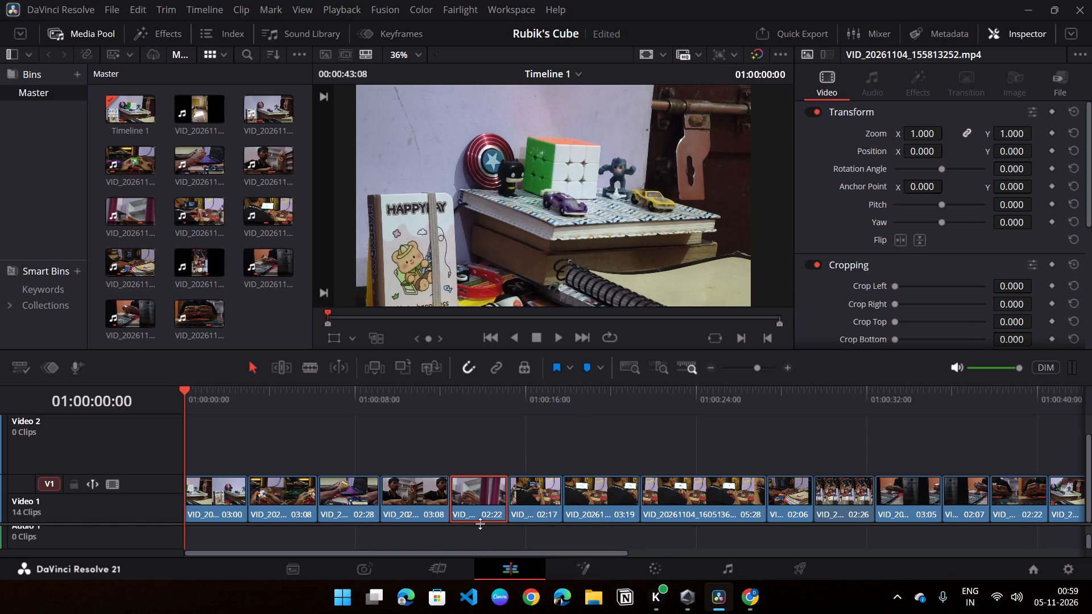
{"action": "left_click_drag", "start_coordinate": [480, 524], "coordinate": [526, 457]}
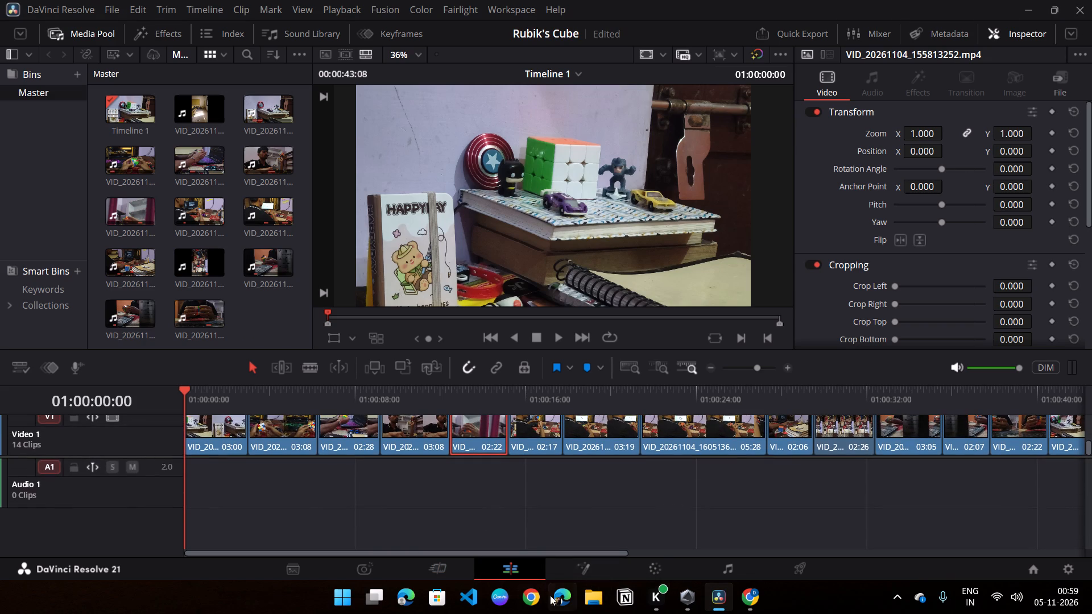
Reopen the Music folder in Editing material and add the pastel-filofihi track to Audio 1 at 01:00:00:00.
{"action": "left_click", "coordinate": [585, 591]}
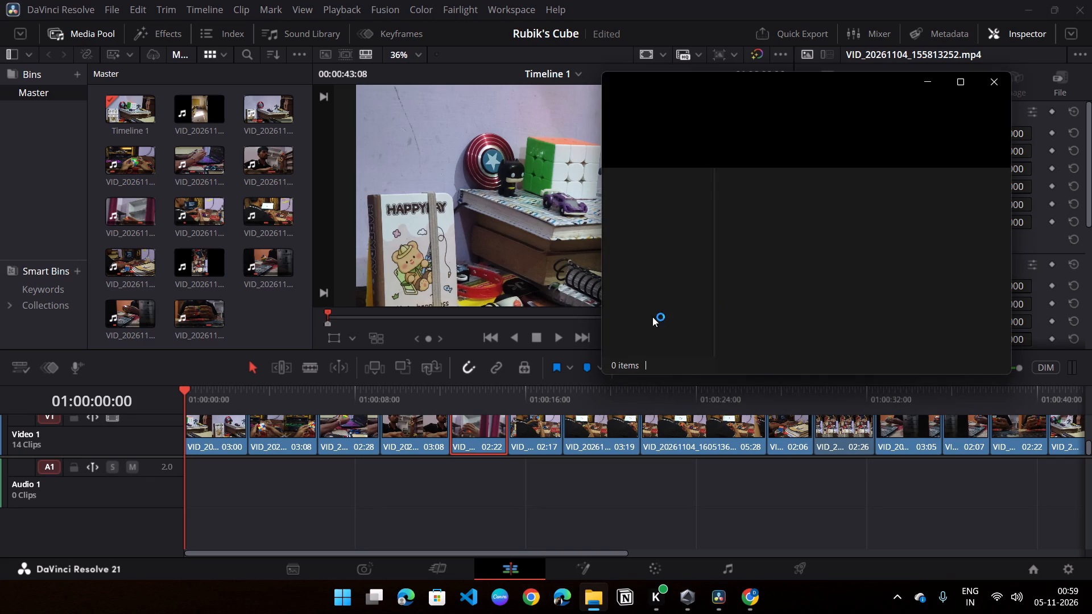
{"action": "scroll", "coordinate": [652, 317], "scroll_direction": "down", "scroll_amount": 2}
{"action": "scroll", "coordinate": [664, 268], "scroll_direction": "down", "scroll_amount": 2}
{"action": "left_click", "coordinate": [666, 257]}
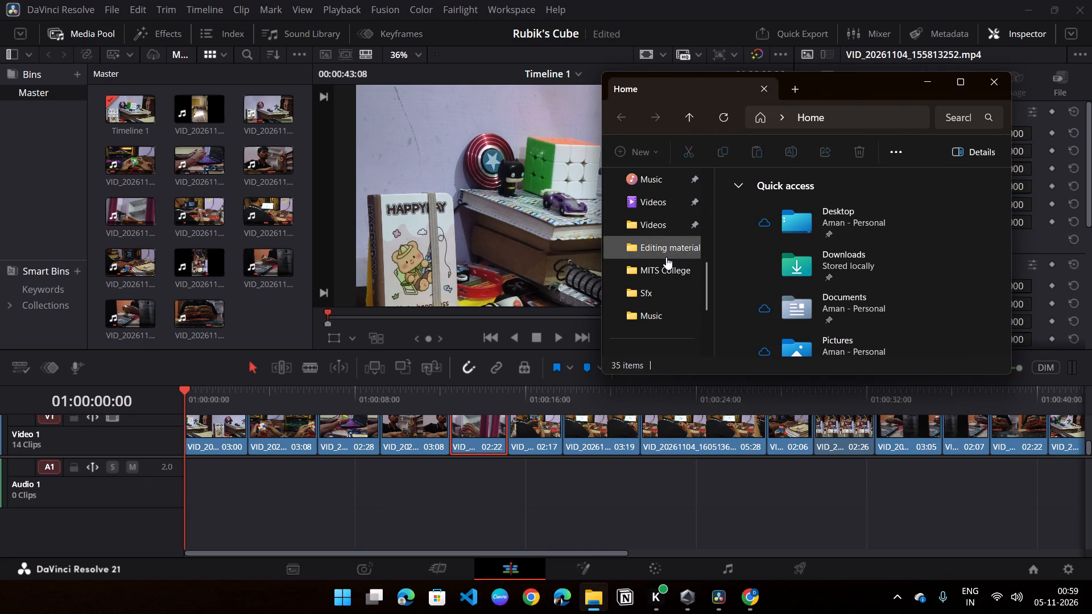
{"action": "double_click", "coordinate": [782, 233]}
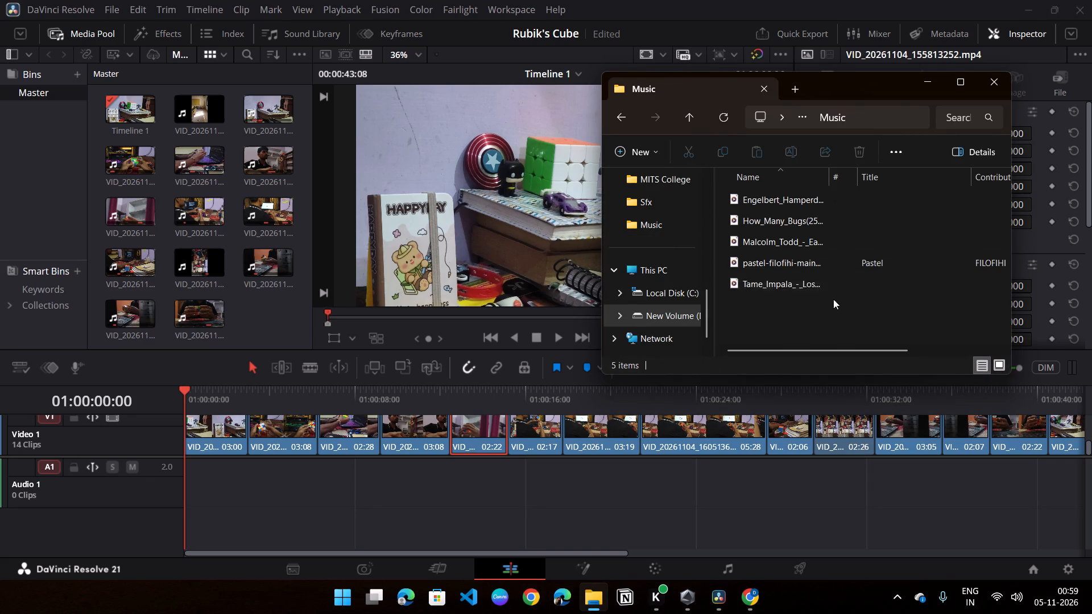
{"action": "left_click_drag", "start_coordinate": [859, 268], "coordinate": [316, 488]}
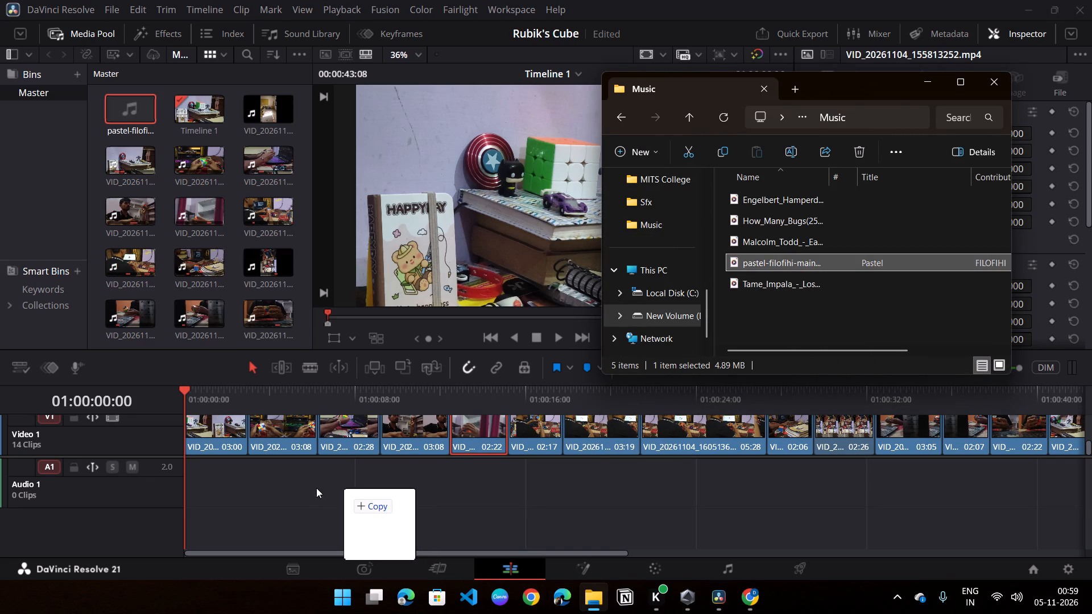
{"action": "left_click_drag", "start_coordinate": [316, 488], "coordinate": [181, 476]}
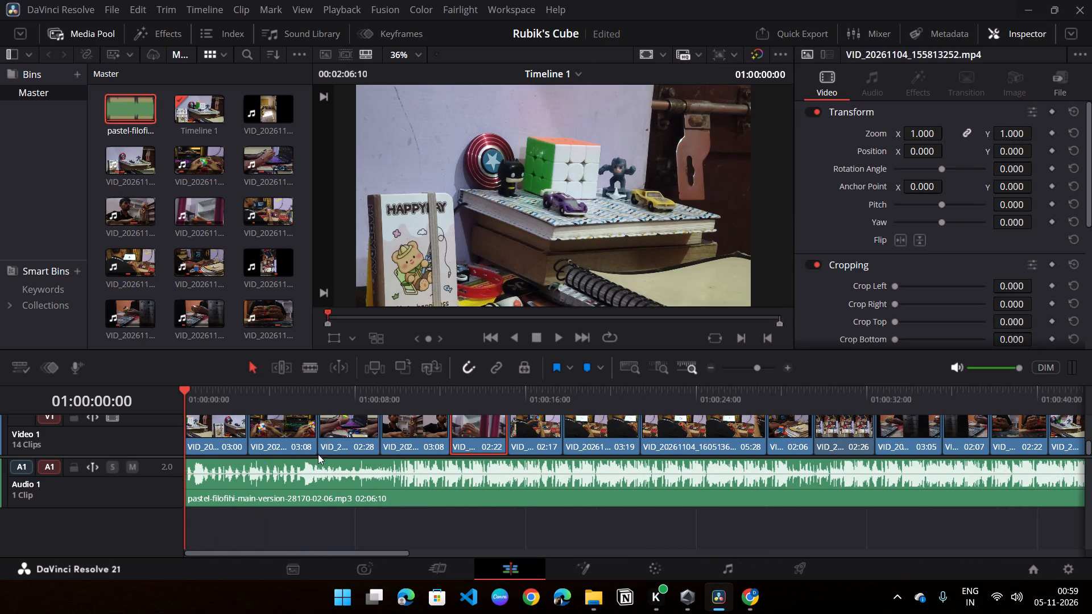
Rebalance the timeline's video and audio areas so the Video 1 and Audio 1 clips both show in full.
{"action": "left_click", "coordinate": [637, 478]}
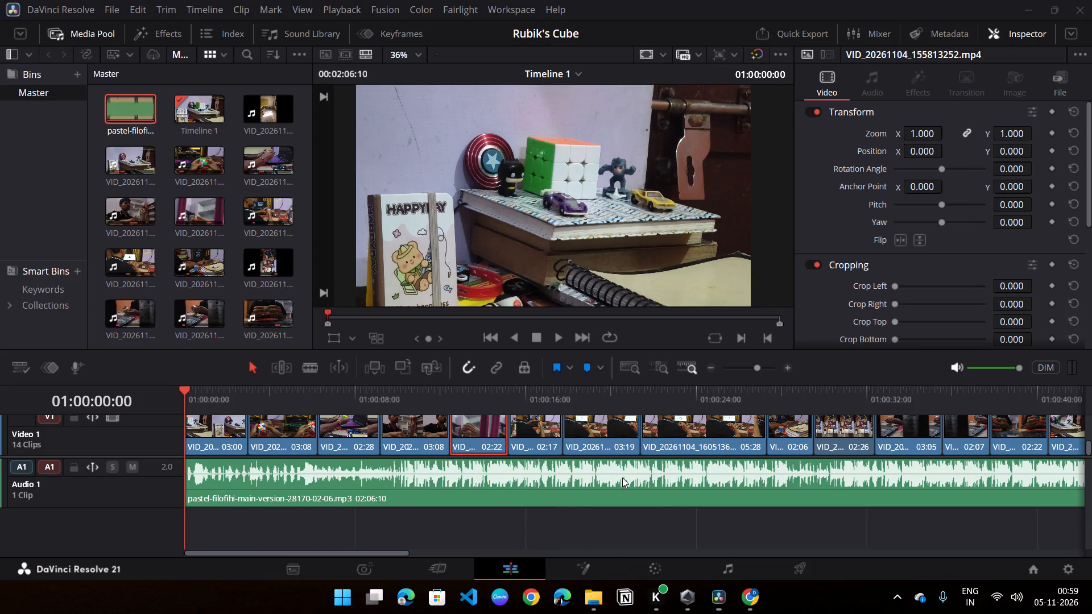
{"action": "scroll", "coordinate": [311, 425], "scroll_direction": "up", "scroll_amount": 2}
{"action": "scroll", "coordinate": [403, 455], "scroll_direction": "down", "scroll_amount": 2}
{"action": "left_click_drag", "start_coordinate": [398, 455], "coordinate": [378, 495]}
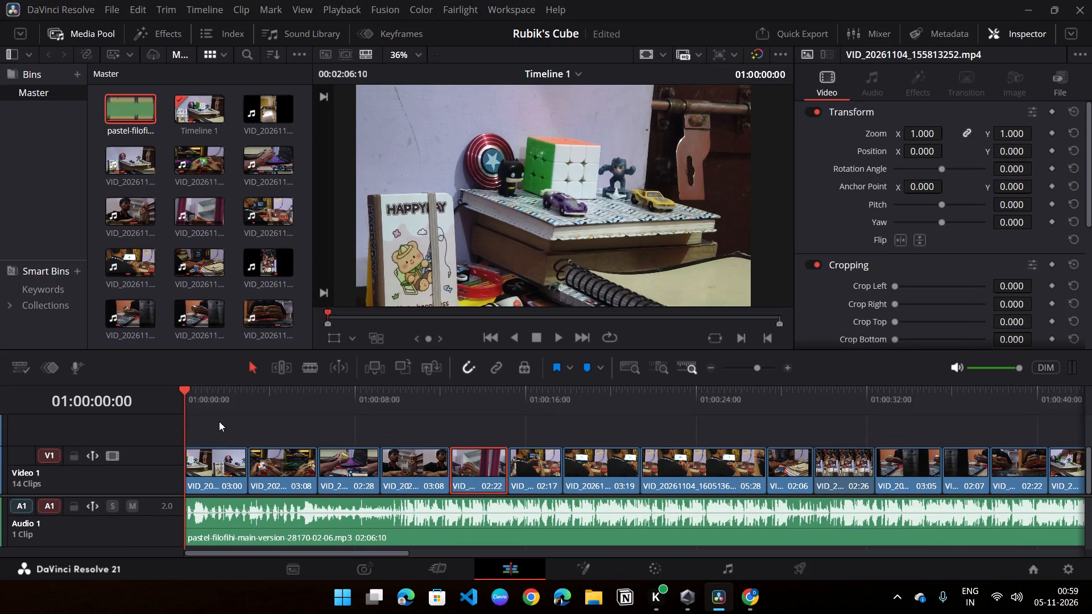
Scrub the opening clips to hear the music and lower the pastel-filofihi clip's volume to -8.7.
{"action": "left_click_drag", "start_coordinate": [201, 412], "coordinate": [192, 410]}
{"action": "left_click_drag", "start_coordinate": [249, 400], "coordinate": [316, 413]}
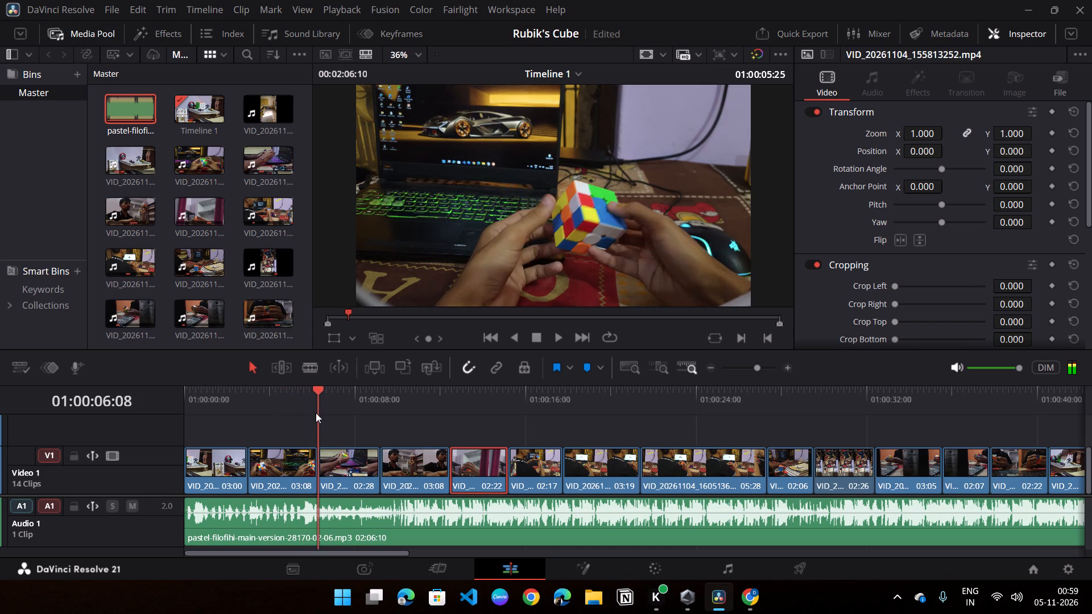
{"action": "left_click_drag", "start_coordinate": [316, 413], "coordinate": [327, 414]}
{"action": "left_click", "coordinate": [280, 515]}
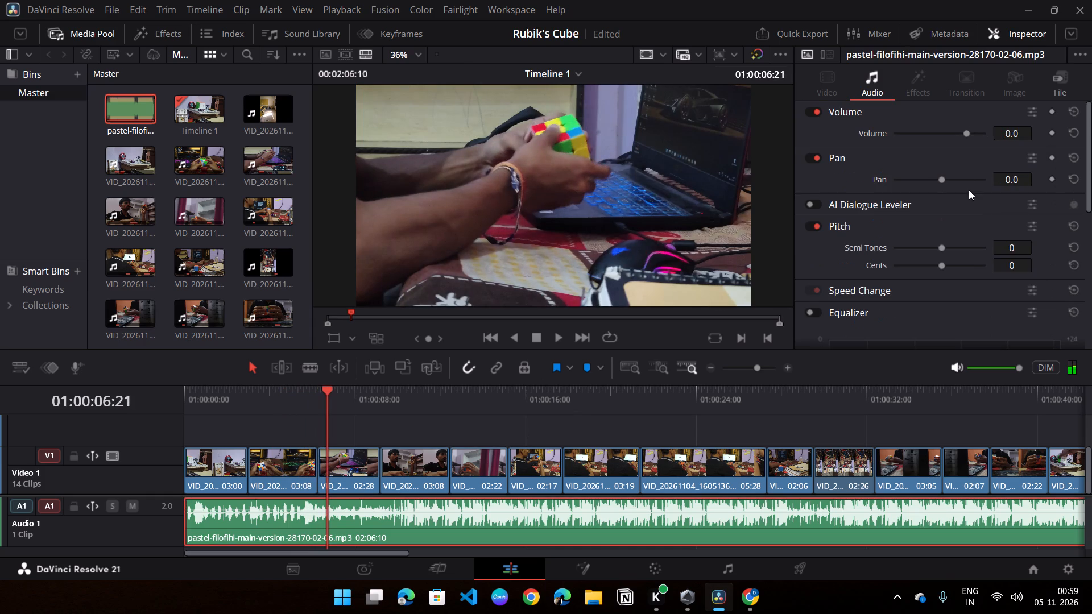
{"action": "left_click_drag", "start_coordinate": [970, 132], "coordinate": [957, 137]}
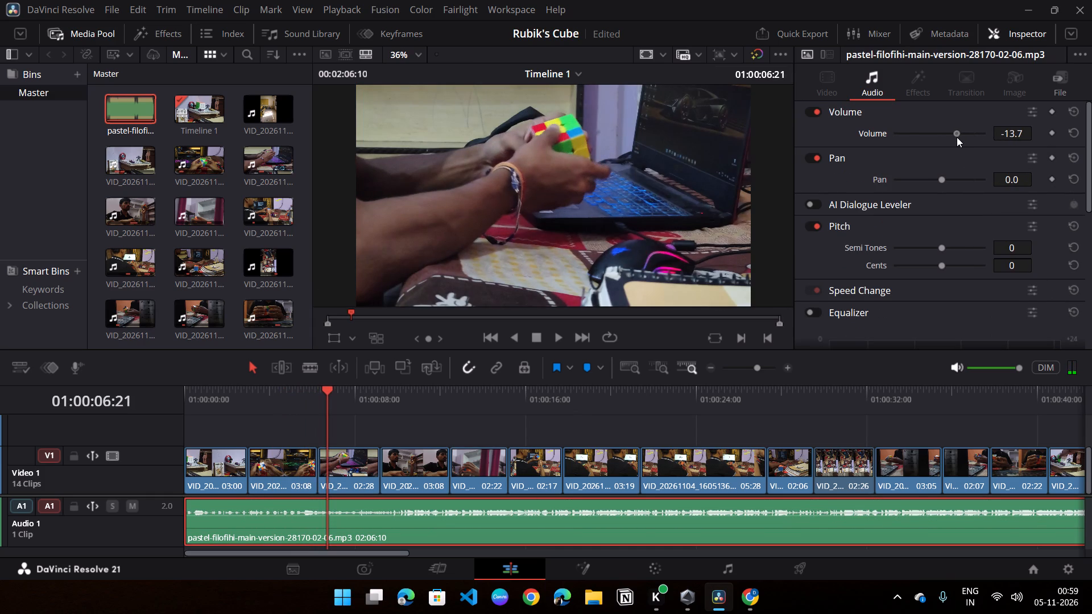
{"action": "left_click_drag", "start_coordinate": [957, 137], "coordinate": [960, 137]}
Scrub the timeline from the opening clips to 01:00:28:11 to check the shot order against the music.
{"action": "left_click_drag", "start_coordinate": [311, 407], "coordinate": [273, 406]}
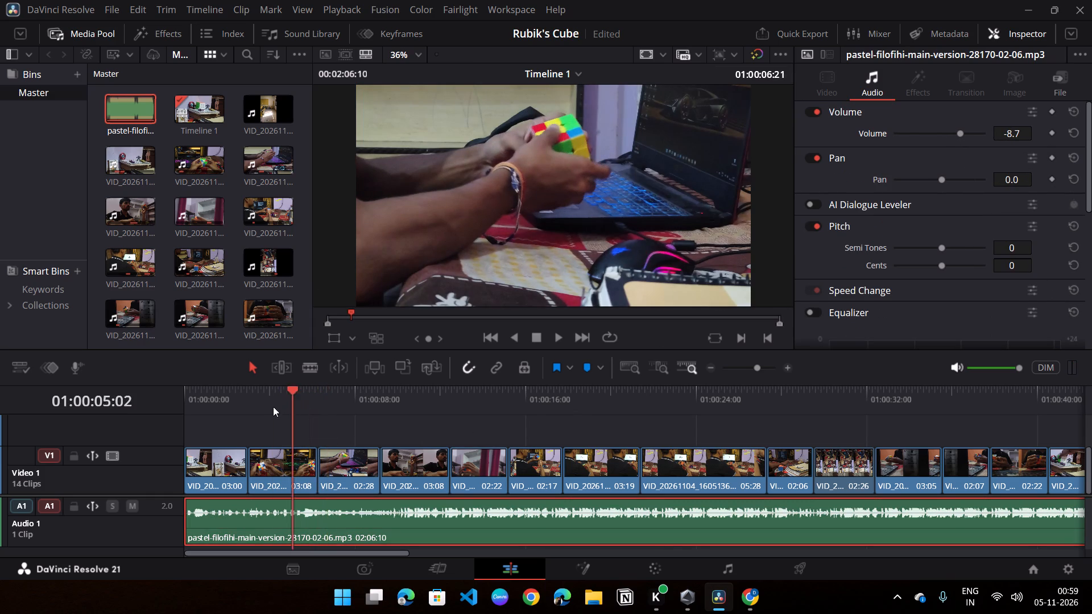
{"action": "left_click_drag", "start_coordinate": [273, 406], "coordinate": [347, 416]}
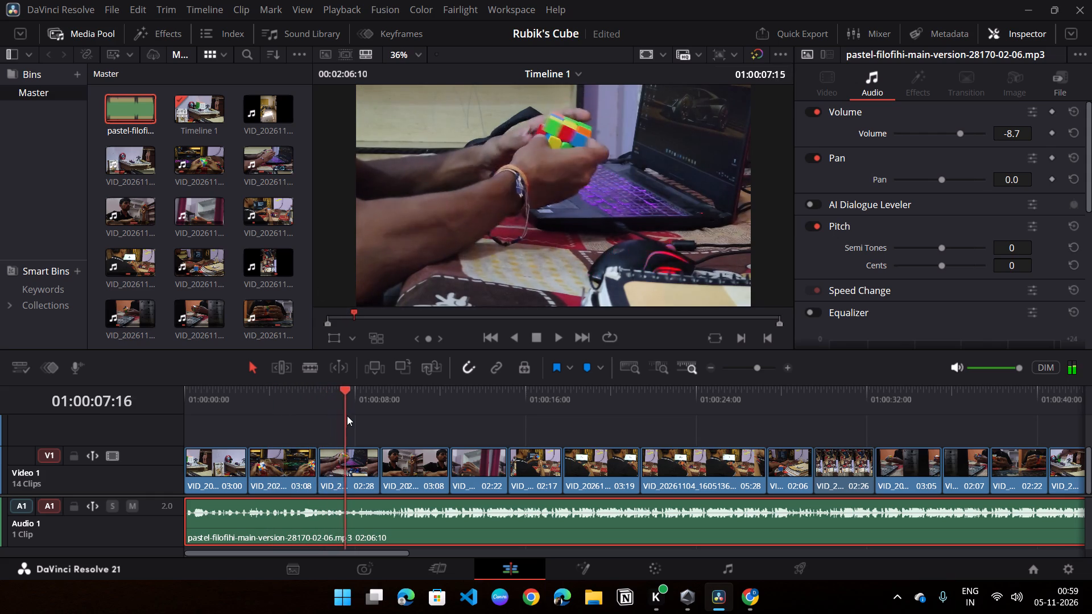
{"action": "left_click_drag", "start_coordinate": [347, 416], "coordinate": [413, 438]}
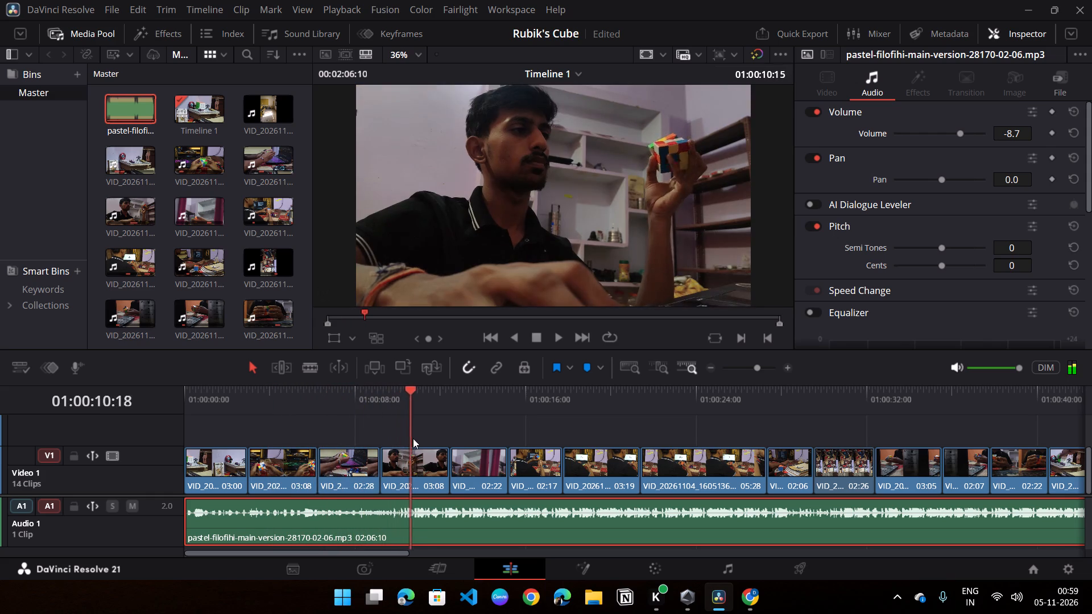
{"action": "left_click_drag", "start_coordinate": [413, 438], "coordinate": [464, 450]}
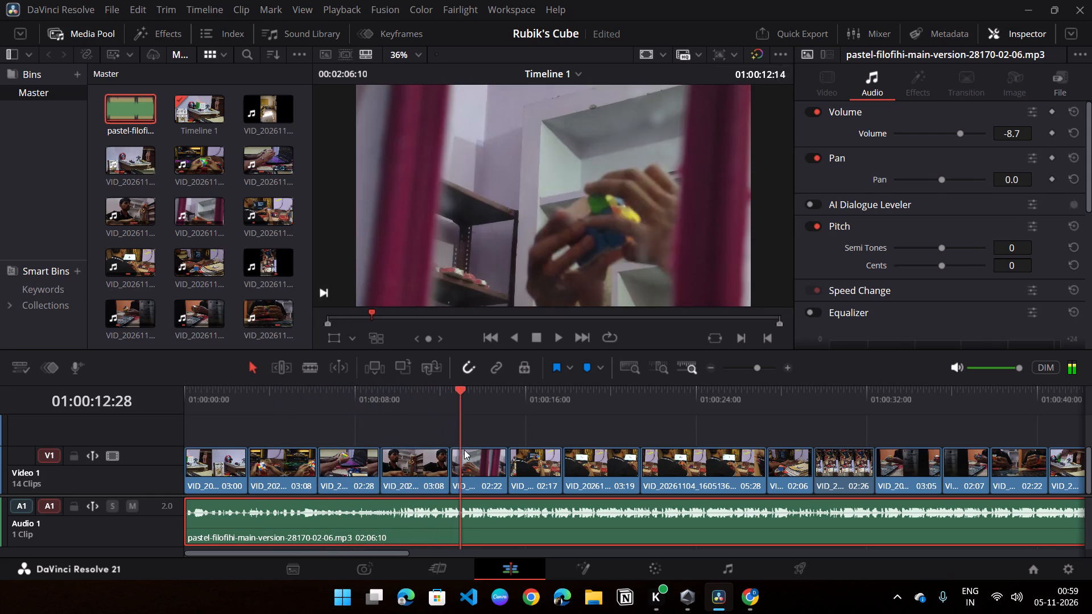
{"action": "left_click_drag", "start_coordinate": [464, 450], "coordinate": [548, 458]}
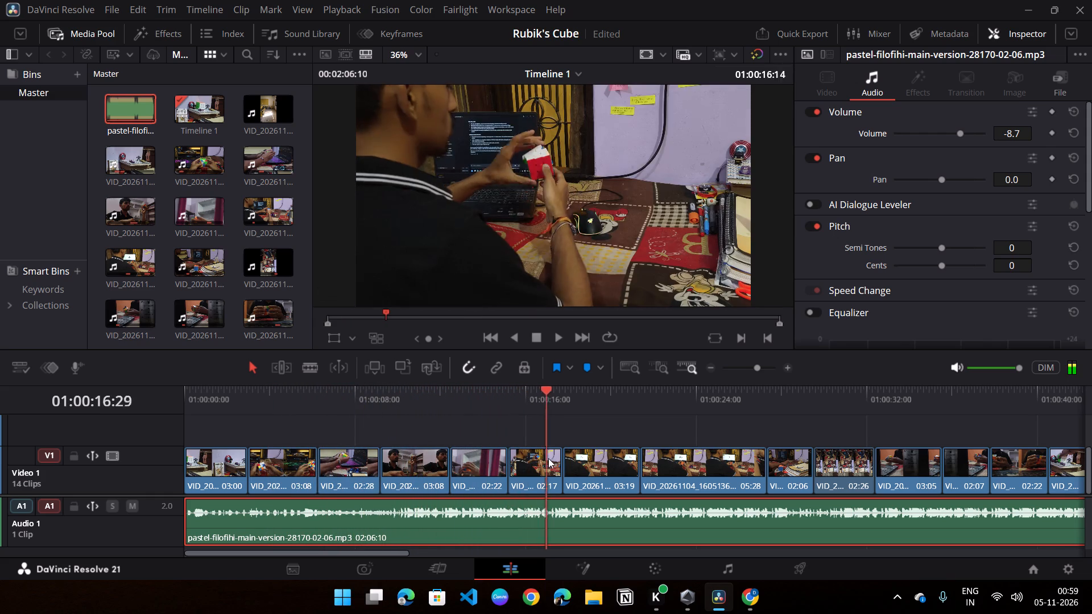
{"action": "left_click_drag", "start_coordinate": [548, 458], "coordinate": [678, 472]}
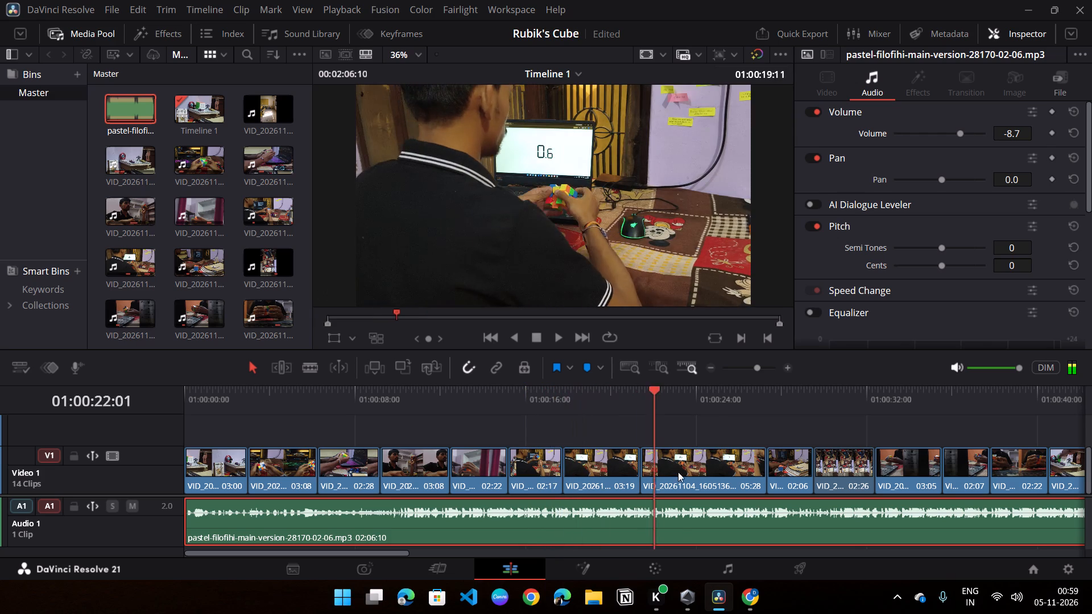
{"action": "left_click_drag", "start_coordinate": [678, 472], "coordinate": [789, 483]}
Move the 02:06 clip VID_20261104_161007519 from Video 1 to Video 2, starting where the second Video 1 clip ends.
{"action": "left_click_drag", "start_coordinate": [793, 471], "coordinate": [793, 470]}
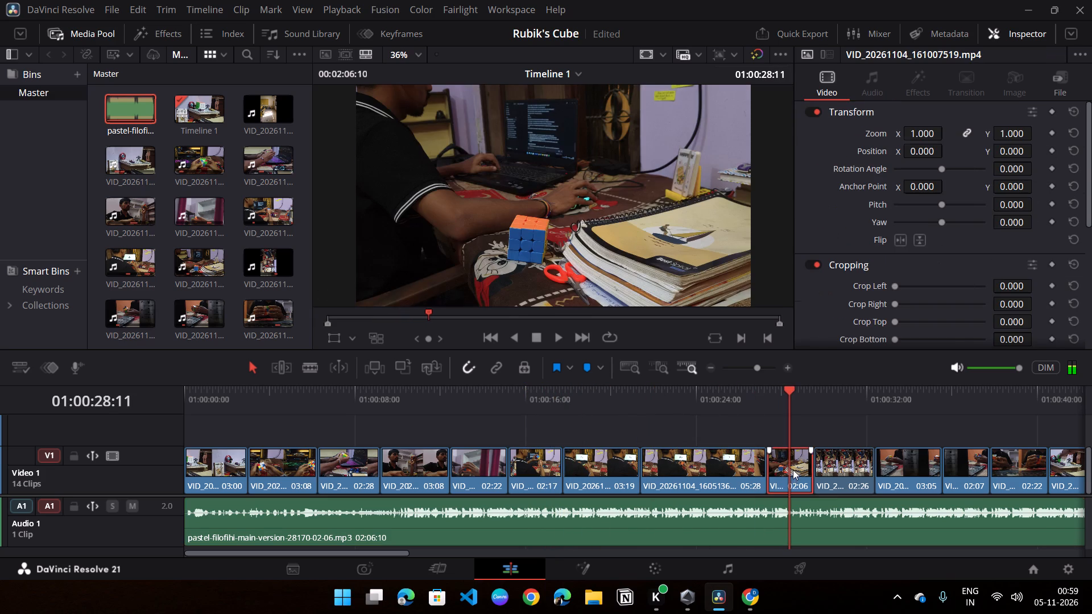
{"action": "left_click_drag", "start_coordinate": [793, 470], "coordinate": [350, 439]}
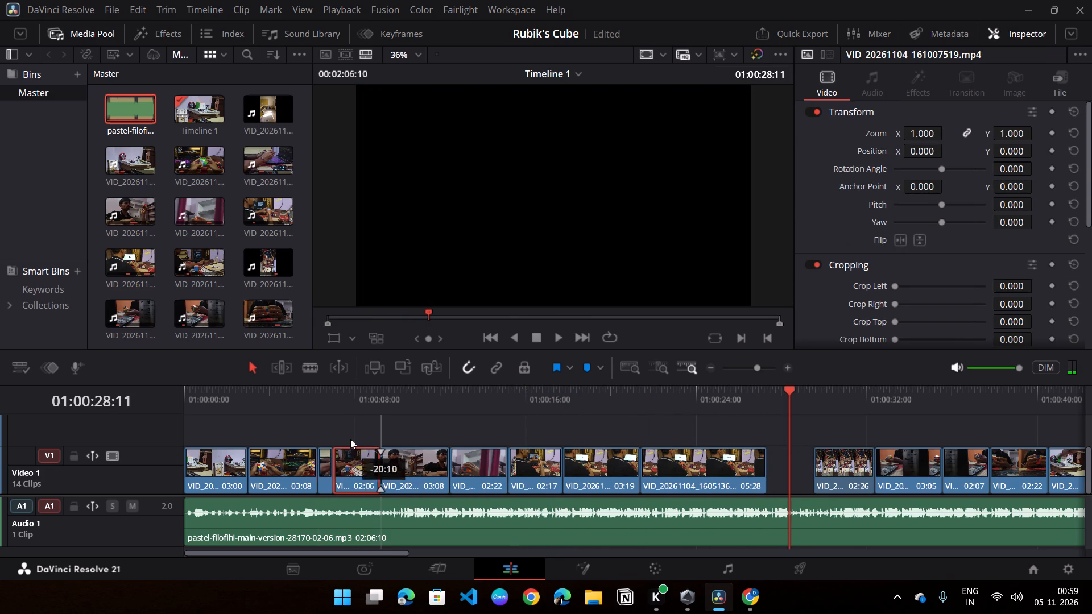
{"action": "left_click_drag", "start_coordinate": [350, 439], "coordinate": [350, 432]}
Shift the third Video 1 clip through the 05:28 clip forward by 02:06, filling the vacated gap and opening one after the second clip.
{"action": "left_click", "coordinate": [789, 470]}
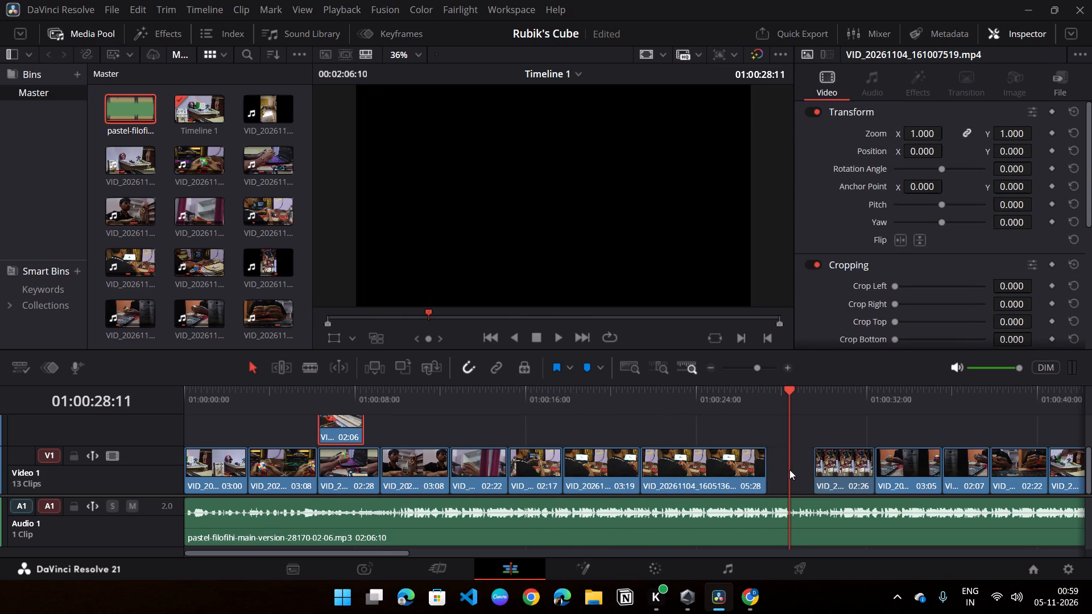
{"action": "left_click", "coordinate": [741, 470]}
{"action": "left_click_drag", "start_coordinate": [710, 470], "coordinate": [767, 470]}
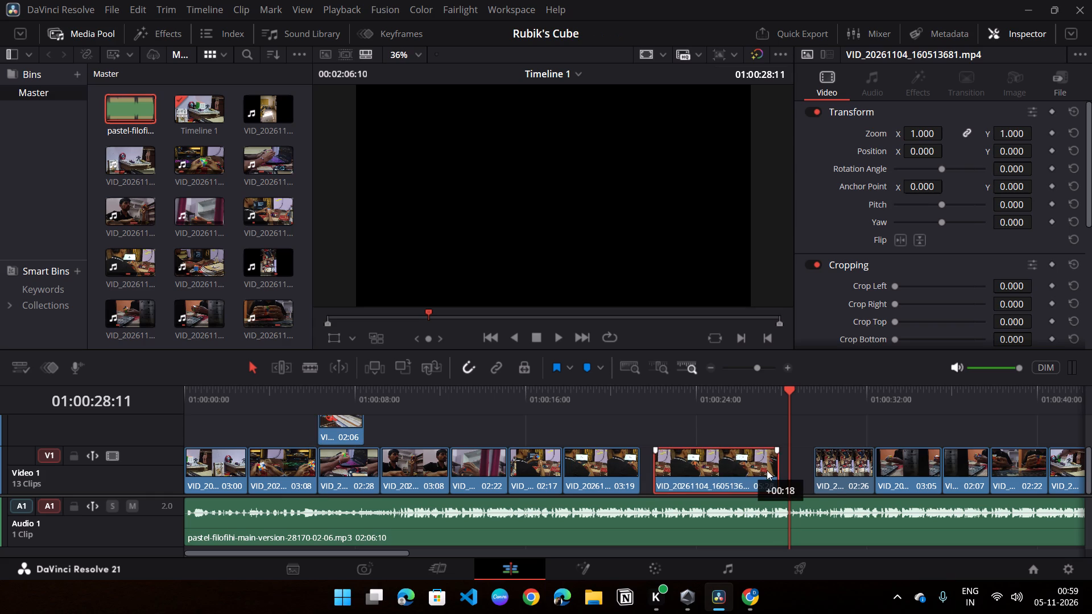
{"action": "left_click_drag", "start_coordinate": [767, 470], "coordinate": [754, 473]}
{"action": "left_click", "coordinate": [606, 467]}
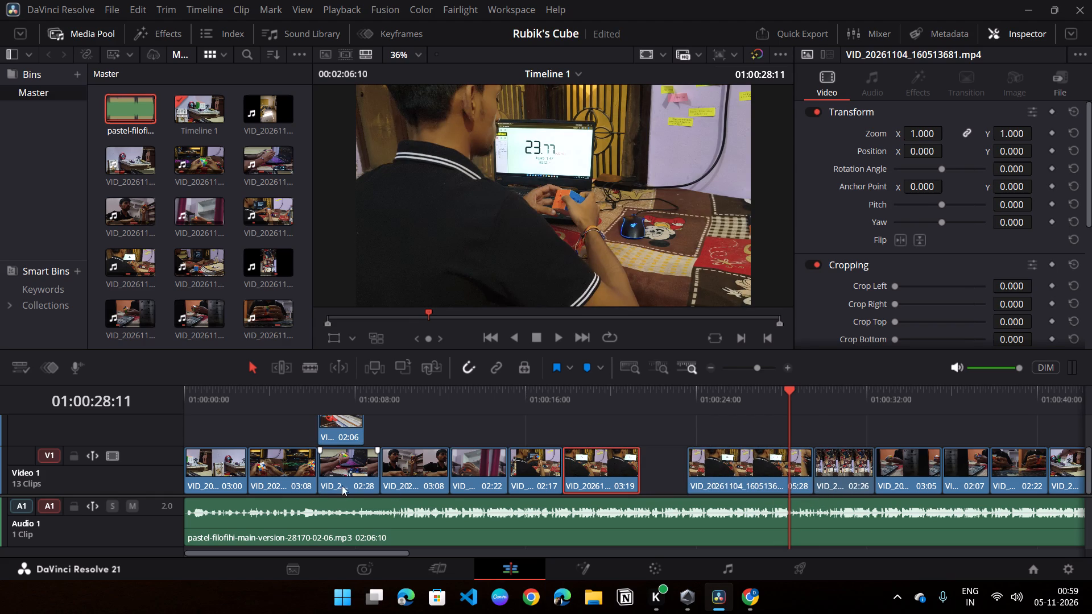
{"action": "left_click", "coordinate": [346, 475], "text": "shift"}
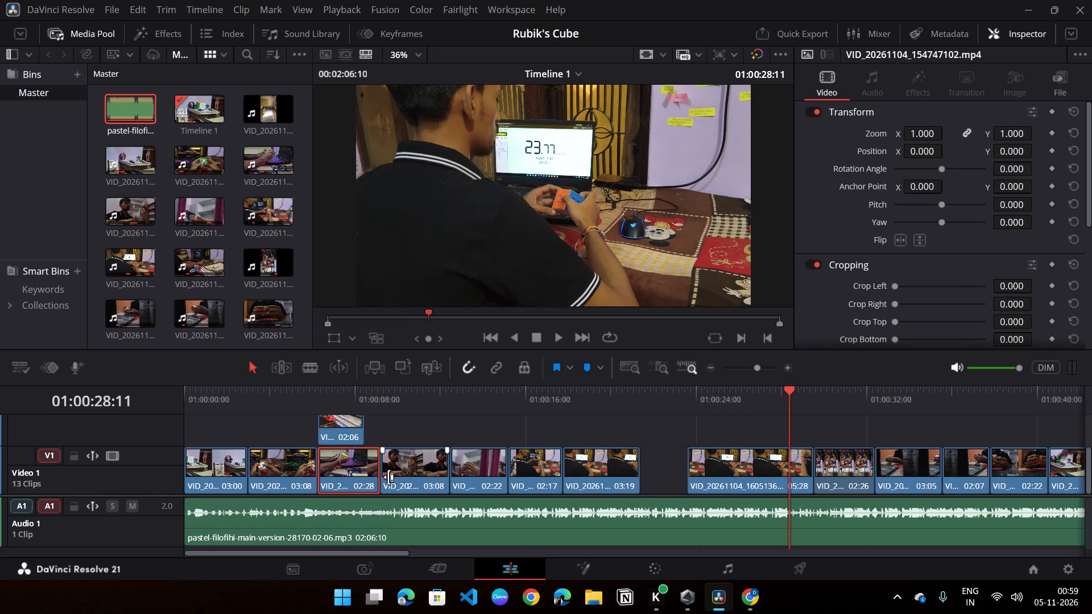
{"action": "left_click", "coordinate": [588, 476], "text": "shift"}
{"action": "left_click_drag", "start_coordinate": [520, 475], "coordinate": [548, 474]}
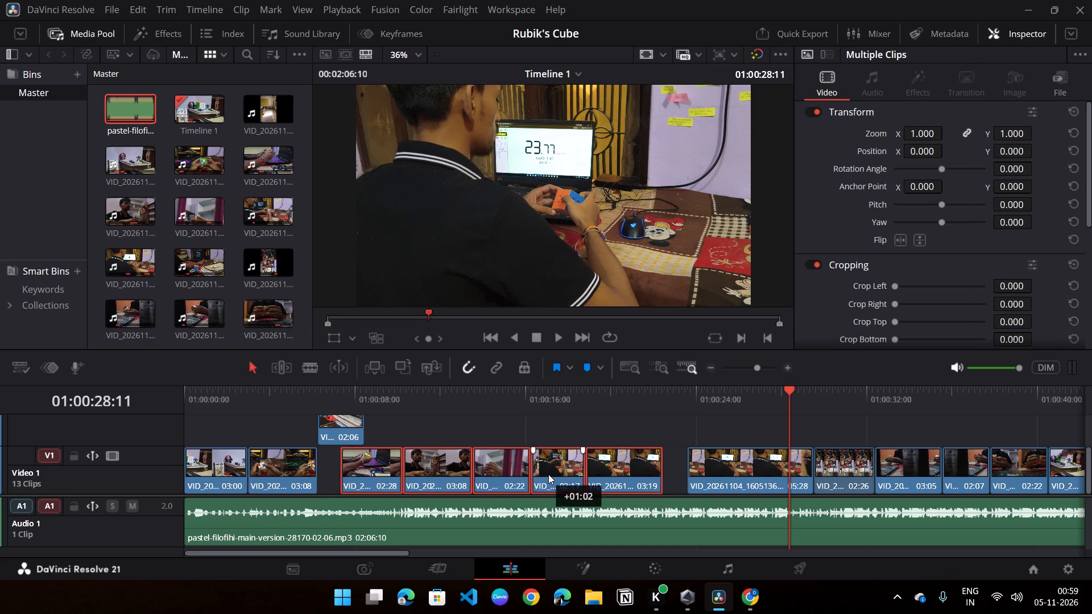
{"action": "left_click_drag", "start_coordinate": [548, 474], "coordinate": [565, 474]}
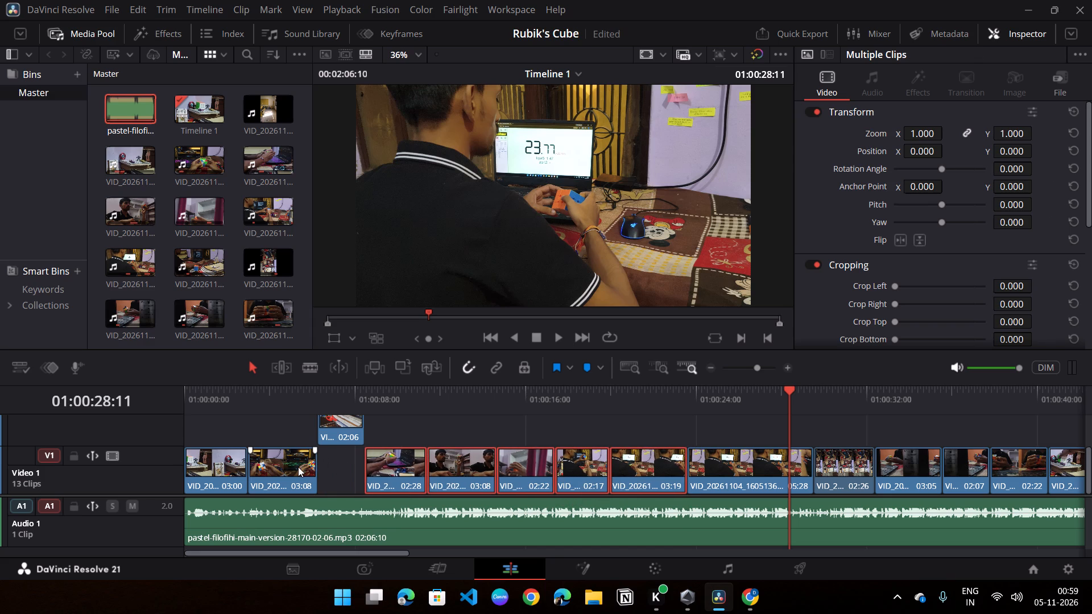
Move the 02:06 clip from Video 2 into the gap after the second clip on Video 1.
{"action": "left_click", "coordinate": [297, 467]}
{"action": "left_click", "coordinate": [345, 434]}
{"action": "left_click_drag", "start_coordinate": [345, 432], "coordinate": [344, 447]}
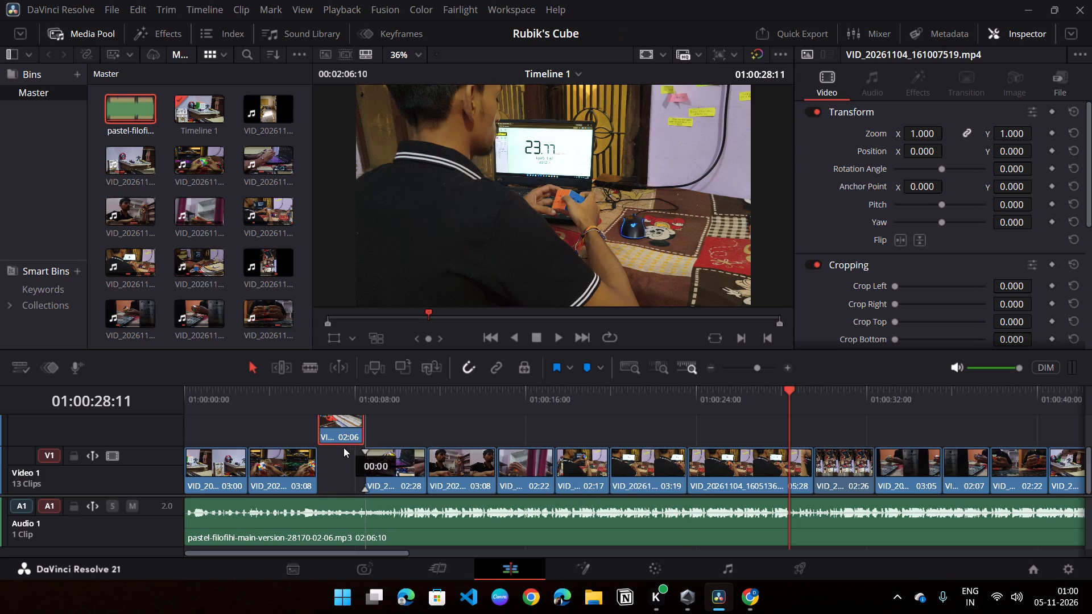
{"action": "left_click_drag", "start_coordinate": [344, 447], "coordinate": [342, 453]}
Play the reordered edit from 01:00:00:00 to check how the shots flow with the music, and return to the start.
{"action": "left_click_drag", "start_coordinate": [230, 402], "coordinate": [189, 410]}
{"action": "left_click", "coordinate": [192, 411]}
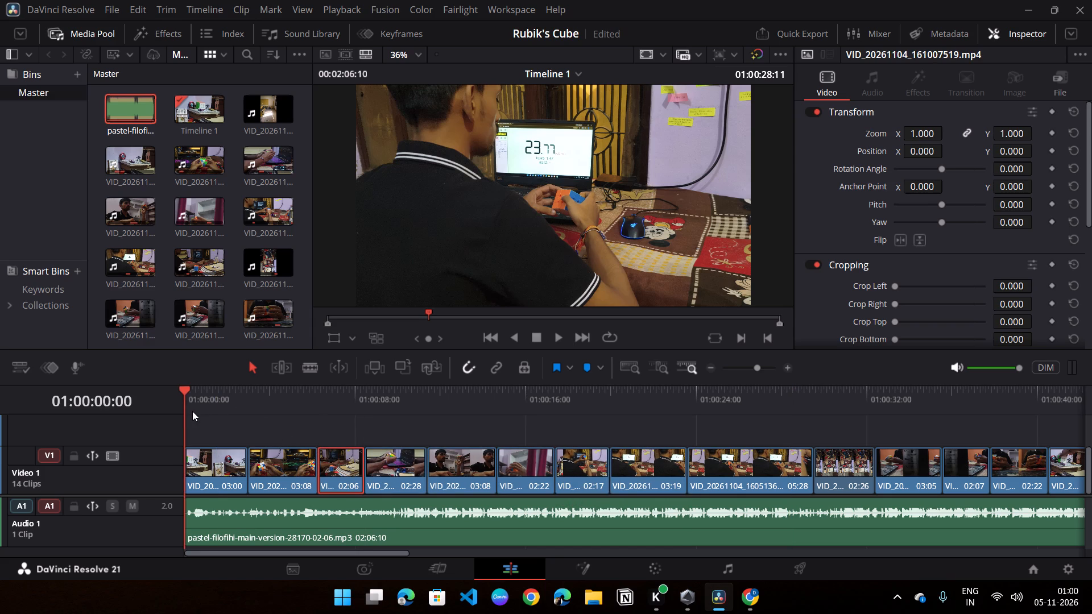
{"action": "key", "text": "space"}
{"action": "left_click", "coordinate": [240, 404]}
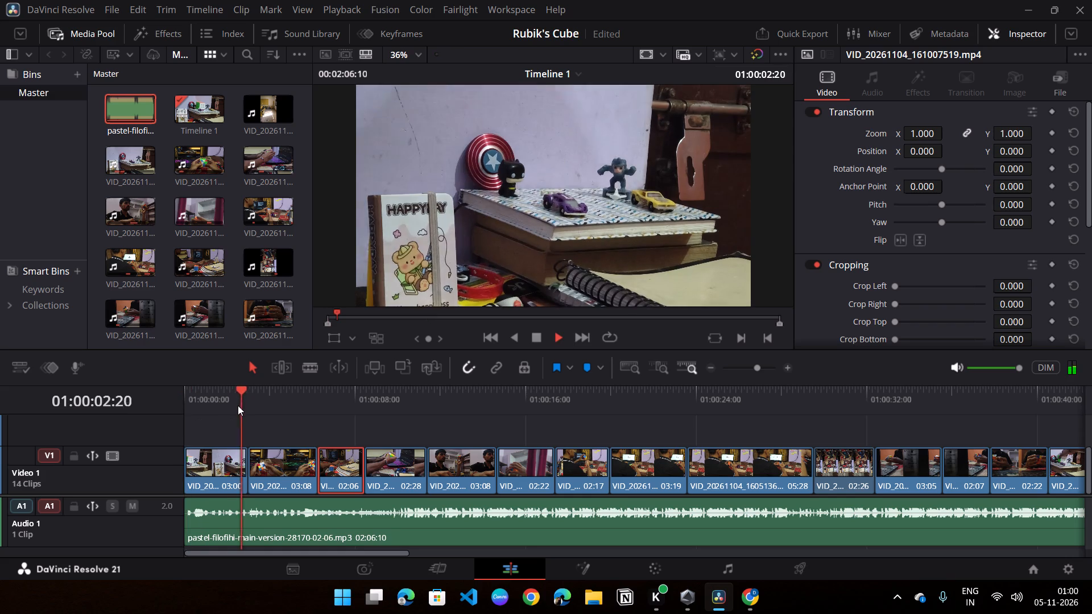
{"action": "left_click", "coordinate": [202, 427]}
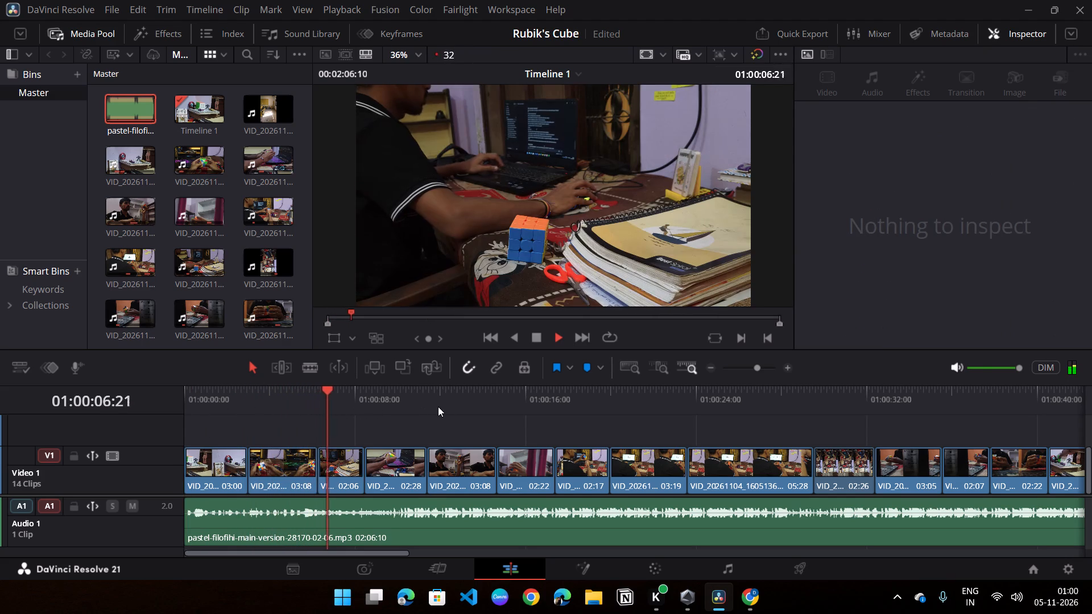
{"action": "left_click", "coordinate": [440, 52]}
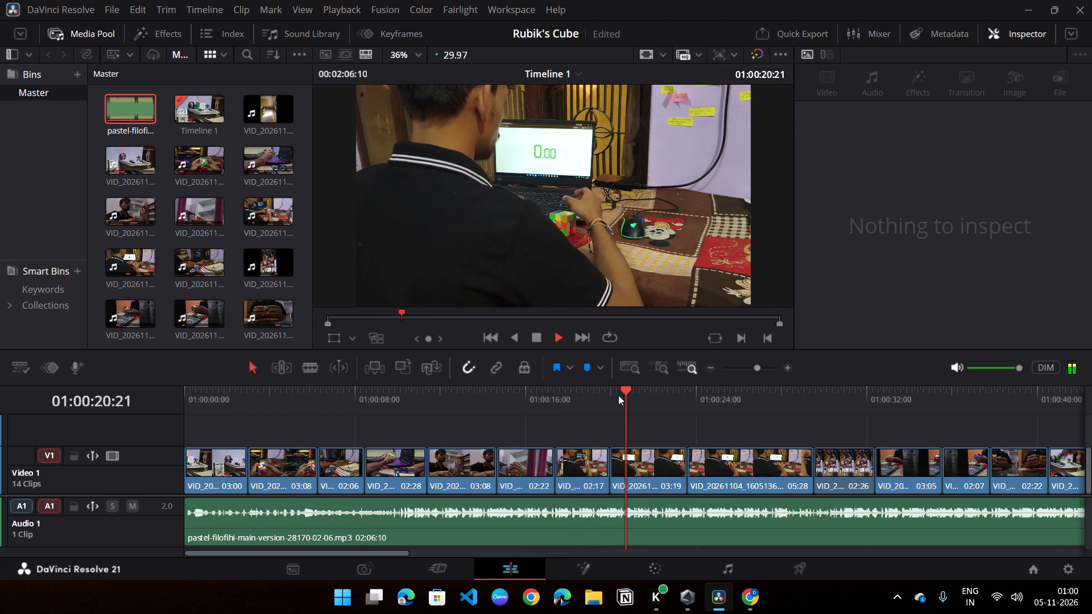
{"action": "key", "text": "space"}
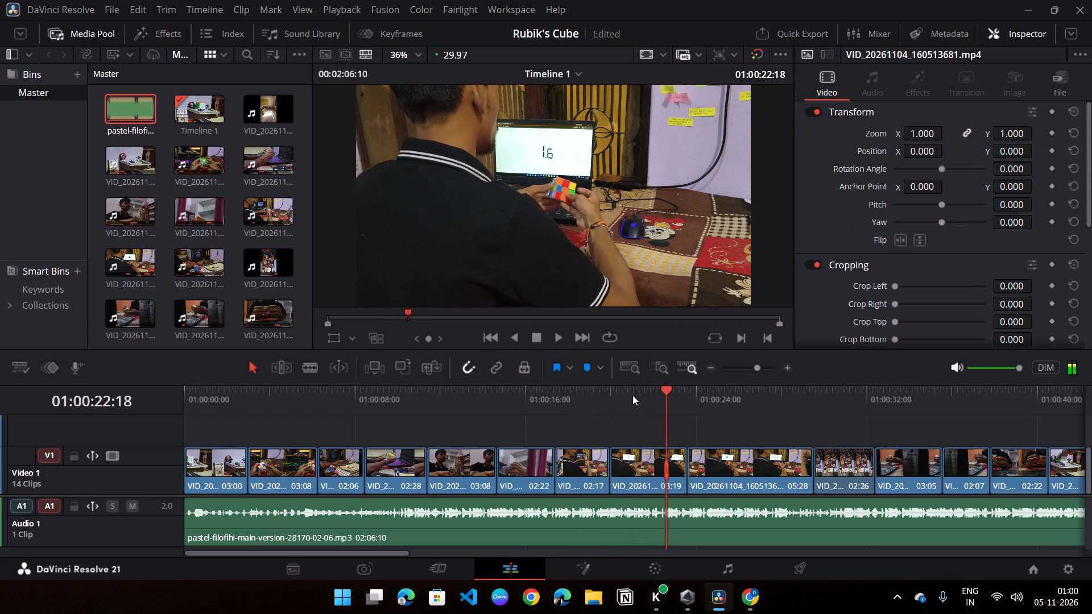
{"action": "left_click_drag", "start_coordinate": [649, 394], "coordinate": [162, 397]}
Delete the pastel-filofihi music clip from Audio 1.
{"action": "left_click", "coordinate": [316, 510]}
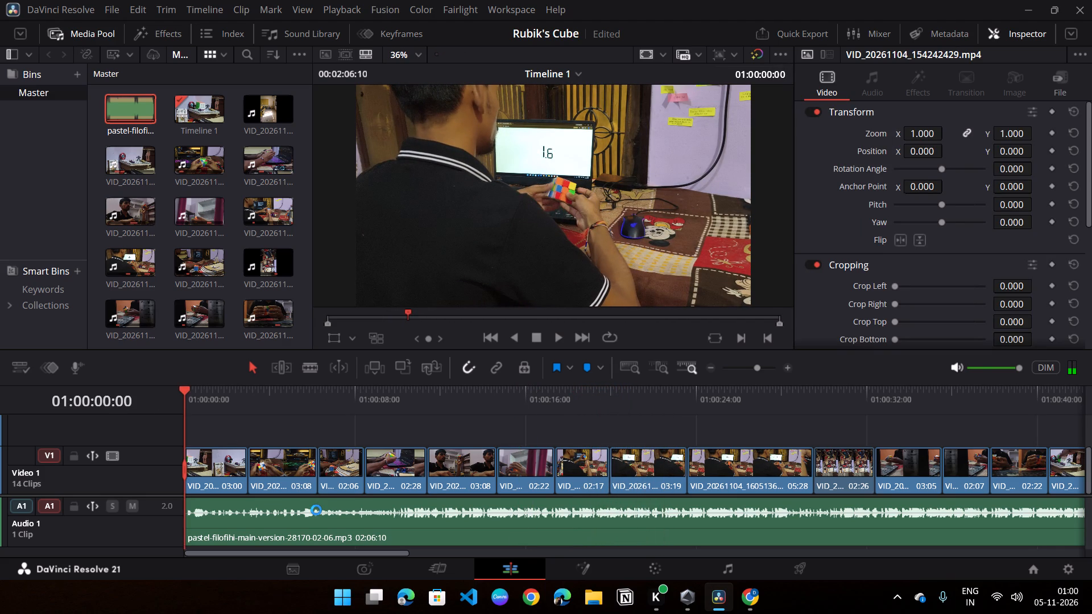
{"action": "left_click", "coordinate": [318, 516]}
{"action": "right_click", "coordinate": [326, 515]}
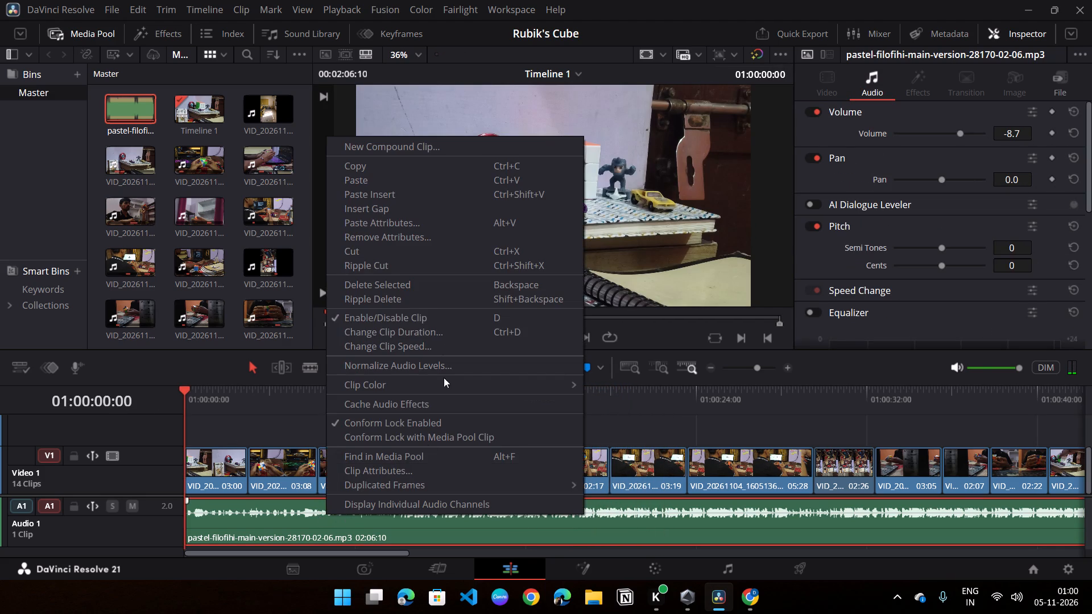
{"action": "left_click", "coordinate": [403, 287]}
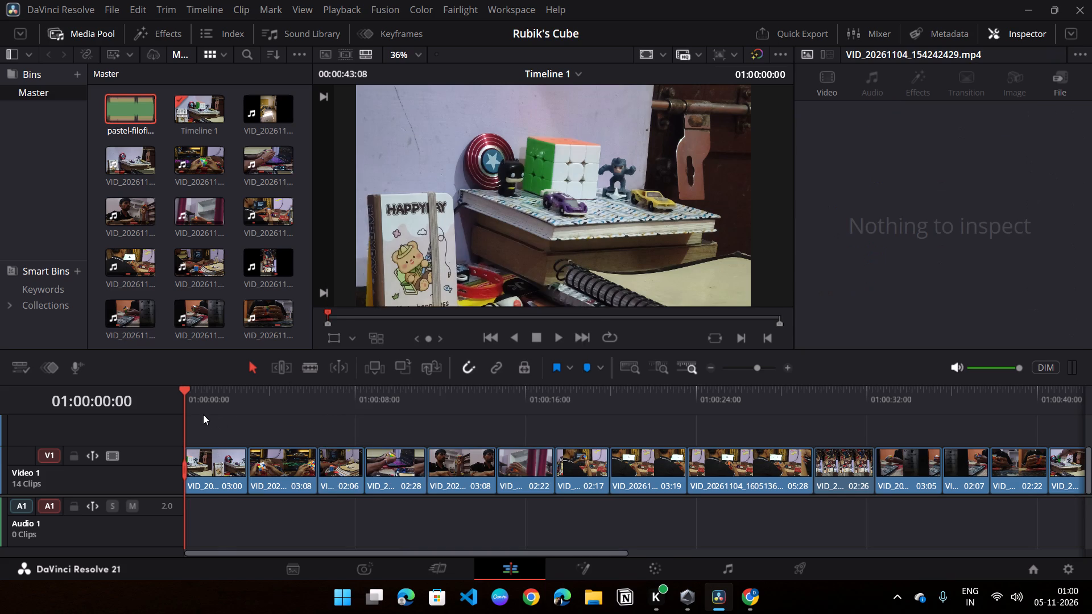
Park the playhead at 01:00:01:06 in the first Video 1 clip and open that clip on the Color page.
{"action": "left_click_drag", "start_coordinate": [204, 413], "coordinate": [250, 414]}
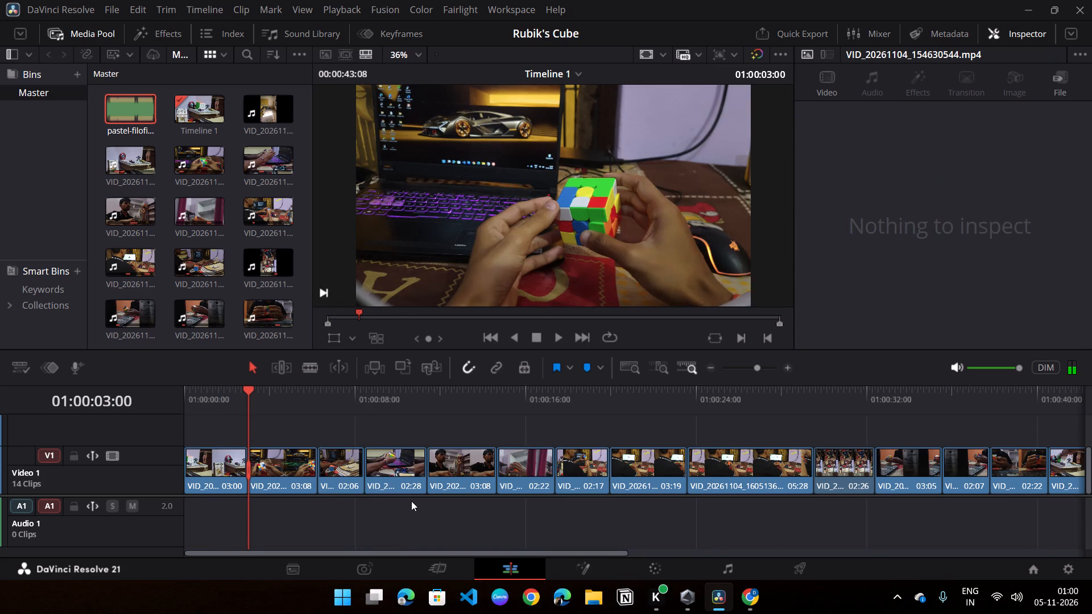
{"action": "left_click_drag", "start_coordinate": [417, 496], "coordinate": [404, 526]}
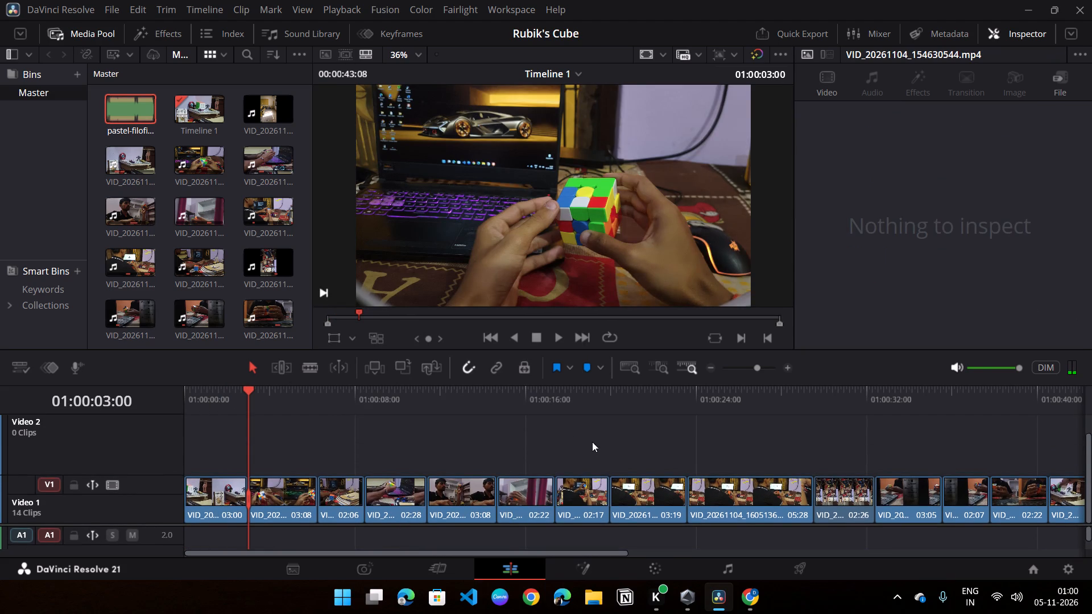
{"action": "left_click", "coordinate": [710, 368]}
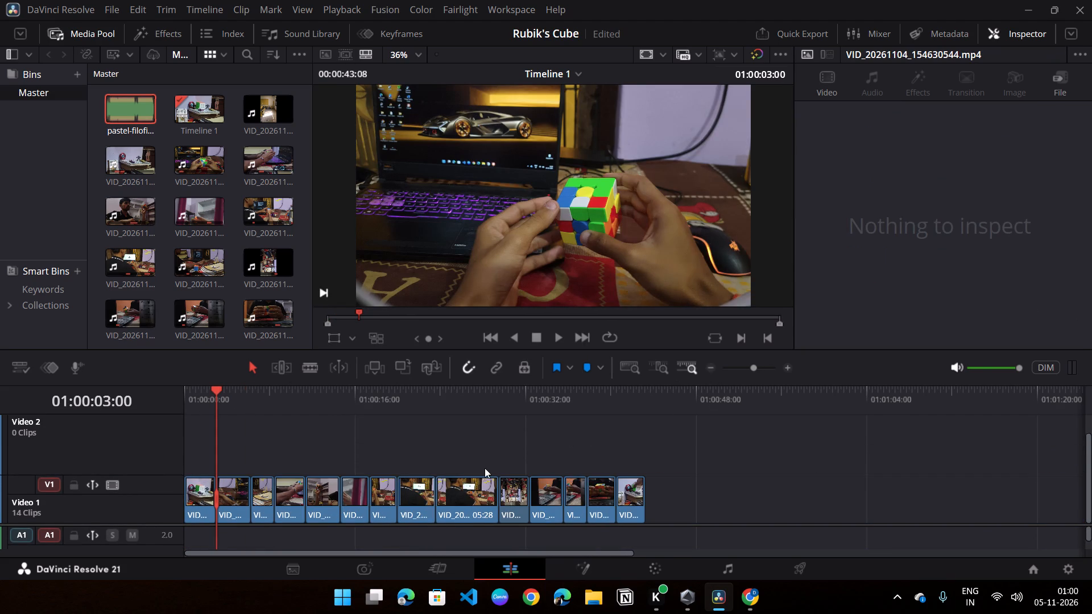
{"action": "left_click_drag", "start_coordinate": [209, 408], "coordinate": [192, 409]}
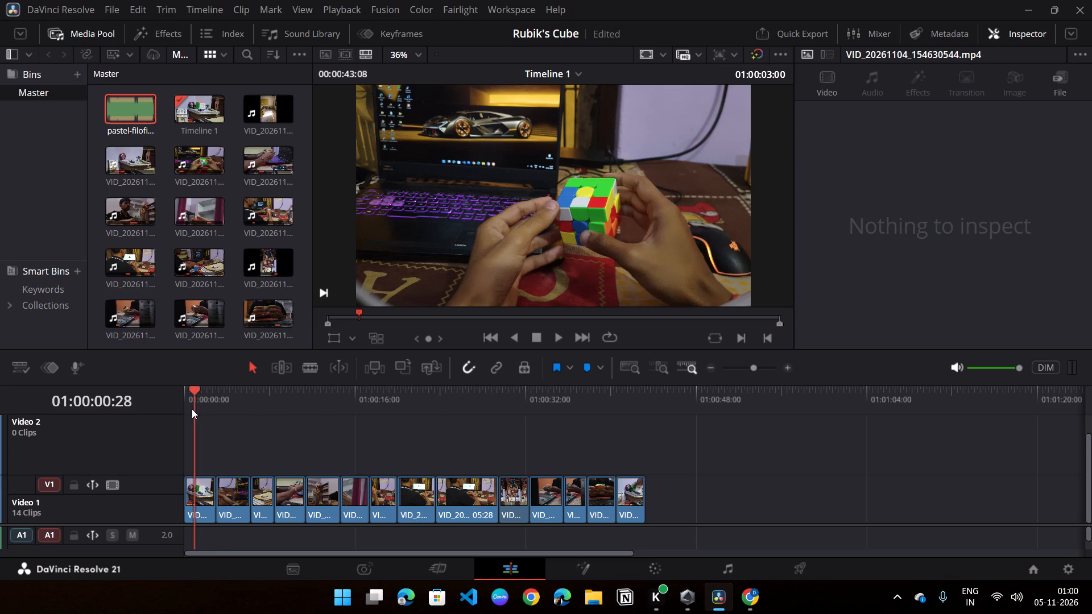
{"action": "left_click_drag", "start_coordinate": [192, 409], "coordinate": [196, 403]}
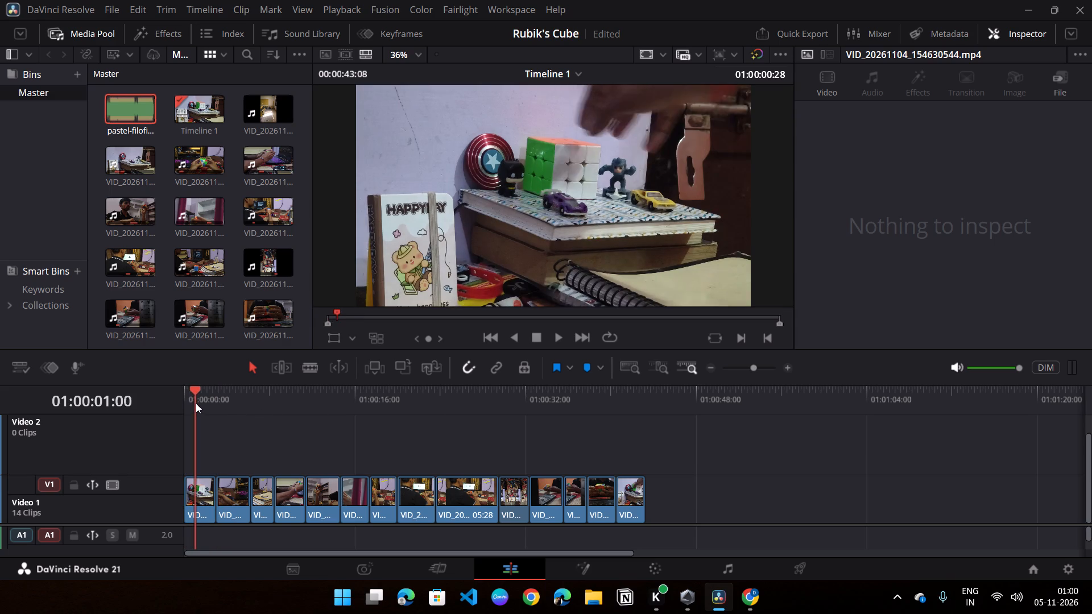
{"action": "left_click_drag", "start_coordinate": [196, 403], "coordinate": [197, 403]}
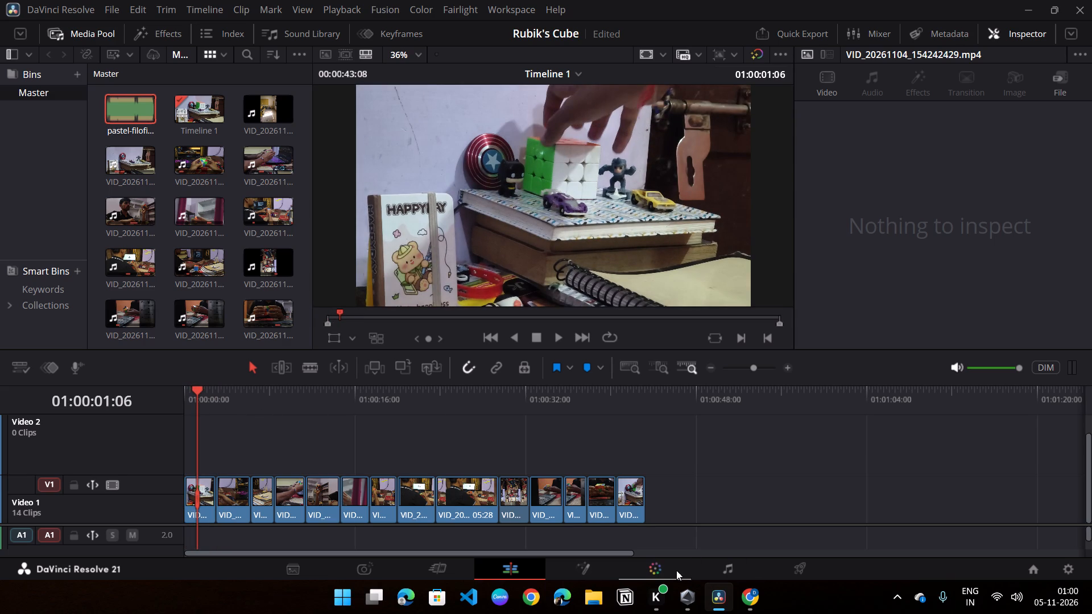
{"action": "left_click", "coordinate": [676, 570]}
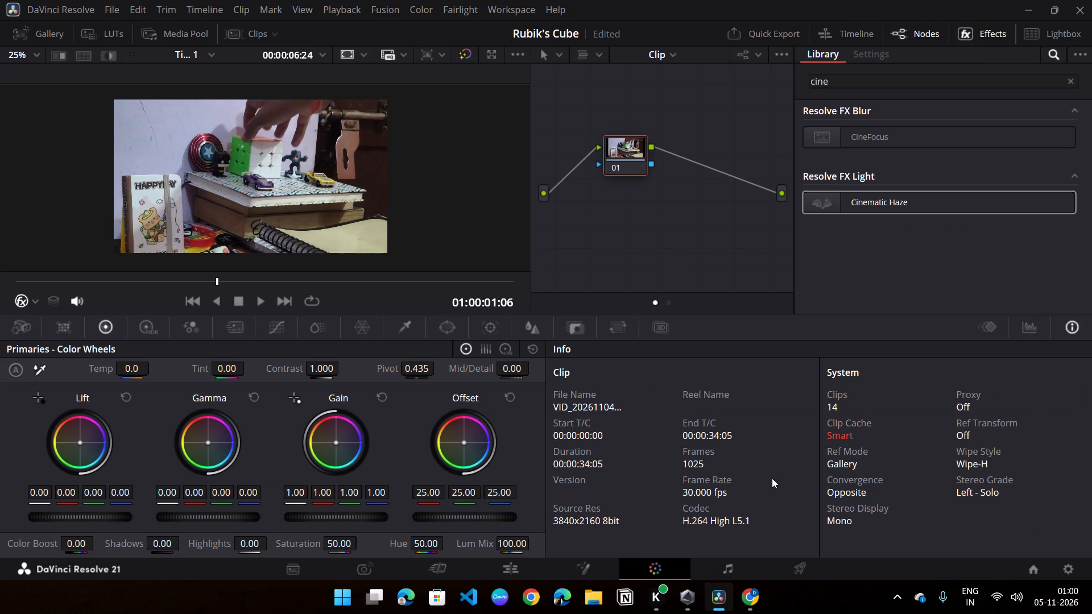
Clear the effects search and look through the Resolve FX library, from Blur and Color to Film Emulation and Light, for a suitable effect.
{"action": "left_click", "coordinate": [1074, 84]}
{"action": "scroll", "coordinate": [899, 168], "scroll_direction": "down", "scroll_amount": 1}
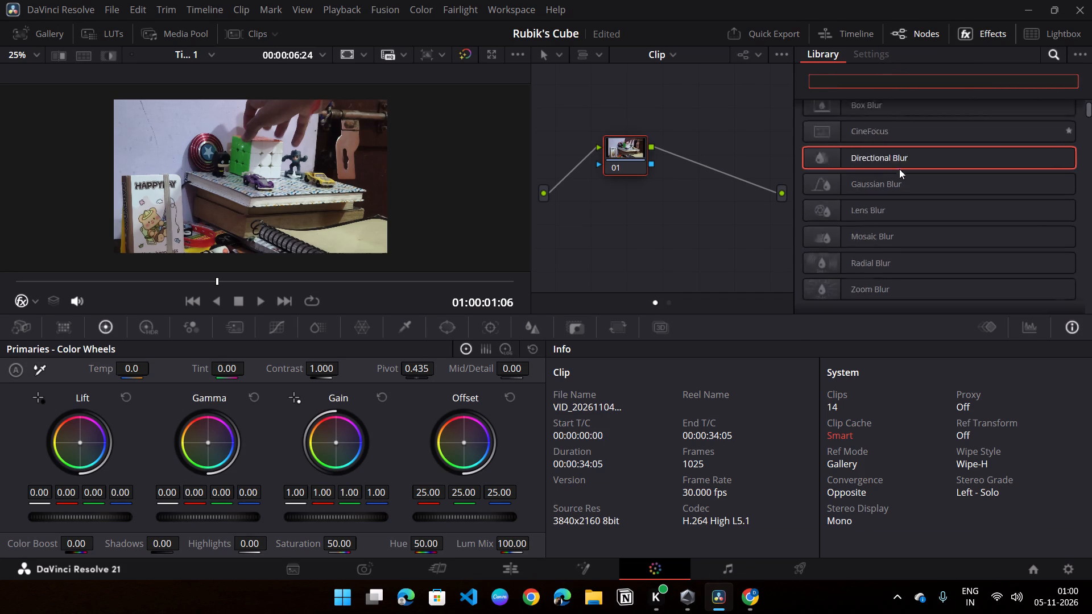
{"action": "scroll", "coordinate": [899, 169], "scroll_direction": "down", "scroll_amount": 2}
{"action": "scroll", "coordinate": [900, 170], "scroll_direction": "up", "scroll_amount": 3}
{"action": "scroll", "coordinate": [936, 130], "scroll_direction": "up", "scroll_amount": 2}
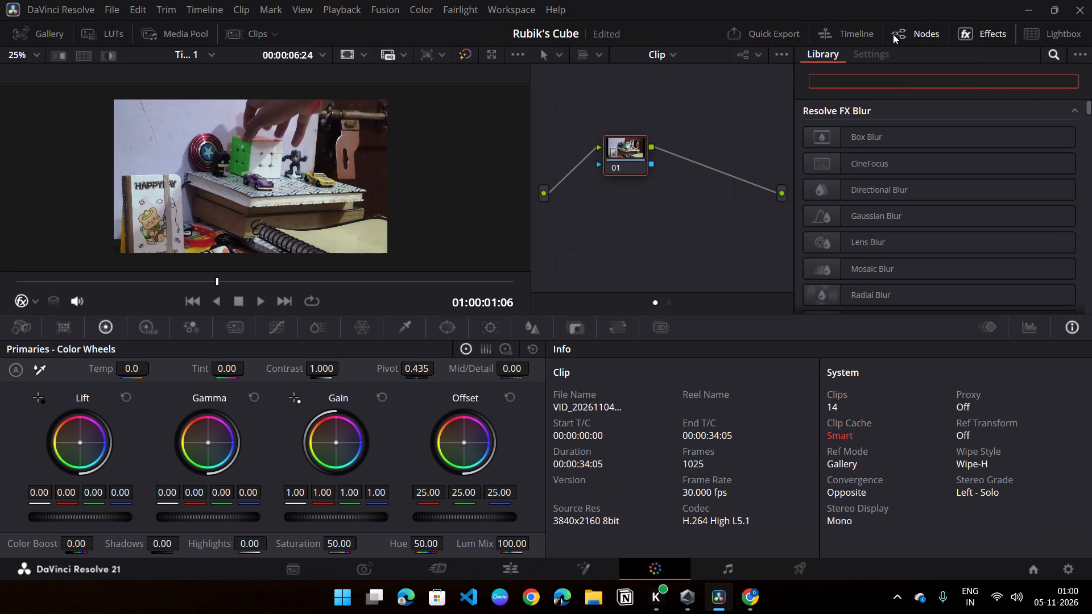
{"action": "scroll", "coordinate": [889, 182], "scroll_direction": "down", "scroll_amount": 5}
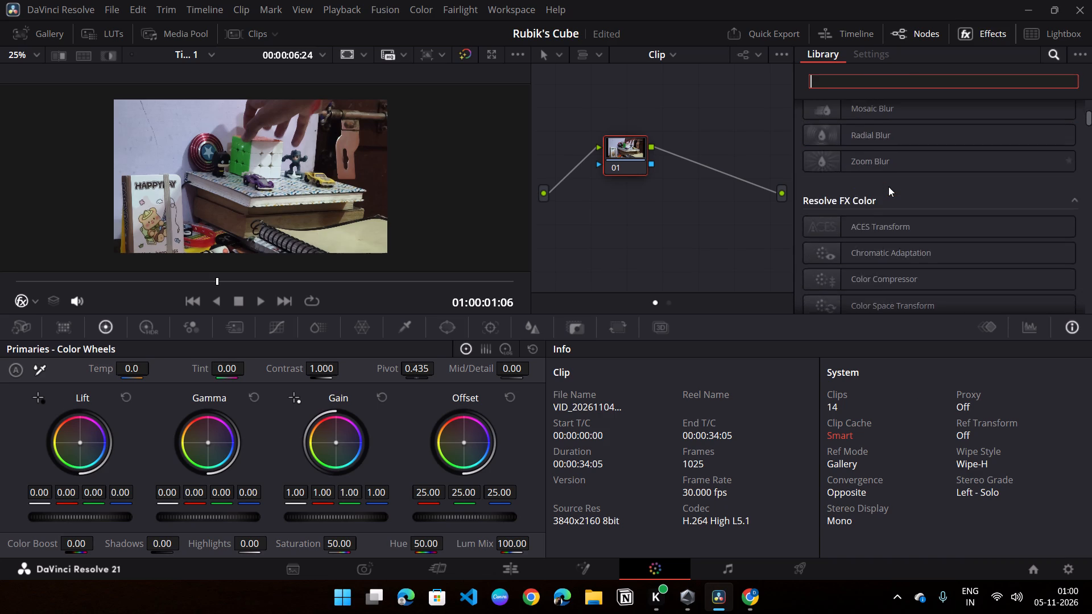
{"action": "scroll", "coordinate": [888, 186], "scroll_direction": "down", "scroll_amount": 3}
{"action": "scroll", "coordinate": [888, 186], "scroll_direction": "up", "scroll_amount": 2}
{"action": "scroll", "coordinate": [888, 186], "scroll_direction": "down", "scroll_amount": 12}
{"action": "scroll", "coordinate": [888, 186], "scroll_direction": "up", "scroll_amount": 3}
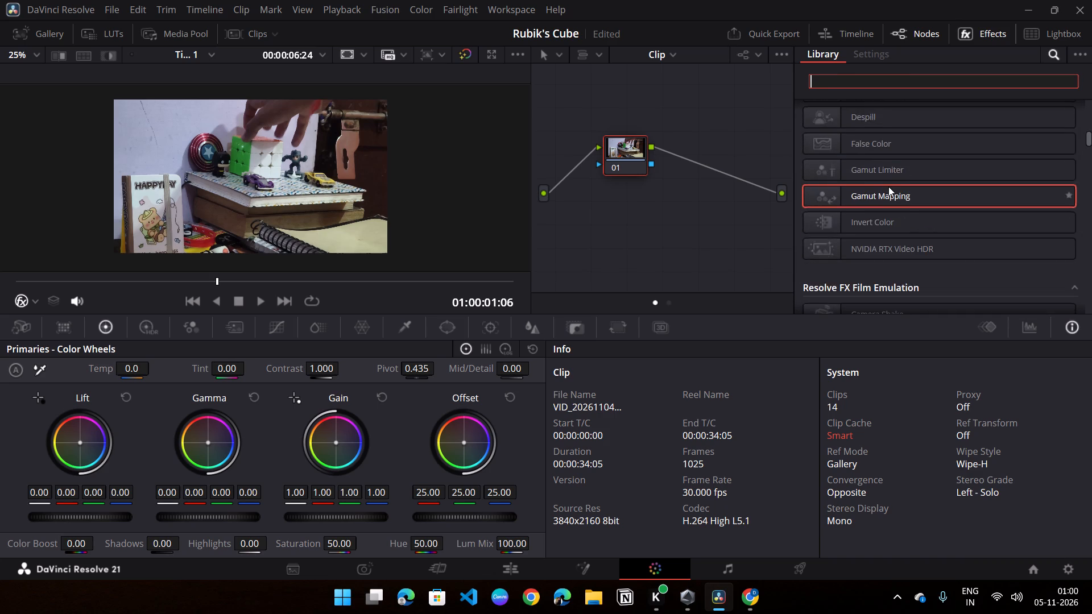
{"action": "scroll", "coordinate": [888, 186], "scroll_direction": "up", "scroll_amount": 3}
{"action": "scroll", "coordinate": [888, 186], "scroll_direction": "down", "scroll_amount": 12}
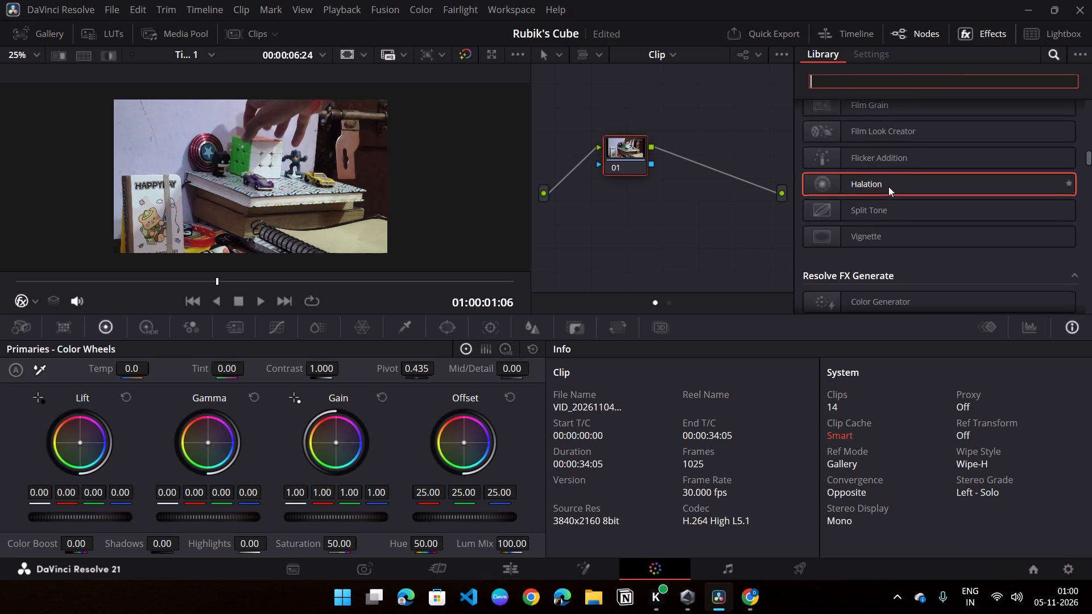
{"action": "scroll", "coordinate": [888, 186], "scroll_direction": "up", "scroll_amount": 8}
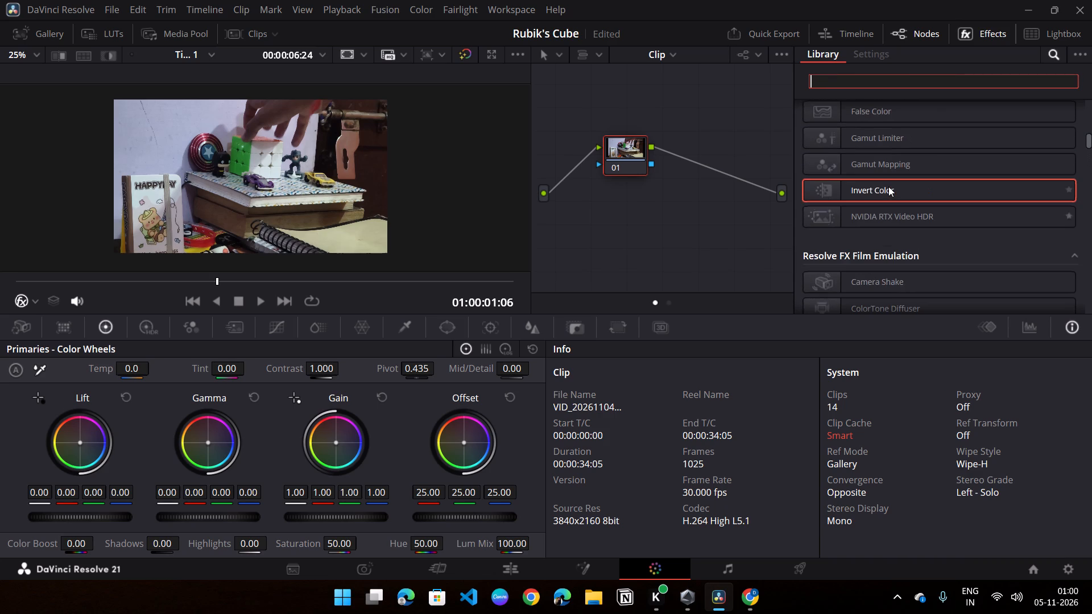
{"action": "scroll", "coordinate": [888, 186], "scroll_direction": "up", "scroll_amount": 4}
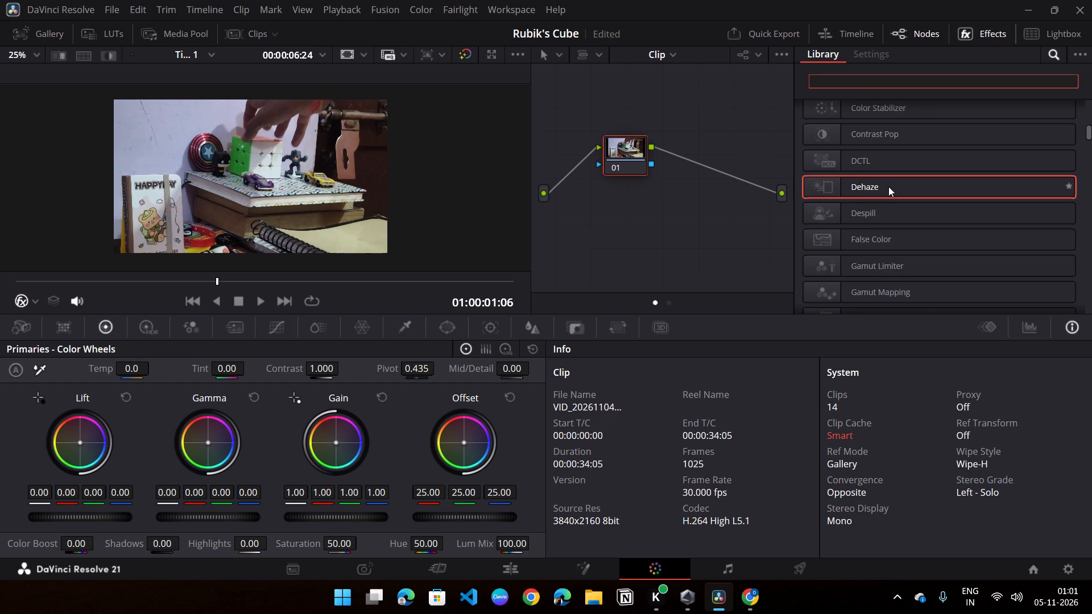
{"action": "scroll", "coordinate": [888, 186], "scroll_direction": "up", "scroll_amount": 4}
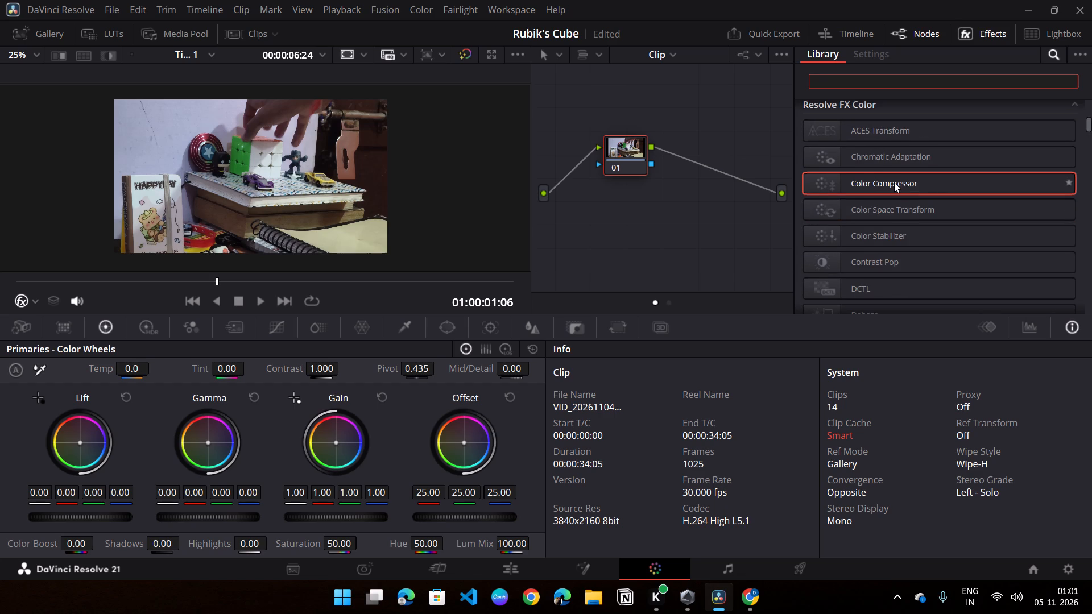
{"action": "left_click", "coordinate": [898, 206]}
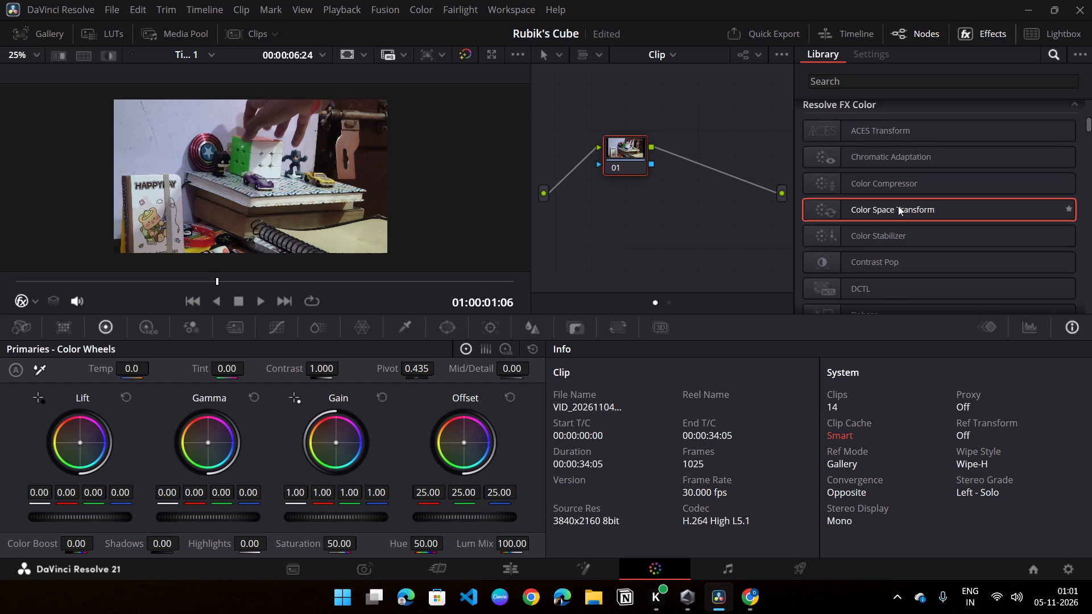
{"action": "scroll", "coordinate": [898, 206], "scroll_direction": "down", "scroll_amount": 16}
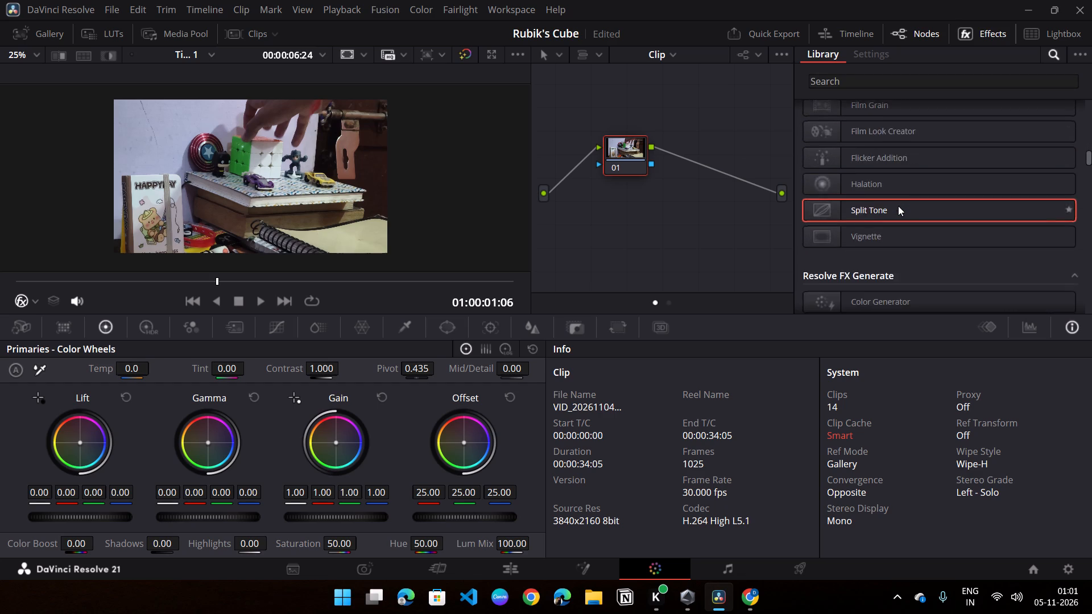
{"action": "scroll", "coordinate": [898, 206], "scroll_direction": "down", "scroll_amount": 14}
{"action": "scroll", "coordinate": [898, 206], "scroll_direction": "up", "scroll_amount": 3}
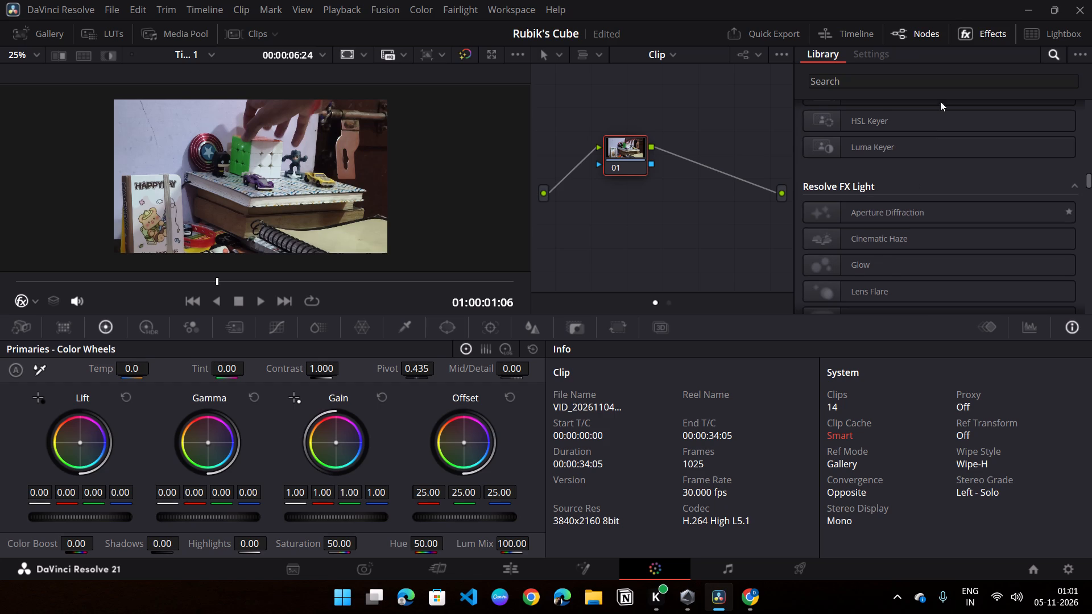
Search the effects library for "lut" and clear the search.
{"action": "left_click", "coordinate": [944, 84]}
{"action": "type", "text": "luy"}
{"action": "key", "text": "BackSpace"}
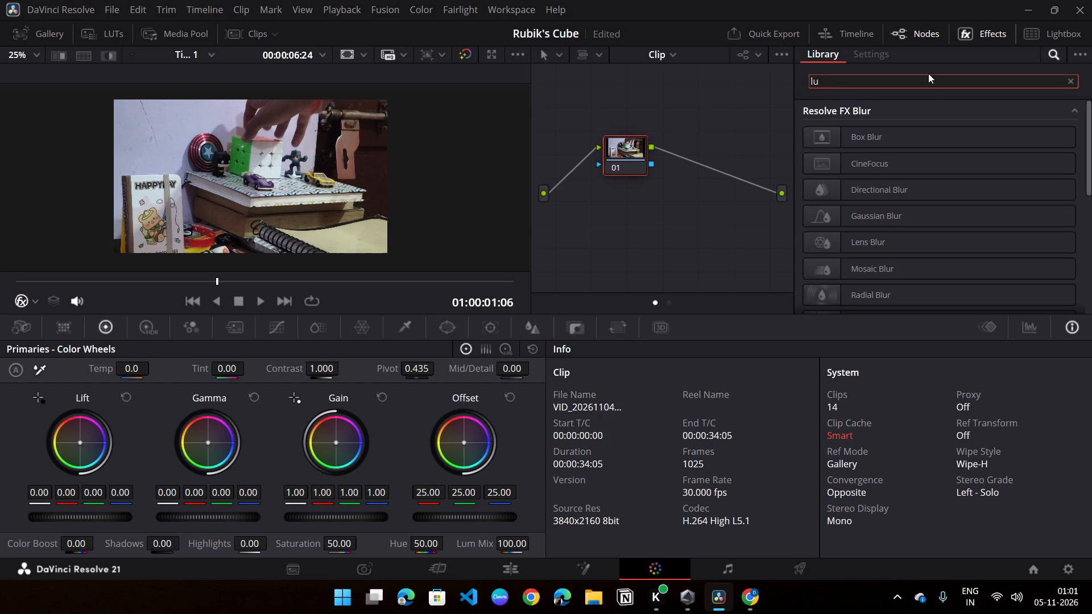
{"action": "key", "text": "t"}
{"action": "left_click", "coordinate": [1068, 79]}
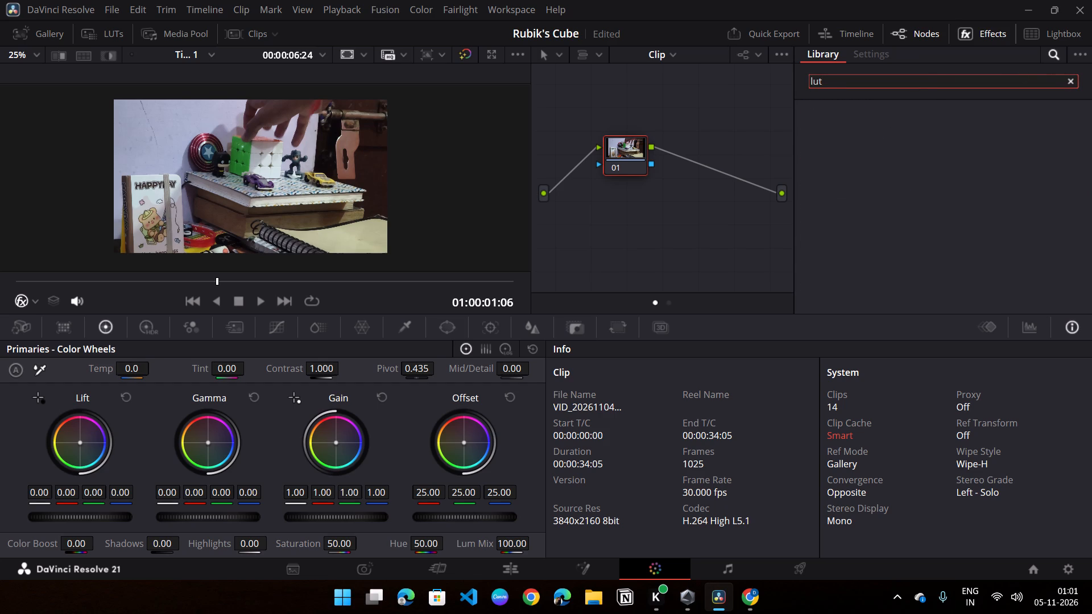
Open the LUT browser and preview looks from the Blackmagic Design and Film Looks folders on the current shot.
{"action": "left_click", "coordinate": [89, 34]}
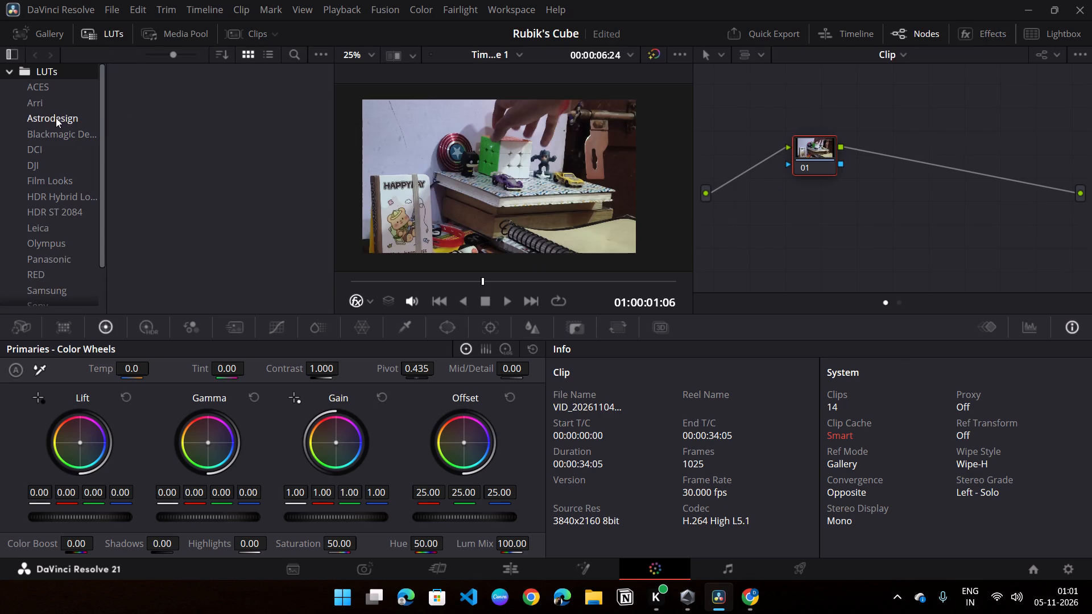
{"action": "left_click", "coordinate": [56, 129]}
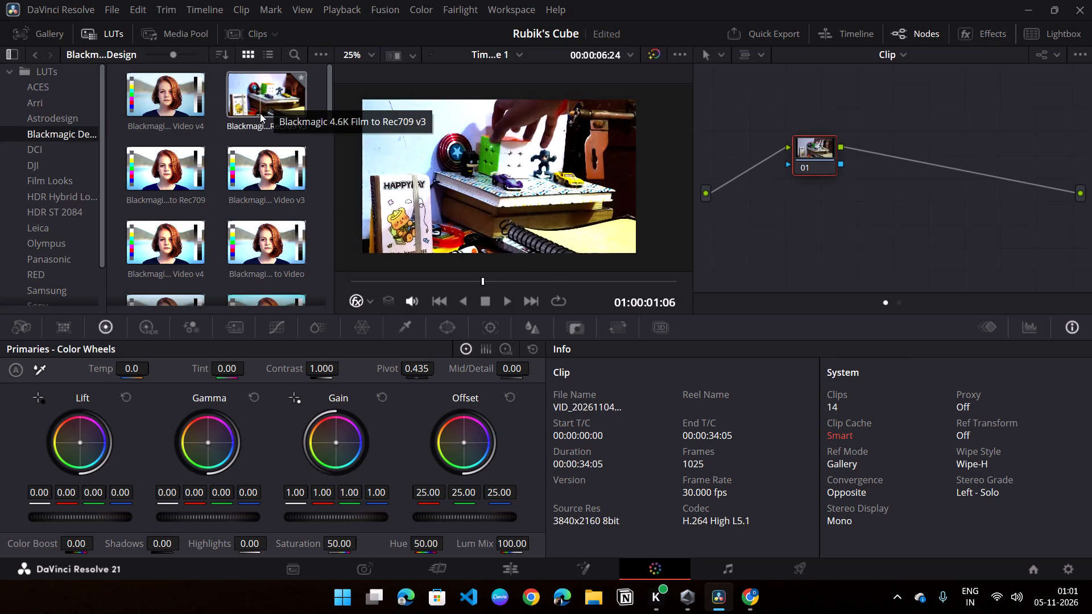
{"action": "left_click", "coordinate": [68, 178]}
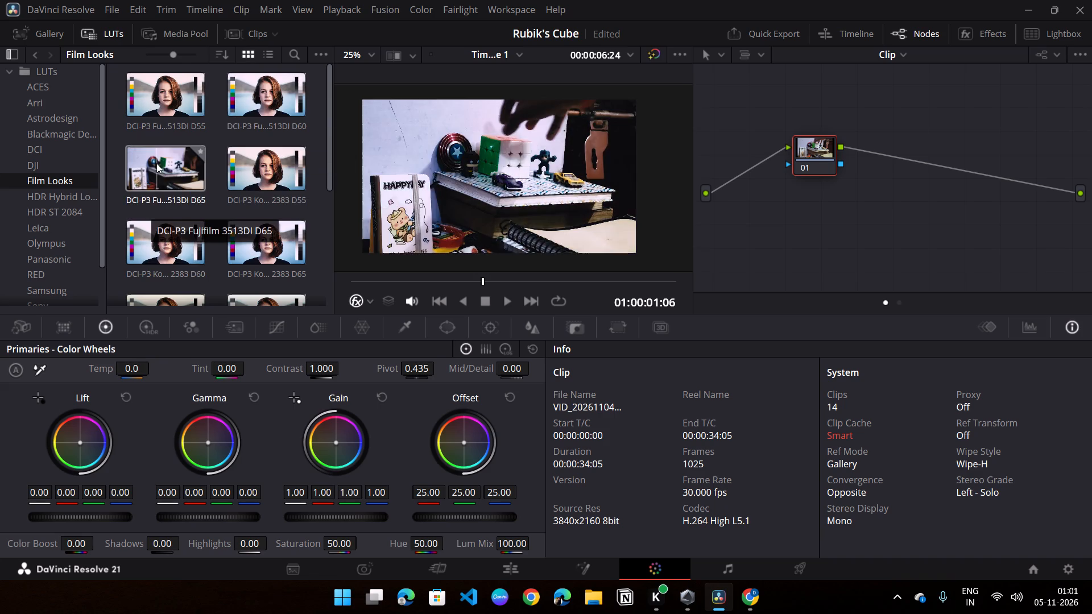
{"action": "scroll", "coordinate": [40, 189], "scroll_direction": "up", "scroll_amount": 2}
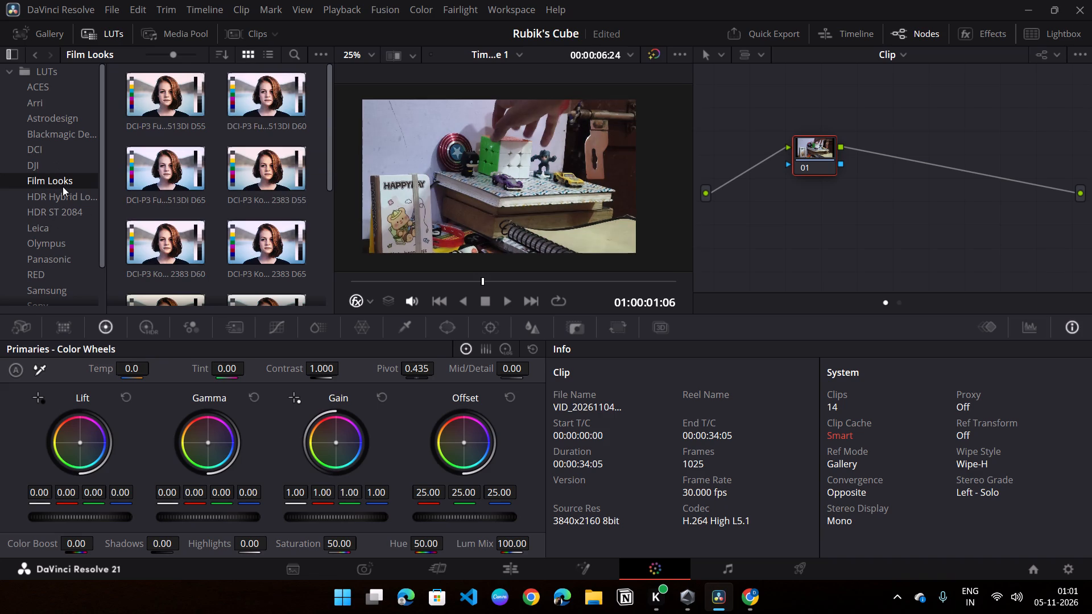
Return to the effects library and look through the Resolve FX Blur and Color effects for the current shot.
{"action": "left_click", "coordinate": [976, 28]}
{"action": "scroll", "coordinate": [886, 135], "scroll_direction": "down", "scroll_amount": 5}
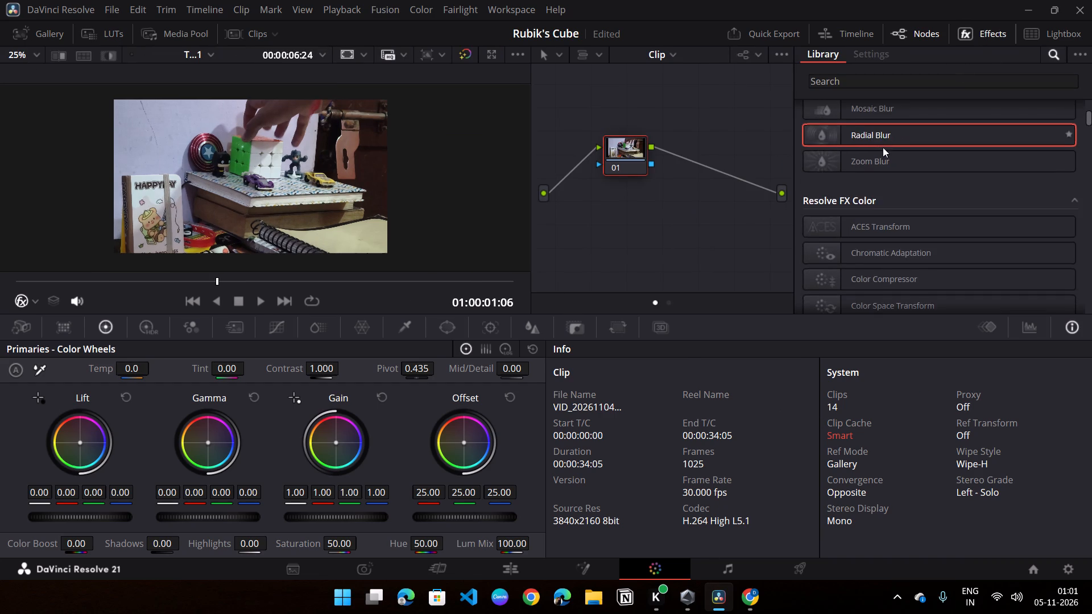
{"action": "scroll", "coordinate": [883, 152], "scroll_direction": "down", "scroll_amount": 1}
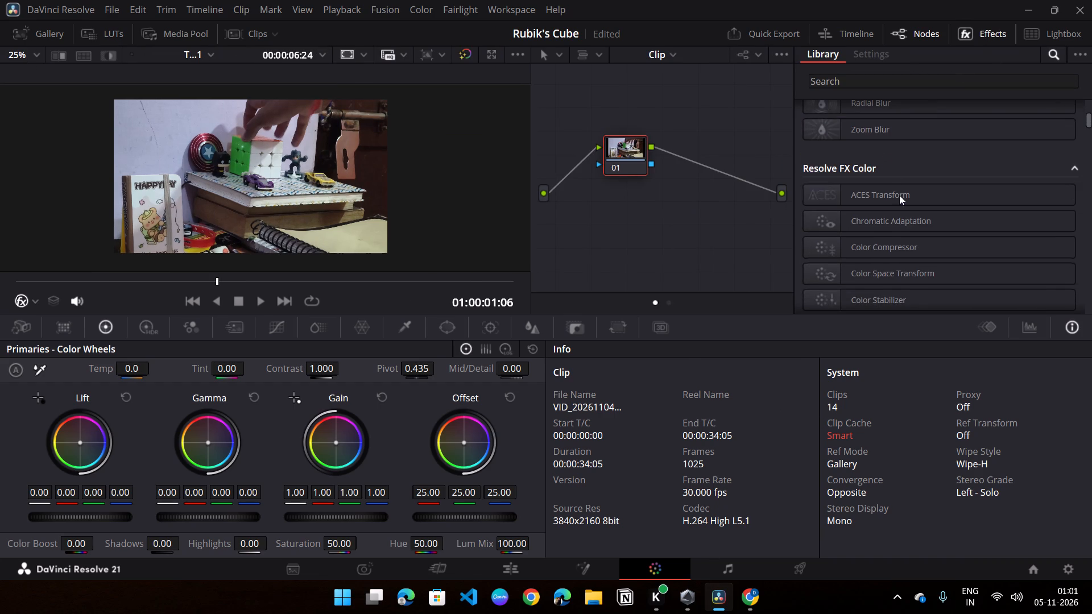
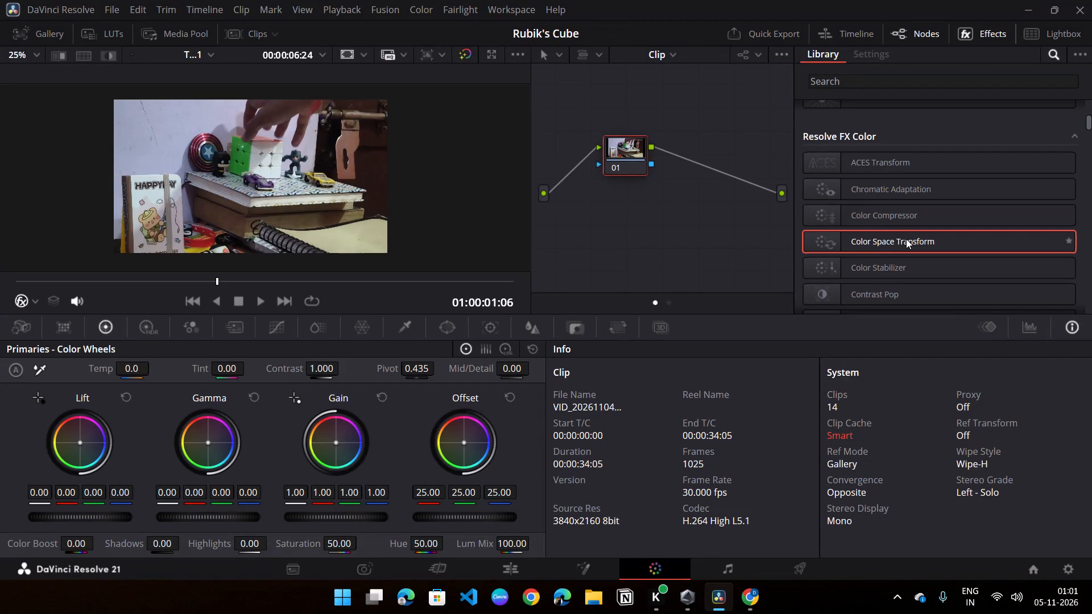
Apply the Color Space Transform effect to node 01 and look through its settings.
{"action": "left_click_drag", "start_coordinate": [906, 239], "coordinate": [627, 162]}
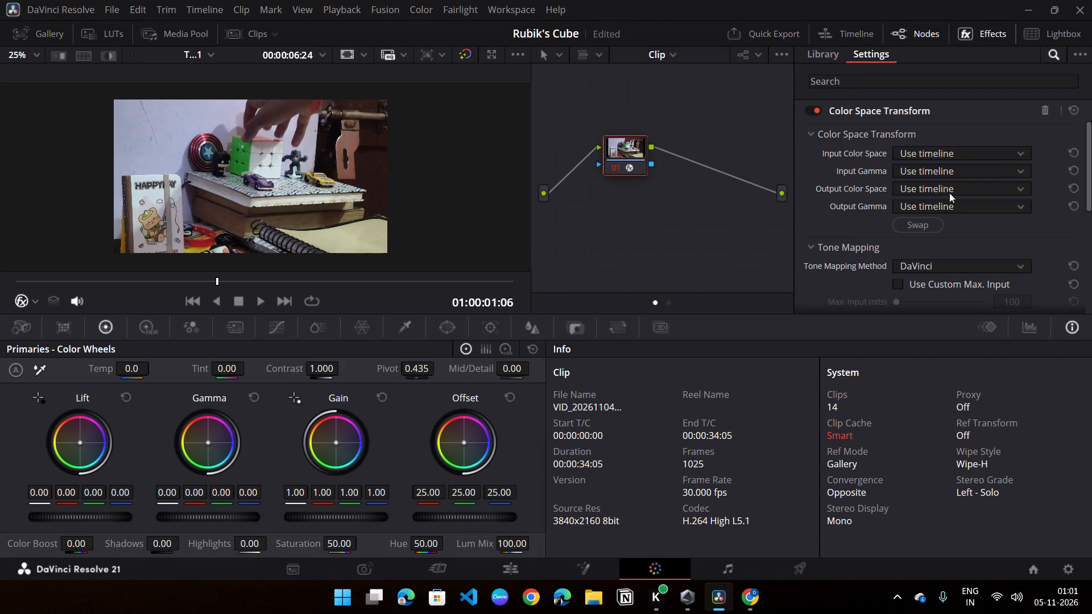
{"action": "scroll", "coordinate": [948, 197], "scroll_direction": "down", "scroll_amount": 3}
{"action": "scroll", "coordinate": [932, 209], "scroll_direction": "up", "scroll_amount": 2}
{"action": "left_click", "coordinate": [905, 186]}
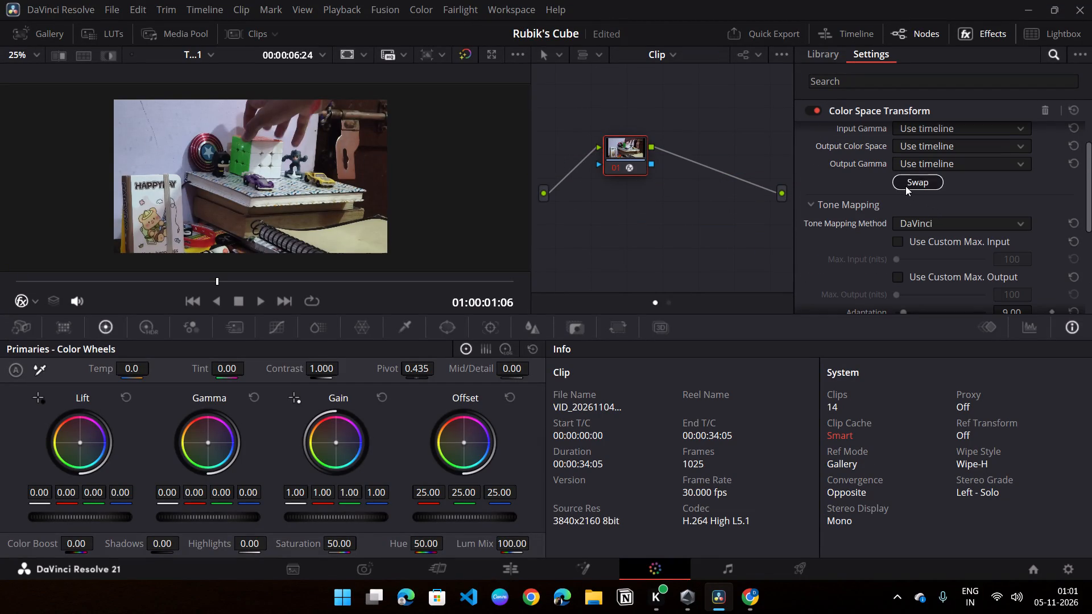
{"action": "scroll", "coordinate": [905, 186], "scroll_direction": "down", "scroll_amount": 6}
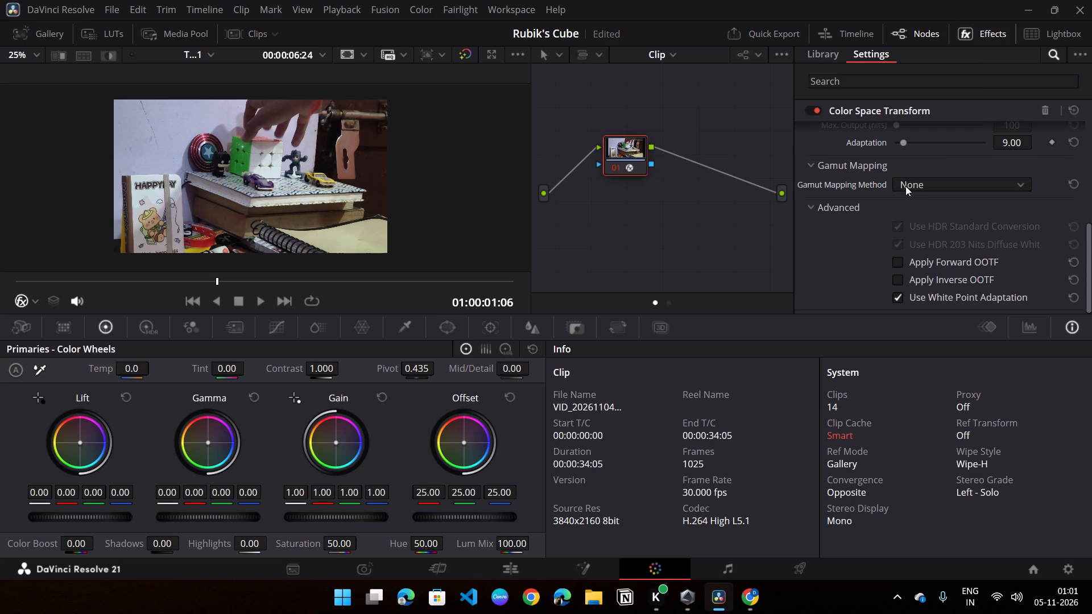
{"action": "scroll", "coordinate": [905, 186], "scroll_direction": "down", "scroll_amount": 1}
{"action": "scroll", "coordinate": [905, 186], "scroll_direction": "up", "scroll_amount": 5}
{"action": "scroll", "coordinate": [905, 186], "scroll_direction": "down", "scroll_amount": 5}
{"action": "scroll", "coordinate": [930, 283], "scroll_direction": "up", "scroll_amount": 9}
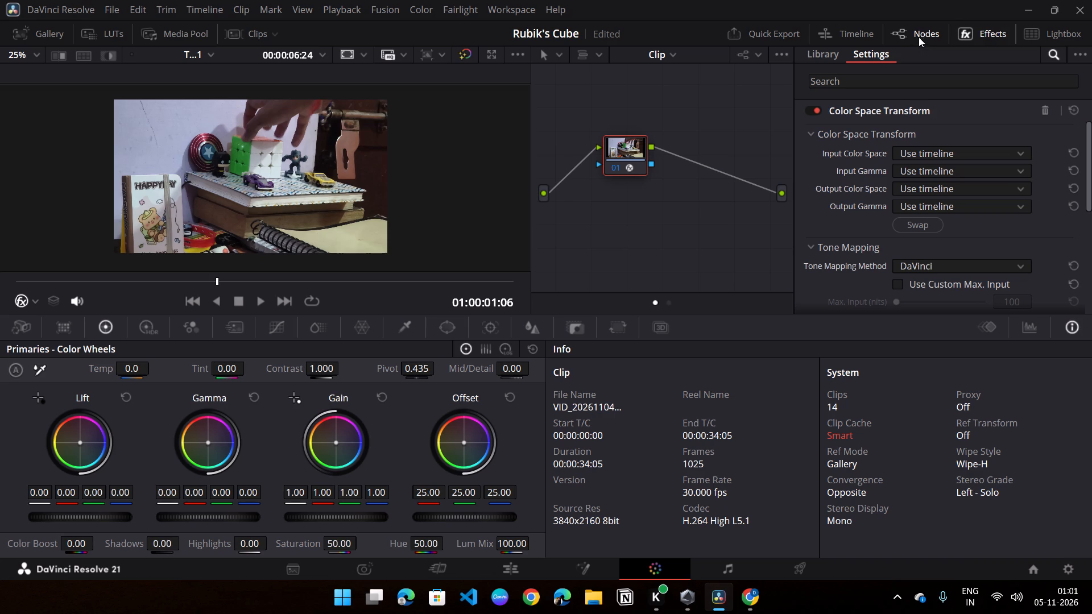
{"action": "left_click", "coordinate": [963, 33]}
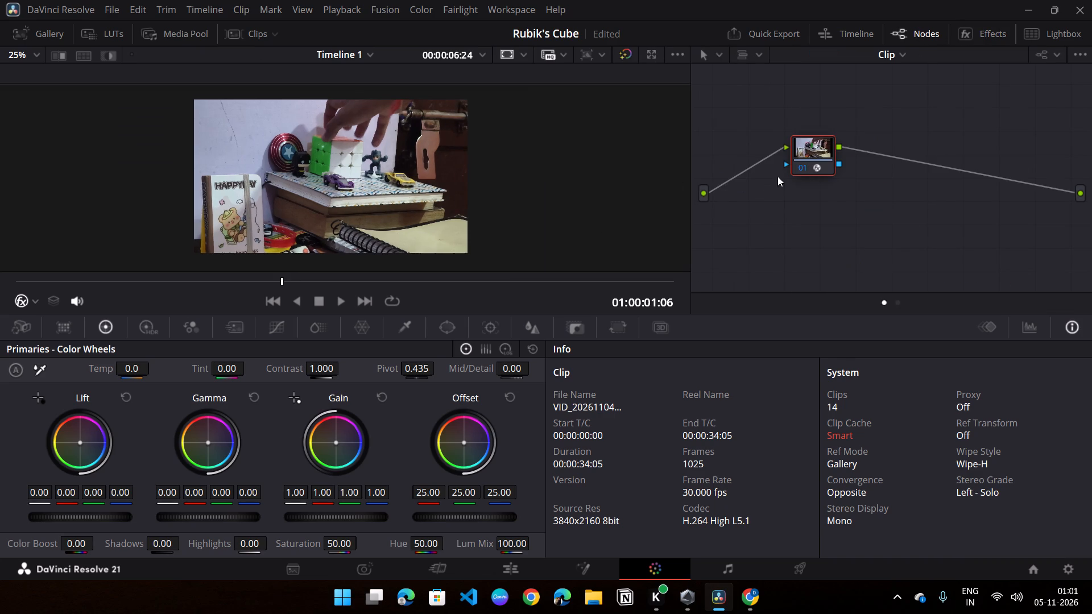
Toggle node 01 off and on to compare the image with and without the Color Space Transform.
{"action": "left_click", "coordinate": [803, 164]}
{"action": "left_click", "coordinate": [803, 164]}
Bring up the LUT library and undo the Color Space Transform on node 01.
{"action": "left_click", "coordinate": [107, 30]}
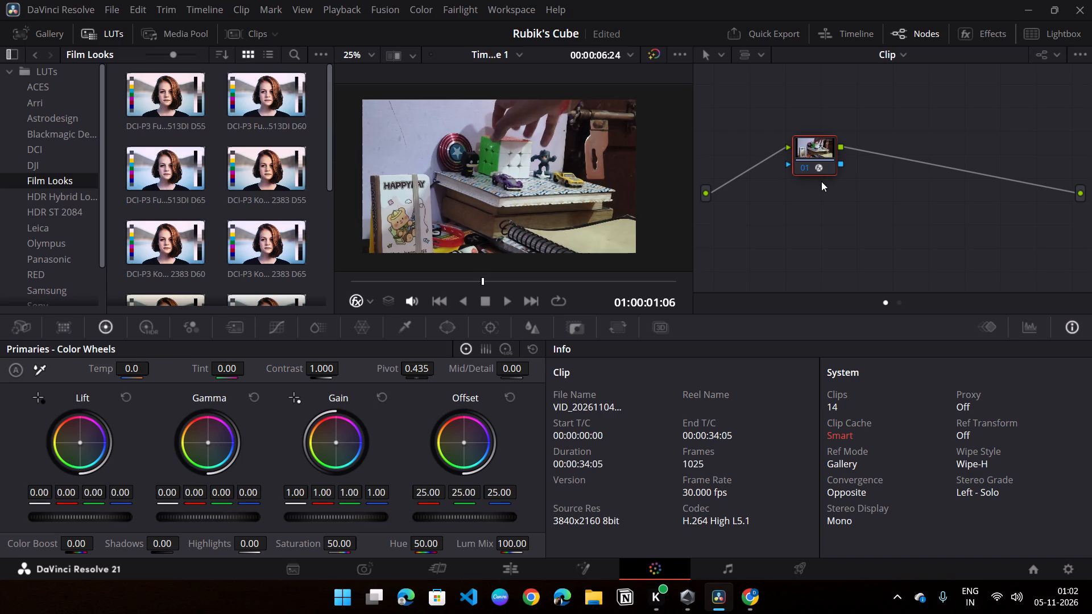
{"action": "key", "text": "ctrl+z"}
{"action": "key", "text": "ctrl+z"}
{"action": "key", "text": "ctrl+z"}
Browse the LUT folders, including Blackmagic Design, Astrodesign, Film Looks, HDR ST 2084, Panasonic, ACES and Arri, previewing looks on the clip.
{"action": "scroll", "coordinate": [176, 231], "scroll_direction": "down", "scroll_amount": 1}
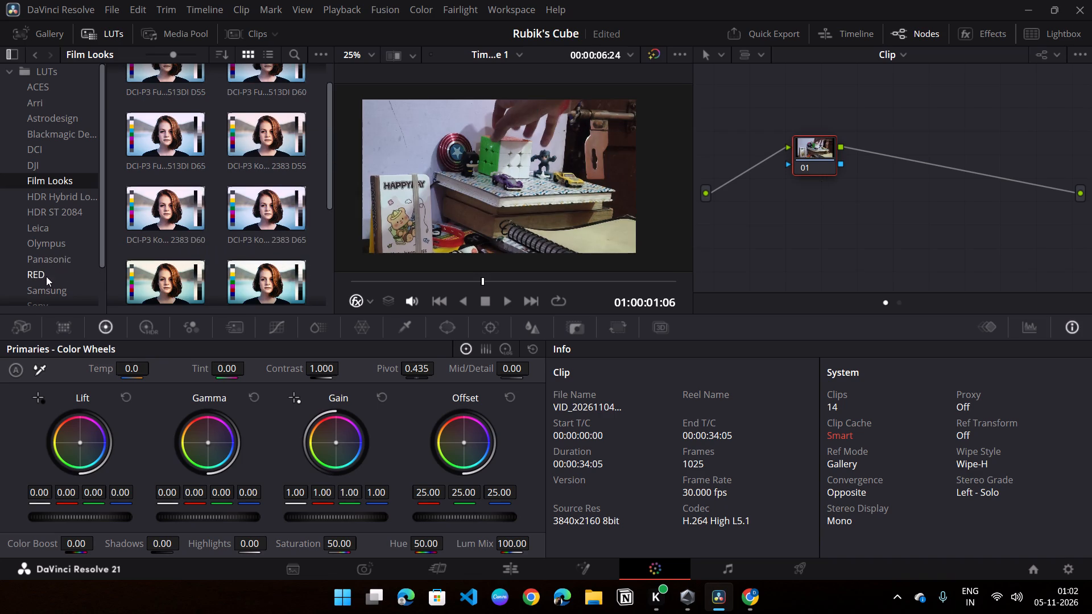
{"action": "scroll", "coordinate": [62, 270], "scroll_direction": "down", "scroll_amount": 2}
{"action": "scroll", "coordinate": [50, 240], "scroll_direction": "up", "scroll_amount": 2}
{"action": "left_click", "coordinate": [57, 130]}
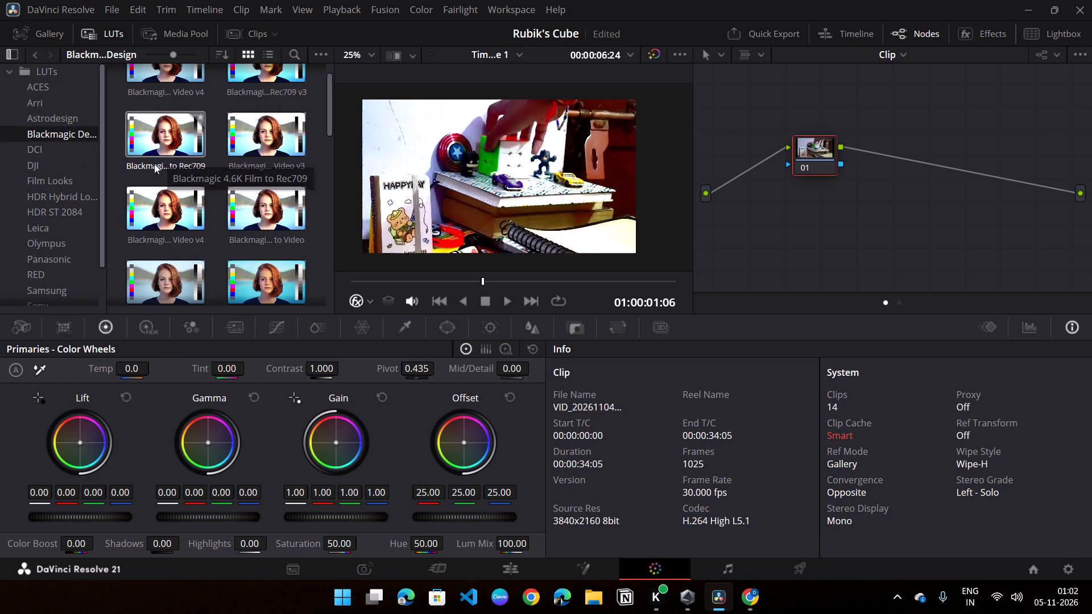
{"action": "left_click", "coordinate": [66, 130]}
{"action": "left_click", "coordinate": [63, 118]}
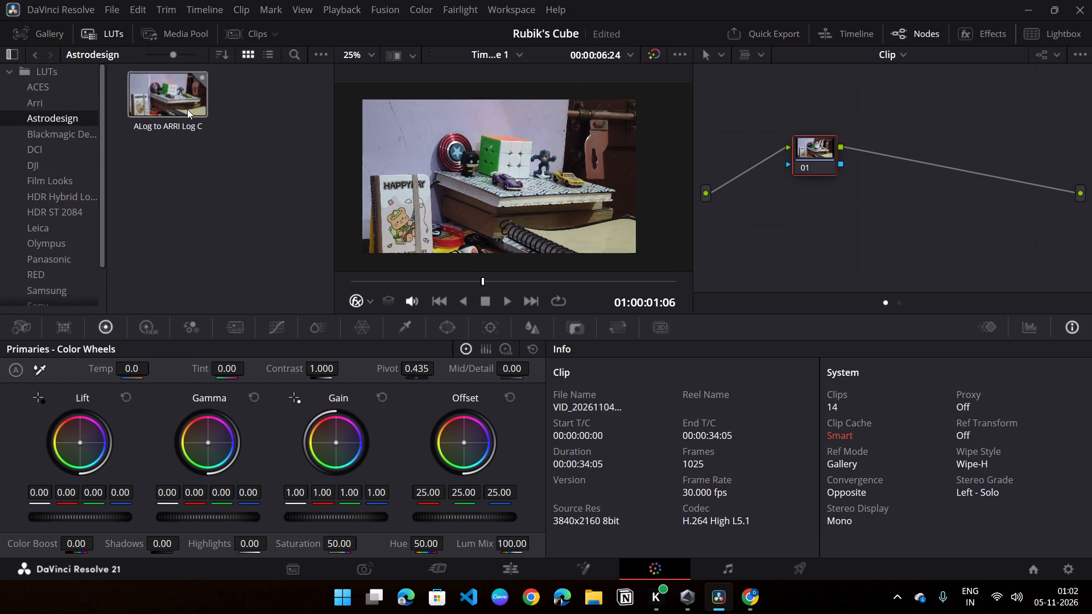
{"action": "left_click", "coordinate": [51, 179]}
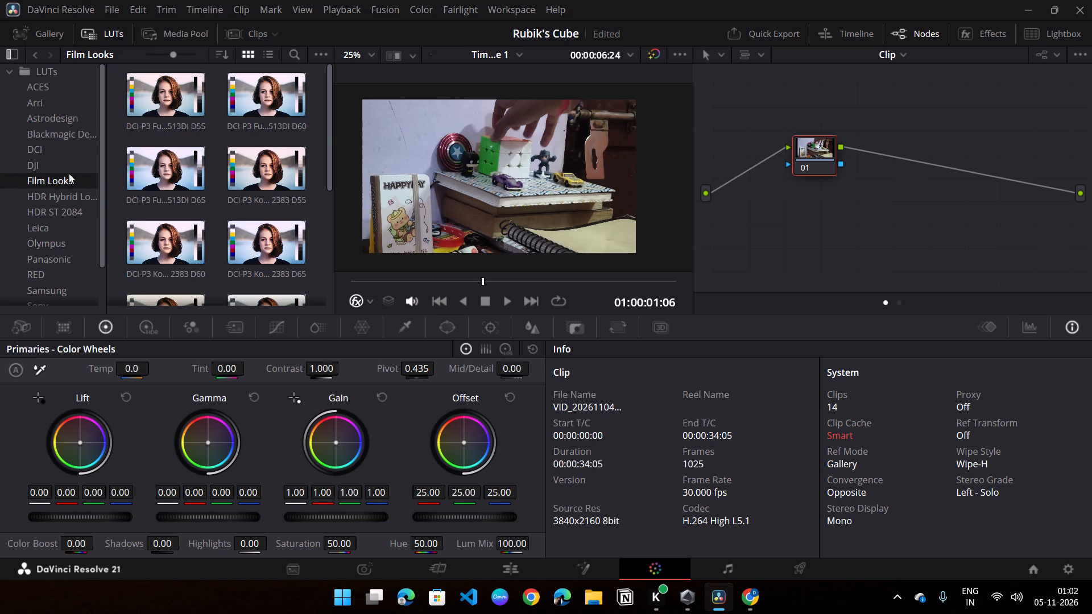
{"action": "scroll", "coordinate": [122, 203], "scroll_direction": "down", "scroll_amount": 13}
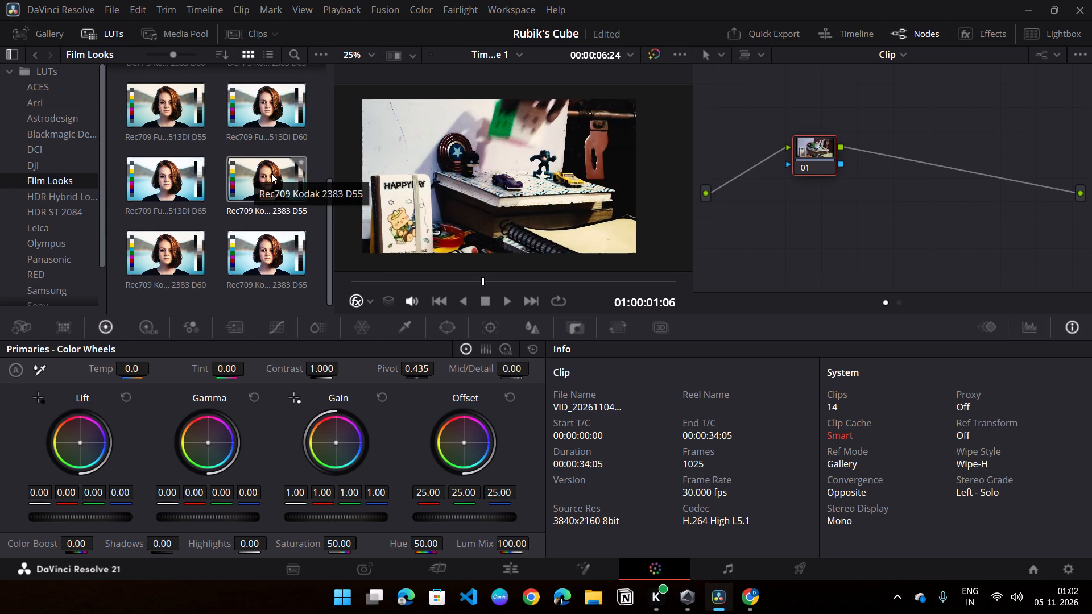
{"action": "left_click", "coordinate": [40, 218]}
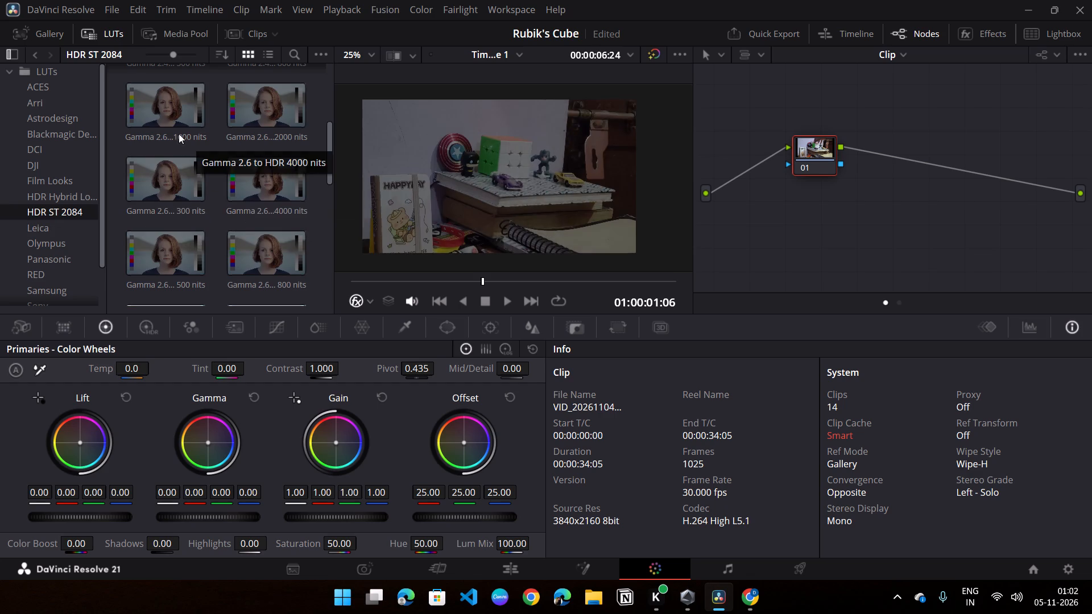
{"action": "left_click", "coordinate": [69, 252]}
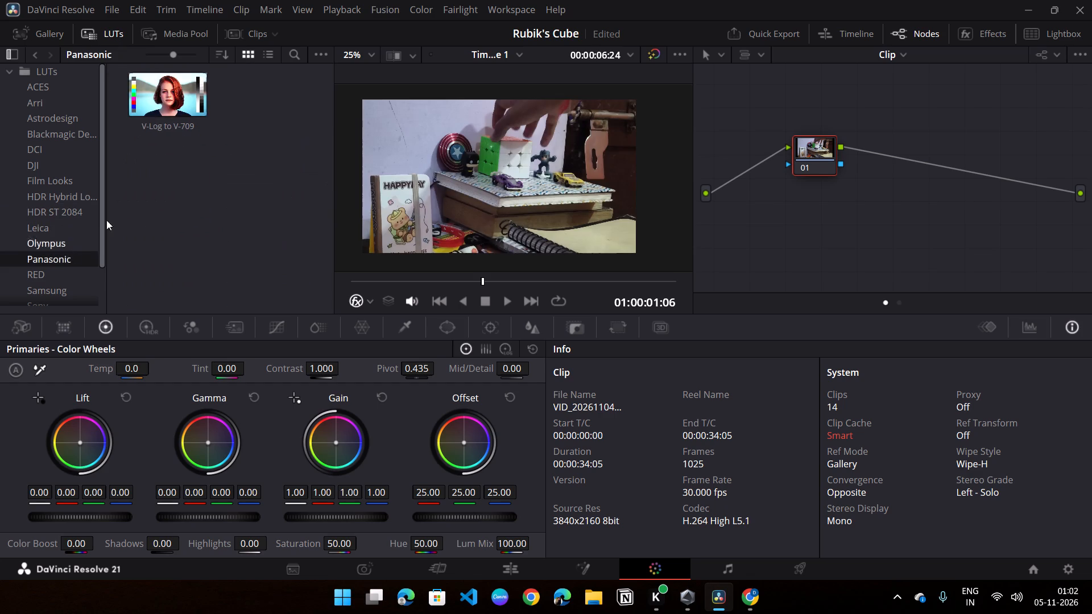
{"action": "scroll", "coordinate": [34, 201], "scroll_direction": "up", "scroll_amount": 3}
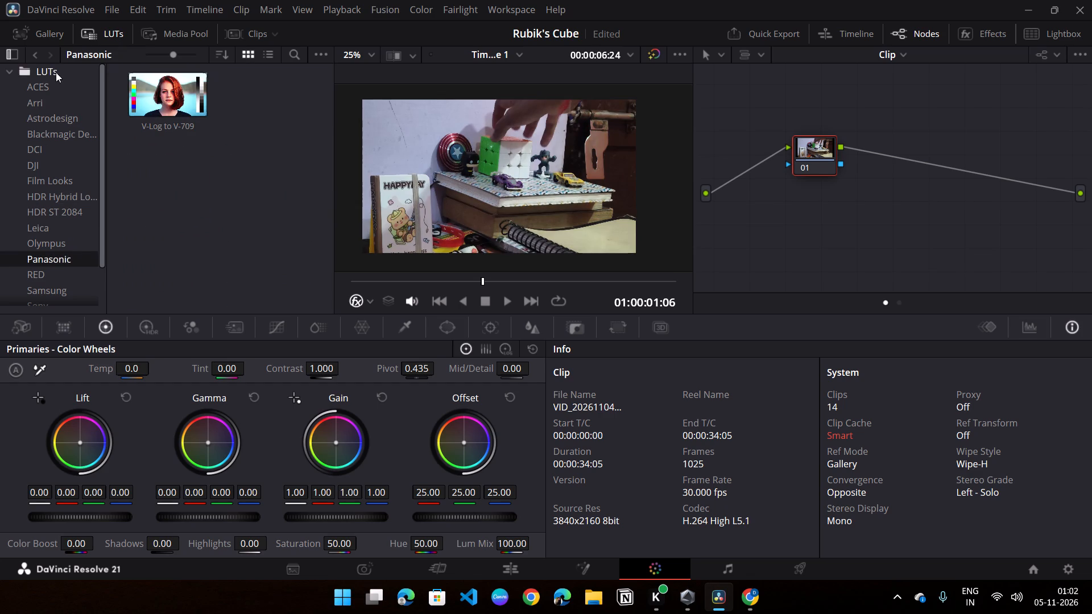
{"action": "left_click", "coordinate": [47, 84]}
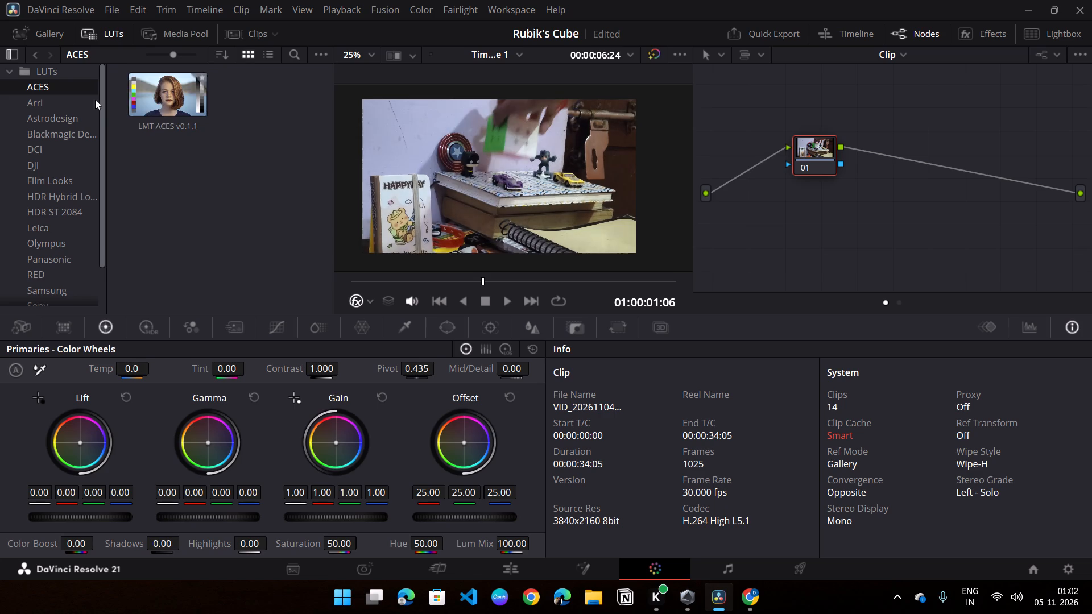
{"action": "left_click", "coordinate": [81, 99]}
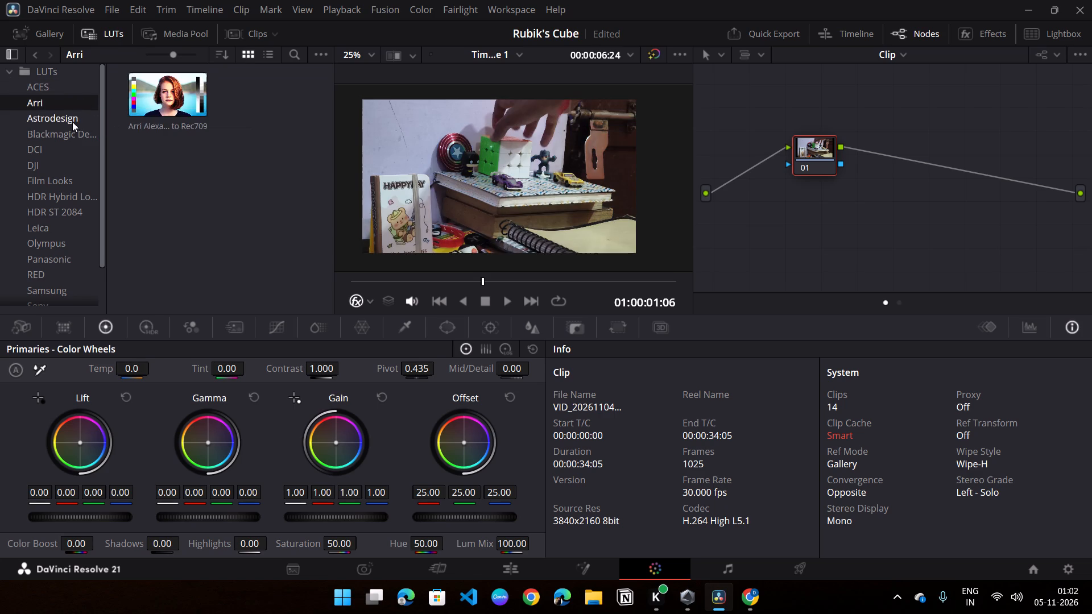
{"action": "left_click", "coordinate": [72, 122]}
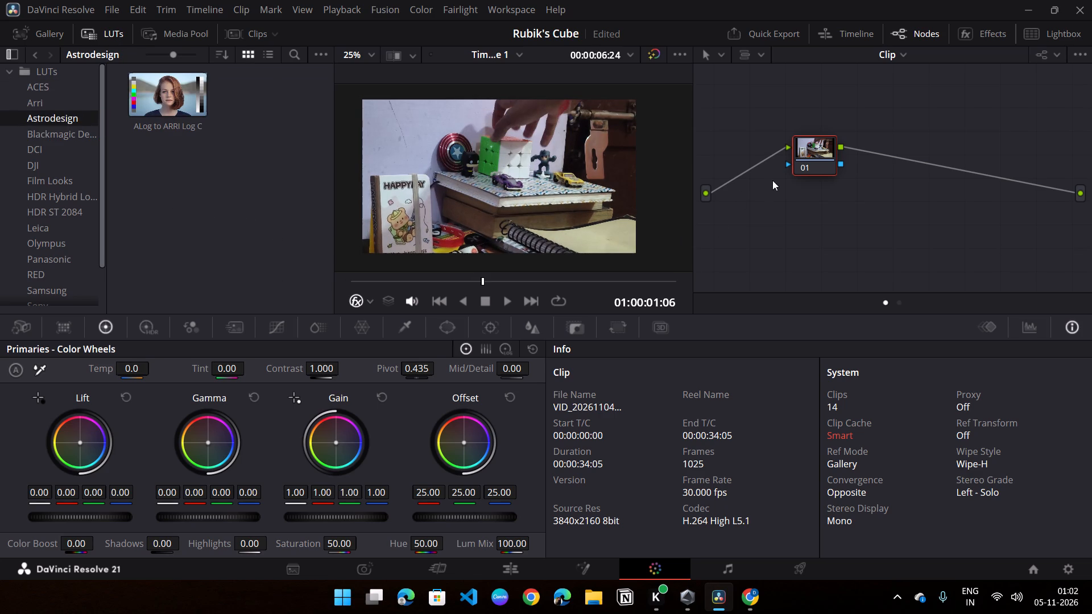
Toggle node 01 off and on to compare the image, leaving the node enabled.
{"action": "double_click", "coordinate": [800, 167]}
{"action": "left_click", "coordinate": [800, 167]}
{"action": "left_click", "coordinate": [800, 167]}
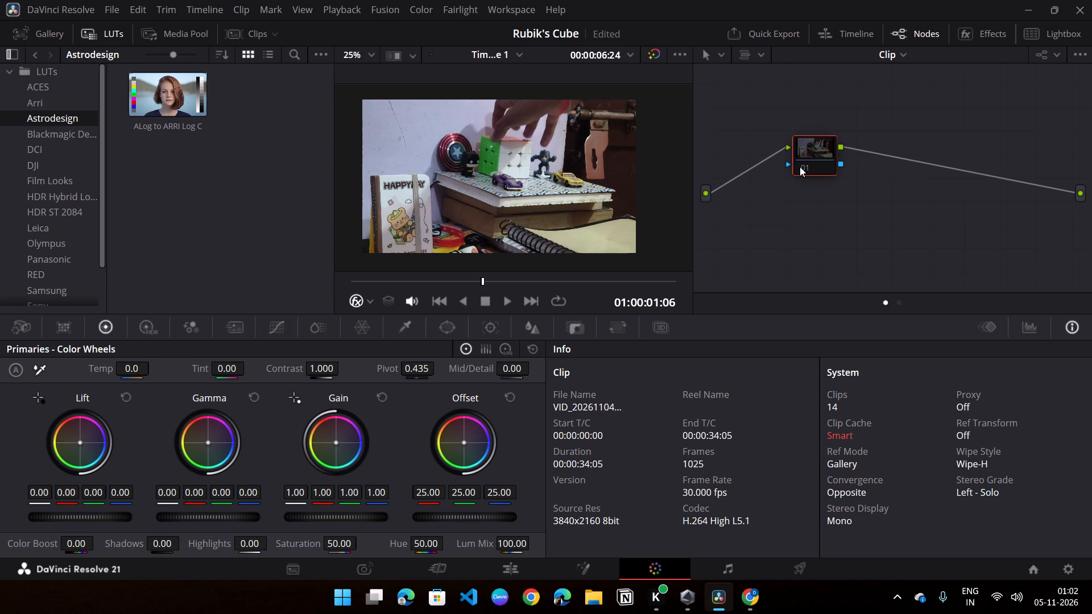
{"action": "left_click", "coordinate": [808, 167]}
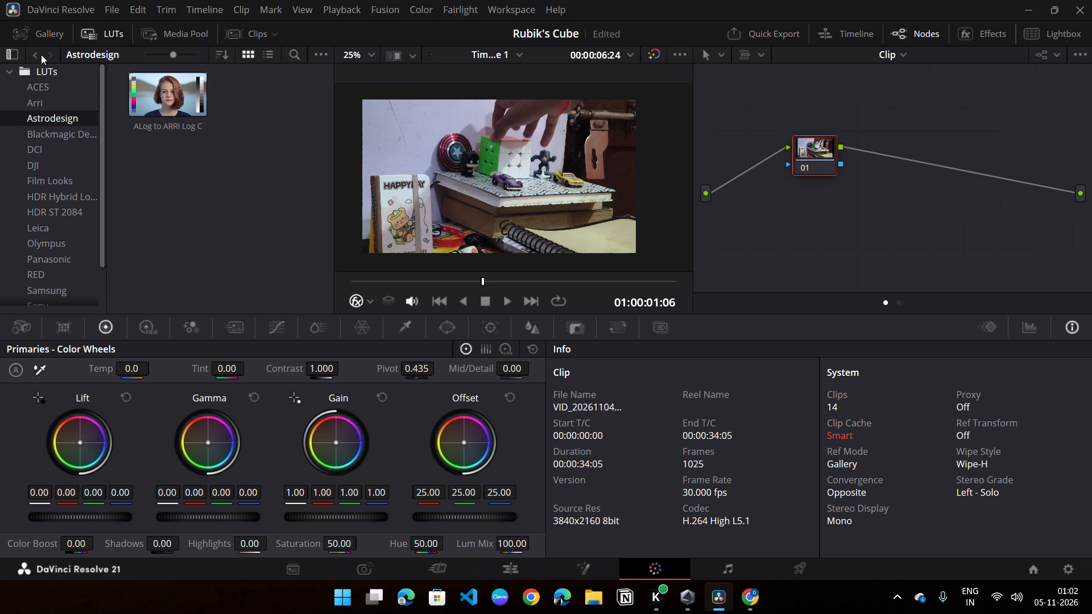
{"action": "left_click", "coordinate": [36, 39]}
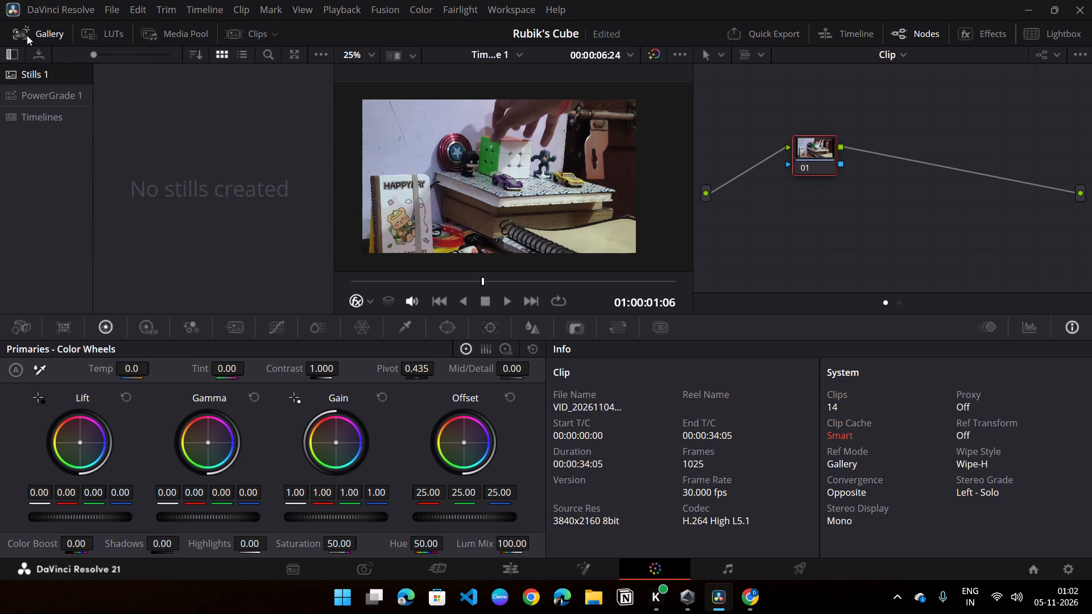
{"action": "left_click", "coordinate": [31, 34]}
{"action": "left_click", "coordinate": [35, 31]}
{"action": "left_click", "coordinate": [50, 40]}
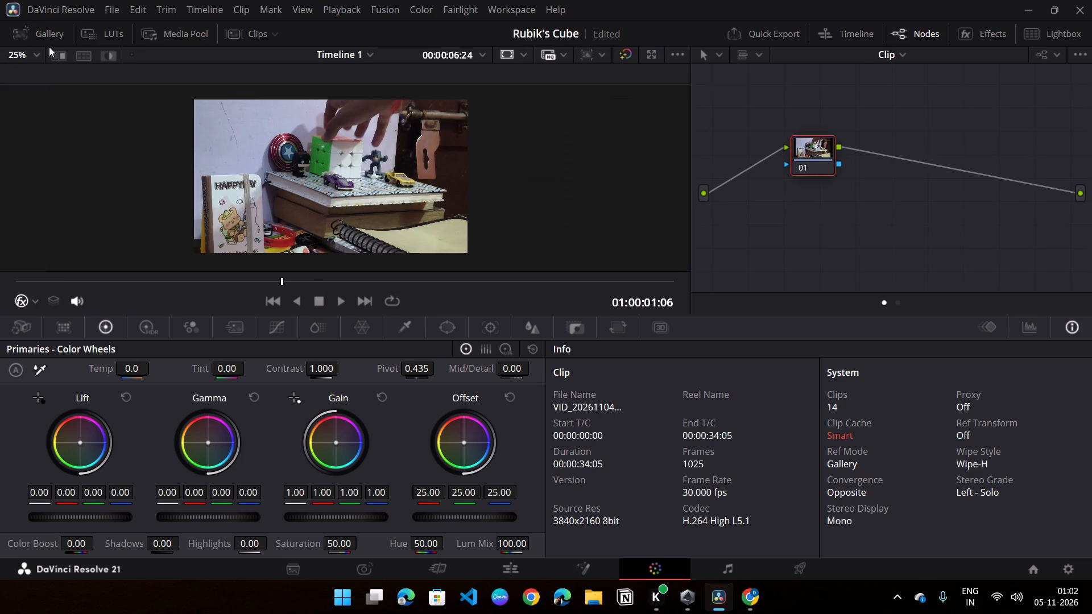
Add a serial node after node 01.
{"action": "scroll", "coordinate": [275, 179], "scroll_direction": "up", "scroll_amount": 5}
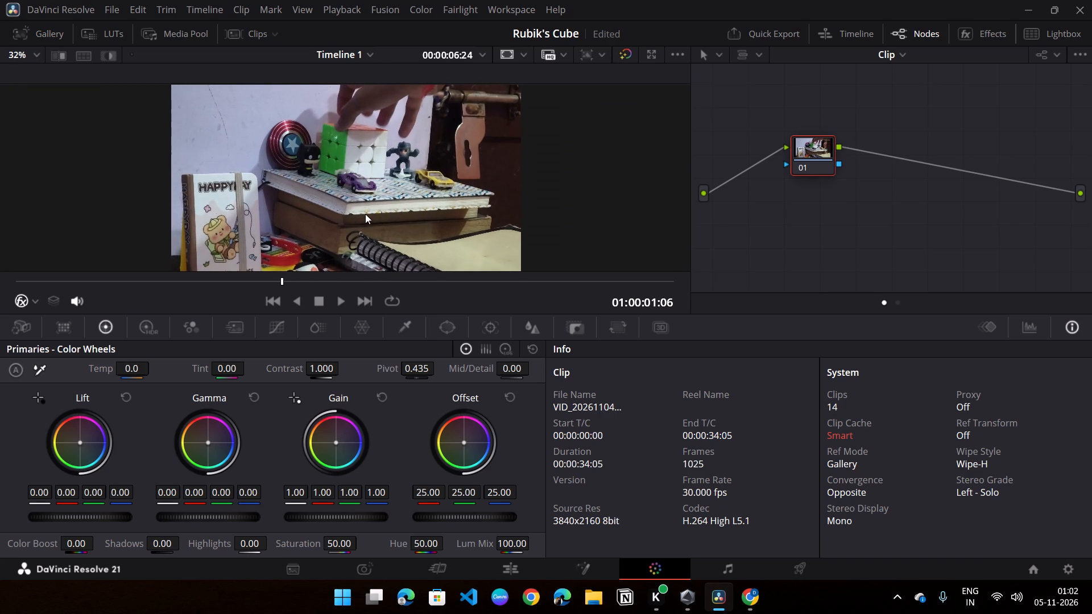
{"action": "scroll", "coordinate": [365, 214], "scroll_direction": "down", "scroll_amount": 1}
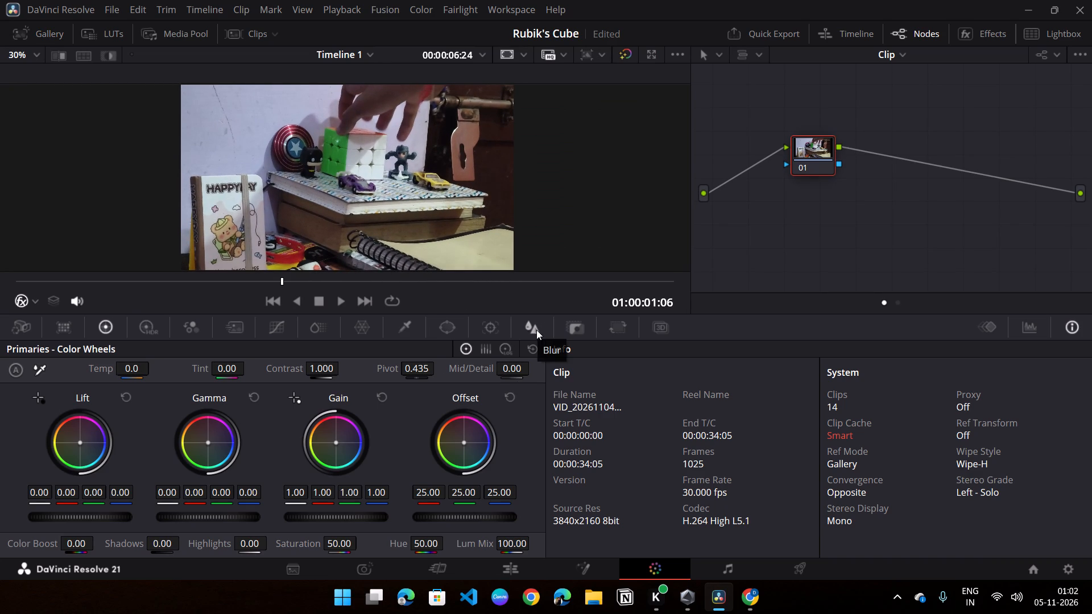
{"action": "key", "text": "alt+s"}
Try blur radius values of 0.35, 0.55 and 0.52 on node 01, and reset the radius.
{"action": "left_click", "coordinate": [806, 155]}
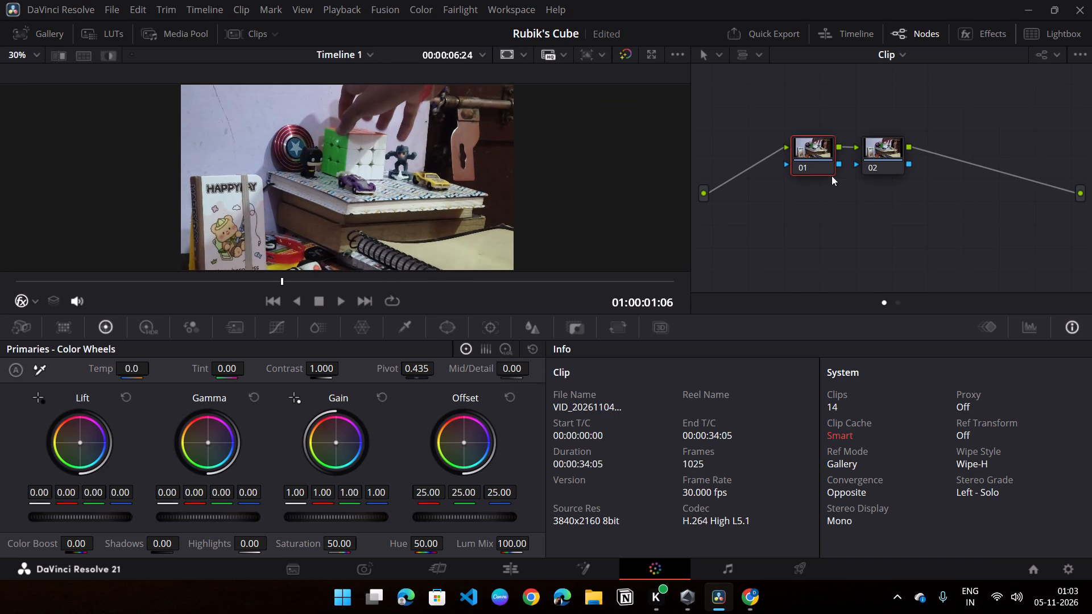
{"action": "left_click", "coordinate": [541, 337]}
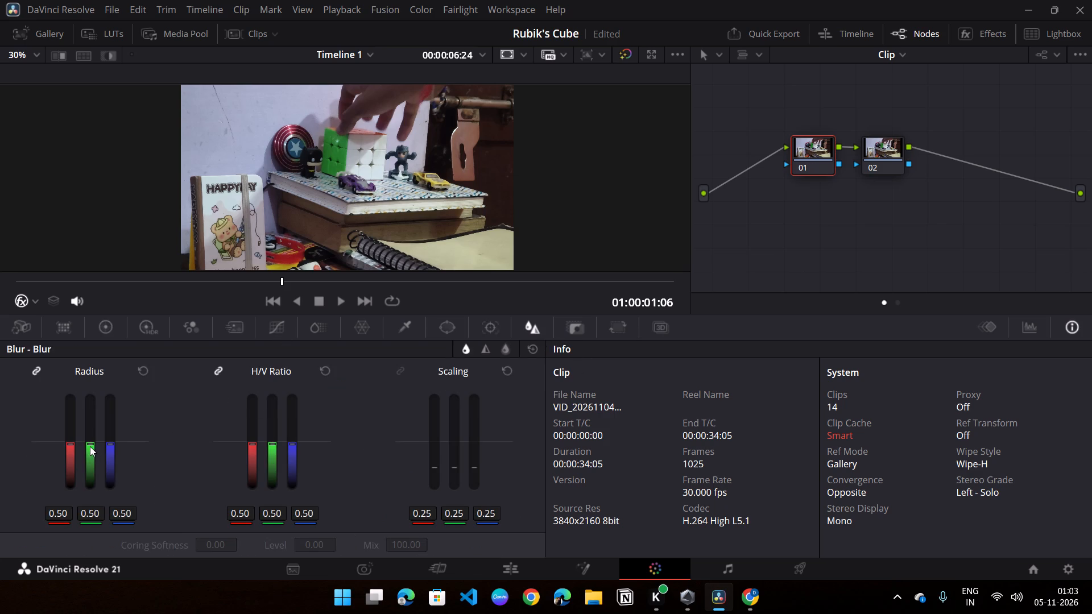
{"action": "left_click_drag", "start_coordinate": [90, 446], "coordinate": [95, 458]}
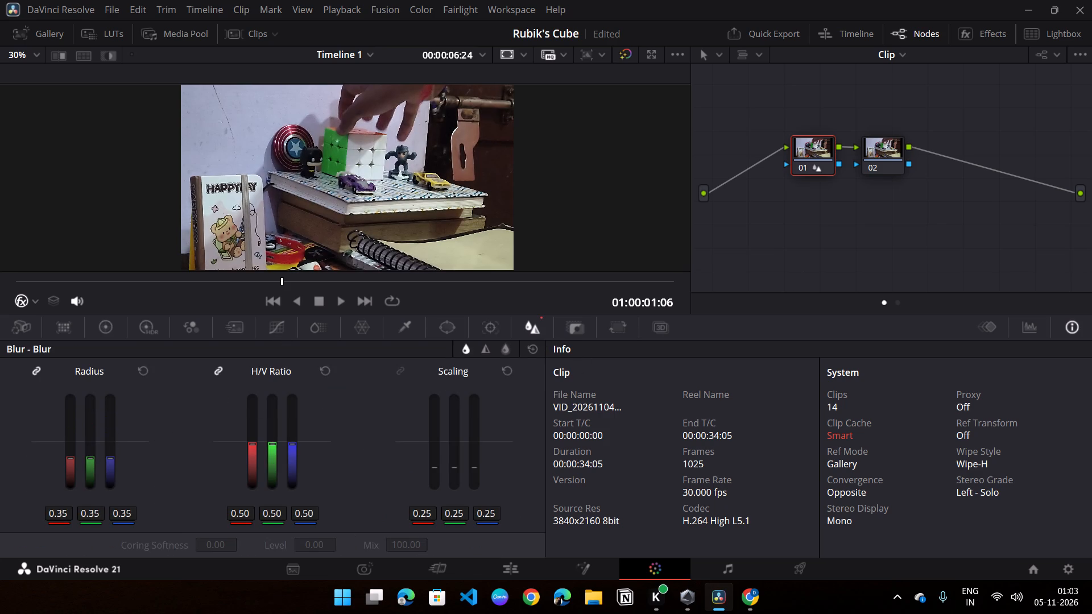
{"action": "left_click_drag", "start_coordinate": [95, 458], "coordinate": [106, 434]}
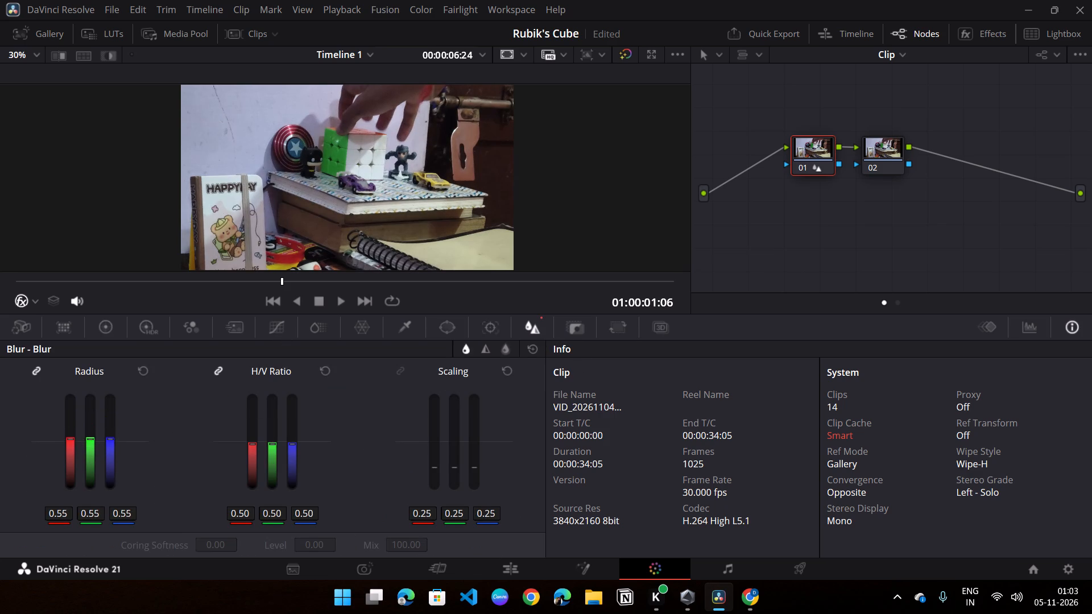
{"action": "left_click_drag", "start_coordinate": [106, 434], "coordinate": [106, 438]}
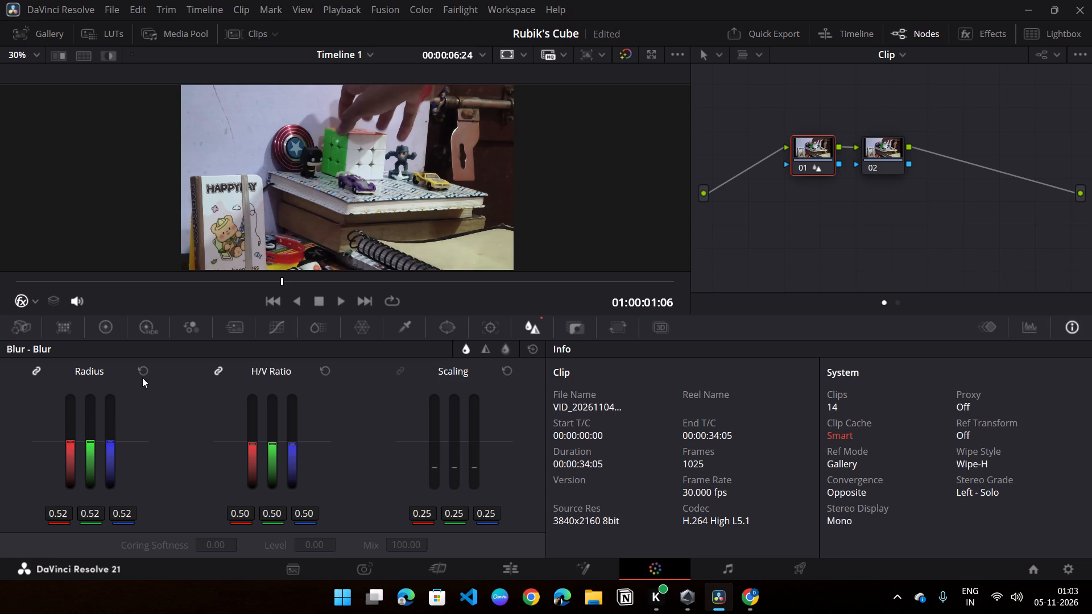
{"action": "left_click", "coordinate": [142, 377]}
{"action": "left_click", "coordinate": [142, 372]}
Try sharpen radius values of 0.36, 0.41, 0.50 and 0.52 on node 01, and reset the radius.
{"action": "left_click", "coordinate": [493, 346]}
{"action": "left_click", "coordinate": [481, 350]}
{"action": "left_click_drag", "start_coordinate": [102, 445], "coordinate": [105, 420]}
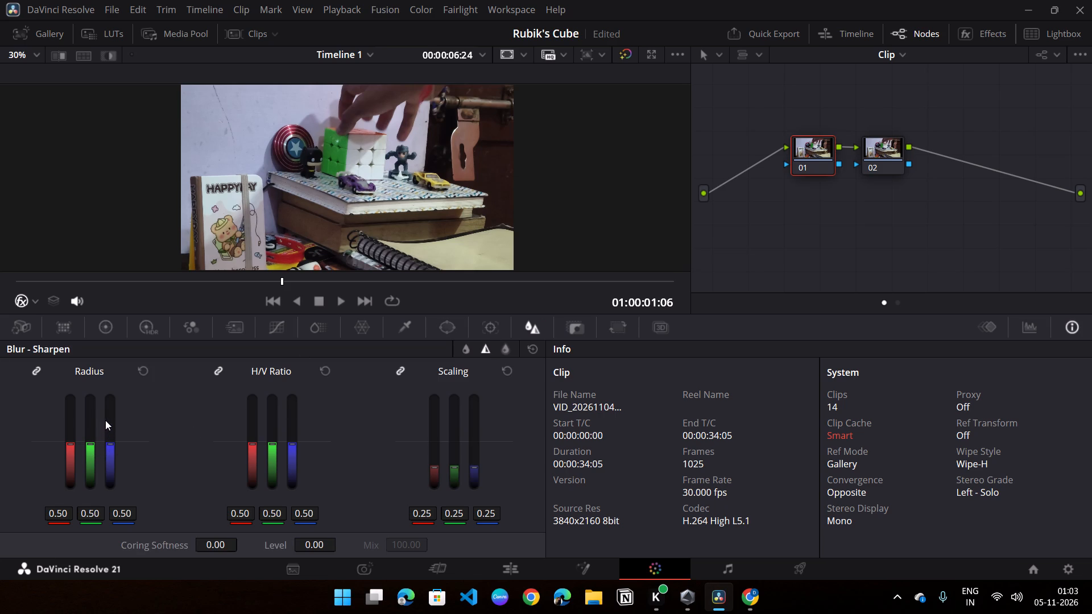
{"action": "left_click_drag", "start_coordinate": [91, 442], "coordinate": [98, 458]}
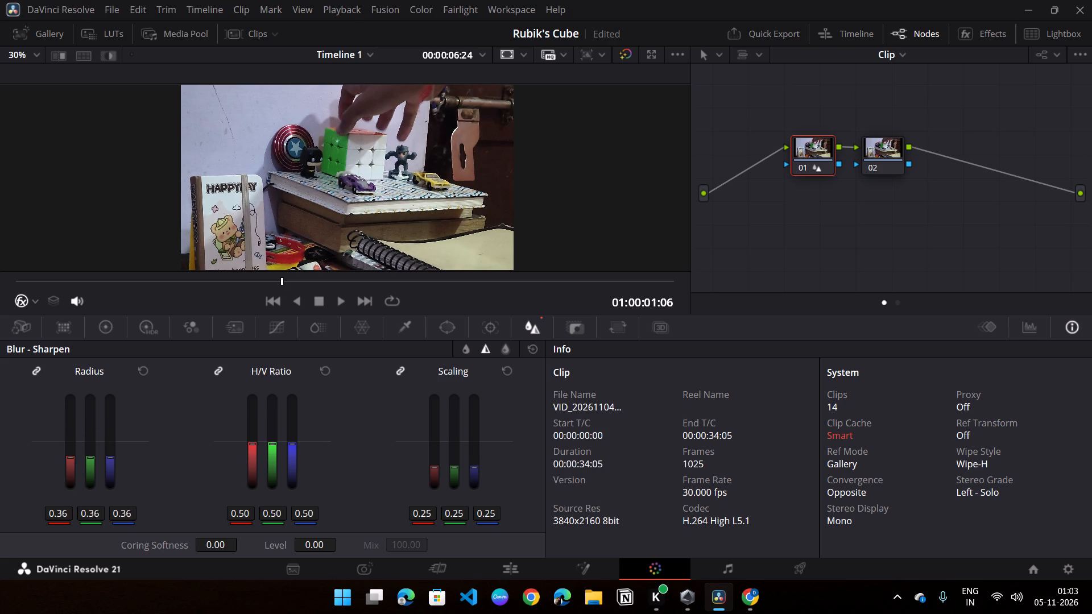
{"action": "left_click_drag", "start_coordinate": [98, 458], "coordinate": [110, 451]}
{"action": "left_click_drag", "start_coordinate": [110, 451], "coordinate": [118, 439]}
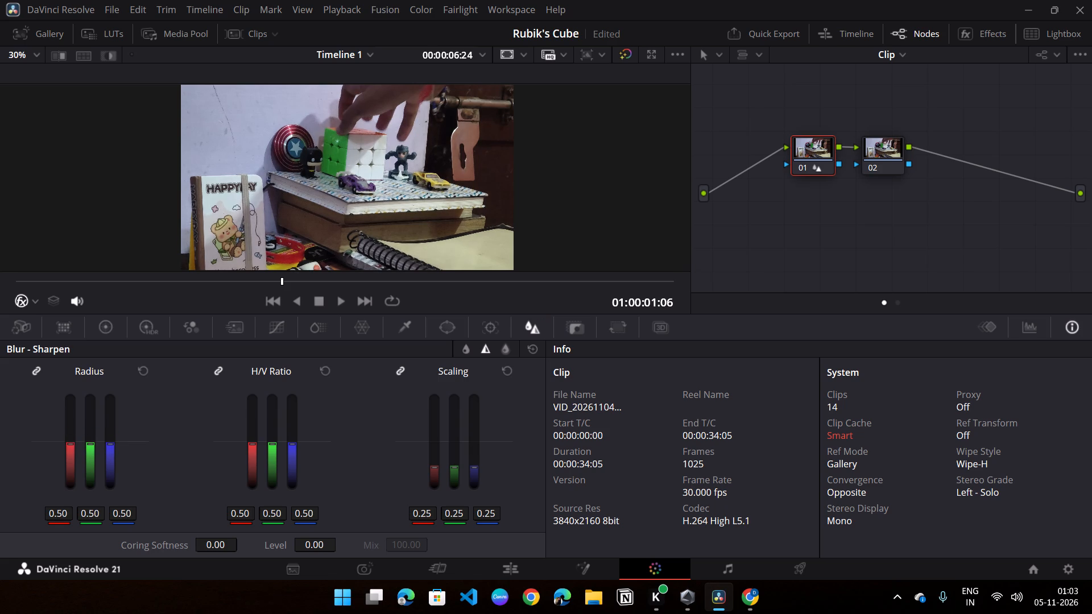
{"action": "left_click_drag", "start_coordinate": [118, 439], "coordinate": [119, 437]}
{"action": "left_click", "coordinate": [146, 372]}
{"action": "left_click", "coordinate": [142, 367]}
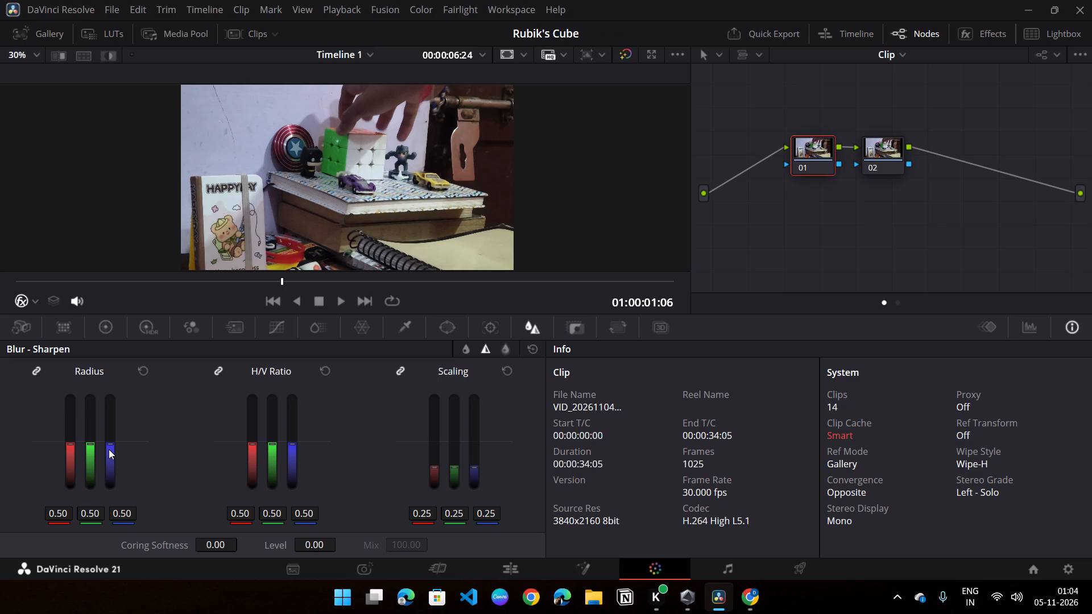
Switch to the Edit page and scrub through the clips of Timeline 1 between about 01:00:31 and 01:00:39.
{"action": "left_click", "coordinate": [497, 567]}
{"action": "left_click_drag", "start_coordinate": [388, 397], "coordinate": [543, 420]}
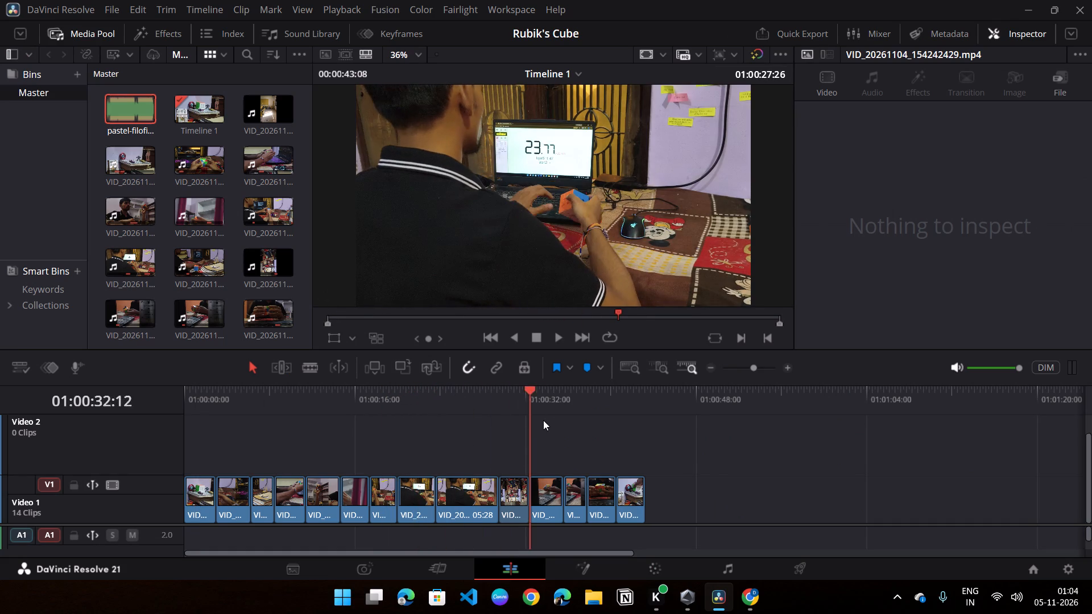
{"action": "left_click_drag", "start_coordinate": [543, 420], "coordinate": [552, 431]}
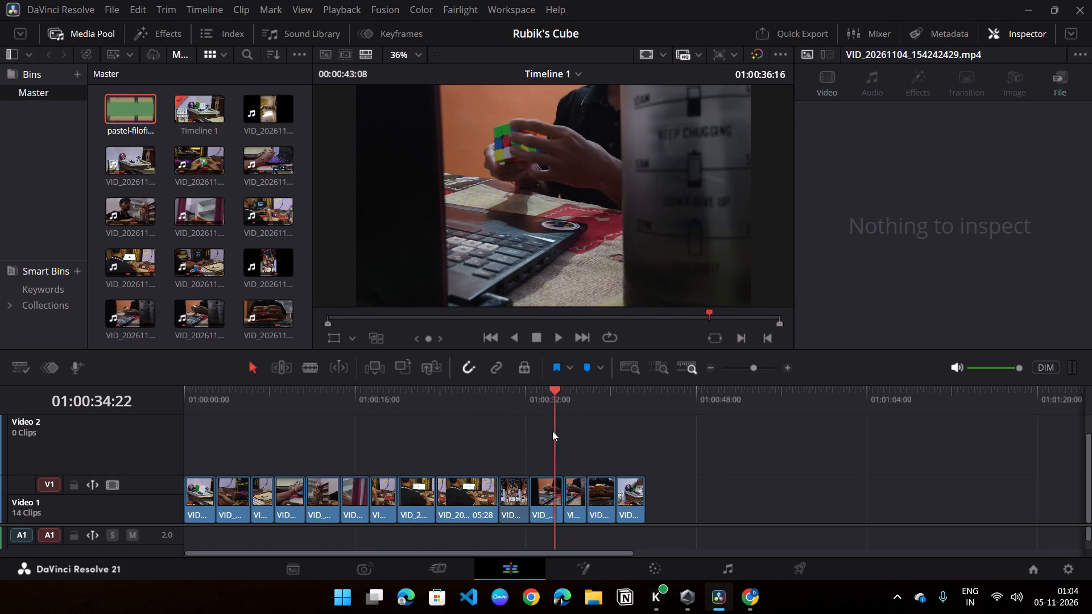
{"action": "left_click_drag", "start_coordinate": [552, 431], "coordinate": [536, 438]}
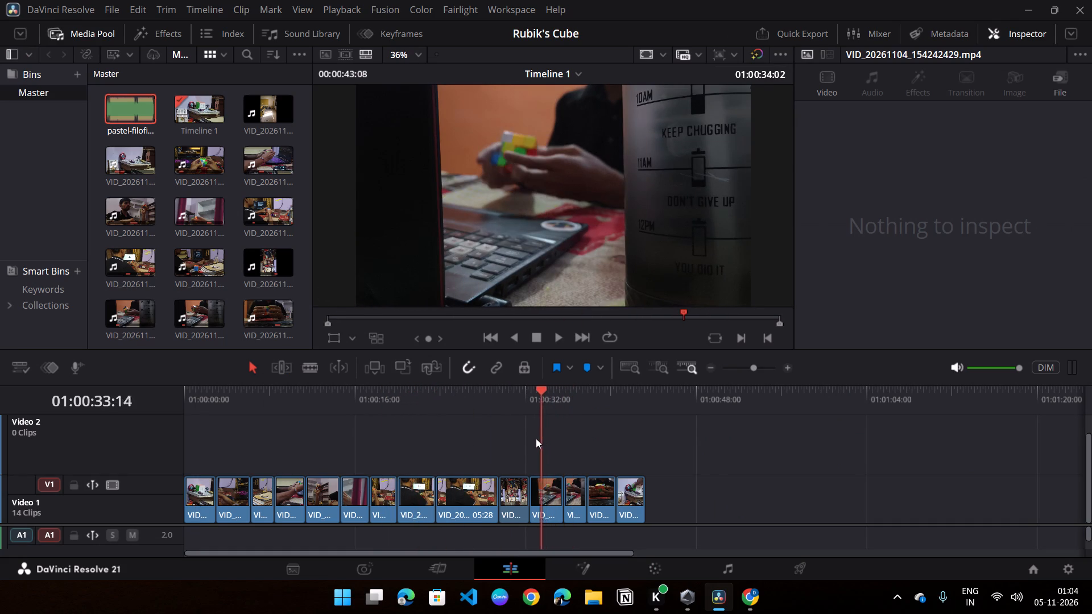
{"action": "left_click_drag", "start_coordinate": [536, 438], "coordinate": [515, 446]}
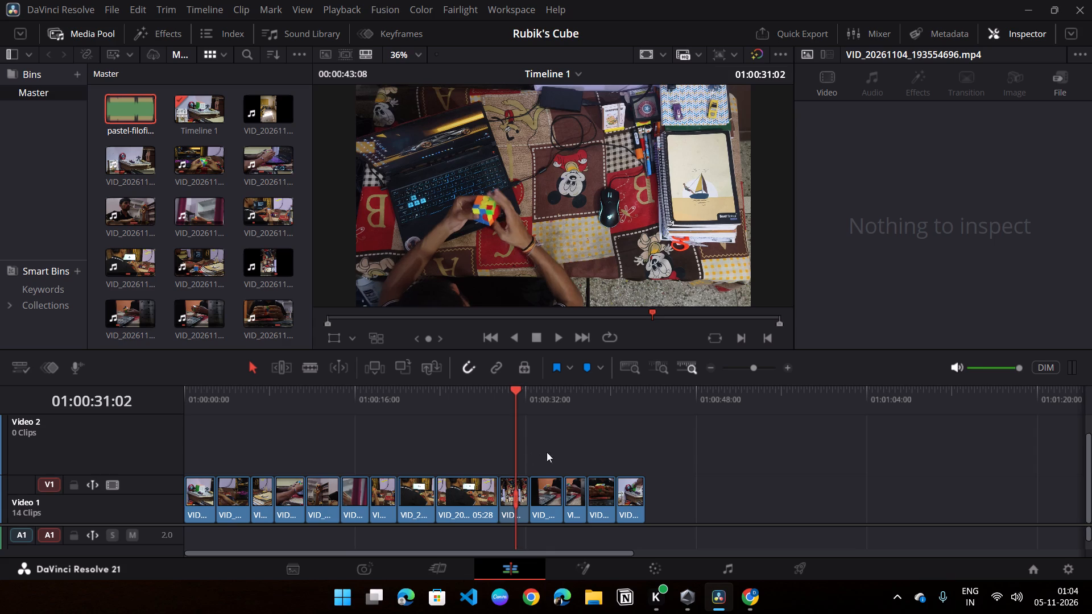
{"action": "left_click", "coordinate": [607, 409]}
{"action": "left_click", "coordinate": [607, 409]}
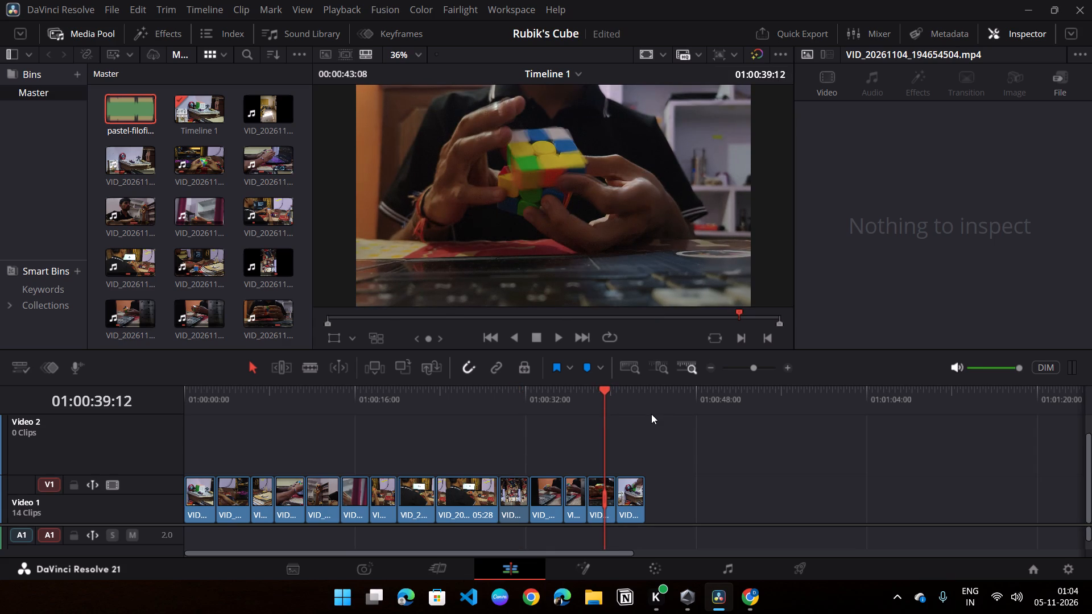
Enlarge the viewer with its image at 40%, and examine the closing clips of Timeline 1 in closer detail.
{"action": "scroll", "coordinate": [566, 192], "scroll_direction": "up", "scroll_amount": 3}
{"action": "scroll", "coordinate": [566, 280], "scroll_direction": "up", "scroll_amount": 1}
{"action": "scroll", "coordinate": [563, 355], "scroll_direction": "down", "scroll_amount": 2}
{"action": "scroll", "coordinate": [561, 293], "scroll_direction": "down", "scroll_amount": 2}
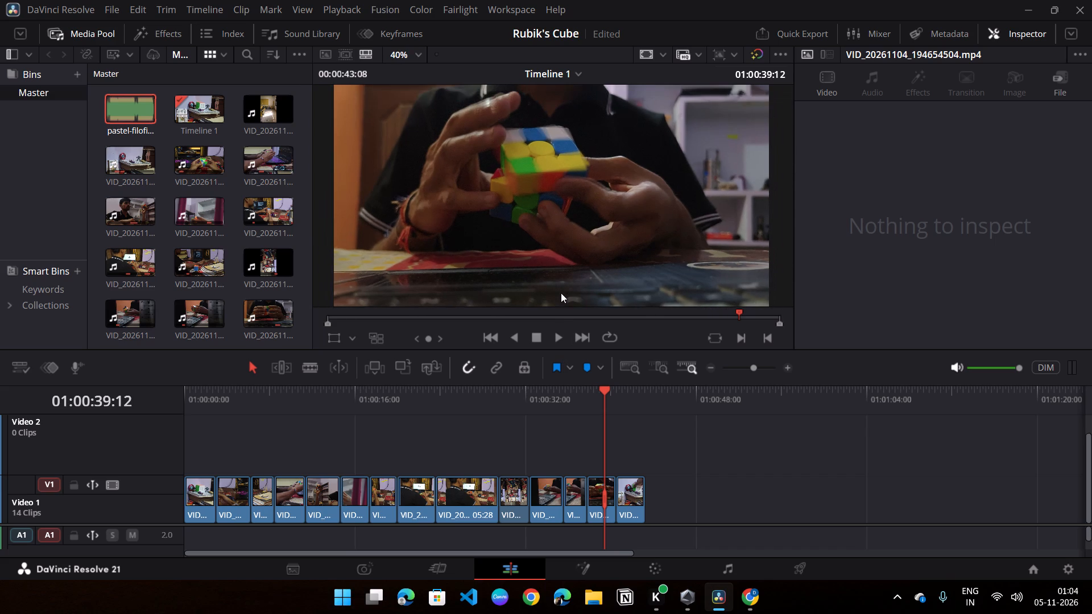
{"action": "left_click_drag", "start_coordinate": [577, 383], "coordinate": [572, 420]}
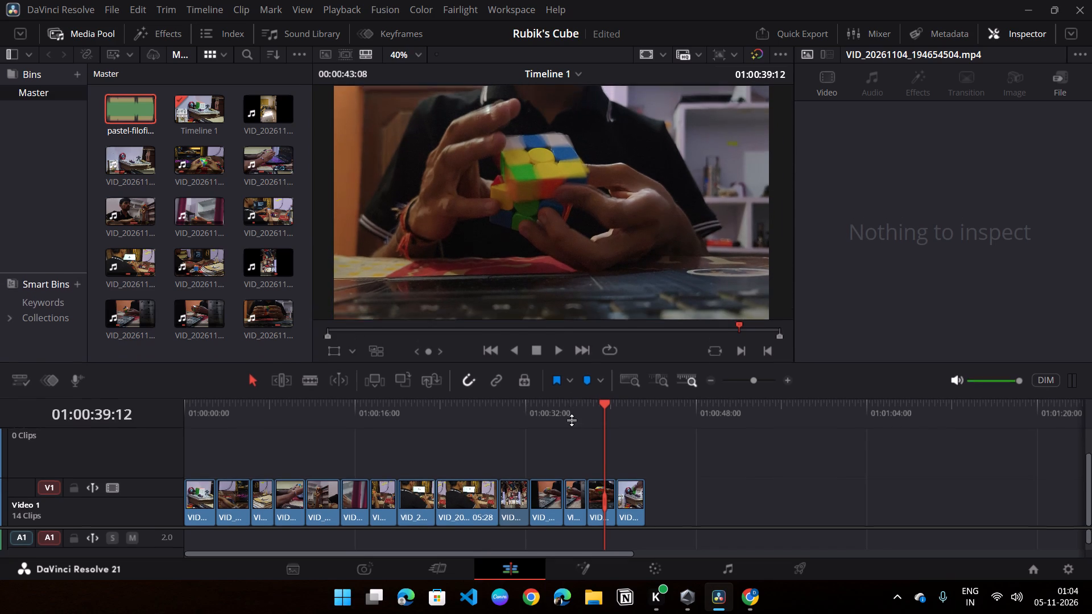
{"action": "left_click_drag", "start_coordinate": [572, 420], "coordinate": [572, 427]}
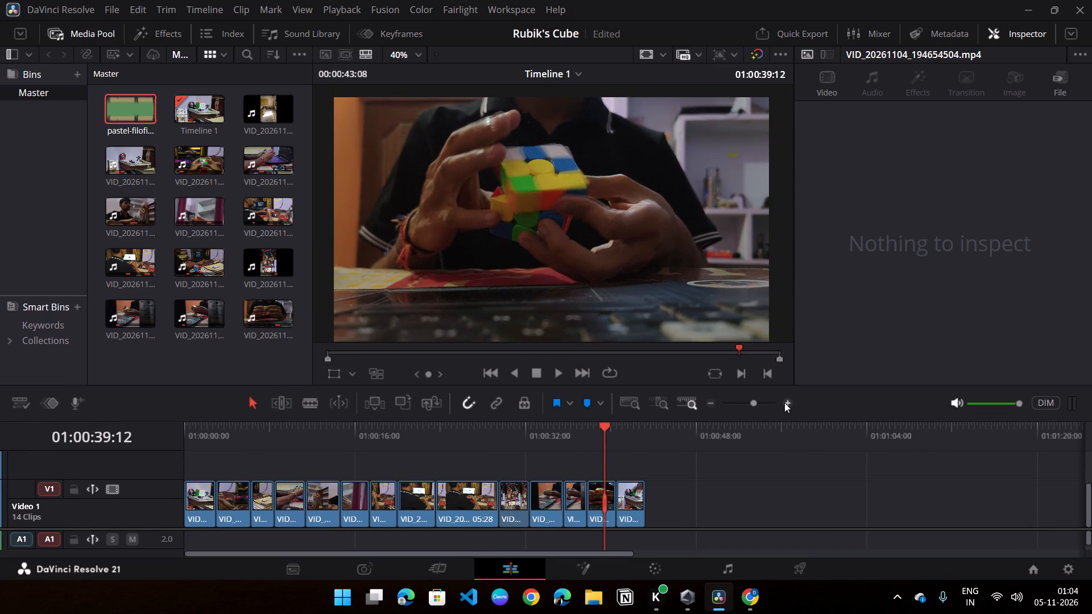
{"action": "left_click", "coordinate": [784, 402]}
{"action": "left_click", "coordinate": [784, 402]}
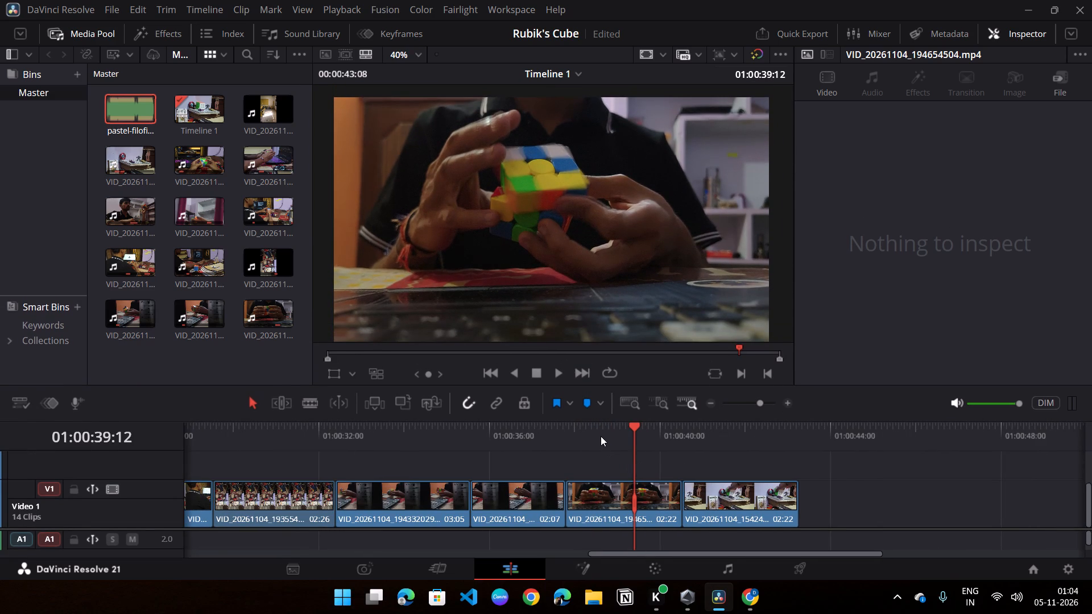
{"action": "middle_click_drag", "start_coordinate": [537, 471], "coordinate": [714, 457]}
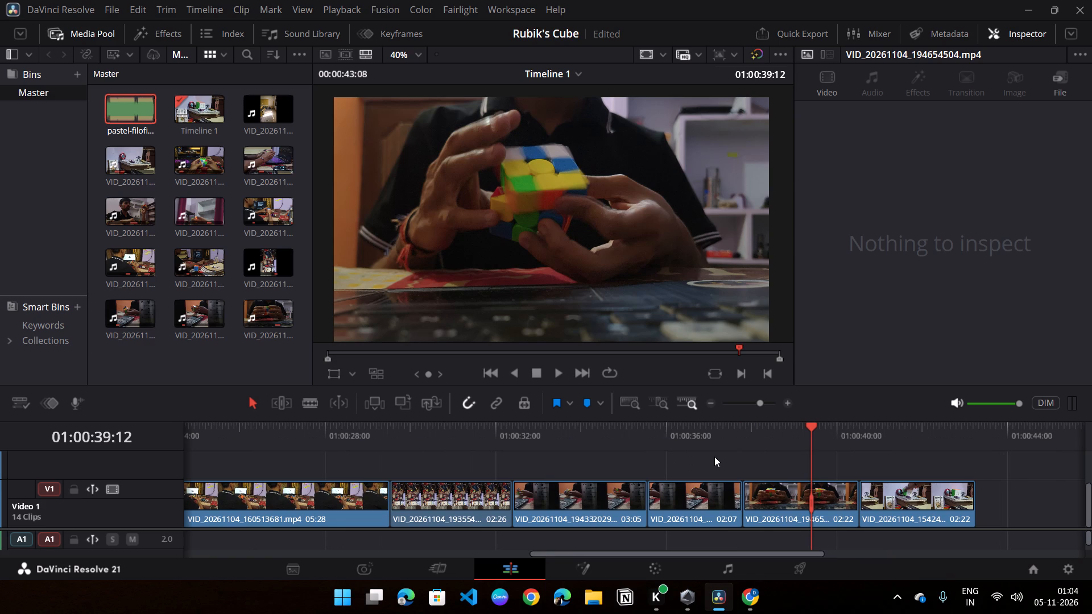
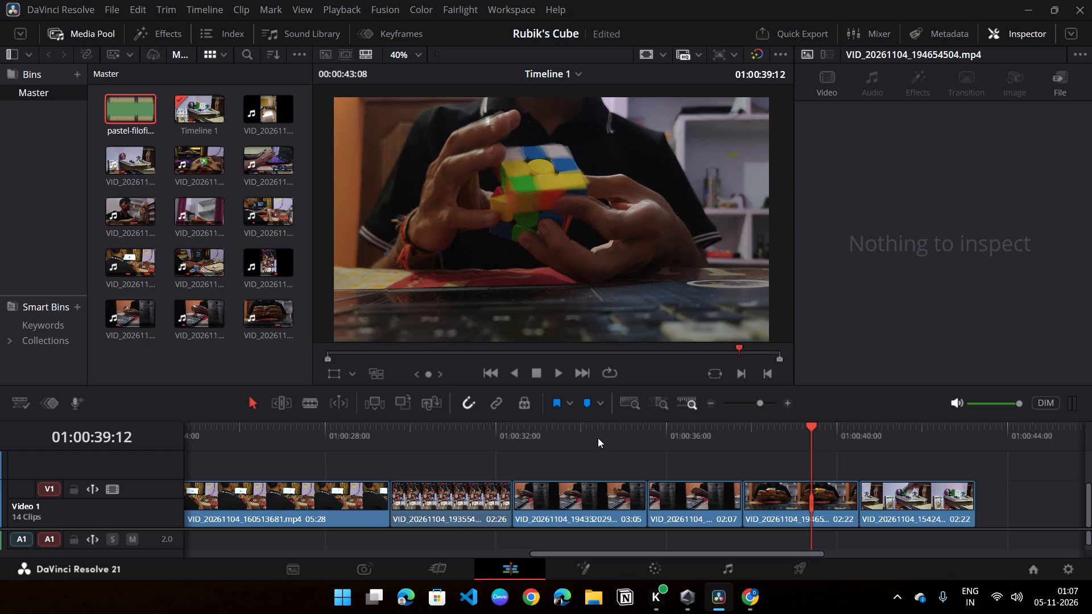
Scrub Timeline 1 across the closing clips between about 01:00:34 and 01:00:39, and return to the first clip around 01:00:02.
{"action": "left_click_drag", "start_coordinate": [659, 450], "coordinate": [636, 449]}
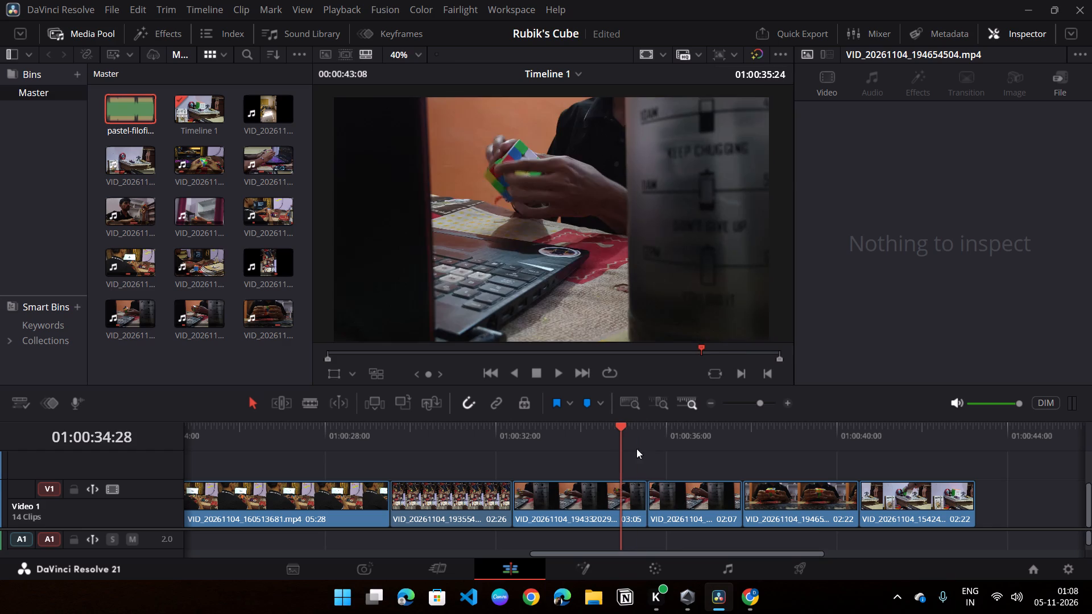
{"action": "left_click_drag", "start_coordinate": [636, 449], "coordinate": [809, 462]}
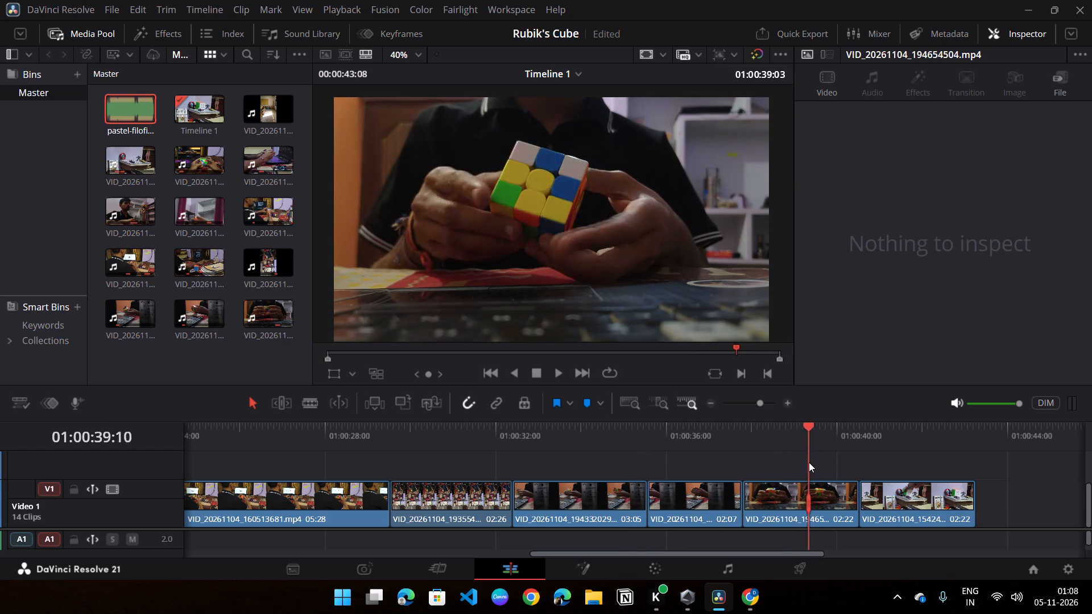
{"action": "left_click_drag", "start_coordinate": [809, 462], "coordinate": [134, 455]}
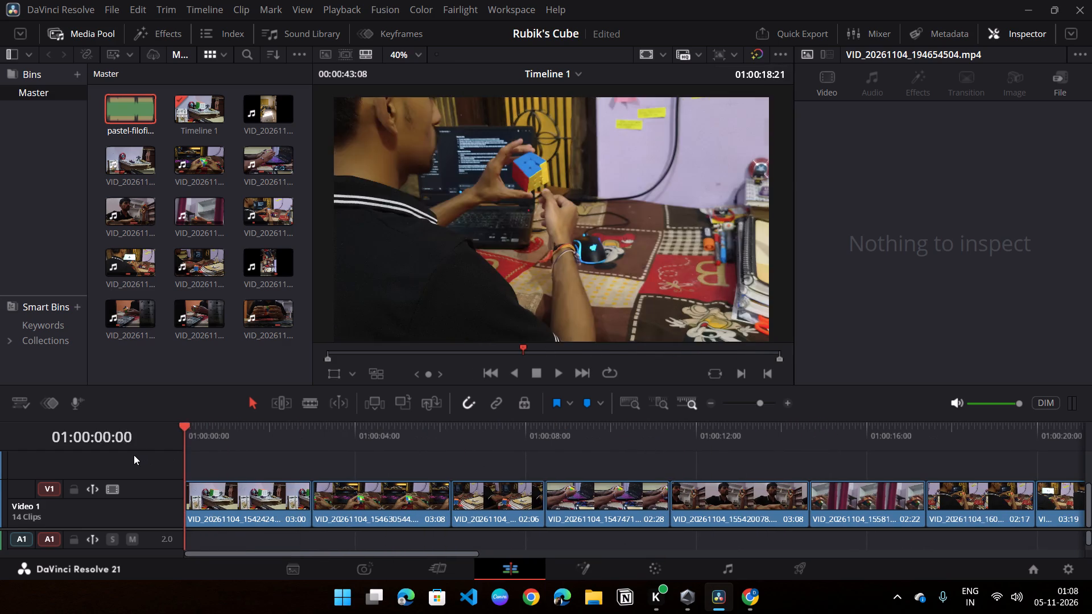
{"action": "left_click_drag", "start_coordinate": [134, 455], "coordinate": [263, 466]}
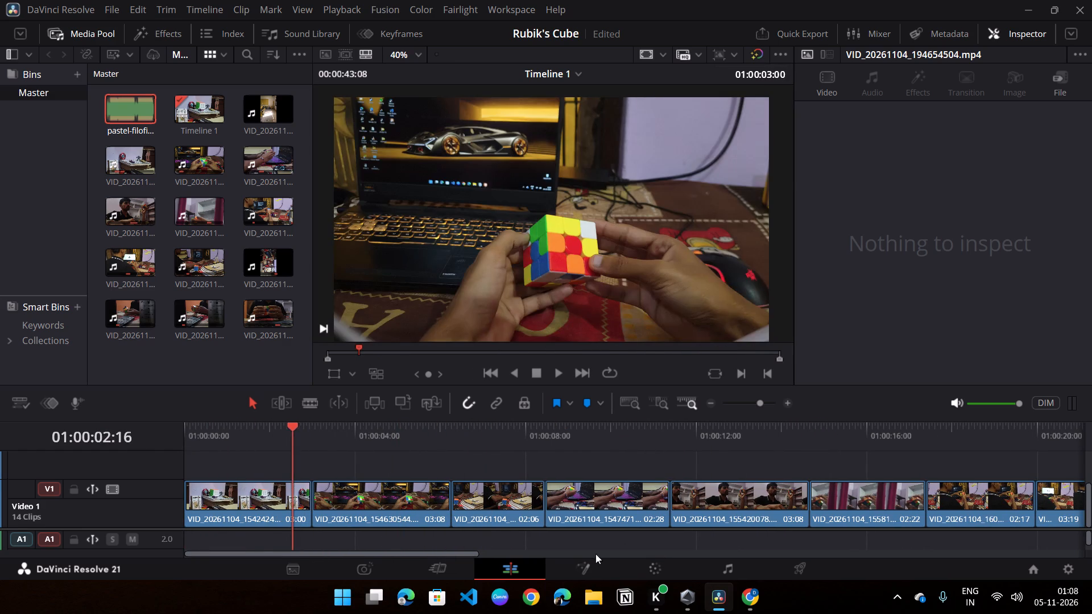
On the Color page, raise the overall offset of node 01 on the first clip to 30.30 and compare the node off and on.
{"action": "left_click", "coordinate": [676, 562]}
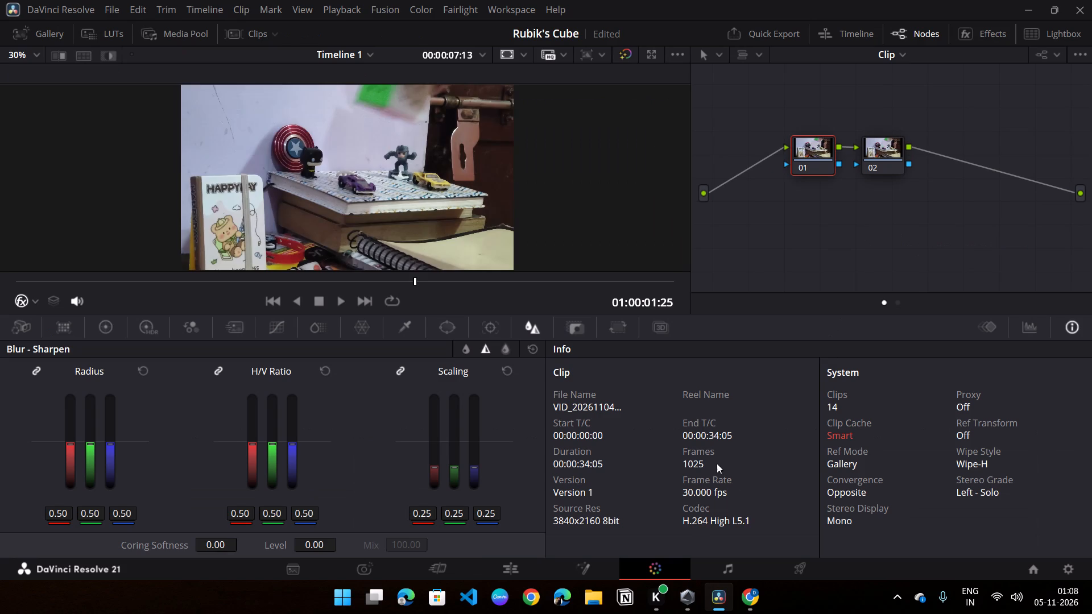
{"action": "scroll", "coordinate": [428, 207], "scroll_direction": "down", "scroll_amount": 1}
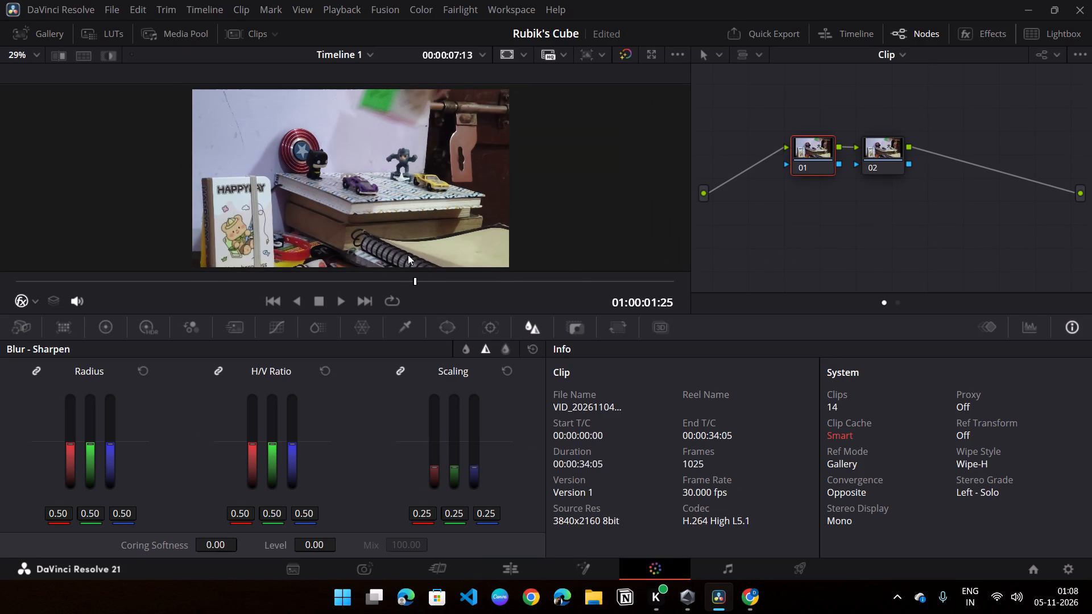
{"action": "left_click", "coordinate": [89, 324]}
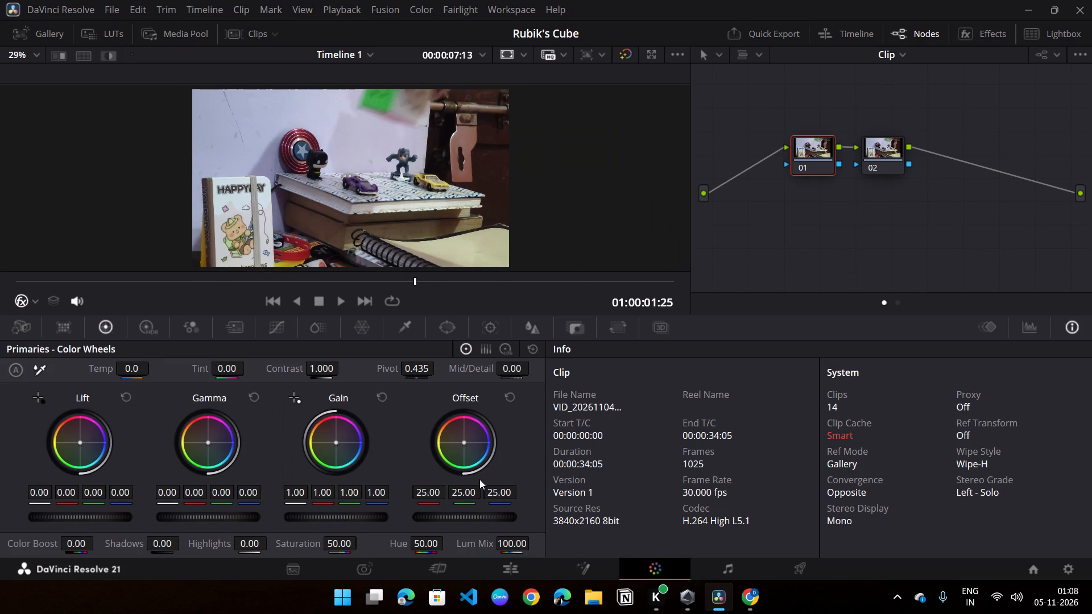
{"action": "scroll", "coordinate": [308, 174], "scroll_direction": "down", "scroll_amount": 2}
{"action": "scroll", "coordinate": [309, 174], "scroll_direction": "up", "scroll_amount": 2}
{"action": "left_click_drag", "start_coordinate": [455, 516], "coordinate": [559, 516]}
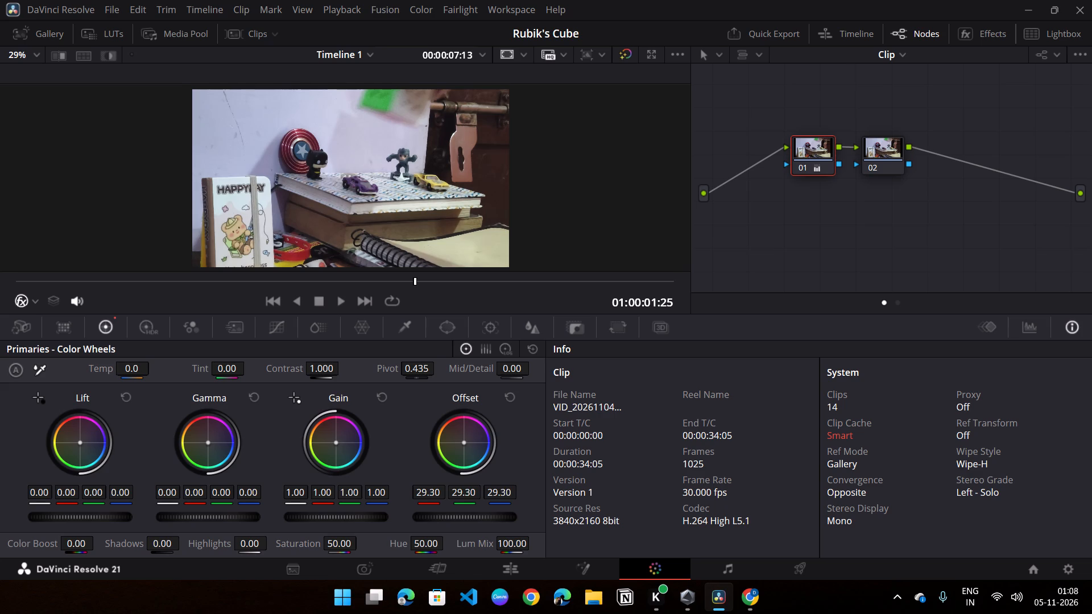
{"action": "left_click_drag", "start_coordinate": [559, 516], "coordinate": [589, 520]}
{"action": "left_click", "coordinate": [801, 163]}
{"action": "left_click", "coordinate": [801, 163]}
Set node 01's contrast to 1.166 and pivot to 0.321, and compare the image with the node disabled and enabled.
{"action": "left_click_drag", "start_coordinate": [312, 365], "coordinate": [360, 364]}
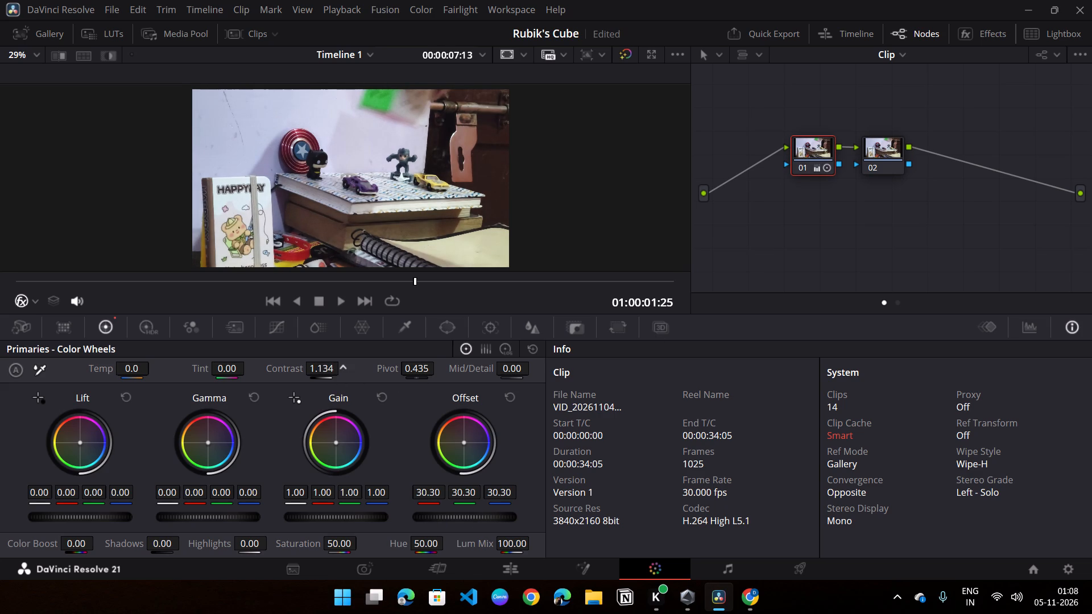
{"action": "left_click_drag", "start_coordinate": [360, 364], "coordinate": [371, 366]}
{"action": "left_click_drag", "start_coordinate": [417, 369], "coordinate": [402, 369]}
{"action": "left_click_drag", "start_coordinate": [402, 369], "coordinate": [403, 381]}
{"action": "left_click_drag", "start_coordinate": [403, 381], "coordinate": [313, 387]}
{"action": "left_click_drag", "start_coordinate": [313, 387], "coordinate": [377, 391]}
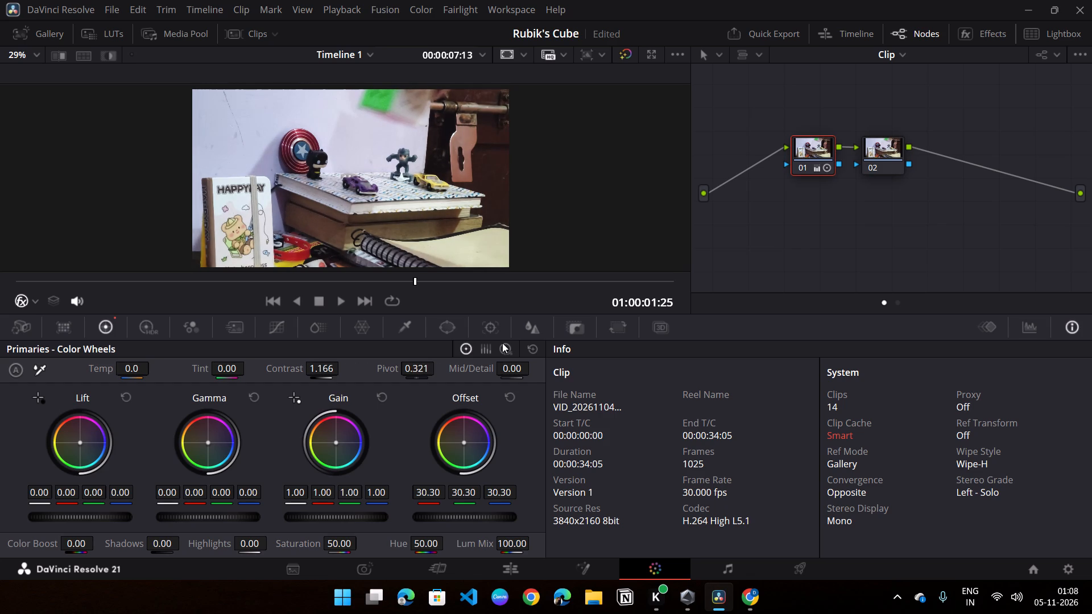
{"action": "left_click", "coordinate": [799, 169]}
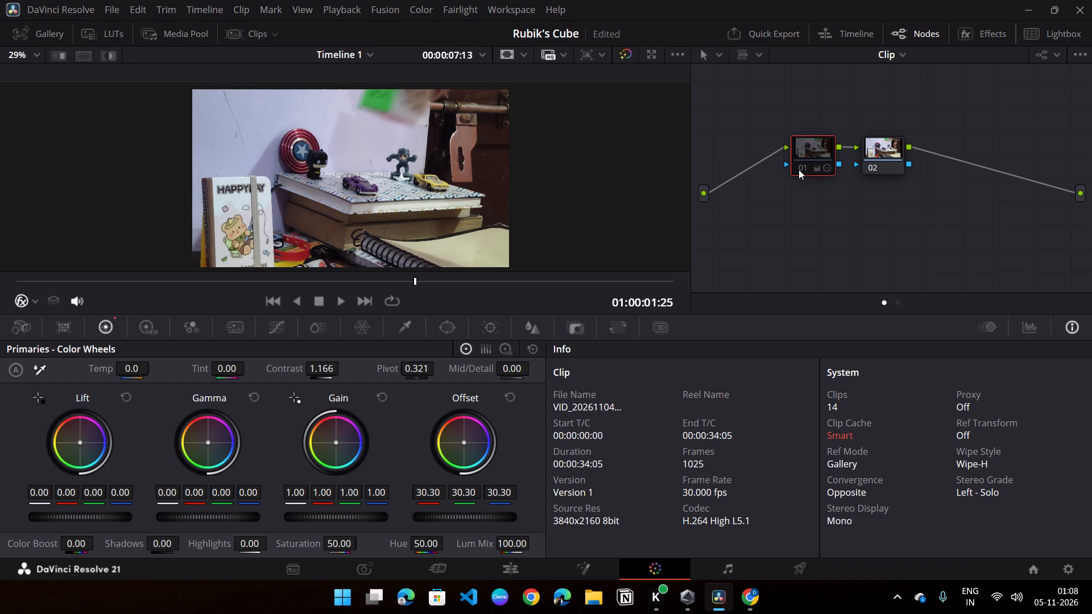
{"action": "left_click", "coordinate": [799, 169]}
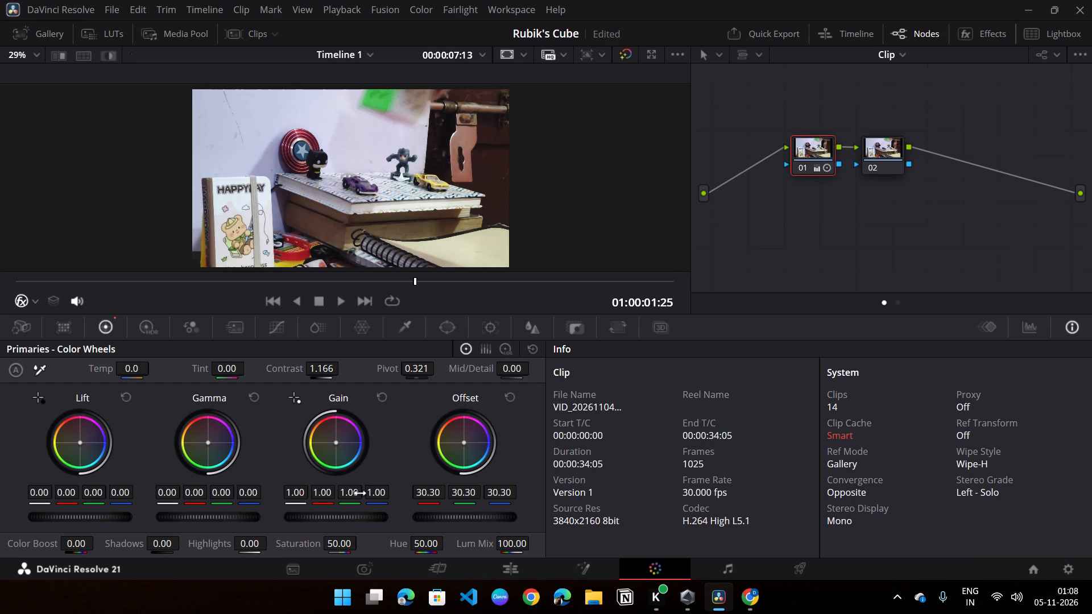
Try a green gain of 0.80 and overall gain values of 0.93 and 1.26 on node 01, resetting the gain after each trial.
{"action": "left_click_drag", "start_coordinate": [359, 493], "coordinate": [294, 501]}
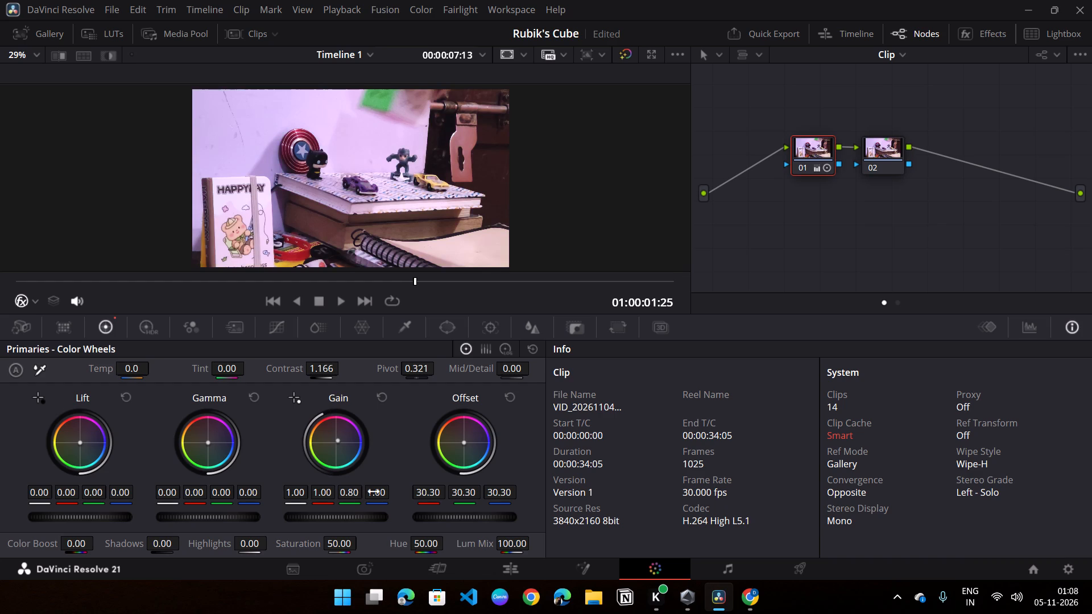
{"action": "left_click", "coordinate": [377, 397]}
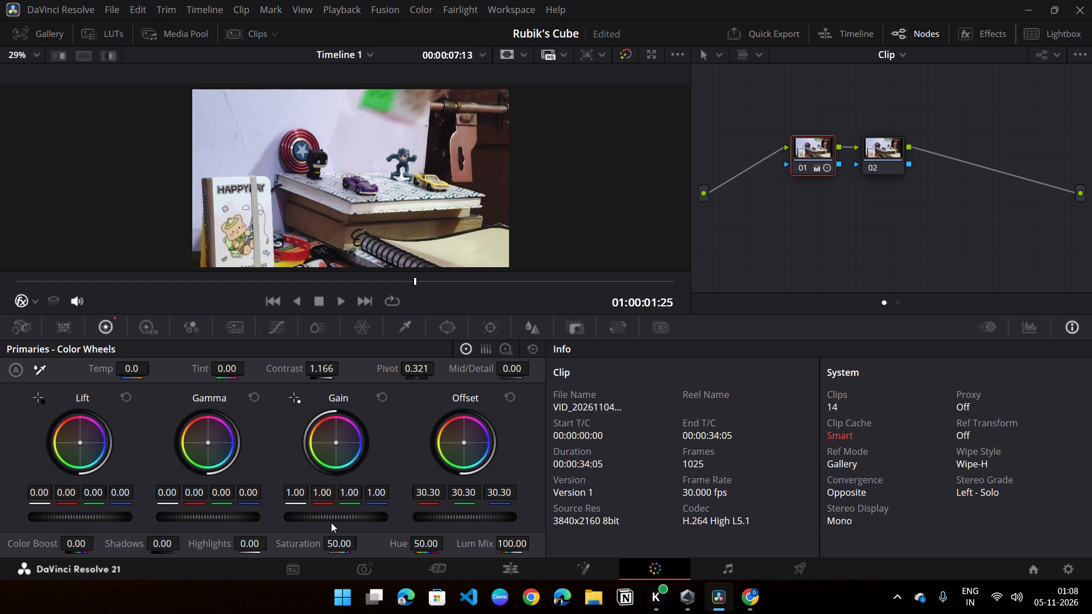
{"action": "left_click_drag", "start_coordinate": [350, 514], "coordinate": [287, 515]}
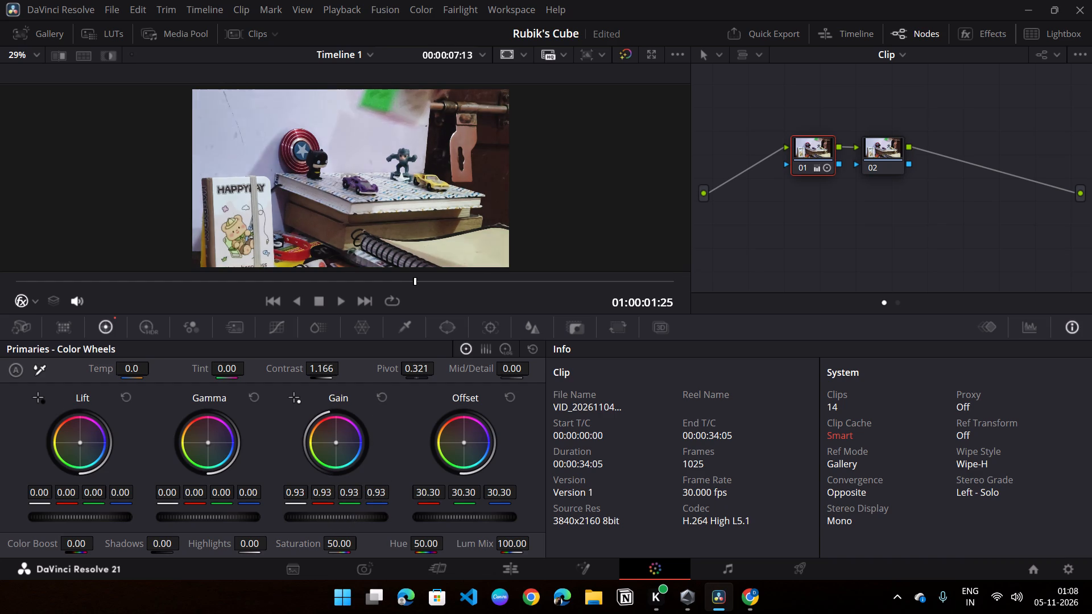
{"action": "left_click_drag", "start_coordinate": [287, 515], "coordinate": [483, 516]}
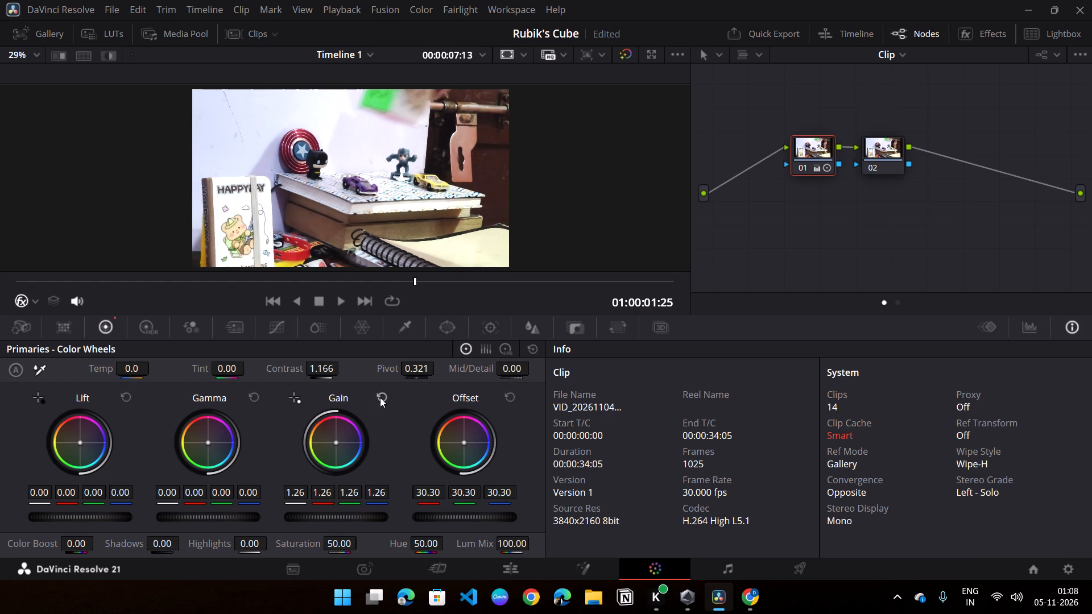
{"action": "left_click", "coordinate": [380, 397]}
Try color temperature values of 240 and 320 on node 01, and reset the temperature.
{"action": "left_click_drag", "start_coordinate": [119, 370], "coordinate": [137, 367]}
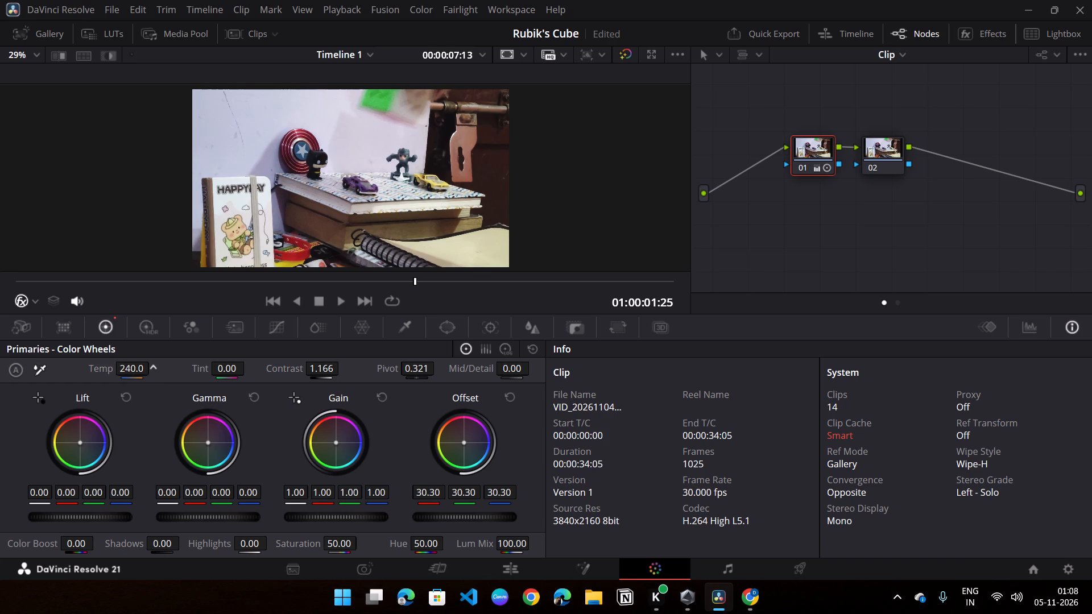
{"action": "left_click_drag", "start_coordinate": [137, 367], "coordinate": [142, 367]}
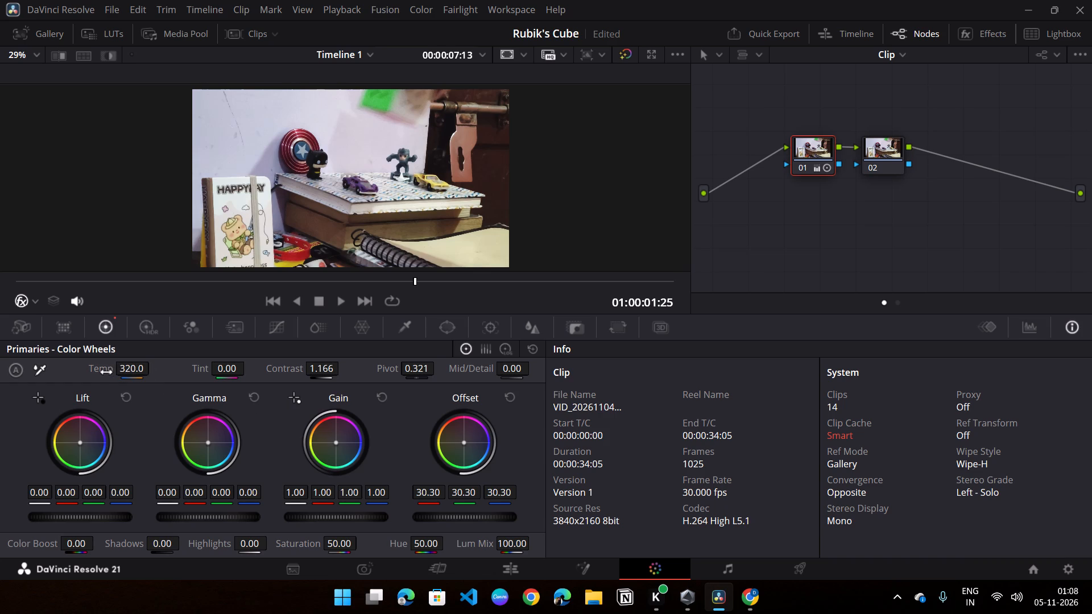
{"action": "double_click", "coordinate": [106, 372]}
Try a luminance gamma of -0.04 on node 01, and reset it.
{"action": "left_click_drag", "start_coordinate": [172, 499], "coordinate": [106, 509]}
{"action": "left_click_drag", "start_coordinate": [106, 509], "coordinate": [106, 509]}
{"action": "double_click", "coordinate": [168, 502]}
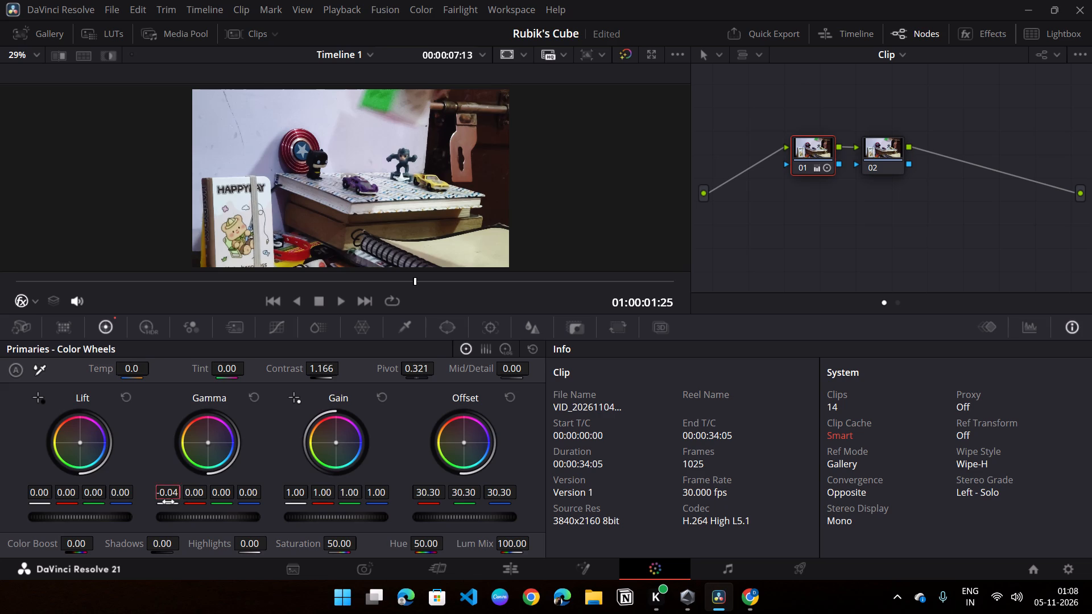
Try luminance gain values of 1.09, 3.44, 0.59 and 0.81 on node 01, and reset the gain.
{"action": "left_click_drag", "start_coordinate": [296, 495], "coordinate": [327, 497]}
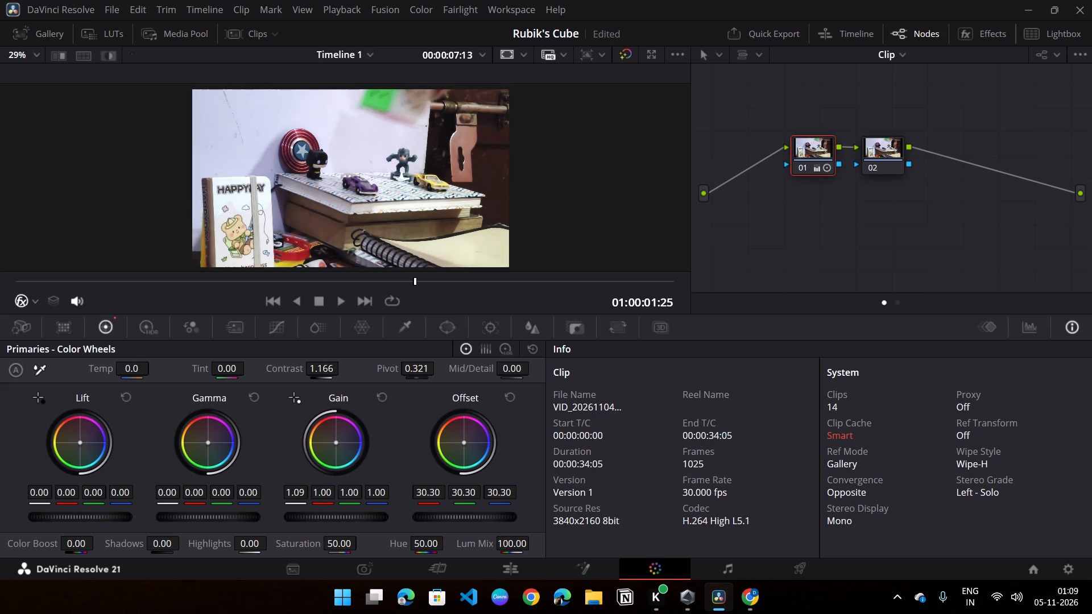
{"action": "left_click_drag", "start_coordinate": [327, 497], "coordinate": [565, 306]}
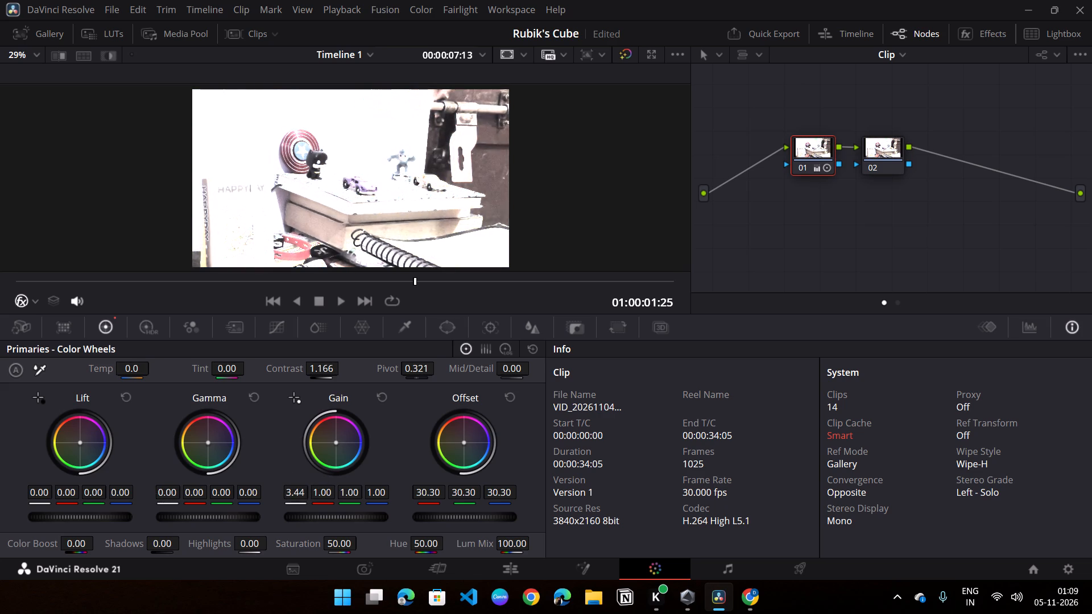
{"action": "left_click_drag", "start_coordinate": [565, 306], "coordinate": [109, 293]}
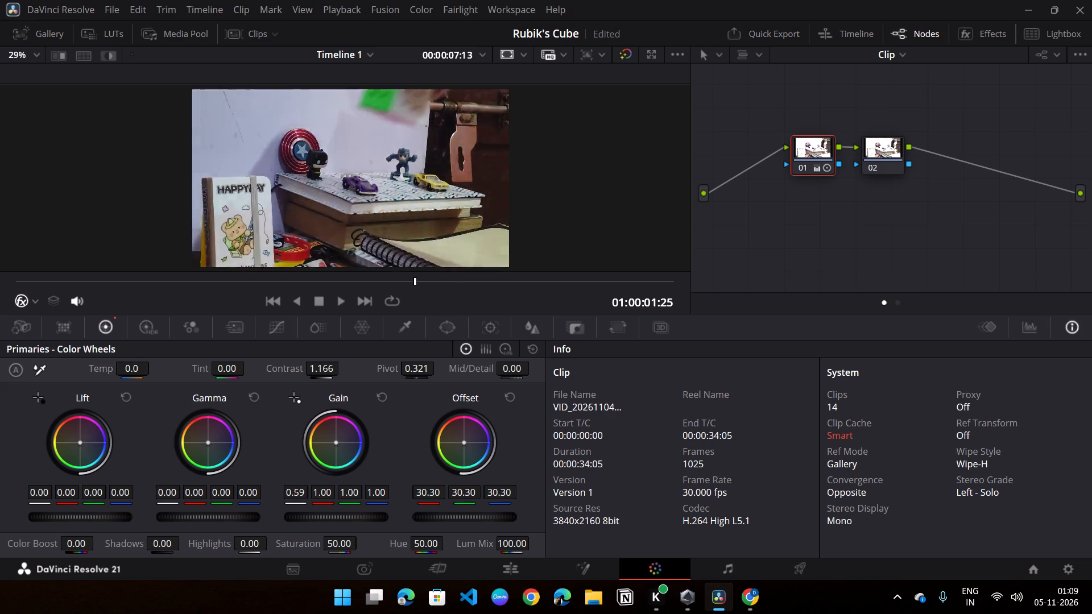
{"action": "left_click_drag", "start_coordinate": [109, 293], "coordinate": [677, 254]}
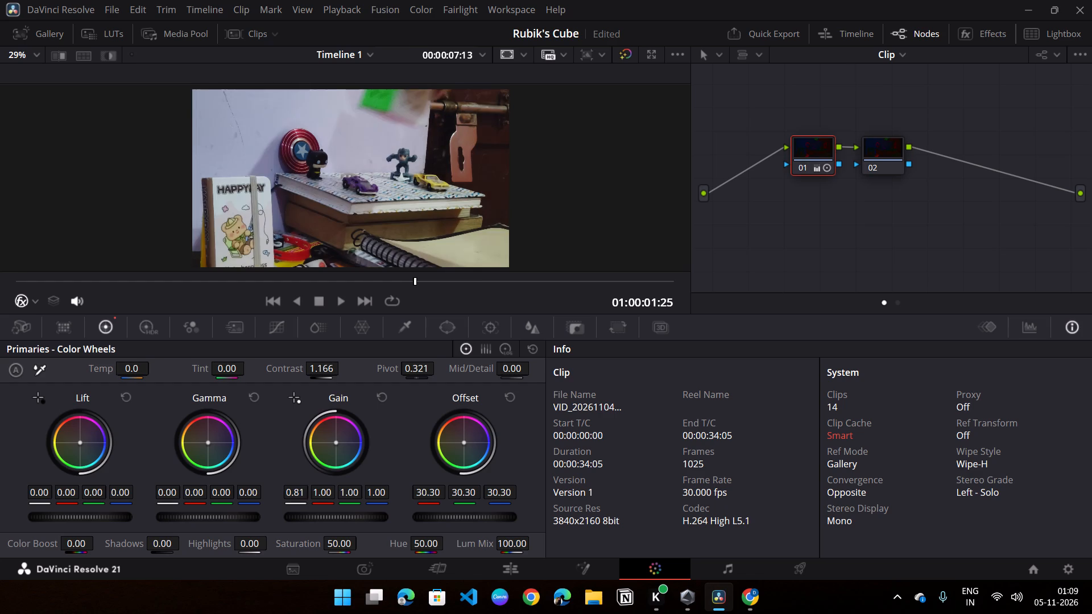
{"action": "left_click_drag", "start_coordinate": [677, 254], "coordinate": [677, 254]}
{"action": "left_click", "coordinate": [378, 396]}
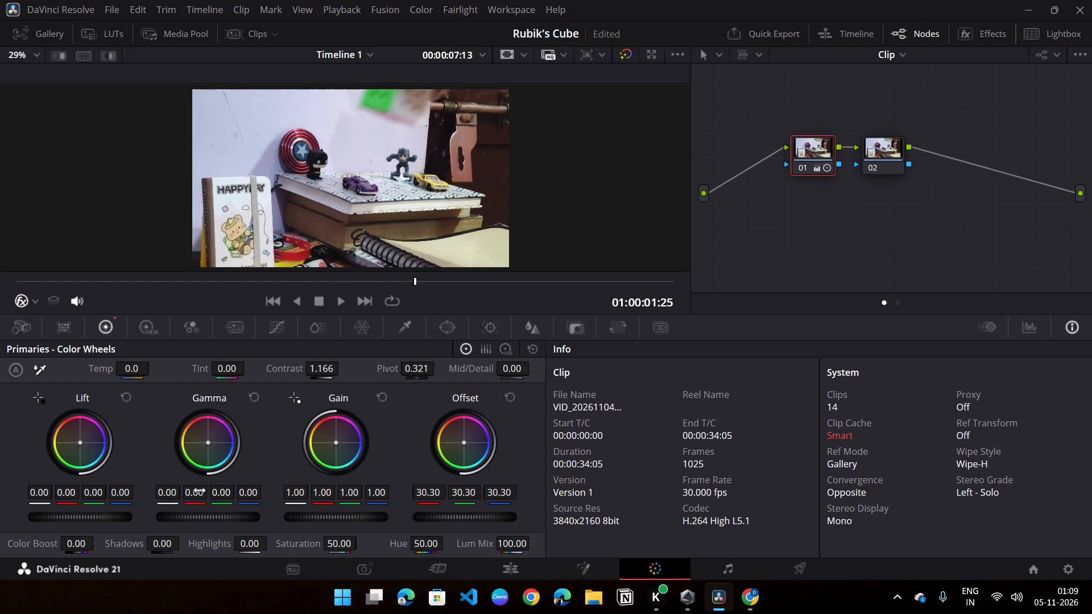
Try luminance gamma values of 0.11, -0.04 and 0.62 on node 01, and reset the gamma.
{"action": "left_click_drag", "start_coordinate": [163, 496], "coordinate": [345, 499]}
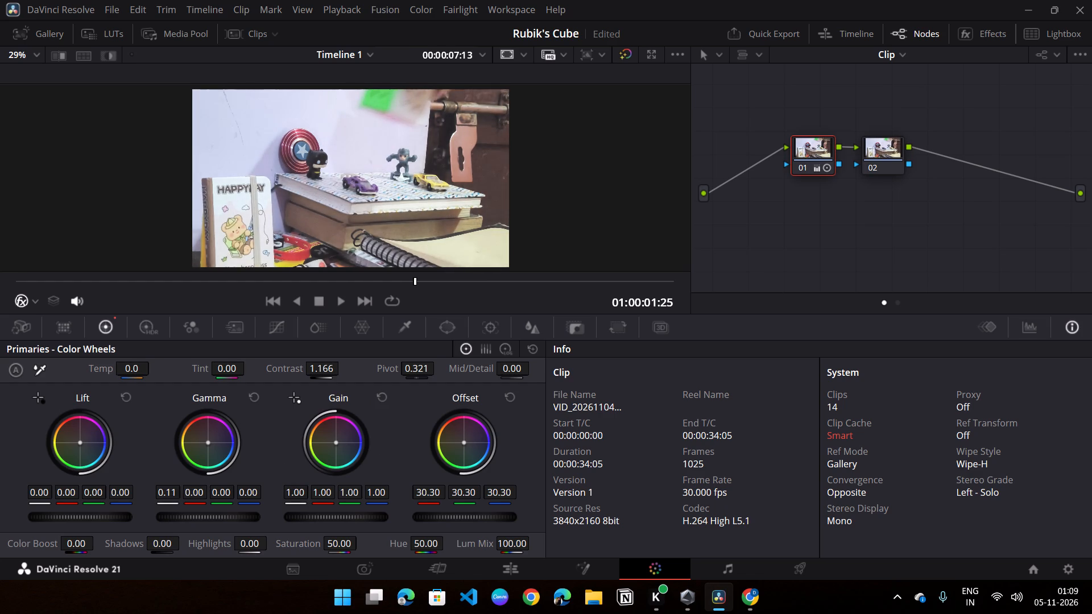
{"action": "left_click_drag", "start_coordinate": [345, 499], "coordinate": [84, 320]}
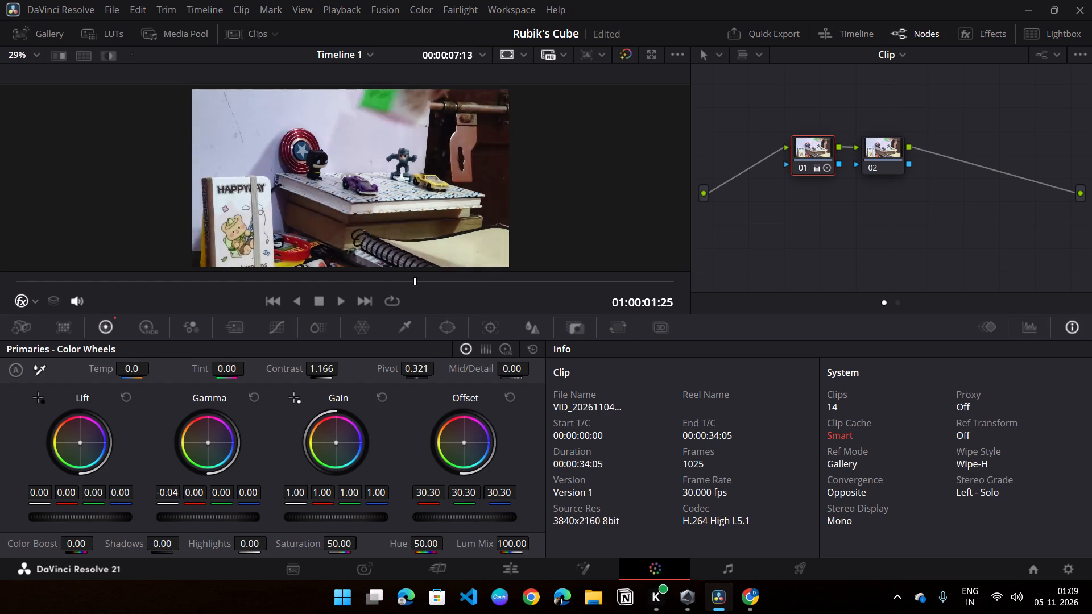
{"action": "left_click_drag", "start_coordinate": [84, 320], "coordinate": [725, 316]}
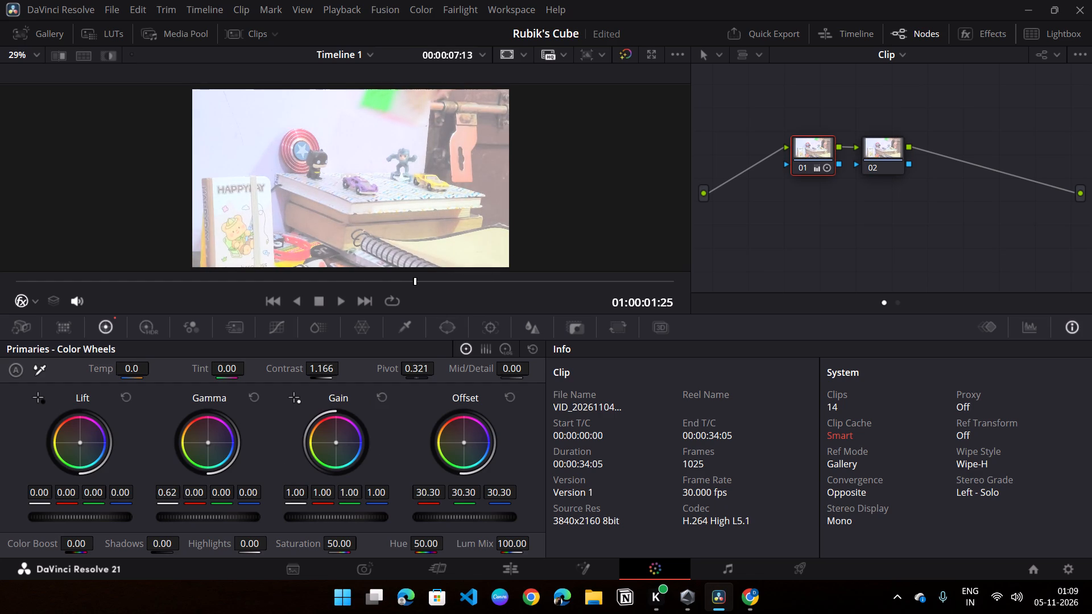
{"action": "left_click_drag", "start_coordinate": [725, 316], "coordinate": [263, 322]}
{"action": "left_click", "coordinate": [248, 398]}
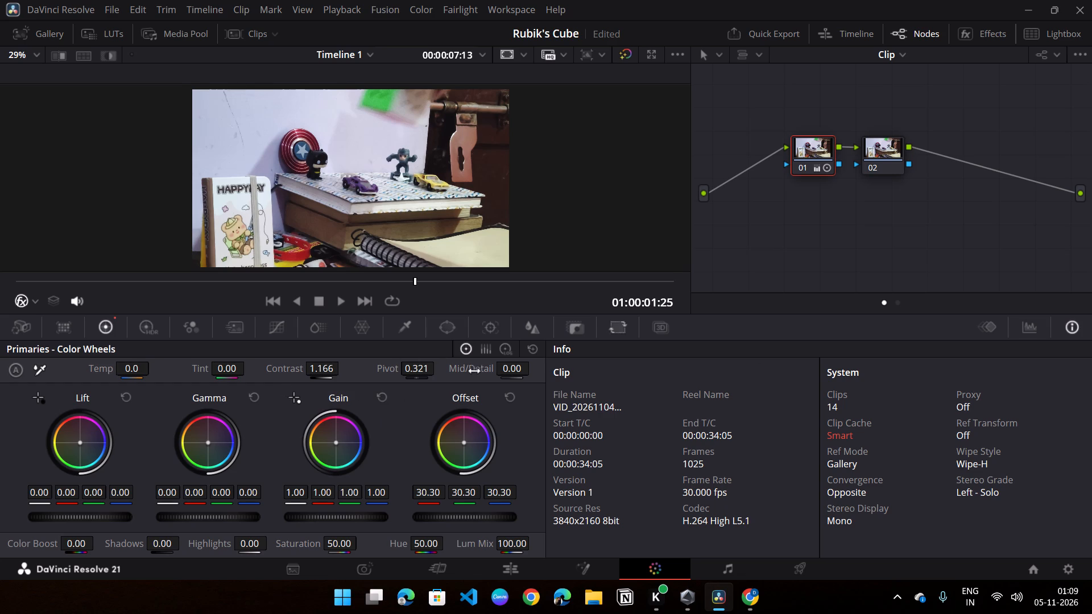
Lower the highlight endpoint of the blue custom curve slightly on node 01, and compare the image with the node off and on.
{"action": "left_click", "coordinate": [284, 334]}
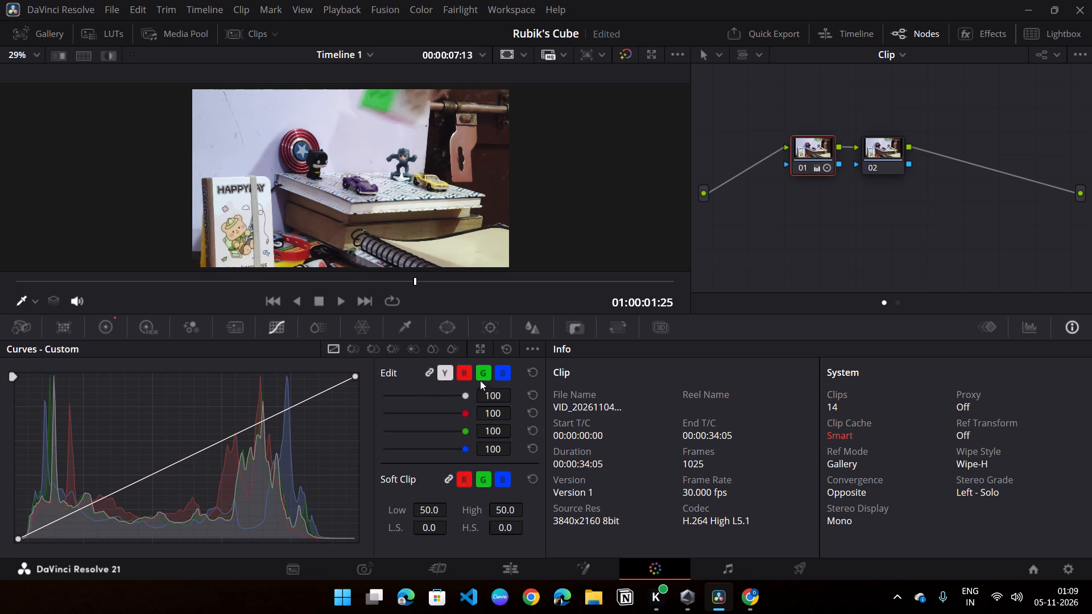
{"action": "left_click", "coordinate": [498, 370]}
{"action": "left_click_drag", "start_coordinate": [356, 374], "coordinate": [358, 396]}
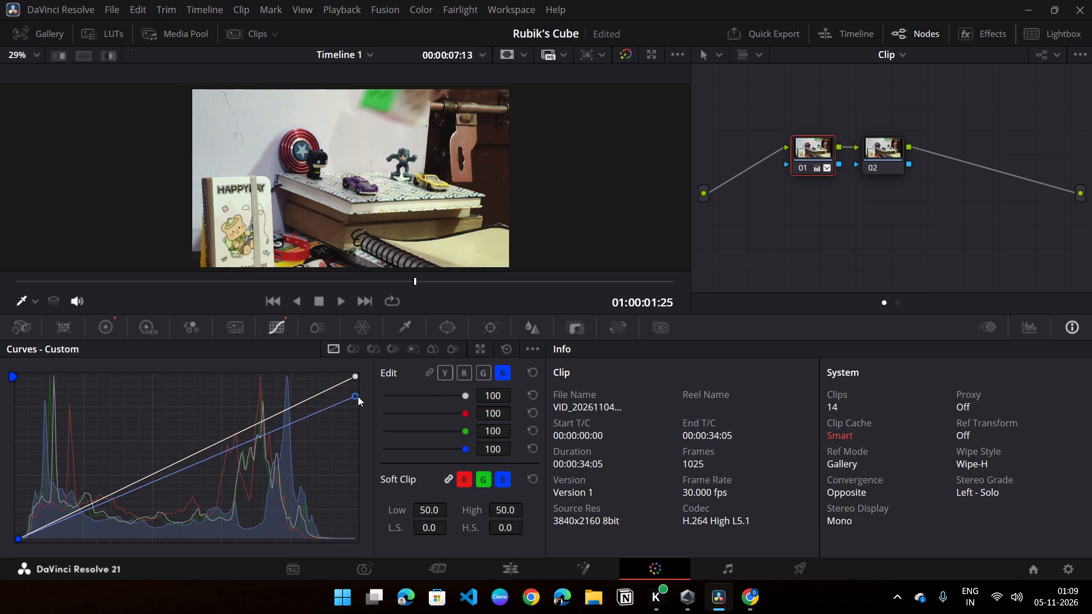
{"action": "left_click_drag", "start_coordinate": [358, 396], "coordinate": [368, 384]}
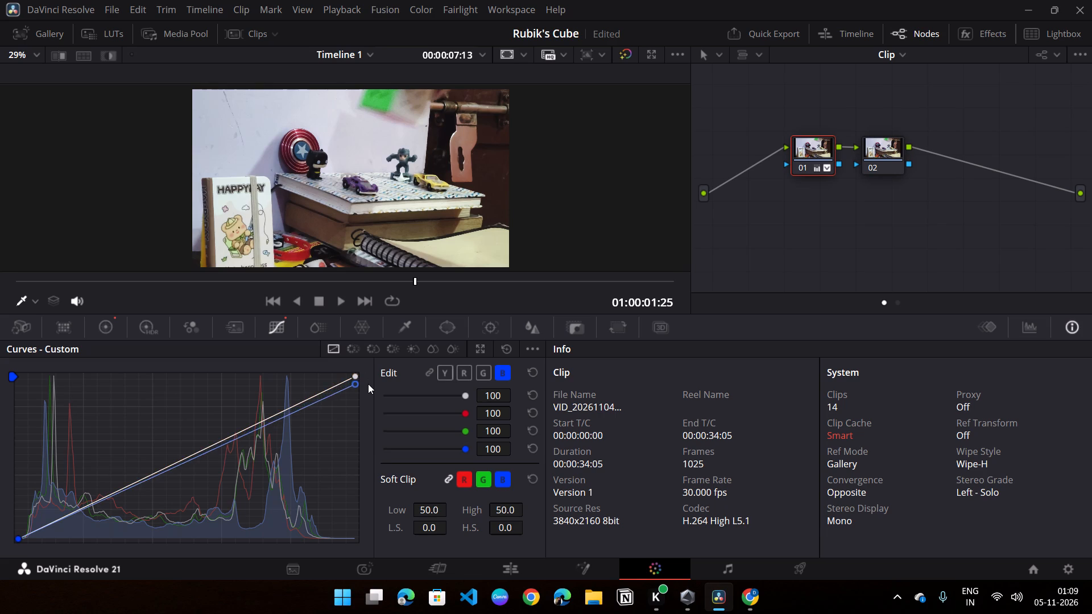
{"action": "left_click_drag", "start_coordinate": [368, 384], "coordinate": [371, 393]}
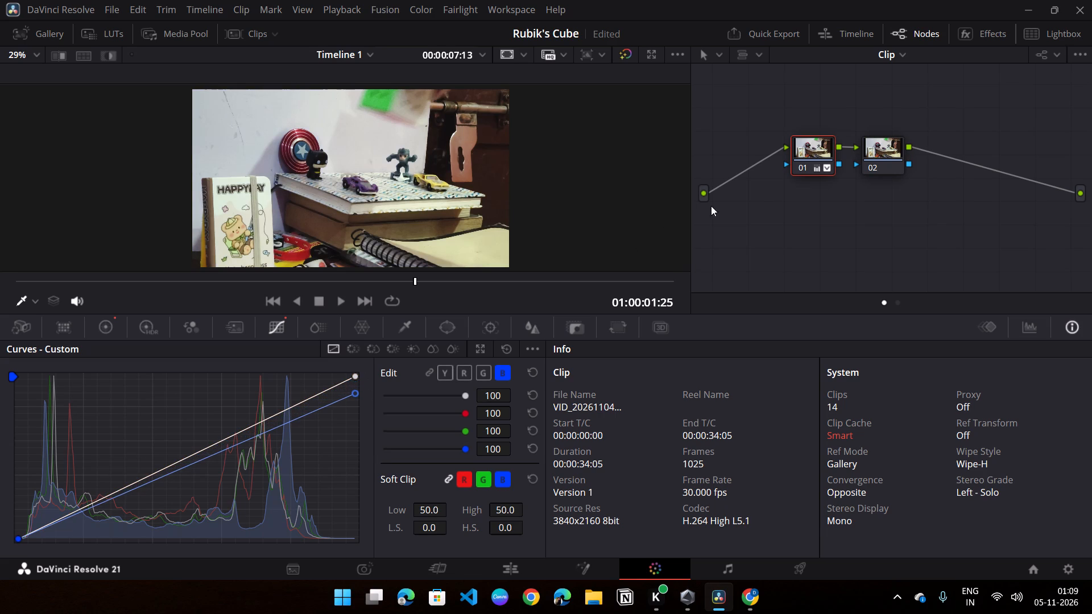
{"action": "left_click", "coordinate": [798, 167]}
{"action": "left_click", "coordinate": [798, 167]}
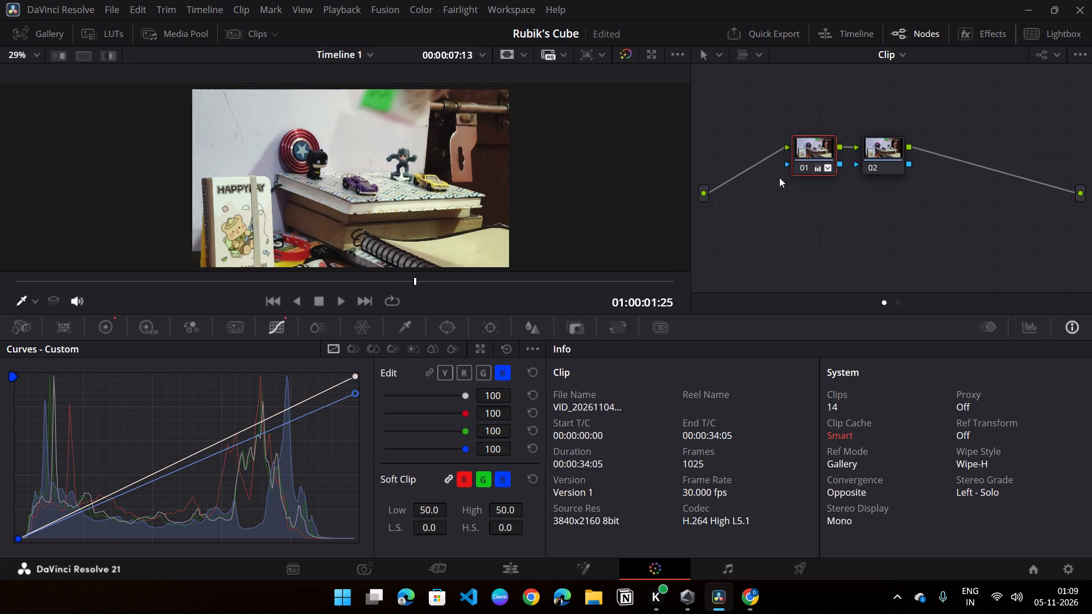
Raise the overall offset of node 01 to 31.45 on the primary color wheels.
{"action": "left_click", "coordinate": [116, 334]}
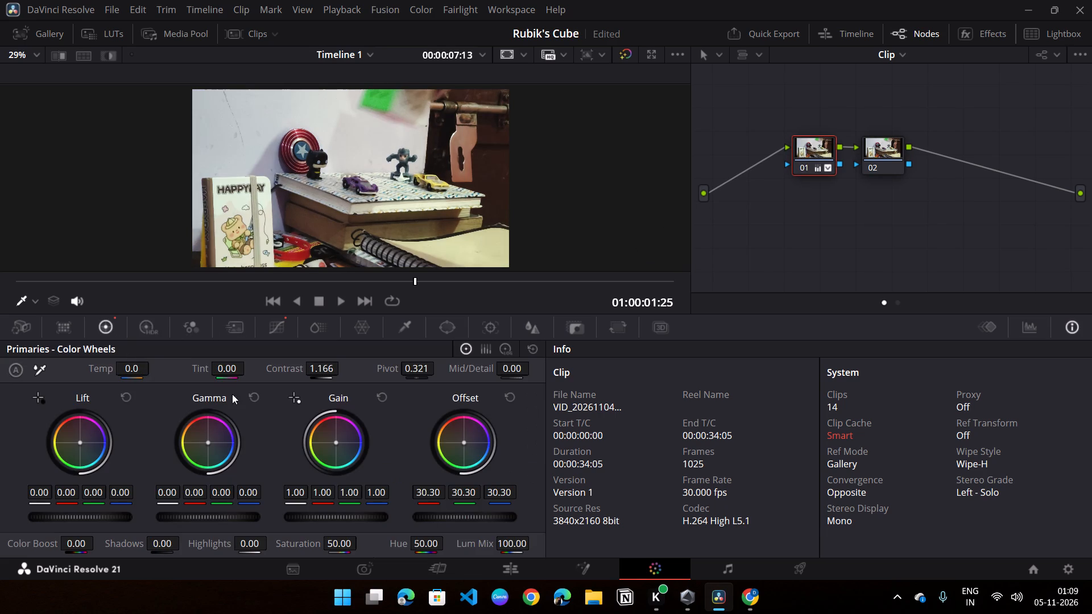
{"action": "left_click_drag", "start_coordinate": [453, 517], "coordinate": [466, 518]}
{"action": "left_click_drag", "start_coordinate": [466, 518], "coordinate": [523, 511]}
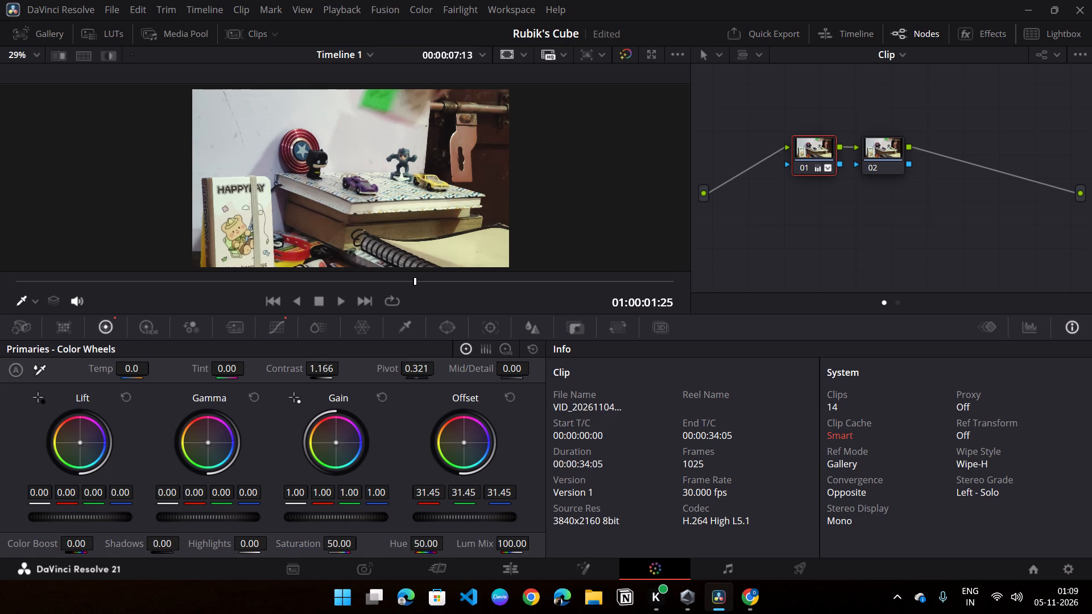
{"action": "left_click_drag", "start_coordinate": [523, 511], "coordinate": [524, 511]}
Set the color temperature of node 01 to 160.
{"action": "left_click", "coordinate": [131, 372]}
{"action": "left_click_drag", "start_coordinate": [131, 372], "coordinate": [140, 367]}
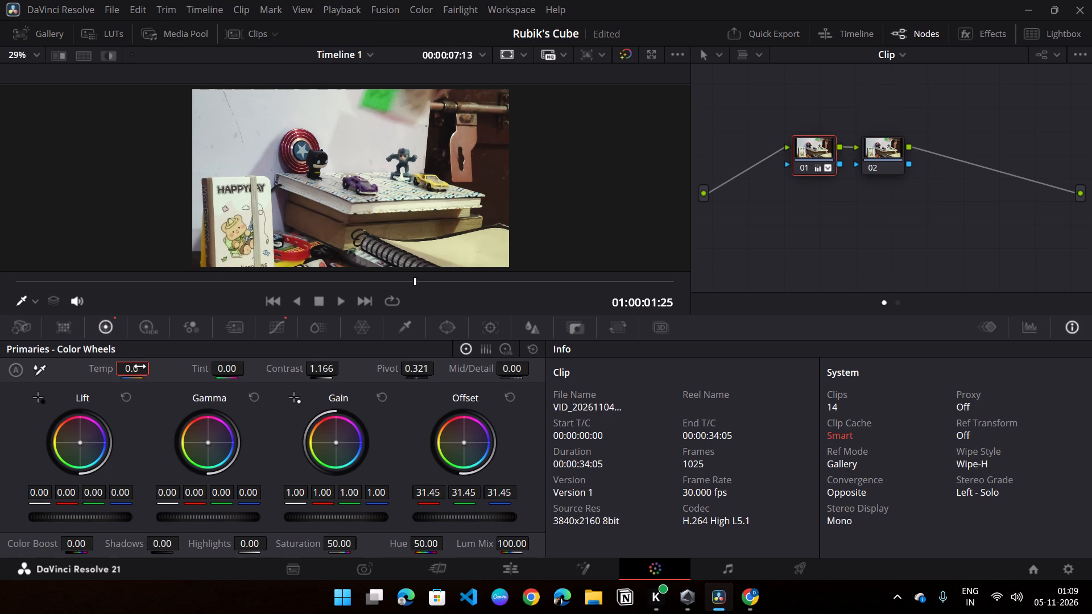
{"action": "left_click_drag", "start_coordinate": [140, 367], "coordinate": [141, 367]}
{"action": "left_click_drag", "start_coordinate": [122, 373], "coordinate": [140, 371]}
{"action": "left_click", "coordinate": [140, 371]}
{"action": "left_click", "coordinate": [132, 378]}
{"action": "left_click_drag", "start_coordinate": [130, 367], "coordinate": [150, 367]}
{"action": "left_click_drag", "start_coordinate": [150, 367], "coordinate": [142, 370]}
Compare the clip with and without node 01's adjustments, and with the whole grade bypassed.
{"action": "left_click", "coordinate": [803, 172]}
{"action": "left_click", "coordinate": [803, 172]}
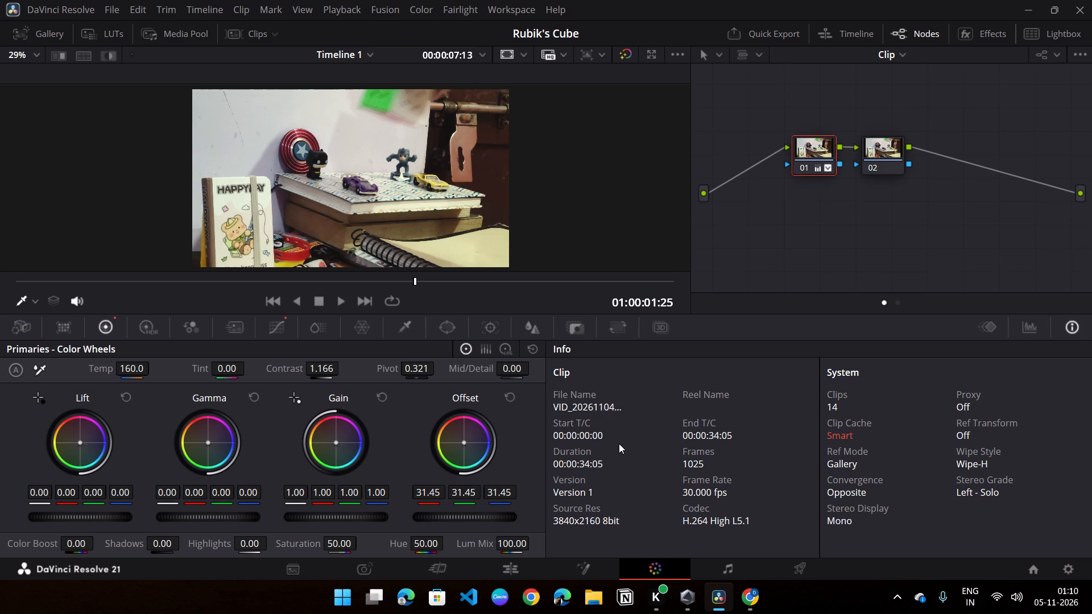
{"action": "left_click", "coordinate": [799, 168]}
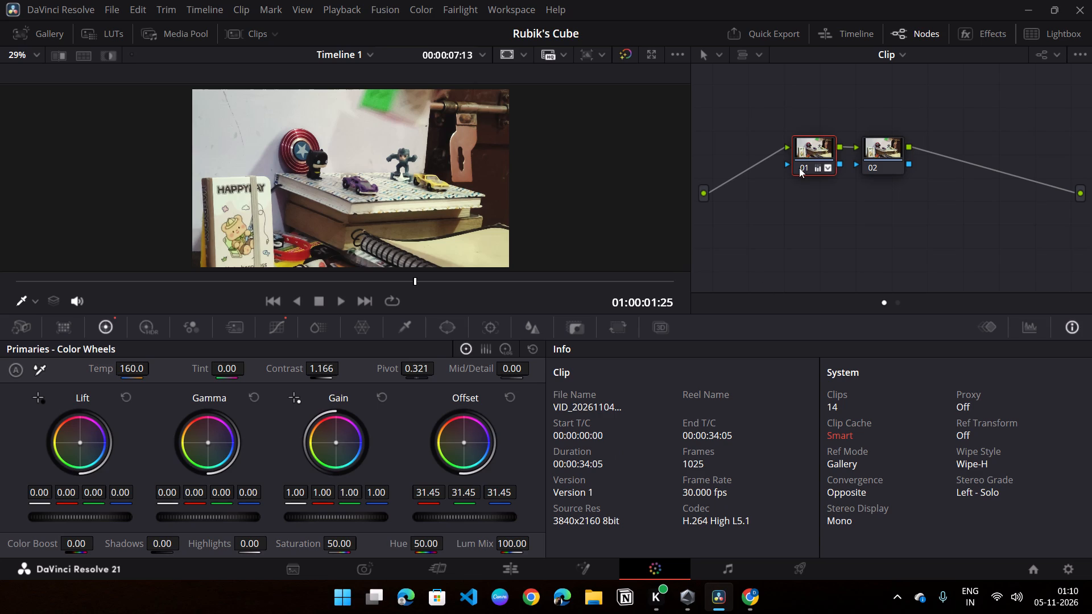
{"action": "left_click", "coordinate": [799, 168]}
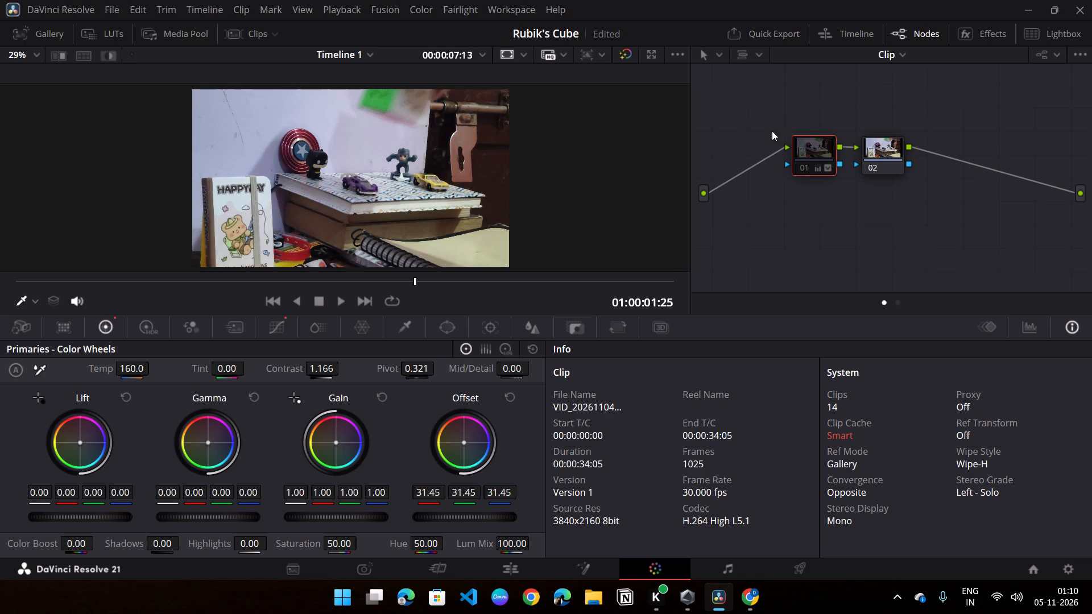
{"action": "left_click", "coordinate": [804, 170]}
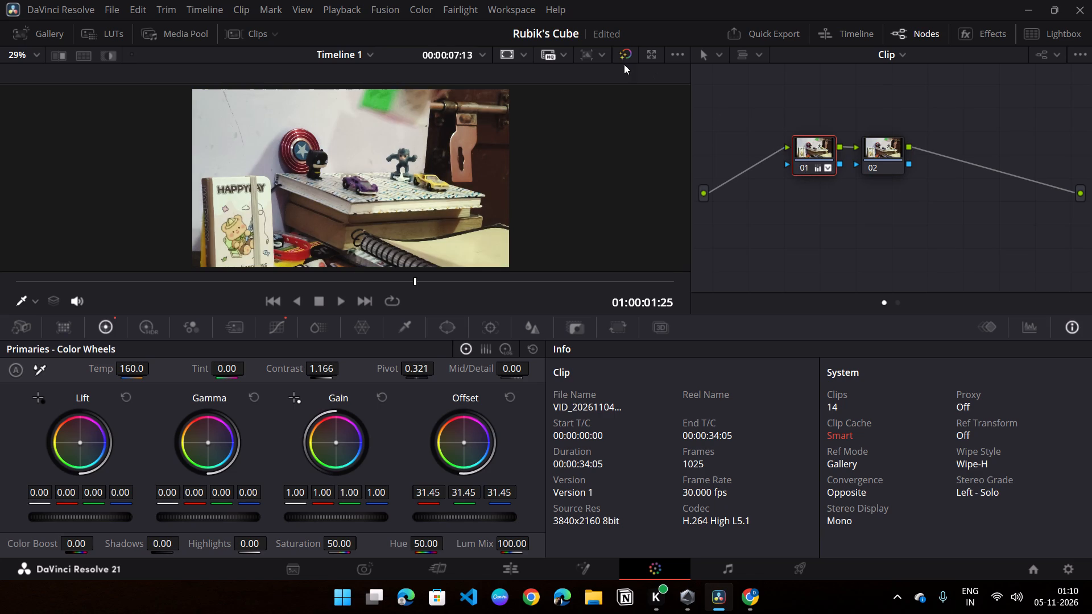
{"action": "left_click", "coordinate": [624, 55]}
{"action": "left_click", "coordinate": [624, 55]}
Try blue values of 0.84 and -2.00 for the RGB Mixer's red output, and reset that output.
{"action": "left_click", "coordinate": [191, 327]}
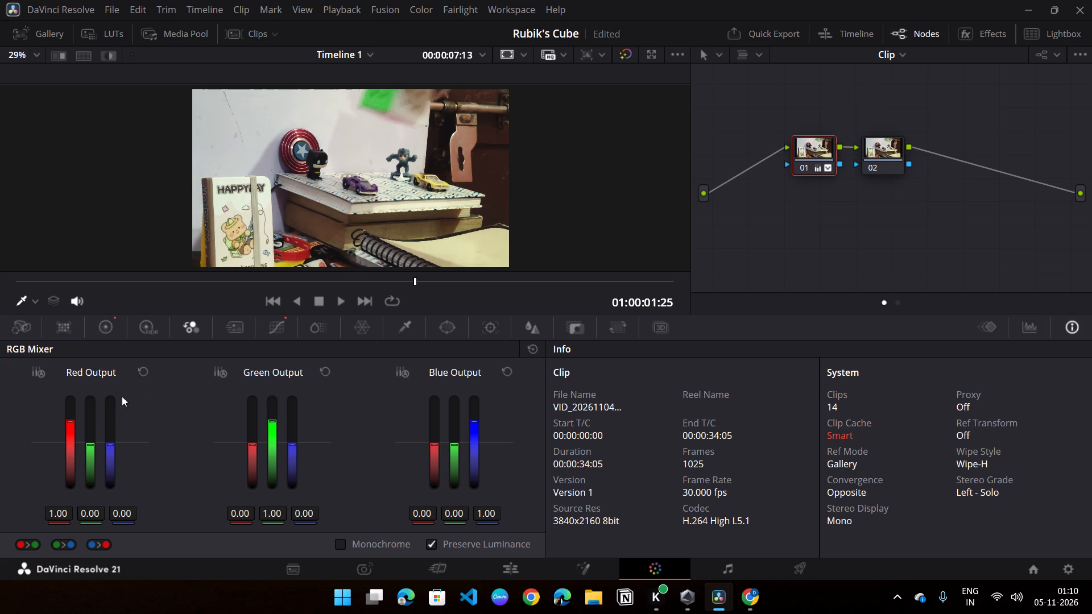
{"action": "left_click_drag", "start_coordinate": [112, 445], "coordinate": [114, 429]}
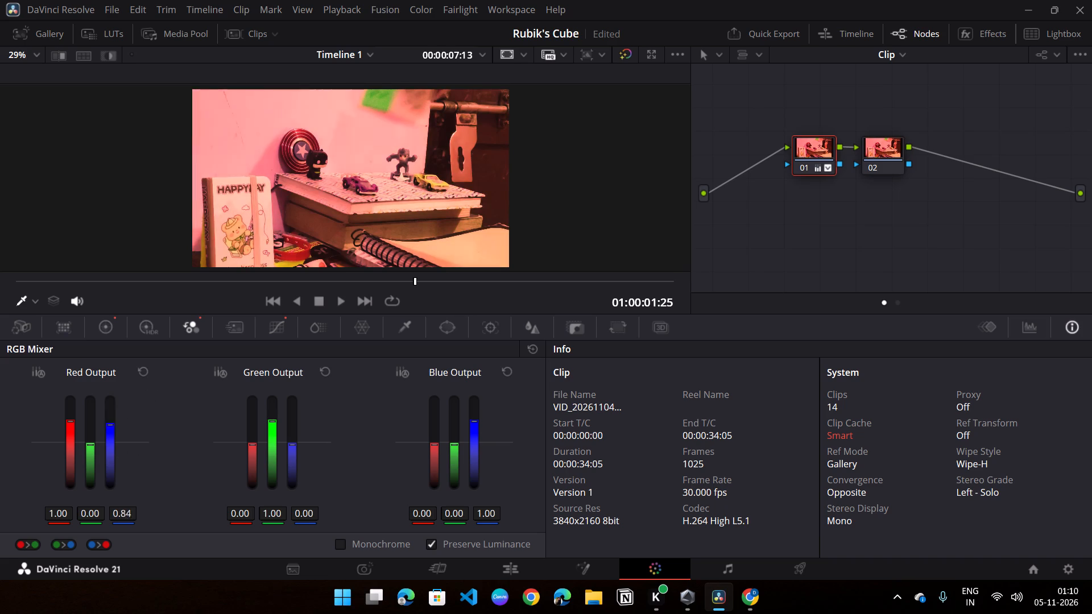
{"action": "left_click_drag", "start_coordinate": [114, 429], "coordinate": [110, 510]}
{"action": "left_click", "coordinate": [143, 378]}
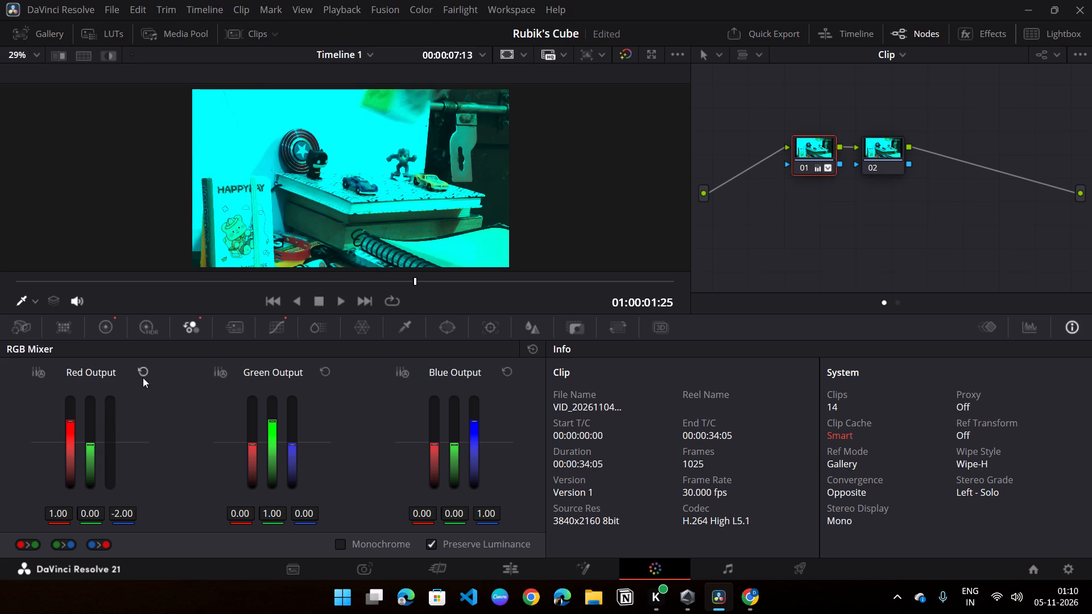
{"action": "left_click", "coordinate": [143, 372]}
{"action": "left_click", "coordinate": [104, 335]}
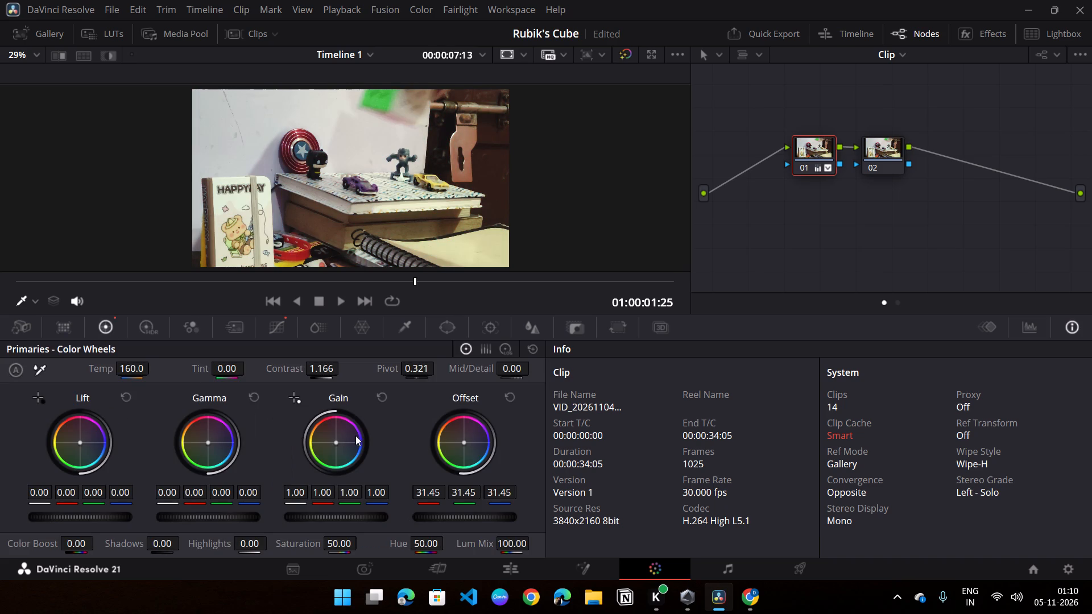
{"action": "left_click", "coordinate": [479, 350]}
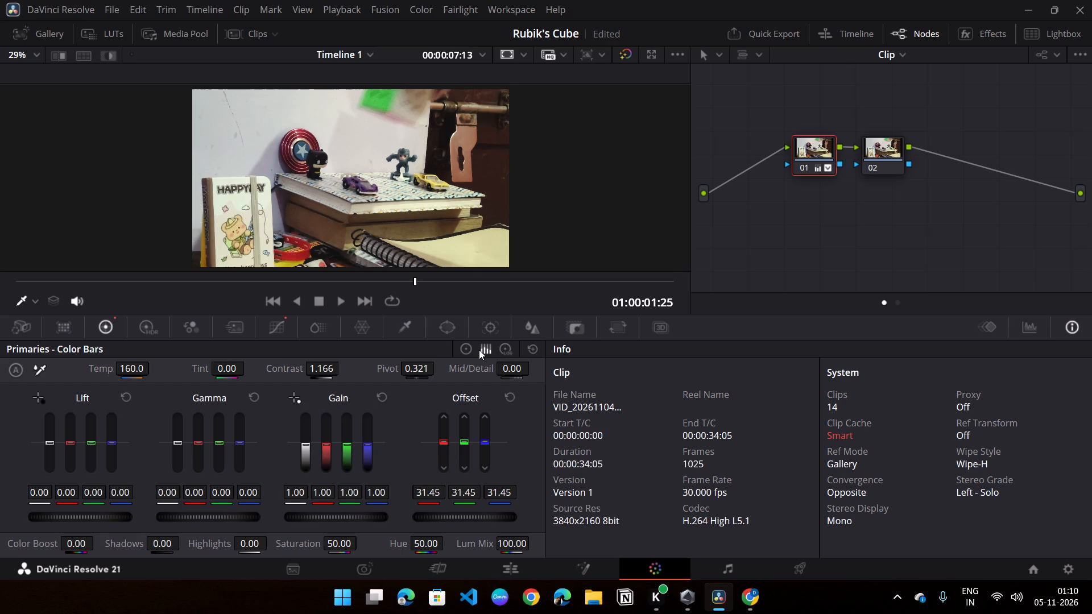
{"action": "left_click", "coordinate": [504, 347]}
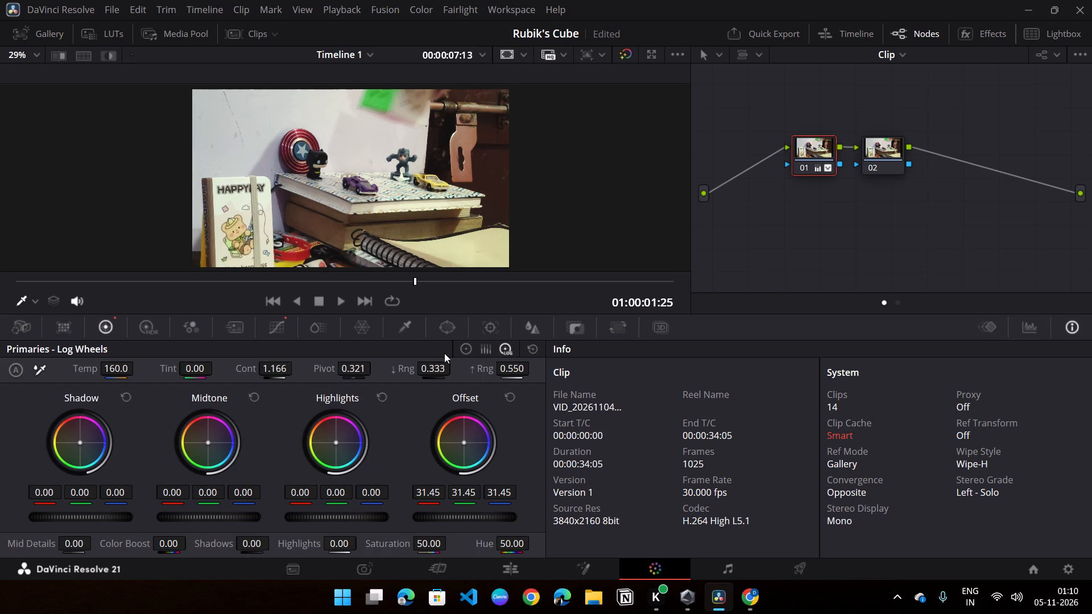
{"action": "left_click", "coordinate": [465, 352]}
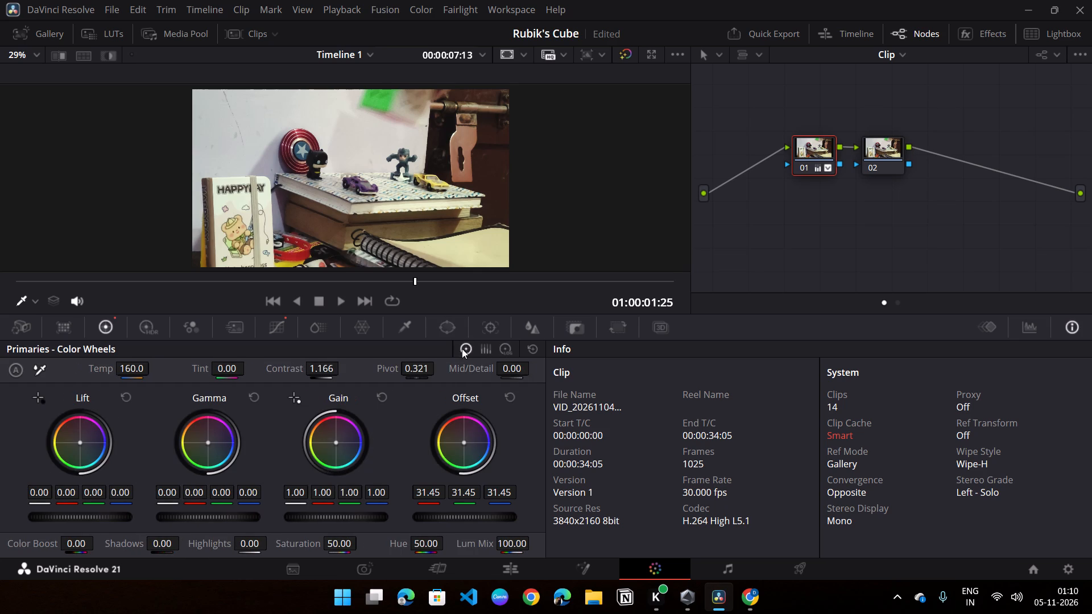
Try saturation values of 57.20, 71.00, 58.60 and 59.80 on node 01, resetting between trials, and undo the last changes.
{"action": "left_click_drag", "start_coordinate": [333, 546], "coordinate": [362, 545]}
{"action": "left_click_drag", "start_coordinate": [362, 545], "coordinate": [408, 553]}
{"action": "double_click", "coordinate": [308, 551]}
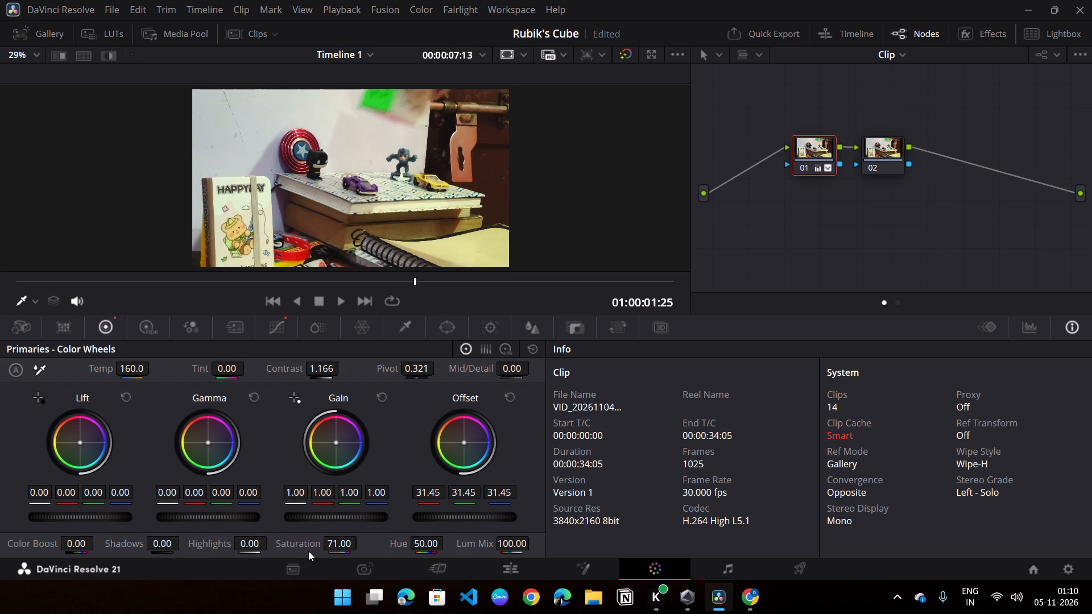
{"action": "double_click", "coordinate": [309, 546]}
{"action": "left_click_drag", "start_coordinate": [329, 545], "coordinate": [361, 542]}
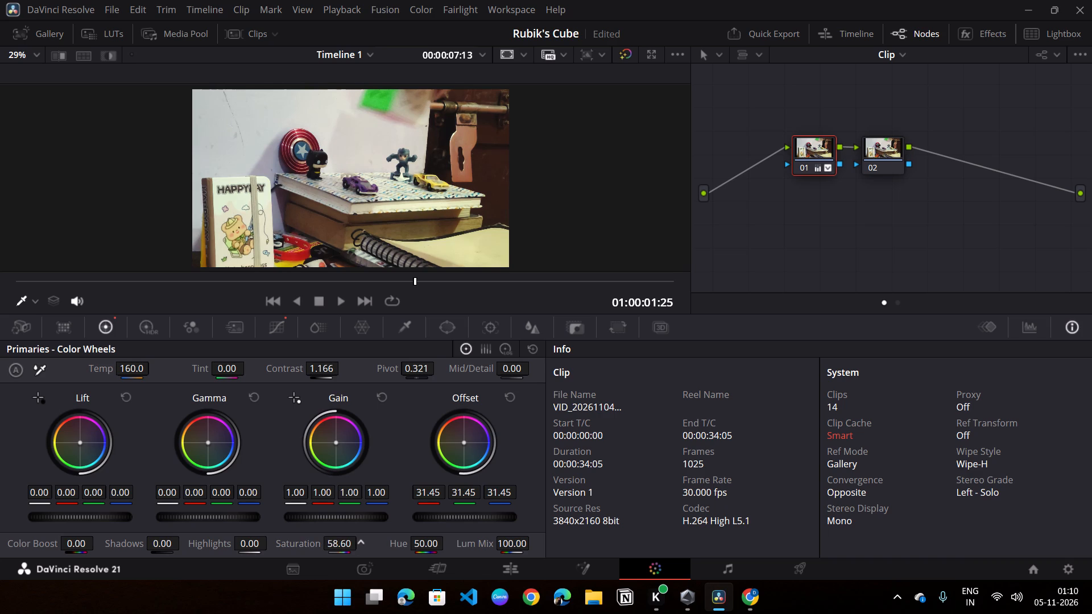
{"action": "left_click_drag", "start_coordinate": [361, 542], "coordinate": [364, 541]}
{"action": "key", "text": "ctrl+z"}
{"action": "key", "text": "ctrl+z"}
Set the saturation of node 02 to 57.00.
{"action": "left_click", "coordinate": [899, 160]}
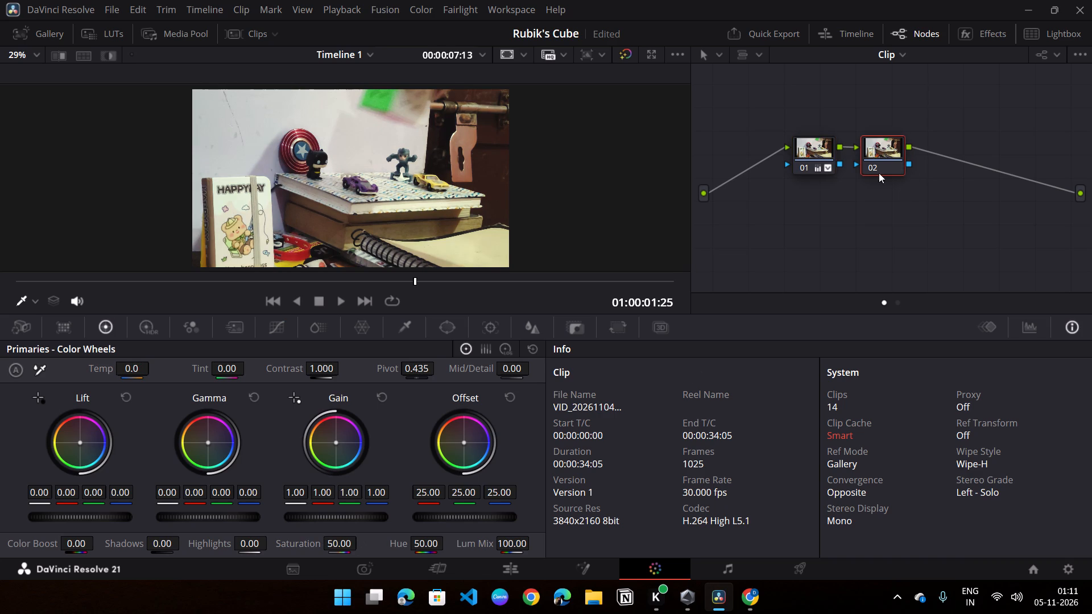
{"action": "left_click_drag", "start_coordinate": [336, 540], "coordinate": [355, 537]}
{"action": "left_click_drag", "start_coordinate": [355, 537], "coordinate": [361, 536]}
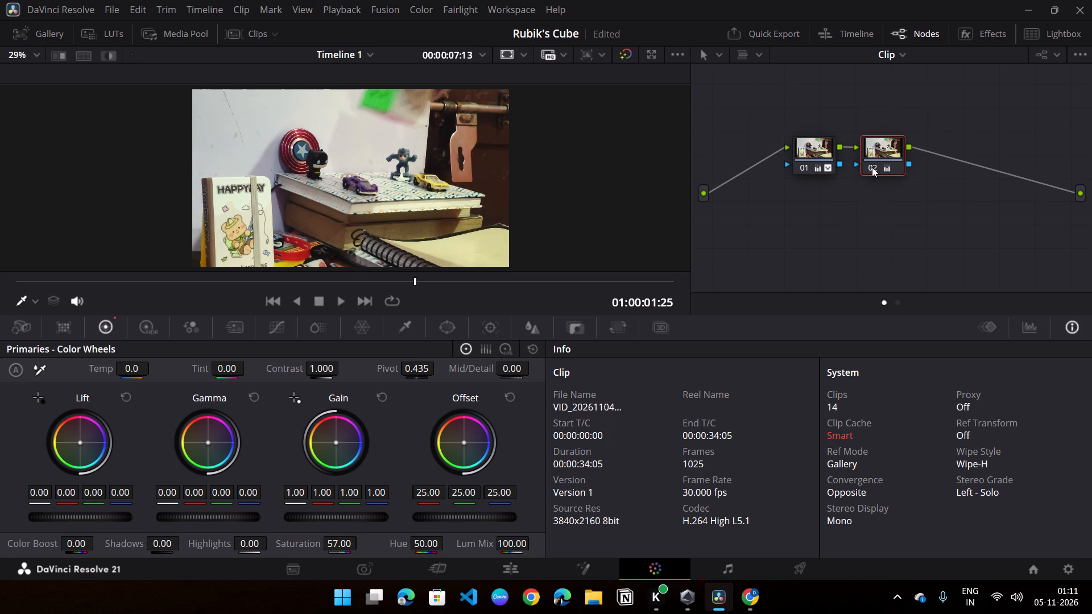
Compare the clip with and without node 02's saturation change.
{"action": "left_click", "coordinate": [872, 167]}
{"action": "left_click", "coordinate": [872, 167]}
{"action": "left_click", "coordinate": [872, 167]}
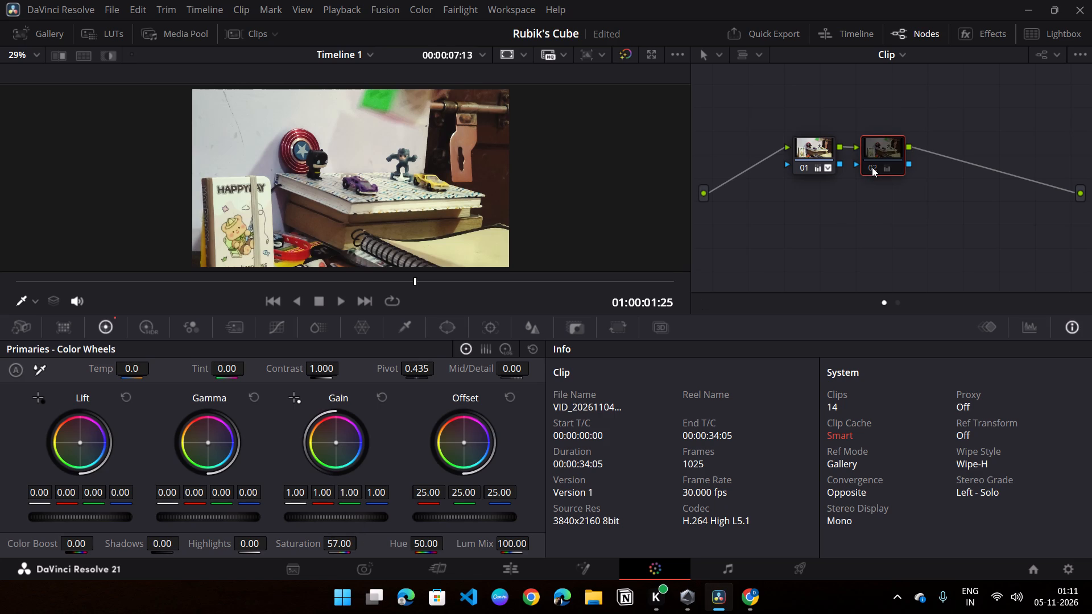
{"action": "left_click", "coordinate": [872, 167]}
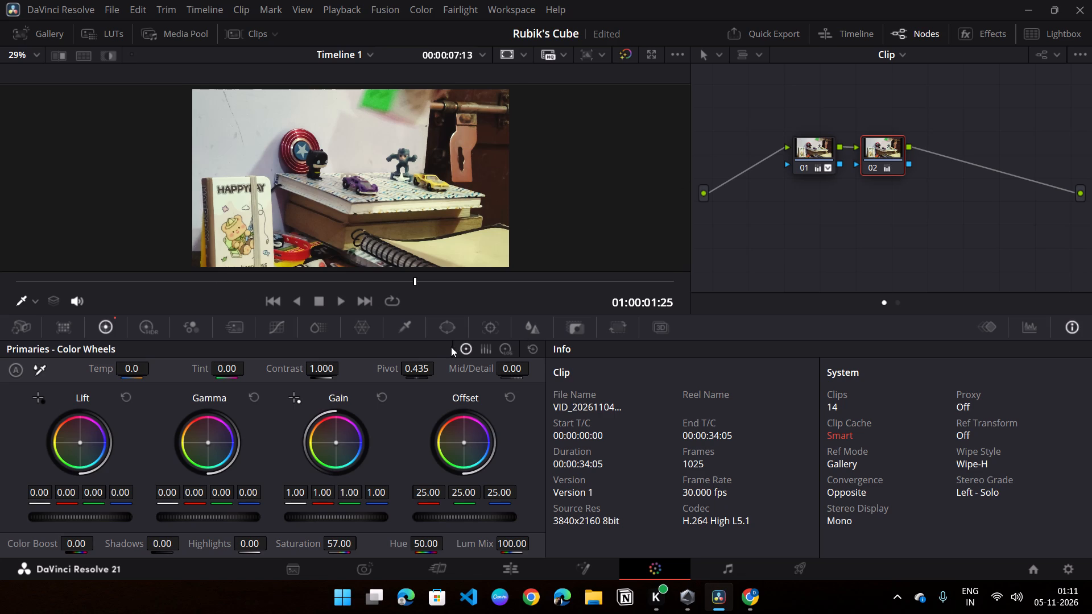
Add a circular window to node 02 and shape it into a wide ellipse around the frame, about size 21.33, aspect 78.62, pan 49.32, tilt 50.16.
{"action": "left_click", "coordinate": [451, 329]}
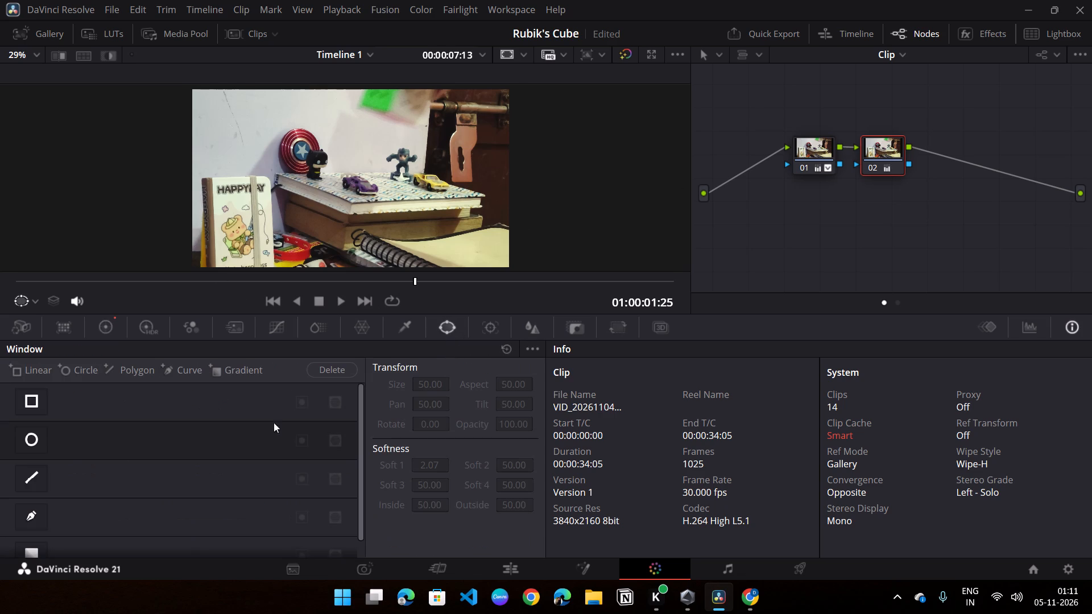
{"action": "left_click", "coordinate": [23, 446]}
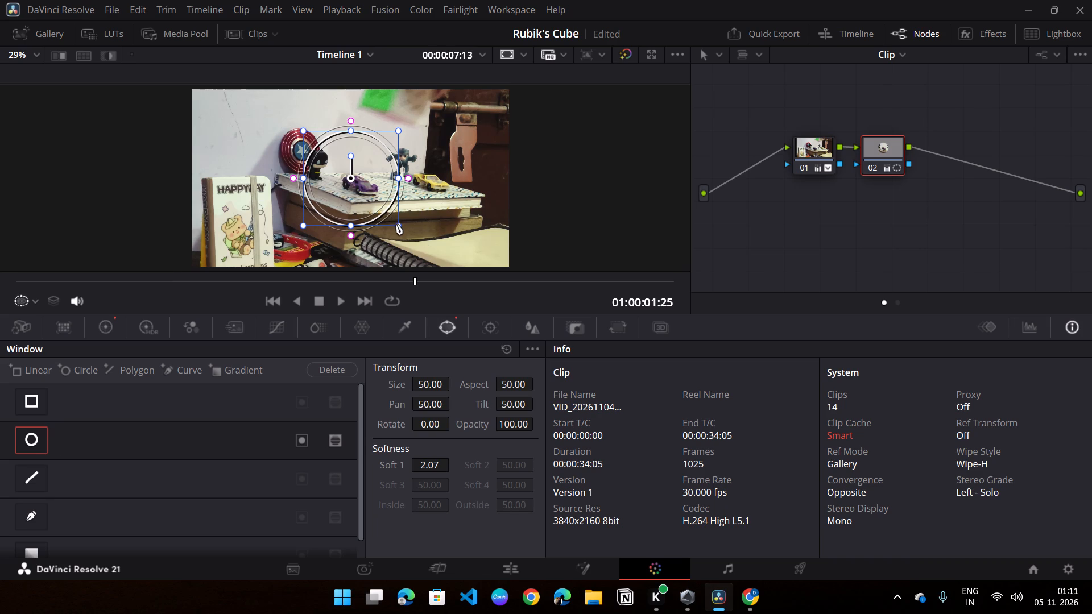
{"action": "left_click_drag", "start_coordinate": [398, 225], "coordinate": [497, 243]}
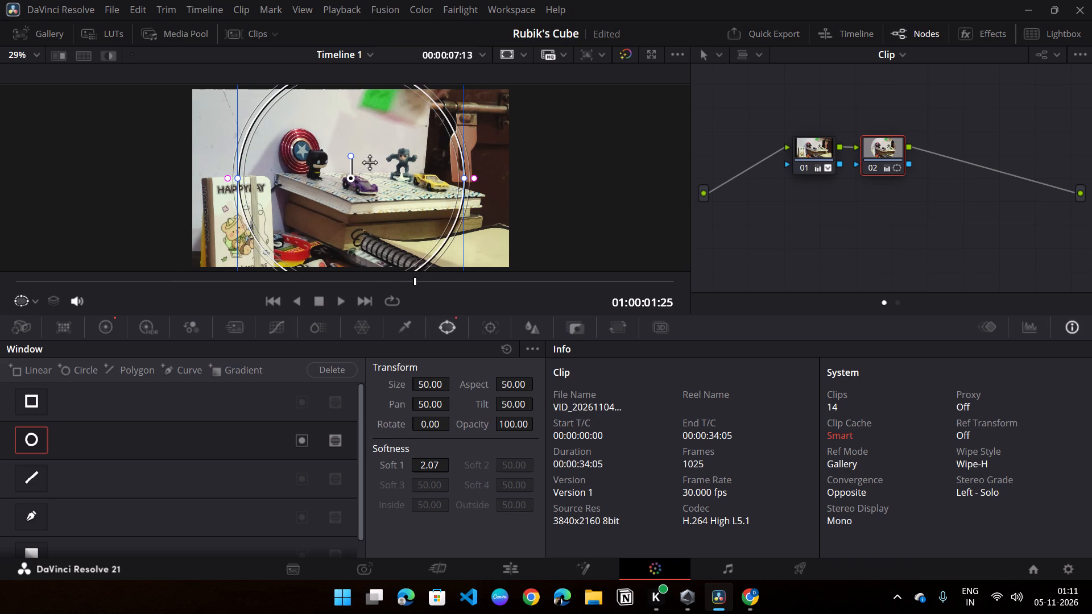
{"action": "left_click_drag", "start_coordinate": [370, 171], "coordinate": [363, 204]}
{"action": "left_click_drag", "start_coordinate": [347, 98], "coordinate": [346, 142]}
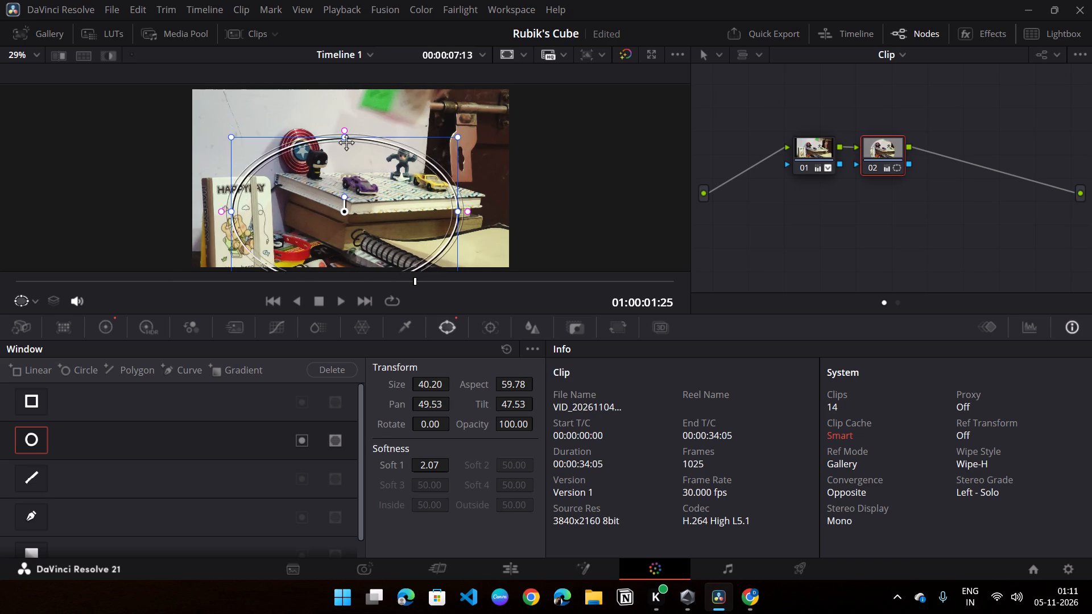
{"action": "left_click_drag", "start_coordinate": [346, 142], "coordinate": [350, 163]}
{"action": "left_click_drag", "start_coordinate": [351, 211], "coordinate": [344, 146]}
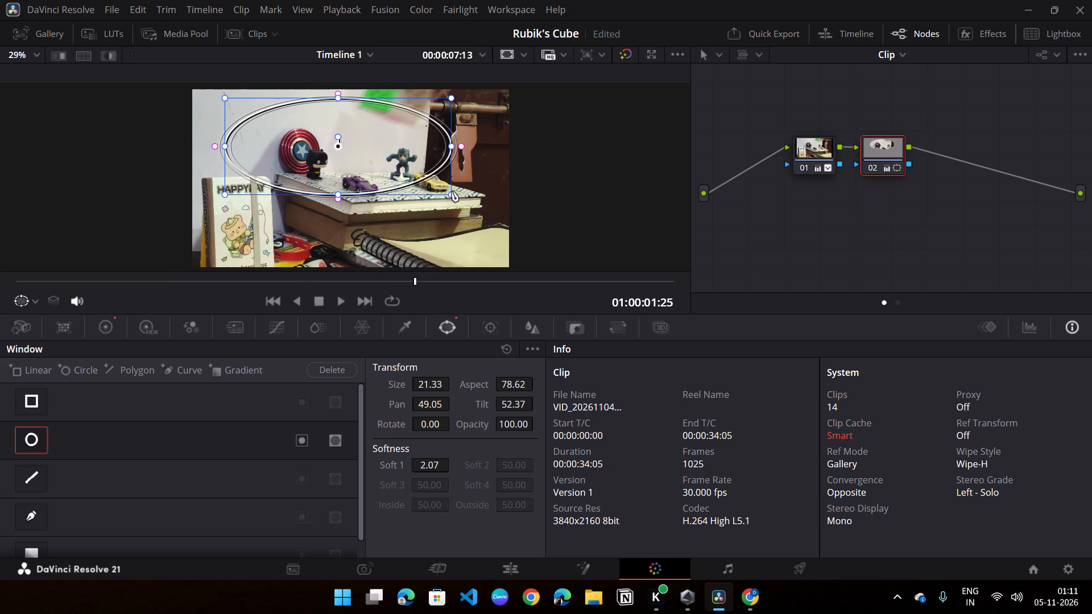
{"action": "left_click_drag", "start_coordinate": [449, 195], "coordinate": [550, 223]}
{"action": "left_click_drag", "start_coordinate": [357, 147], "coordinate": [357, 166]}
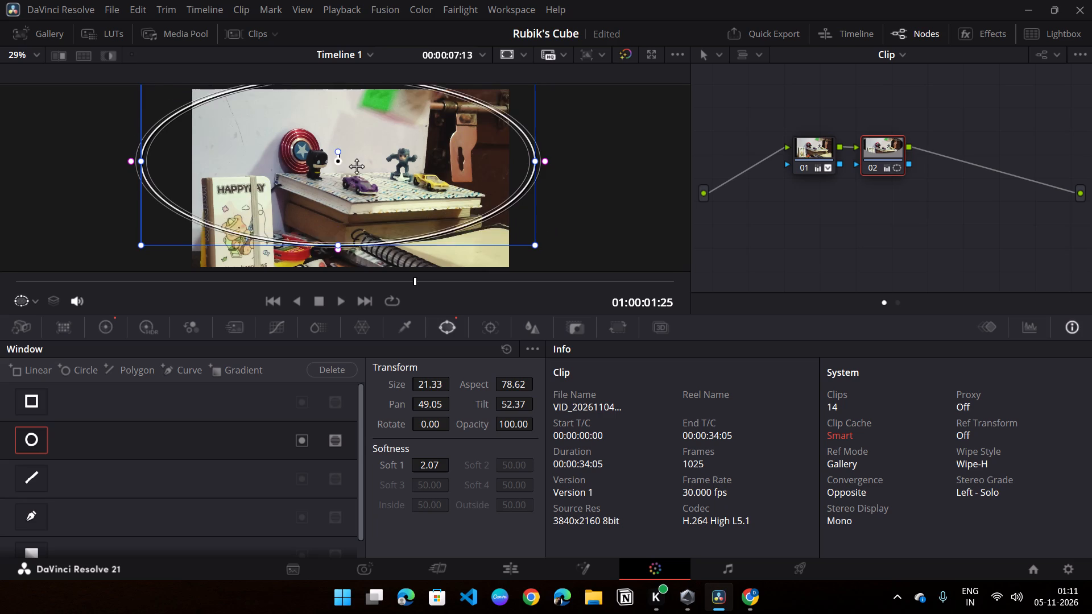
{"action": "left_click_drag", "start_coordinate": [357, 166], "coordinate": [363, 176]}
{"action": "left_click_drag", "start_coordinate": [544, 259], "coordinate": [552, 264]}
{"action": "left_click", "coordinate": [438, 197]}
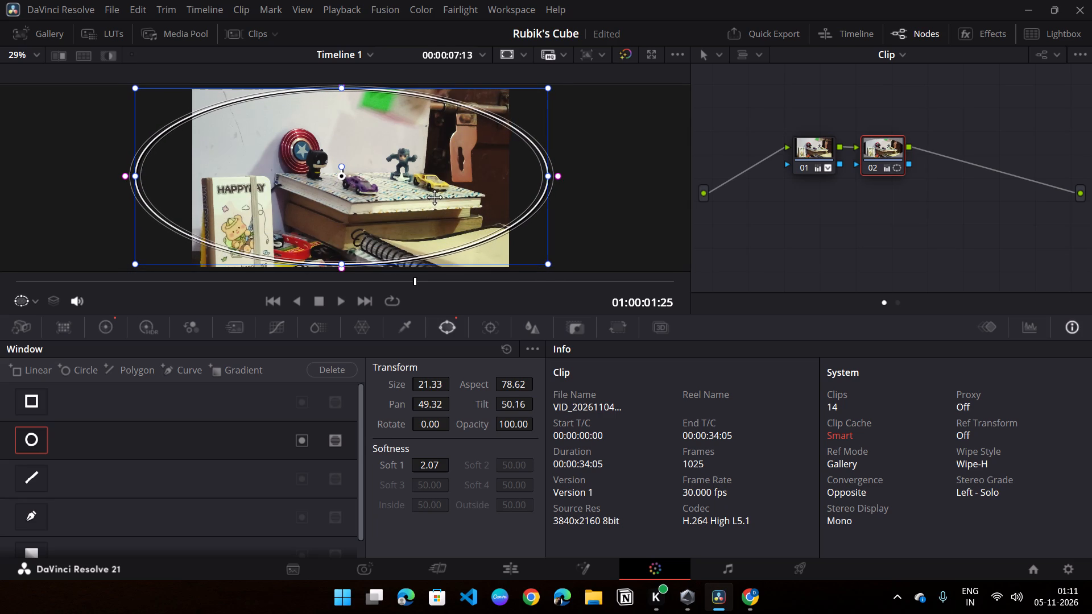
Link all channels of node 02's custom curve and lower its white point to darken the highlights.
{"action": "left_click", "coordinate": [284, 330]}
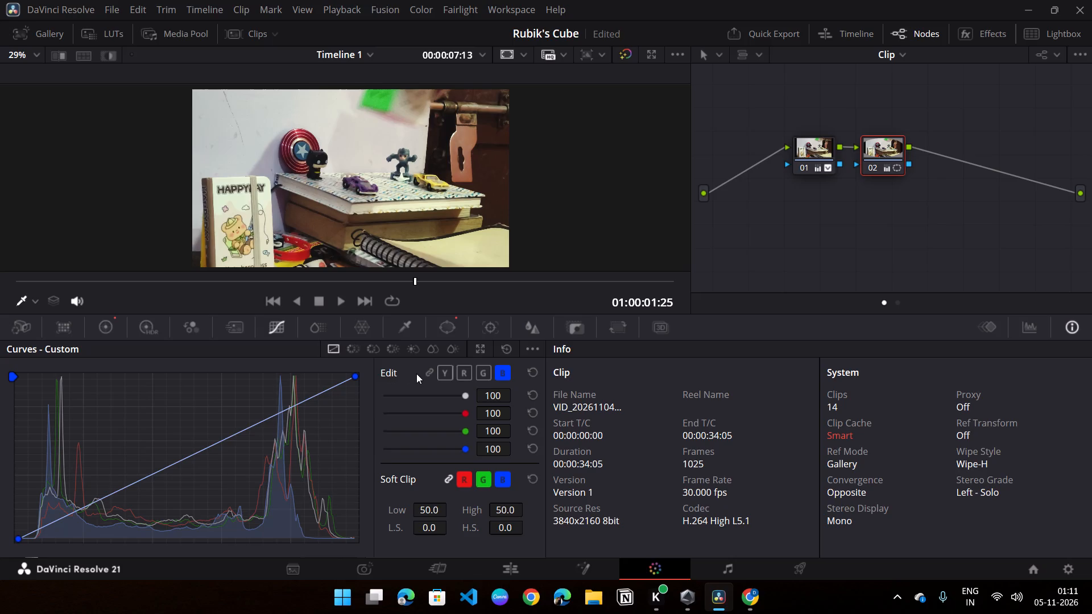
{"action": "left_click", "coordinate": [432, 372]}
{"action": "left_click_drag", "start_coordinate": [358, 376], "coordinate": [362, 412]}
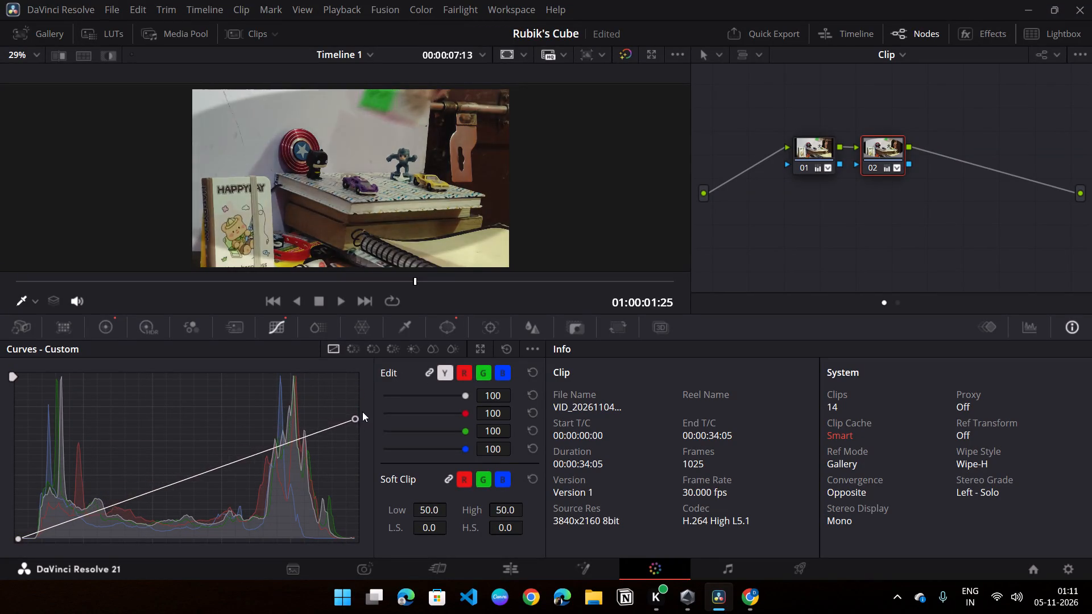
{"action": "left_click_drag", "start_coordinate": [362, 412], "coordinate": [363, 396]}
Invert node 02's circular window so the adjustments apply outside the ellipse.
{"action": "left_click", "coordinate": [444, 322]}
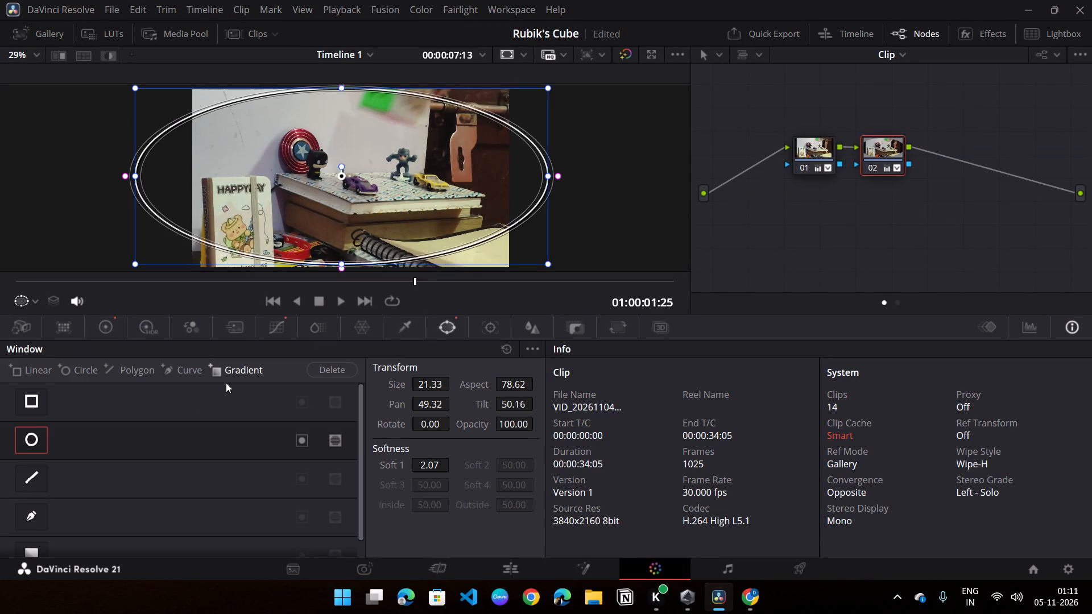
{"action": "left_click", "coordinate": [300, 441]}
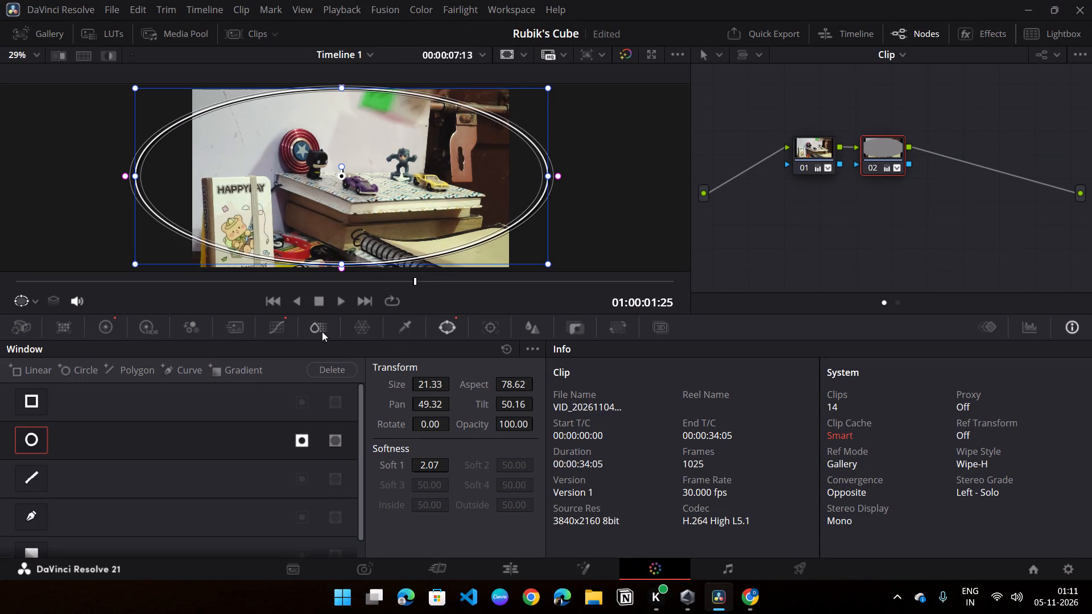
Lower the white point of node 02's linked custom curve further to strengthen the vignette.
{"action": "left_click", "coordinate": [288, 330]}
{"action": "left_click_drag", "start_coordinate": [358, 395], "coordinate": [360, 403]}
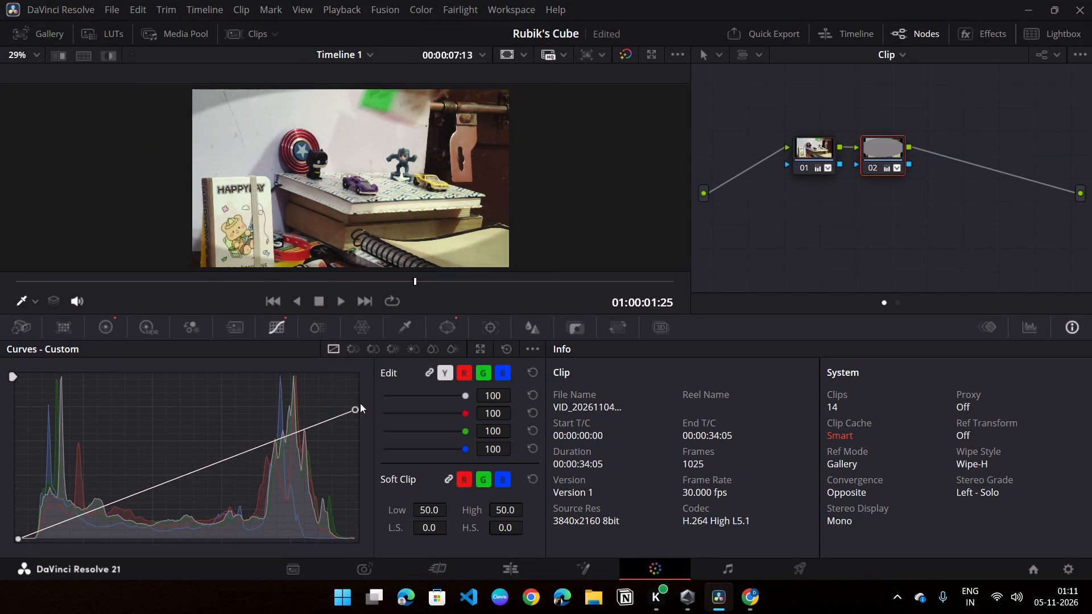
{"action": "left_click_drag", "start_coordinate": [360, 403], "coordinate": [359, 412]}
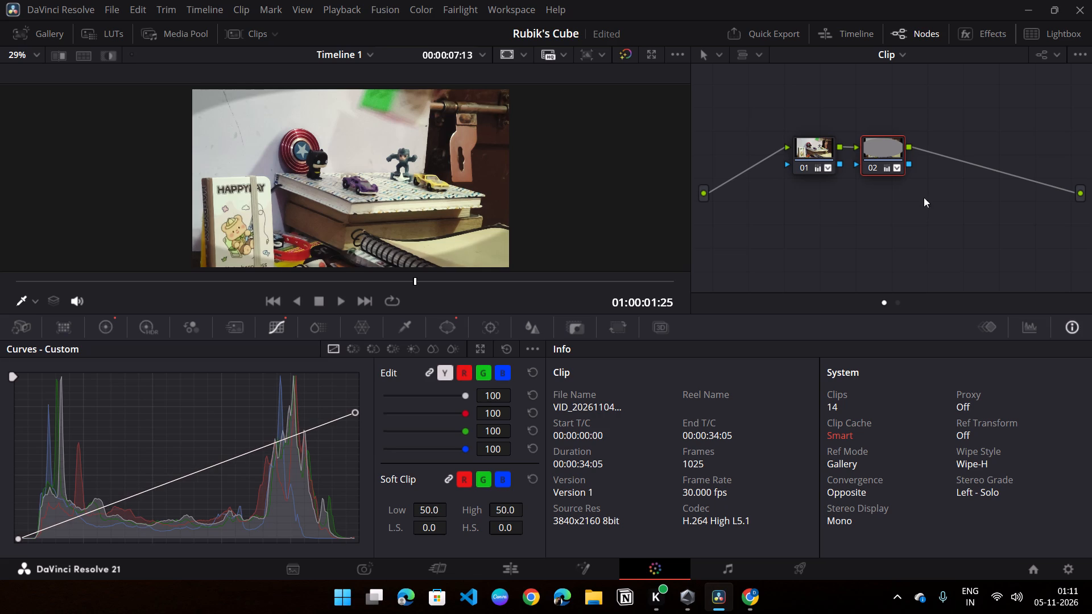
Try raising node 02's low soft clip to 70.0, then undo and redo to settle on 56.6.
{"action": "left_click_drag", "start_coordinate": [424, 515], "coordinate": [436, 509]}
{"action": "left_click_drag", "start_coordinate": [436, 509], "coordinate": [565, 512]}
{"action": "key", "text": "ctrl+z"}
{"action": "key", "text": "ctrl+z"}
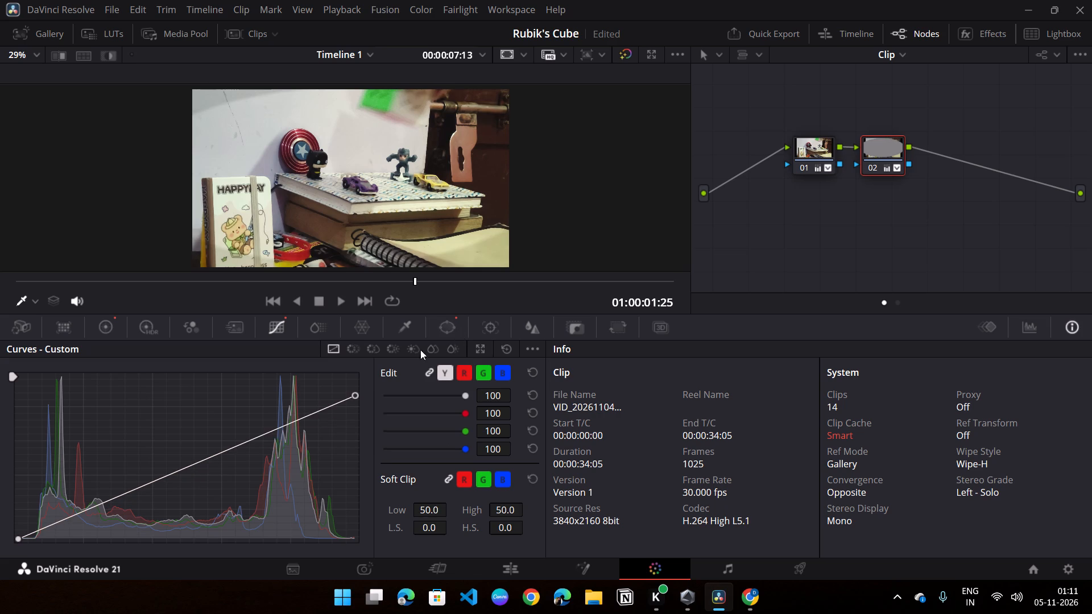
{"action": "key", "text": "ctrl+shift+z"}
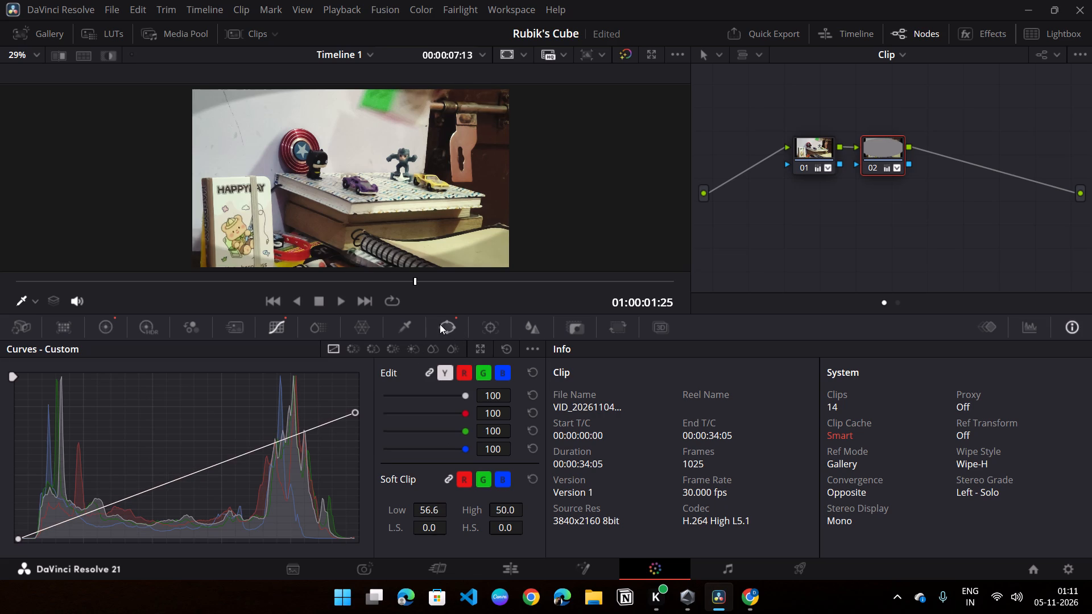
Set the circular window's Soft 1 value to 22.91 to feather the vignette edge.
{"action": "left_click", "coordinate": [440, 324]}
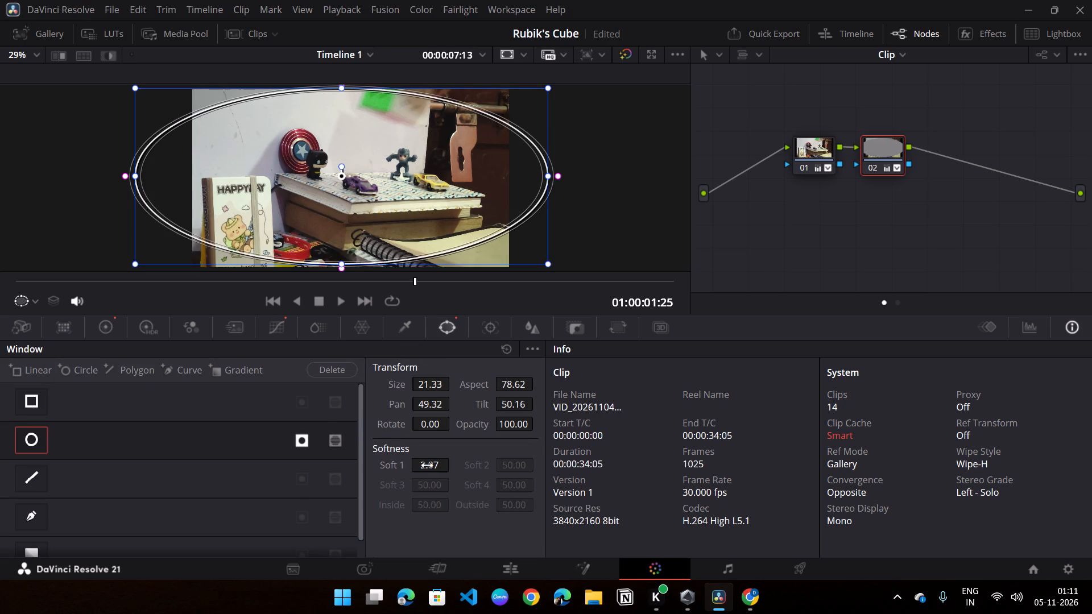
{"action": "left_click_drag", "start_coordinate": [427, 466], "coordinate": [626, 306]}
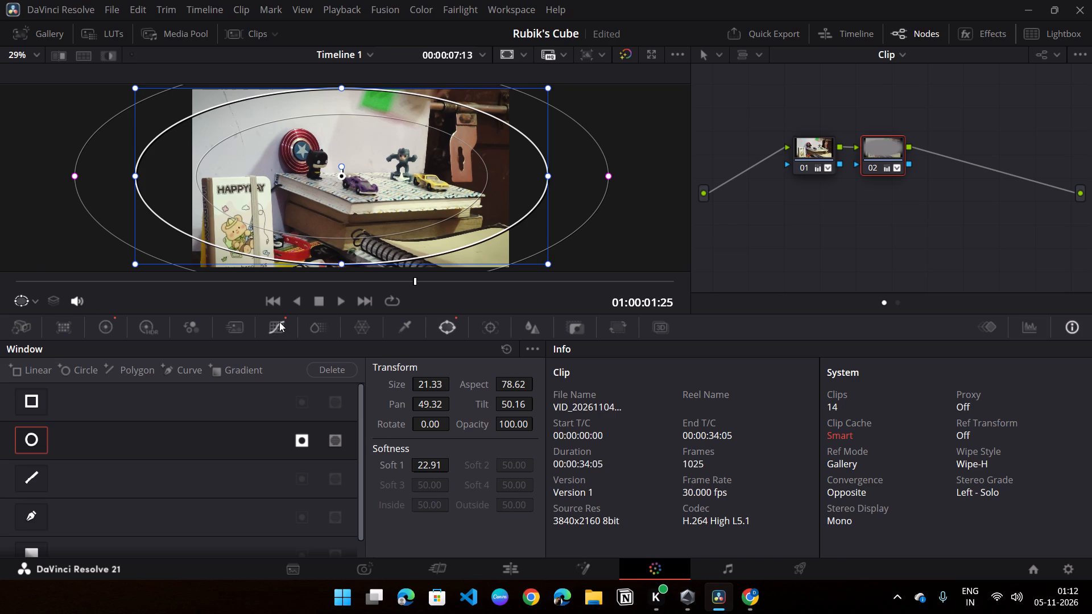
Compare the clip with and without node 02, and with the whole grade bypassed.
{"action": "left_click", "coordinate": [279, 322]}
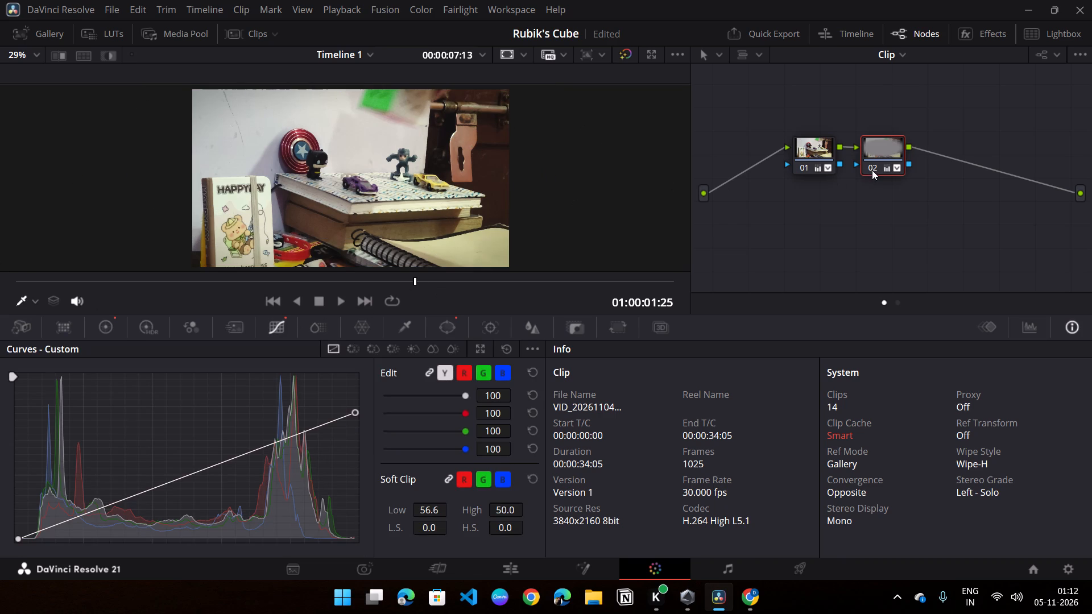
{"action": "left_click", "coordinate": [872, 169]}
{"action": "left_click", "coordinate": [872, 169]}
{"action": "left_click", "coordinate": [95, 317]}
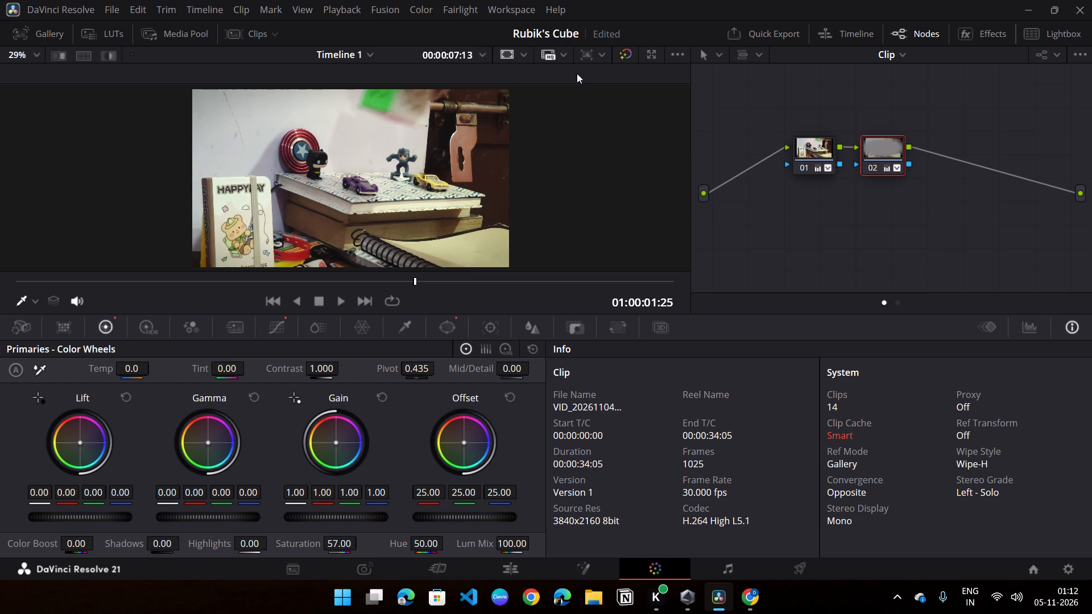
{"action": "left_click", "coordinate": [623, 55]}
{"action": "left_click", "coordinate": [623, 55]}
{"action": "left_click", "coordinate": [623, 55]}
{"action": "left_click", "coordinate": [623, 55]}
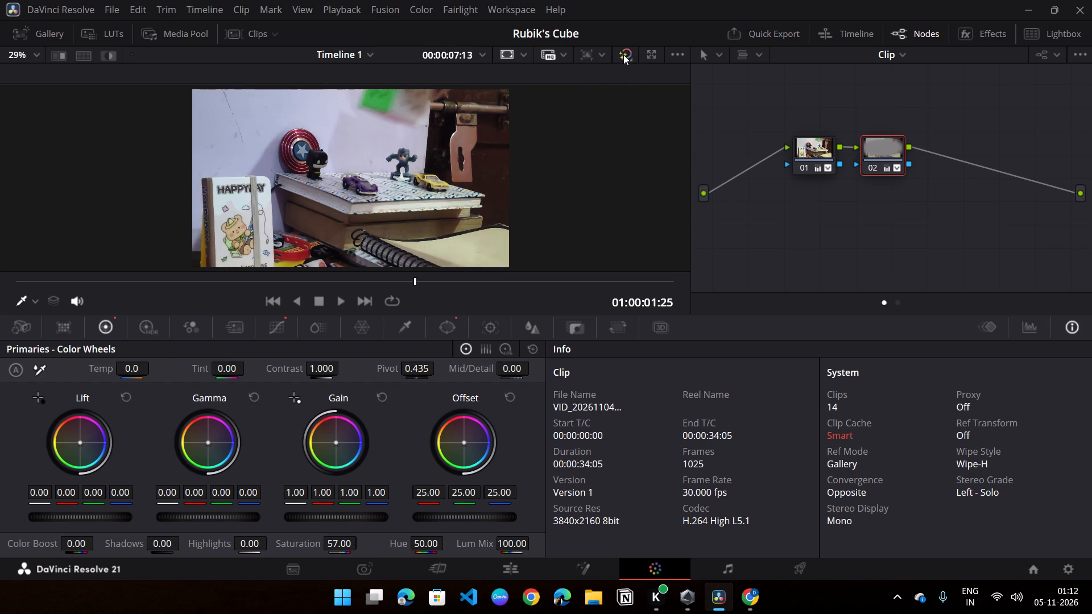
{"action": "double_click", "coordinate": [623, 53]}
{"action": "left_click", "coordinate": [623, 53]}
{"action": "left_click", "coordinate": [623, 53]}
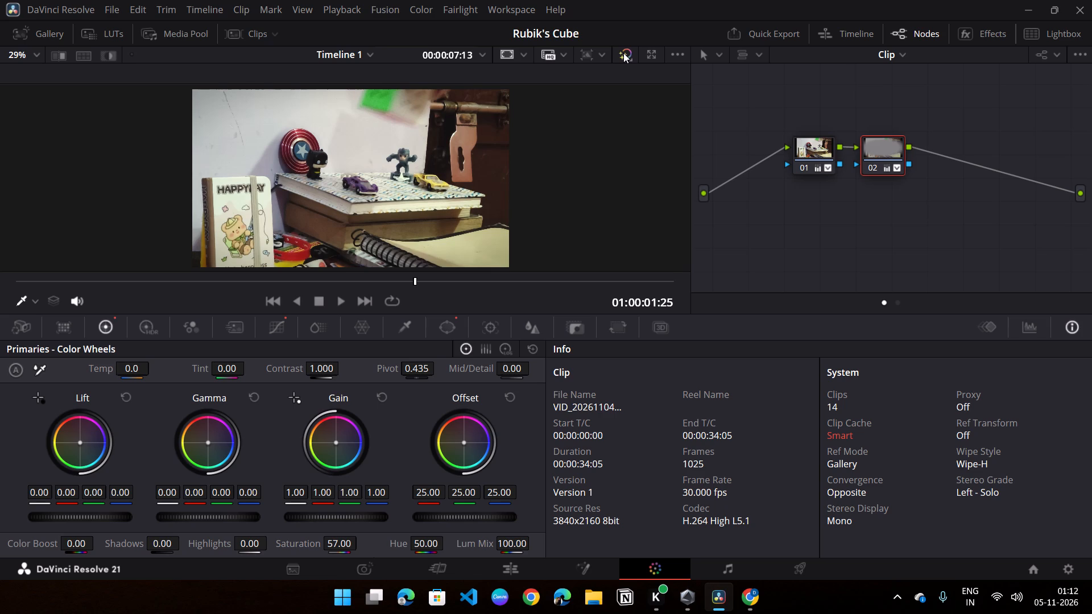
Switch to the Edit page and place the playhead at 01:00:39:05, on the second-to-last clip of the timeline.
{"action": "left_click", "coordinate": [453, 571]}
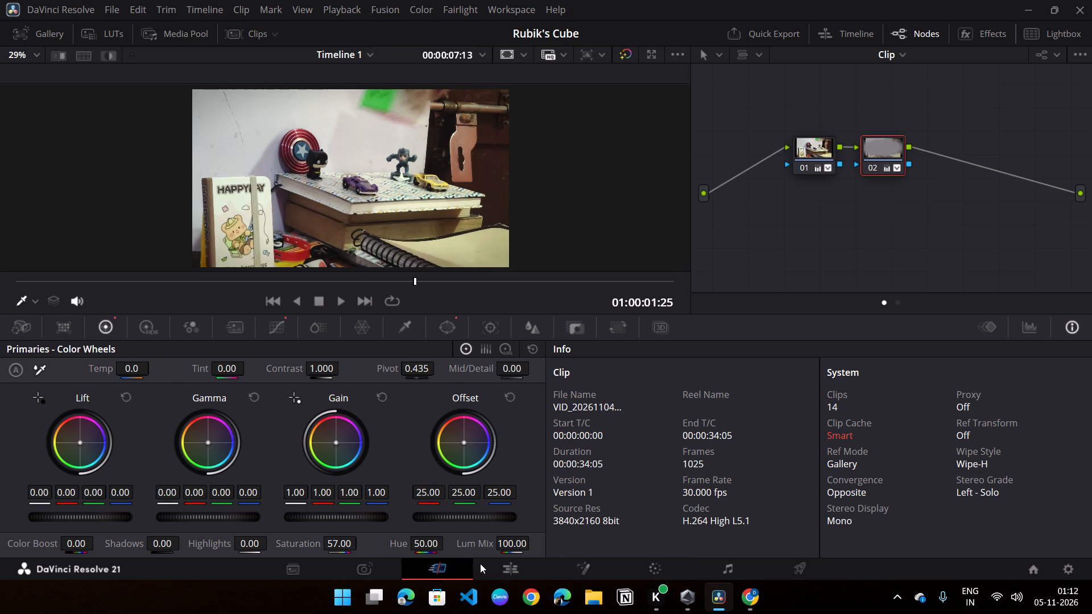
{"action": "left_click", "coordinate": [519, 572]}
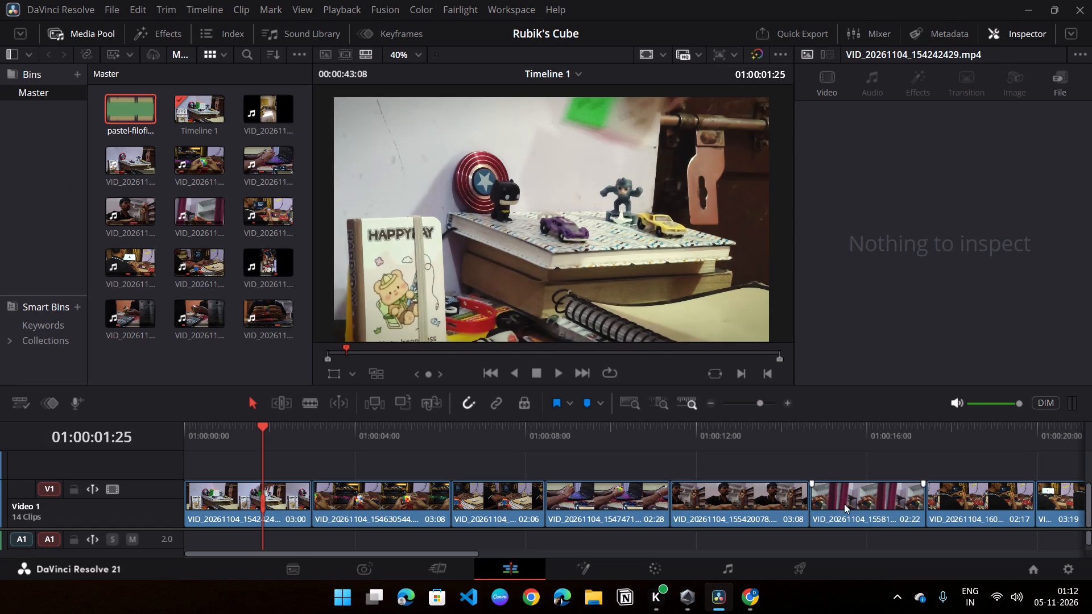
{"action": "middle_click_drag", "start_coordinate": [831, 449], "coordinate": [660, 449]}
{"action": "scroll", "coordinate": [660, 449], "scroll_direction": "up", "scroll_amount": 1}
{"action": "middle_click_drag", "start_coordinate": [698, 464], "coordinate": [6, 474]}
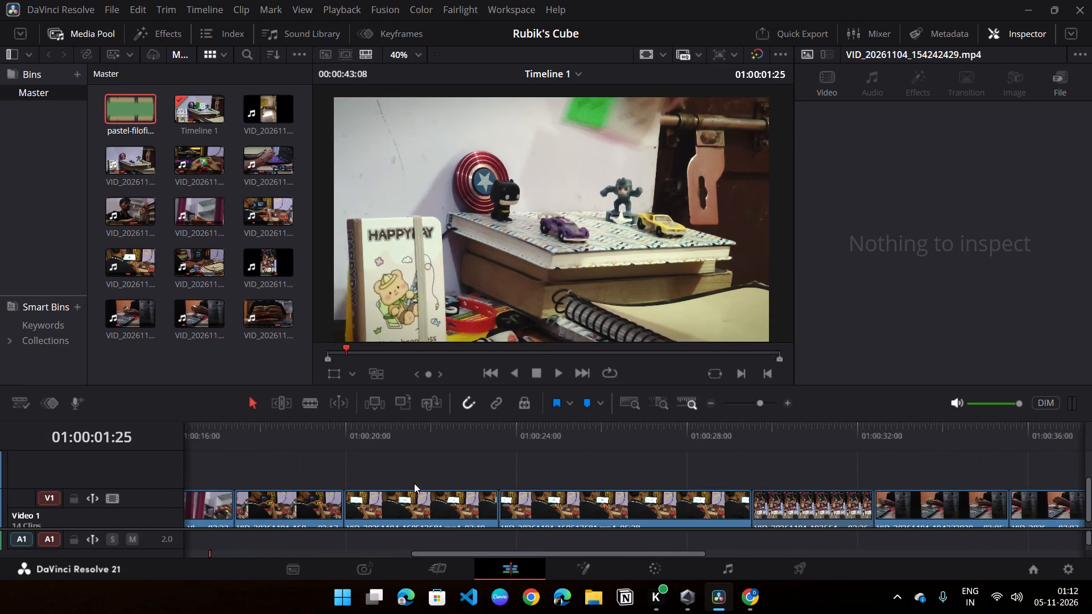
{"action": "middle_click_drag", "start_coordinate": [574, 468], "coordinate": [65, 431]}
{"action": "left_click", "coordinate": [655, 441]}
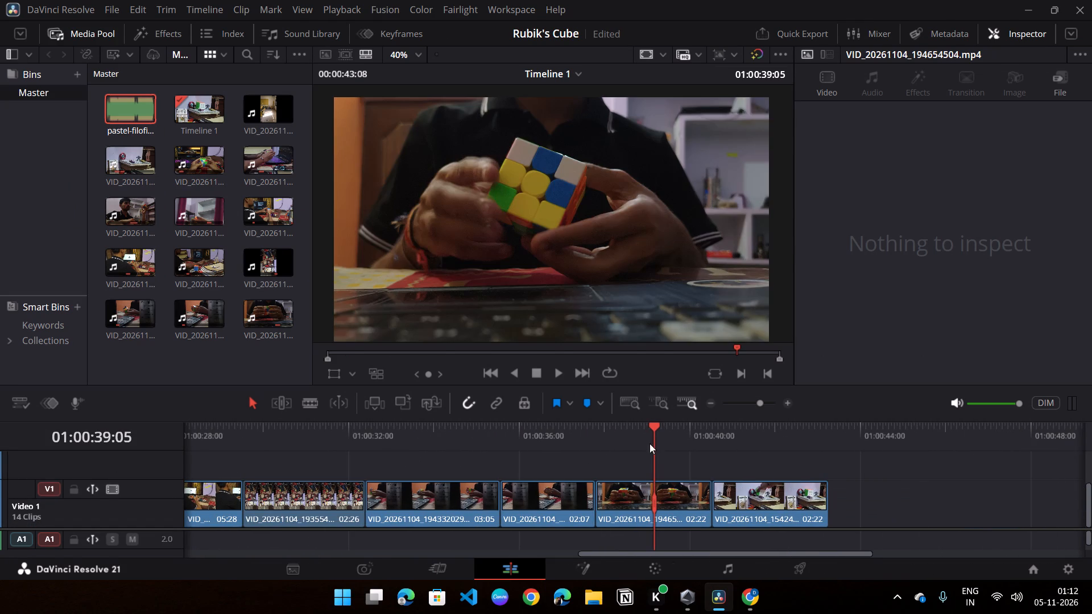
Place the playhead at 01:00:39:01 on the second-to-last clip and switch to the Color page.
{"action": "left_click_drag", "start_coordinate": [656, 437], "coordinate": [637, 445]}
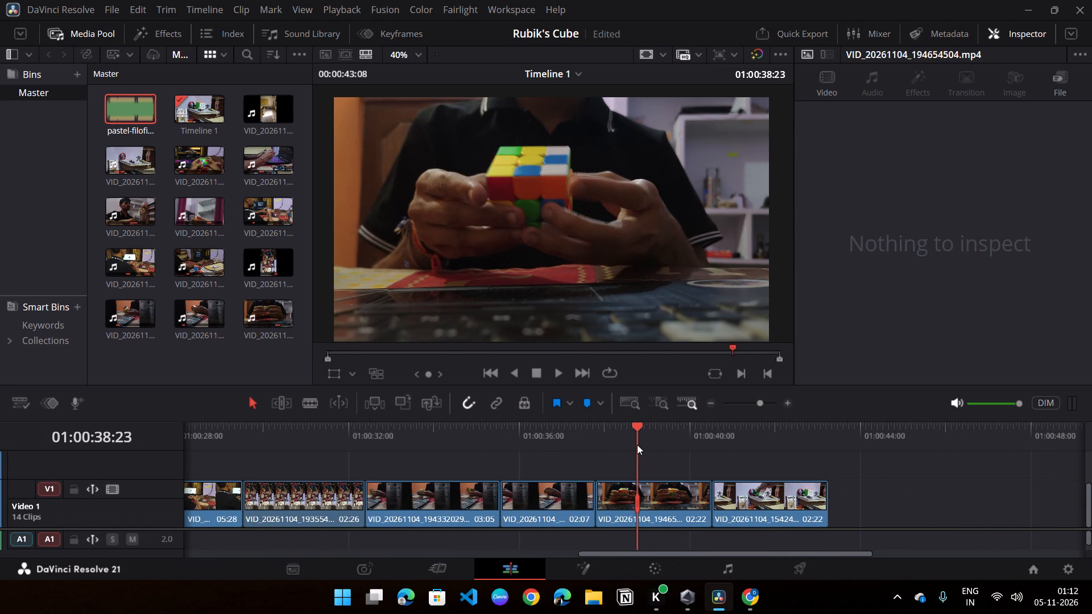
{"action": "left_click_drag", "start_coordinate": [637, 445], "coordinate": [649, 447]}
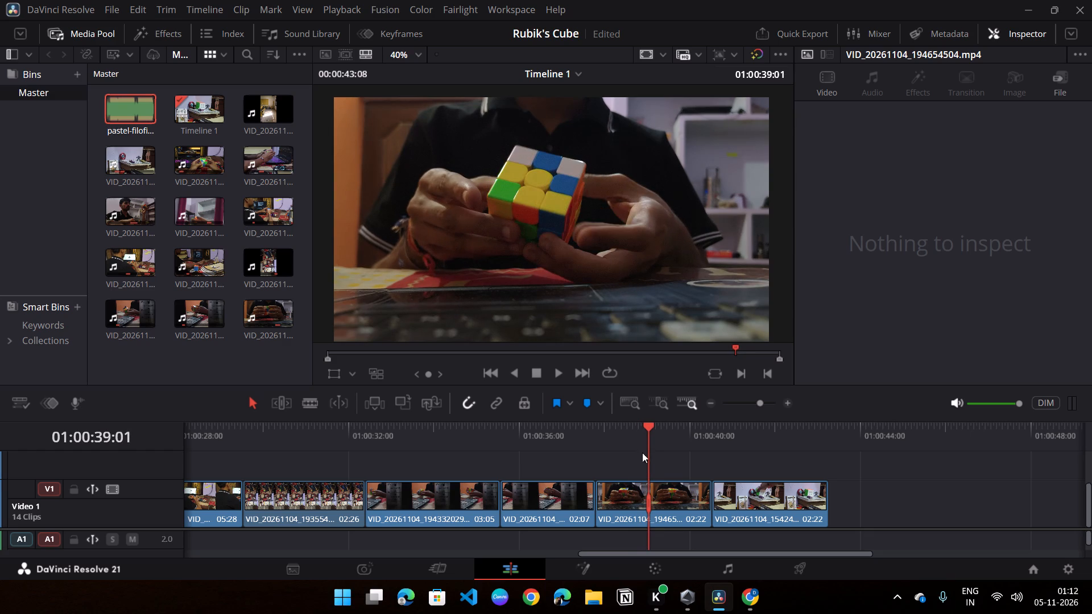
{"action": "left_click", "coordinate": [671, 567]}
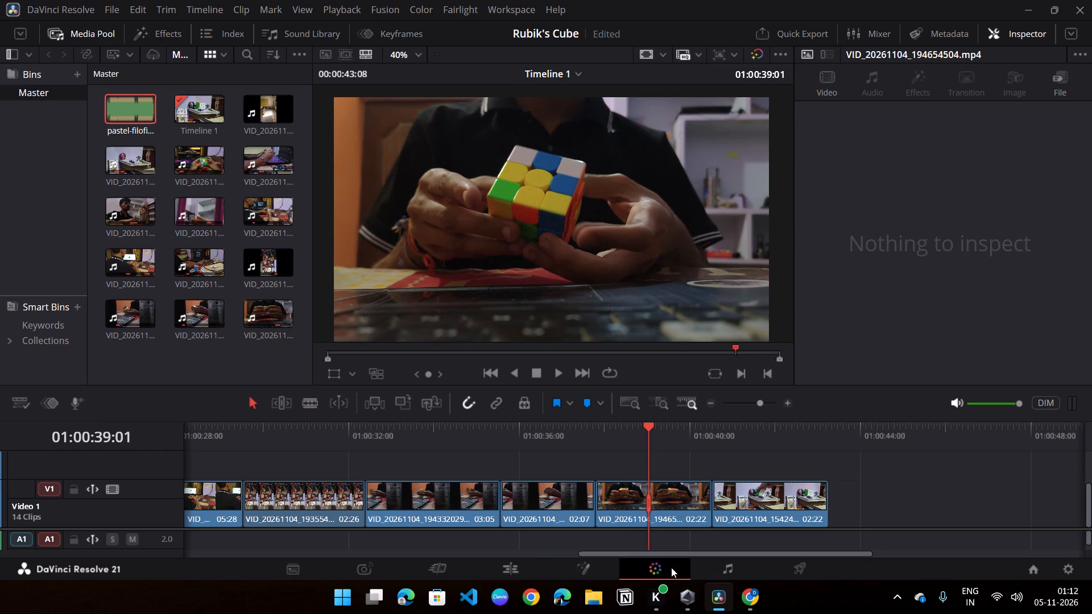
{"action": "scroll", "coordinate": [433, 206], "scroll_direction": "down", "scroll_amount": 1}
{"action": "scroll", "coordinate": [433, 206], "scroll_direction": "up", "scroll_amount": 2}
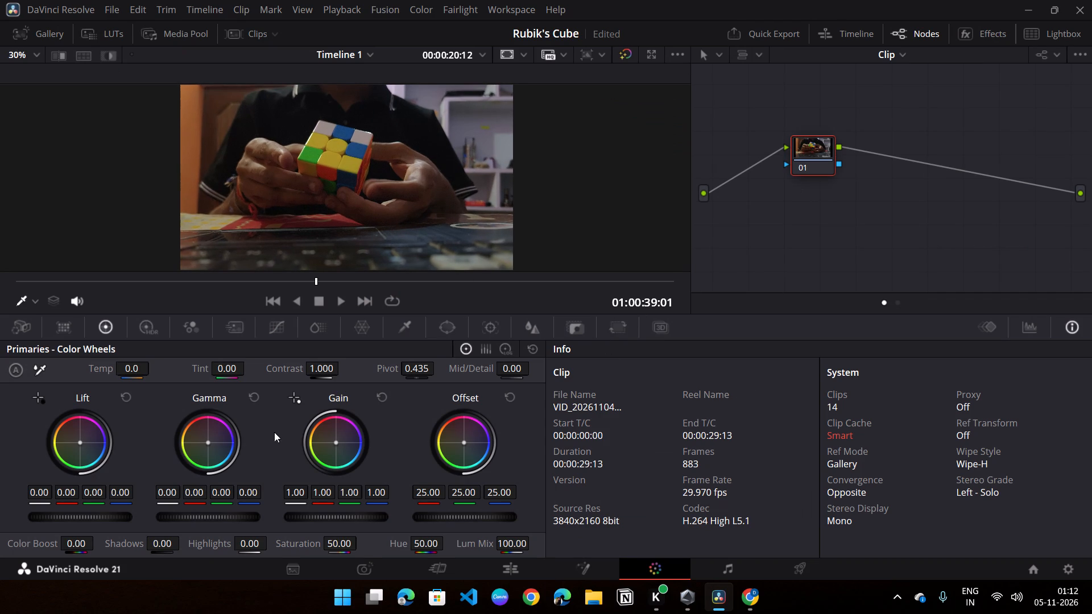
Raise the Offset of the clip's node 01 to 29.15 on all three channels.
{"action": "left_click_drag", "start_coordinate": [450, 516], "coordinate": [523, 516]}
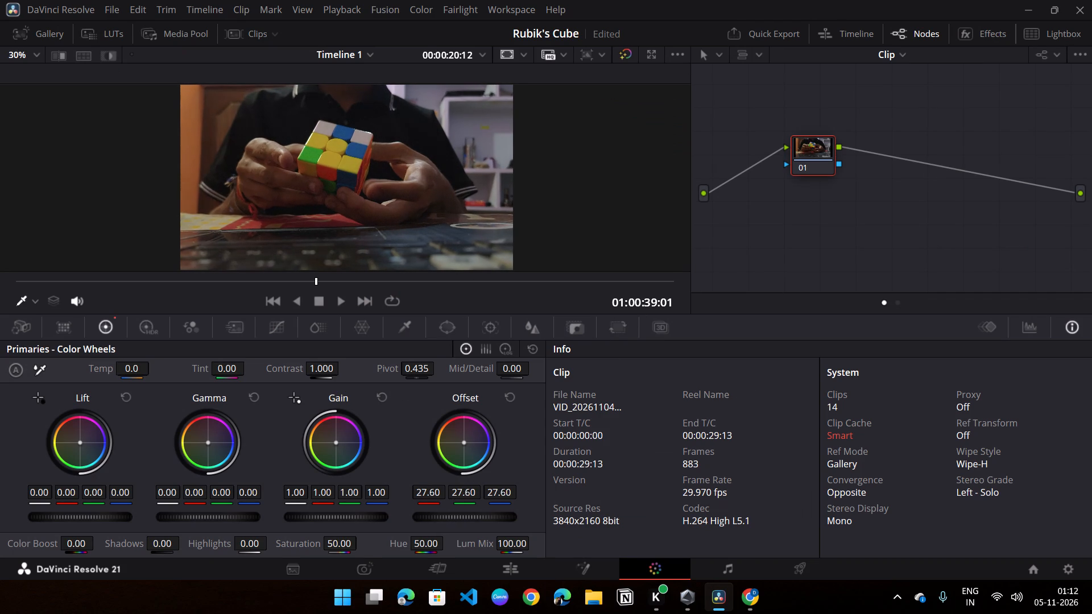
{"action": "left_click_drag", "start_coordinate": [523, 516], "coordinate": [545, 529]}
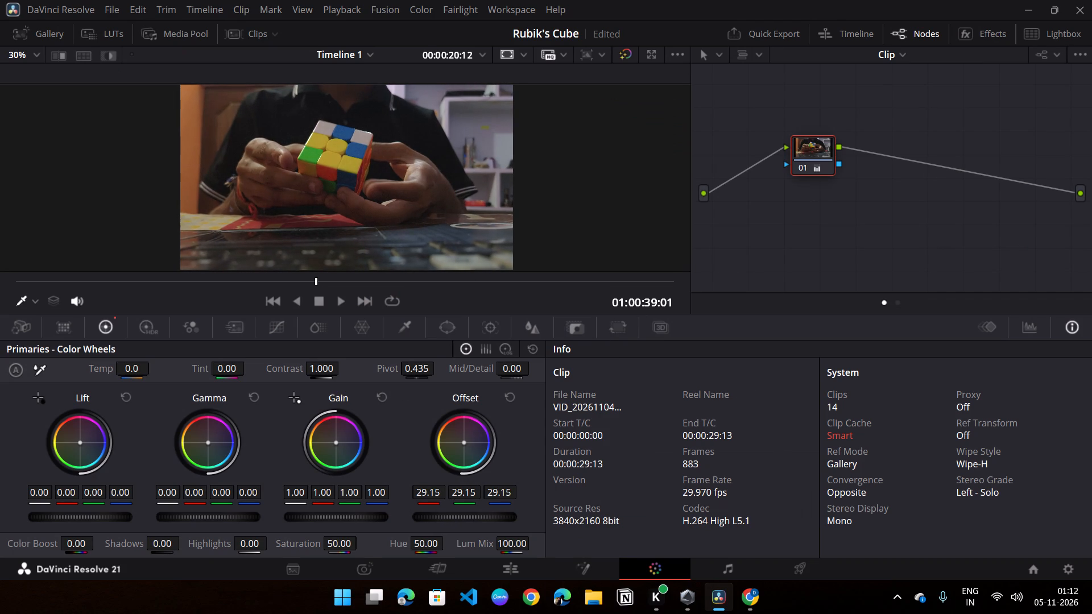
{"action": "left_click_drag", "start_coordinate": [545, 529], "coordinate": [541, 530]}
Set node 01's contrast to 1.198 and its pivot to 0.433.
{"action": "left_click_drag", "start_coordinate": [321, 369], "coordinate": [380, 375]}
{"action": "left_click_drag", "start_coordinate": [380, 375], "coordinate": [391, 375]}
{"action": "left_click_drag", "start_coordinate": [408, 368], "coordinate": [444, 380]}
{"action": "left_click_drag", "start_coordinate": [444, 380], "coordinate": [407, 395]}
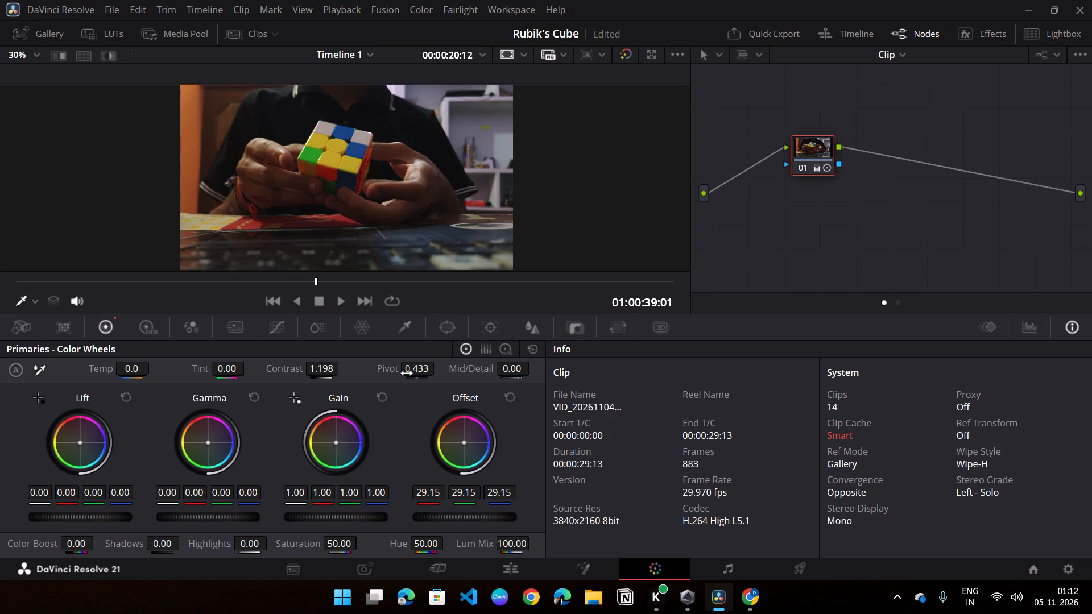
Compare the clip with the grade bypassed and enabled.
{"action": "left_click", "coordinate": [619, 51]}
{"action": "left_click", "coordinate": [619, 51]}
{"action": "left_click", "coordinate": [619, 51]}
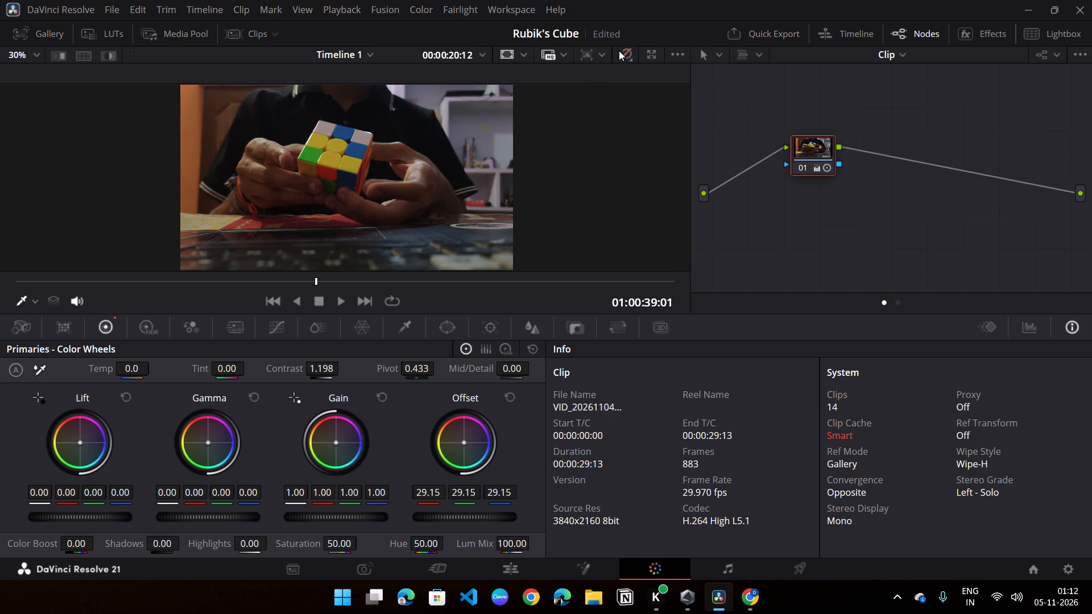
{"action": "left_click", "coordinate": [619, 51]}
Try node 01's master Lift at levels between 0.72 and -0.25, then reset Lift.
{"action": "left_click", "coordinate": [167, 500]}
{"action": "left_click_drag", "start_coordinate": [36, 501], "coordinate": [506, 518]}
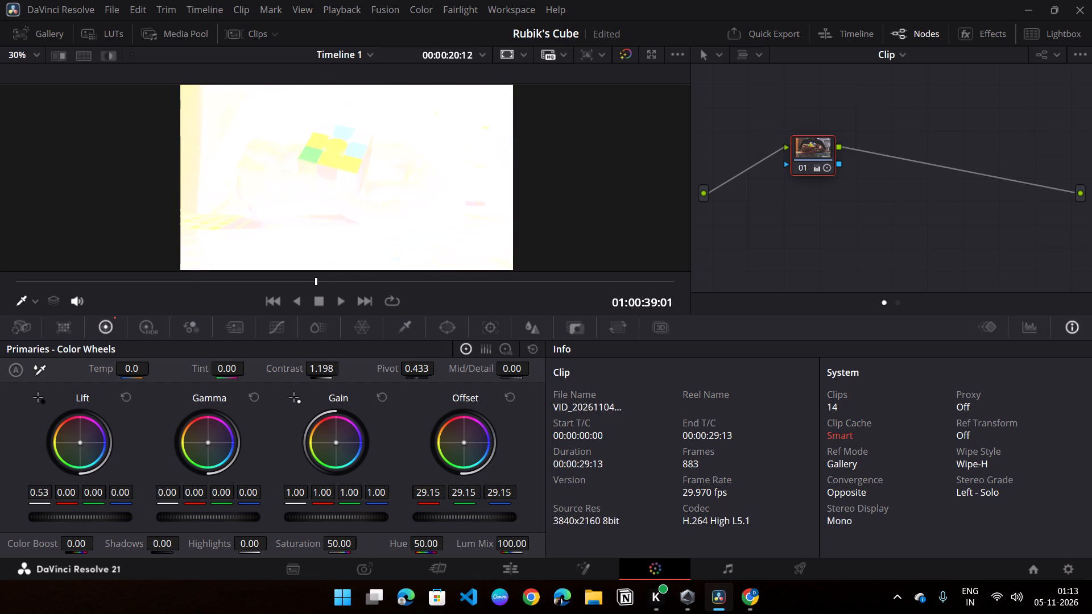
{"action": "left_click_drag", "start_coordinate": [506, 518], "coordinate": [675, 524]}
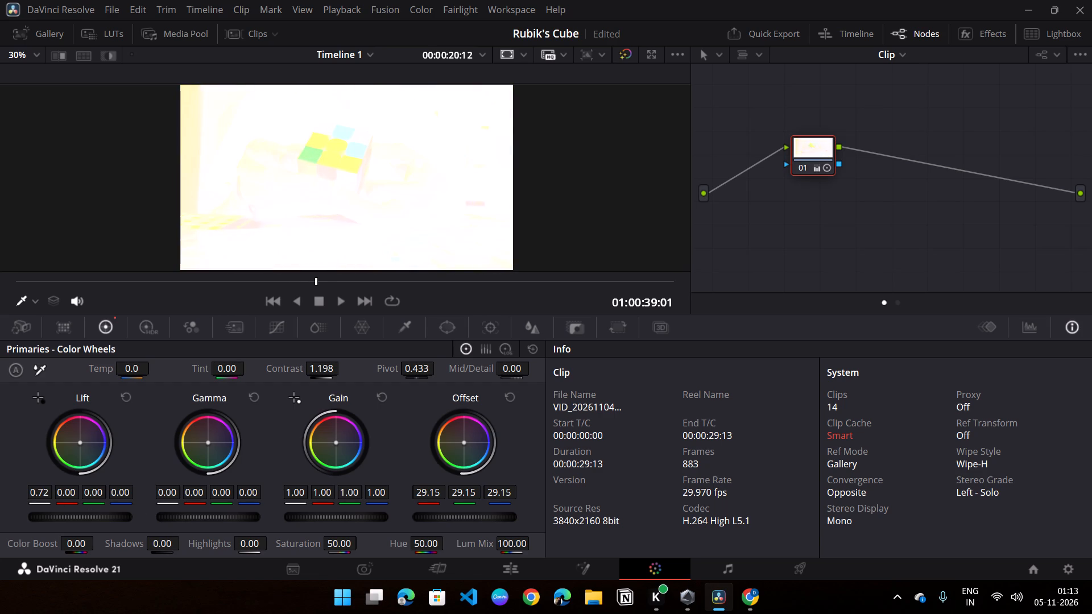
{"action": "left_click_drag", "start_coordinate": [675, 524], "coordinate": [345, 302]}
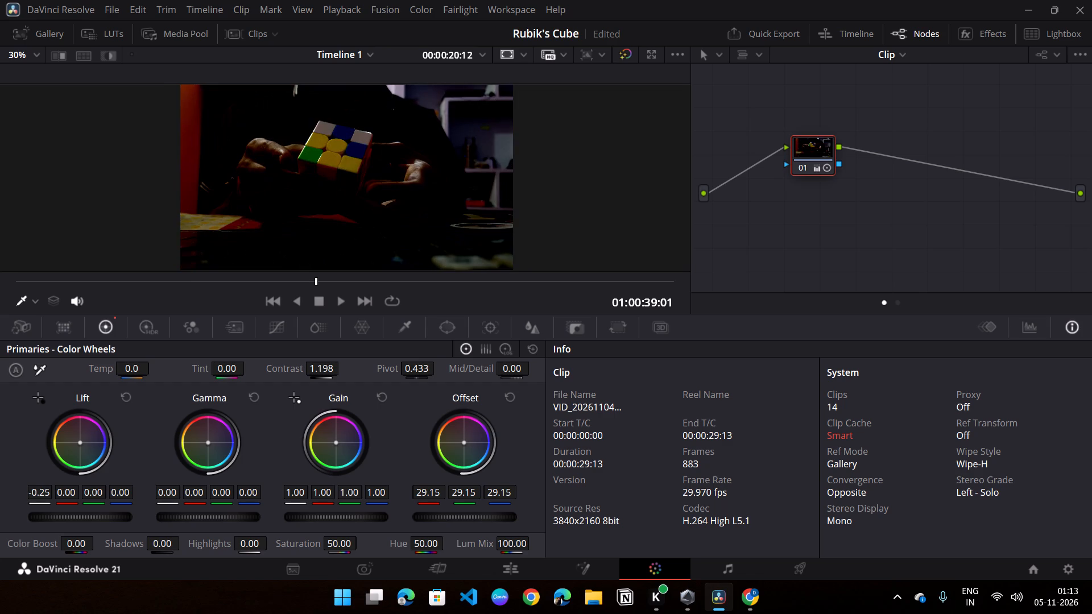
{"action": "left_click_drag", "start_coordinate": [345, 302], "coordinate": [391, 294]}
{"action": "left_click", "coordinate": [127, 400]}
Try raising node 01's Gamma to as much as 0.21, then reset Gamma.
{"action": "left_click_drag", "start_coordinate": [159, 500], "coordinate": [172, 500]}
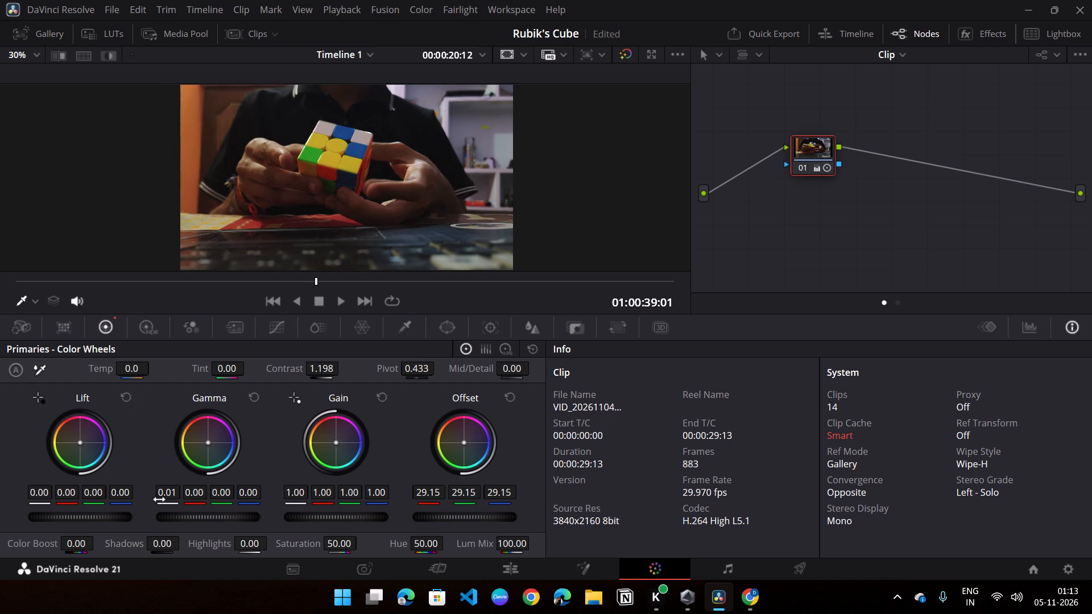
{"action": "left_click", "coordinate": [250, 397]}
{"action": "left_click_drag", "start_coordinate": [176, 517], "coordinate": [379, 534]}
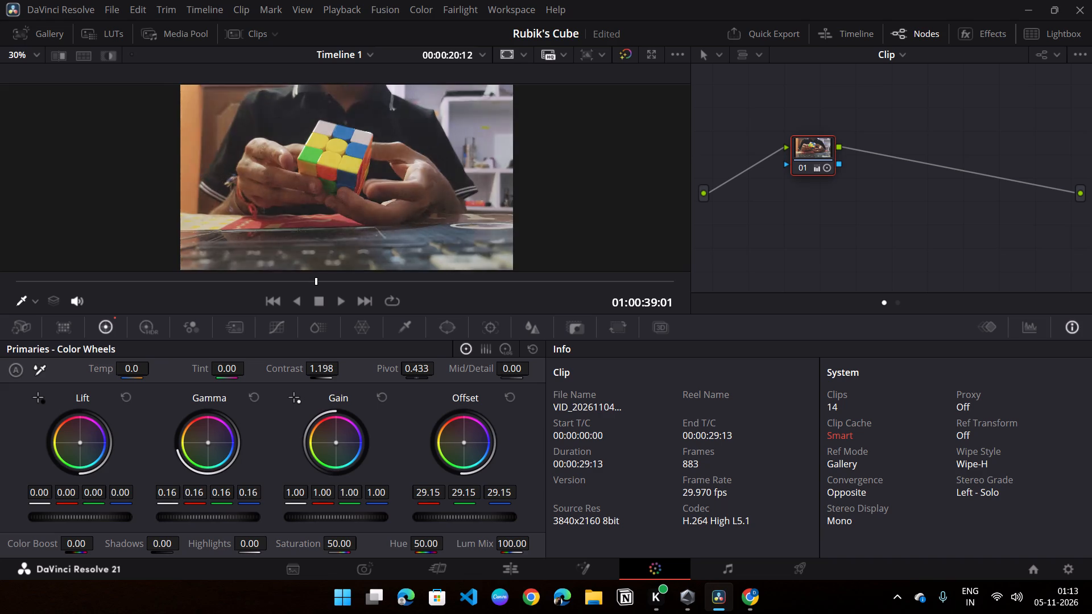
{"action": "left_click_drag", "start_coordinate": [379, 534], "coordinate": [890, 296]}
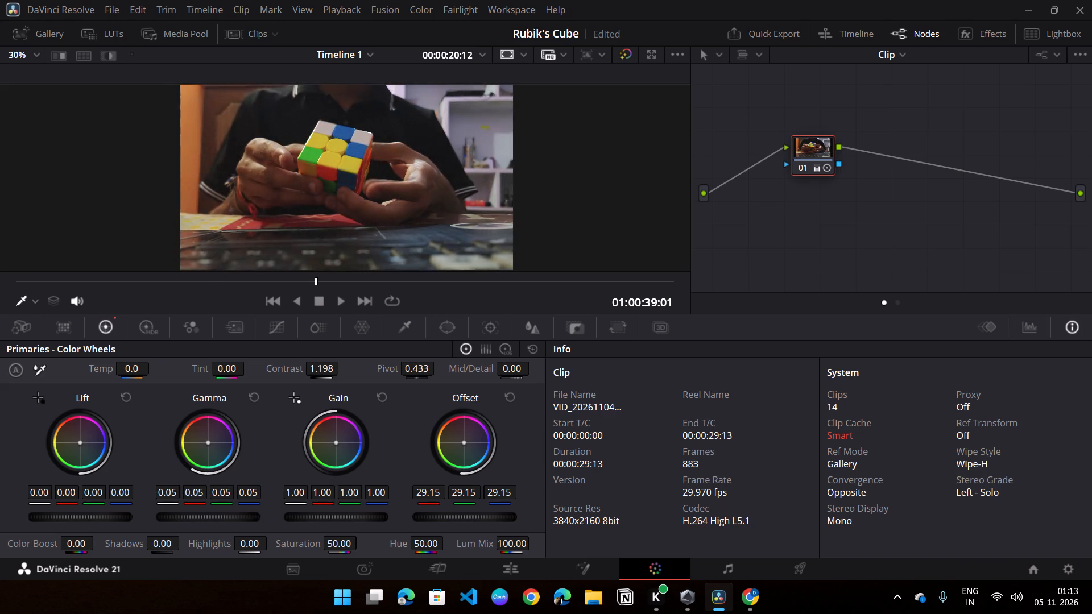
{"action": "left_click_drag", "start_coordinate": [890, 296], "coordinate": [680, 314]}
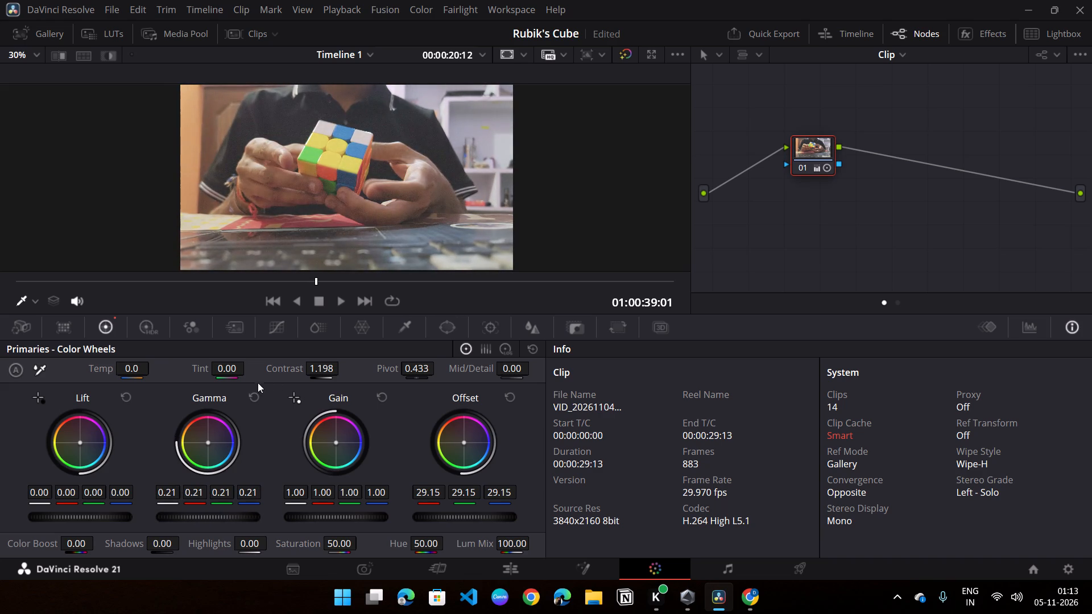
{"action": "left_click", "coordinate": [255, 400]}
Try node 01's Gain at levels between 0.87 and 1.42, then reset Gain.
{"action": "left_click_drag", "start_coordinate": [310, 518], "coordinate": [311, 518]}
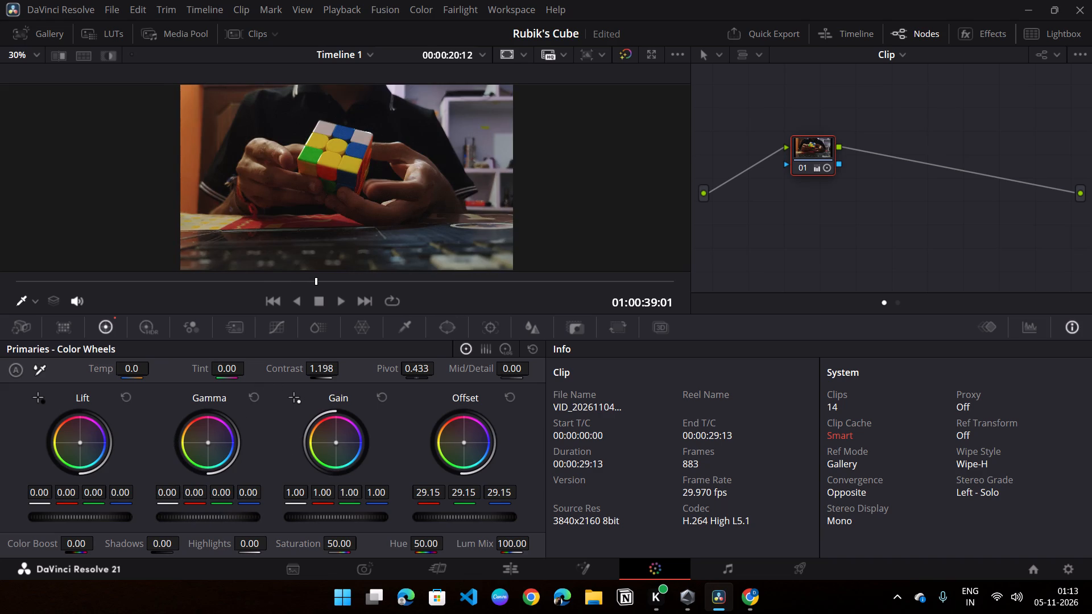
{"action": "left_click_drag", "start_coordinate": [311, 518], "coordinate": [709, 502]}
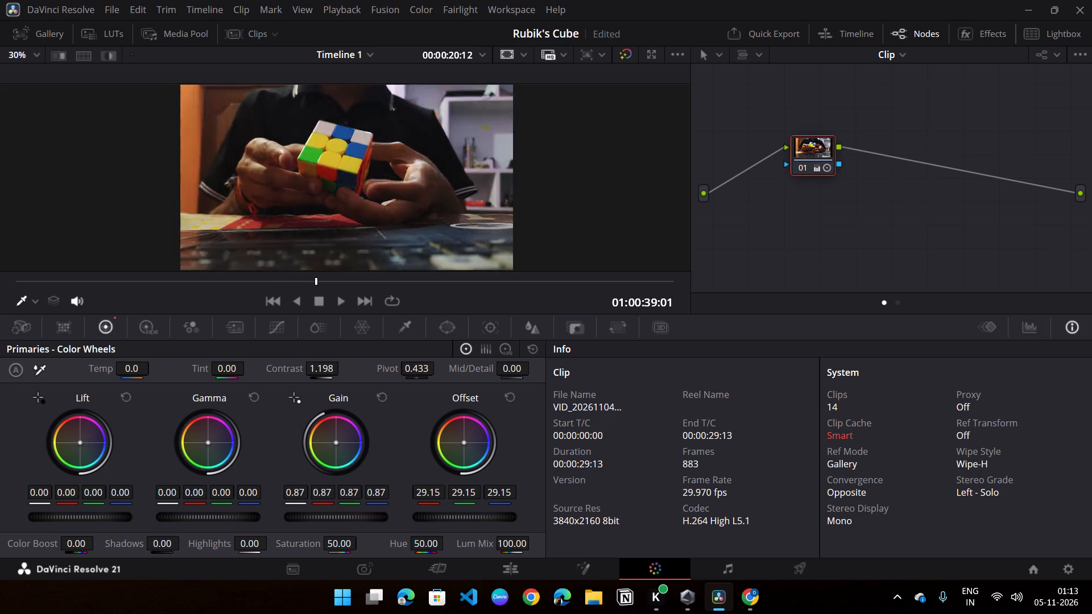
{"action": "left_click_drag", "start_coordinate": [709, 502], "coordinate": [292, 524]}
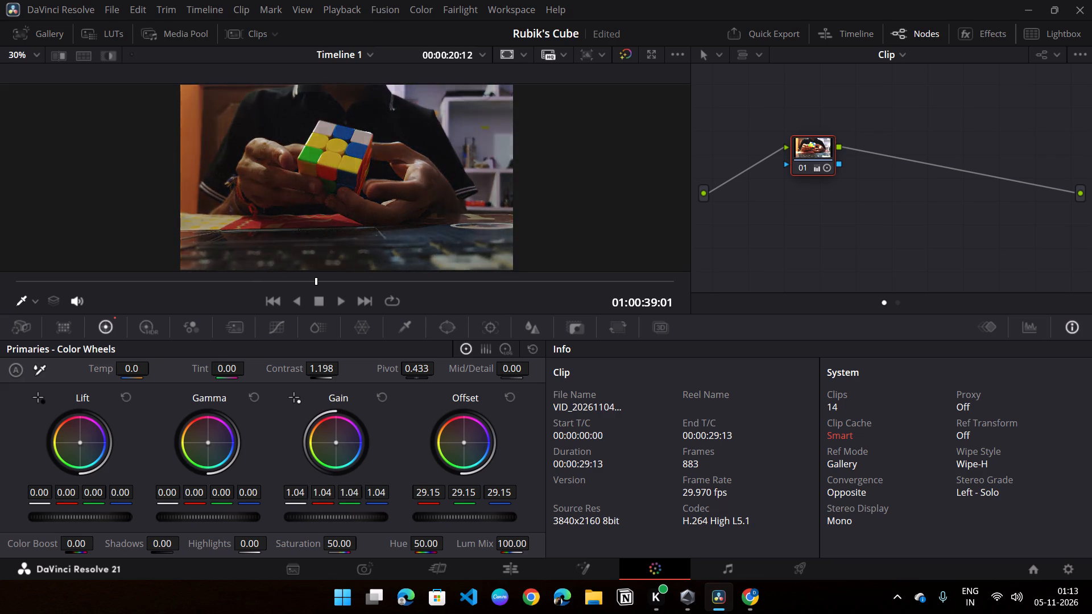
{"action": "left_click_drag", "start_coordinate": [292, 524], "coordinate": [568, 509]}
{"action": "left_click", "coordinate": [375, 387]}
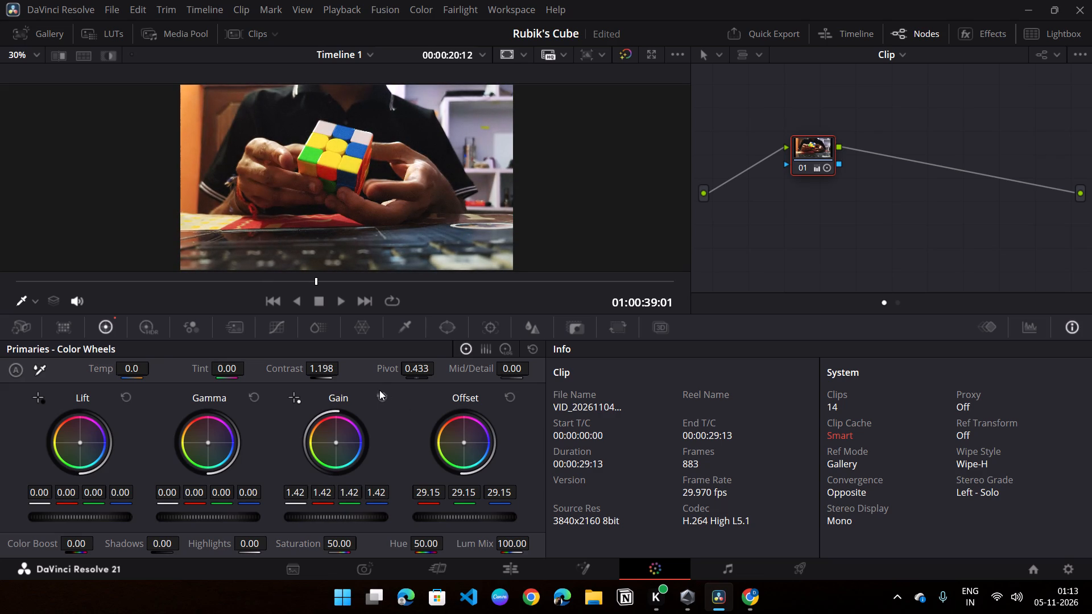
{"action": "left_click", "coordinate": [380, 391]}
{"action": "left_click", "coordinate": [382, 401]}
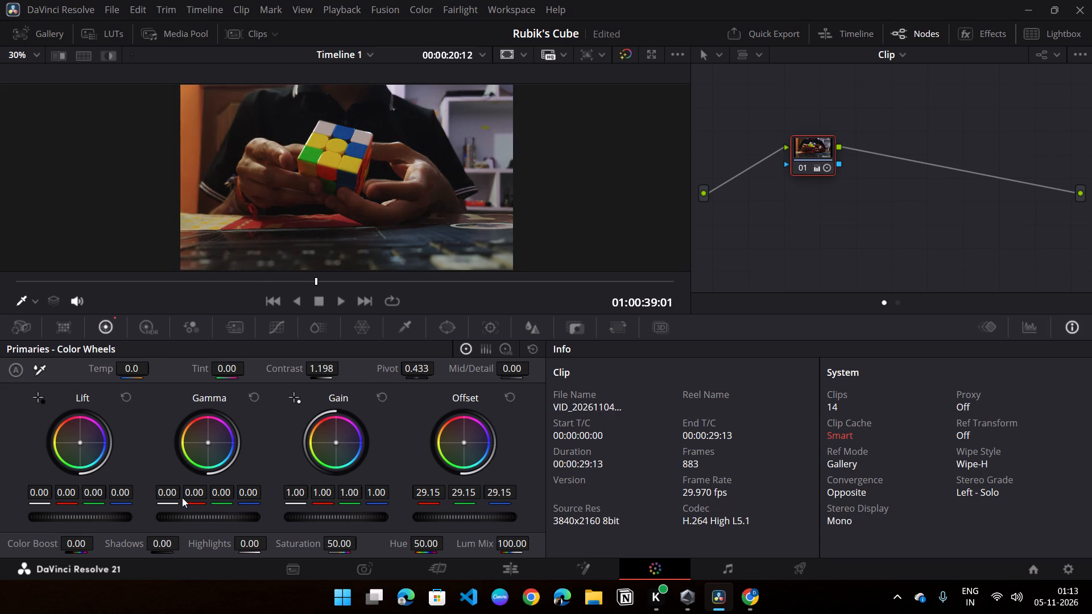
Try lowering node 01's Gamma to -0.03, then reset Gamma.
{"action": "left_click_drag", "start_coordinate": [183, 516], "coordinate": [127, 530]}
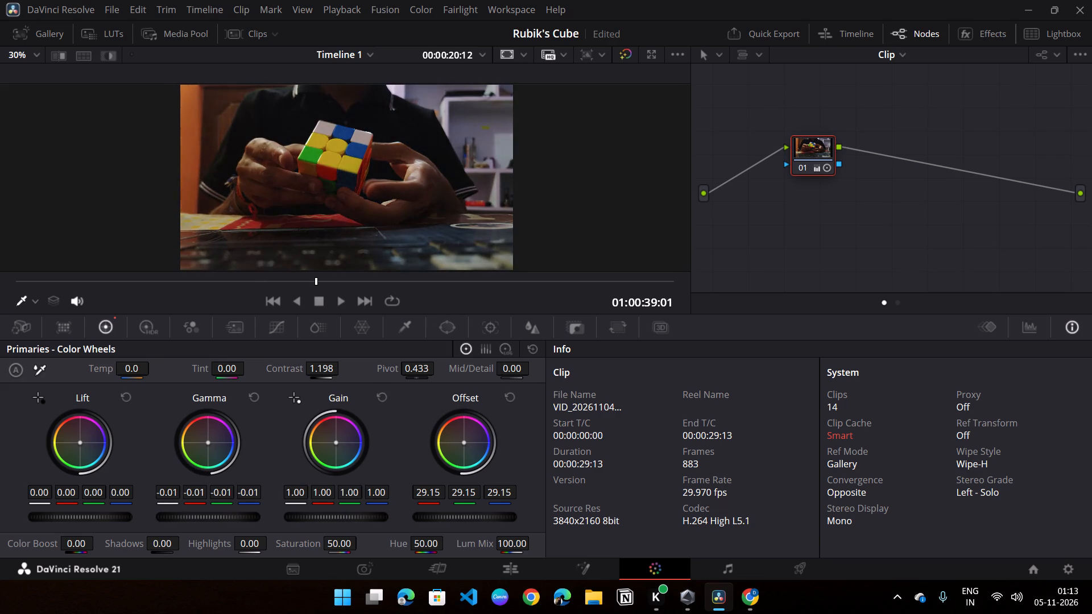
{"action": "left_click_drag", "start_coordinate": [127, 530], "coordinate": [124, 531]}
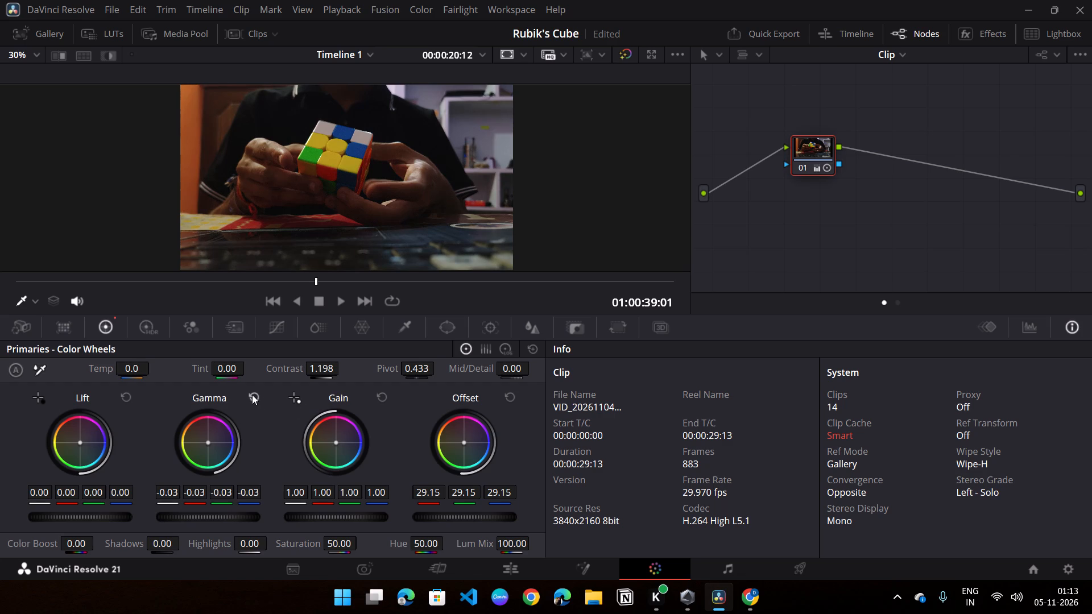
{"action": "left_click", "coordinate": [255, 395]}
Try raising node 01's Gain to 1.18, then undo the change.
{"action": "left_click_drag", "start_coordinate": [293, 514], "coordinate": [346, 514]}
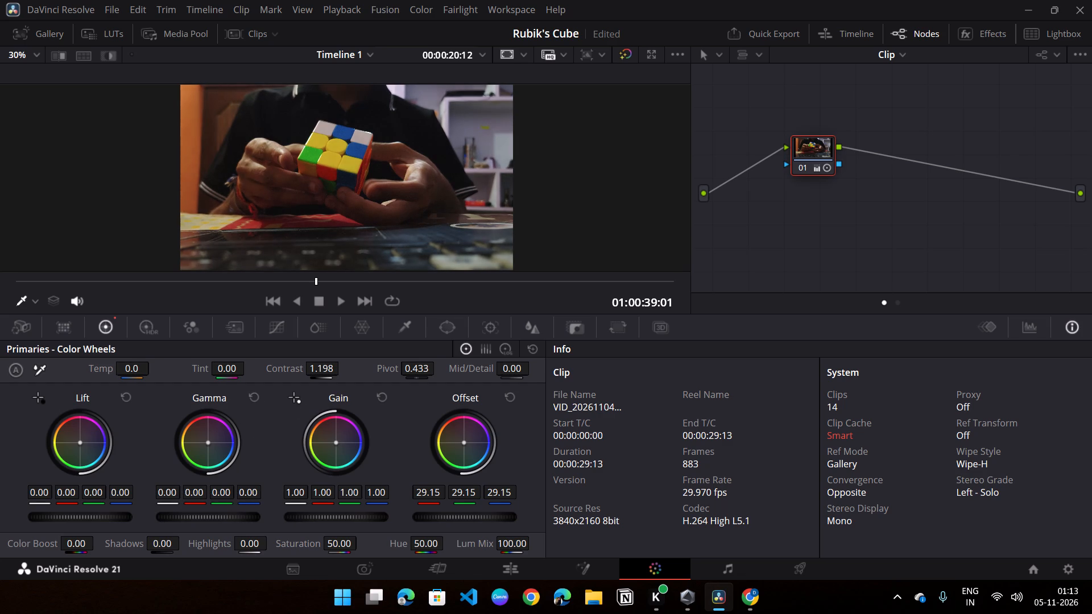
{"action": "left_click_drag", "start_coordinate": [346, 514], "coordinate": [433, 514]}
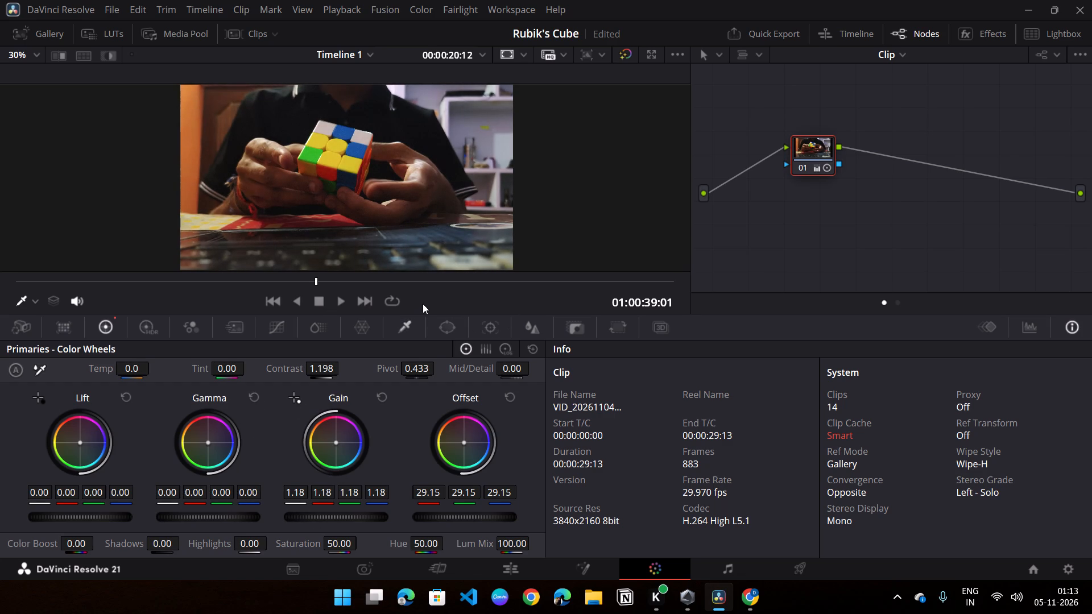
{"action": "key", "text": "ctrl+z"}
Add serial node 02 after node 01 and raise its Gain to 1.18.
{"action": "key", "text": "alt+s"}
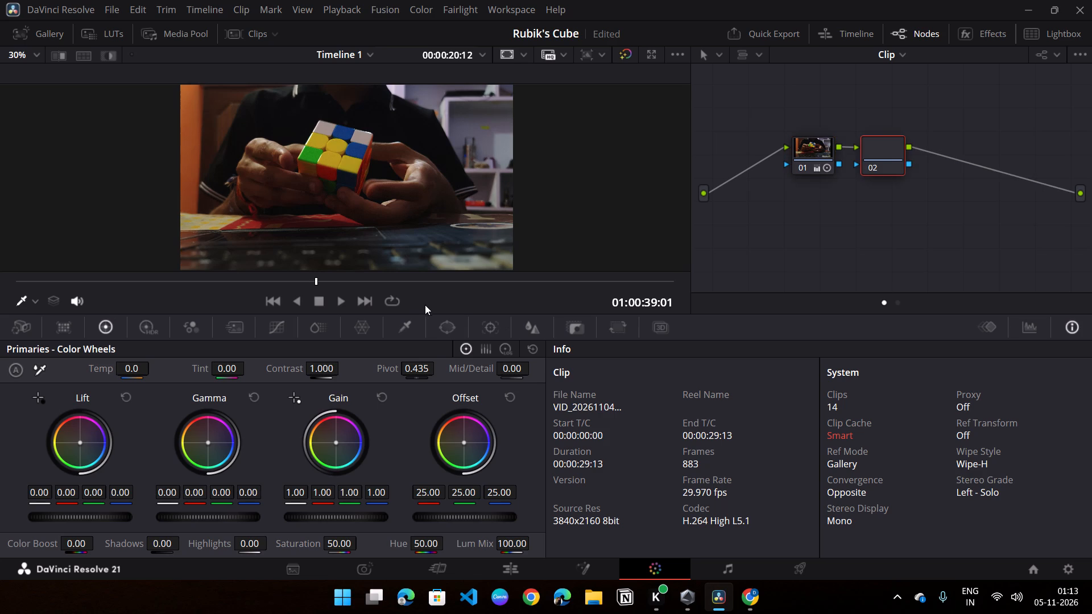
{"action": "left_click_drag", "start_coordinate": [338, 517], "coordinate": [404, 518]}
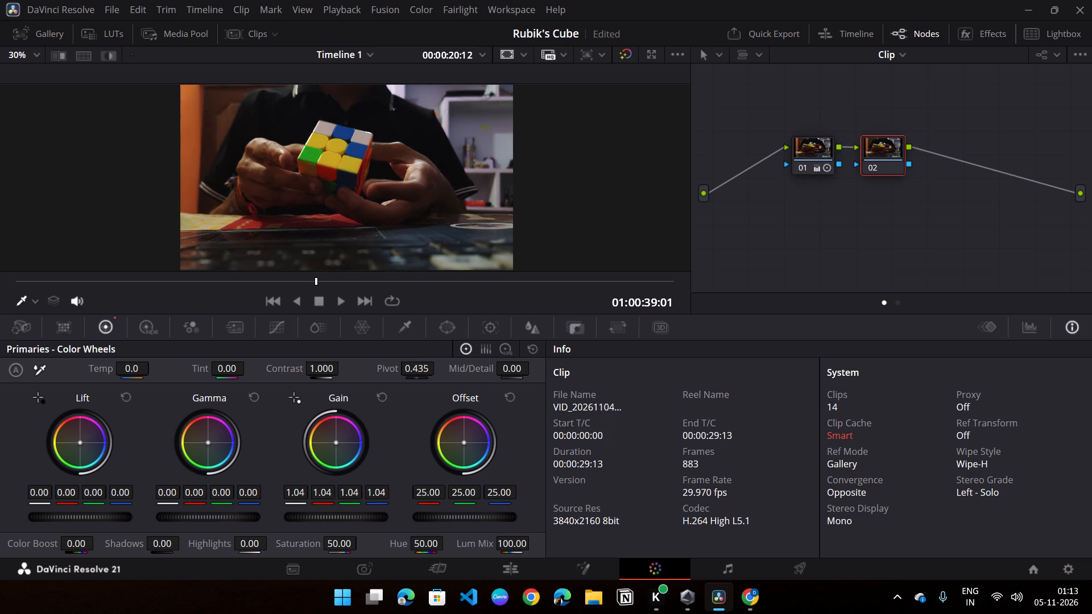
{"action": "left_click_drag", "start_coordinate": [404, 518], "coordinate": [462, 516]}
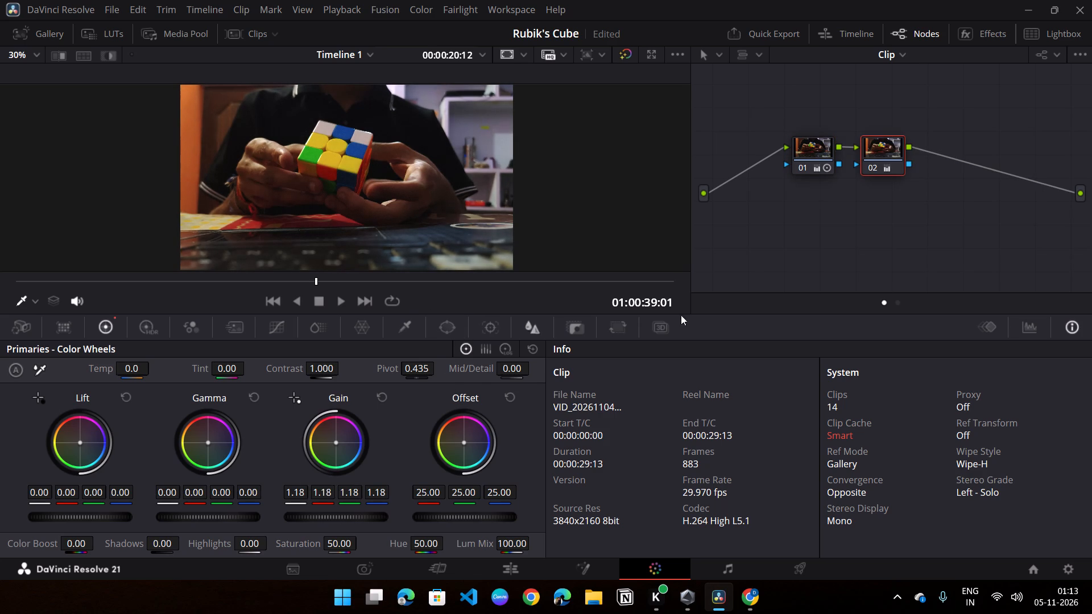
Compare the image with node 02 on and off, and with the whole grade bypassed and active.
{"action": "left_click", "coordinate": [870, 167]}
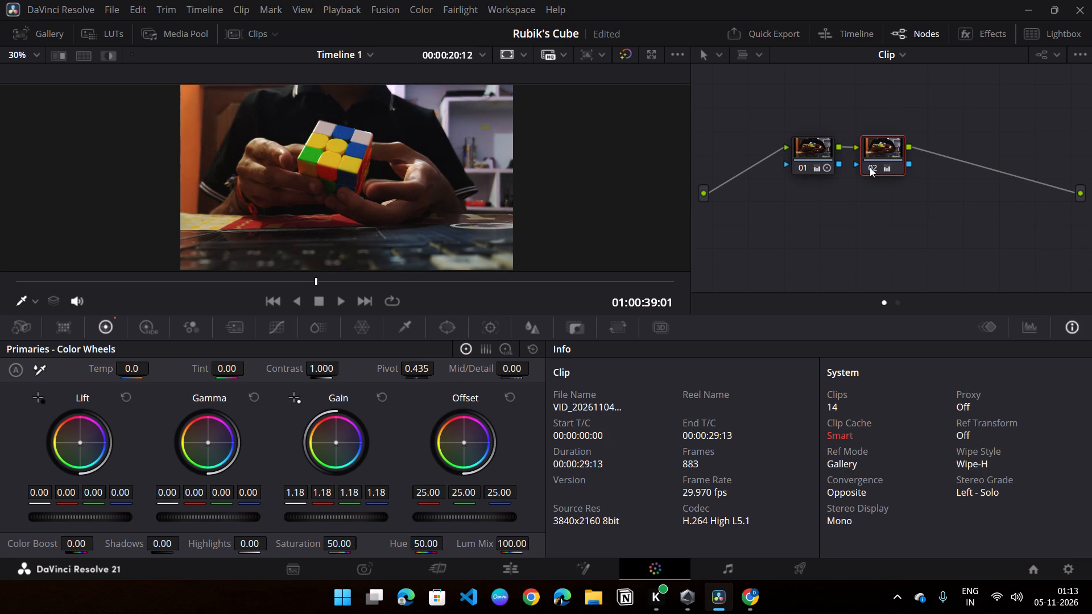
{"action": "left_click", "coordinate": [870, 167]}
{"action": "left_click", "coordinate": [870, 167]}
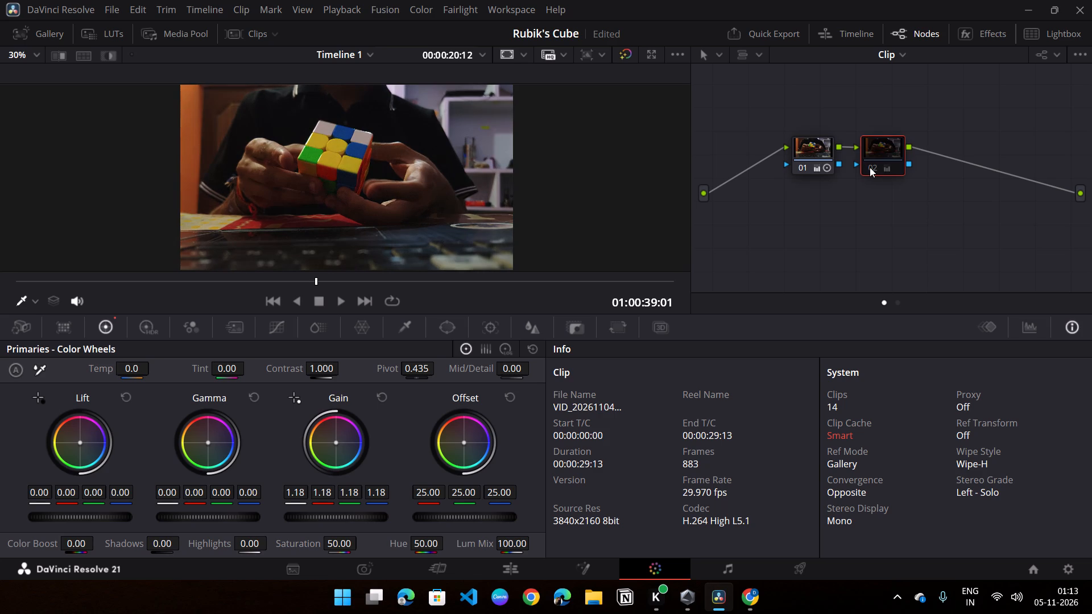
{"action": "left_click", "coordinate": [870, 167]}
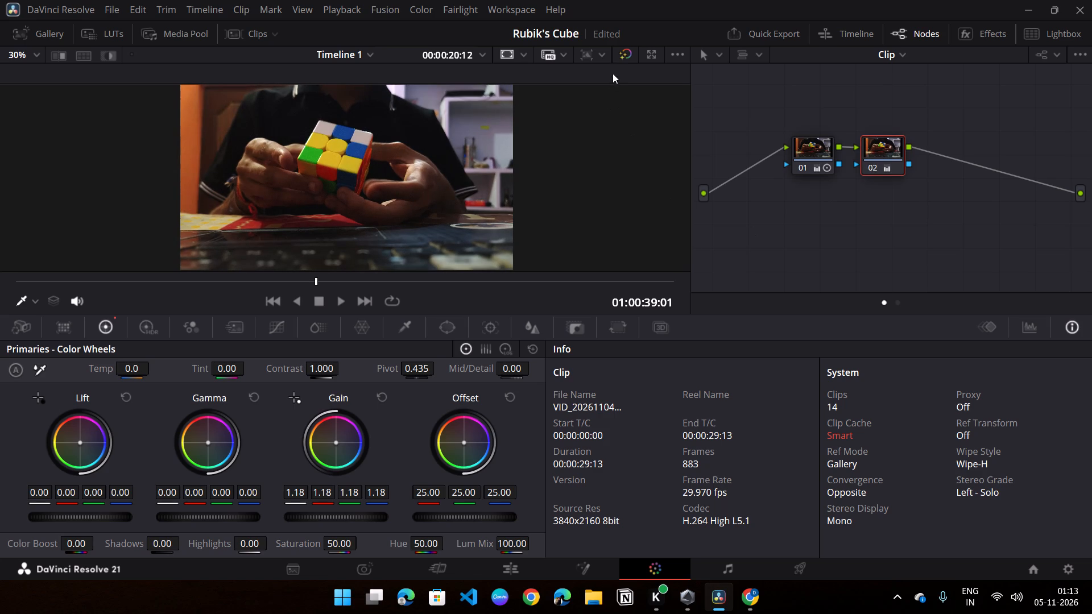
{"action": "left_click", "coordinate": [619, 55]}
{"action": "left_click", "coordinate": [619, 55]}
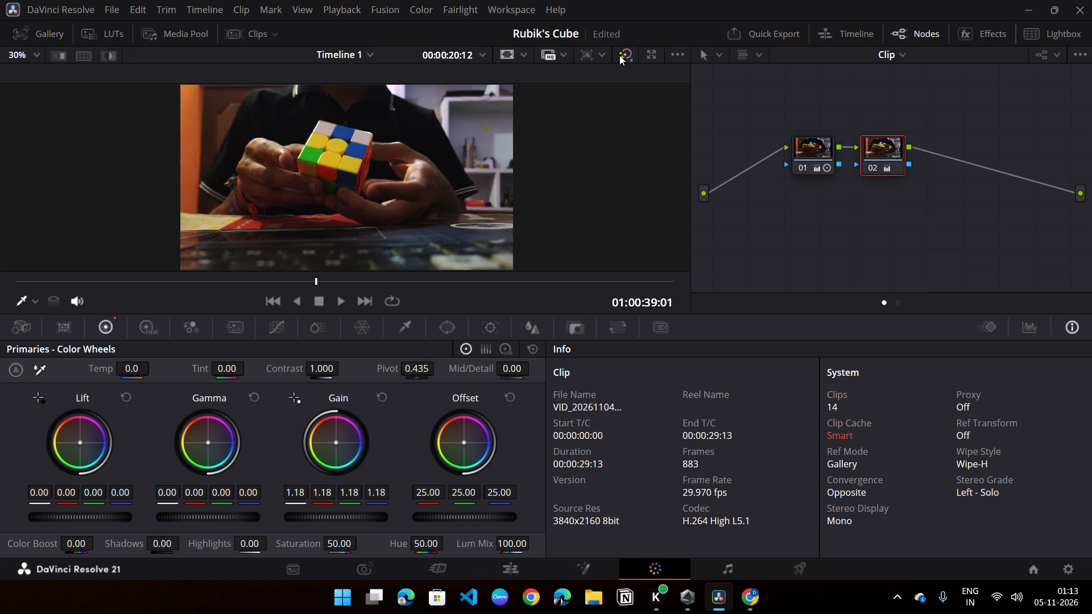
{"action": "left_click", "coordinate": [620, 55]}
{"action": "left_click", "coordinate": [620, 55]}
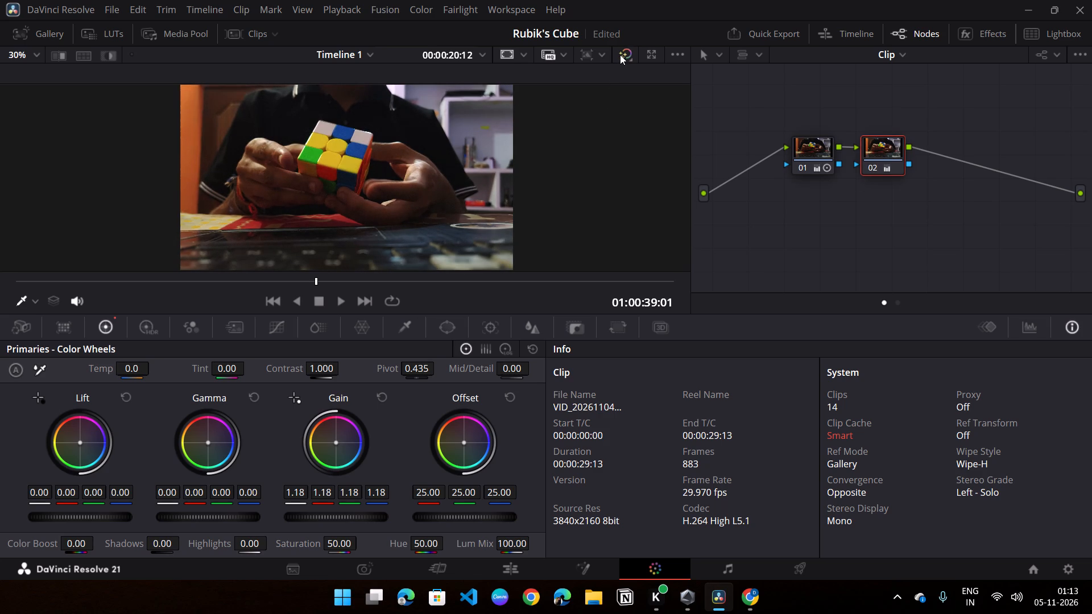
{"action": "left_click", "coordinate": [620, 55]}
{"action": "left_click", "coordinate": [620, 55]}
Add serial node 03 after node 02.
{"action": "left_click", "coordinate": [811, 156]}
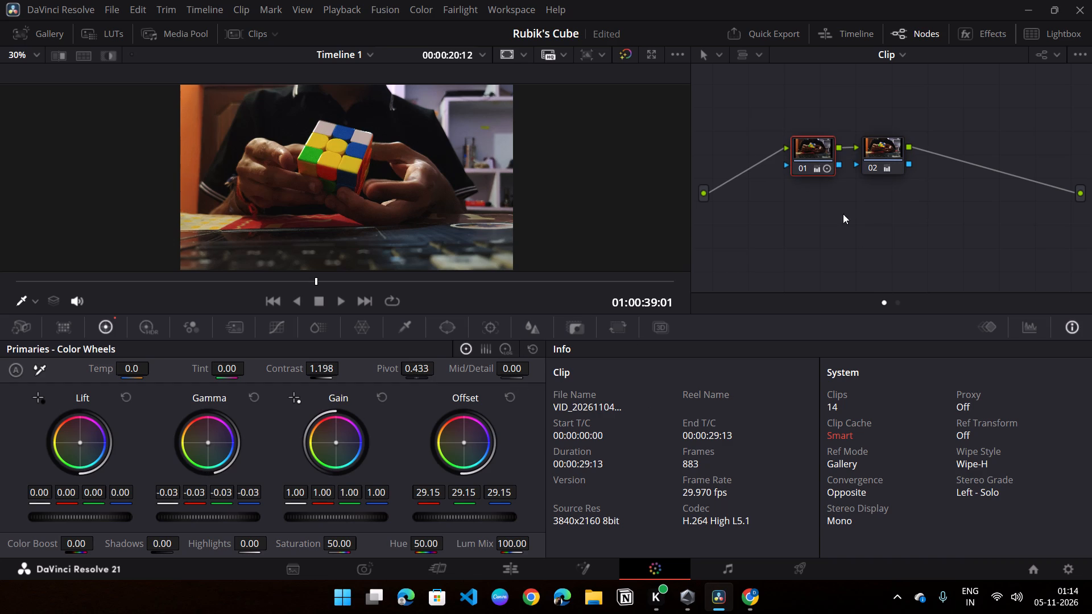
{"action": "left_click", "coordinate": [880, 163]}
{"action": "key", "text": "alt+s"}
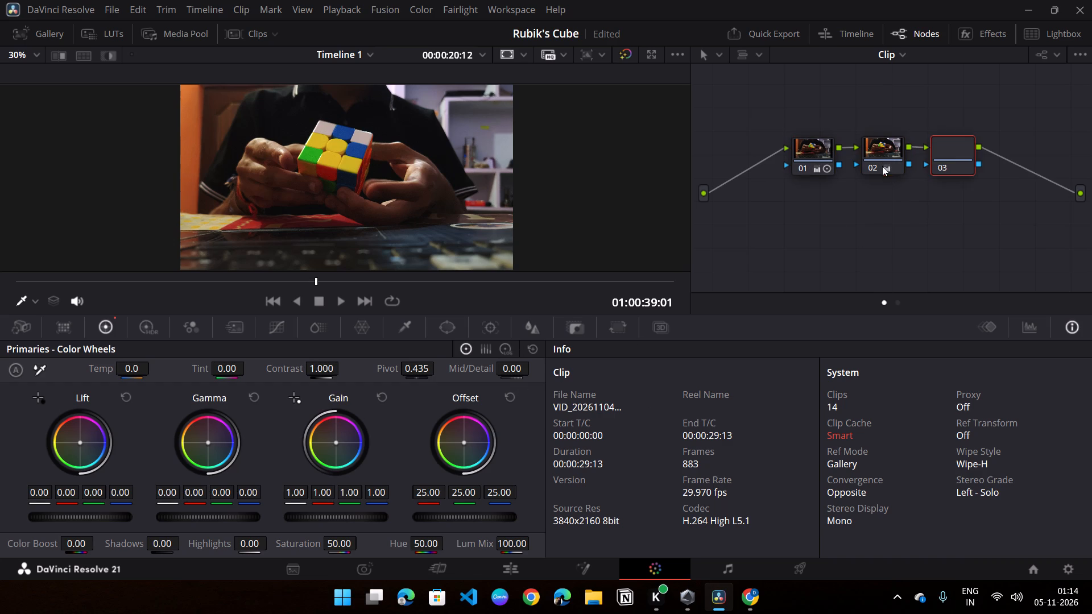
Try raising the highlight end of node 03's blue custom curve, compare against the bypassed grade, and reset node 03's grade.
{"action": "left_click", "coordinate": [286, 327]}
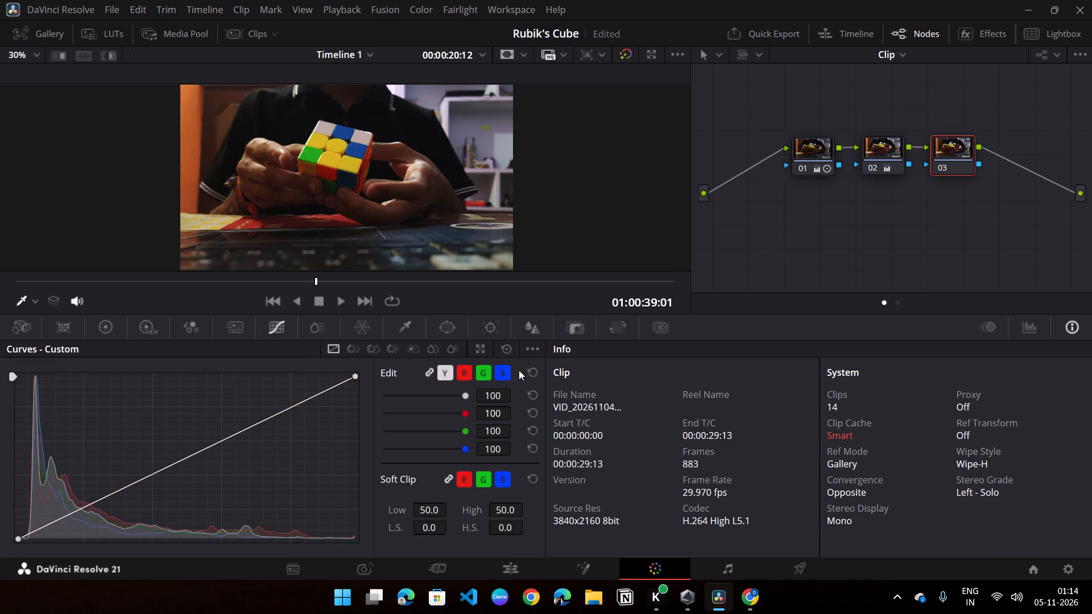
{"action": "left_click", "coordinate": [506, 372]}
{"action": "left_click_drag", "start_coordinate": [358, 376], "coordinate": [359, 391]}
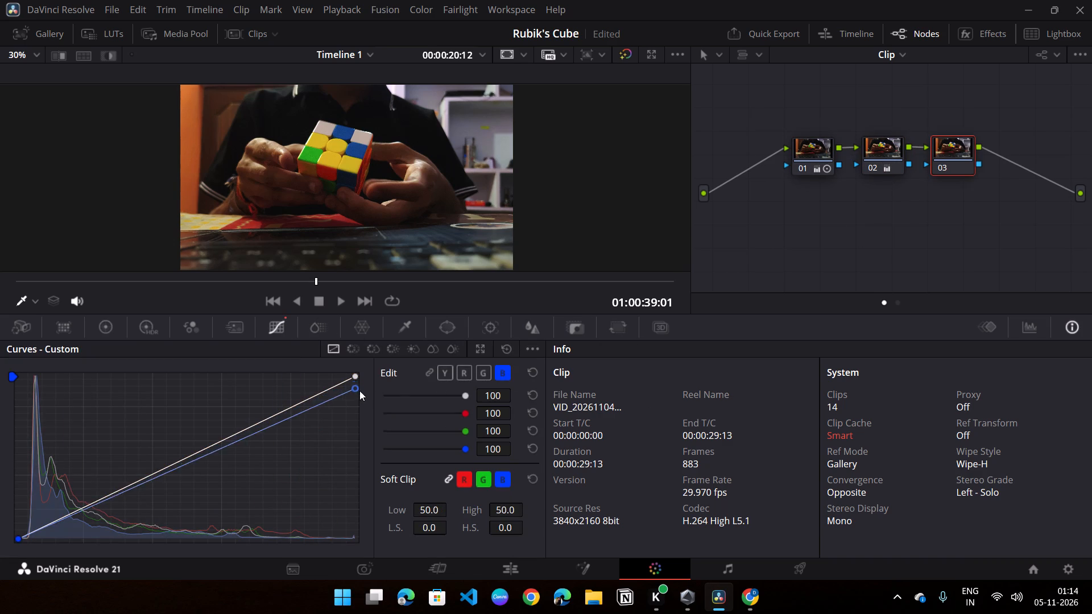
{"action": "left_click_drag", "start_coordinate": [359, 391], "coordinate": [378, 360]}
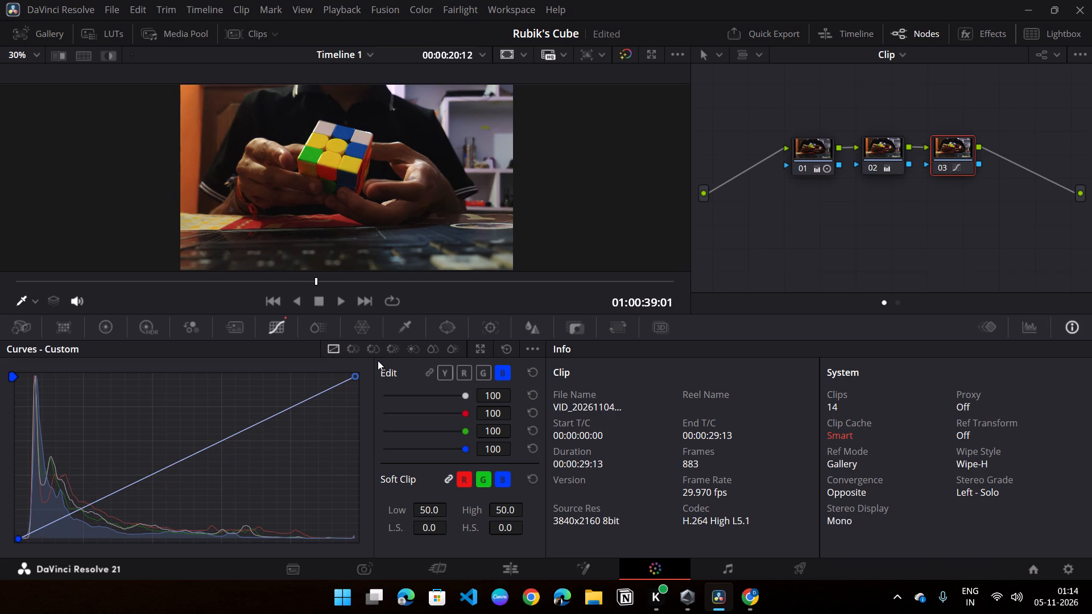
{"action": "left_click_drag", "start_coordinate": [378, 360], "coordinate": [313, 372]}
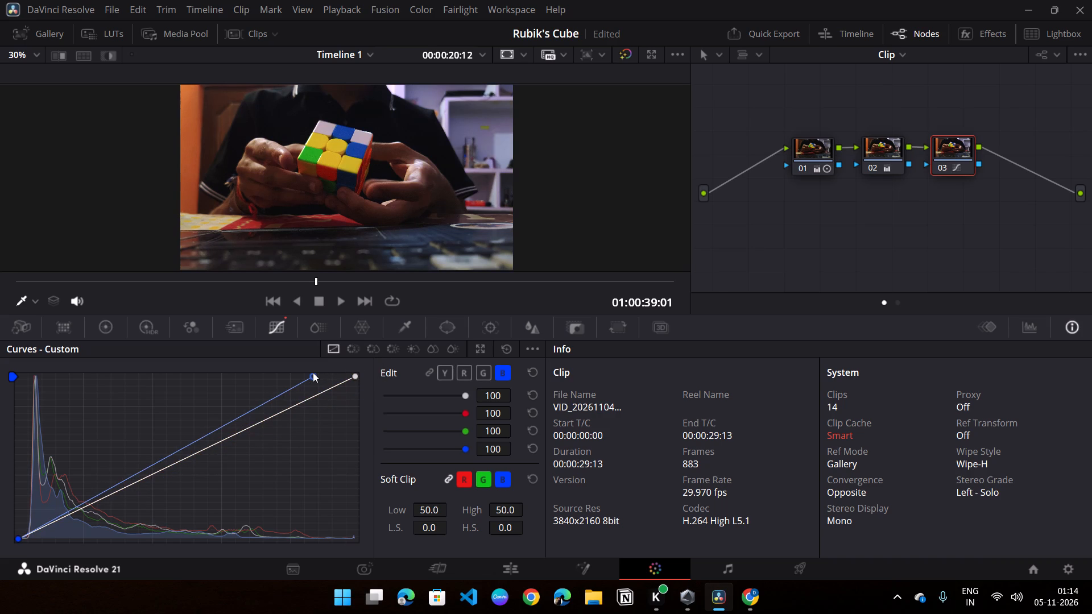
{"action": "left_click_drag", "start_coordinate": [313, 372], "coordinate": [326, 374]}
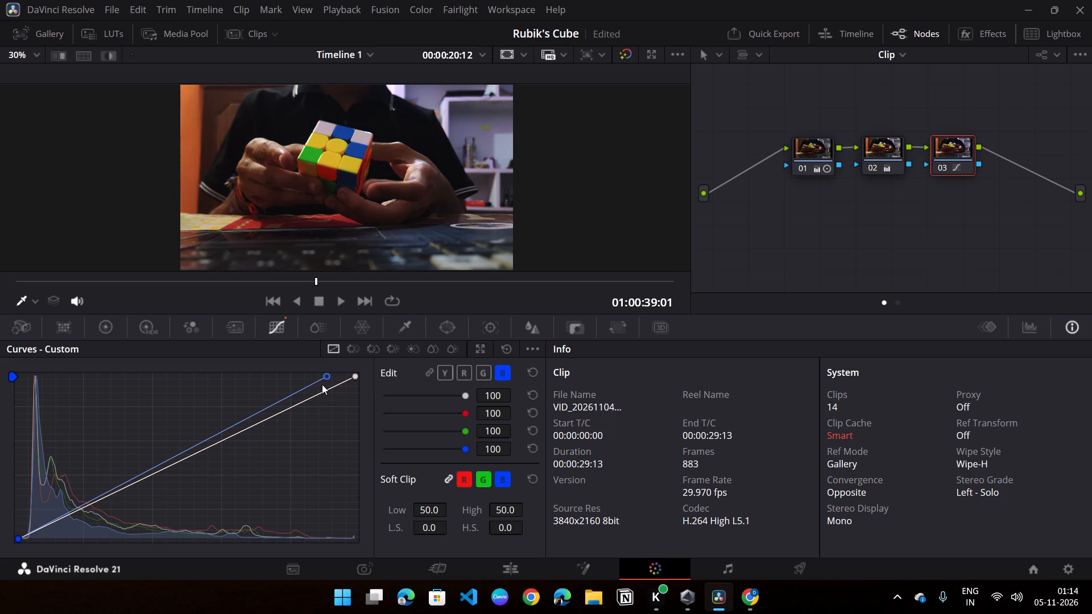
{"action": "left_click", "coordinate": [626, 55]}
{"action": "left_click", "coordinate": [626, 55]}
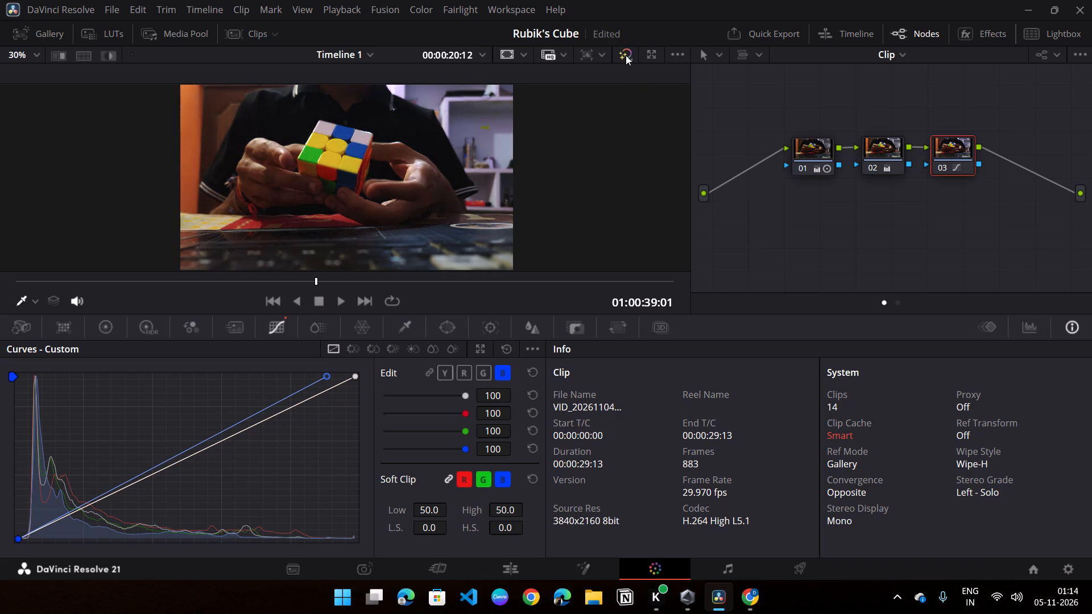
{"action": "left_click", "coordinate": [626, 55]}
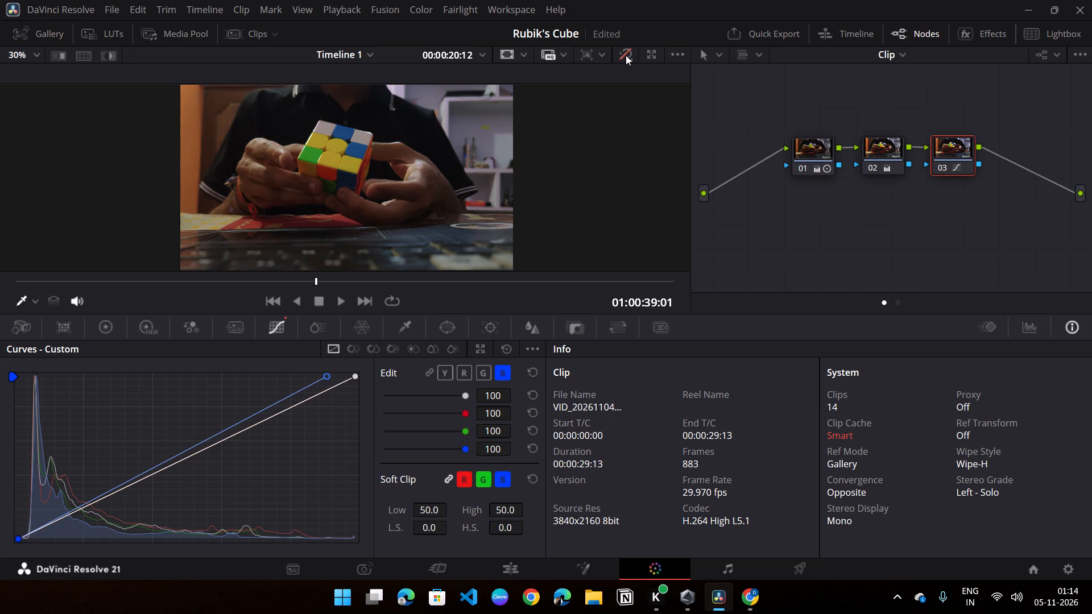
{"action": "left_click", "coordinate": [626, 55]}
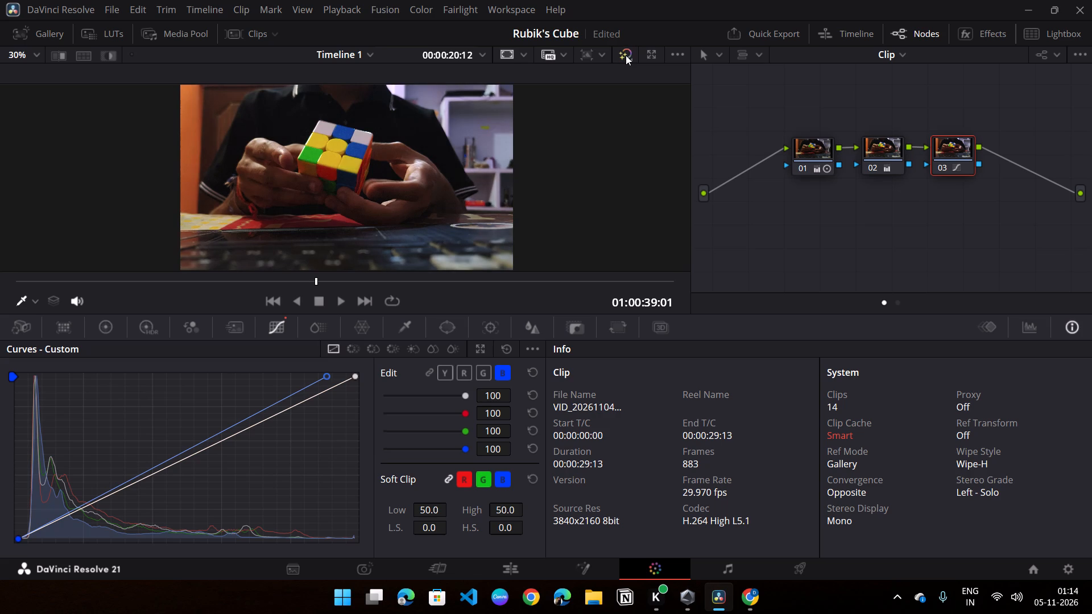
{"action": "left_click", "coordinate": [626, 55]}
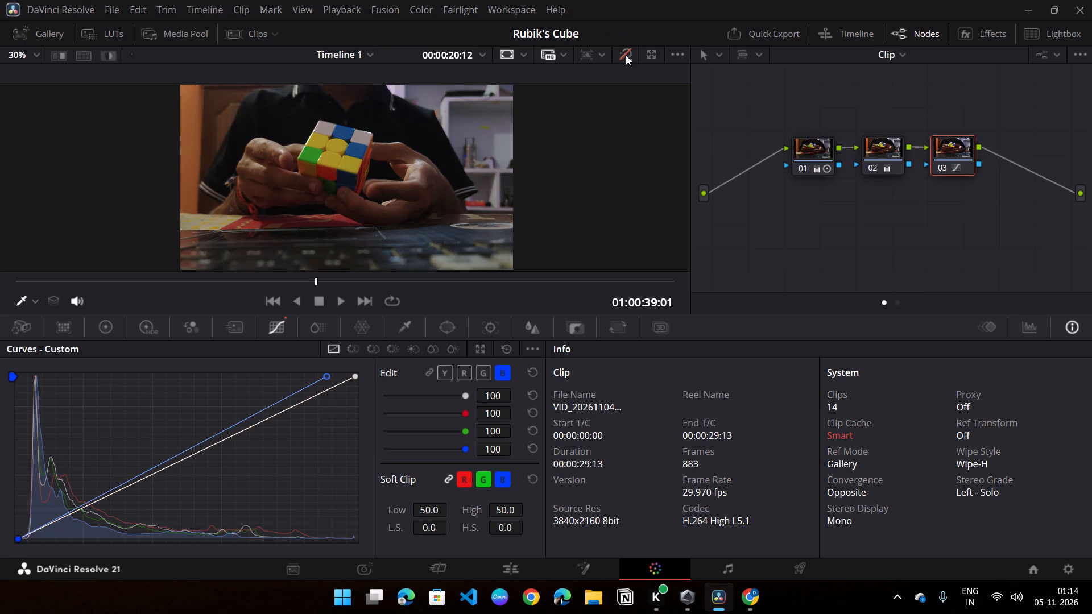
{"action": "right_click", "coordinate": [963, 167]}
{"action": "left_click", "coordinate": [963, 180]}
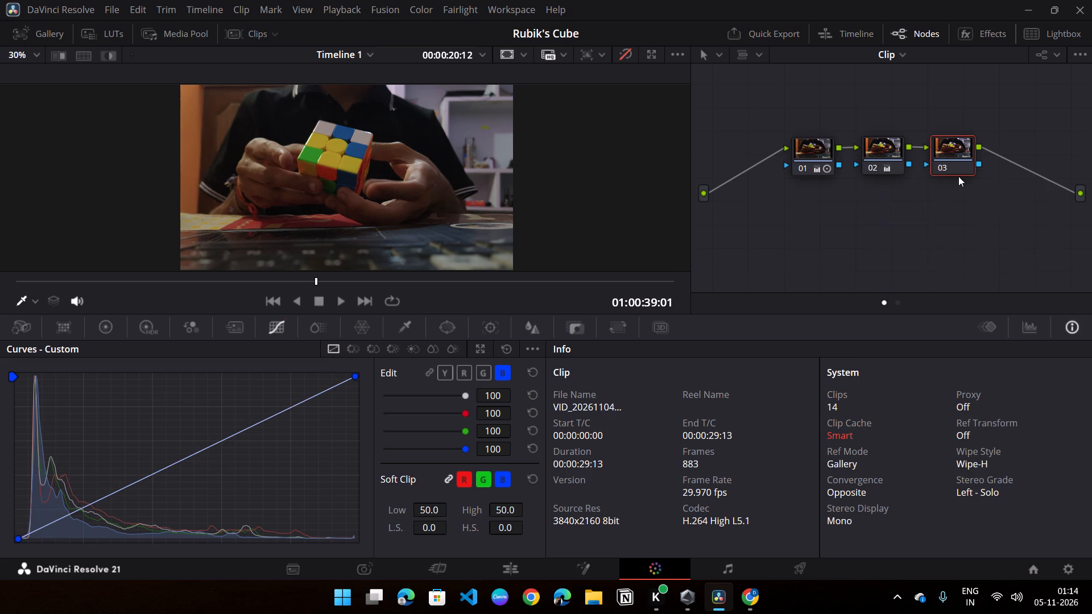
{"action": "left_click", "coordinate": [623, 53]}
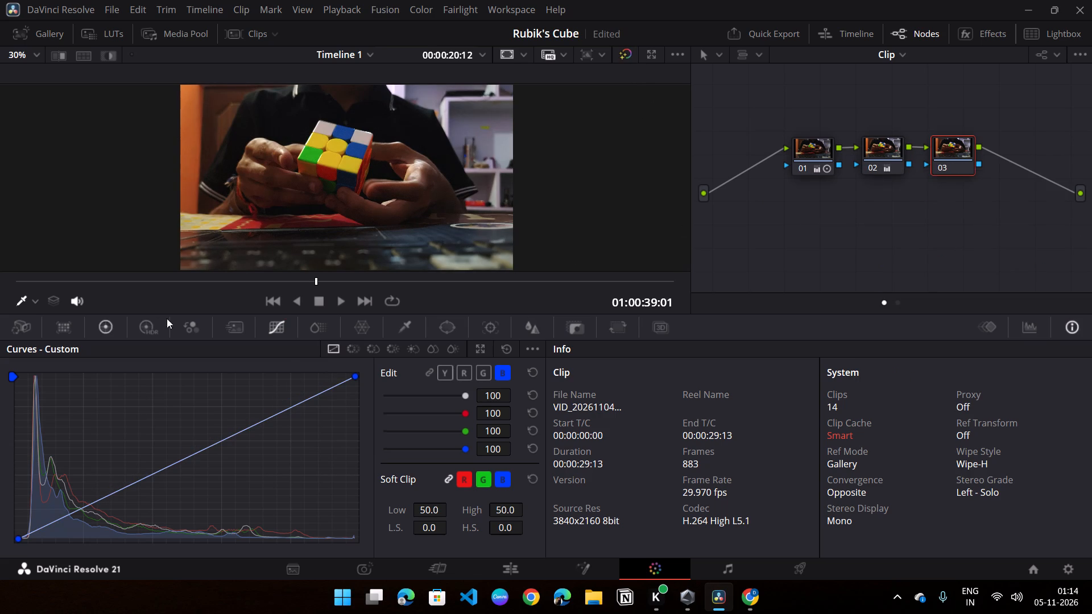
Warm node 03 by setting its primaries Temp to 290.0.
{"action": "left_click", "coordinate": [111, 327]}
{"action": "left_click_drag", "start_coordinate": [129, 369], "coordinate": [265, 365]}
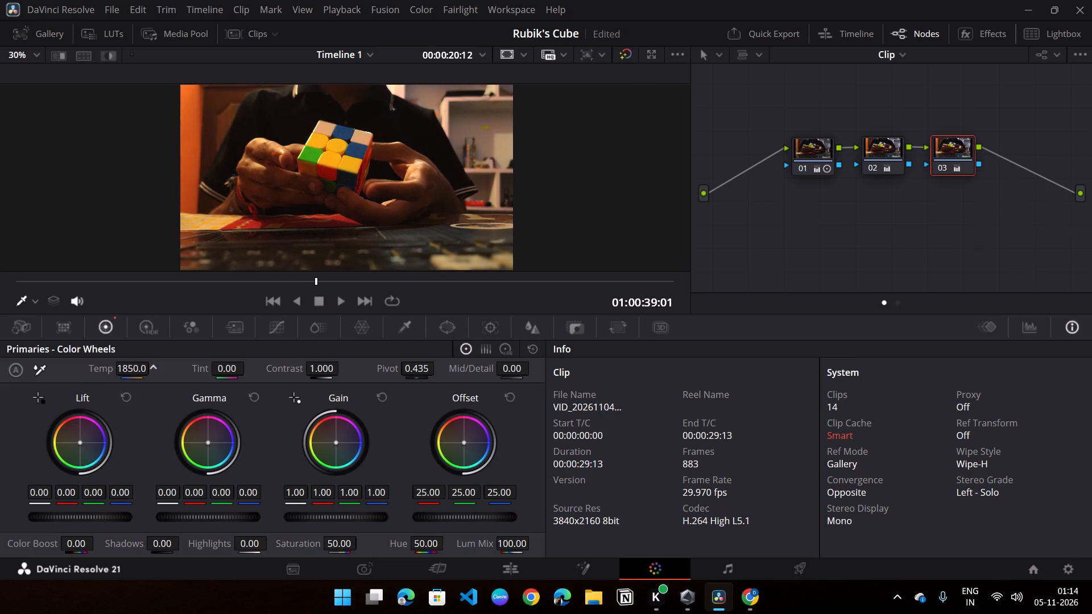
{"action": "left_click_drag", "start_coordinate": [265, 365], "coordinate": [276, 367]}
{"action": "double_click", "coordinate": [96, 371]}
{"action": "left_click_drag", "start_coordinate": [129, 367], "coordinate": [132, 370]}
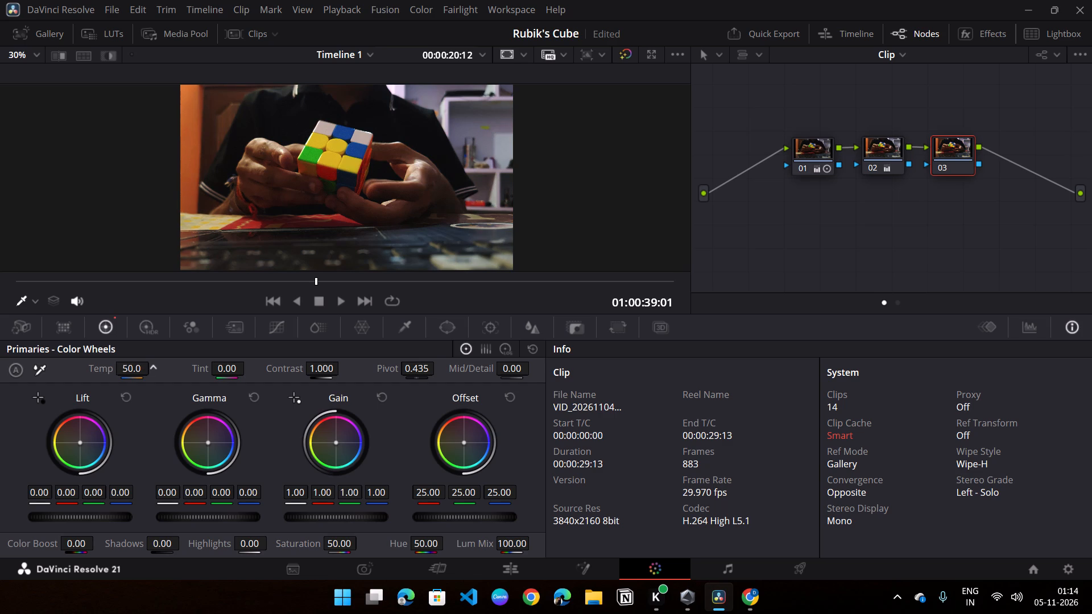
{"action": "left_click_drag", "start_coordinate": [132, 370], "coordinate": [150, 368]}
Compare the image with node 03 on and off, and with the whole grade bypassed and active.
{"action": "left_click", "coordinate": [946, 168]}
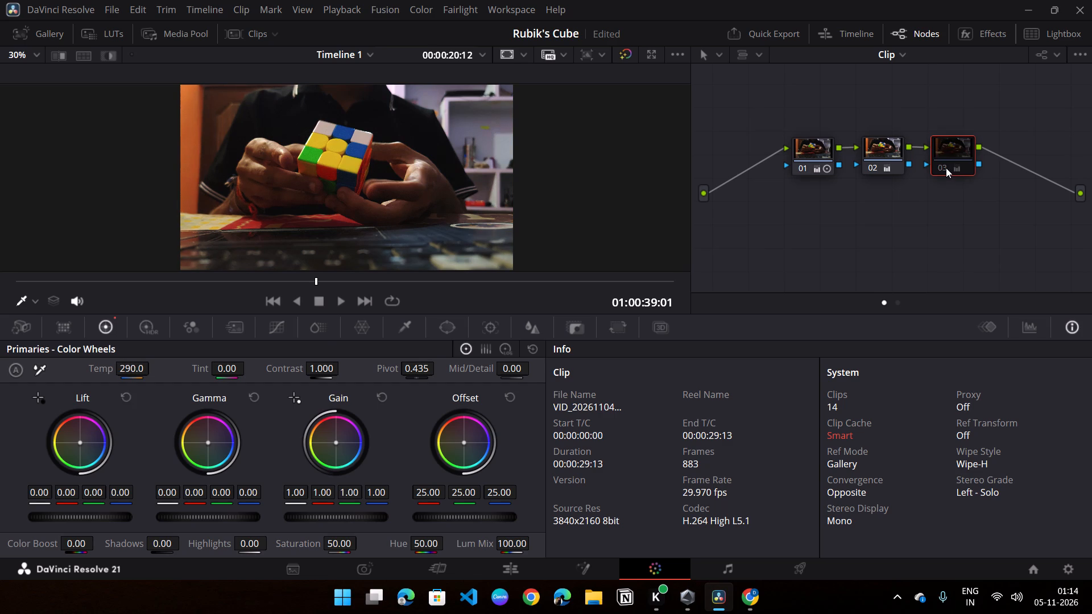
{"action": "left_click", "coordinate": [946, 168]}
{"action": "left_click", "coordinate": [946, 168]}
{"action": "left_click", "coordinate": [946, 168]}
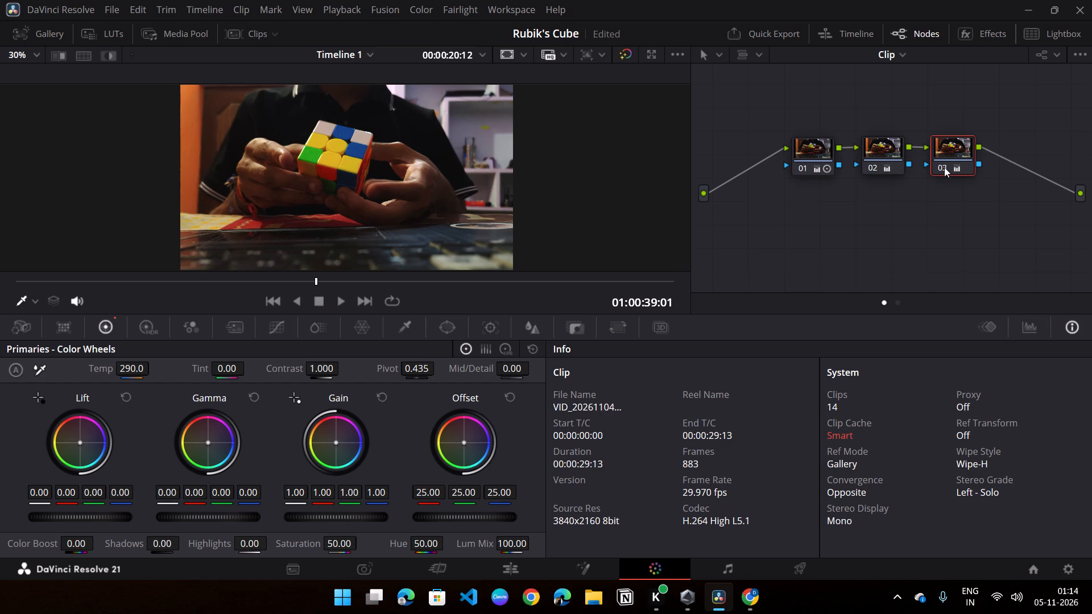
{"action": "left_click", "coordinate": [627, 48]}
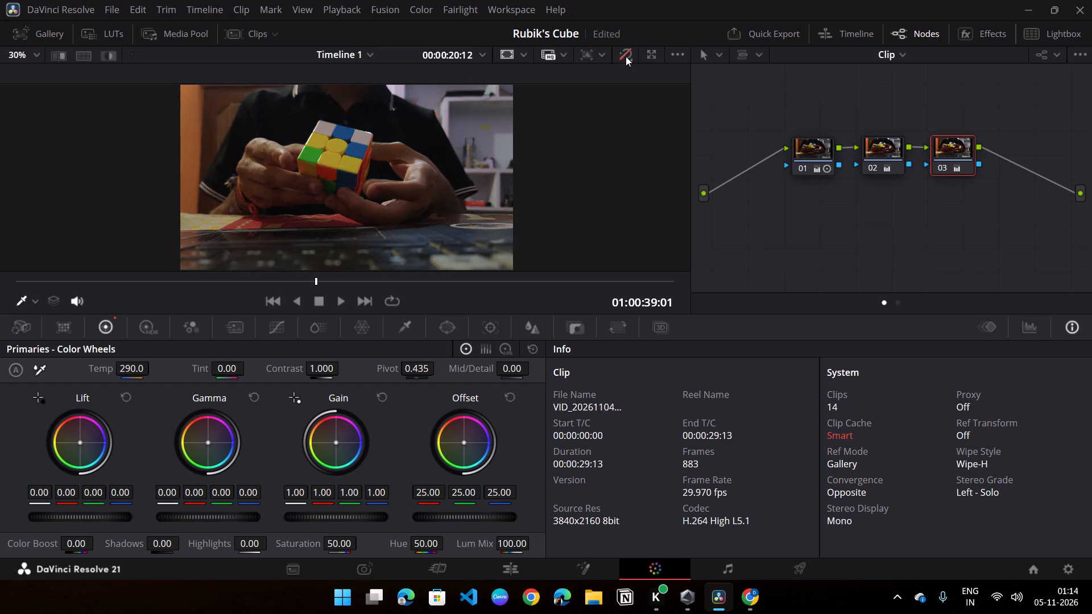
{"action": "left_click", "coordinate": [625, 59]}
{"action": "left_click", "coordinate": [625, 59]}
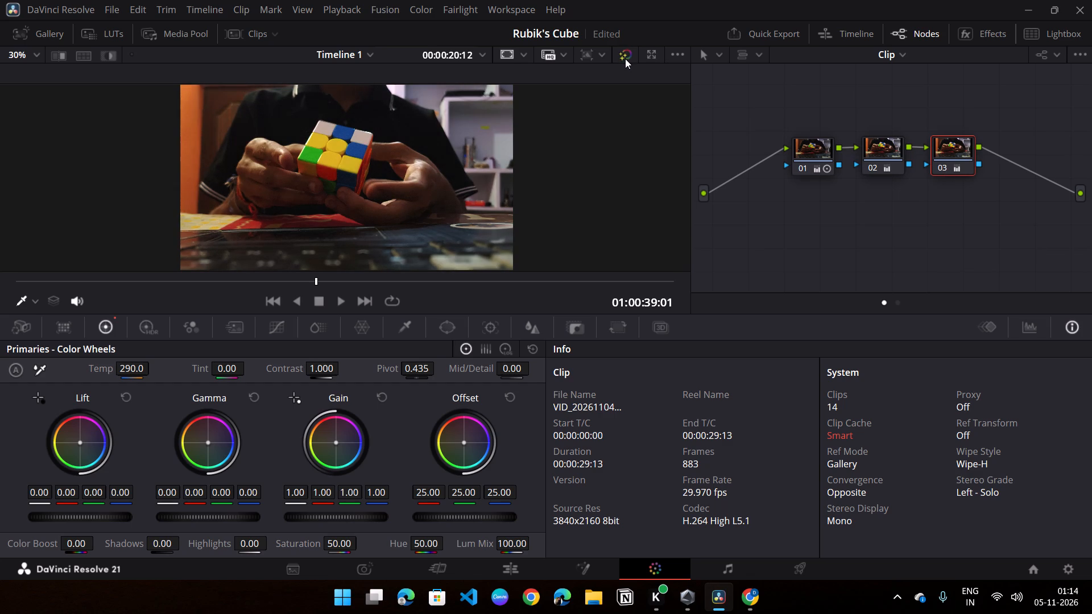
{"action": "left_click", "coordinate": [625, 59]}
Play part of the second-to-last clip in the Edit timeline and compare its image with the grade bypassed and active.
{"action": "left_click", "coordinate": [508, 579]}
{"action": "left_click_drag", "start_coordinate": [641, 446], "coordinate": [635, 449]}
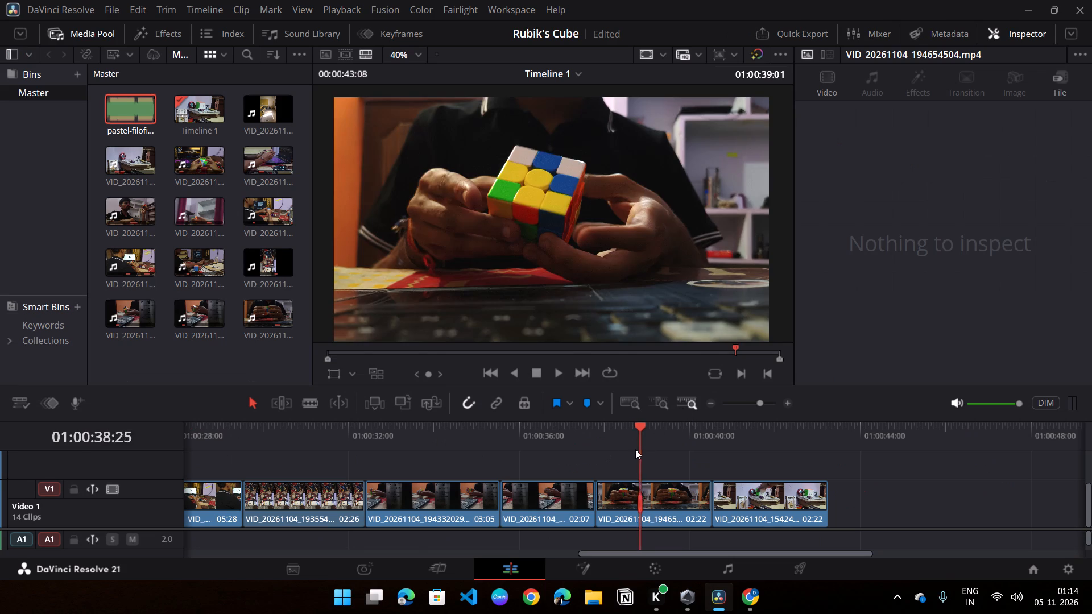
{"action": "left_click_drag", "start_coordinate": [635, 449], "coordinate": [587, 457]}
{"action": "key", "text": "space"}
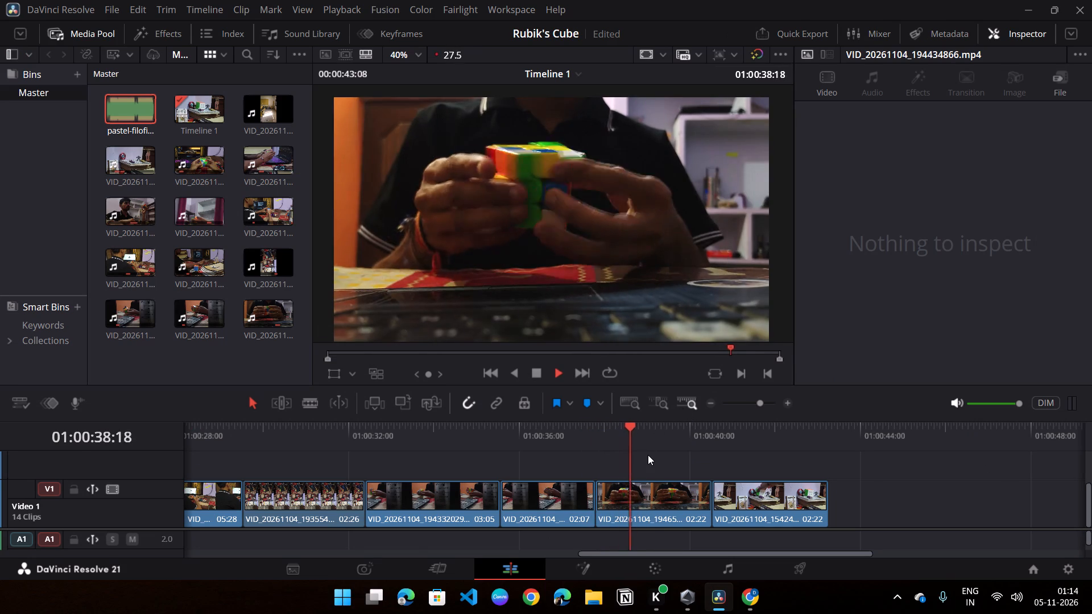
{"action": "key", "text": "space"}
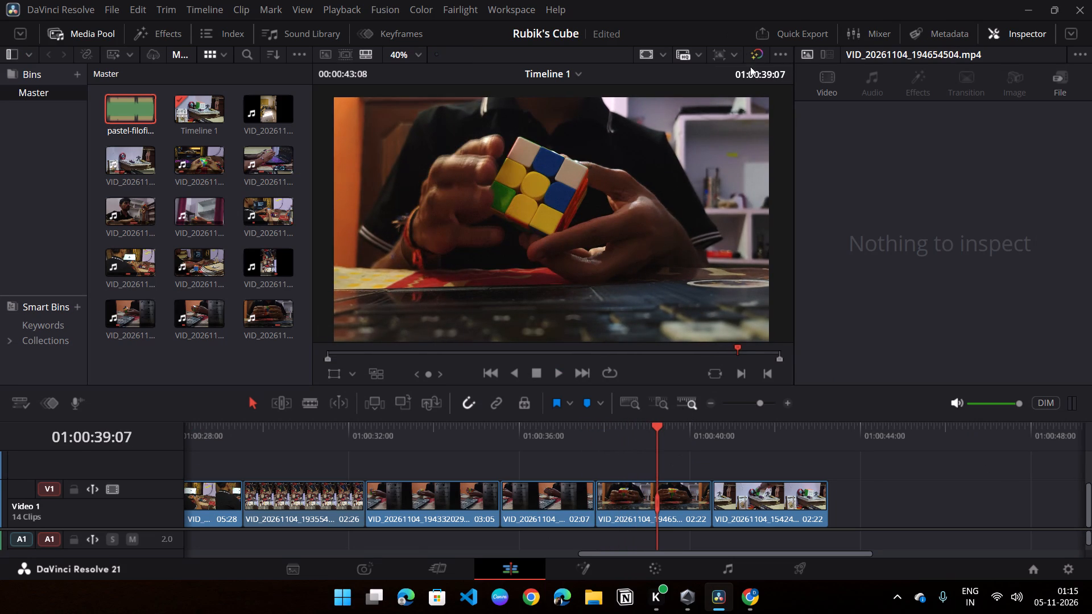
{"action": "left_click", "coordinate": [754, 51]}
{"action": "left_click", "coordinate": [754, 51]}
{"action": "left_click", "coordinate": [754, 51]}
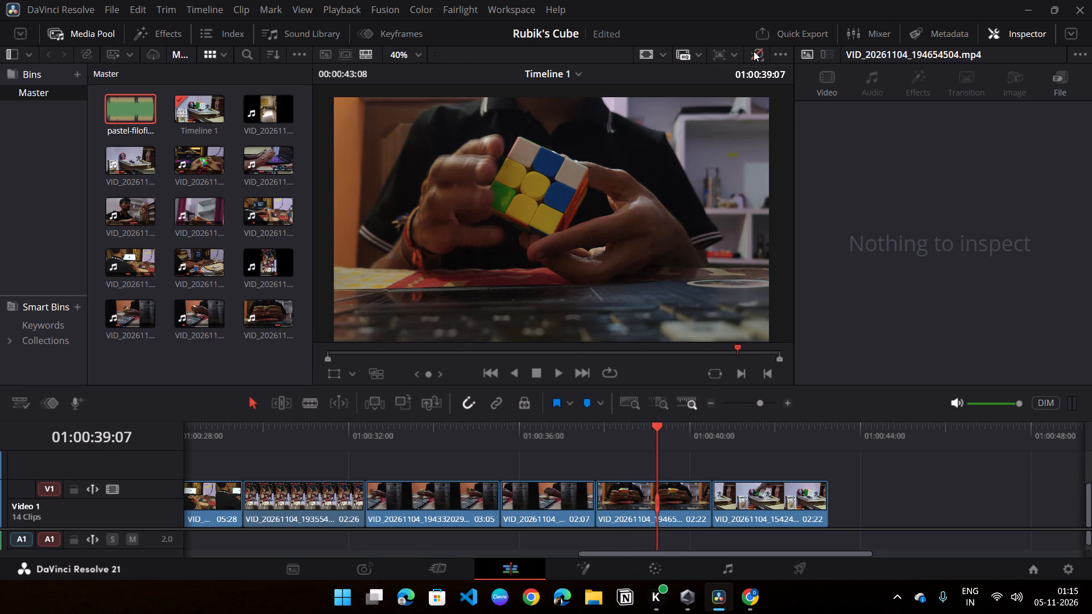
{"action": "left_click", "coordinate": [754, 51]}
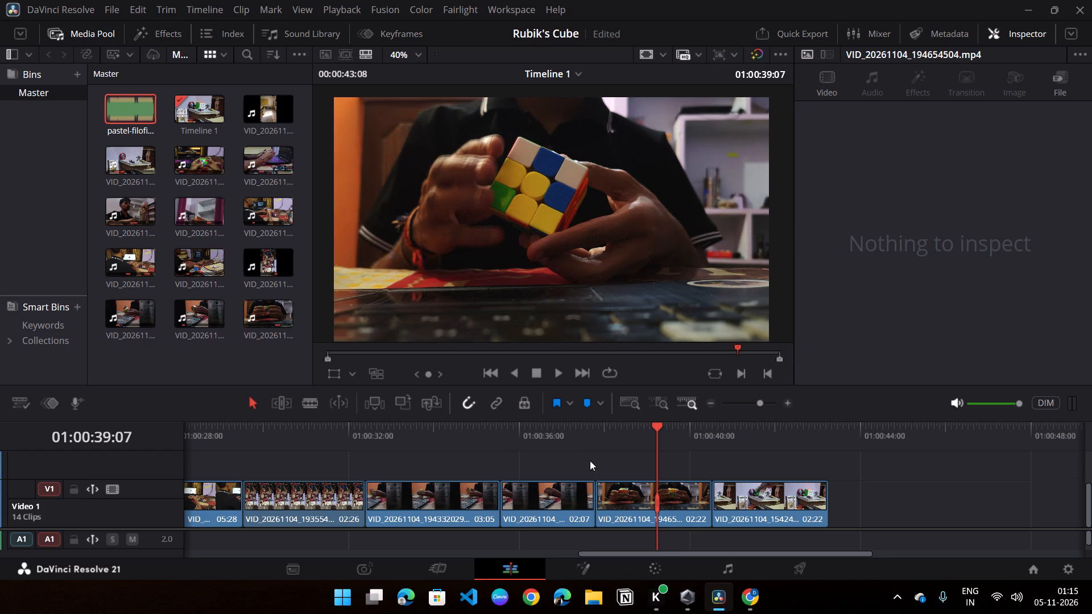
Replay the second-to-last clip from 01:00:38:13 and compare the frame at 01:00:39:23 with grades bypassed and active.
{"action": "left_click_drag", "start_coordinate": [601, 443], "coordinate": [623, 443]}
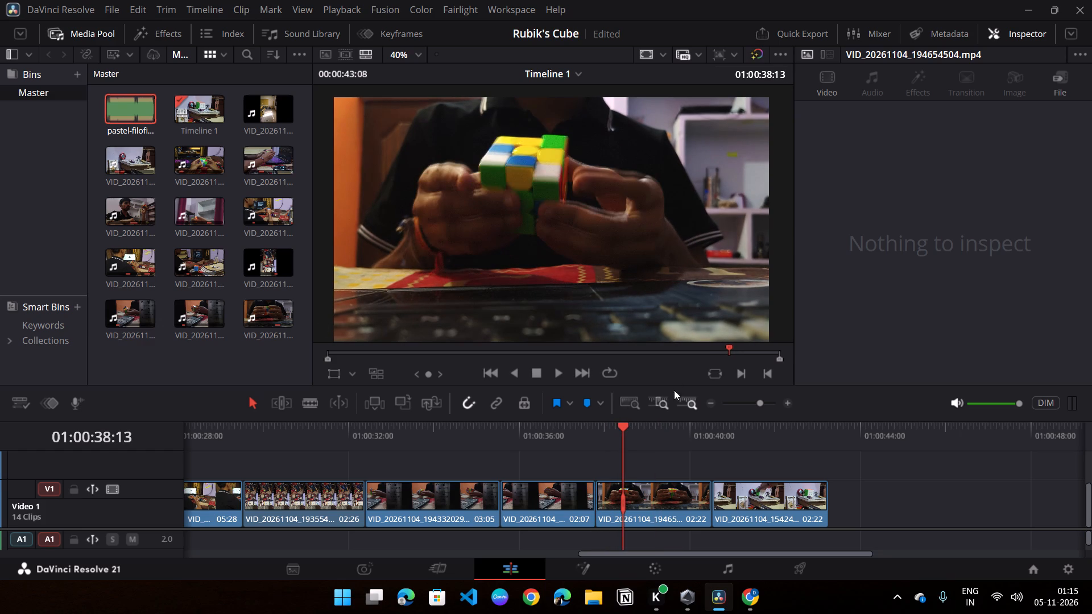
{"action": "key", "text": "space"}
{"action": "key", "text": "space"}
{"action": "key", "text": "space"}
{"action": "key", "text": "space"}
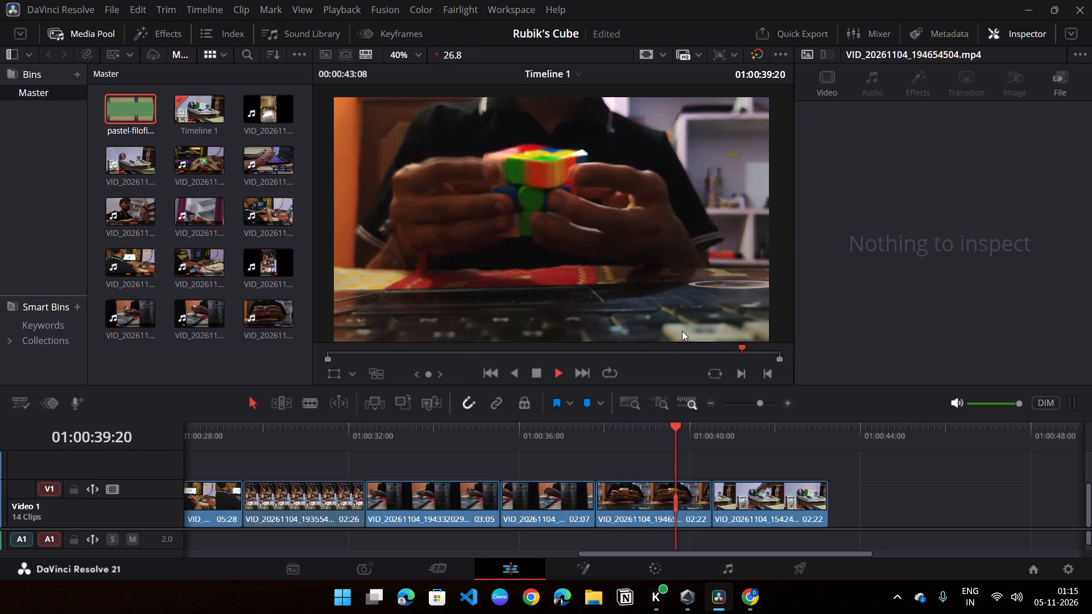
{"action": "left_click", "coordinate": [760, 53]}
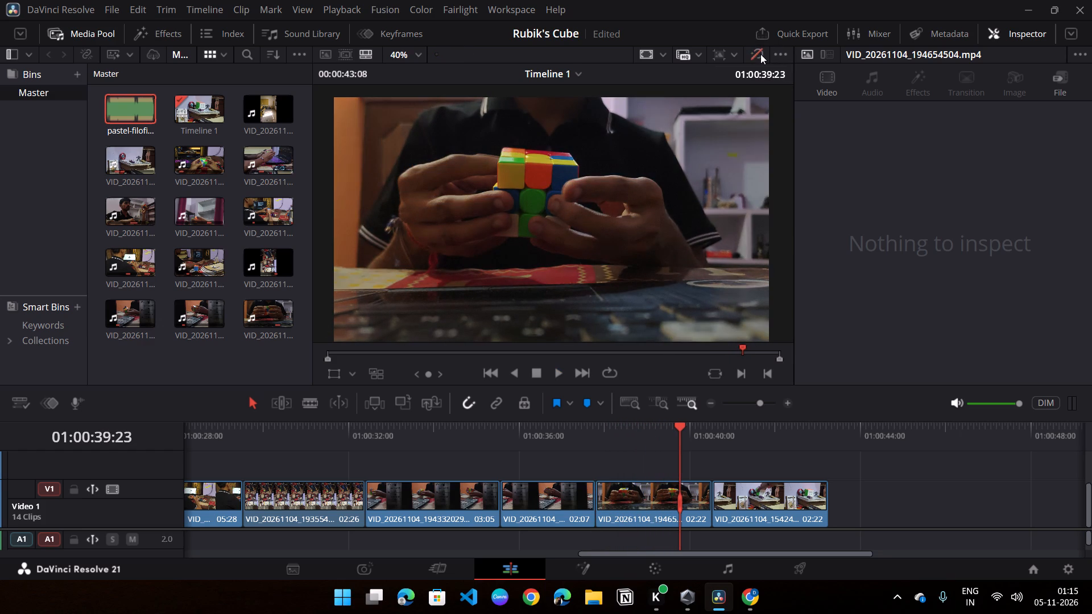
{"action": "left_click", "coordinate": [760, 54]}
{"action": "left_click", "coordinate": [760, 54]}
{"action": "left_click", "coordinate": [760, 54]}
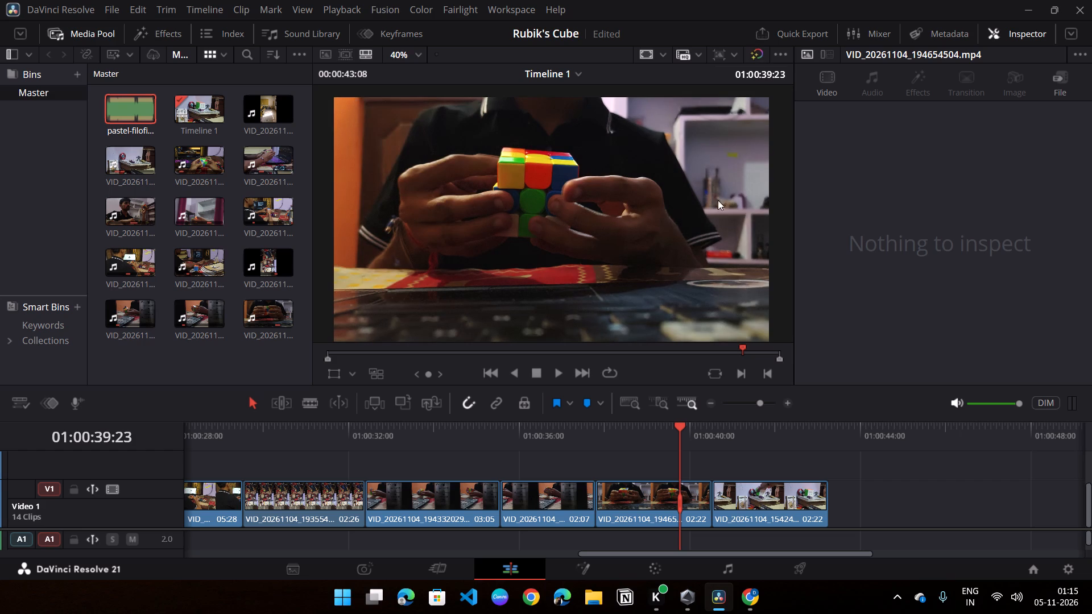
Open the overhead desk clip at 01:00:30:07 for color grading and raise node 01's Offset to 29.95.
{"action": "left_click_drag", "start_coordinate": [676, 426], "coordinate": [775, 437]}
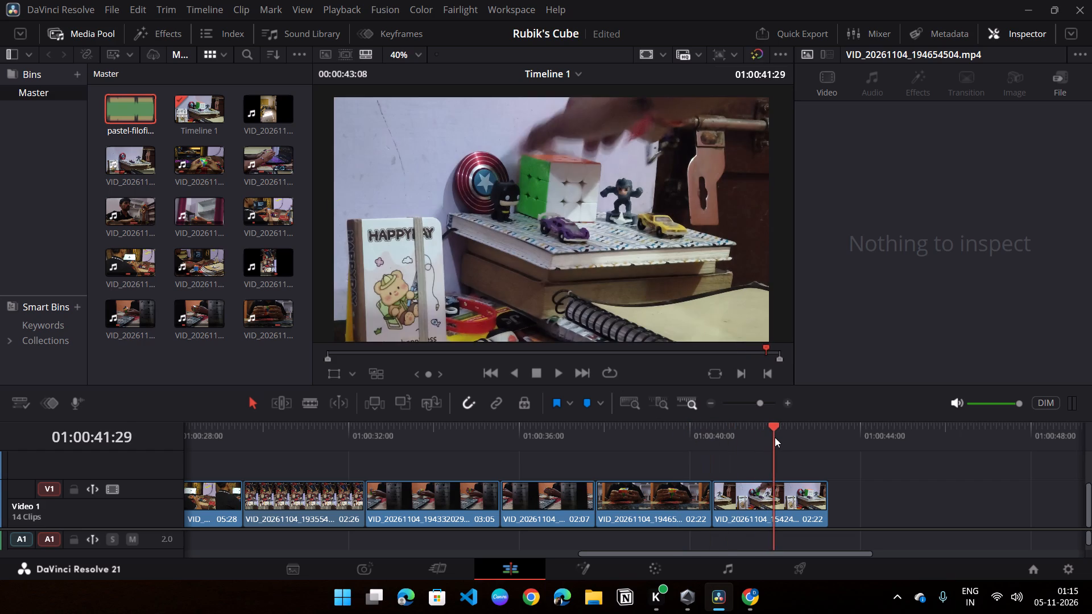
{"action": "left_click_drag", "start_coordinate": [775, 437], "coordinate": [272, 476]}
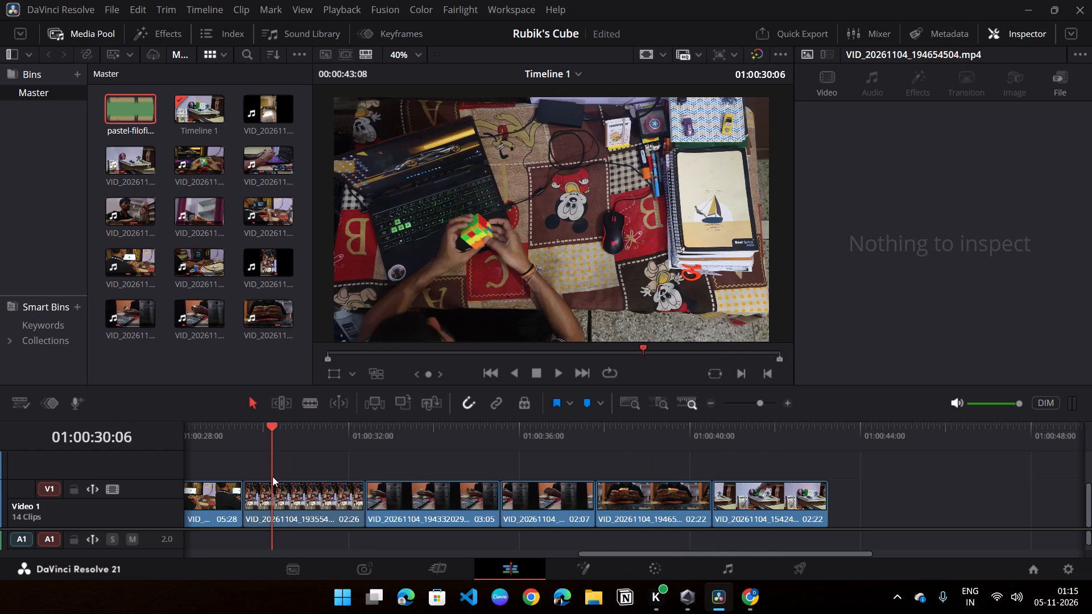
{"action": "left_click_drag", "start_coordinate": [272, 476], "coordinate": [274, 476]}
{"action": "left_click", "coordinate": [667, 567]}
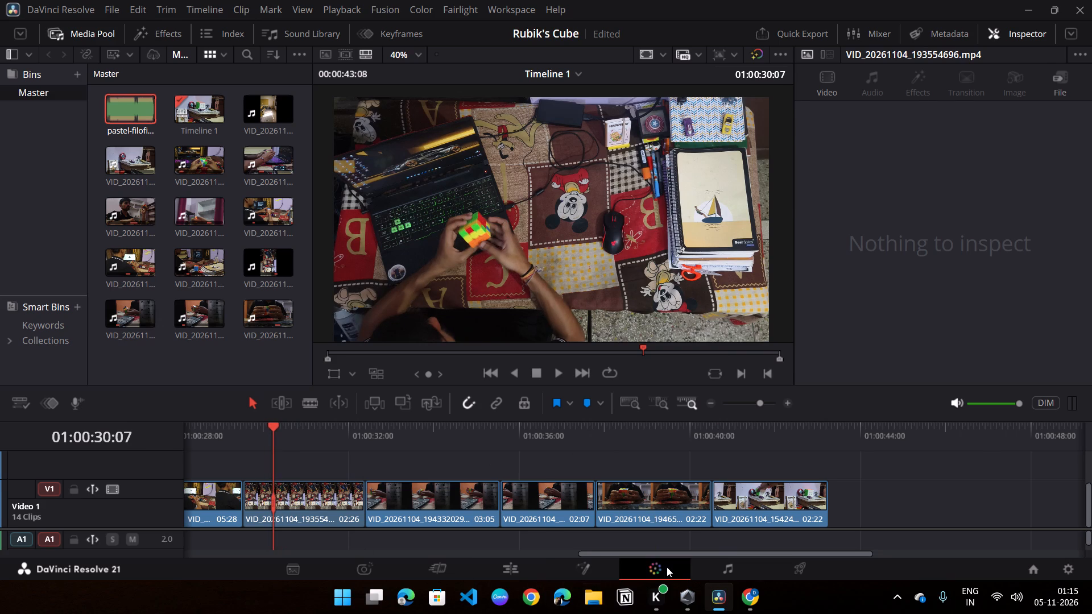
{"action": "scroll", "coordinate": [396, 151], "scroll_direction": "down", "scroll_amount": 2}
{"action": "scroll", "coordinate": [396, 151], "scroll_direction": "up", "scroll_amount": 1}
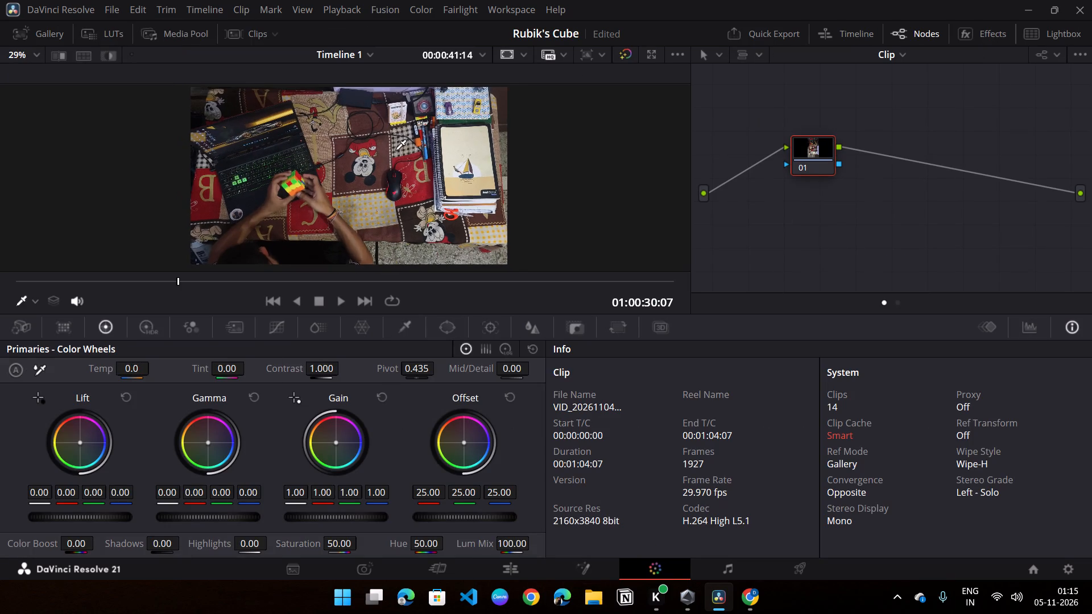
{"action": "scroll", "coordinate": [396, 151], "scroll_direction": "up", "scroll_amount": 3}
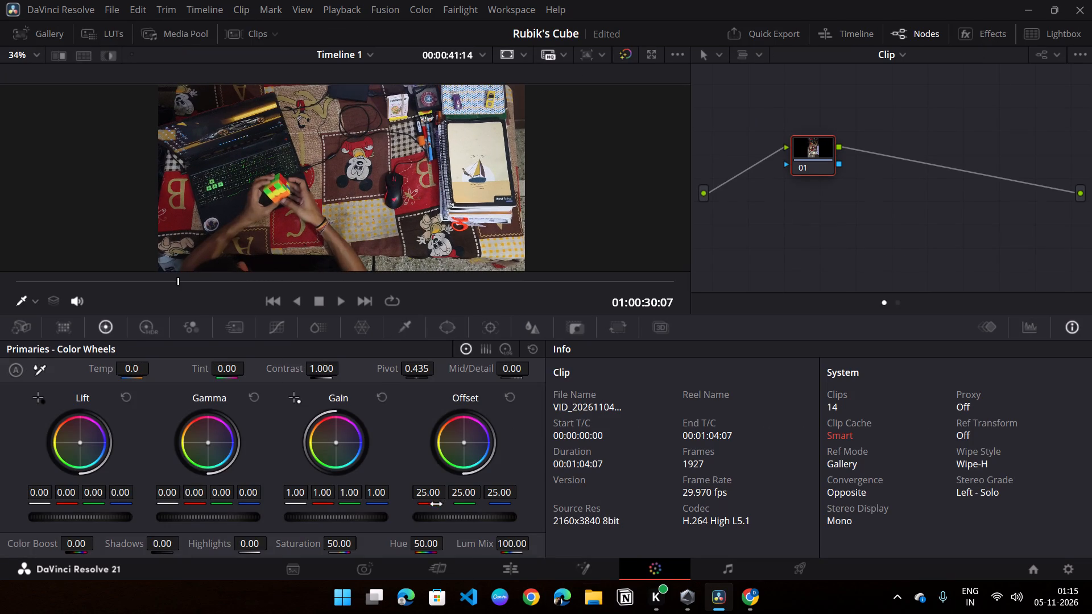
{"action": "left_click_drag", "start_coordinate": [435, 515], "coordinate": [574, 513]}
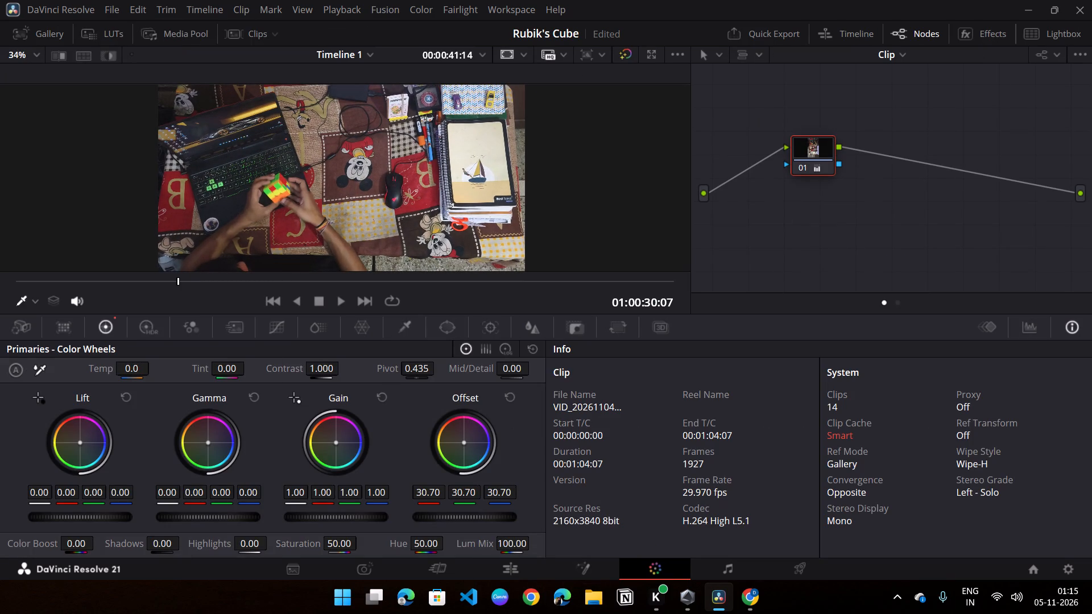
{"action": "left_click_drag", "start_coordinate": [574, 513], "coordinate": [547, 520]}
Set node 01's Contrast to 1.190 and its Pivot to 0.493.
{"action": "left_click_drag", "start_coordinate": [319, 370], "coordinate": [390, 373]}
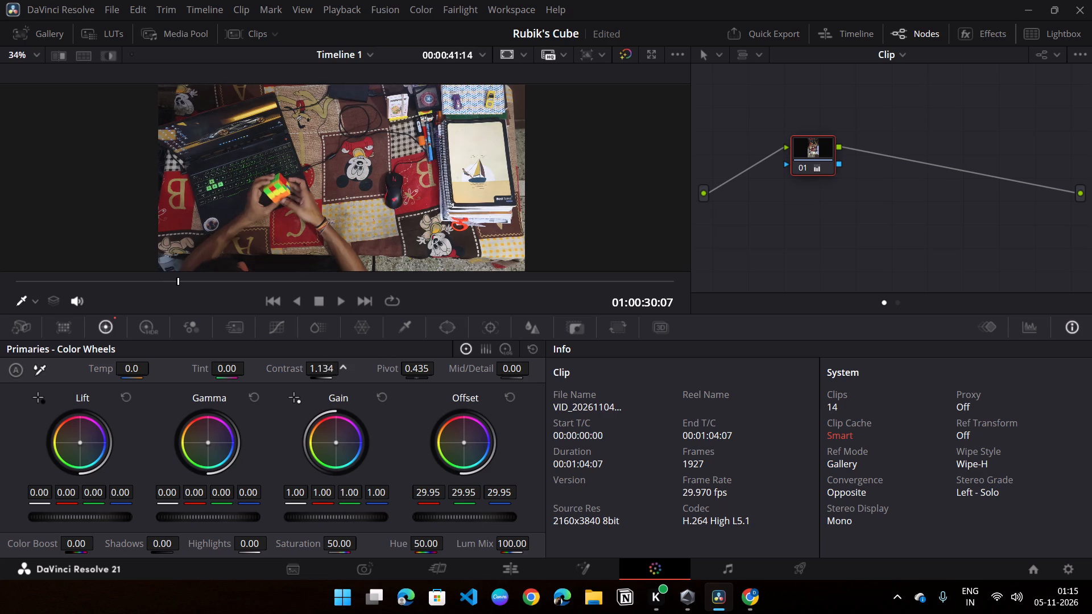
{"action": "left_click_drag", "start_coordinate": [390, 373], "coordinate": [439, 379]}
{"action": "left_click", "coordinate": [258, 366]}
{"action": "double_click", "coordinate": [266, 372]}
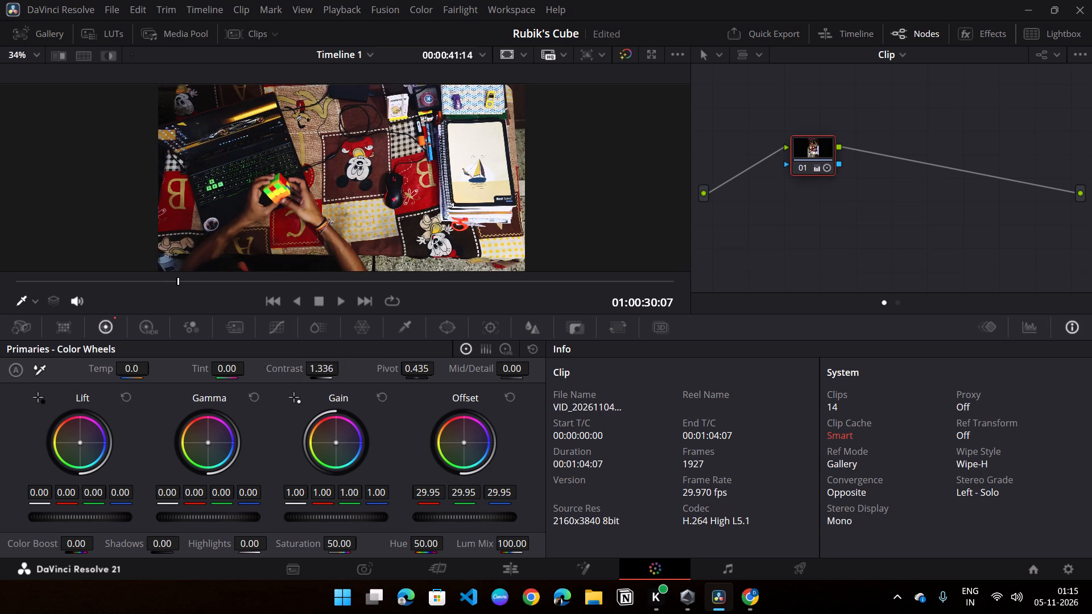
{"action": "left_click_drag", "start_coordinate": [311, 368], "coordinate": [365, 375]}
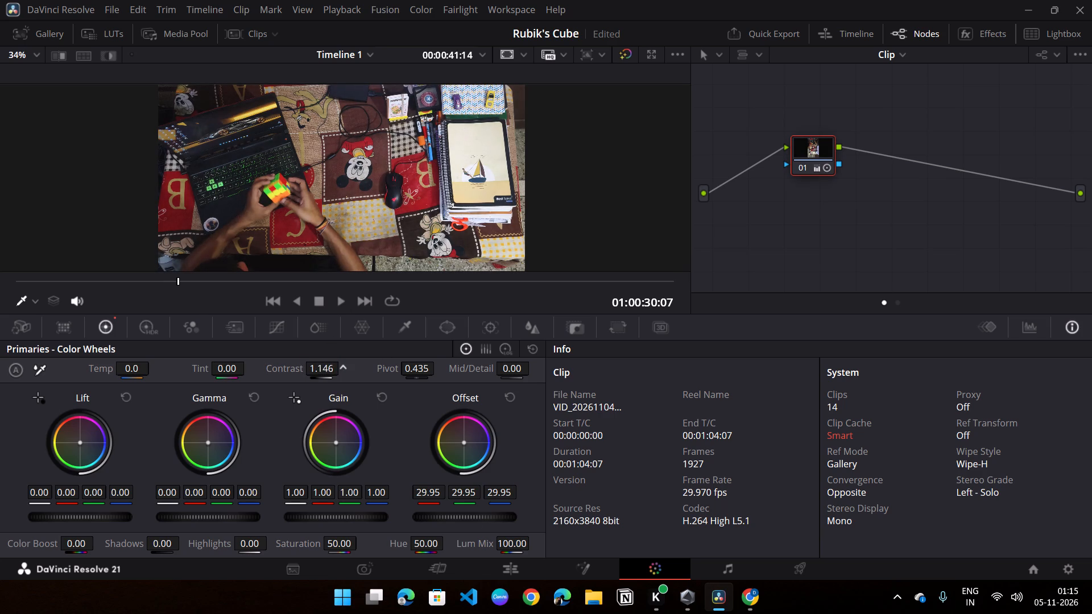
{"action": "left_click_drag", "start_coordinate": [365, 375], "coordinate": [379, 375]}
{"action": "left_click_drag", "start_coordinate": [418, 370], "coordinate": [353, 373]}
{"action": "left_click_drag", "start_coordinate": [353, 373], "coordinate": [439, 377]}
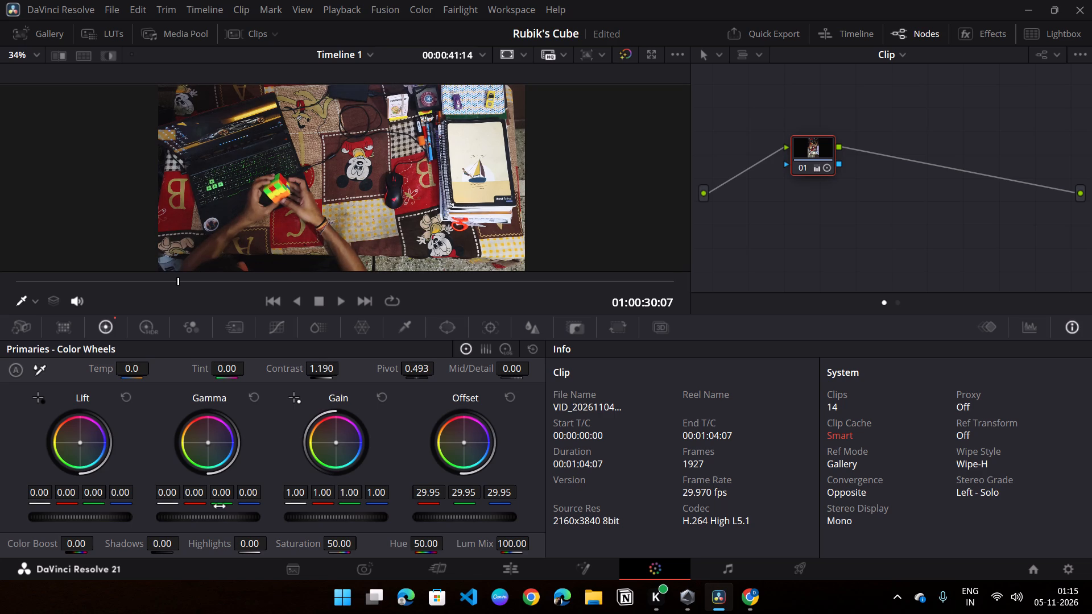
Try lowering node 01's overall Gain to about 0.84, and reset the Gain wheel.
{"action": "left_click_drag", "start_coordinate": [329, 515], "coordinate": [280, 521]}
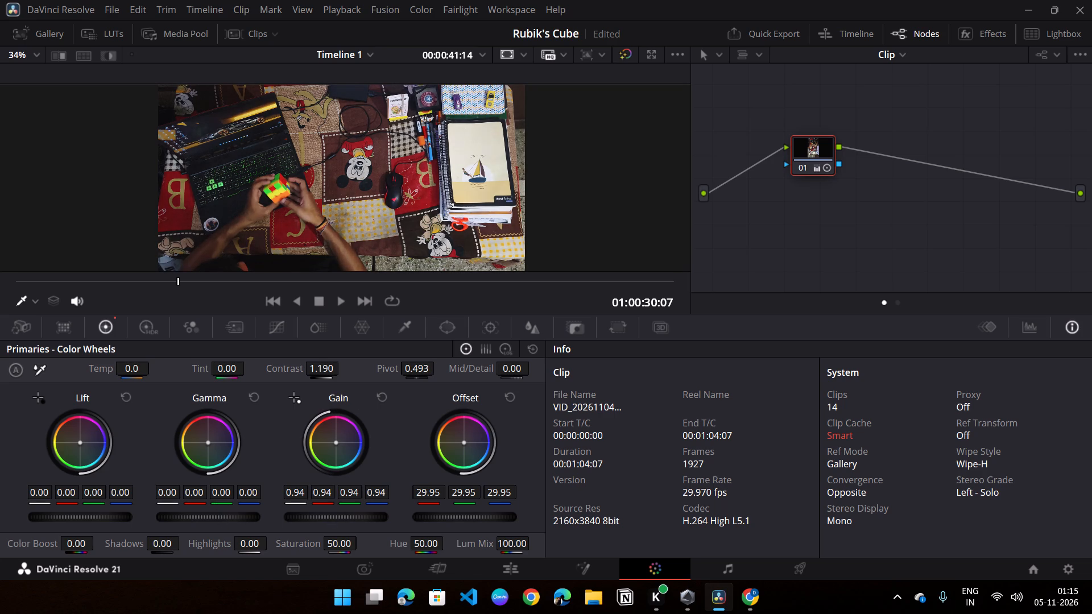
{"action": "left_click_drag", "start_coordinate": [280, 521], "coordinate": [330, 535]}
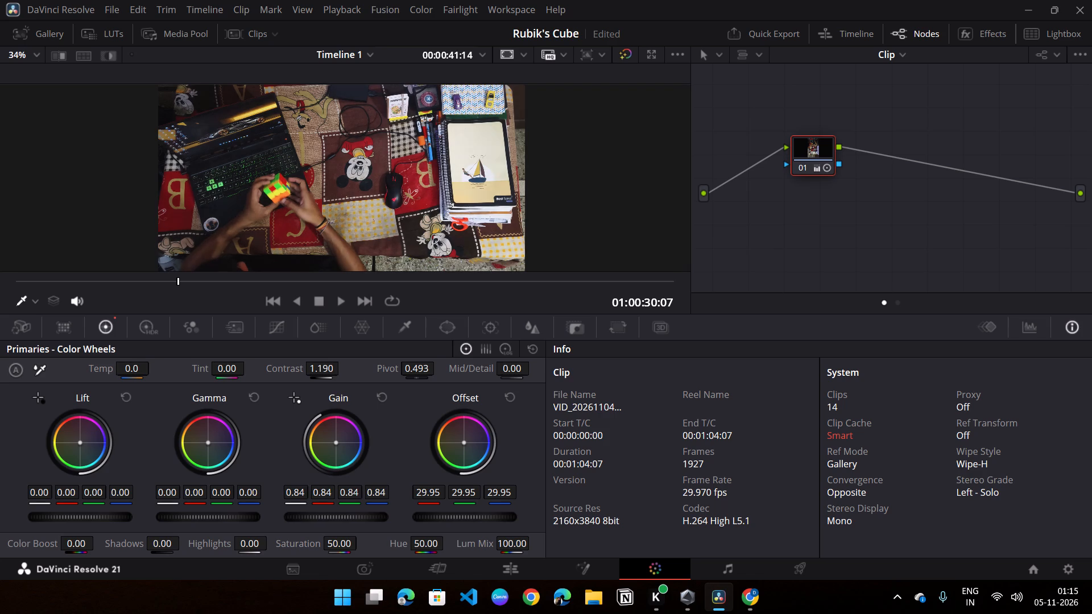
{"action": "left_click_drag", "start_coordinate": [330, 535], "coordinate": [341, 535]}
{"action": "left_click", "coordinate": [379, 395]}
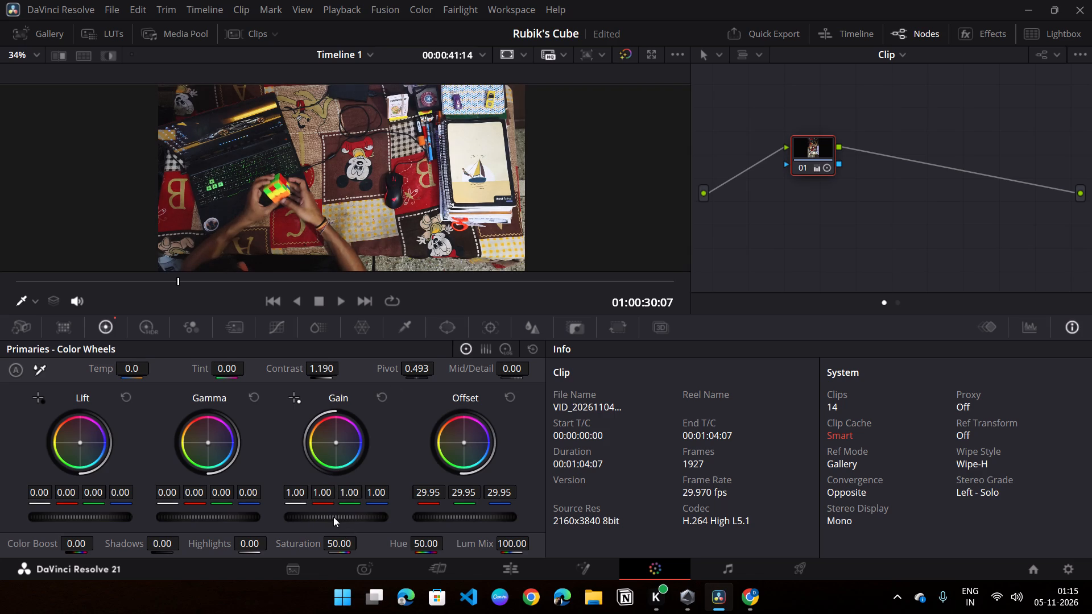
Lower node 01's overall Gain to 0.94 and raise its red Gain channel to 1.05.
{"action": "left_click_drag", "start_coordinate": [335, 518], "coordinate": [282, 524]}
{"action": "left_click_drag", "start_coordinate": [319, 490], "coordinate": [344, 492]}
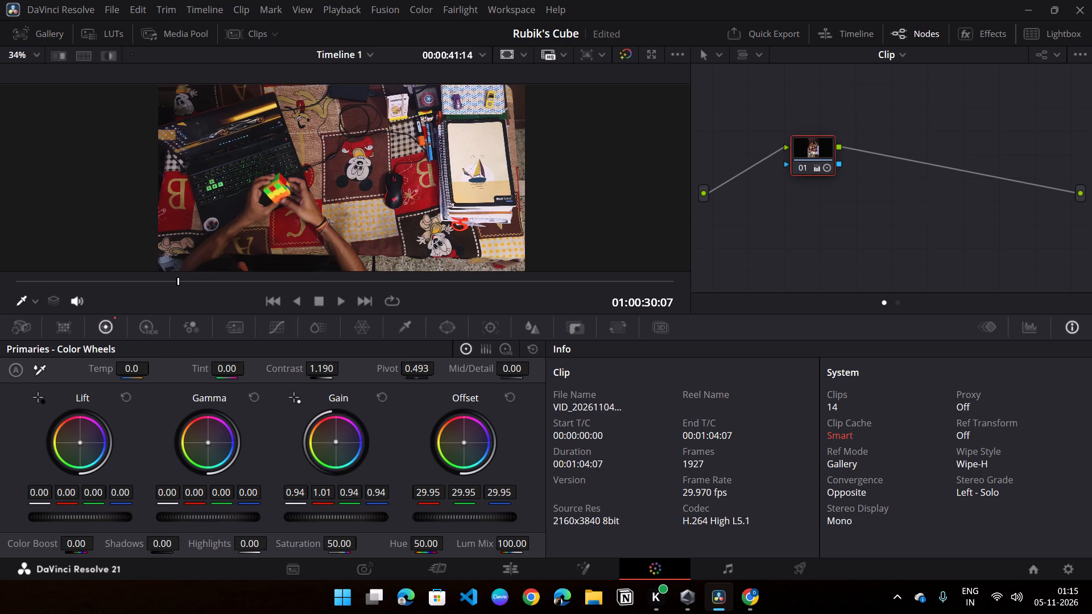
{"action": "left_click_drag", "start_coordinate": [344, 492], "coordinate": [367, 495]}
{"action": "left_click_drag", "start_coordinate": [367, 495], "coordinate": [357, 497]}
{"action": "left_click", "coordinate": [299, 495]}
Compare the overhead desk clip's image with the grade bypassed and active.
{"action": "left_click", "coordinate": [628, 54]}
{"action": "left_click", "coordinate": [628, 54]}
{"action": "left_click", "coordinate": [628, 54]}
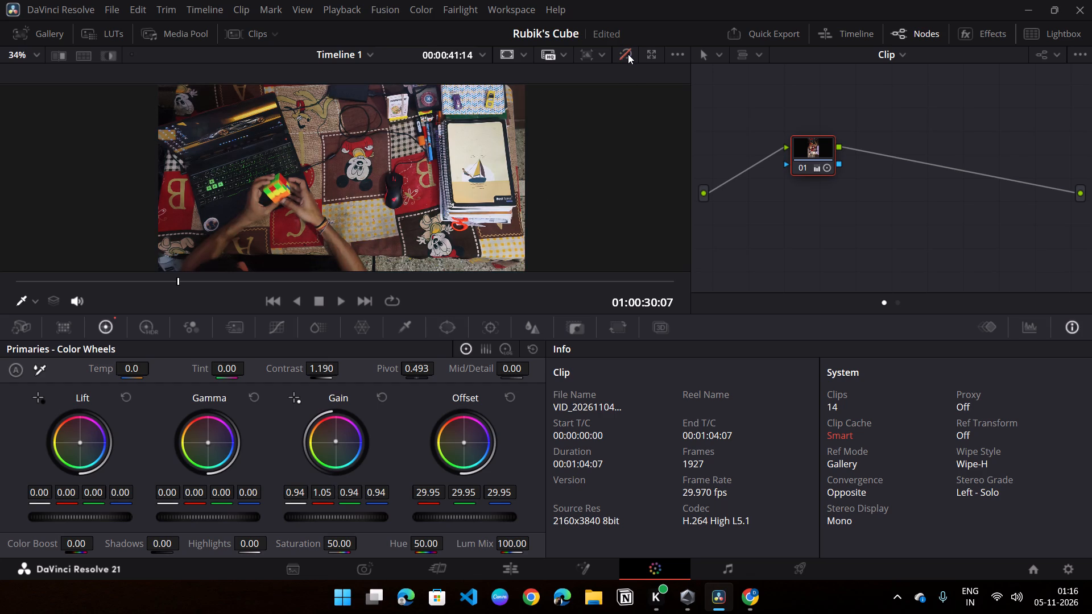
{"action": "left_click", "coordinate": [628, 54]}
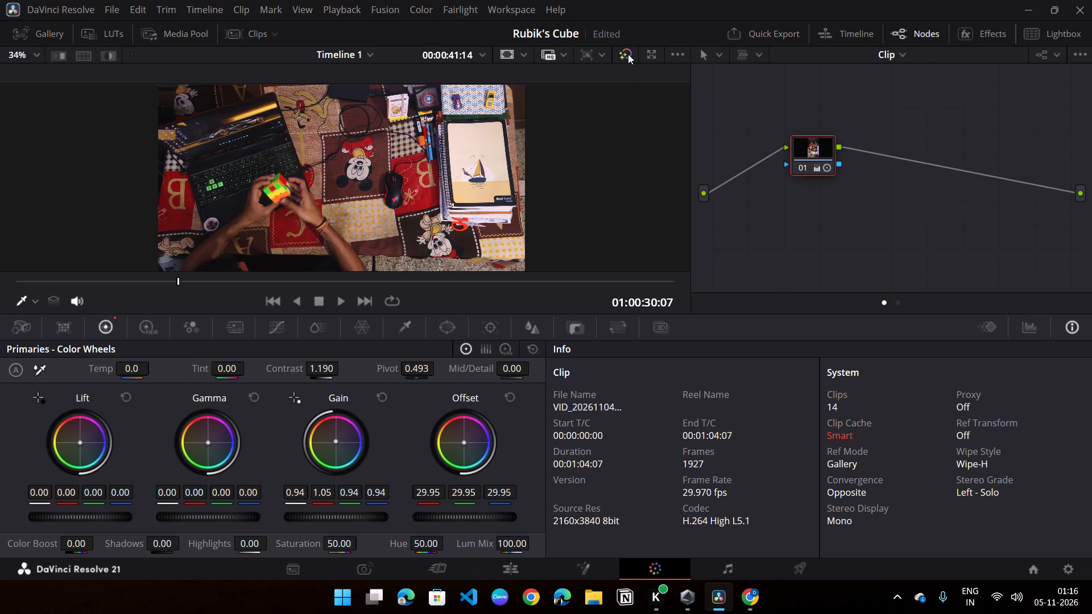
{"action": "left_click", "coordinate": [628, 54]}
{"action": "left_click", "coordinate": [628, 54]}
Warm the overhead desk clip by setting node 01's Temp to 190.0.
{"action": "left_click_drag", "start_coordinate": [135, 372], "coordinate": [179, 366]}
{"action": "double_click", "coordinate": [94, 367]}
{"action": "left_click_drag", "start_coordinate": [126, 370], "coordinate": [139, 369]}
Try a higher saturation on node 01 of the overhead desk clip, reset it, and set Saturation to 52.40.
{"action": "left_click_drag", "start_coordinate": [332, 544], "coordinate": [354, 542]}
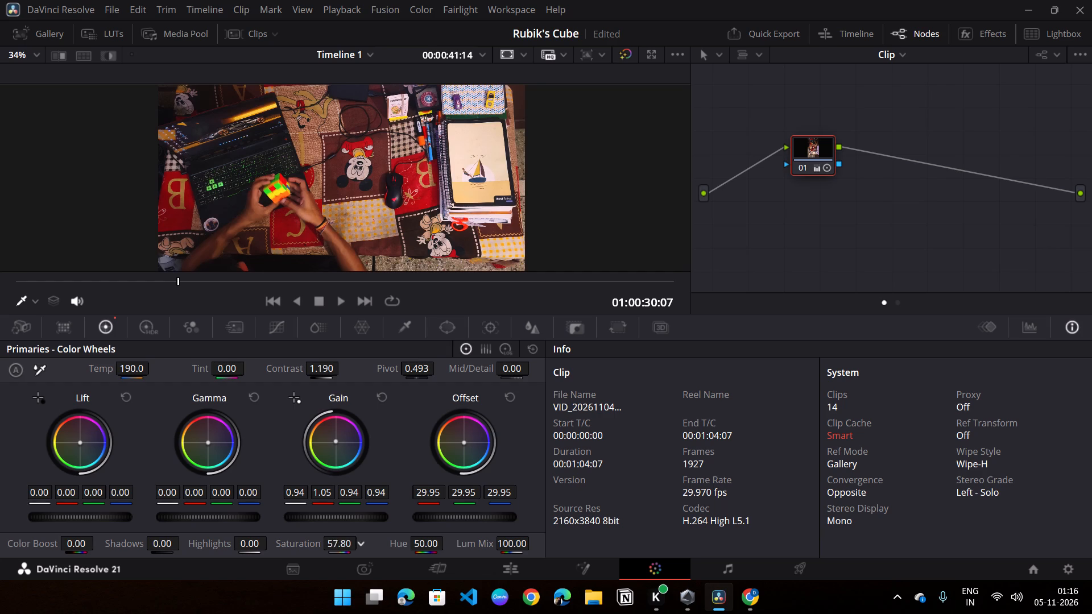
{"action": "left_click_drag", "start_coordinate": [354, 542], "coordinate": [354, 542]}
{"action": "double_click", "coordinate": [312, 547]}
{"action": "left_click_drag", "start_coordinate": [334, 546], "coordinate": [342, 544]}
Compare the overhead desk clip's image with the grade bypassed and active, leaving the grade active.
{"action": "left_click", "coordinate": [630, 49]}
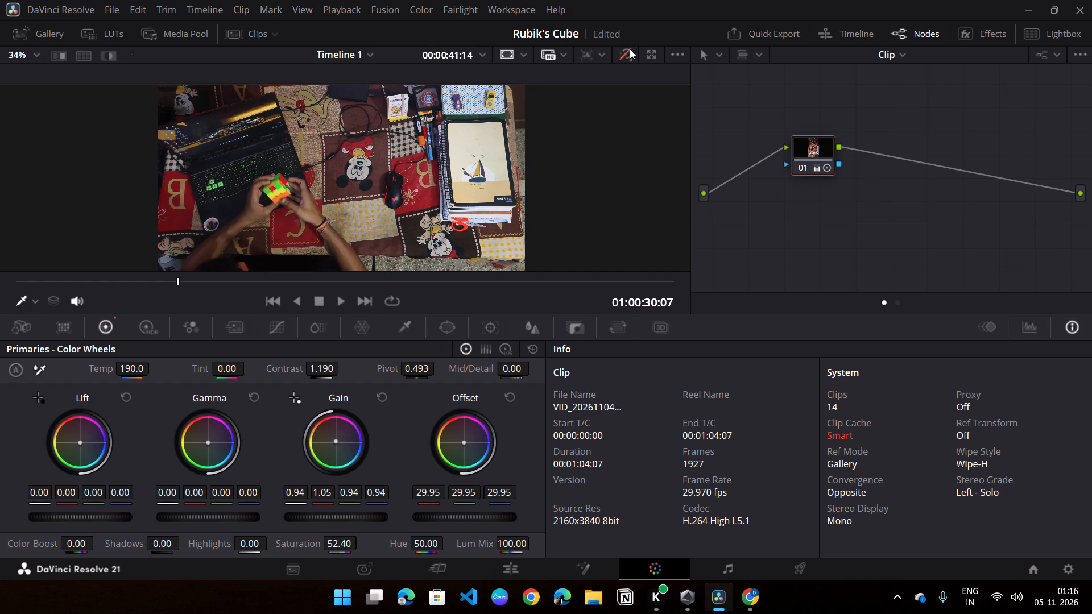
{"action": "left_click", "coordinate": [630, 49]}
{"action": "left_click", "coordinate": [630, 49]}
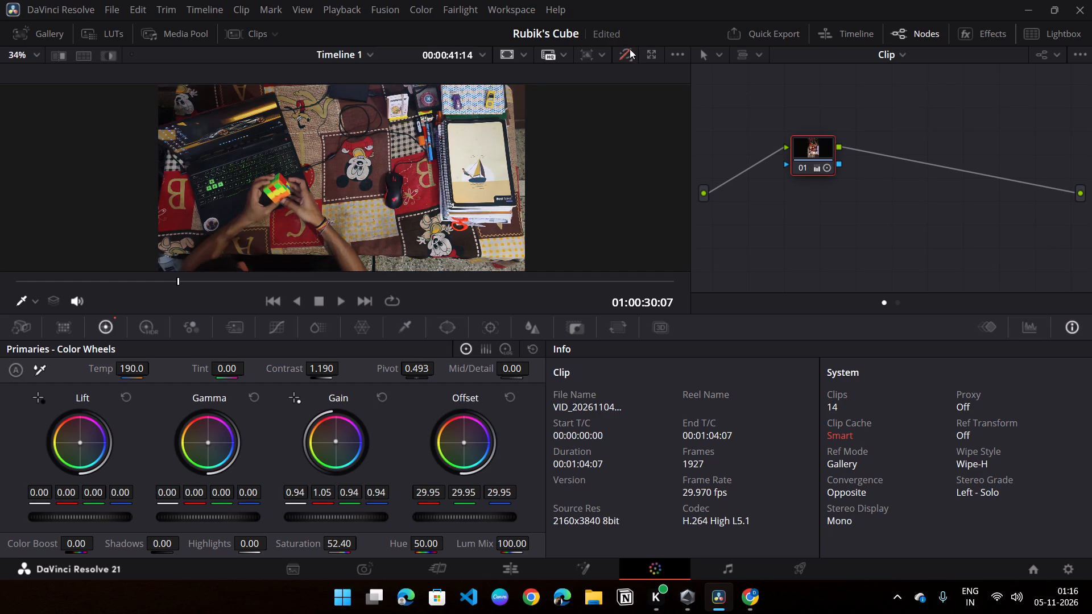
{"action": "left_click", "coordinate": [630, 49]}
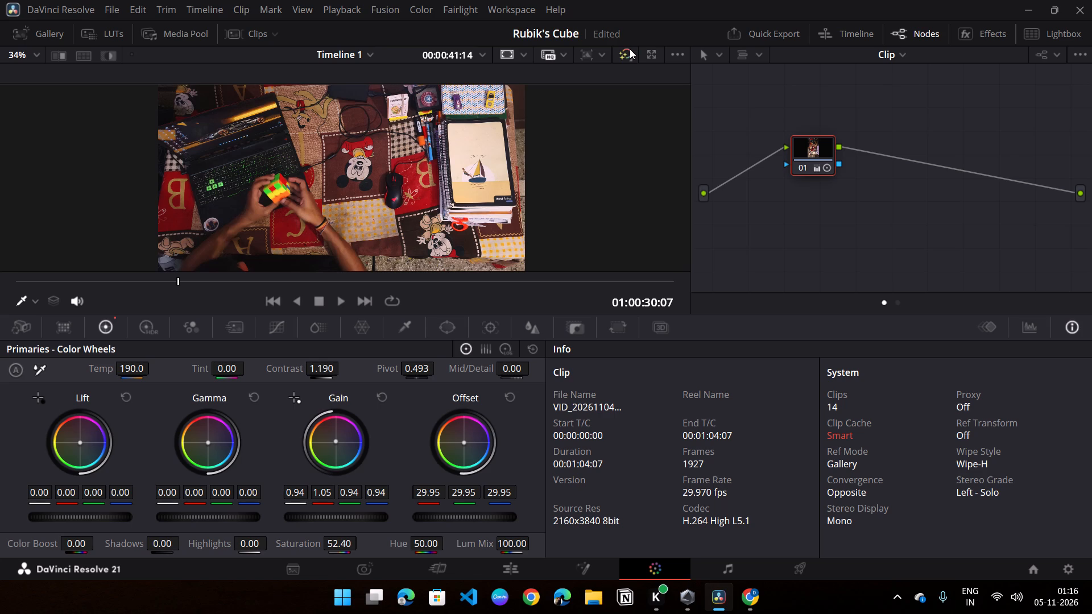
{"action": "left_click", "coordinate": [622, 48]}
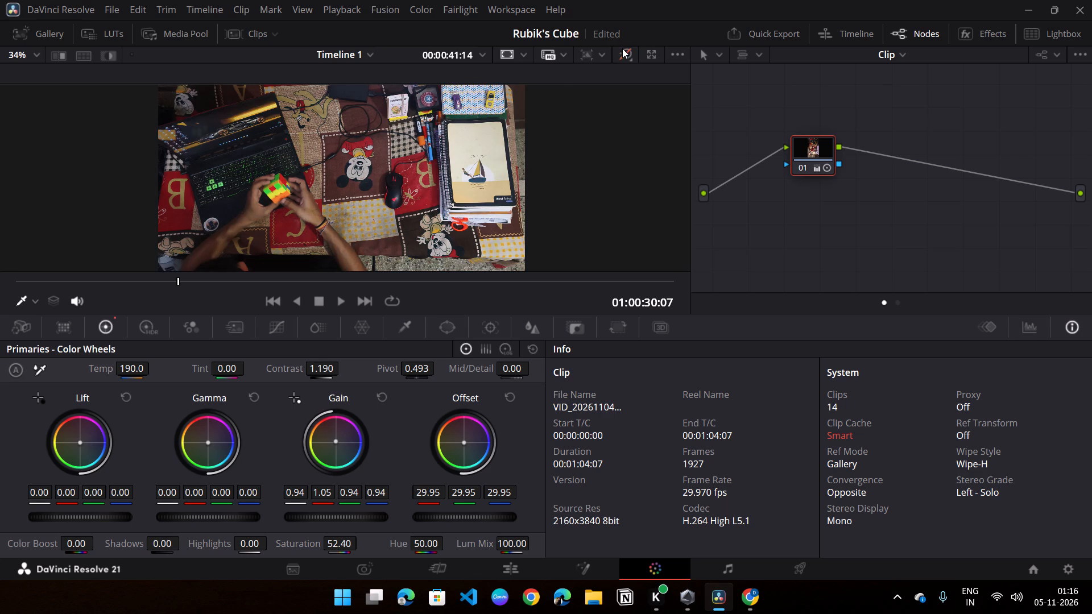
{"action": "left_click", "coordinate": [622, 48]}
{"action": "double_click", "coordinate": [622, 48]}
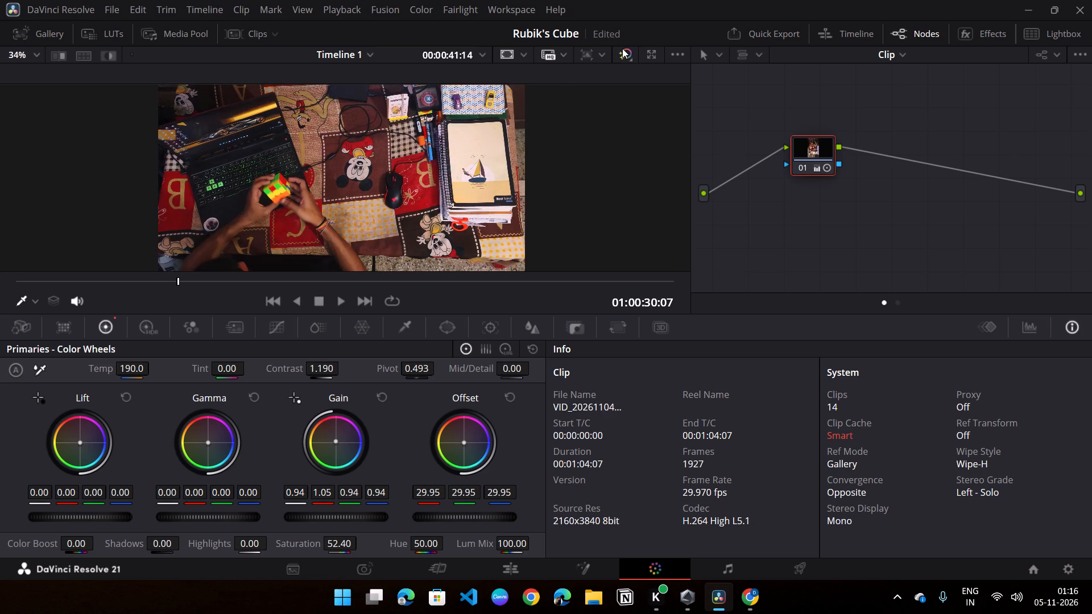
{"action": "double_click", "coordinate": [622, 48]}
{"action": "double_click", "coordinate": [622, 48]}
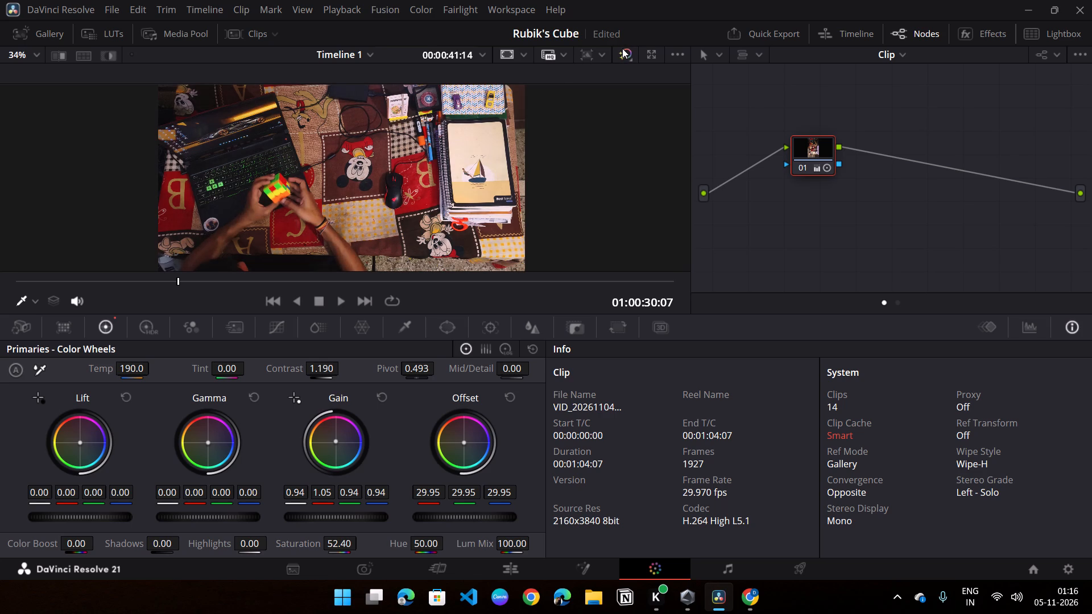
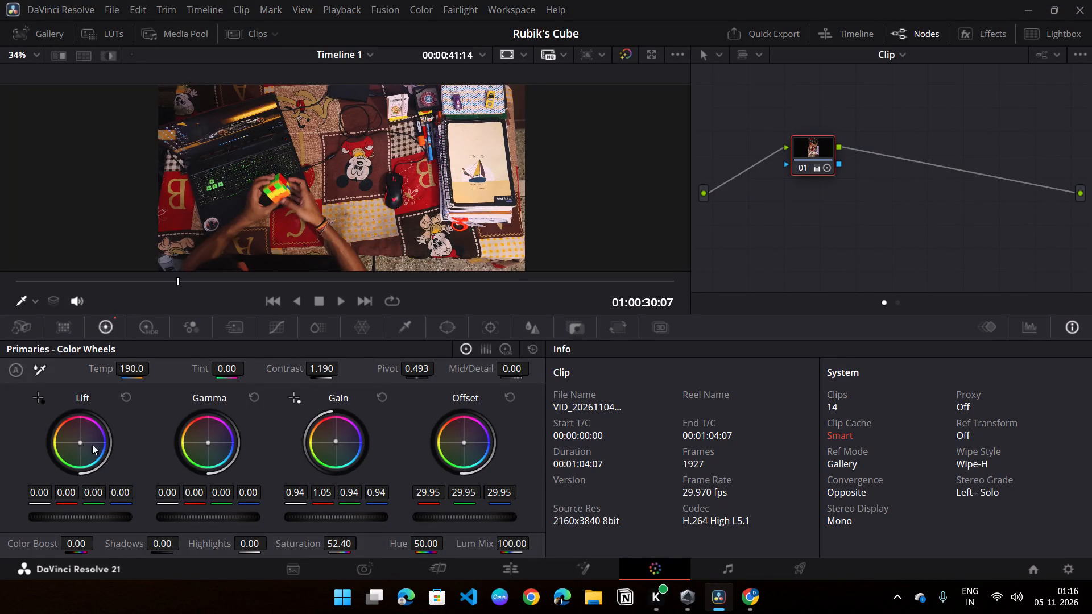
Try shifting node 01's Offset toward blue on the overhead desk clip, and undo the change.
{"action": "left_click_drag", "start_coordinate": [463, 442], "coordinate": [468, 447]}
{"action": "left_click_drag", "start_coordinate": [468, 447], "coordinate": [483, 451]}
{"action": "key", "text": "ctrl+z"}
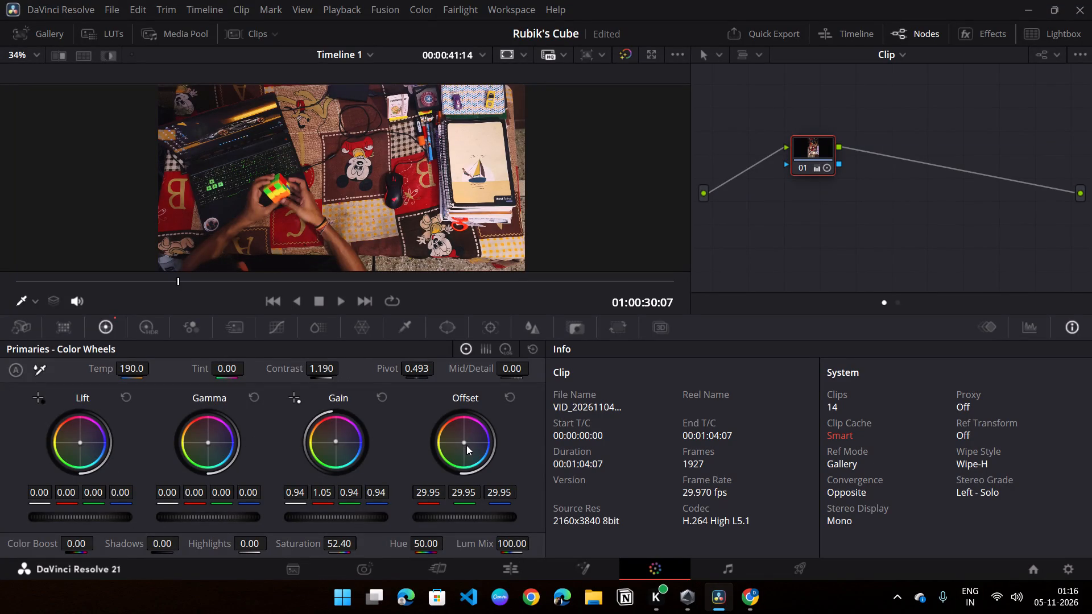
Add a serial node after node 01 and shift its Offset toward blue, to 21.93, 25.09 and 30.30.
{"action": "key", "text": "alt+s"}
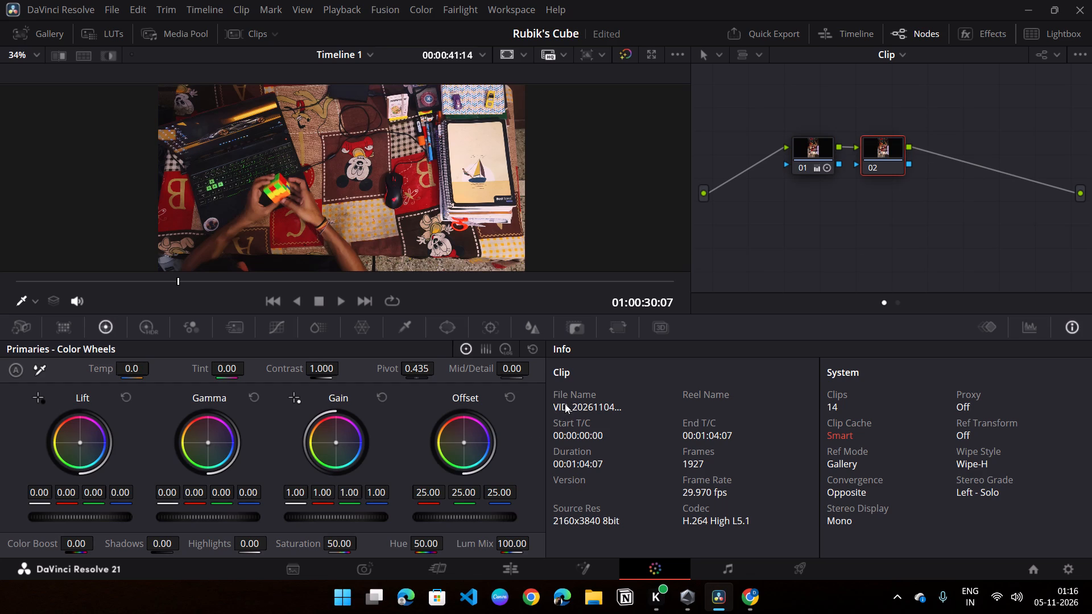
{"action": "left_click_drag", "start_coordinate": [465, 443], "coordinate": [465, 448]}
{"action": "left_click_drag", "start_coordinate": [465, 448], "coordinate": [487, 457]}
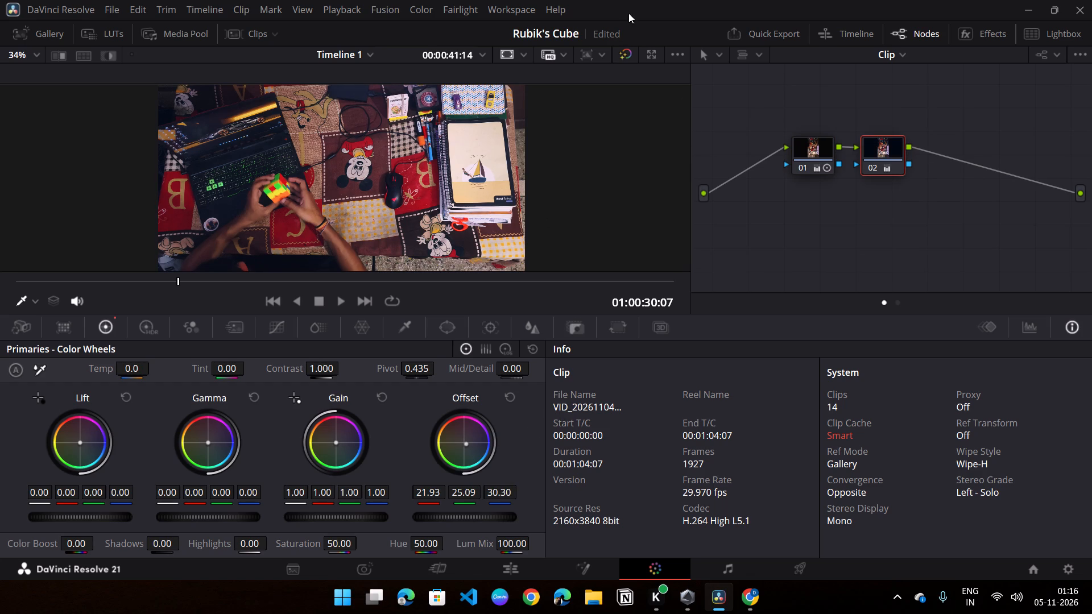
Compare the image with the whole grade bypassed and active, and with node 02 off and on.
{"action": "left_click", "coordinate": [629, 52]}
{"action": "left_click", "coordinate": [629, 52]}
{"action": "left_click", "coordinate": [870, 169]}
{"action": "left_click", "coordinate": [870, 169]}
Set the blue Offset value on node 02 to 28.62.
{"action": "left_click_drag", "start_coordinate": [502, 491], "coordinate": [497, 491]}
{"action": "left_click_drag", "start_coordinate": [497, 491], "coordinate": [487, 495]}
Compare the overhead desk clip with the grade bypassed and active, leaving the grade active.
{"action": "left_click", "coordinate": [698, 204]}
{"action": "left_click", "coordinate": [628, 57]}
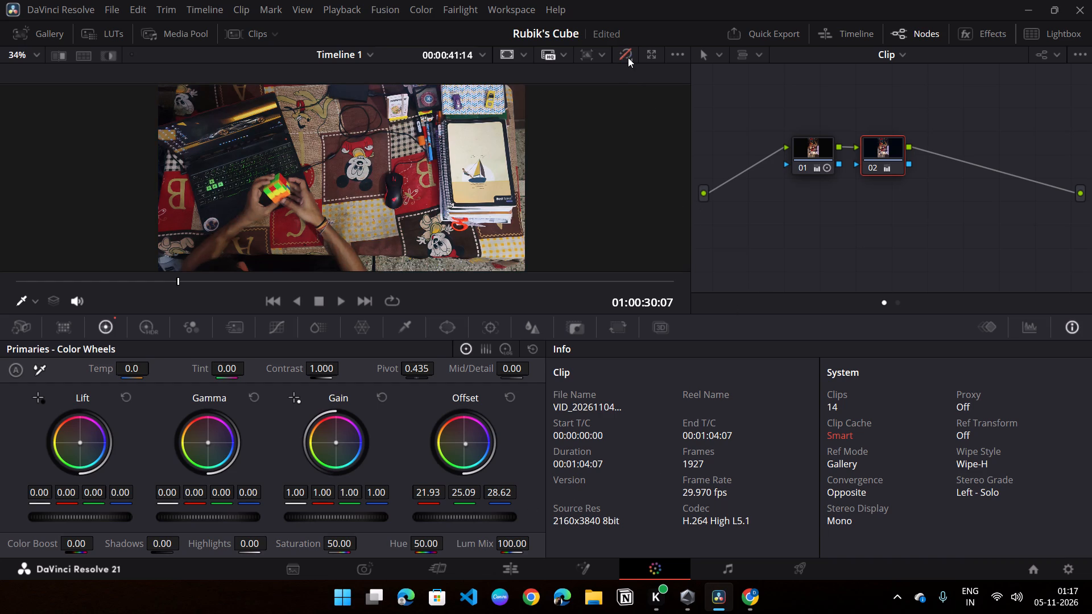
{"action": "left_click", "coordinate": [628, 57]}
{"action": "left_click", "coordinate": [634, 215]}
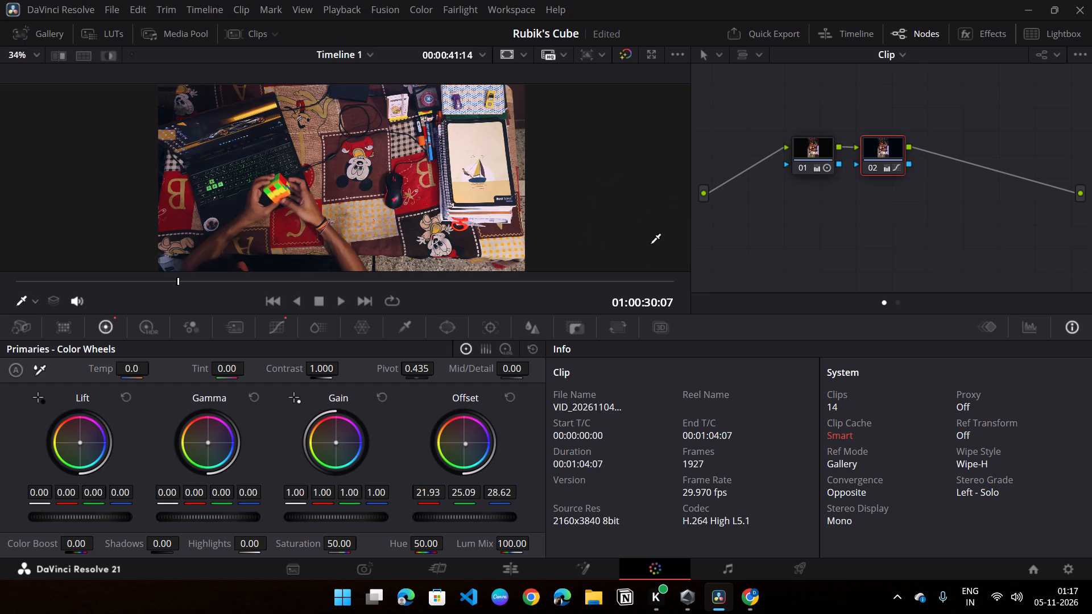
Compare the clip's bypassed and graded image in the larger Edit page viewer, leaving the grade active.
{"action": "left_click", "coordinate": [511, 571]}
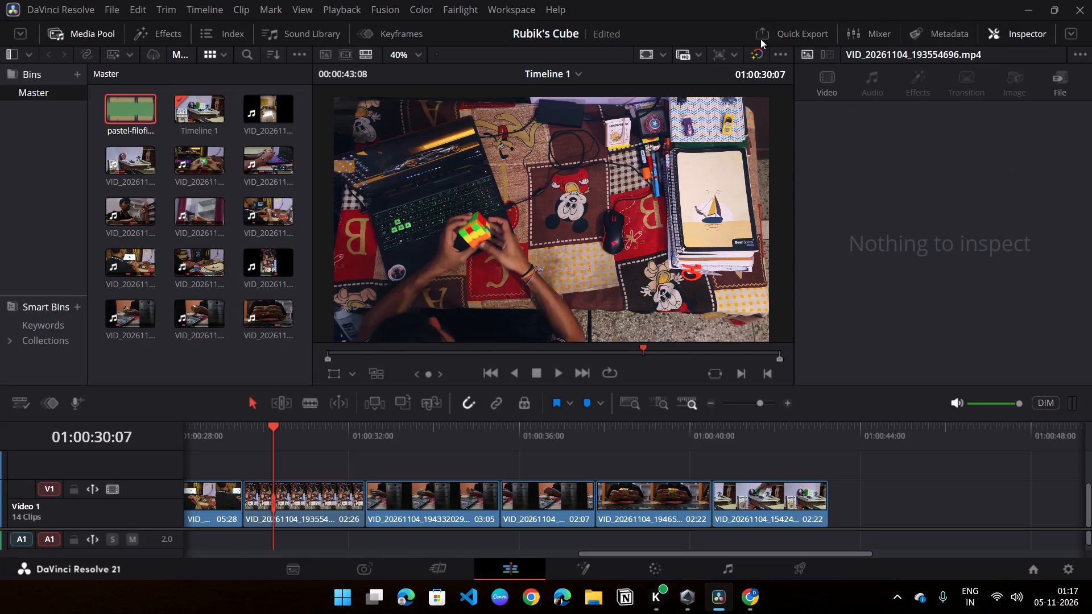
{"action": "left_click", "coordinate": [752, 52]}
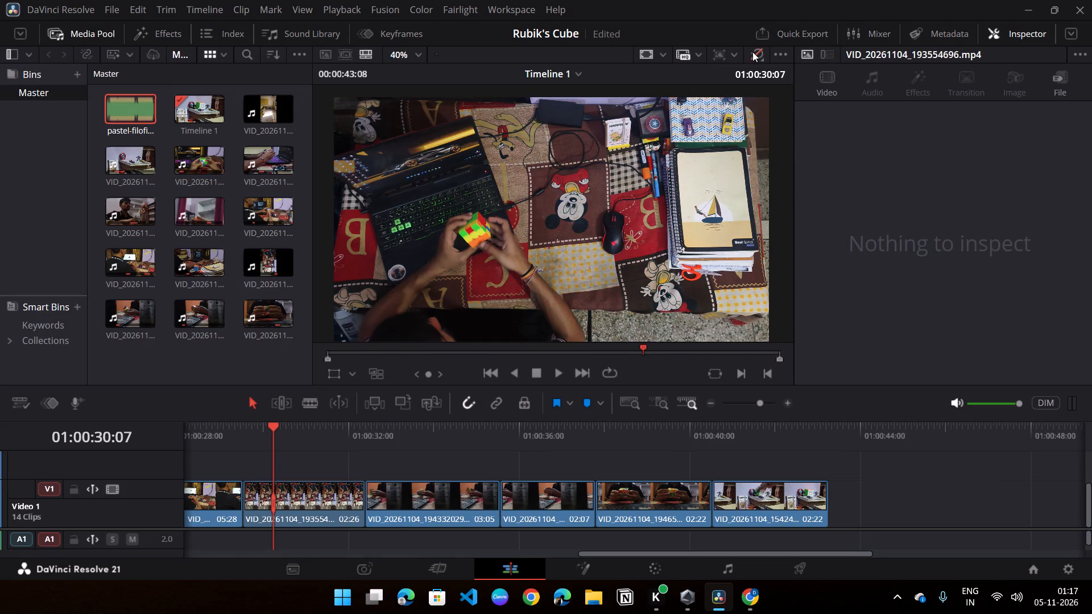
{"action": "left_click", "coordinate": [752, 52]}
{"action": "left_click", "coordinate": [752, 52]}
{"action": "left_click", "coordinate": [752, 52]}
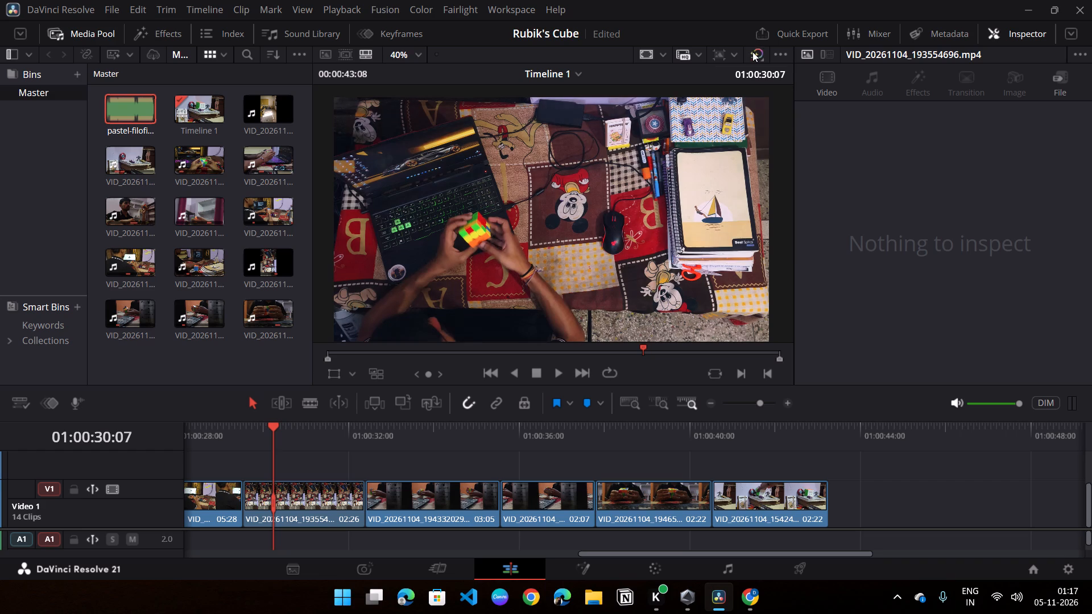
{"action": "left_click", "coordinate": [752, 52]}
{"action": "left_click", "coordinate": [752, 52]}
Return to the Color page and add a serial node after node 02.
{"action": "left_click", "coordinate": [672, 569]}
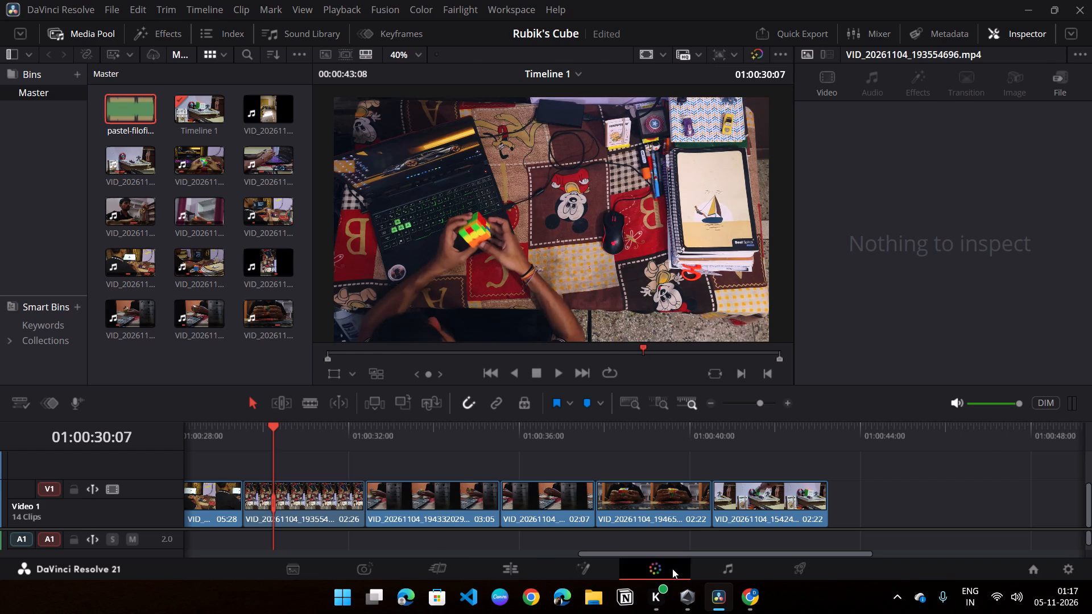
{"action": "left_click", "coordinate": [887, 151]}
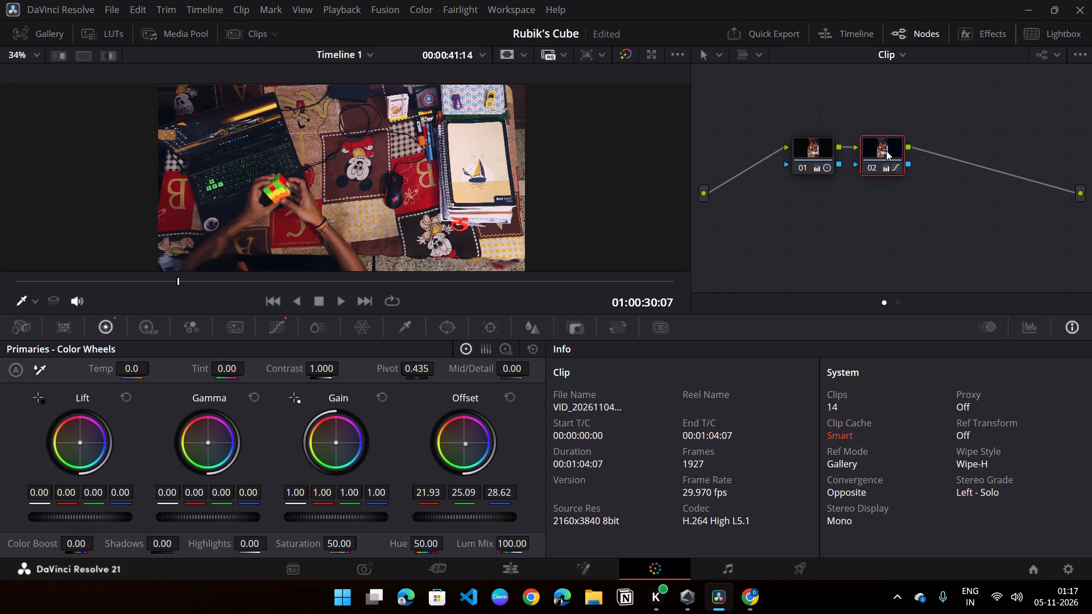
{"action": "key", "text": "alt+s"}
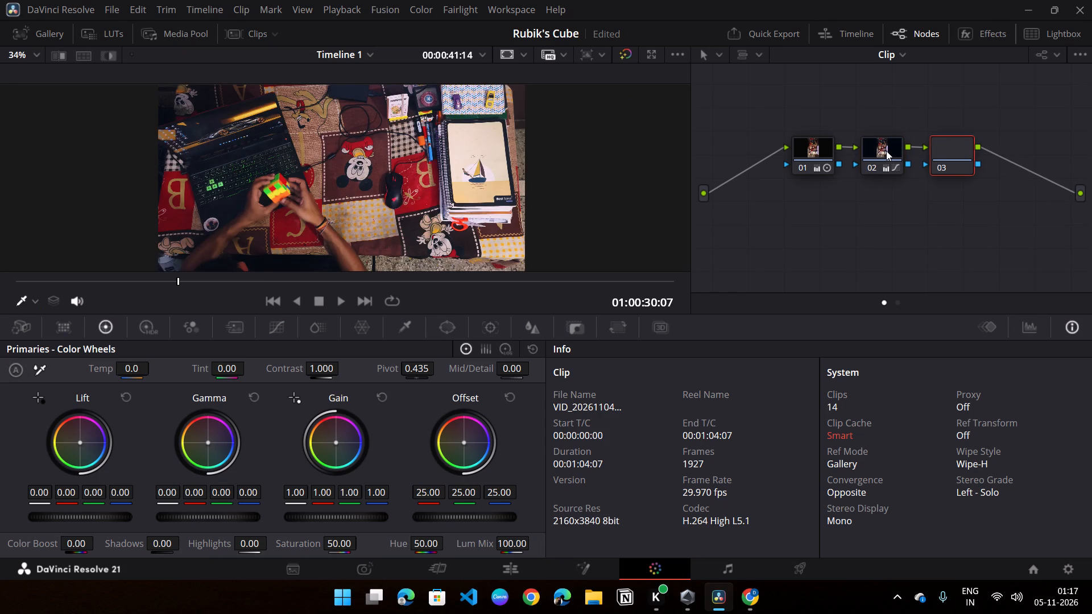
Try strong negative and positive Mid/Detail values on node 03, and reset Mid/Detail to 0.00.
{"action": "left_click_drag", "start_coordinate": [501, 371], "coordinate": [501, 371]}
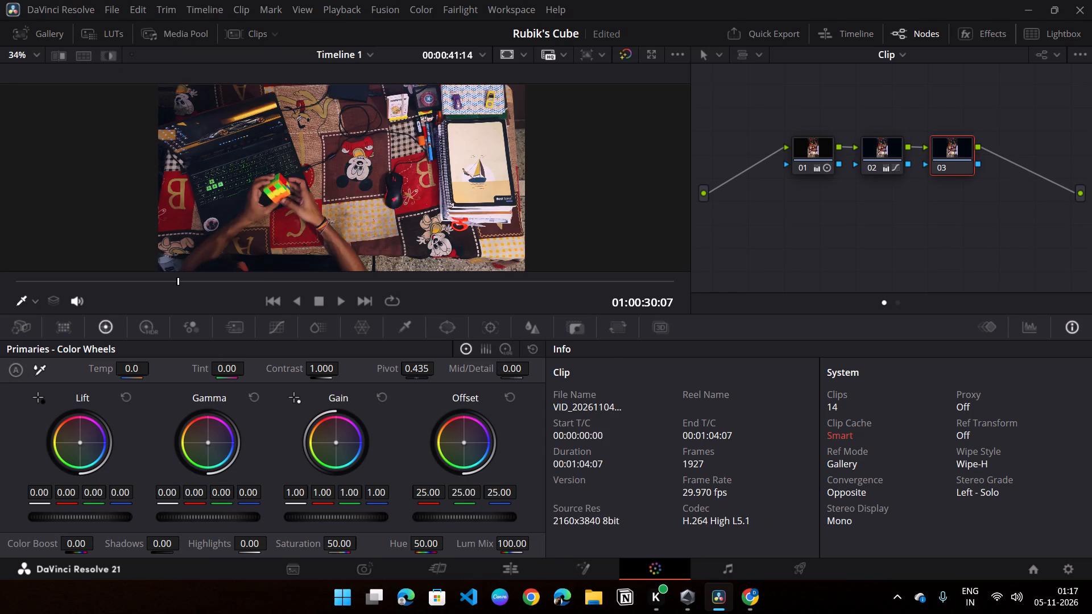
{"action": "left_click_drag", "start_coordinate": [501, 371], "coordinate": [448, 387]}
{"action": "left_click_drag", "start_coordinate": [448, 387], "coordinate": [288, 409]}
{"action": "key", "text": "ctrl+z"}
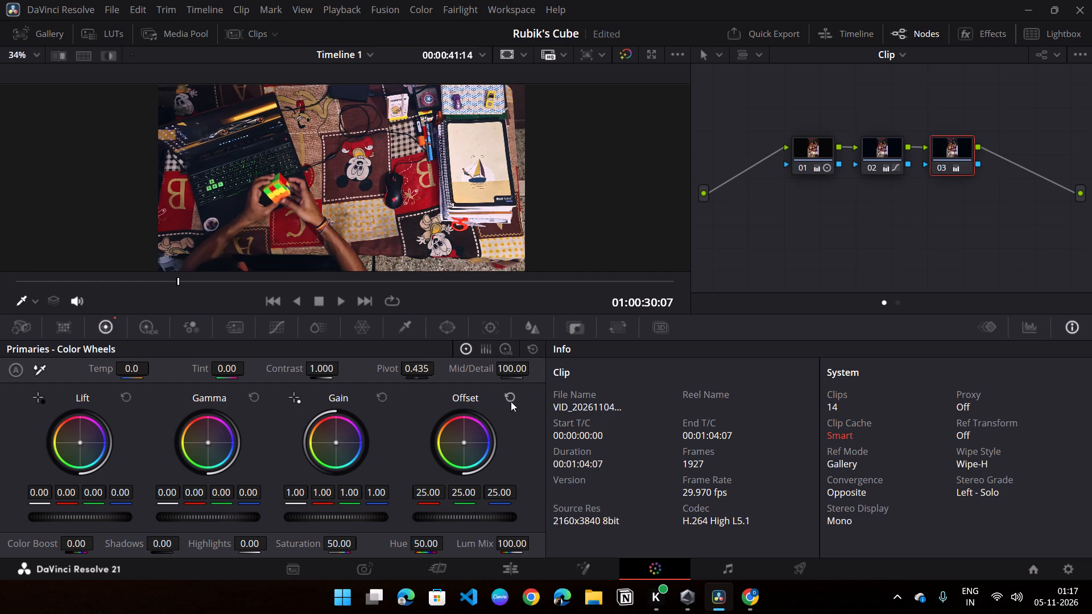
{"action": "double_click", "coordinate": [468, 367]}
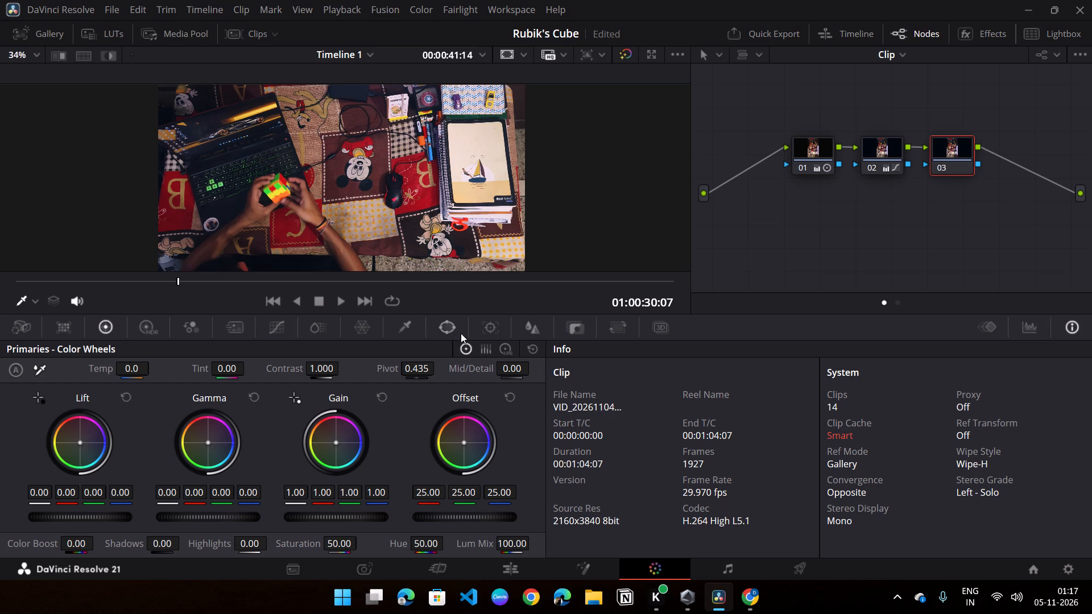
At the clip's first frame, start a Curve window on node 03, tracing the left-hand arm from the frame's bottom edge to the fingertips.
{"action": "key", "text": "space"}
{"action": "key", "text": "space"}
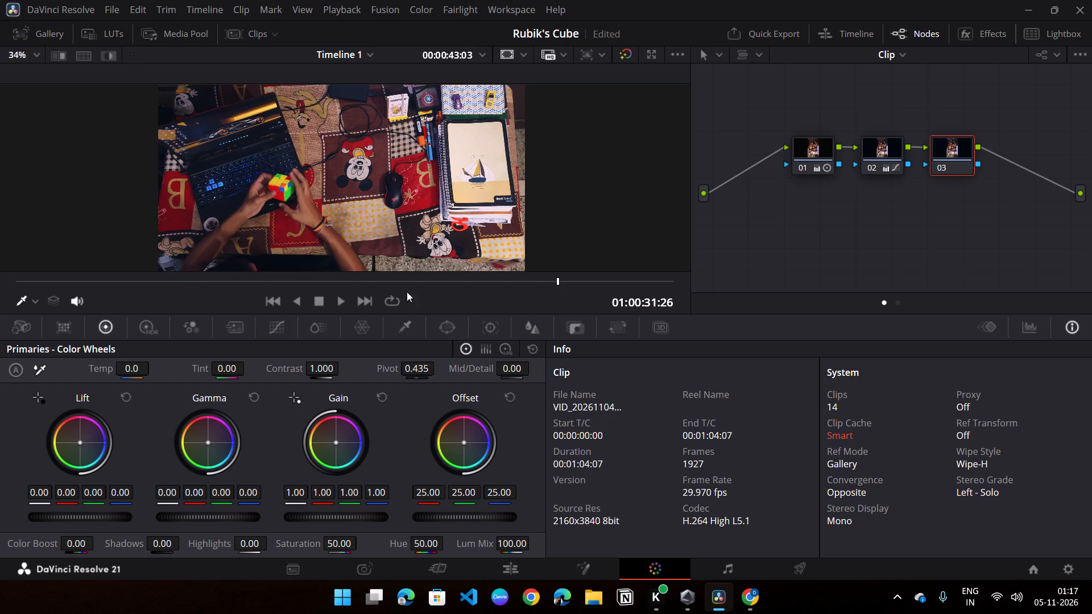
{"action": "left_click_drag", "start_coordinate": [324, 280], "coordinate": [1, 306]}
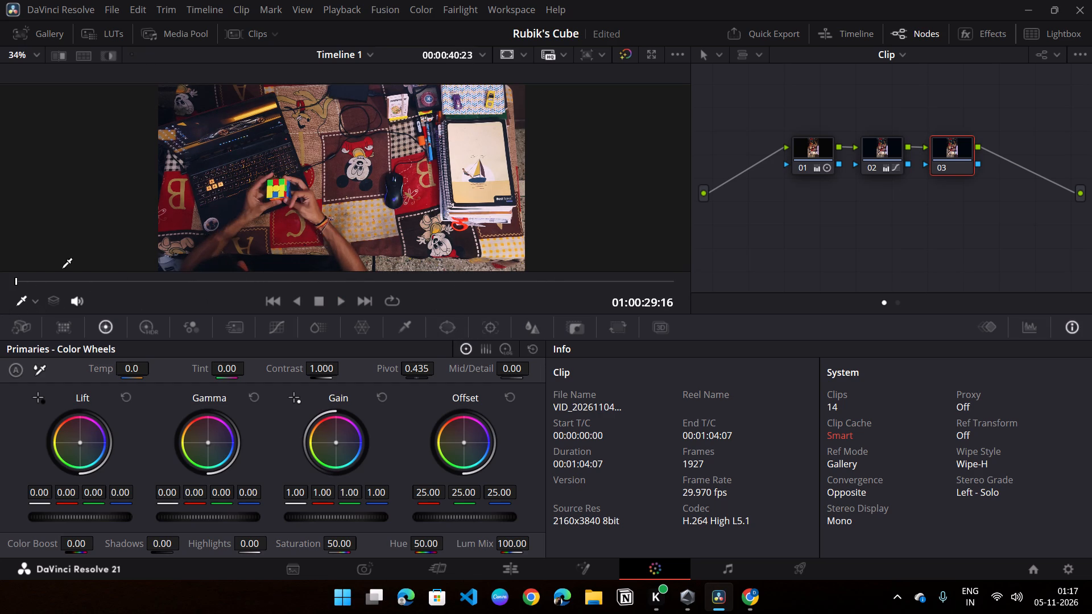
{"action": "left_click", "coordinate": [457, 331]}
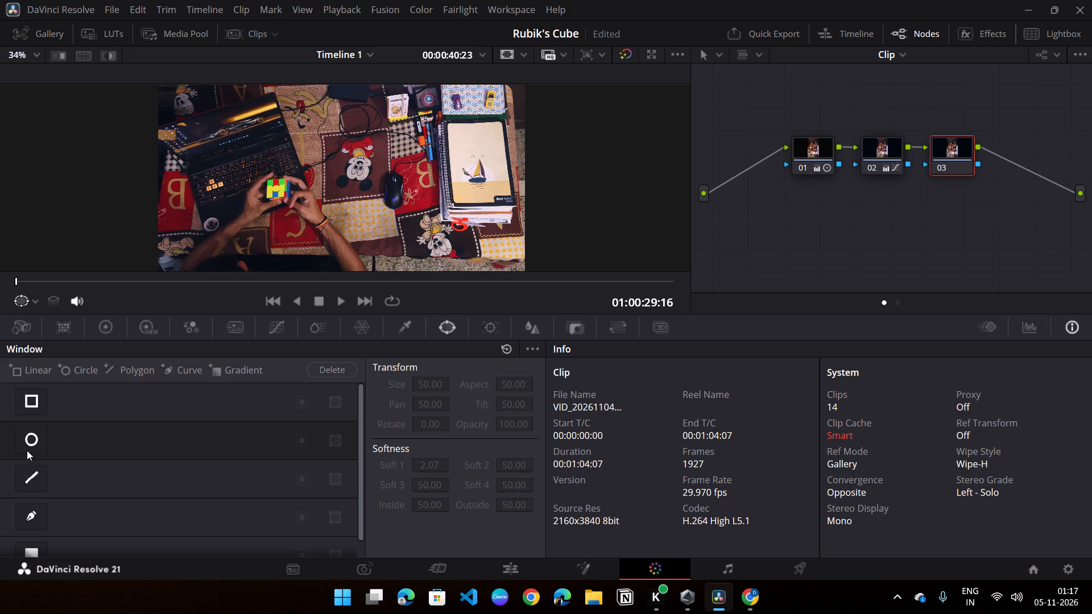
{"action": "left_click", "coordinate": [37, 513]}
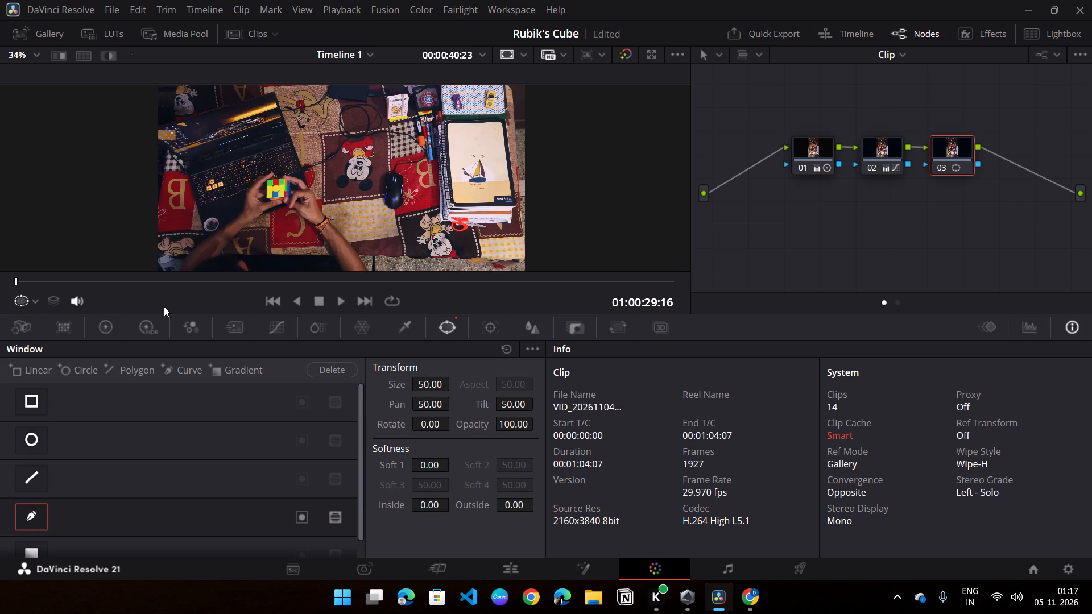
{"action": "left_click", "coordinate": [180, 269]}
{"action": "left_click", "coordinate": [184, 255]}
{"action": "left_click", "coordinate": [239, 217]}
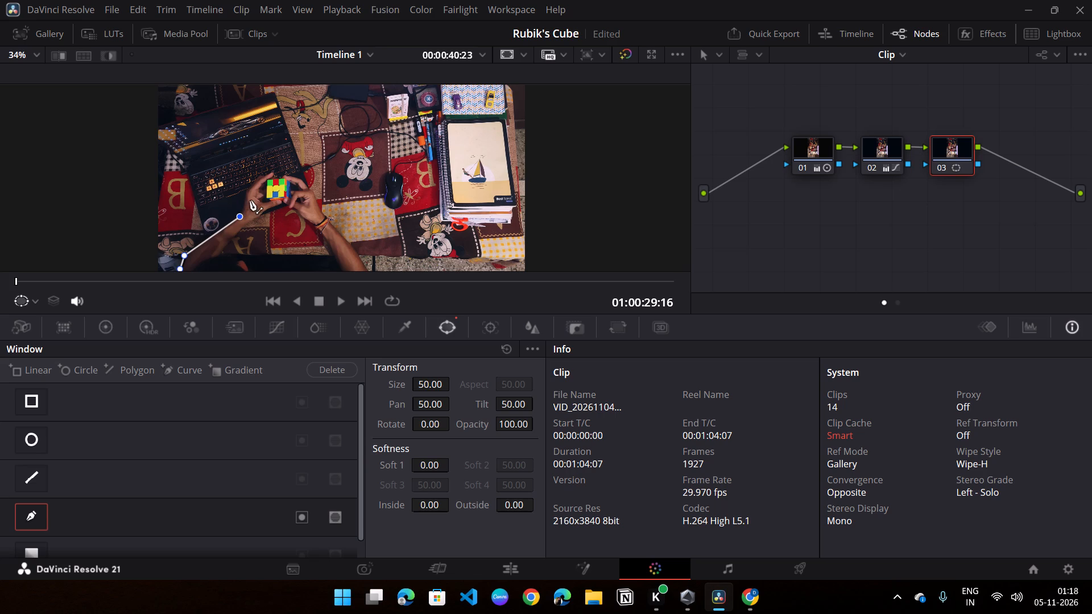
{"action": "left_click", "coordinate": [246, 194]}
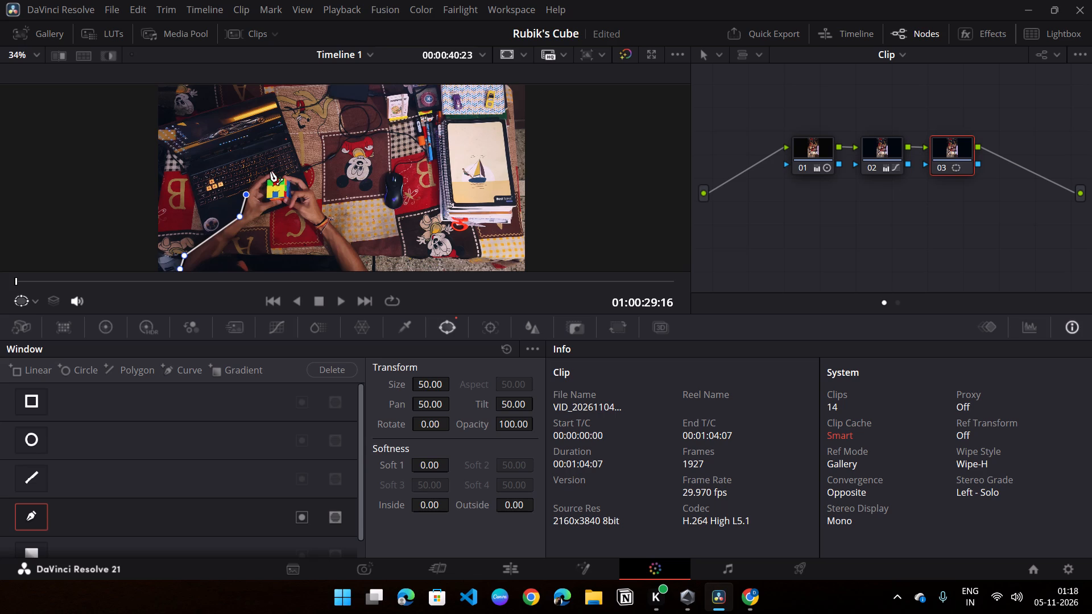
{"action": "left_click", "coordinate": [270, 171]}
Continue node 03's Curve window around the cube's lower edge and along the right-hand arm's outer side to the frame's bottom edge.
{"action": "left_click", "coordinate": [258, 190]}
{"action": "left_click", "coordinate": [268, 198]}
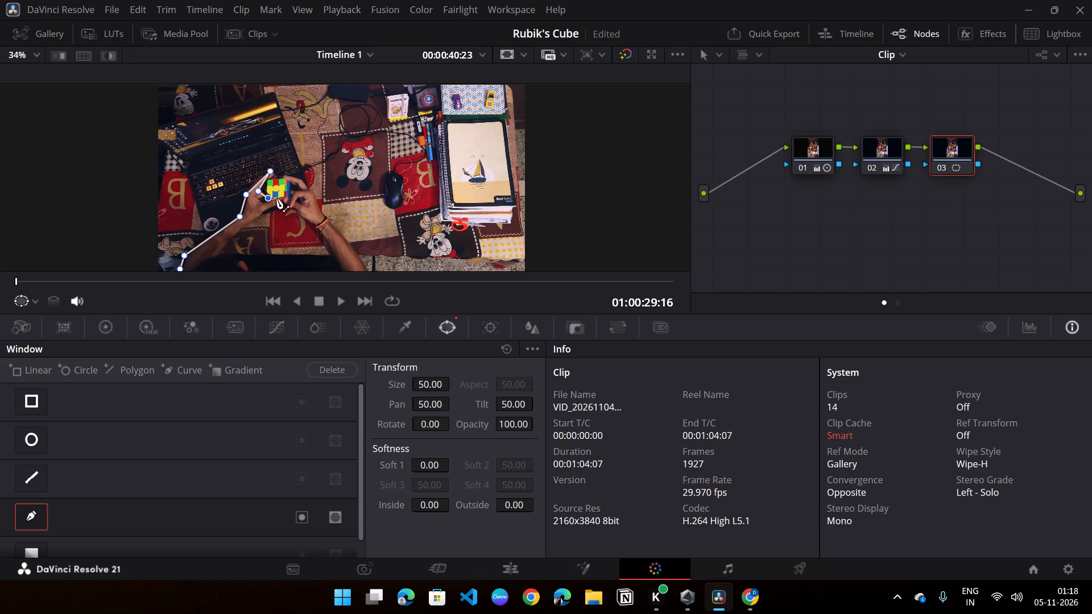
{"action": "left_click", "coordinate": [277, 198]}
{"action": "left_click", "coordinate": [289, 195]}
{"action": "left_click", "coordinate": [305, 188]}
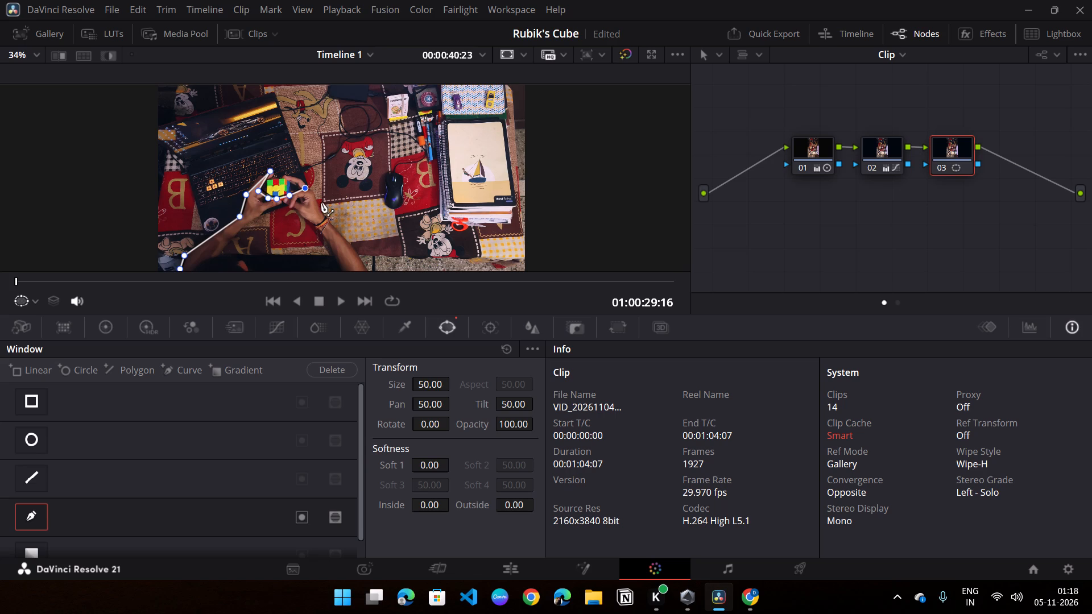
{"action": "left_click", "coordinate": [312, 190]}
{"action": "left_click", "coordinate": [317, 204]}
{"action": "left_click", "coordinate": [325, 216]}
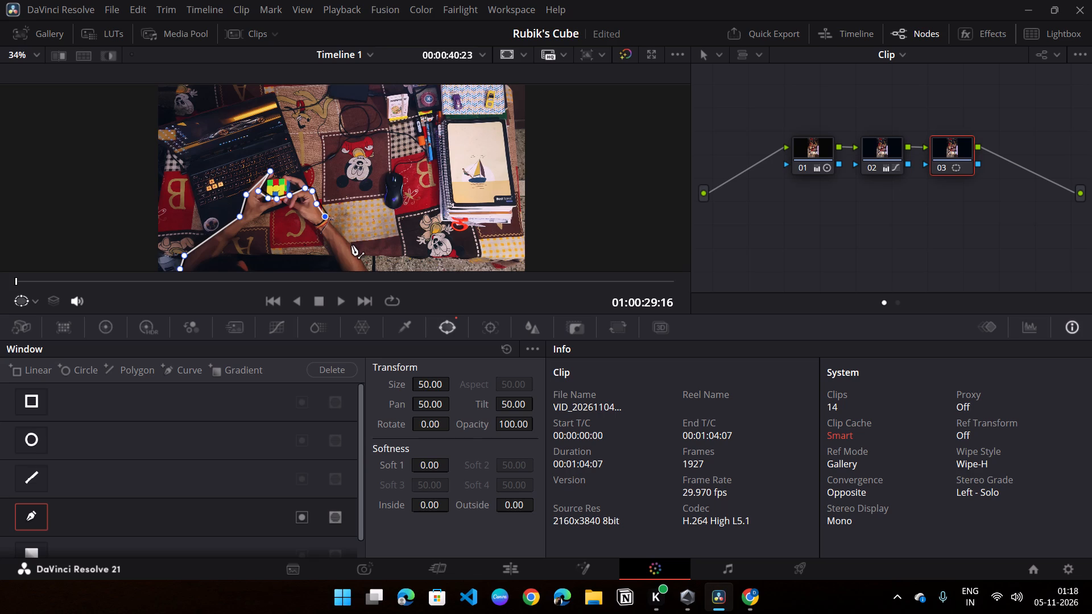
{"action": "left_click", "coordinate": [351, 246]}
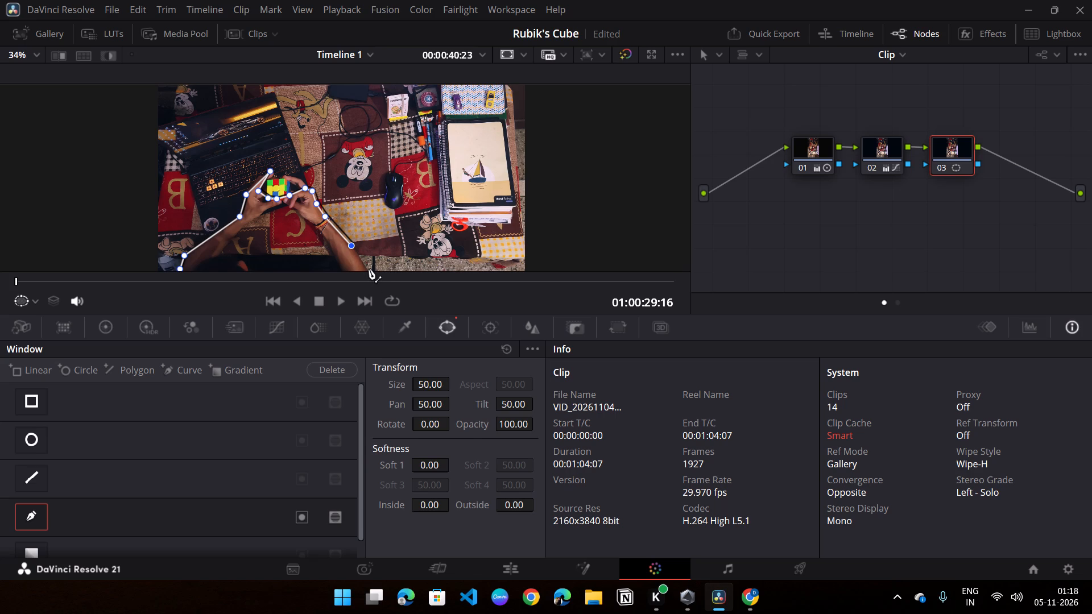
{"action": "left_click", "coordinate": [368, 269]}
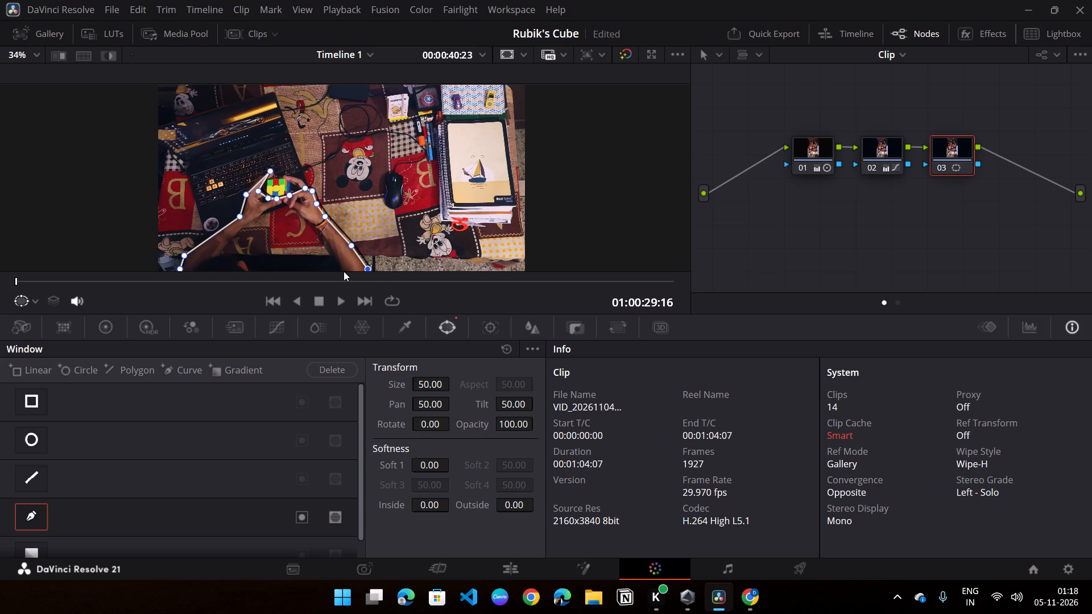
Trace the inner edges of both arms and the underside of the hands, and close the Curve window at its starting point.
{"action": "left_click", "coordinate": [344, 271]}
{"action": "left_click", "coordinate": [344, 269]}
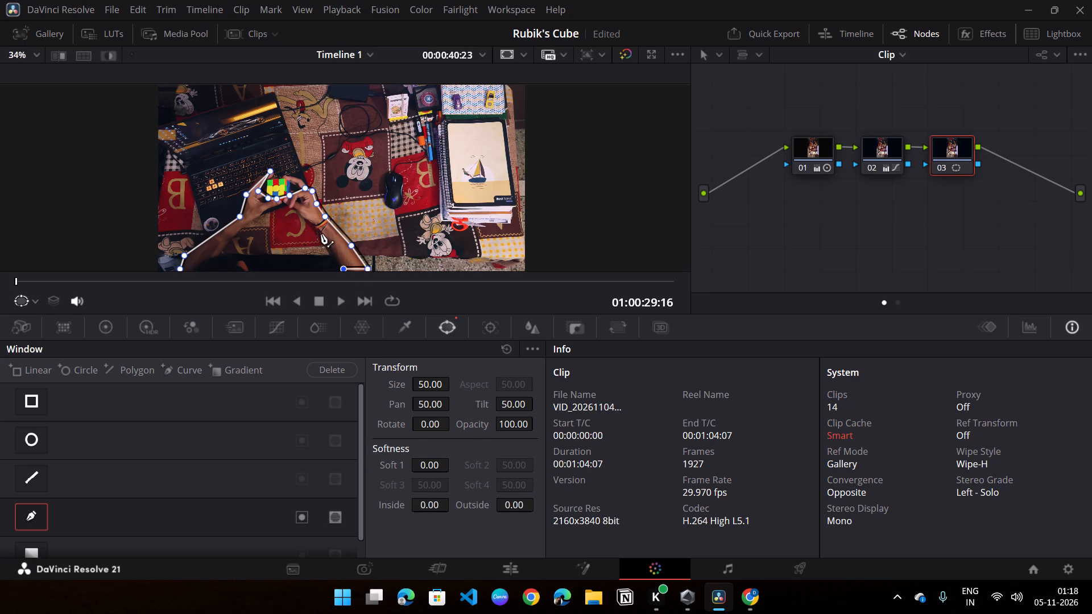
{"action": "left_click", "coordinate": [333, 252]}
{"action": "left_click", "coordinate": [326, 238]}
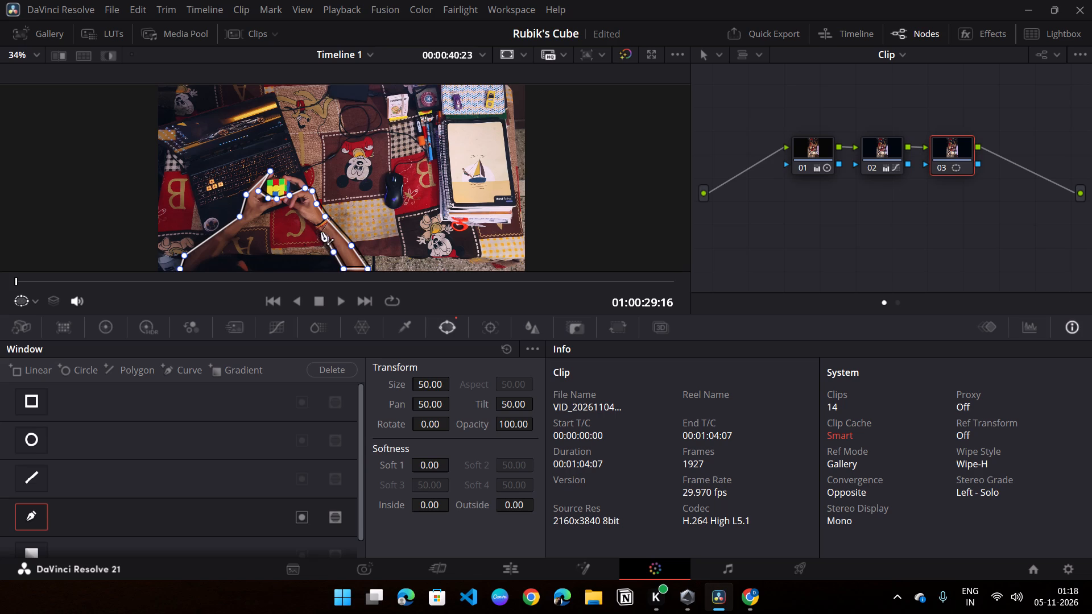
{"action": "left_click", "coordinate": [318, 226]}
{"action": "left_click", "coordinate": [308, 218]}
{"action": "left_click", "coordinate": [297, 211]}
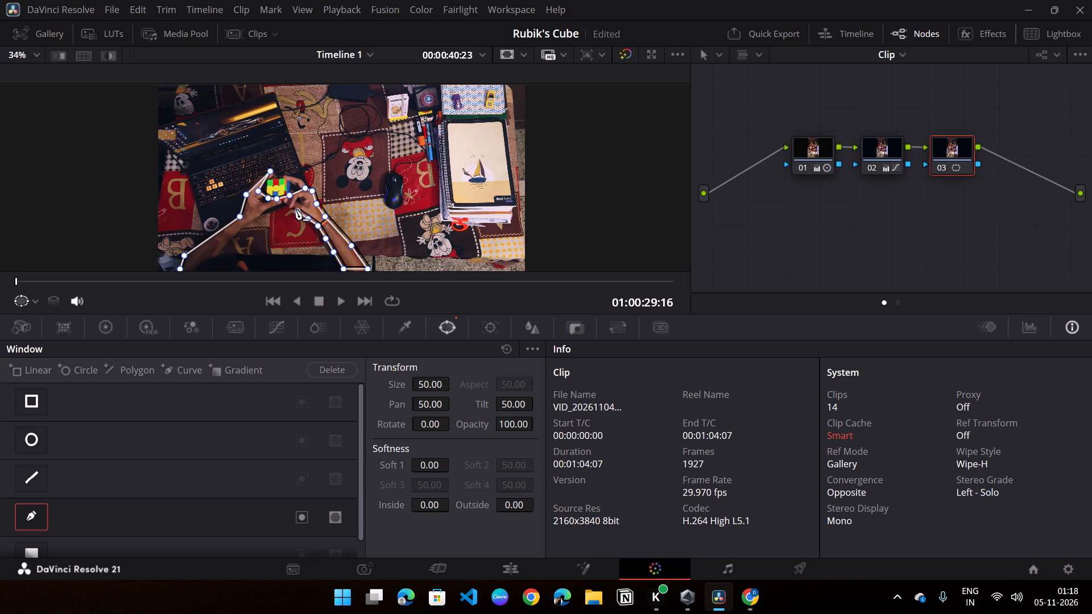
{"action": "left_click", "coordinate": [289, 205]}
{"action": "left_click", "coordinate": [278, 206]}
{"action": "left_click", "coordinate": [261, 213]}
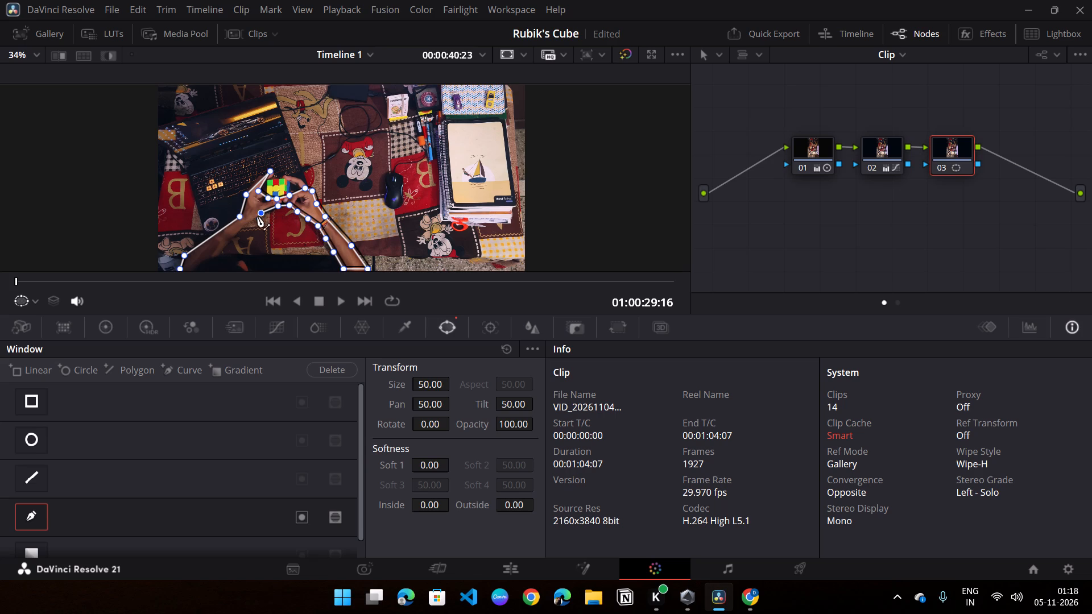
{"action": "left_click", "coordinate": [250, 222]}
{"action": "left_click", "coordinate": [240, 229]}
{"action": "left_click", "coordinate": [231, 239]}
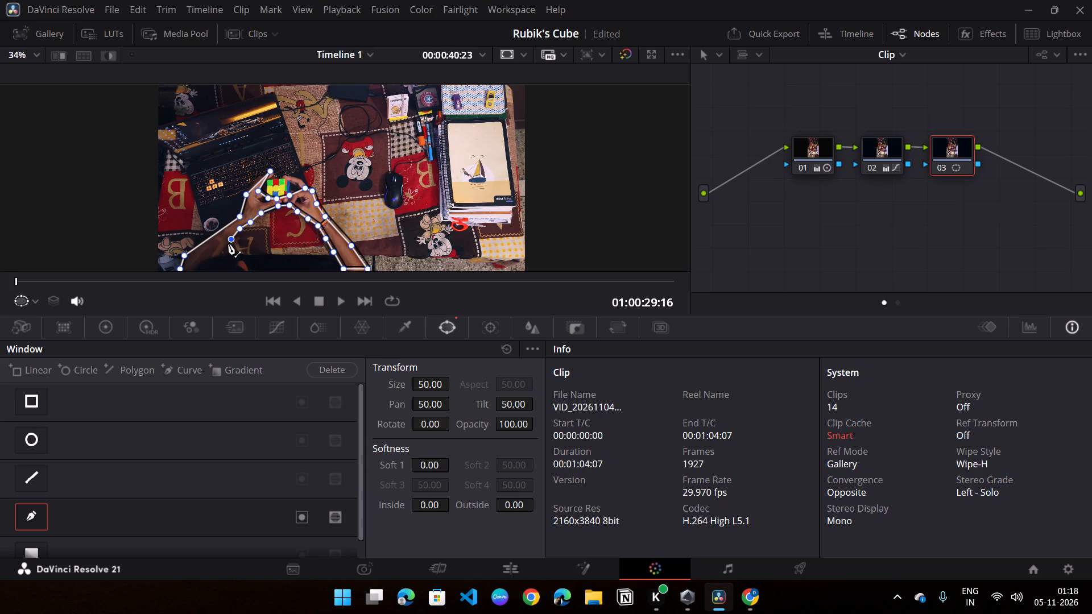
{"action": "left_click", "coordinate": [221, 252]}
{"action": "left_click", "coordinate": [208, 259]}
{"action": "left_click", "coordinate": [197, 266]}
{"action": "left_click", "coordinate": [181, 268]}
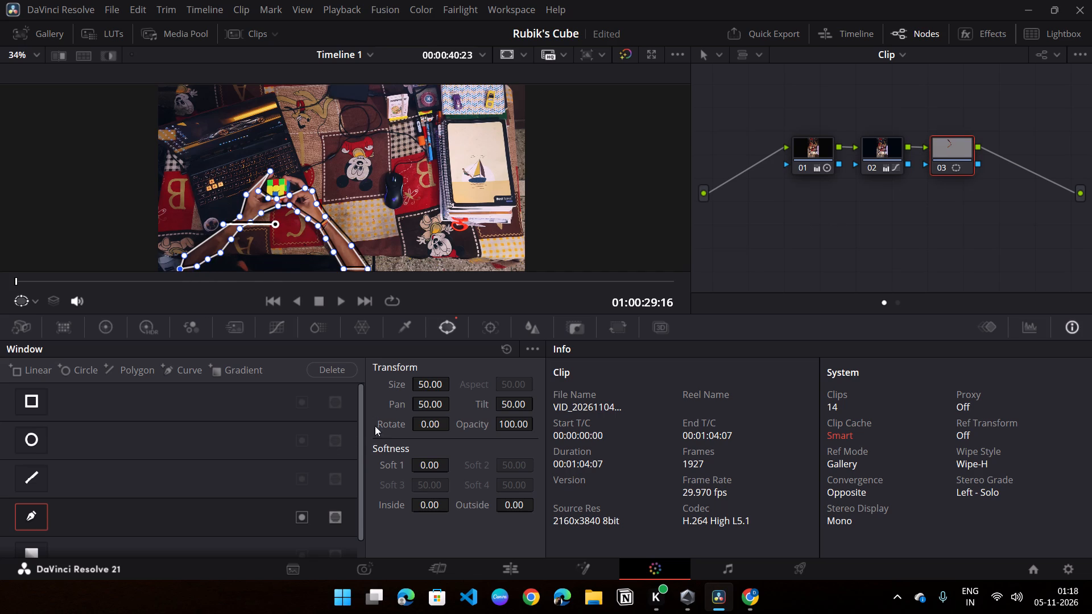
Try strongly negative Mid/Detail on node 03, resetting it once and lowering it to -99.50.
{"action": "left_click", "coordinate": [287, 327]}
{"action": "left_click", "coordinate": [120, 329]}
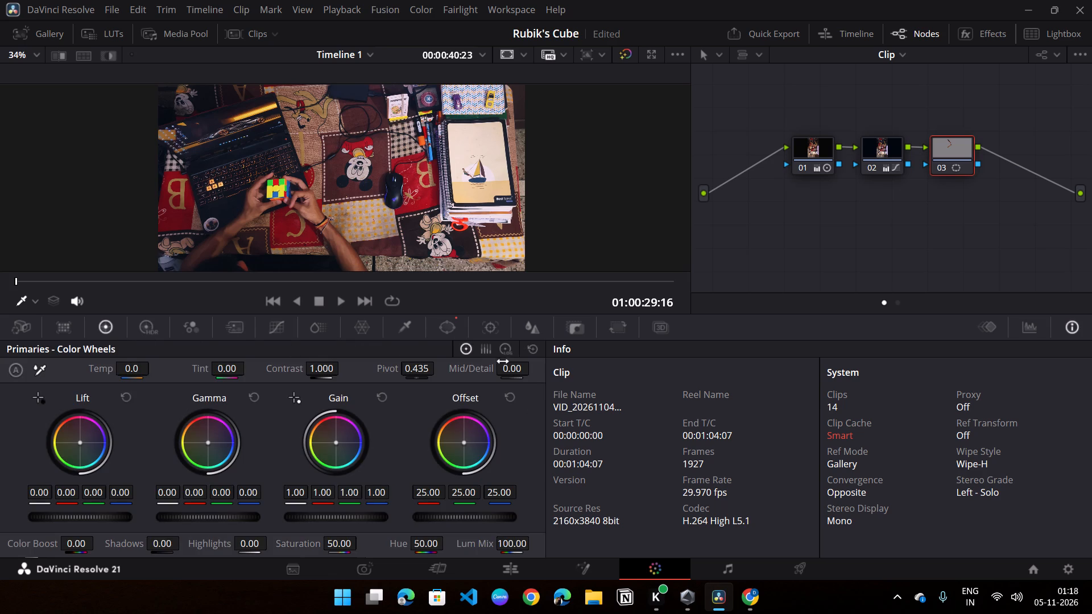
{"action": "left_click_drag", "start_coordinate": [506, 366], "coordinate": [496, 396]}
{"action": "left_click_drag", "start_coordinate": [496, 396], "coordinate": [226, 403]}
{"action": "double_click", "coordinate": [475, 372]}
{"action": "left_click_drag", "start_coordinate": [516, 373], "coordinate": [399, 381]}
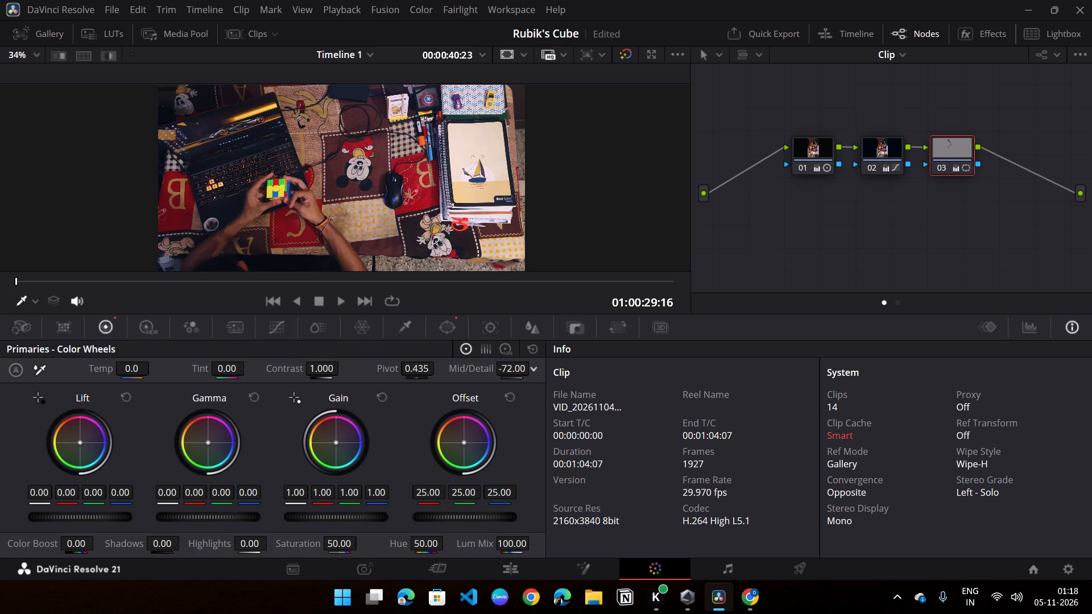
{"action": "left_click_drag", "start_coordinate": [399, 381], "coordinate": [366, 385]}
Link the Y, R, G and B channels of node 03's custom curves.
{"action": "left_click", "coordinate": [262, 327]}
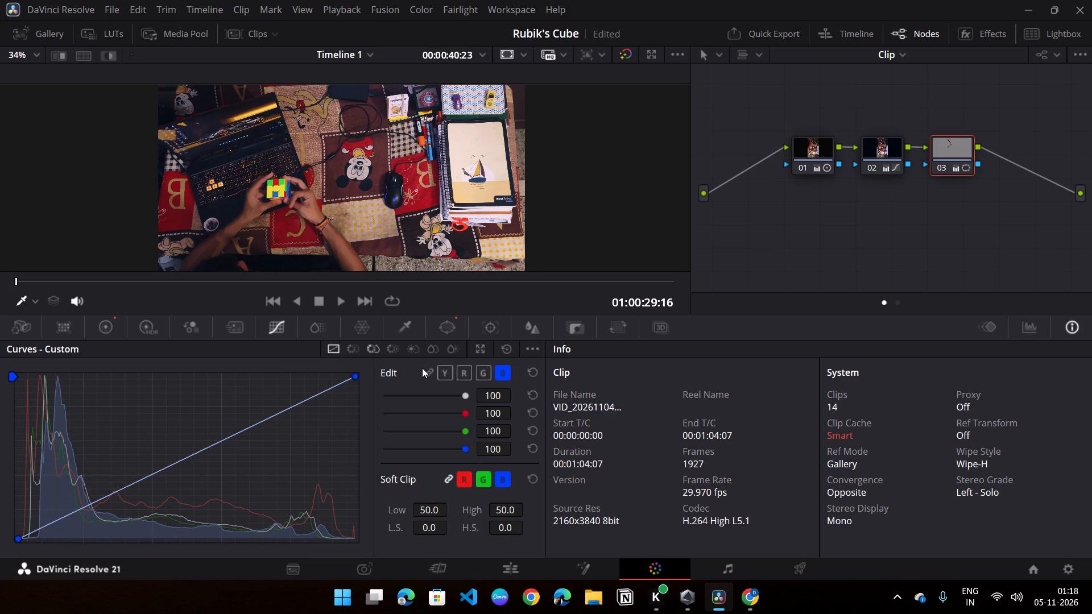
{"action": "left_click", "coordinate": [426, 370]}
Raise node 03's Offset to 32.90 on all channels and its Contrast to 1.240.
{"action": "left_click", "coordinate": [113, 333]}
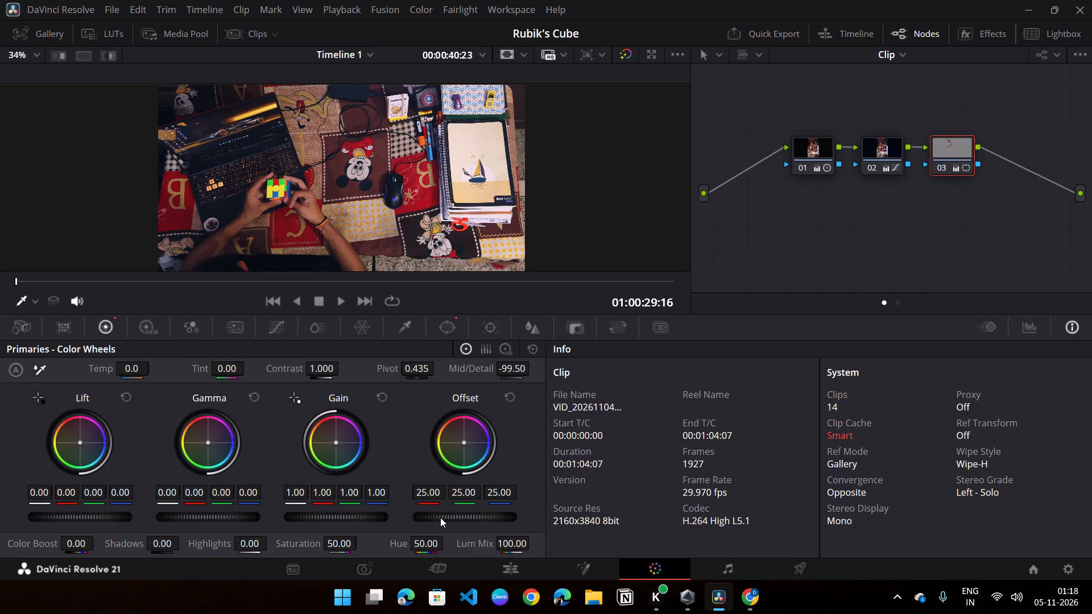
{"action": "left_click_drag", "start_coordinate": [440, 517], "coordinate": [640, 518]}
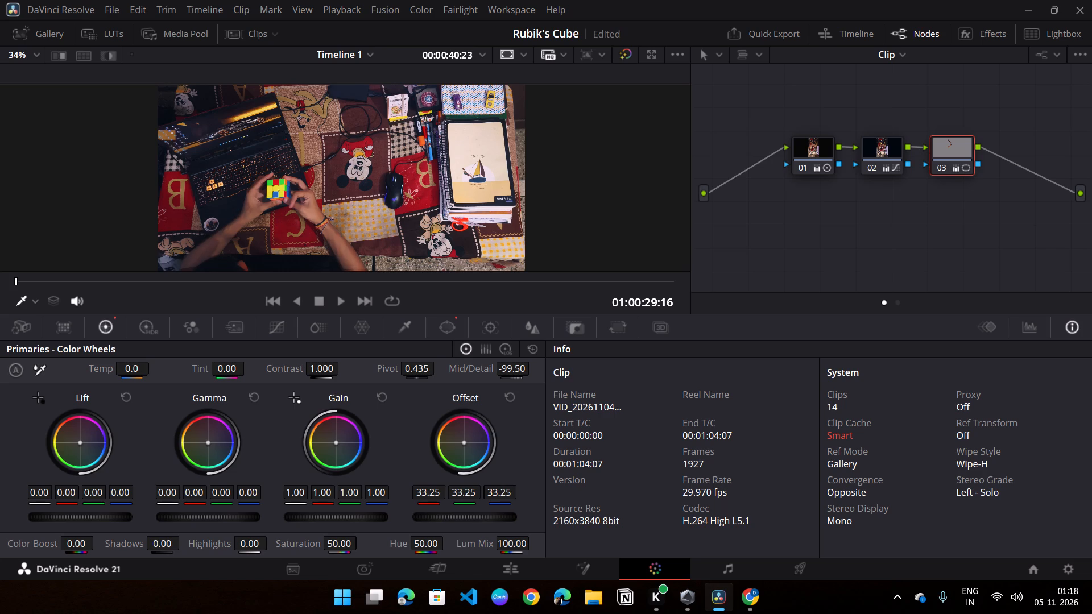
{"action": "left_click_drag", "start_coordinate": [640, 518], "coordinate": [631, 525]}
{"action": "left_click_drag", "start_coordinate": [317, 372], "coordinate": [392, 374]}
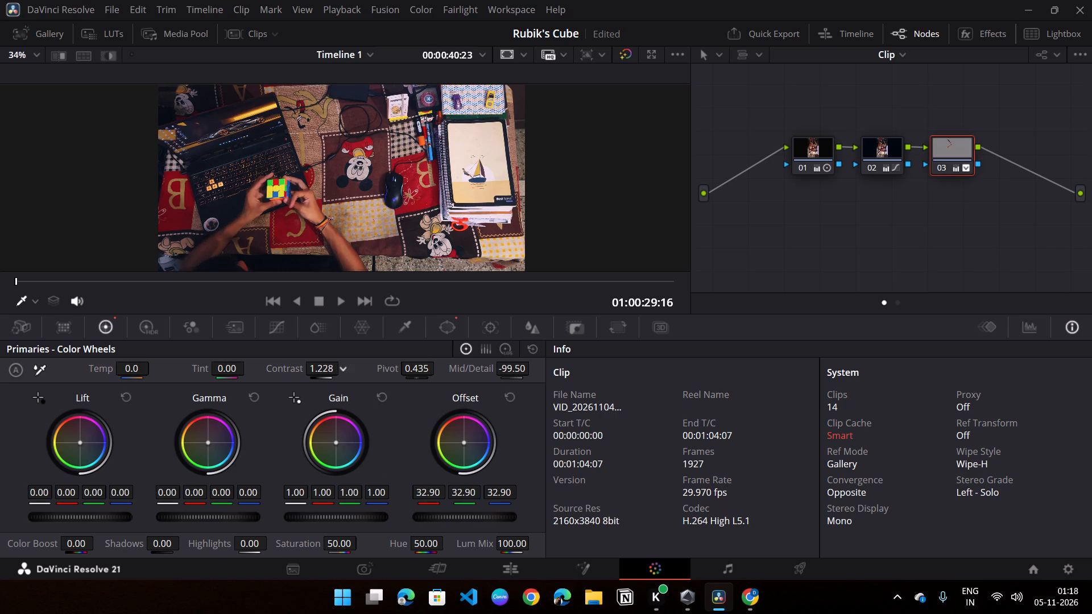
{"action": "left_click_drag", "start_coordinate": [392, 374], "coordinate": [402, 377]}
Compare the image with all grades bypassed and with node 03 switched off and on, leaving both active.
{"action": "left_click", "coordinate": [630, 56]}
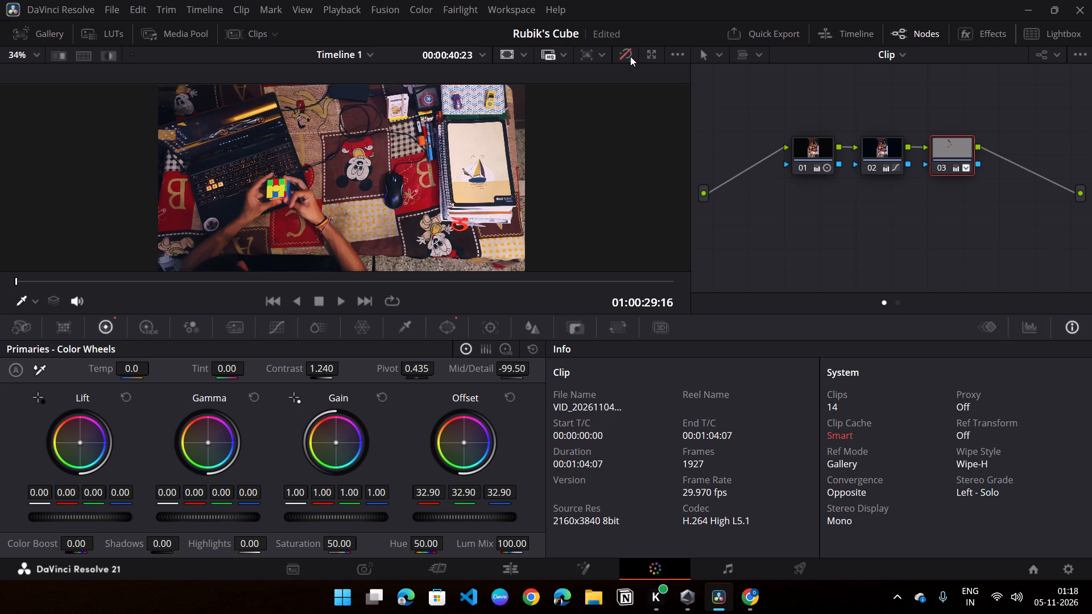
{"action": "left_click", "coordinate": [630, 56]}
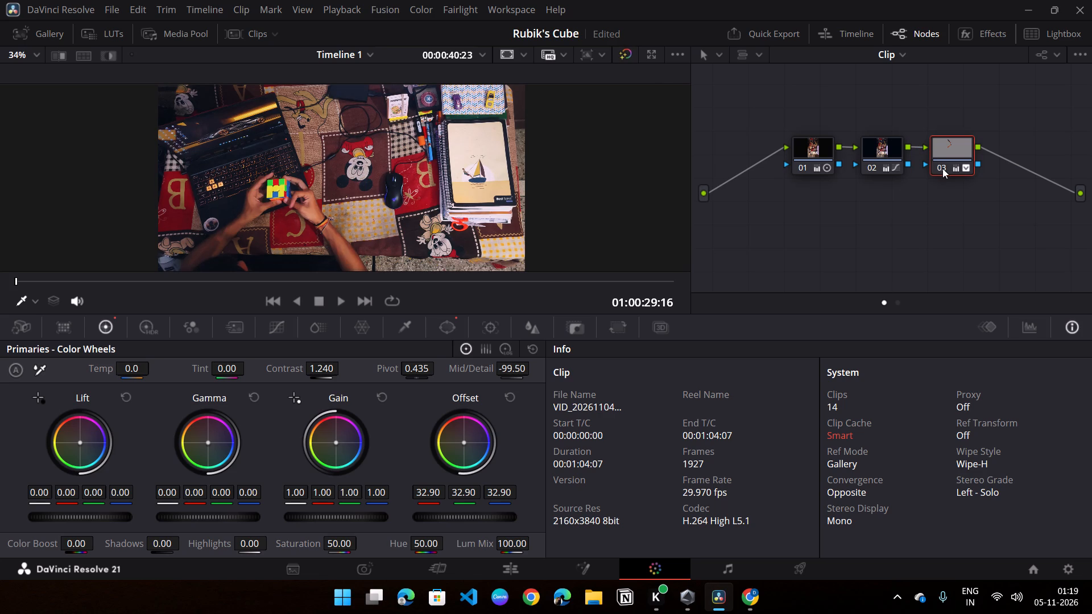
{"action": "left_click", "coordinate": [942, 168]}
{"action": "left_click", "coordinate": [942, 168]}
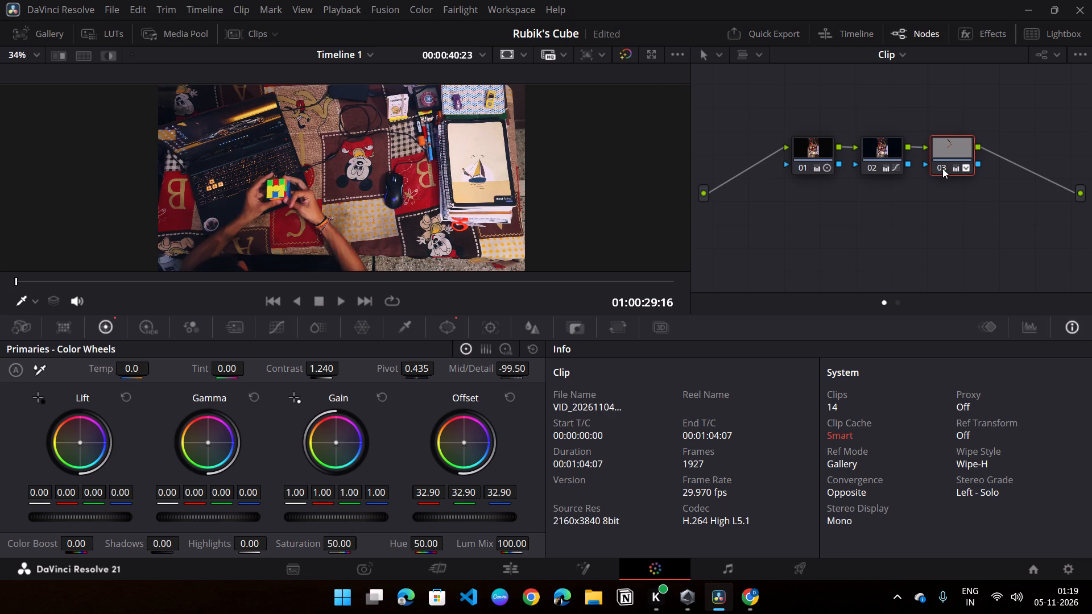
{"action": "left_click", "coordinate": [942, 168]}
{"action": "left_click", "coordinate": [942, 168]}
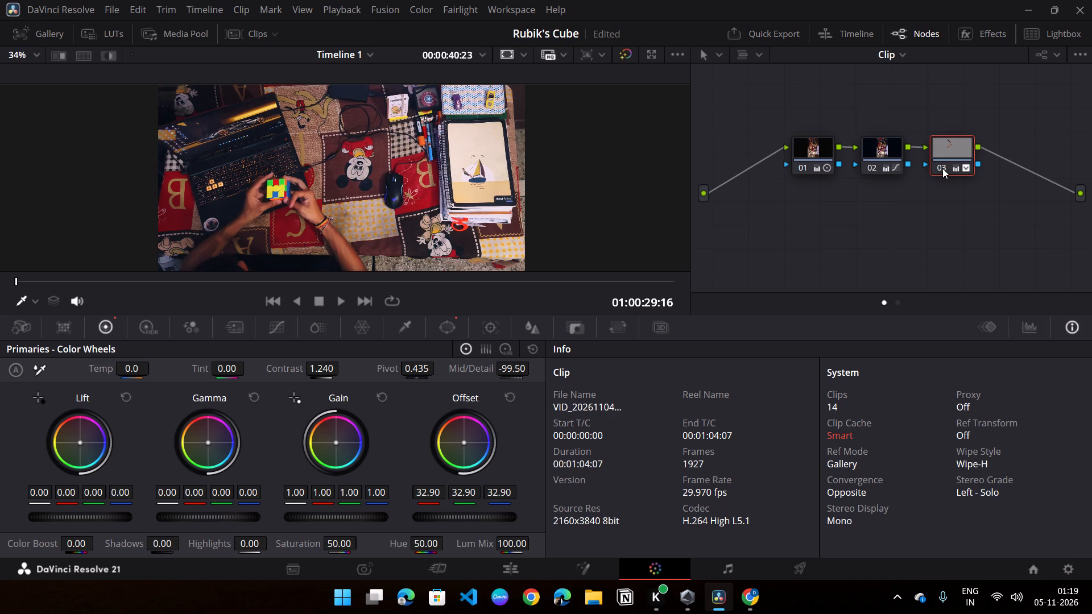
{"action": "left_click", "coordinate": [942, 168]}
{"action": "left_click", "coordinate": [942, 168]}
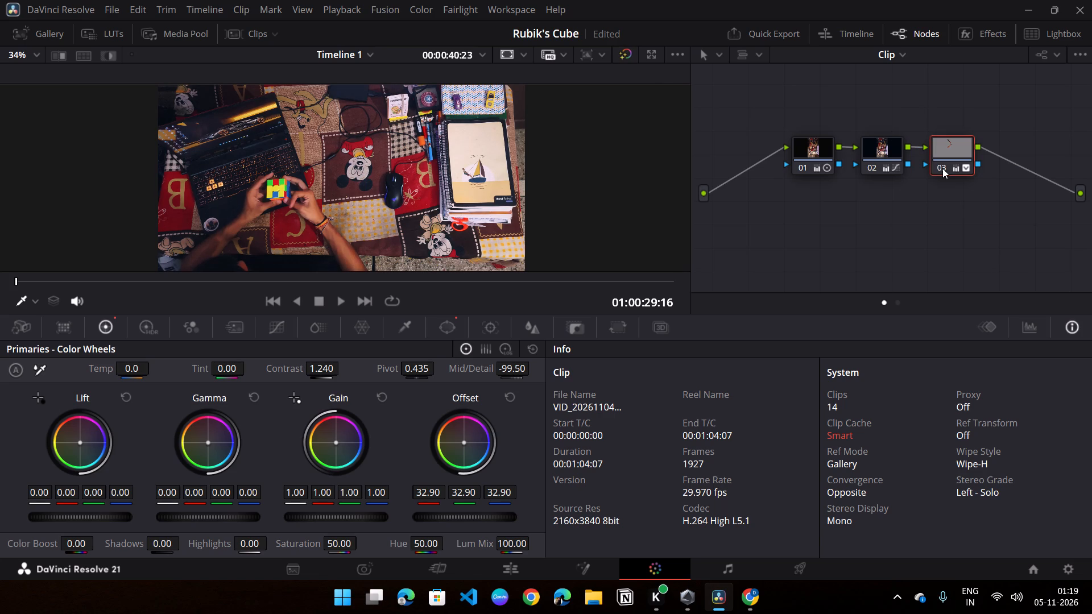
{"action": "left_click", "coordinate": [942, 168]}
{"action": "left_click", "coordinate": [942, 168]}
Play the clip to check the masked grade in motion, and pause at 01:00:31:18.
{"action": "key", "text": "space"}
{"action": "key", "text": "space"}
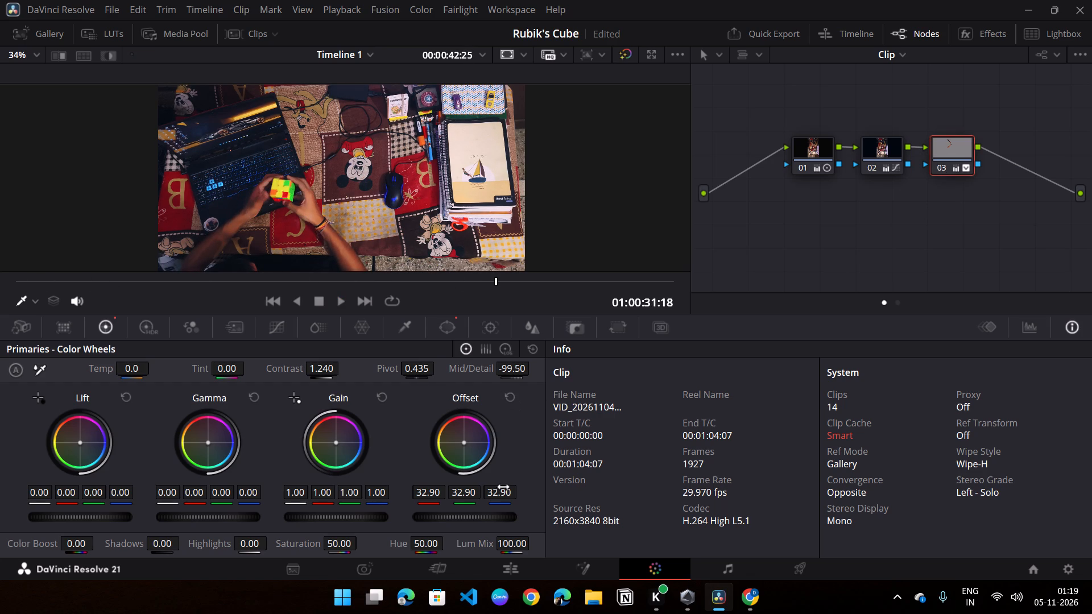
Set node 03's Mid/Detail to -81.50.
{"action": "left_click_drag", "start_coordinate": [512, 369], "coordinate": [478, 376]}
{"action": "left_click_drag", "start_coordinate": [478, 376], "coordinate": [503, 376]}
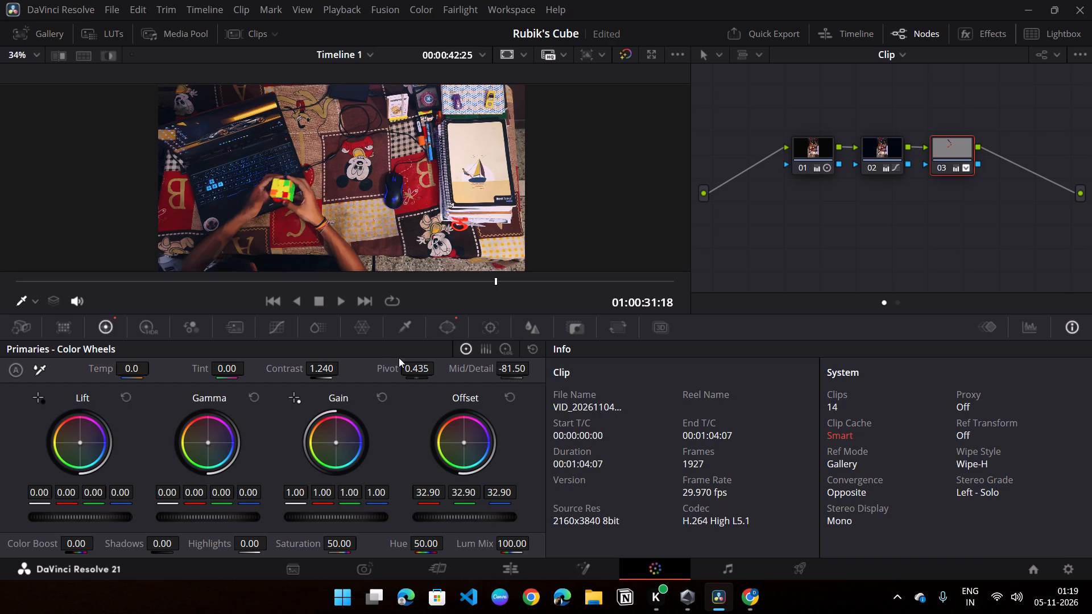
Move the white point of node 03's custom curve slightly inward along the top edge to lift the masked highlights.
{"action": "left_click", "coordinate": [267, 326]}
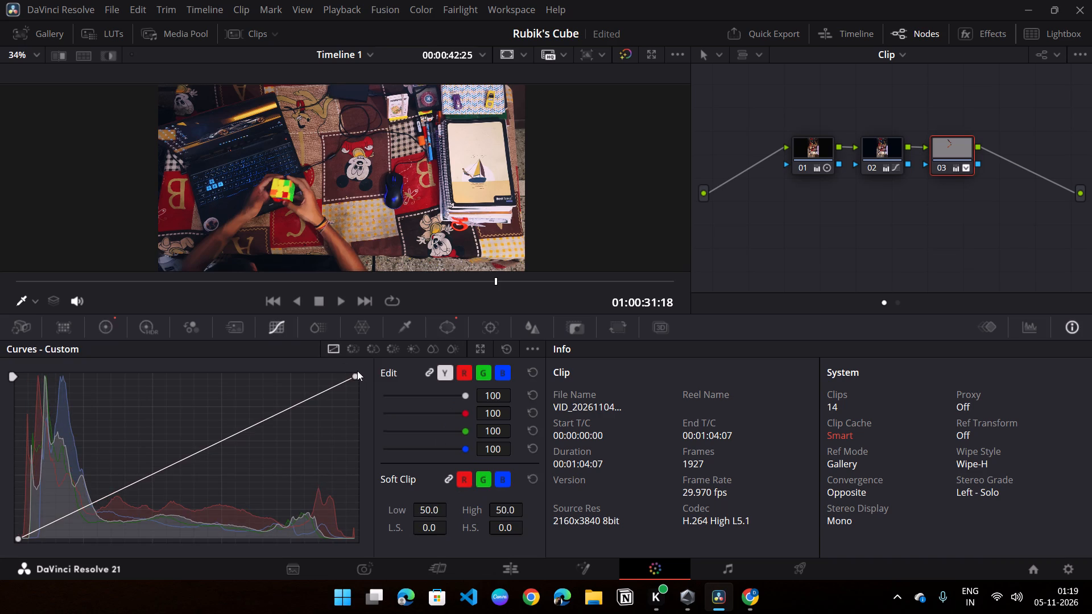
{"action": "left_click_drag", "start_coordinate": [354, 375], "coordinate": [333, 370]}
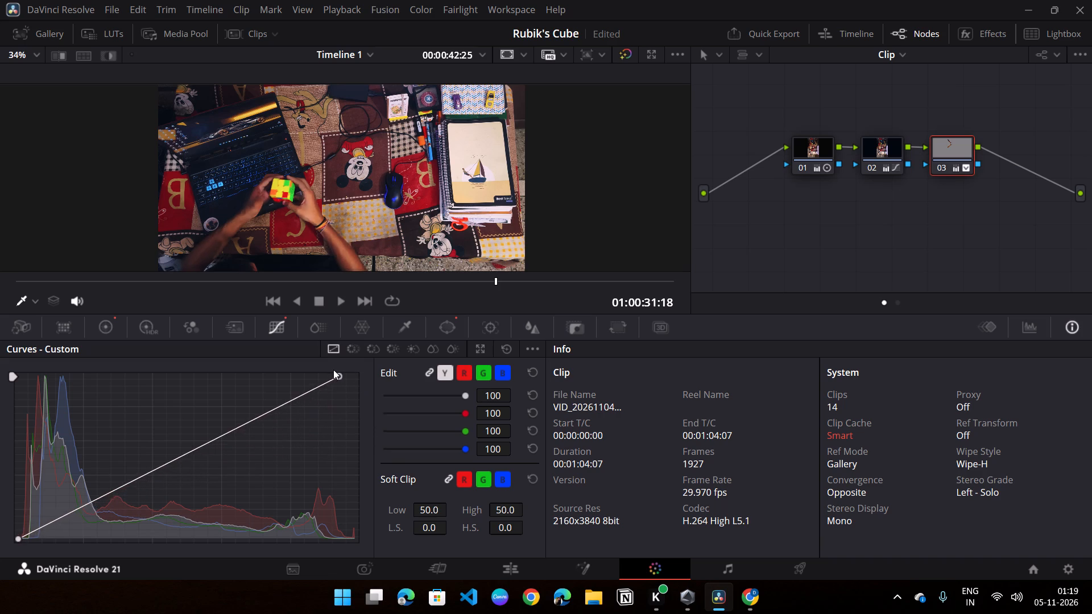
{"action": "left_click_drag", "start_coordinate": [333, 370], "coordinate": [352, 367]}
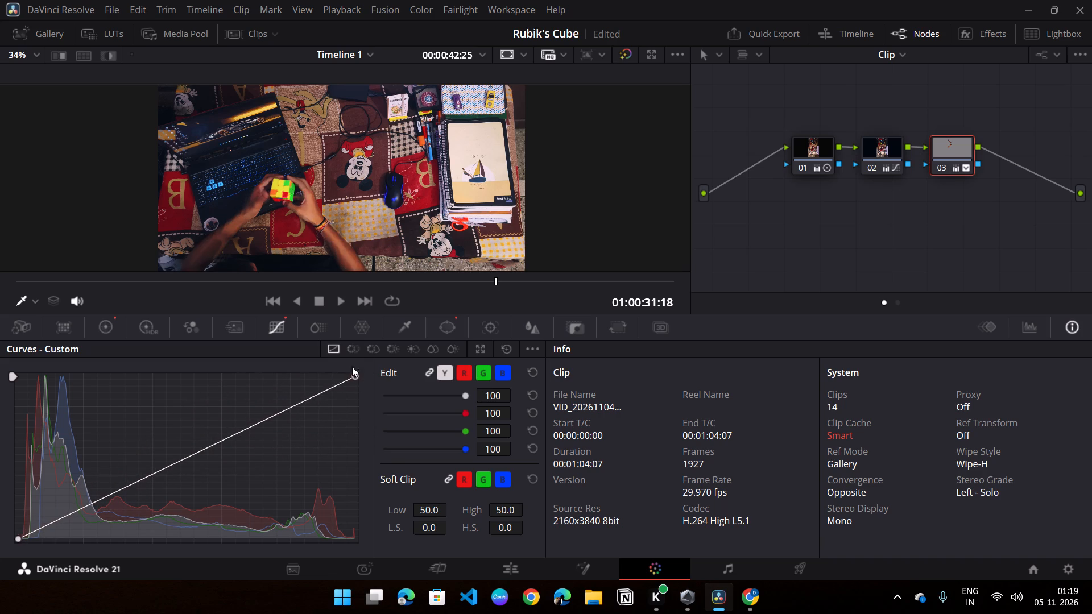
{"action": "left_click_drag", "start_coordinate": [352, 367], "coordinate": [365, 363]}
{"action": "left_click_drag", "start_coordinate": [365, 363], "coordinate": [351, 360]}
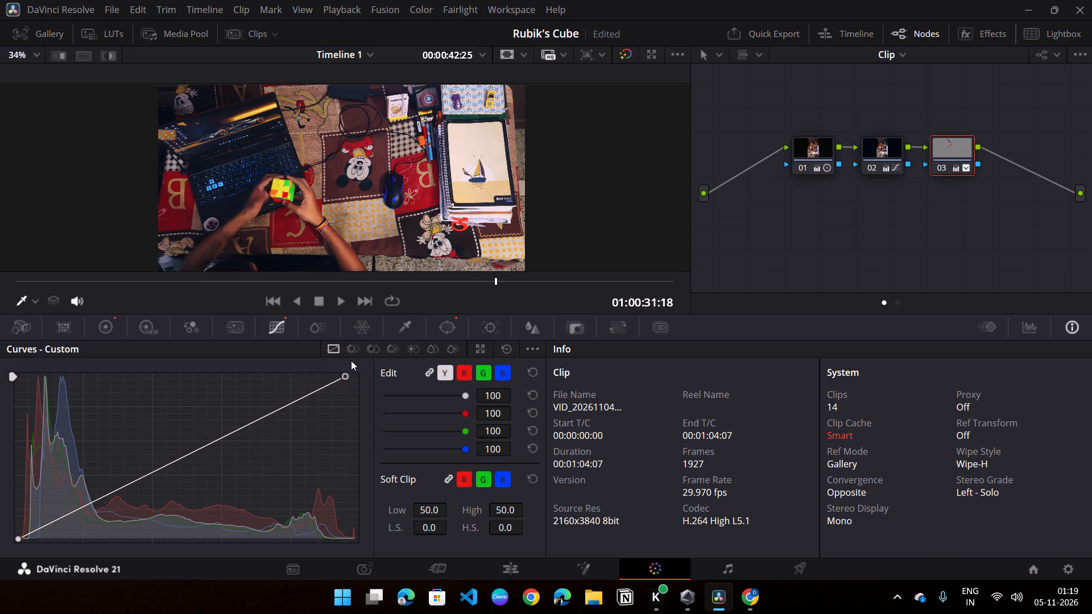
{"action": "left_click_drag", "start_coordinate": [351, 360], "coordinate": [338, 362]}
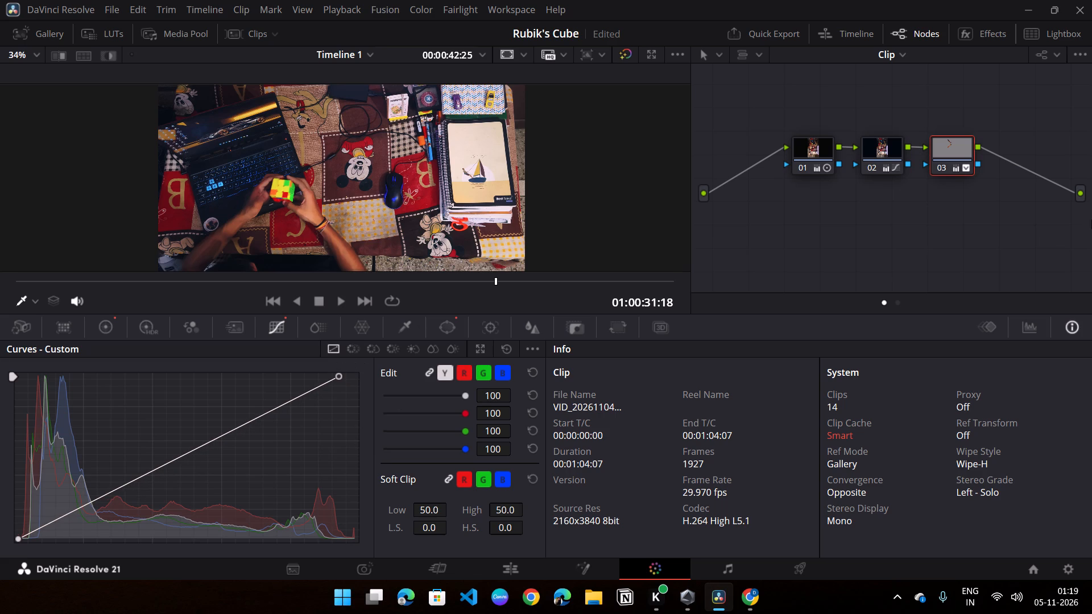
Compare the image with node 03 switched off and on, leaving it active.
{"action": "left_click", "coordinate": [940, 168]}
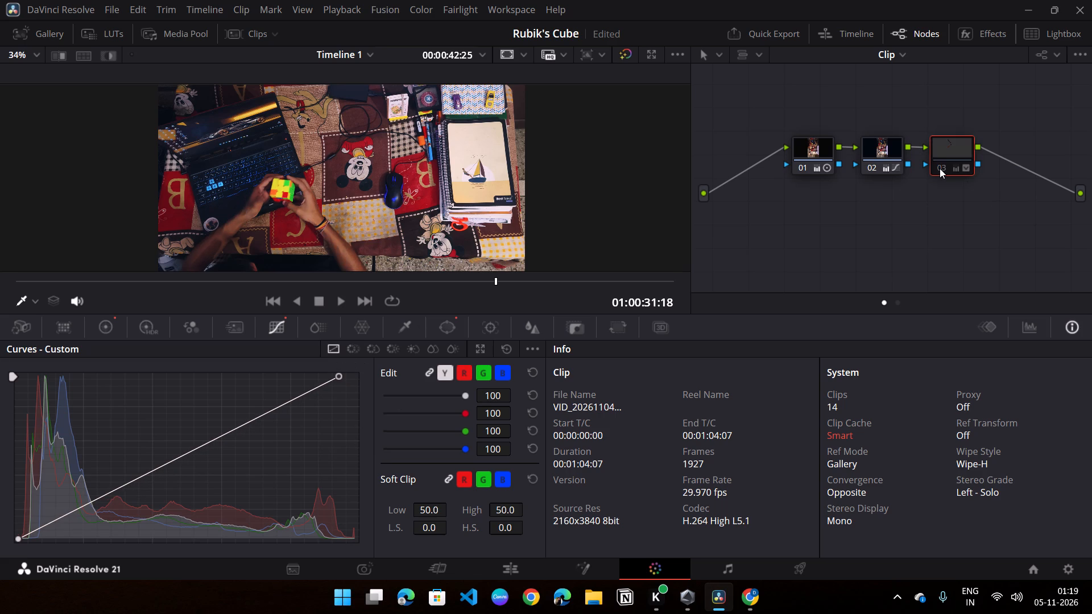
{"action": "left_click", "coordinate": [940, 168]}
Play the graded overhead desk clip from its start on the Edit page and pause at 01:00:31:04.
{"action": "left_click", "coordinate": [519, 570]}
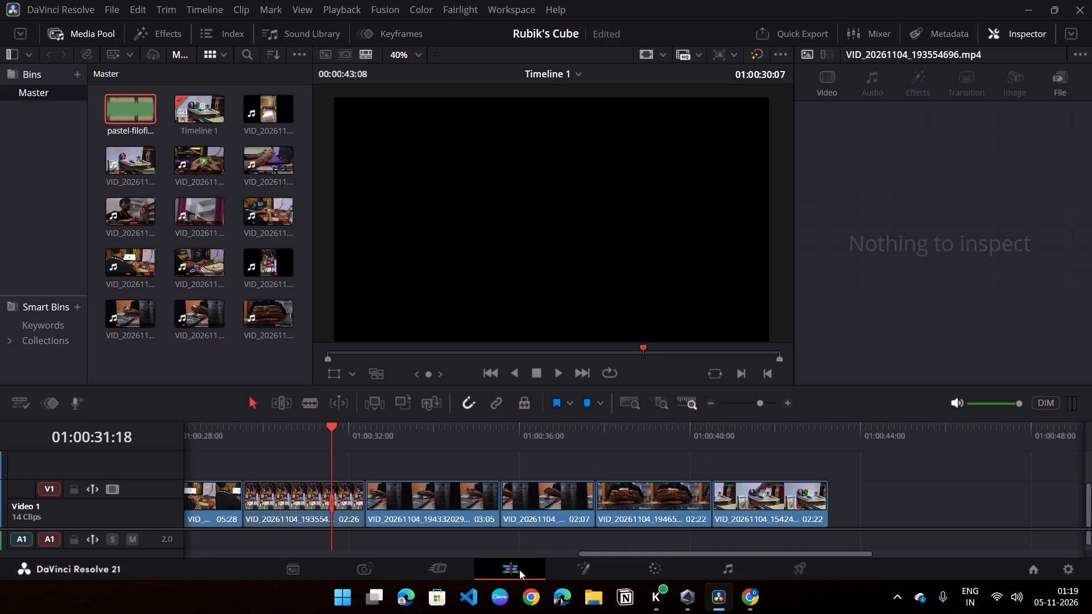
{"action": "key", "text": "space"}
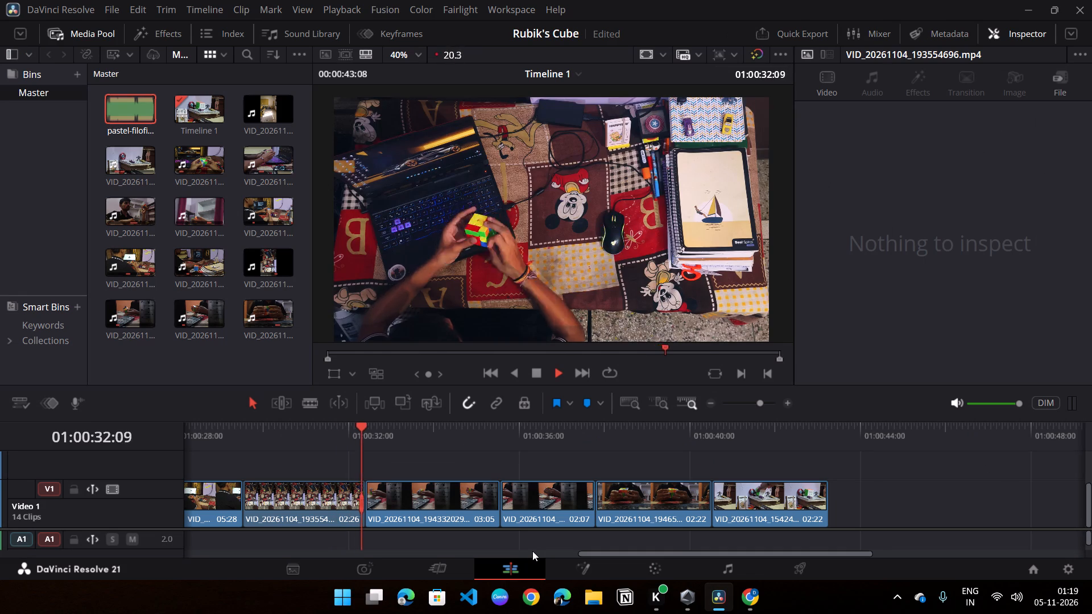
{"action": "key", "text": "space"}
{"action": "left_click", "coordinate": [243, 442]}
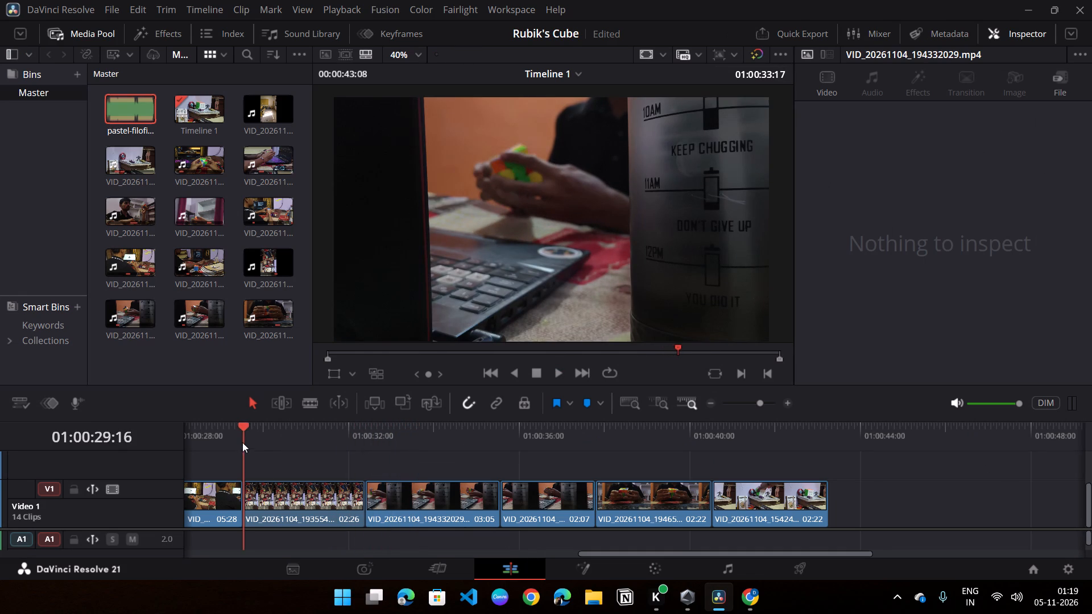
{"action": "key", "text": "space"}
{"action": "key", "text": "space"}
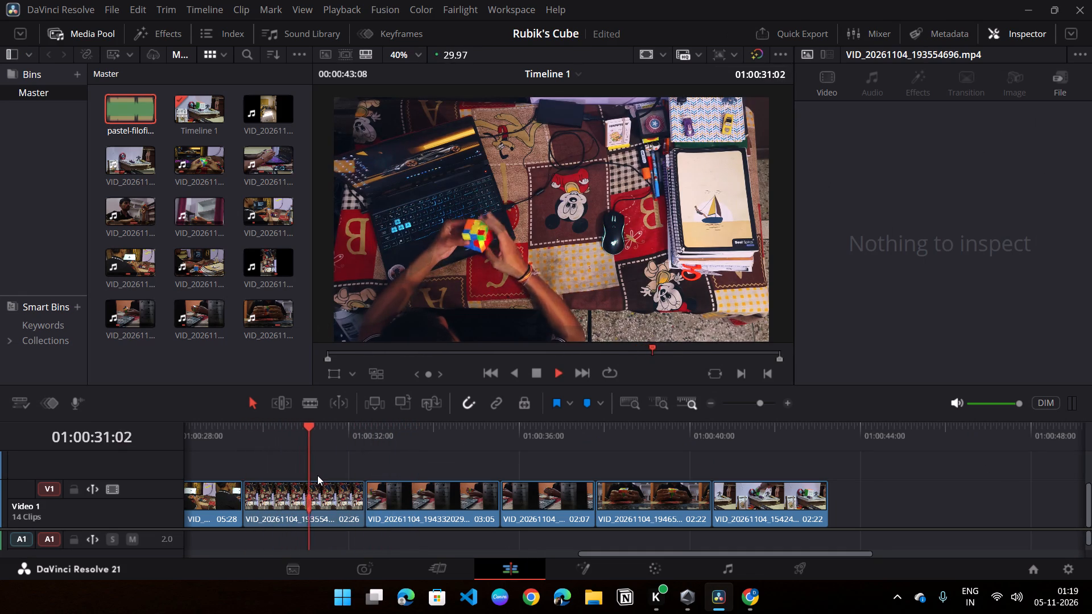
Compare the overhead desk frame with all grades bypassed and enabled several times, leaving the grades enabled.
{"action": "left_click", "coordinate": [763, 55]}
{"action": "left_click", "coordinate": [763, 55]}
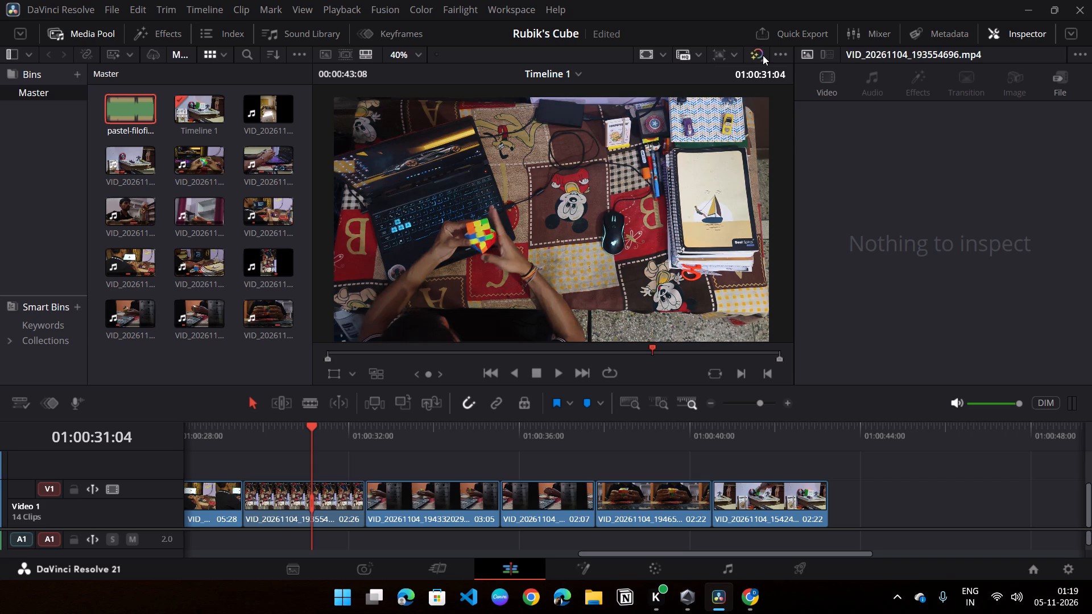
{"action": "left_click", "coordinate": [763, 55]}
{"action": "left_click", "coordinate": [763, 55]}
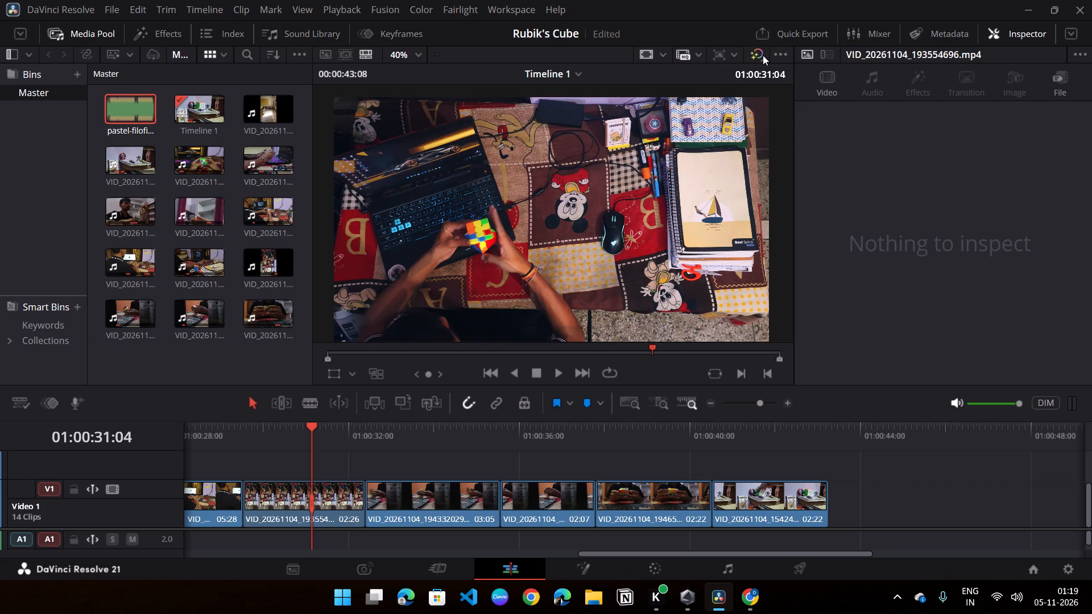
{"action": "left_click", "coordinate": [763, 55]}
{"action": "left_click", "coordinate": [763, 55]}
{"action": "left_click", "coordinate": [763, 55]}
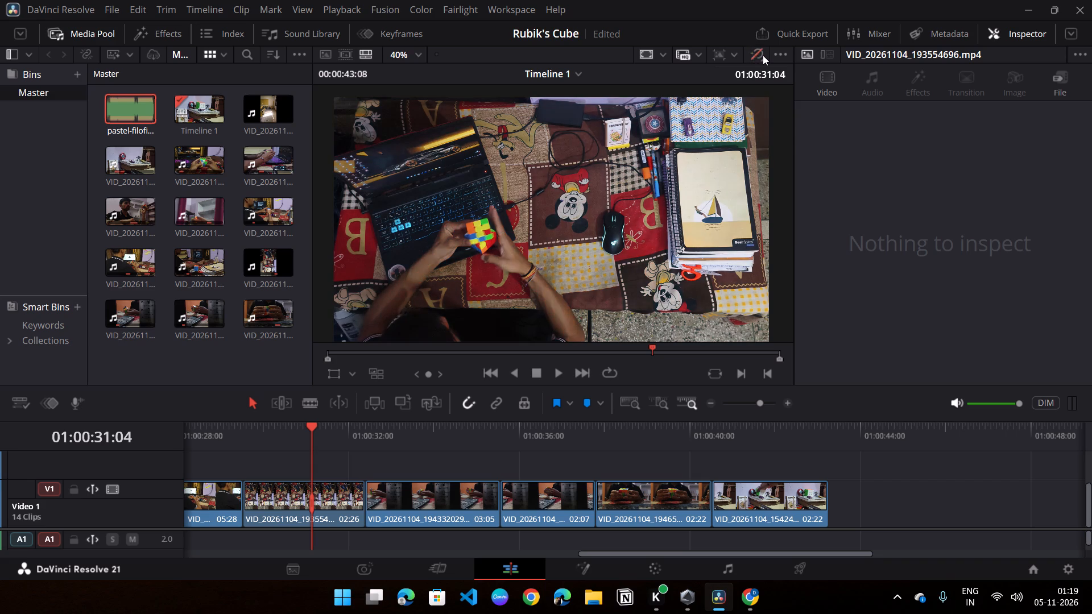
{"action": "left_click", "coordinate": [763, 55]}
{"action": "left_click", "coordinate": [763, 55]}
{"action": "left_click", "coordinate": [763, 55]}
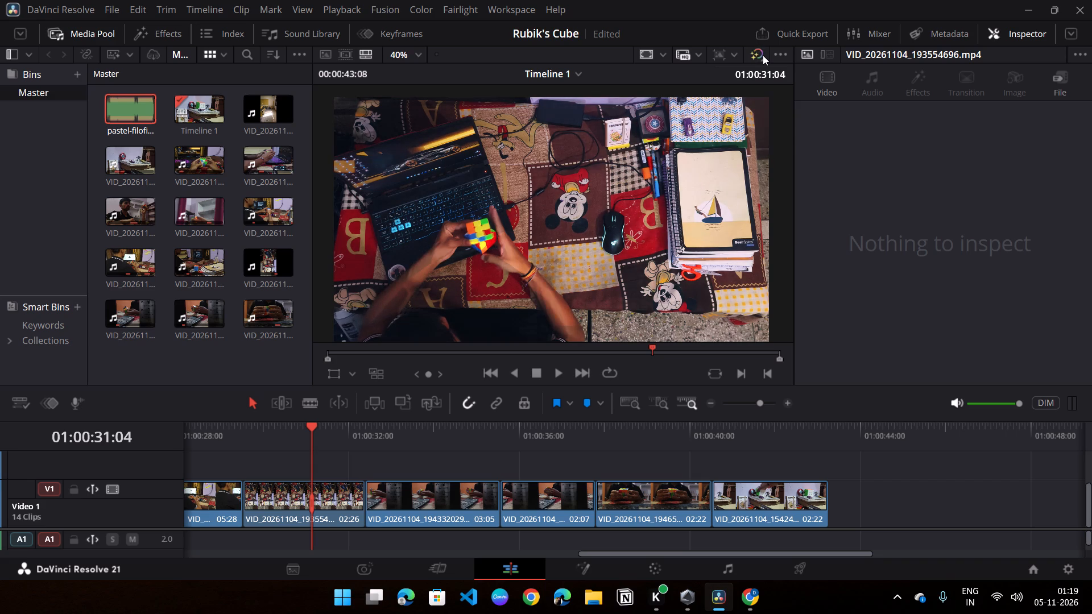
{"action": "left_click", "coordinate": [763, 55]}
{"action": "left_click", "coordinate": [763, 55]}
{"action": "left_click", "coordinate": [763, 55]}
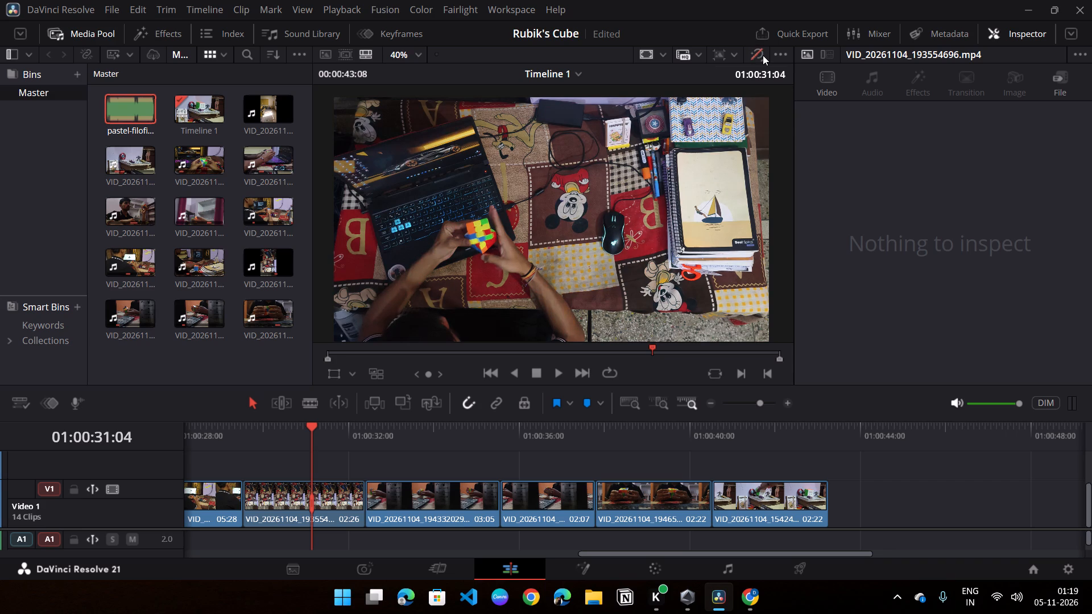
{"action": "left_click", "coordinate": [763, 56]}
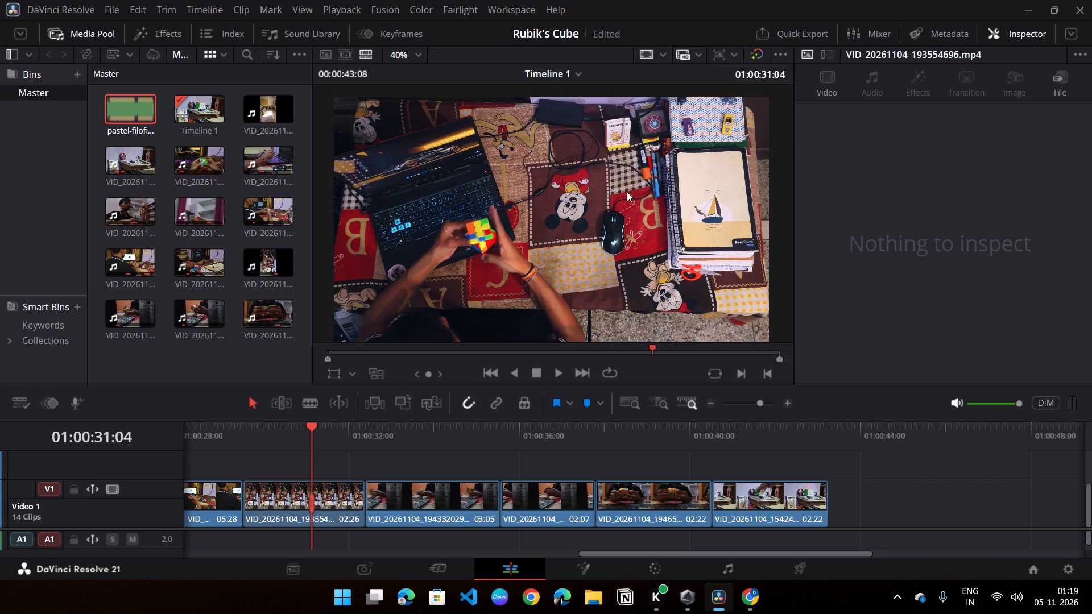
Place the playhead at 01:00:29:00 on the preceding over-the-shoulder laptop clip and open it on the Color page.
{"action": "left_click_drag", "start_coordinate": [324, 444], "coordinate": [213, 470]}
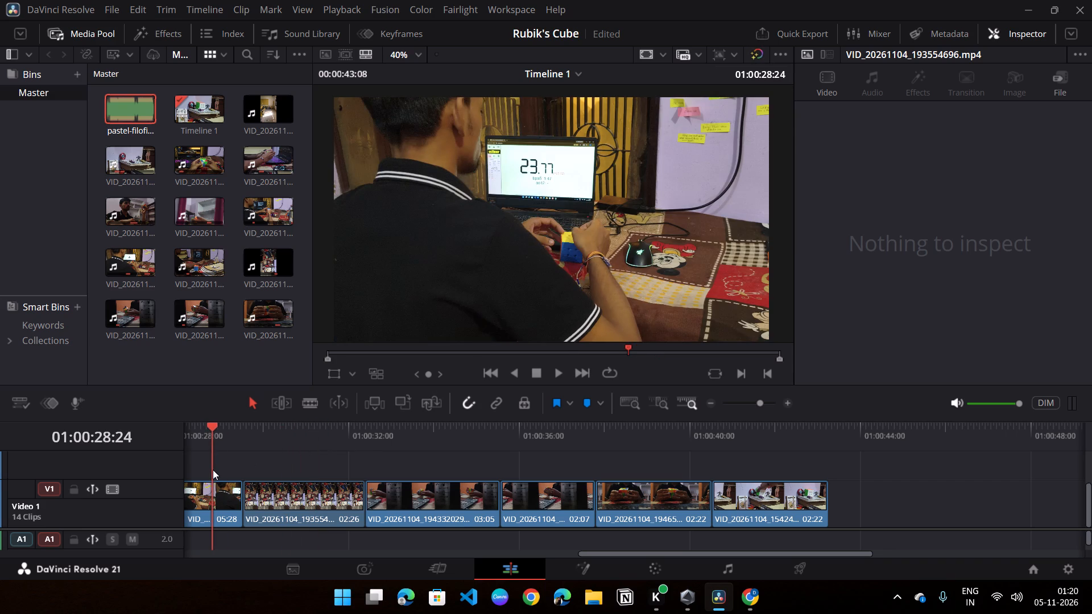
{"action": "left_click_drag", "start_coordinate": [213, 470], "coordinate": [221, 472]}
{"action": "left_click", "coordinate": [296, 491]}
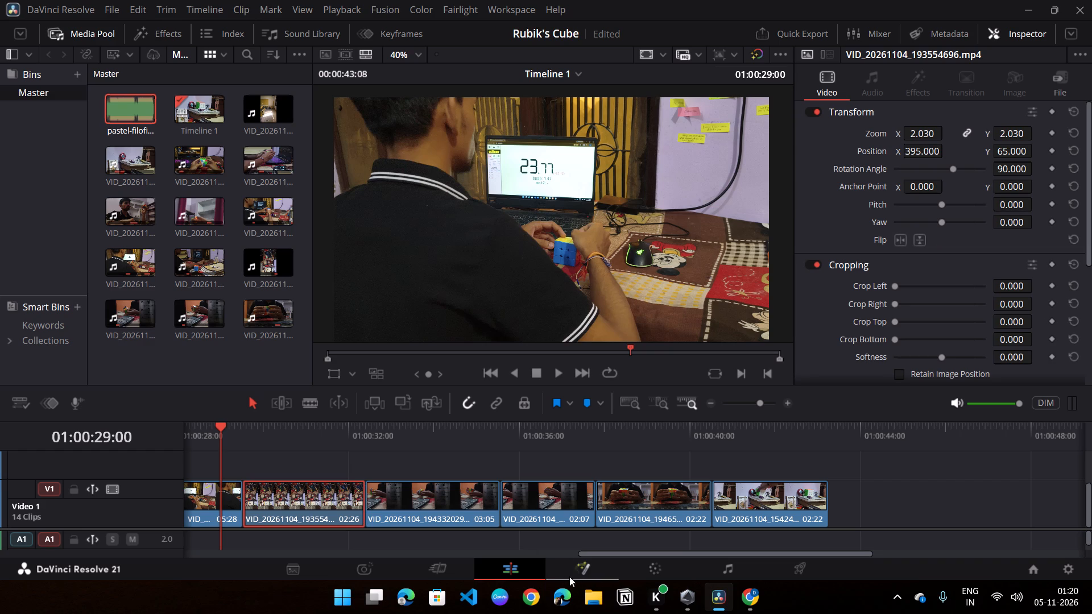
{"action": "left_click", "coordinate": [648, 566]}
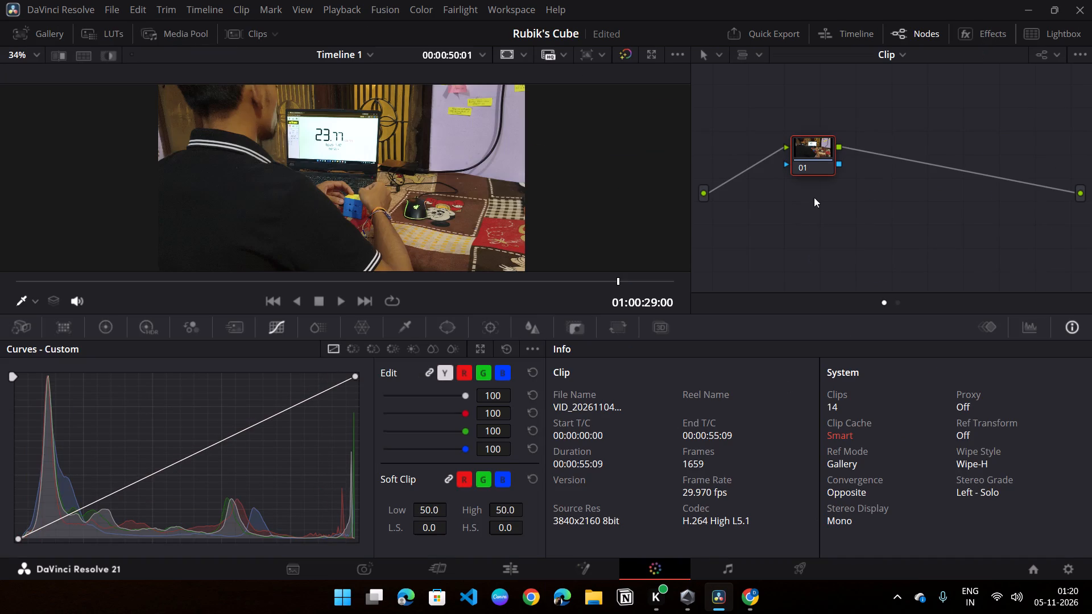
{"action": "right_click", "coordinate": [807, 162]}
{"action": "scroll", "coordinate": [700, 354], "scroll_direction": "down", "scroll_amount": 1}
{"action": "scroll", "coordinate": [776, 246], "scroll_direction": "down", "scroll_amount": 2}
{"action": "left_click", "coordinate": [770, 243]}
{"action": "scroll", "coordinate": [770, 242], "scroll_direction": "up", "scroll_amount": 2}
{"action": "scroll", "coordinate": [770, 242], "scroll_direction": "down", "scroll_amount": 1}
Copy node 01's grade from the overhead desk clip onto node 01 of the preceding over-the-shoulder clip.
{"action": "key", "text": "Down"}
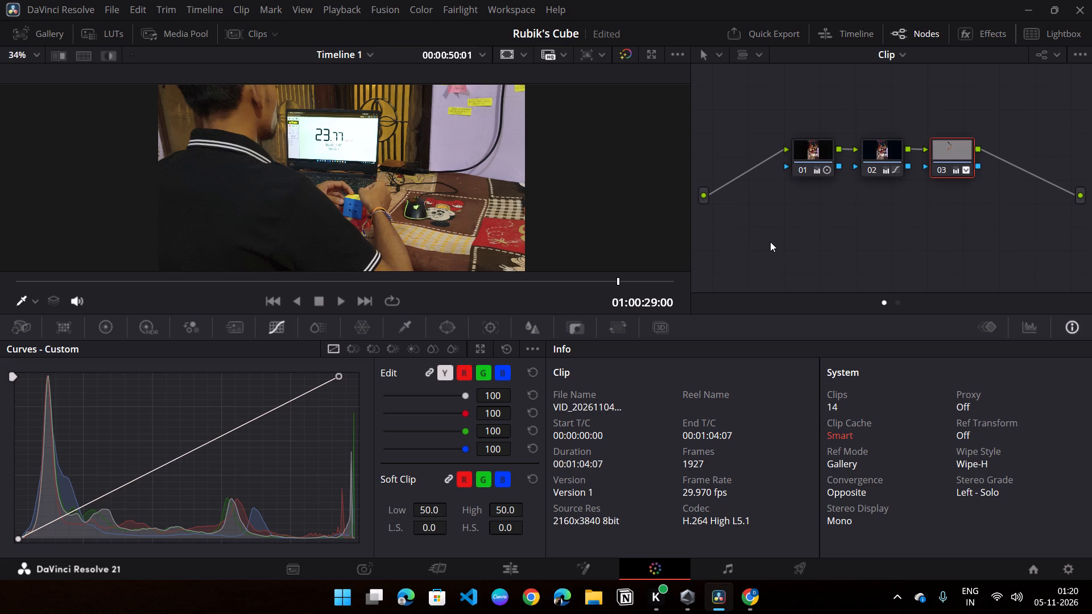
{"action": "left_click", "coordinate": [812, 155]}
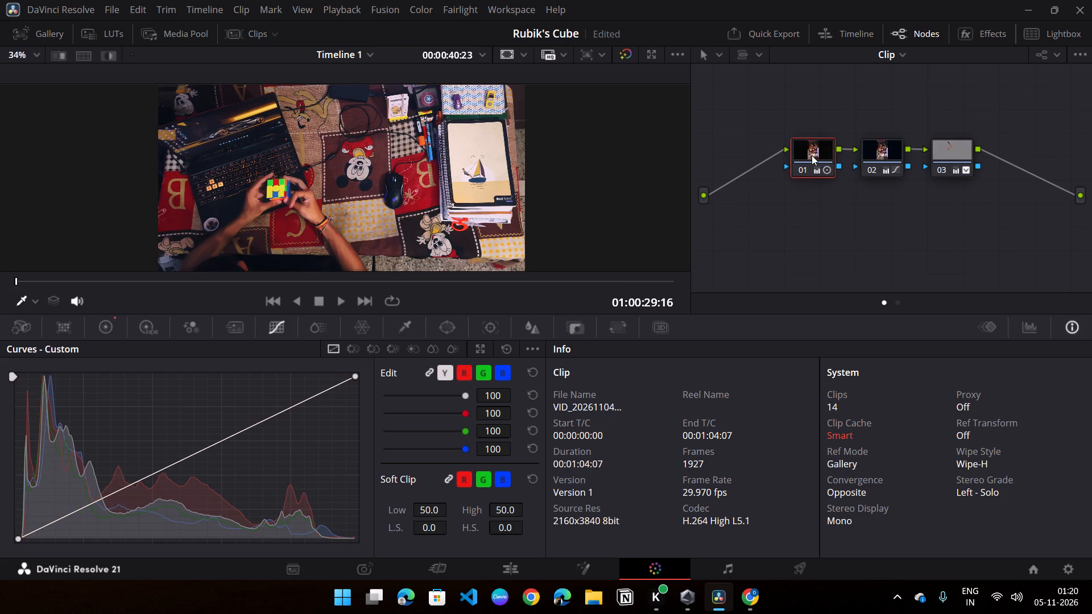
{"action": "right_click", "coordinate": [812, 155]}
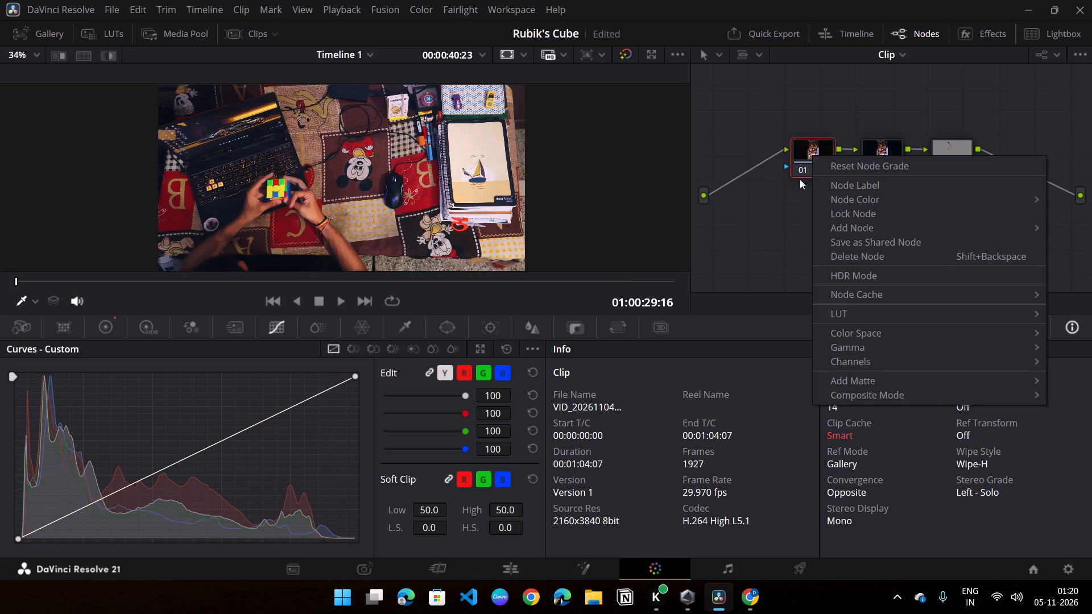
{"action": "left_click", "coordinate": [806, 165]}
{"action": "key", "text": "ctrl+c"}
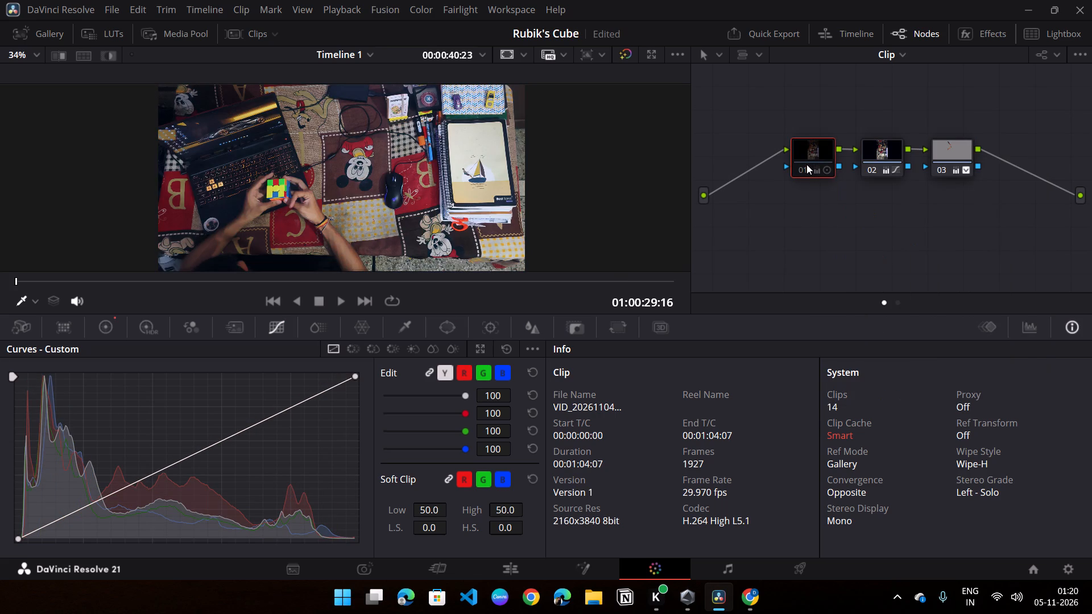
{"action": "left_click", "coordinate": [812, 157]}
{"action": "key", "text": "ctrl+d"}
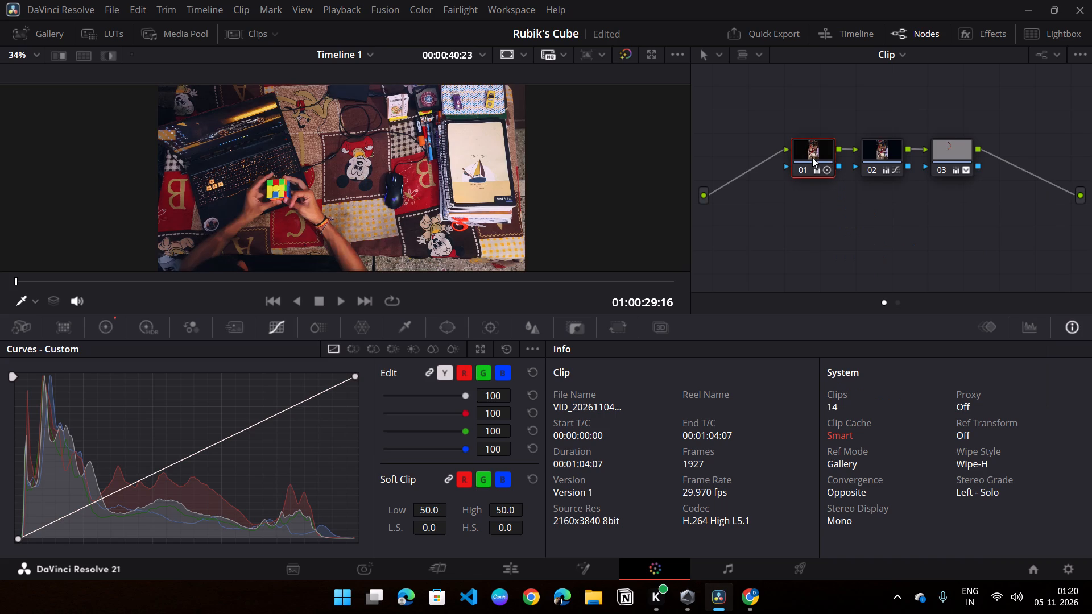
{"action": "key", "text": "ctrl+c"}
{"action": "key", "text": "Up"}
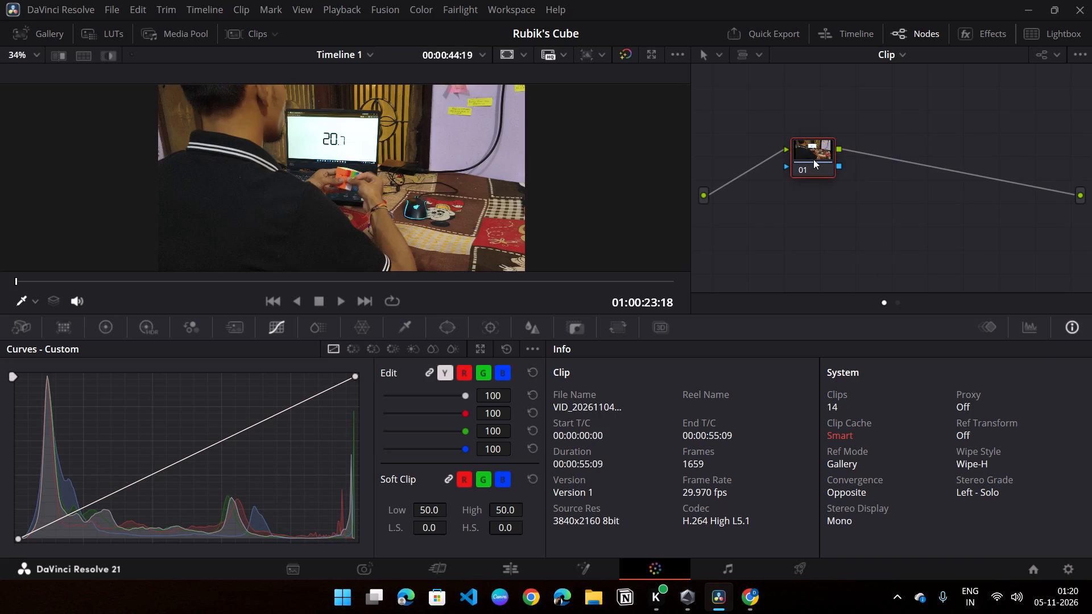
{"action": "left_click", "coordinate": [813, 159]}
{"action": "key", "text": "ctrl+v"}
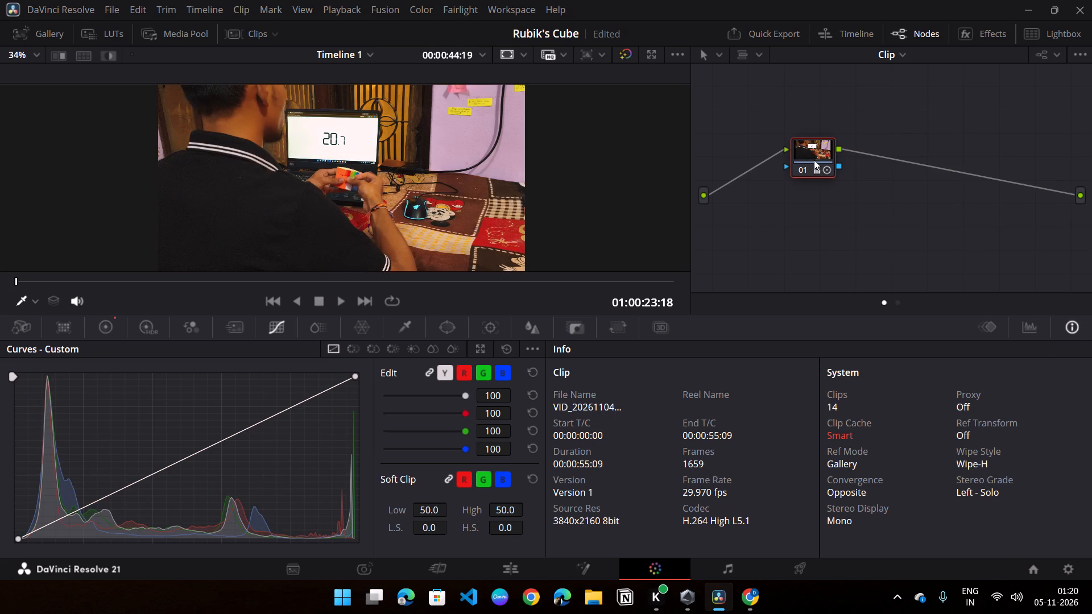
Add a second serial node to the over-the-shoulder clip and paste the overhead clip's node 02 grade onto it.
{"action": "key", "text": "alt+s"}
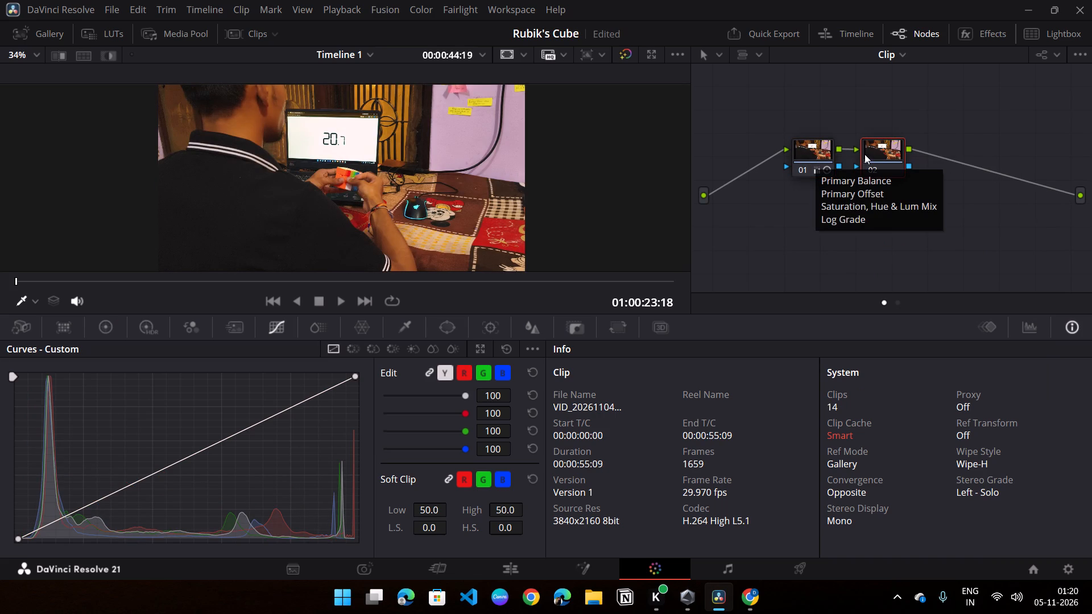
{"action": "key", "text": "Down"}
{"action": "left_click", "coordinate": [896, 153]}
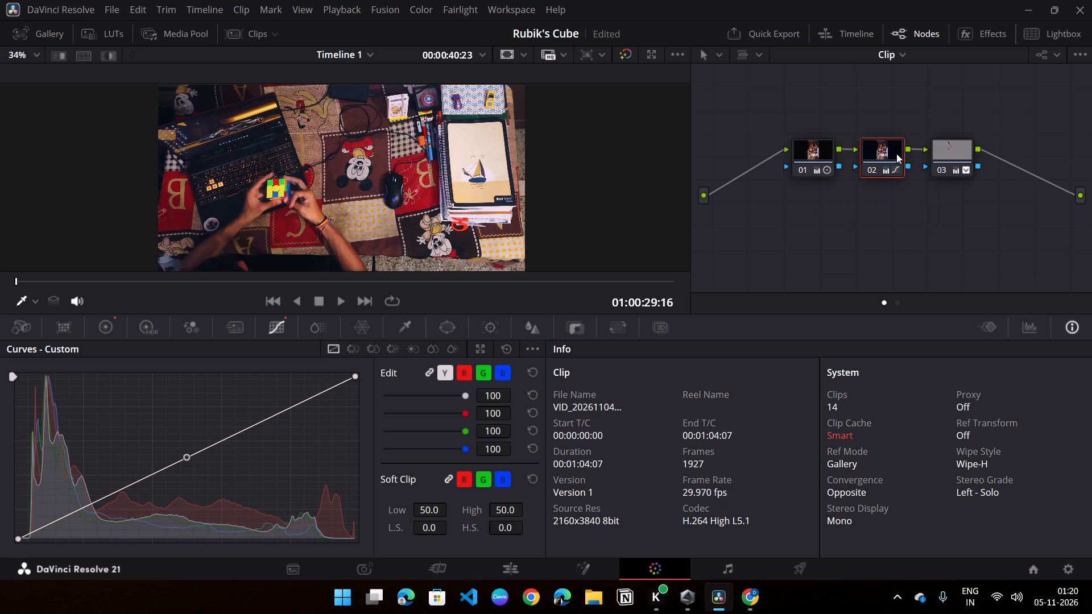
{"action": "key", "text": "ctrl+c"}
{"action": "left_click", "coordinate": [896, 153]}
{"action": "key", "text": "Up"}
{"action": "left_click", "coordinate": [887, 159]}
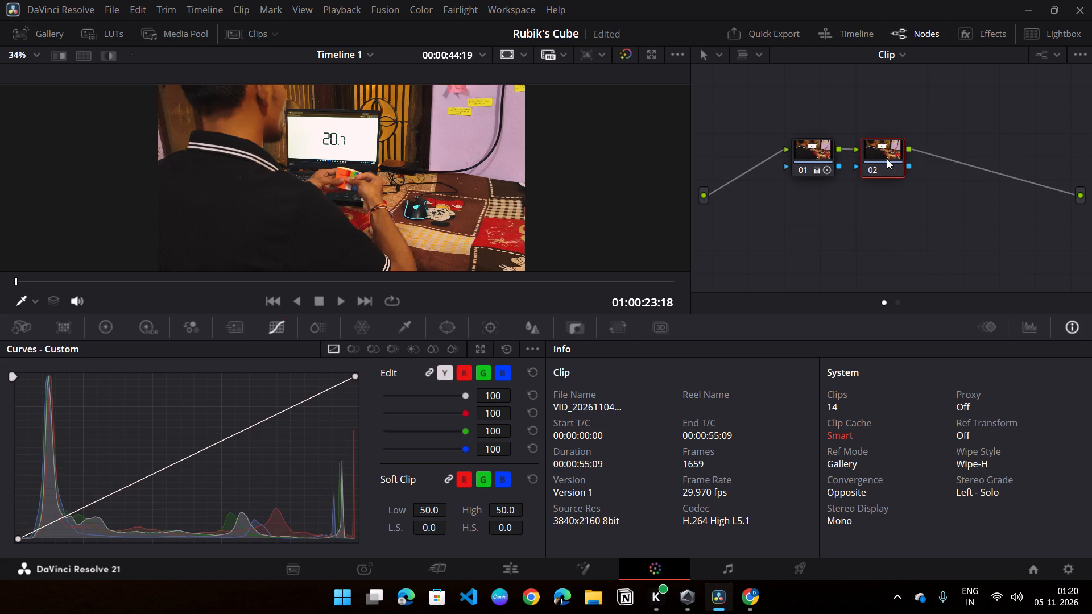
{"action": "key", "text": "ctrl+v"}
Copy the overhead clip's node 03 grade and paste it onto a new third serial node in the over-the-shoulder clip.
{"action": "key", "text": "Down"}
{"action": "left_click", "coordinate": [954, 157]}
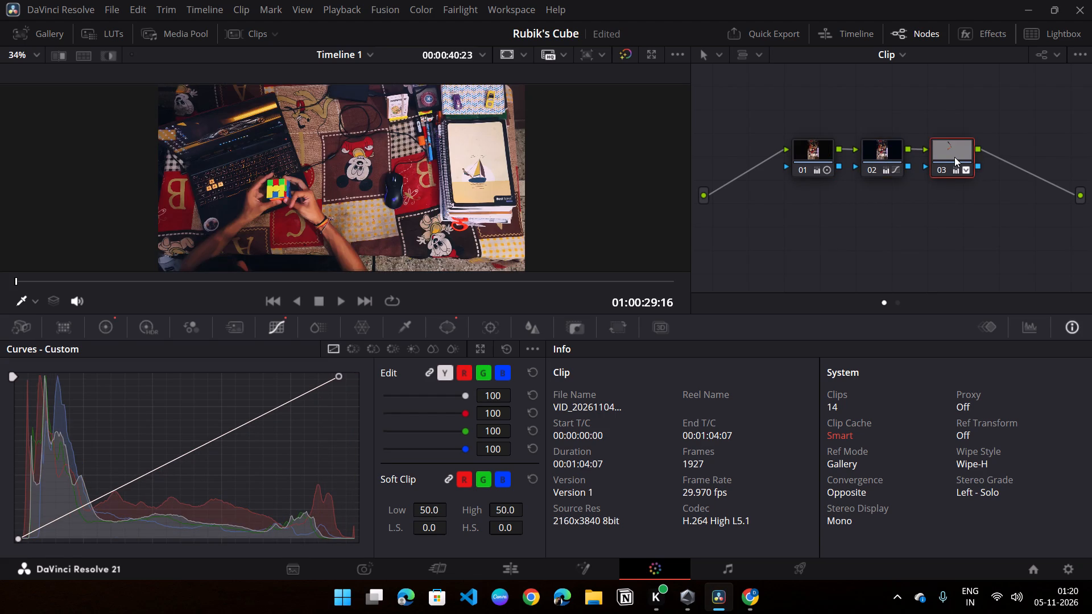
{"action": "key", "text": "ctrl+c"}
{"action": "key", "text": "Up"}
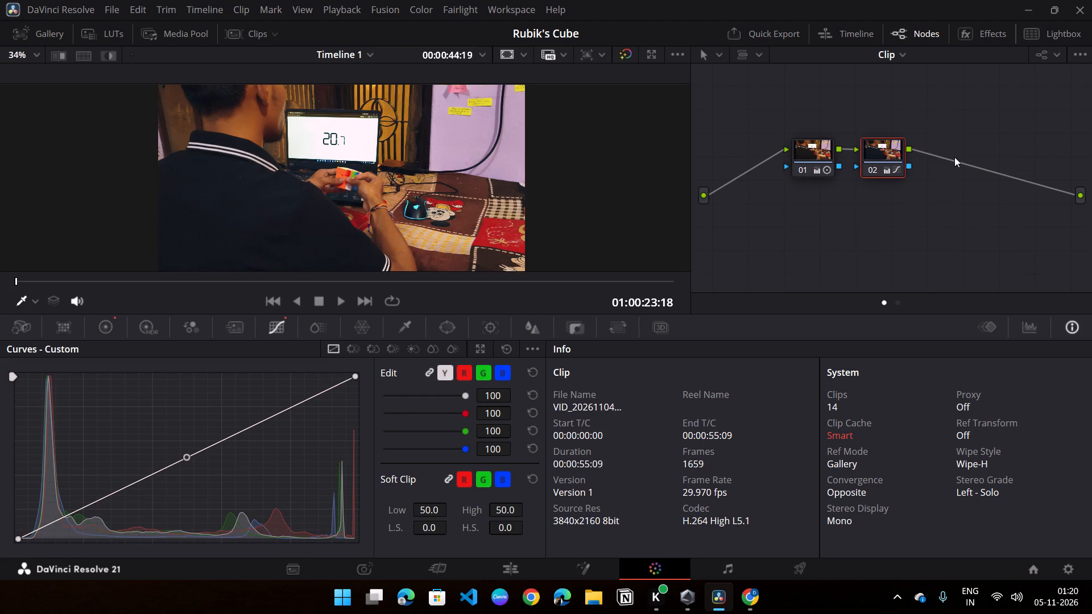
{"action": "key", "text": "alt+s"}
{"action": "key", "text": "ctrl+v"}
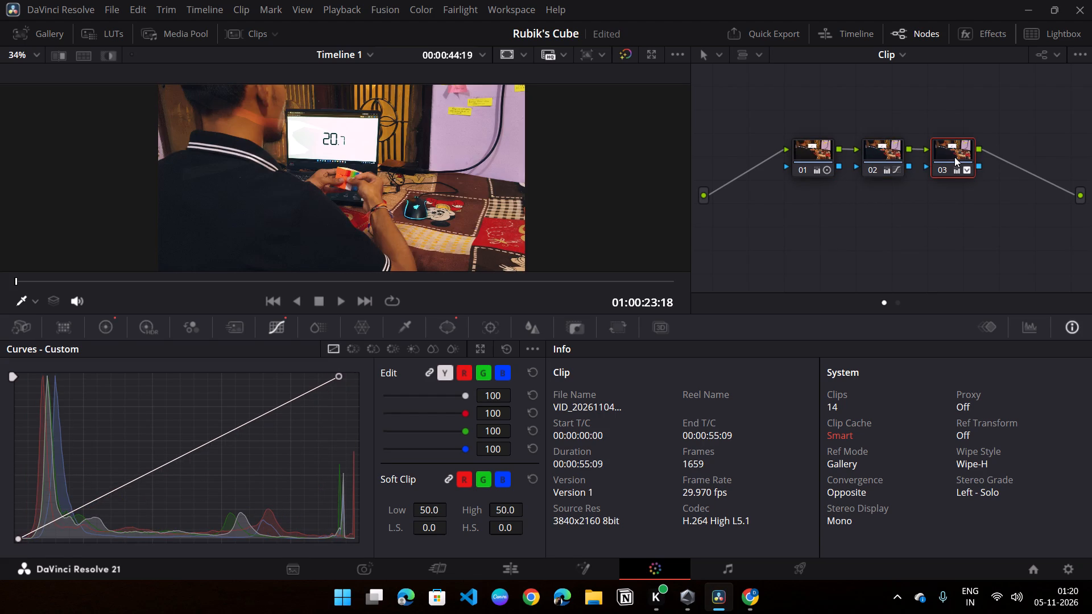
Reset the grade on node 03 of the over-the-shoulder laptop clip.
{"action": "left_click", "coordinate": [626, 58]}
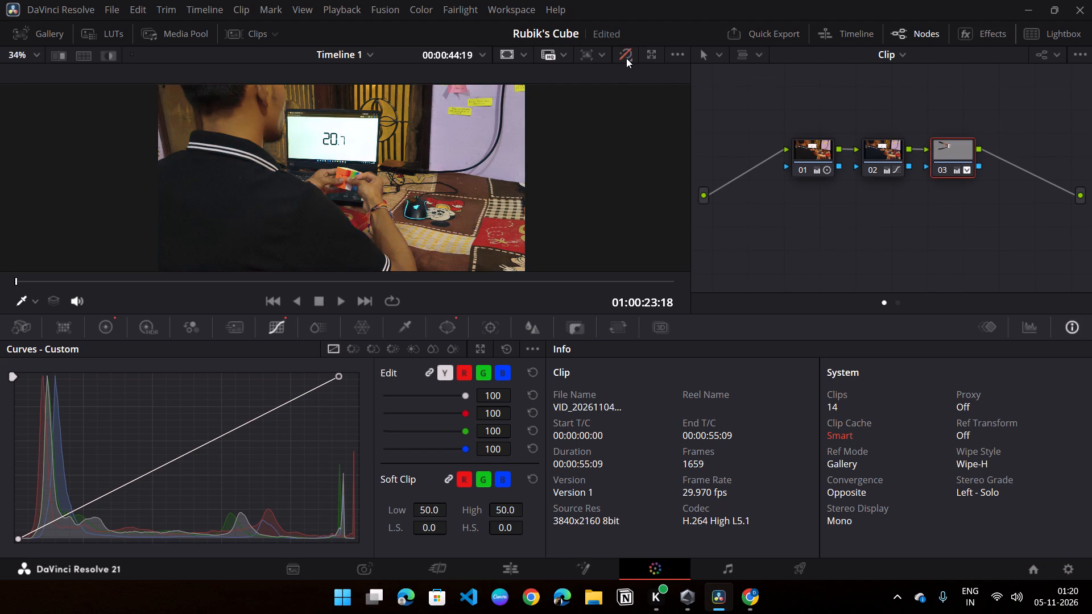
{"action": "left_click", "coordinate": [626, 58]}
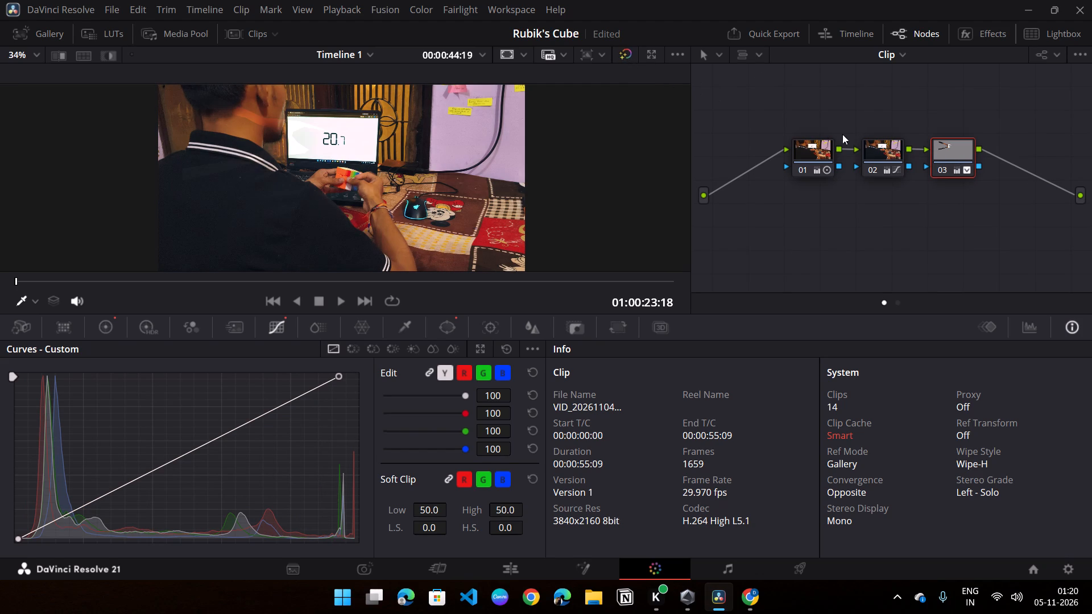
{"action": "left_click", "coordinate": [945, 172]}
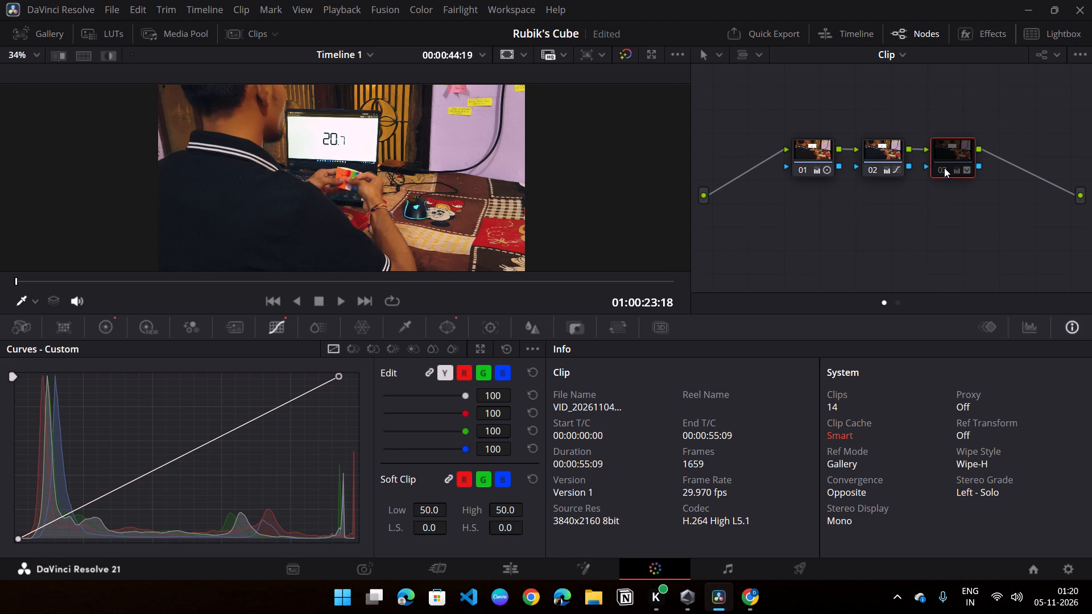
{"action": "right_click", "coordinate": [944, 168]}
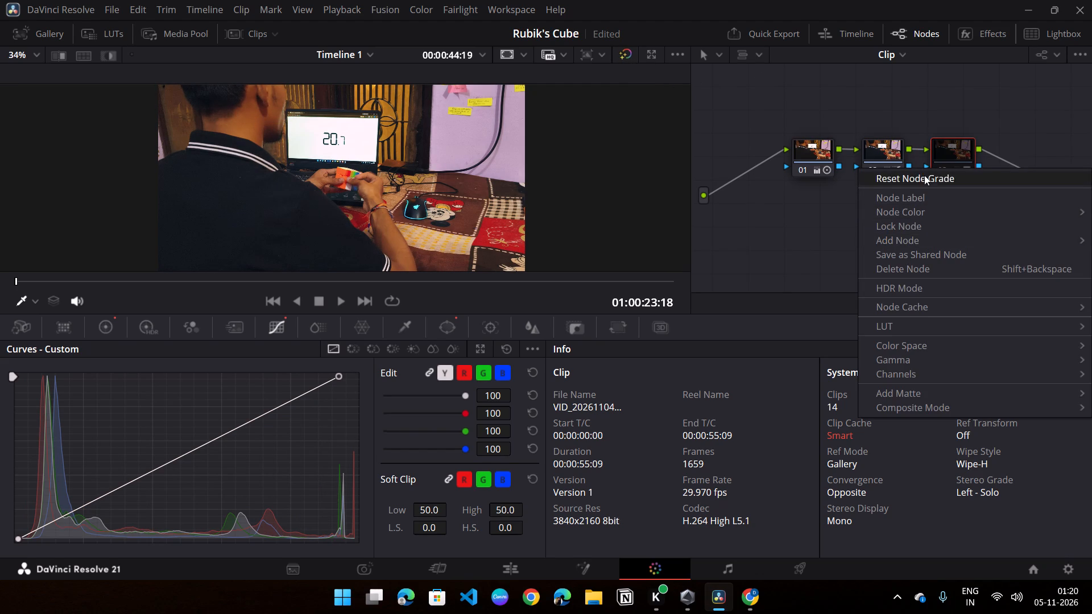
{"action": "left_click", "coordinate": [925, 174]}
Compare the over-the-shoulder clip's image with all grades bypassed and enabled.
{"action": "scroll", "coordinate": [457, 198], "scroll_direction": "down", "scroll_amount": 4}
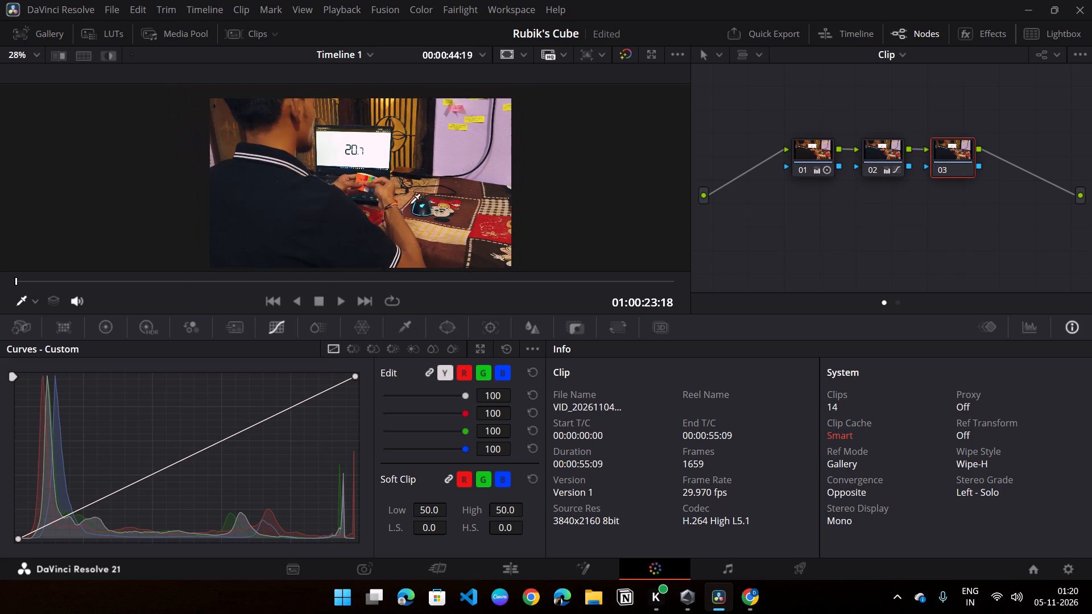
{"action": "scroll", "coordinate": [383, 211], "scroll_direction": "down", "scroll_amount": 1}
{"action": "scroll", "coordinate": [383, 211], "scroll_direction": "up", "scroll_amount": 4}
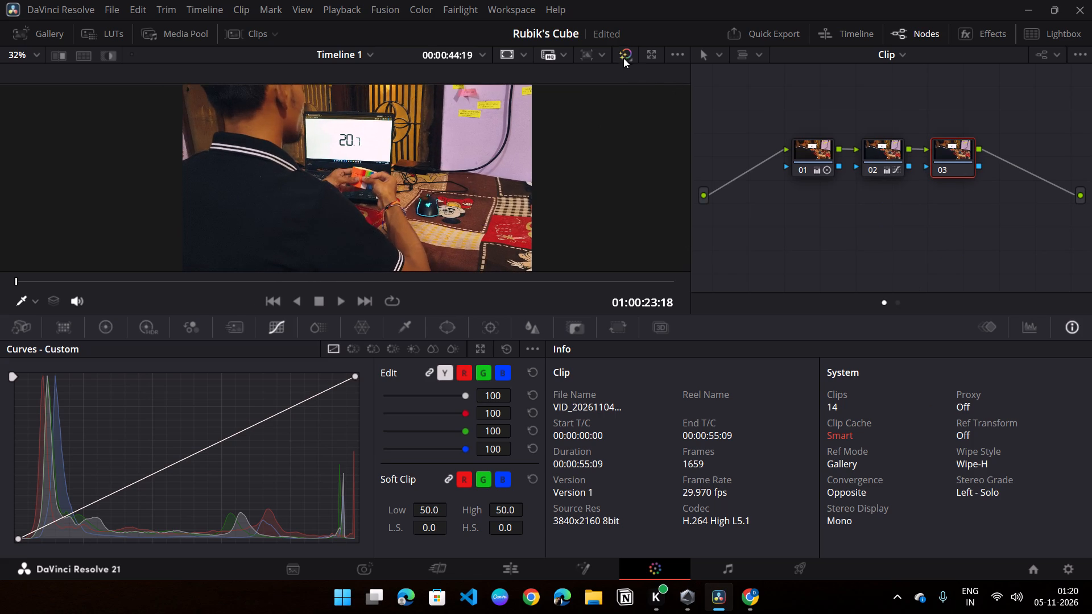
{"action": "left_click", "coordinate": [623, 57]}
{"action": "left_click", "coordinate": [623, 57]}
{"action": "left_click", "coordinate": [623, 57]}
{"action": "left_click", "coordinate": [623, 57]}
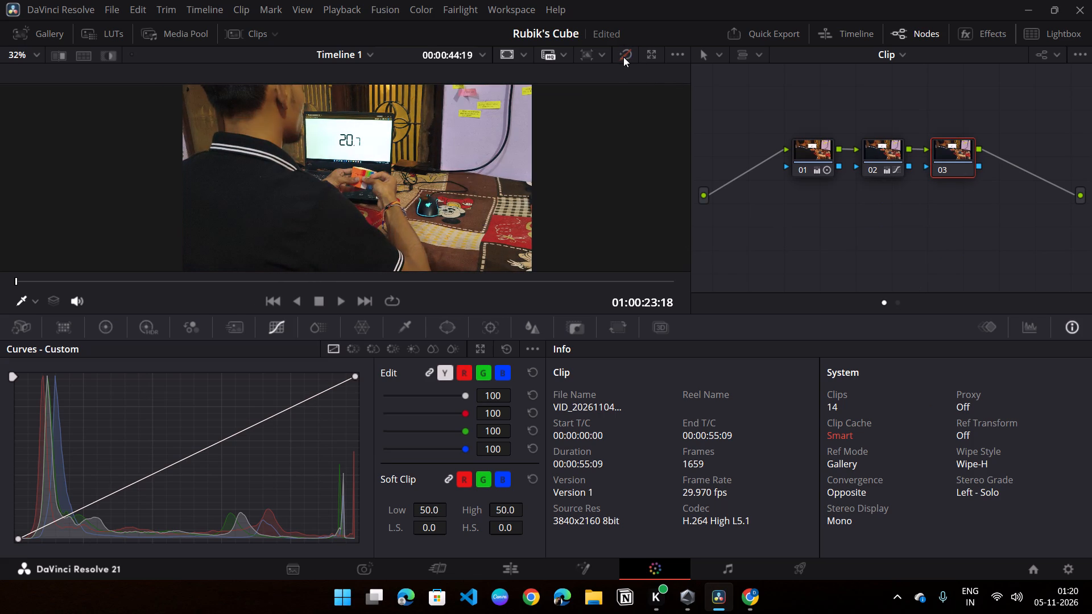
{"action": "left_click", "coordinate": [626, 56]}
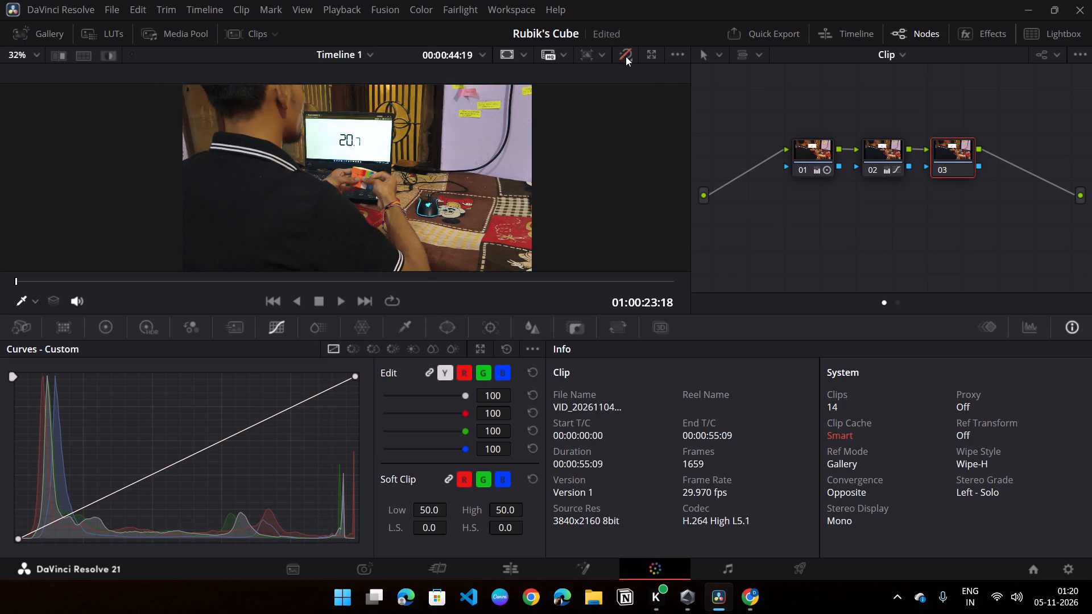
{"action": "left_click", "coordinate": [626, 56]}
{"action": "left_click", "coordinate": [626, 56]}
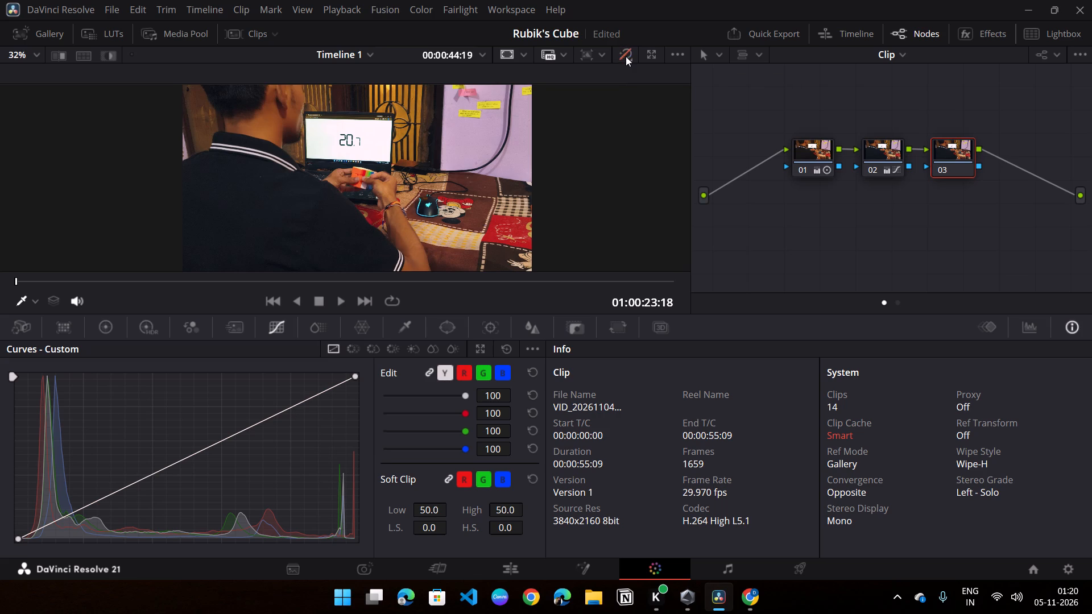
{"action": "left_click", "coordinate": [626, 56]}
Examine what nodes 02 and 01 each contribute by disabling and re-enabling them, and recheck the image with all grades bypassed.
{"action": "left_click", "coordinate": [874, 159]}
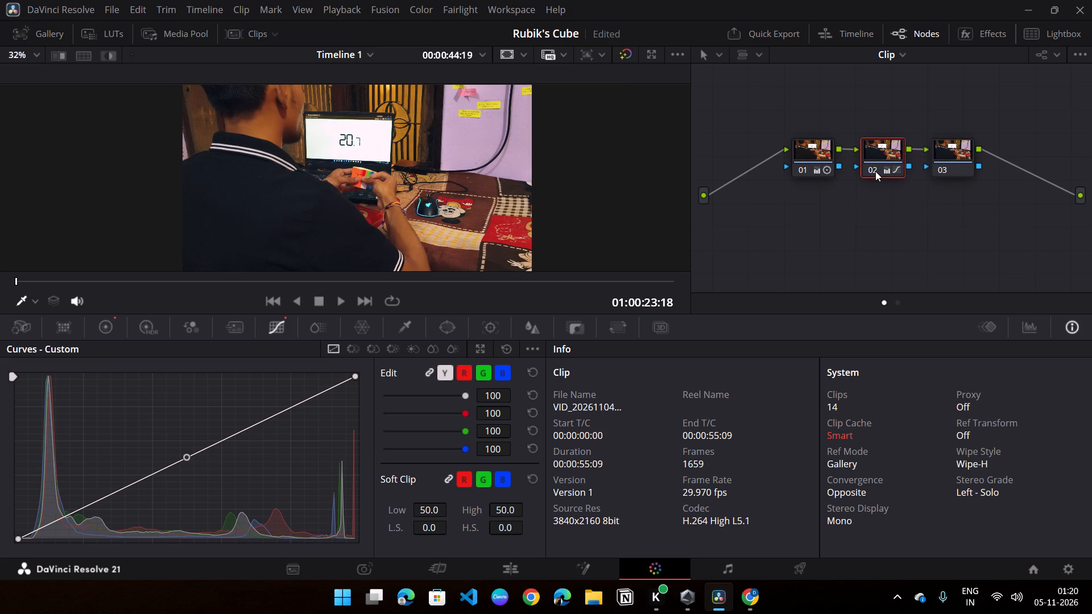
{"action": "left_click", "coordinate": [875, 171]}
{"action": "left_click", "coordinate": [876, 171]}
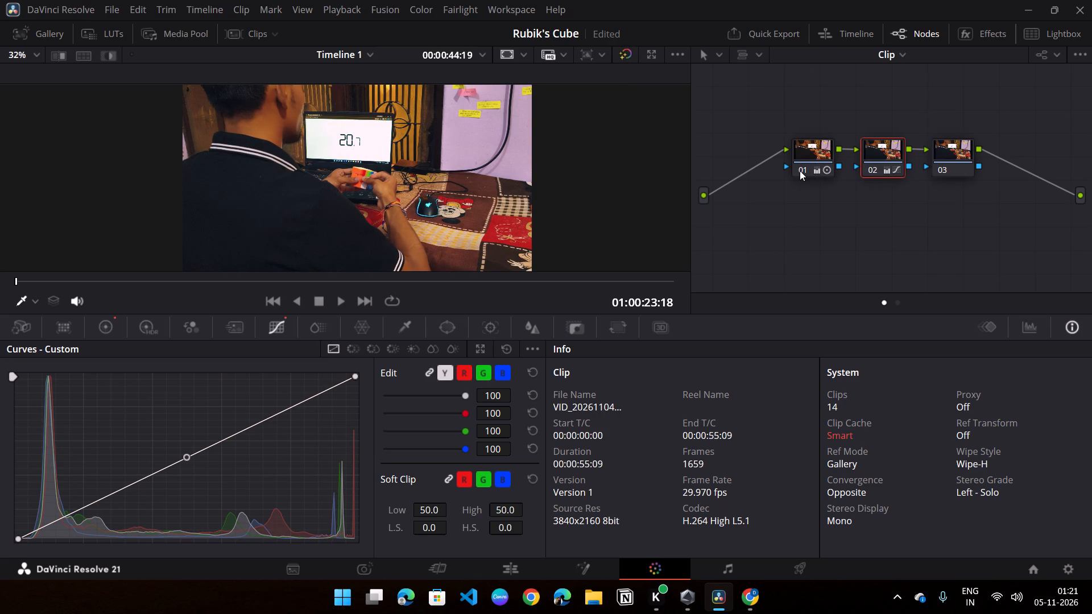
{"action": "left_click", "coordinate": [797, 172]}
{"action": "left_click", "coordinate": [797, 172]}
{"action": "scroll", "coordinate": [392, 223], "scroll_direction": "down", "scroll_amount": 3}
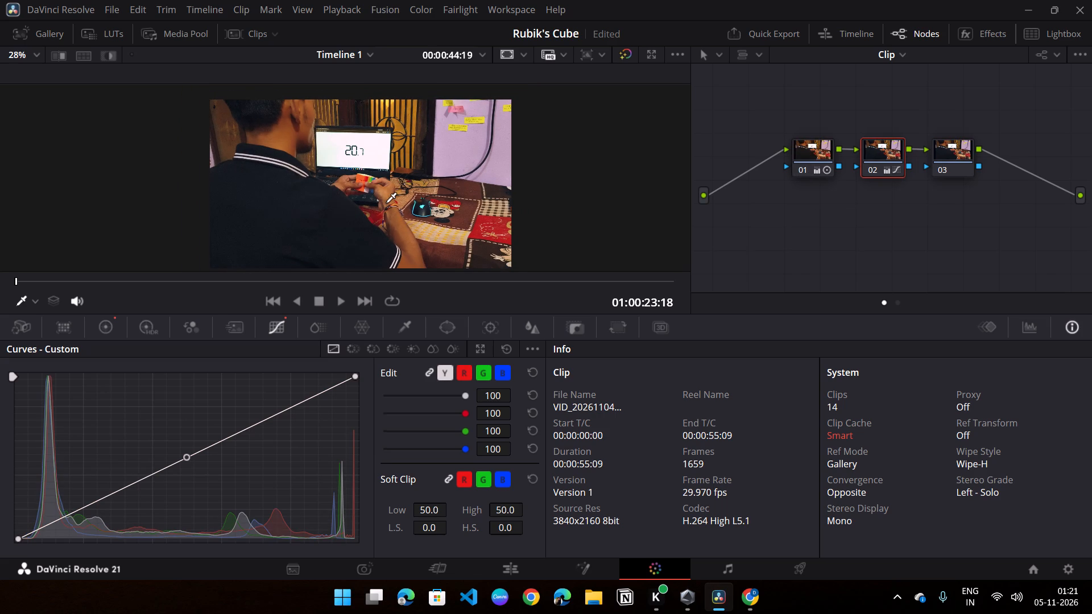
{"action": "scroll", "coordinate": [387, 204], "scroll_direction": "up", "scroll_amount": 1}
{"action": "left_click", "coordinate": [624, 53]}
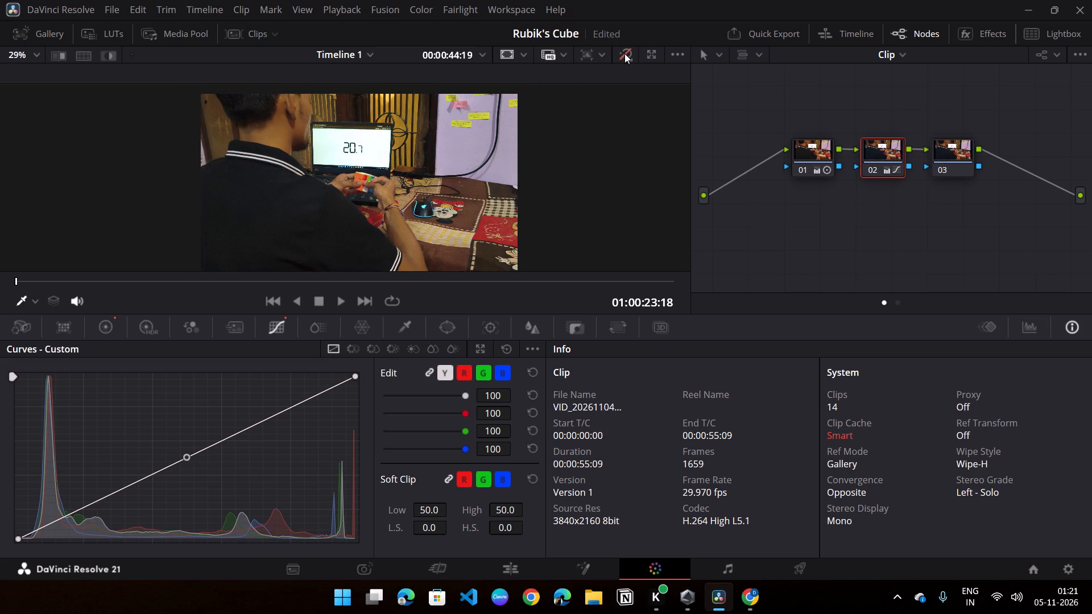
{"action": "left_click", "coordinate": [624, 53]}
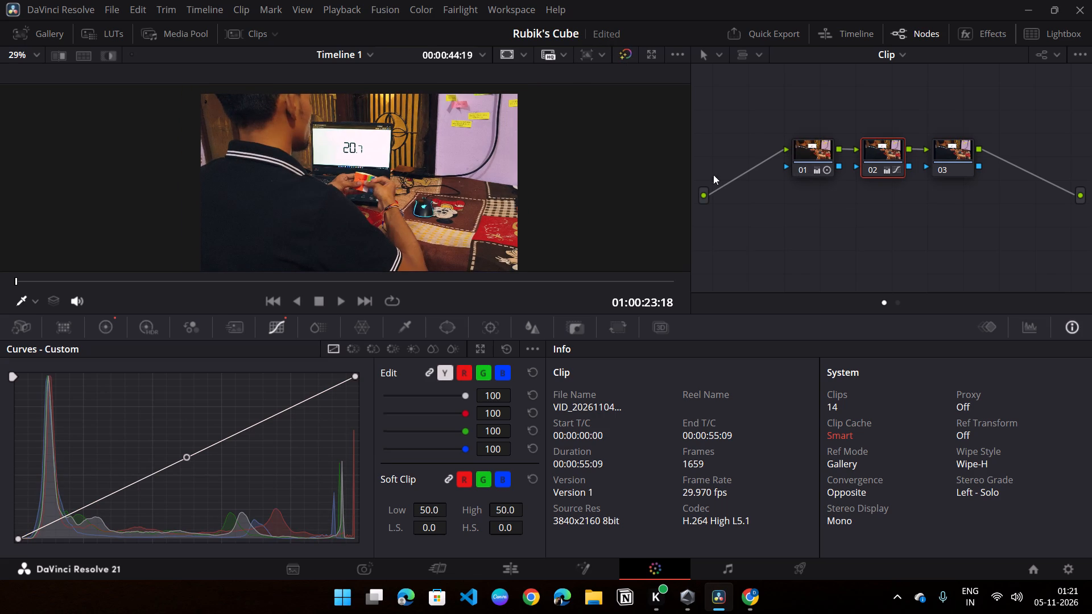
Darken the midtones on node 03 by setting the master Gamma to -0.02, and compare the image with and without the node.
{"action": "left_click", "coordinate": [953, 155]}
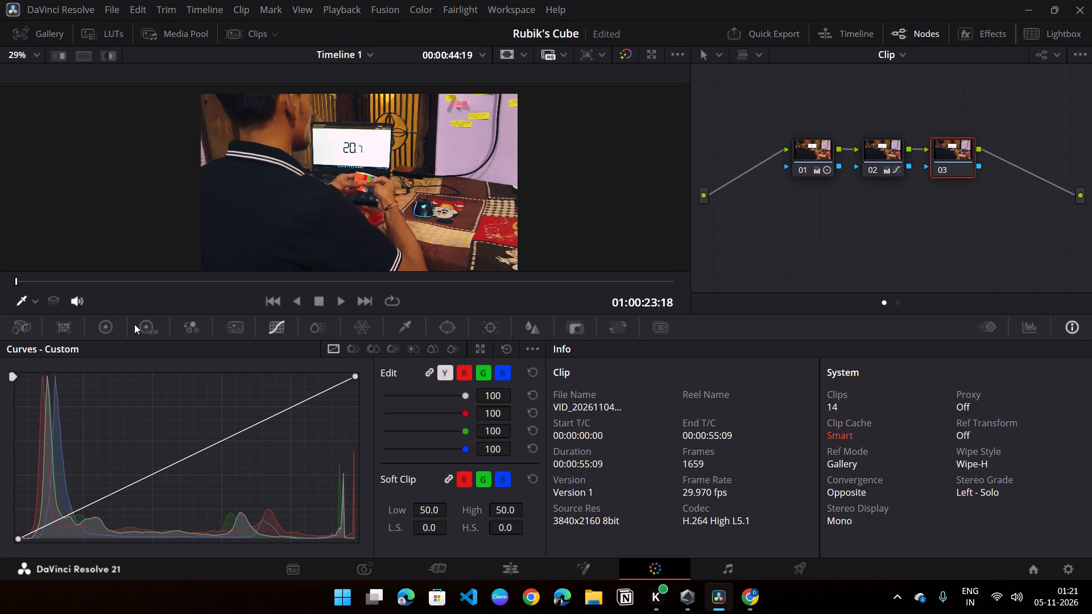
{"action": "left_click", "coordinate": [115, 329]}
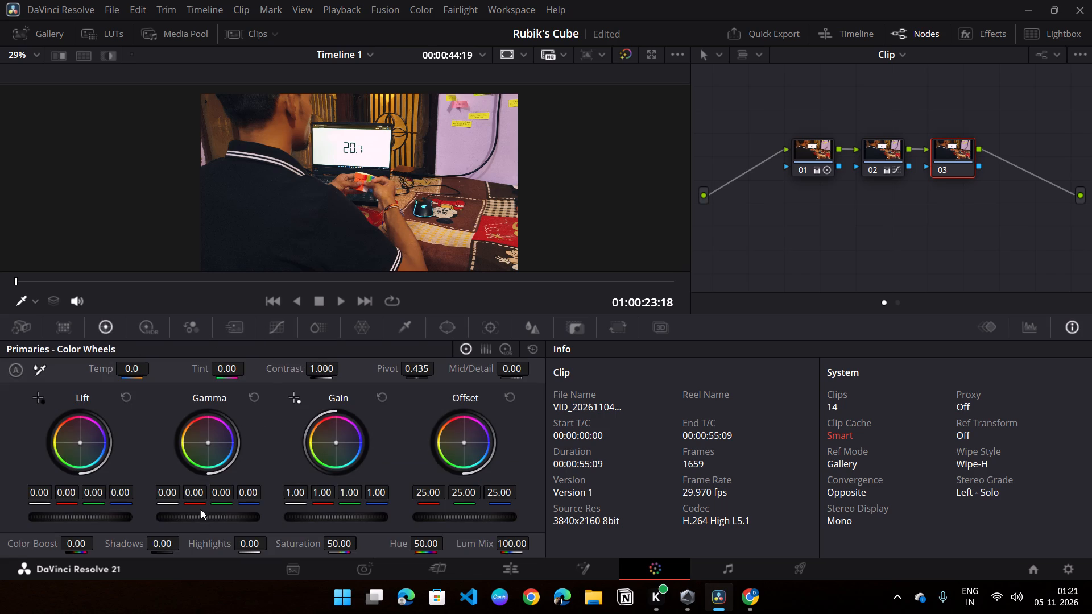
{"action": "left_click_drag", "start_coordinate": [174, 516], "coordinate": [330, 507]}
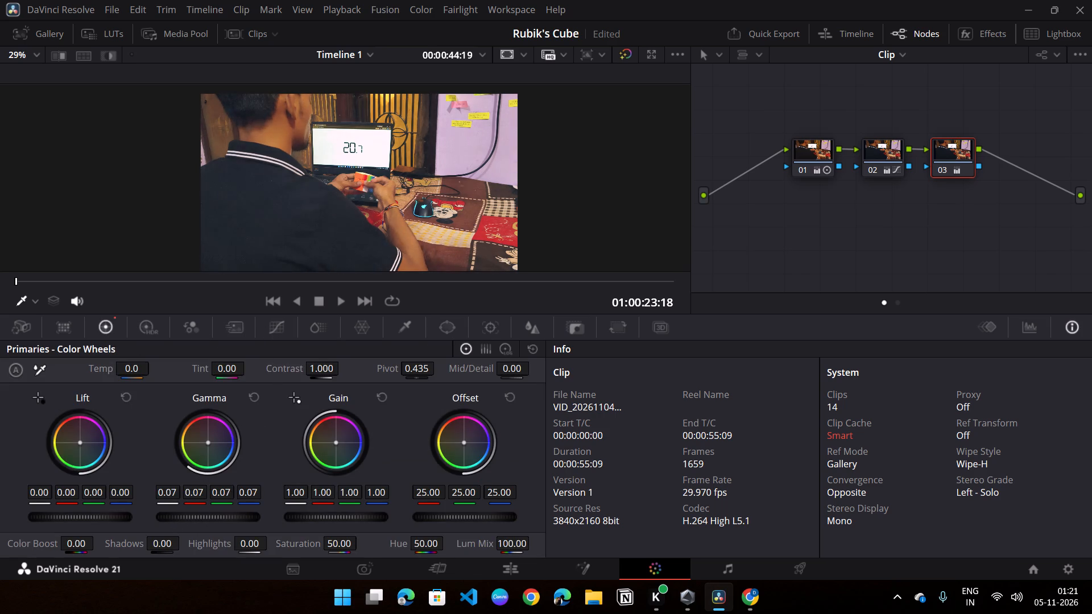
{"action": "left_click_drag", "start_coordinate": [330, 507], "coordinate": [125, 529]}
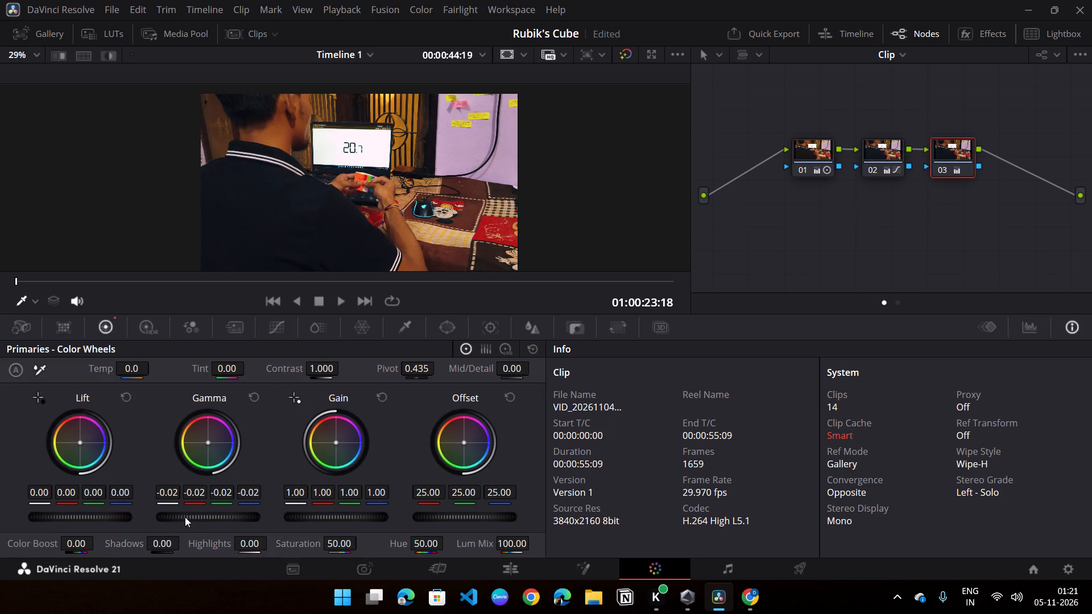
{"action": "left_click", "coordinate": [250, 396]}
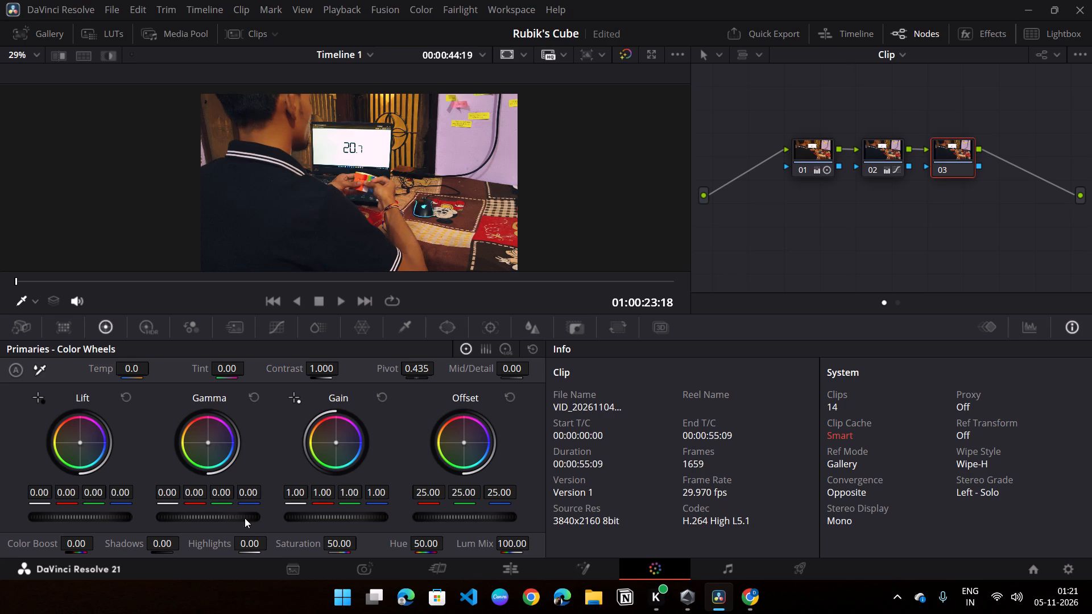
{"action": "left_click_drag", "start_coordinate": [245, 518], "coordinate": [201, 522]}
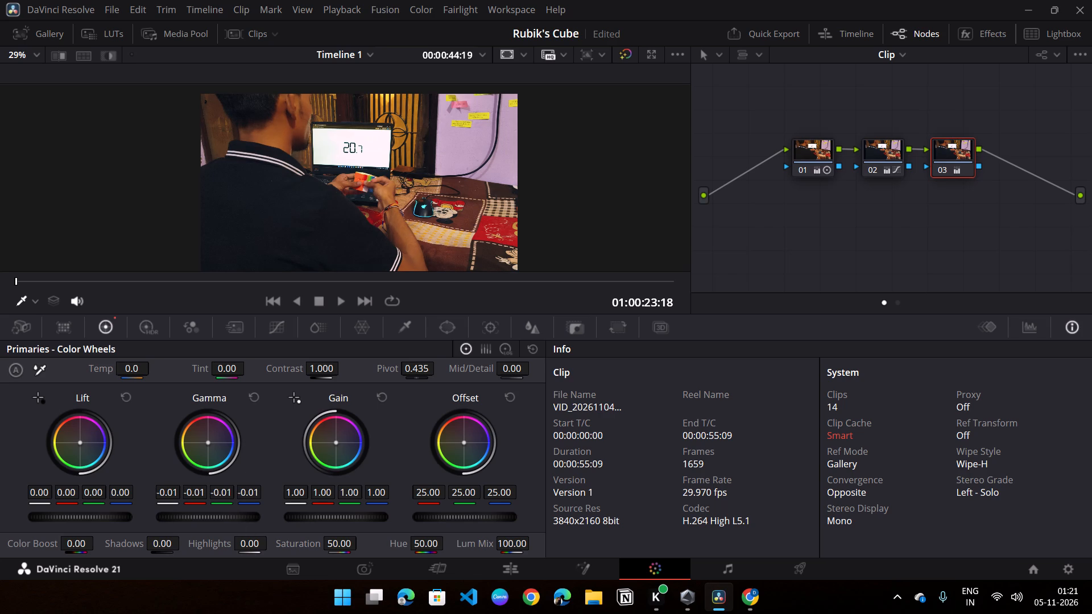
{"action": "left_click_drag", "start_coordinate": [201, 522], "coordinate": [162, 525]}
{"action": "left_click_drag", "start_coordinate": [162, 525], "coordinate": [130, 529]}
{"action": "left_click", "coordinate": [621, 57]}
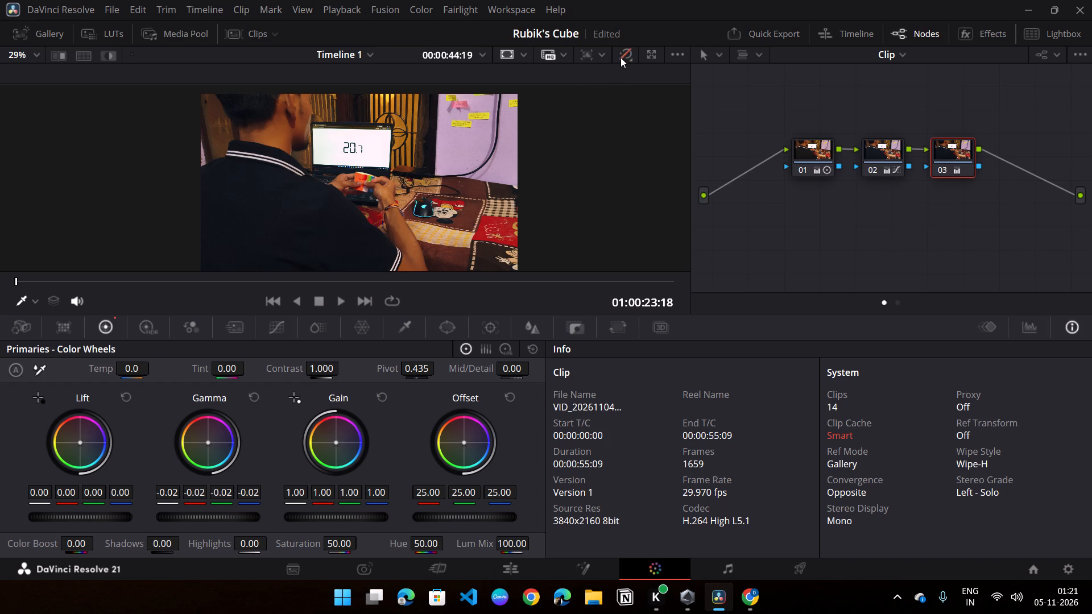
{"action": "left_click", "coordinate": [621, 57]}
{"action": "key", "text": "ctrl+d"}
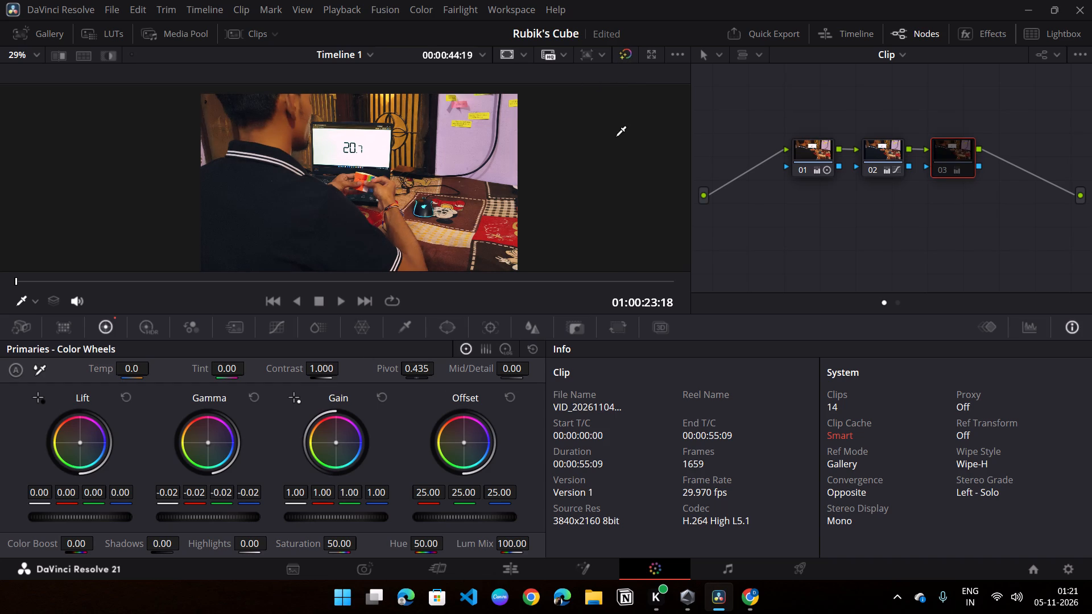
{"action": "key", "text": "ctrl+d"}
{"action": "key", "text": "ctrl+d"}
{"action": "key", "text": "ctrl+d"}
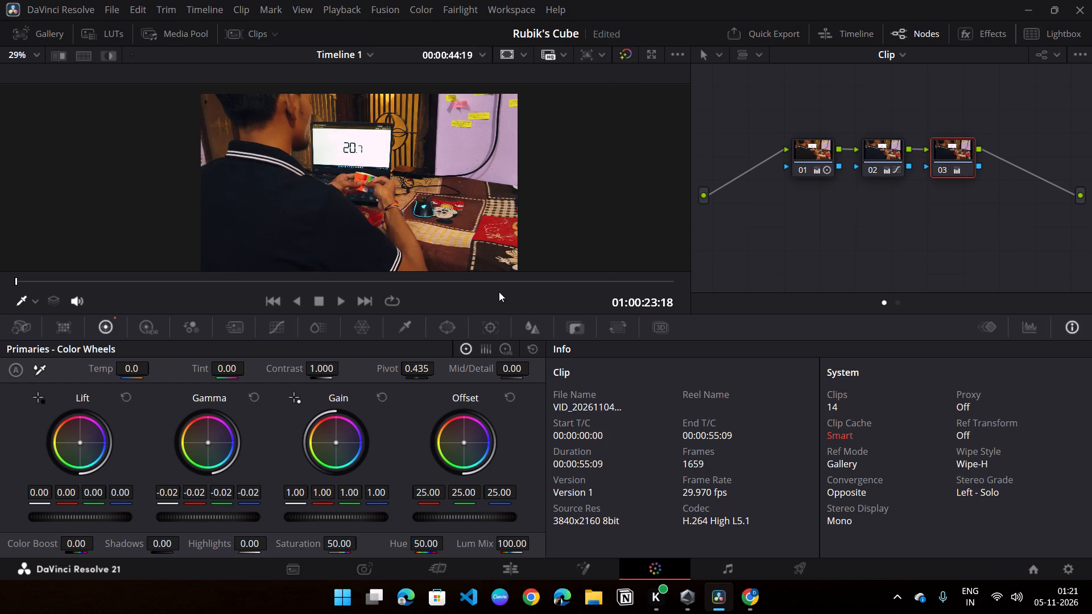
Sharpen the image on node 03 by setting the linked Radius channels to 0.47, and compare it with and without the node.
{"action": "left_click", "coordinate": [539, 322]}
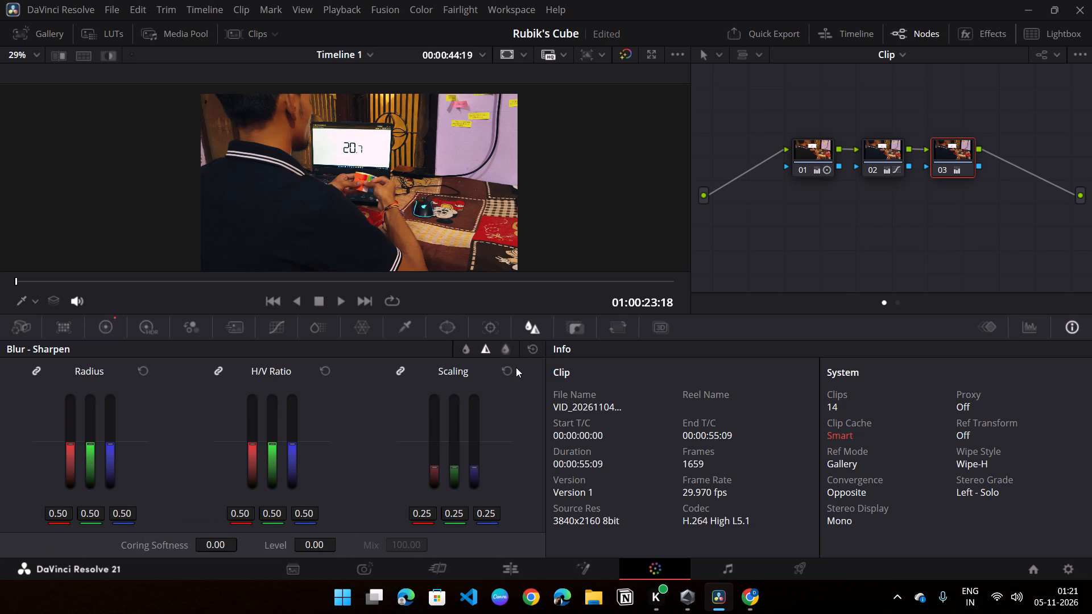
{"action": "left_click_drag", "start_coordinate": [88, 442], "coordinate": [90, 447]}
{"action": "left_click_drag", "start_coordinate": [90, 447], "coordinate": [100, 445]}
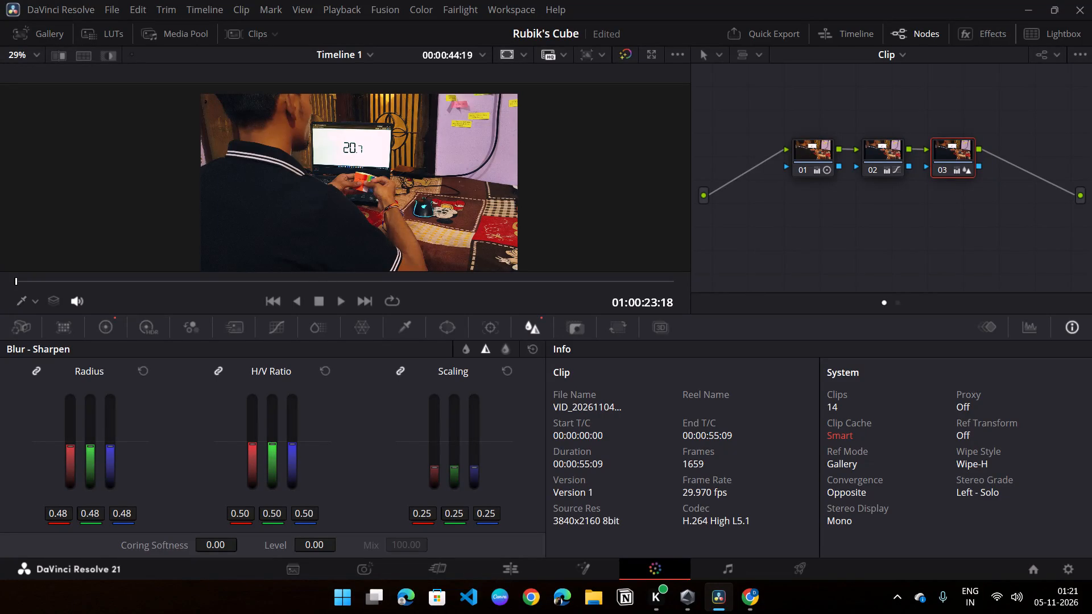
{"action": "left_click_drag", "start_coordinate": [100, 445], "coordinate": [101, 446]}
{"action": "left_click", "coordinate": [941, 171]}
{"action": "left_click", "coordinate": [941, 171]}
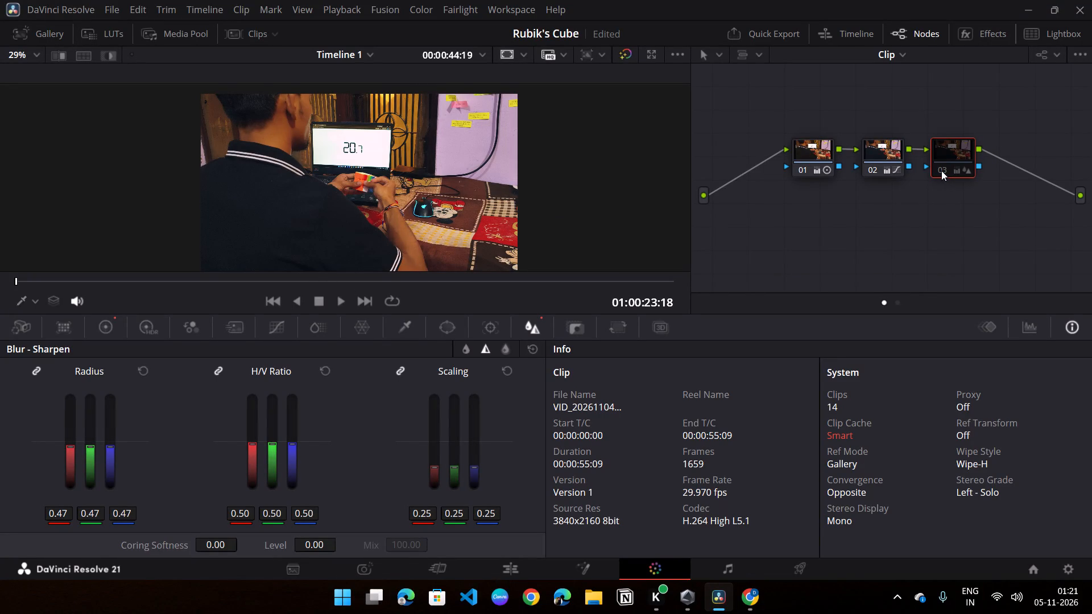
{"action": "left_click", "coordinate": [941, 171]}
{"action": "left_click", "coordinate": [941, 171]}
{"action": "left_click", "coordinate": [631, 56]}
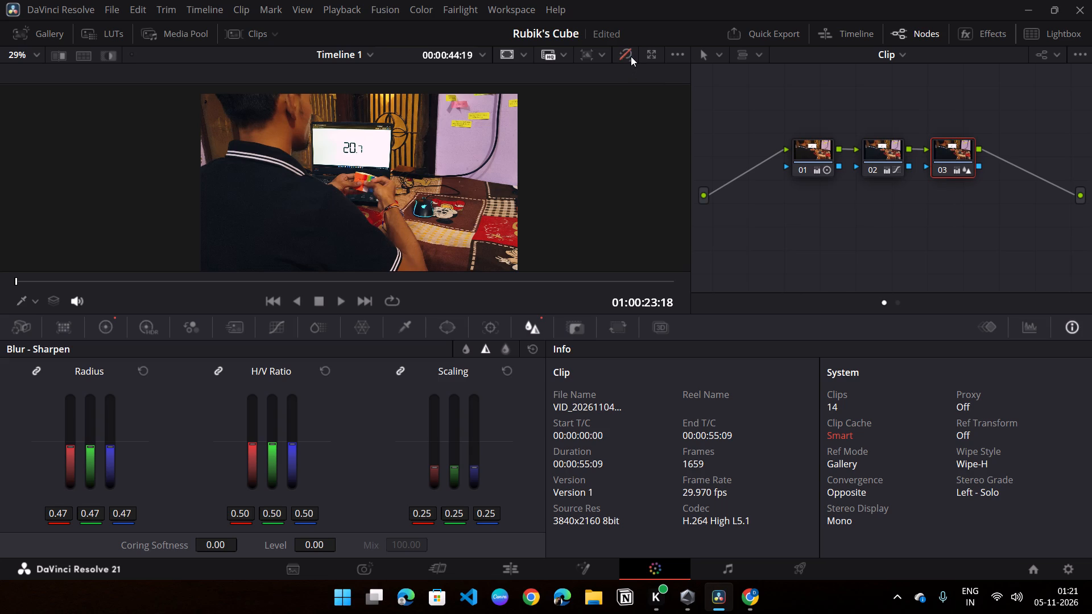
{"action": "left_click", "coordinate": [631, 56]}
Review the later clips in the edit timeline, from the overhead desk shot to the cube close-up around 01:00:38.
{"action": "left_click", "coordinate": [482, 567]}
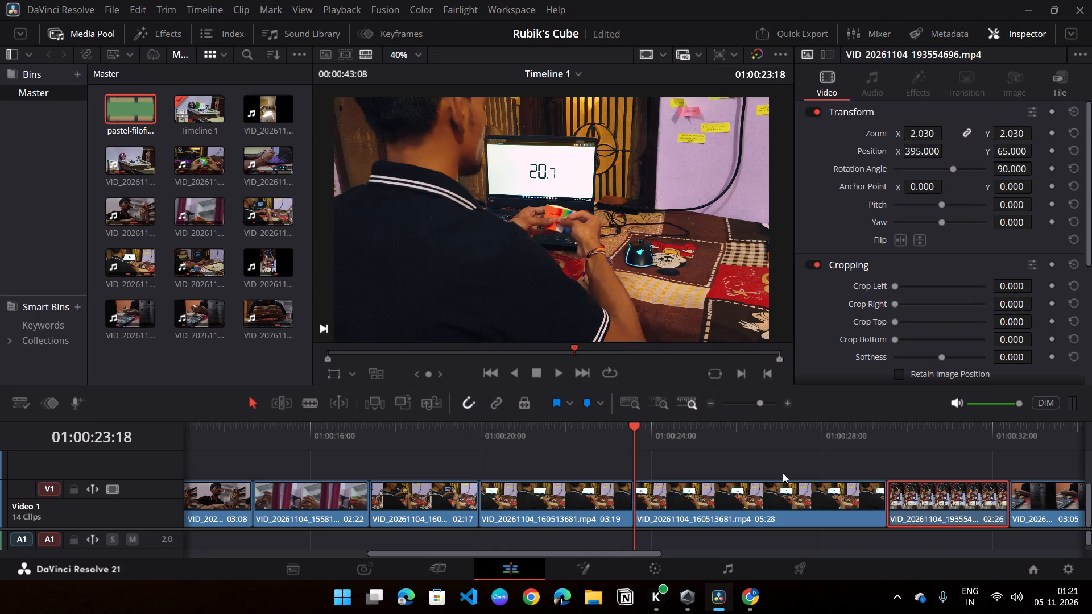
{"action": "middle_click_drag", "start_coordinate": [800, 463], "coordinate": [358, 465]}
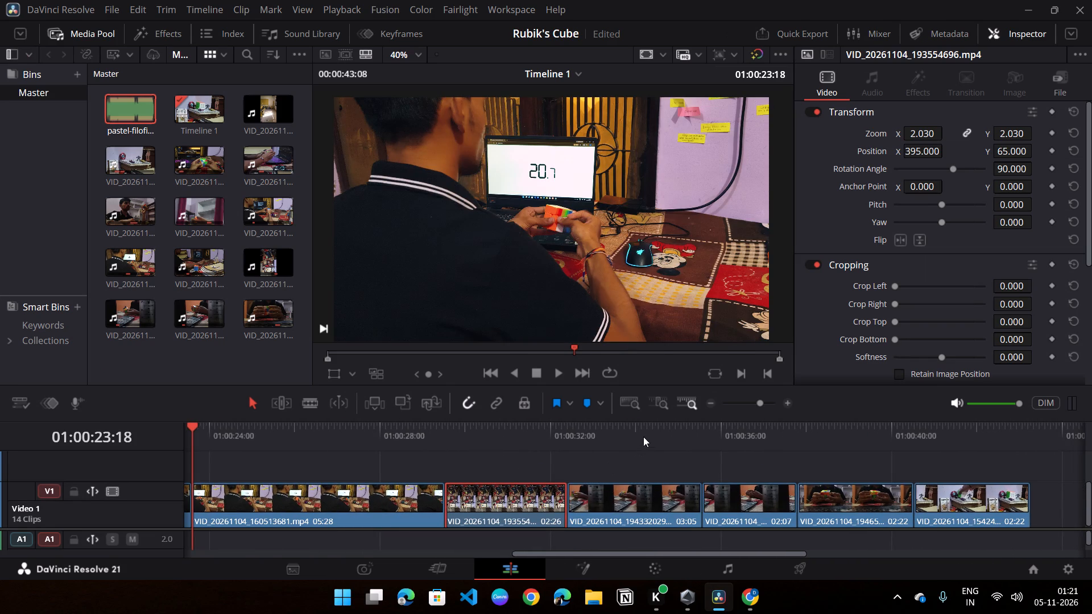
{"action": "left_click", "coordinate": [511, 441]}
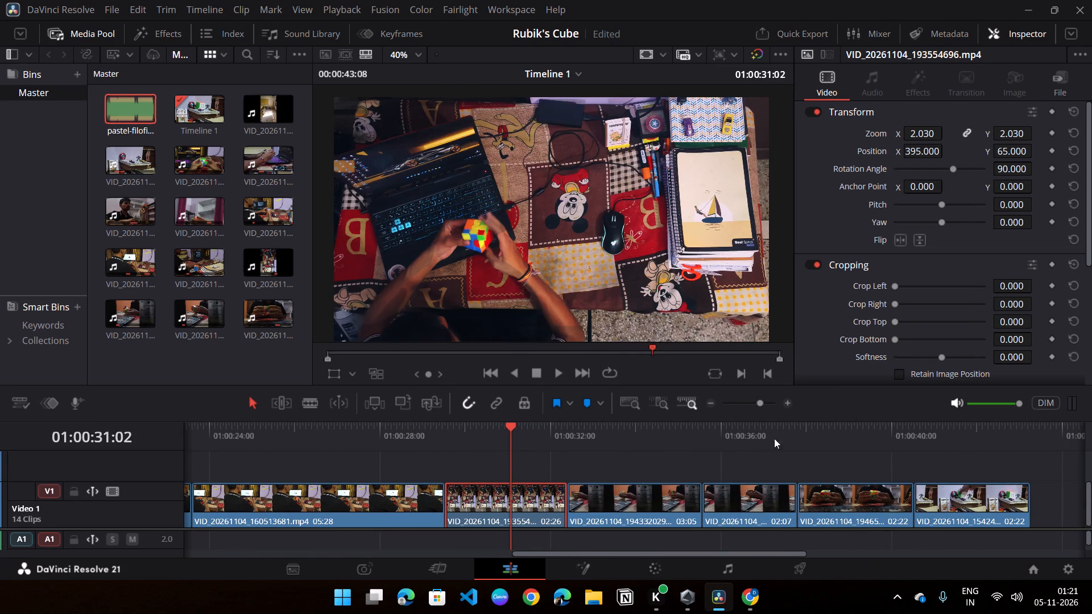
{"action": "left_click", "coordinate": [861, 444]}
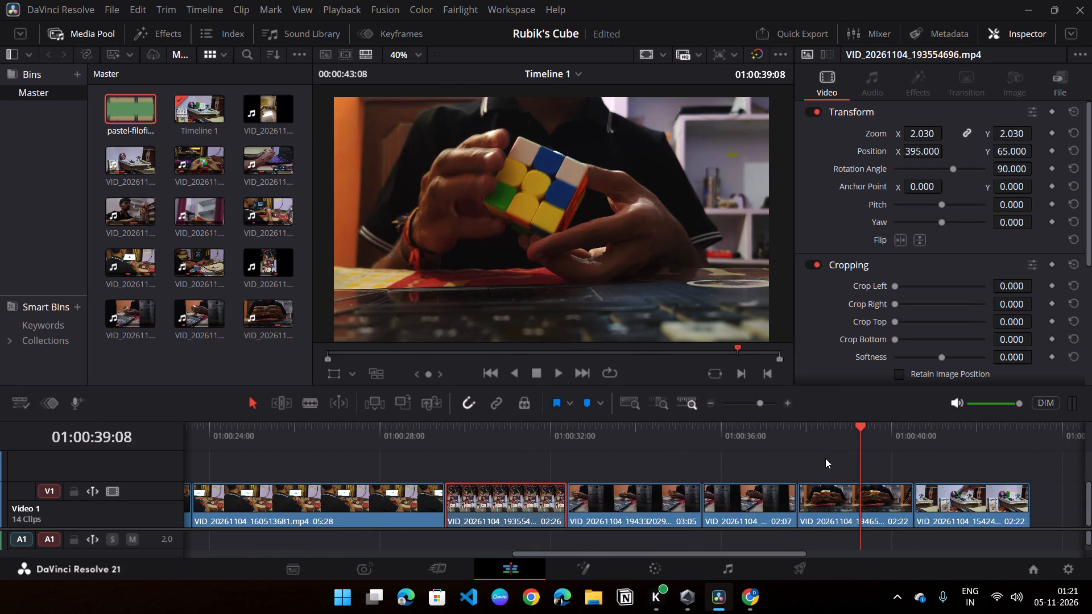
{"action": "left_click", "coordinate": [823, 460]}
{"action": "left_click_drag", "start_coordinate": [823, 437], "coordinate": [817, 439]}
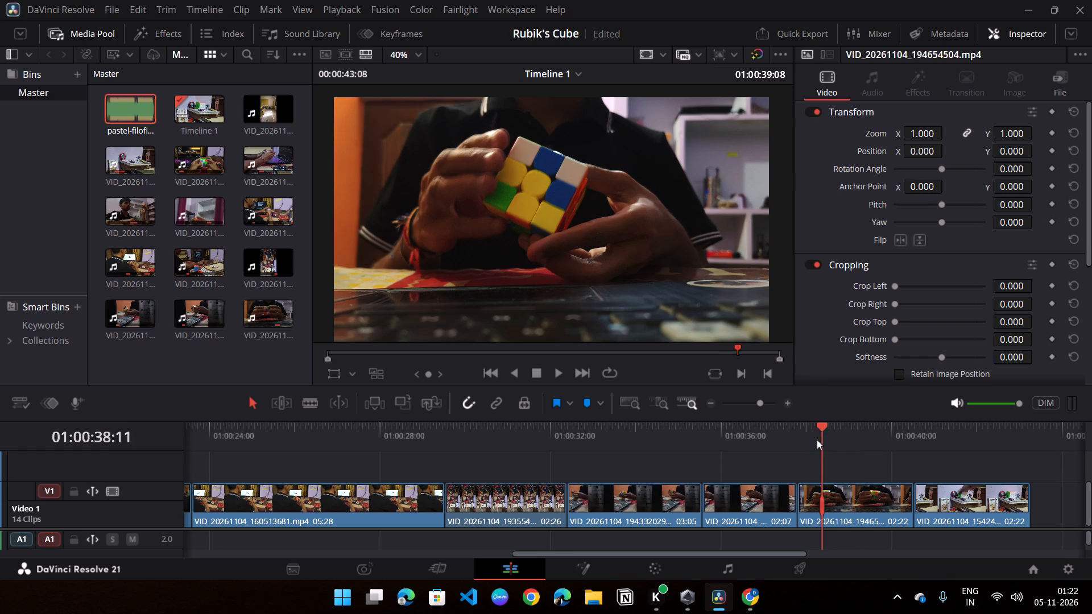
{"action": "left_click_drag", "start_coordinate": [817, 439], "coordinate": [821, 446]}
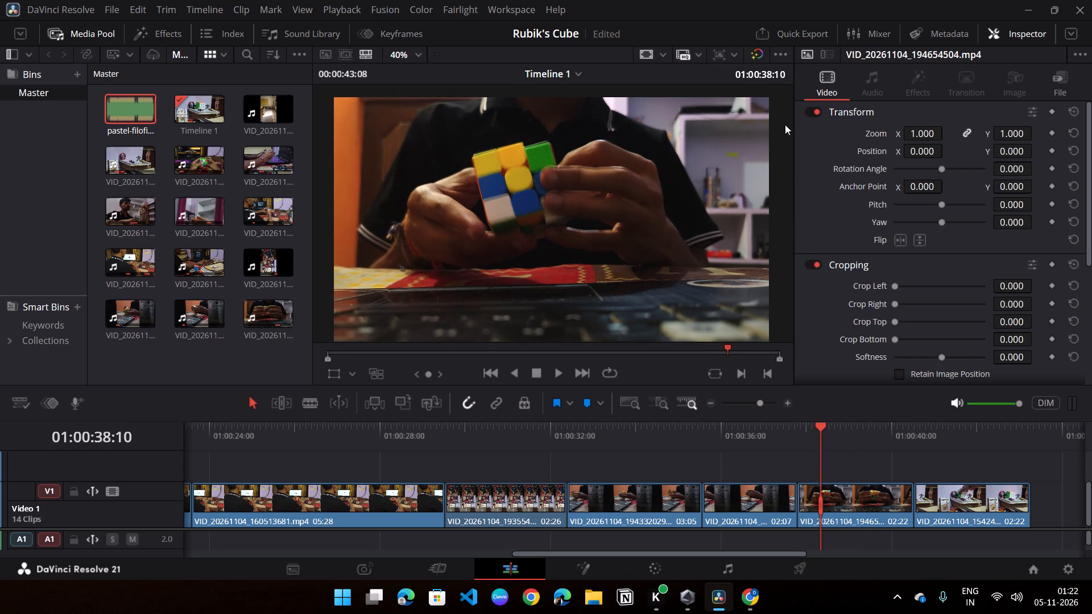
{"action": "left_click", "coordinate": [833, 434]}
{"action": "left_click_drag", "start_coordinate": [833, 434], "coordinate": [846, 434]}
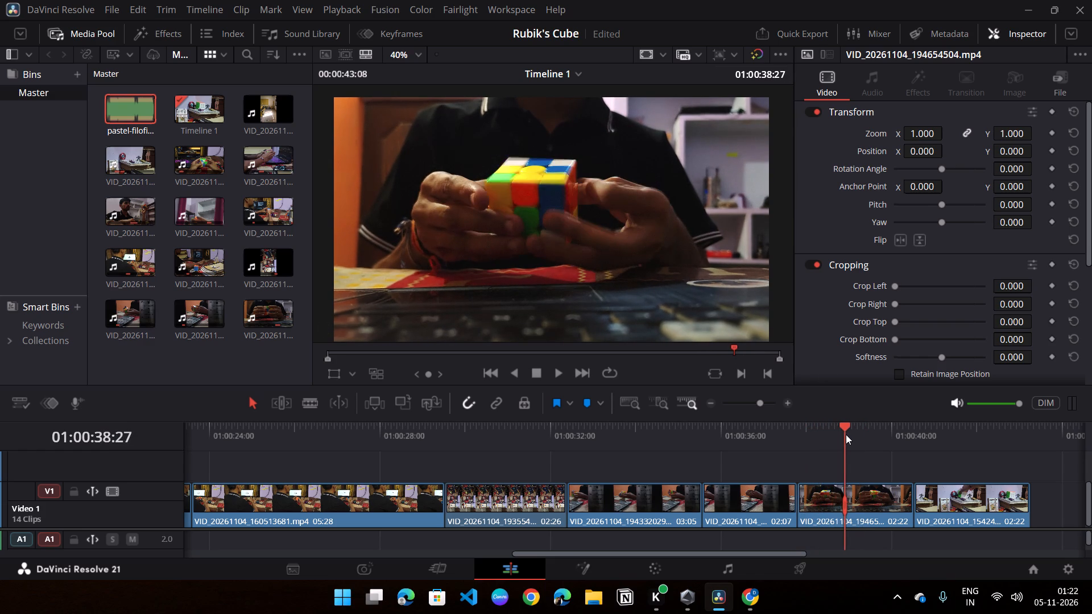
{"action": "left_click_drag", "start_coordinate": [846, 434], "coordinate": [821, 447]}
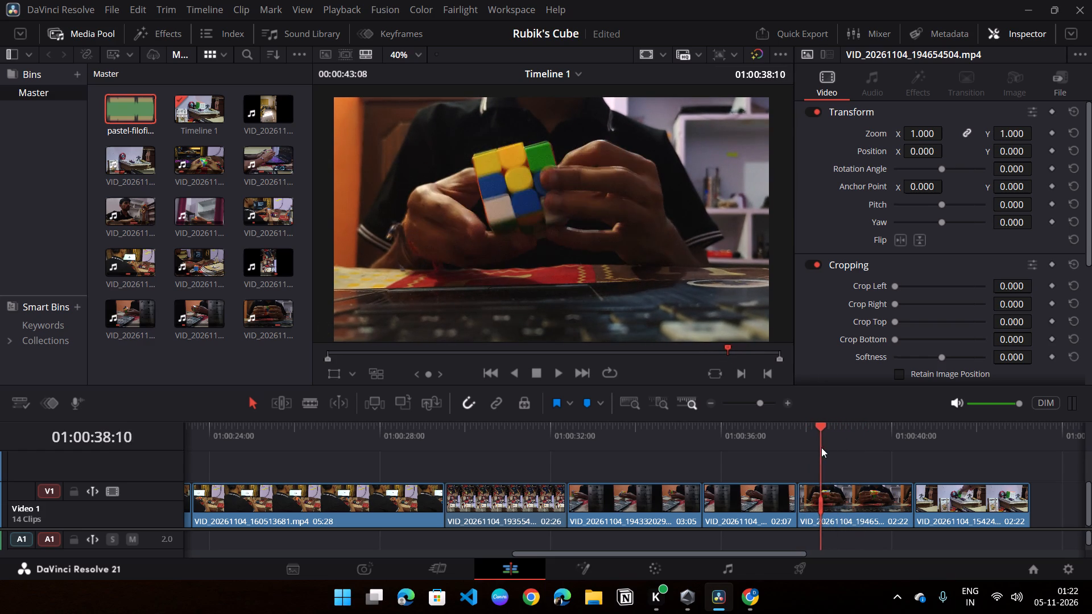
{"action": "left_click_drag", "start_coordinate": [821, 447], "coordinate": [809, 453]}
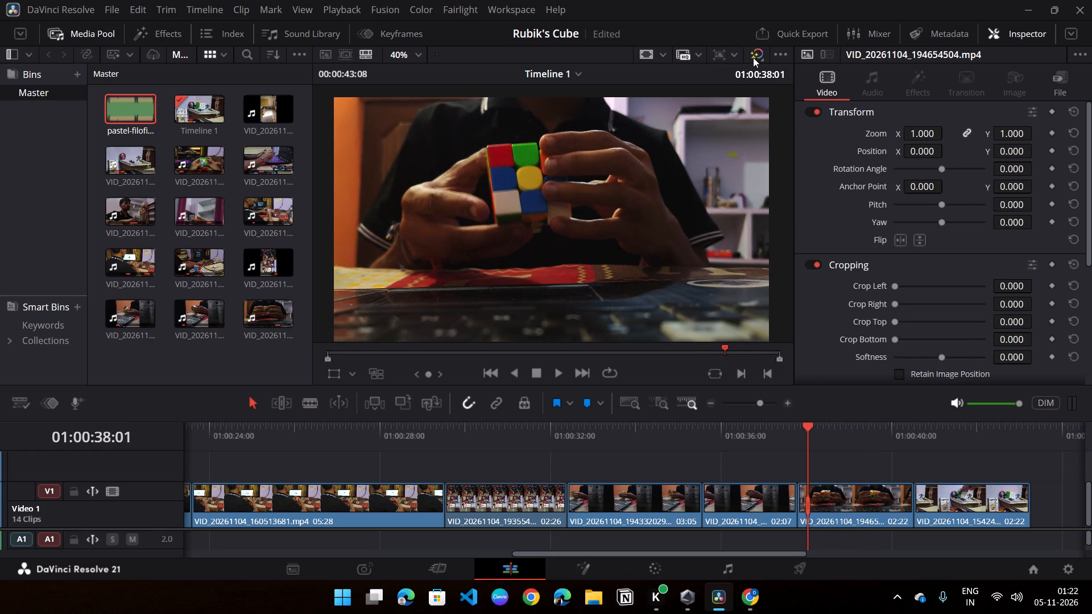
Compare the cube close-up clip's image with all grades bypassed and enabled.
{"action": "left_click", "coordinate": [753, 57]}
{"action": "left_click", "coordinate": [753, 57]}
{"action": "left_click", "coordinate": [753, 57]}
{"action": "left_click", "coordinate": [753, 57]}
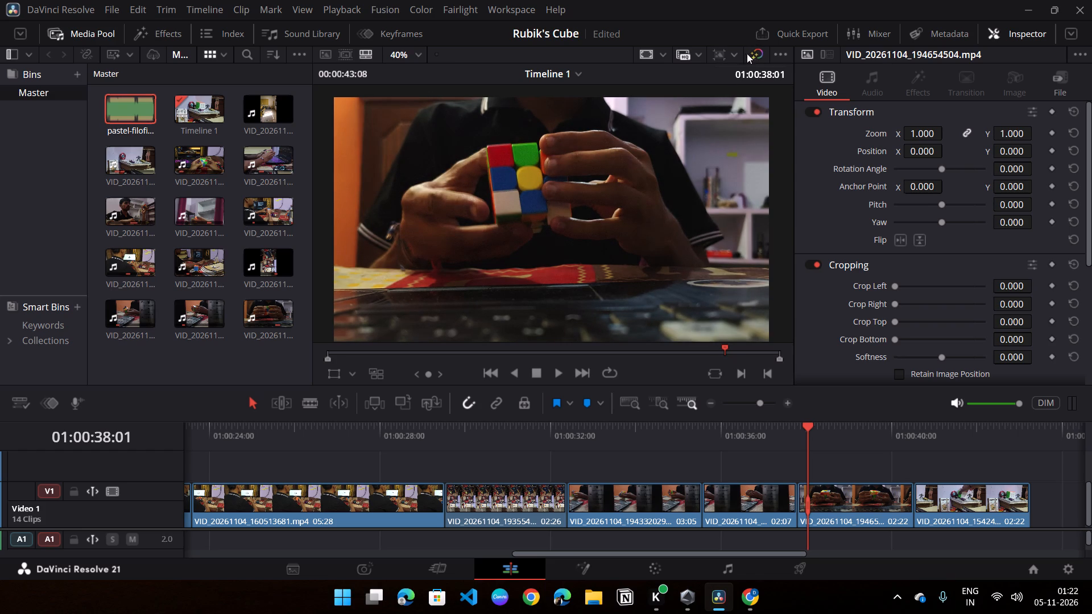
{"action": "left_click", "coordinate": [748, 53]}
{"action": "left_click", "coordinate": [751, 53]}
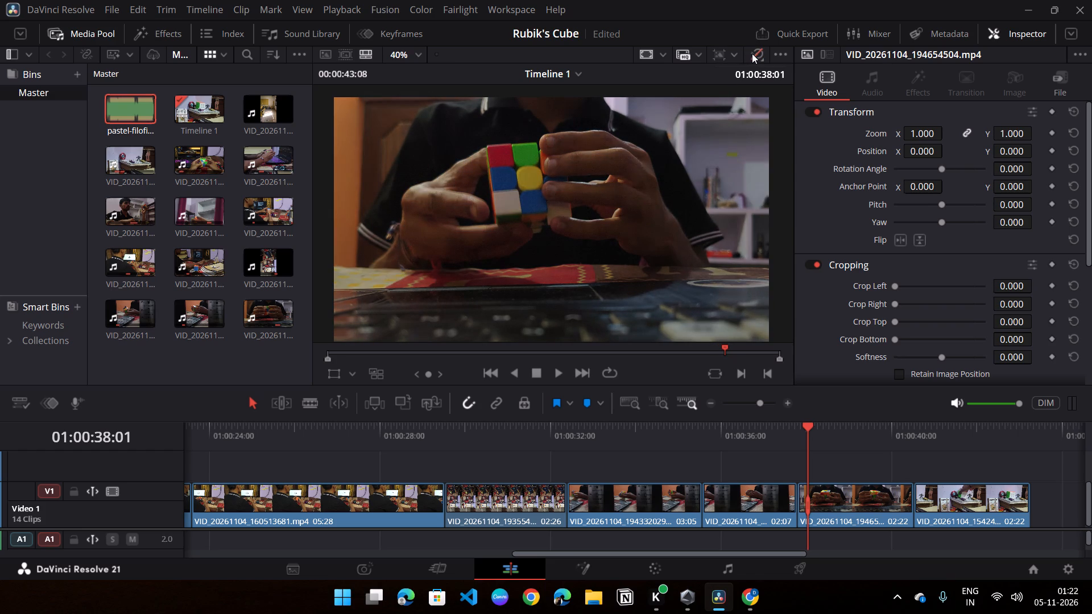
{"action": "left_click", "coordinate": [752, 53]}
{"action": "left_click", "coordinate": [752, 53]}
{"action": "left_click", "coordinate": [752, 53]}
{"action": "left_click", "coordinate": [752, 53]}
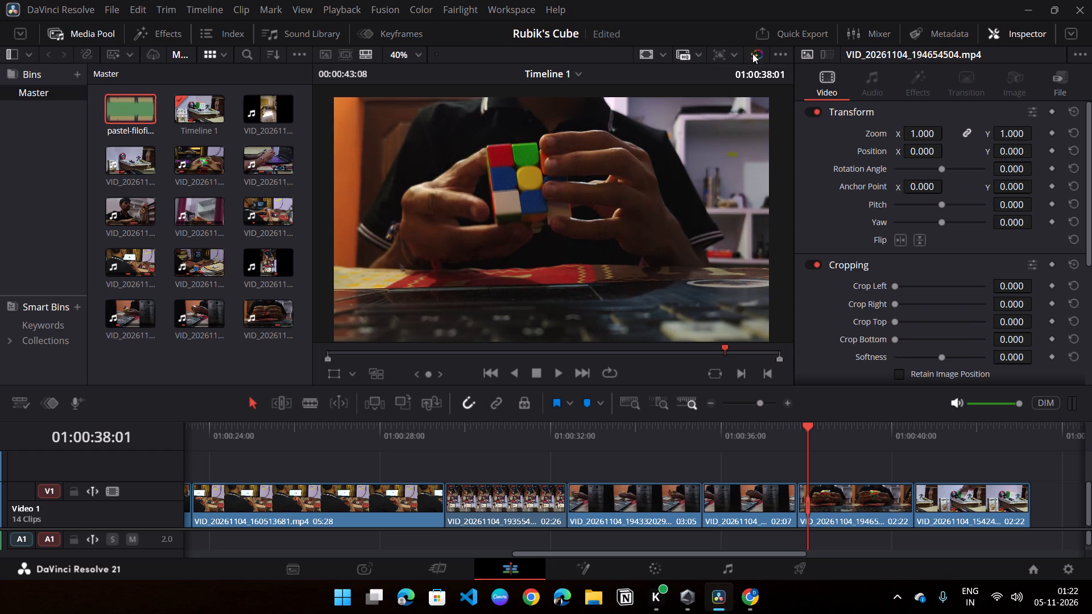
{"action": "left_click", "coordinate": [752, 53]}
{"action": "left_click", "coordinate": [752, 55]}
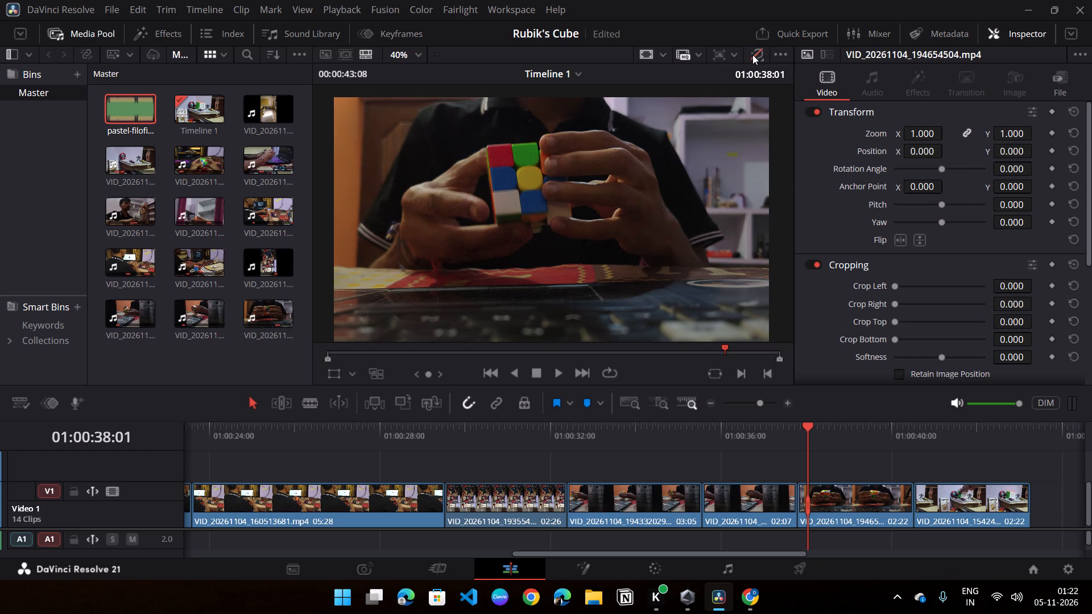
{"action": "left_click", "coordinate": [752, 55]}
Examine the over-the-shoulder clips between about 01:00:18 and 01:00:26, comparing the graded laptop clip with the ungraded ones before it.
{"action": "left_click_drag", "start_coordinate": [539, 433], "coordinate": [437, 447]}
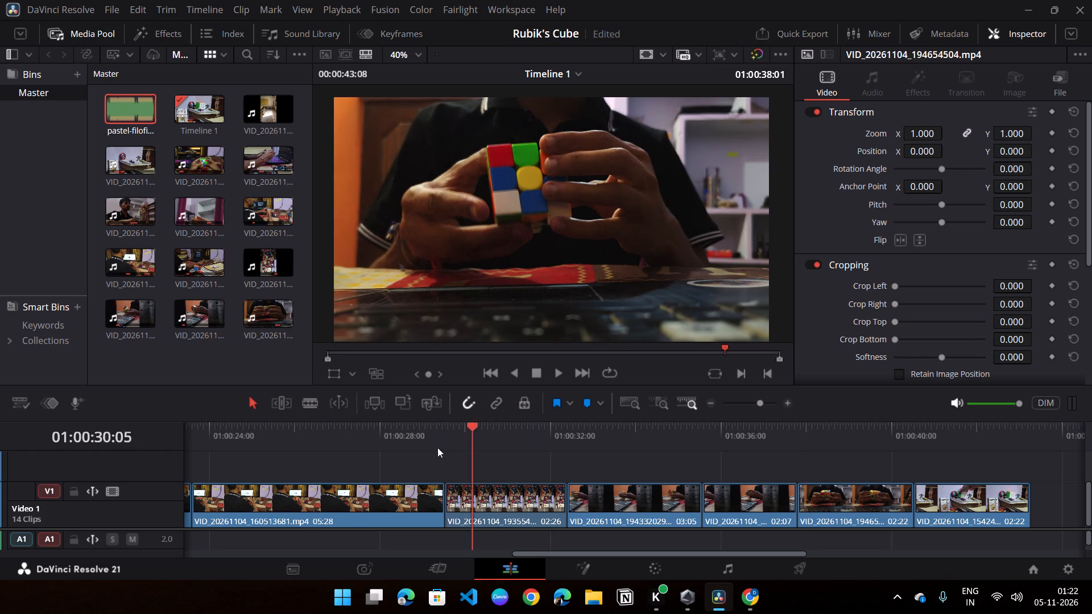
{"action": "left_click_drag", "start_coordinate": [437, 447], "coordinate": [314, 472]}
{"action": "middle_click_drag", "start_coordinate": [319, 463], "coordinate": [612, 440]}
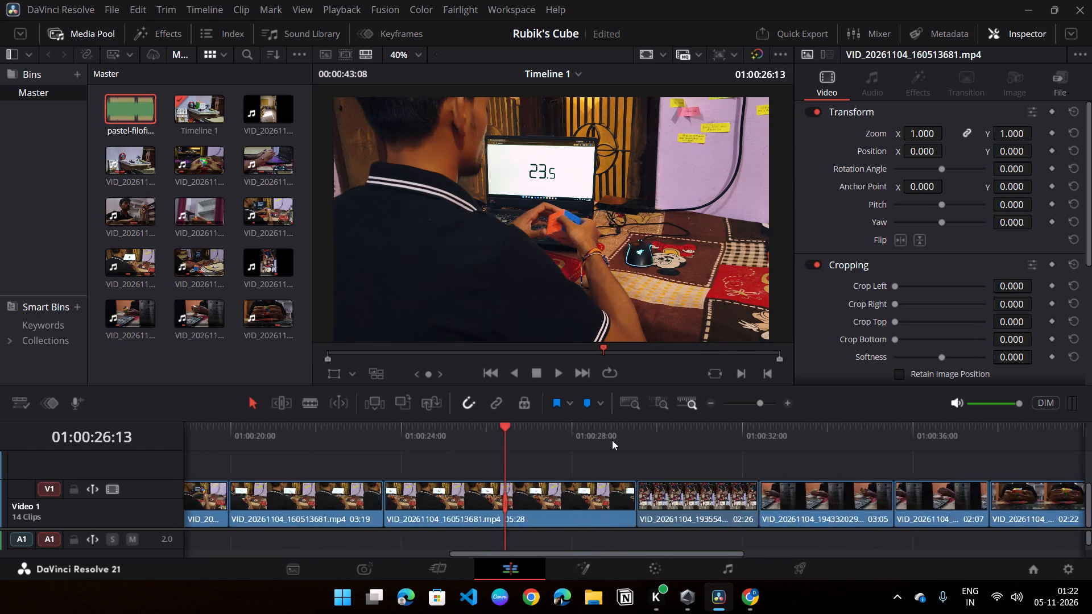
{"action": "middle_click_drag", "start_coordinate": [612, 440], "coordinate": [687, 444]}
{"action": "left_click", "coordinate": [429, 433]}
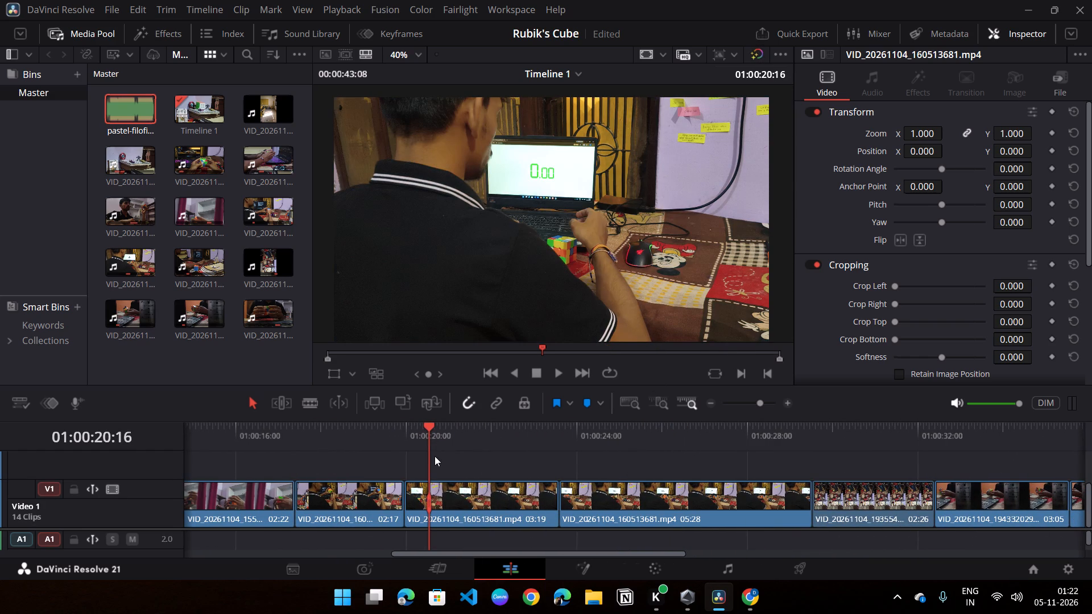
{"action": "left_click_drag", "start_coordinate": [343, 437], "coordinate": [367, 437]}
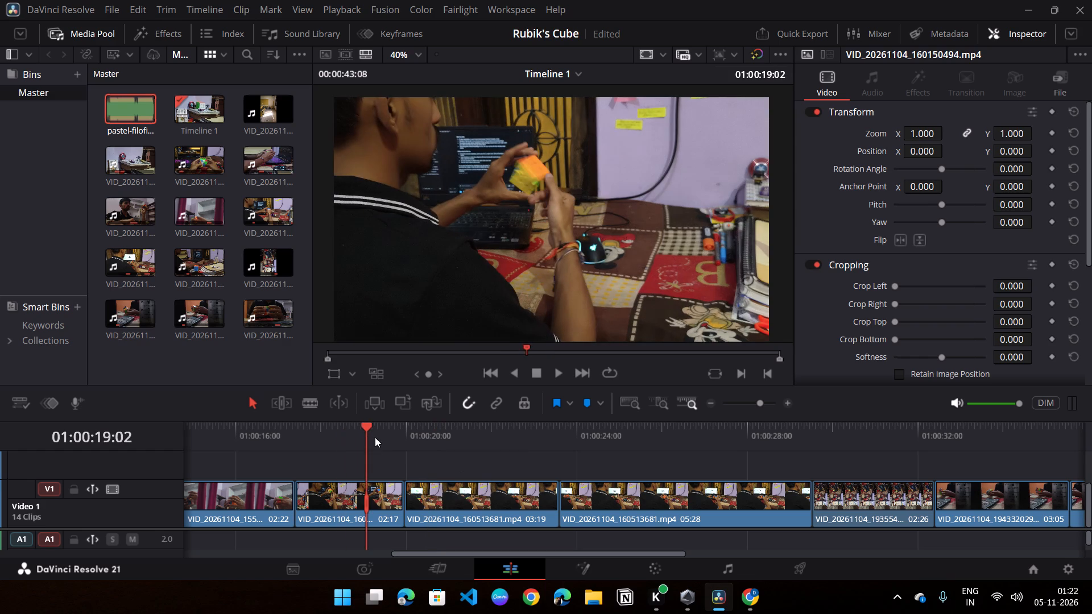
{"action": "left_click_drag", "start_coordinate": [362, 434], "coordinate": [338, 439]}
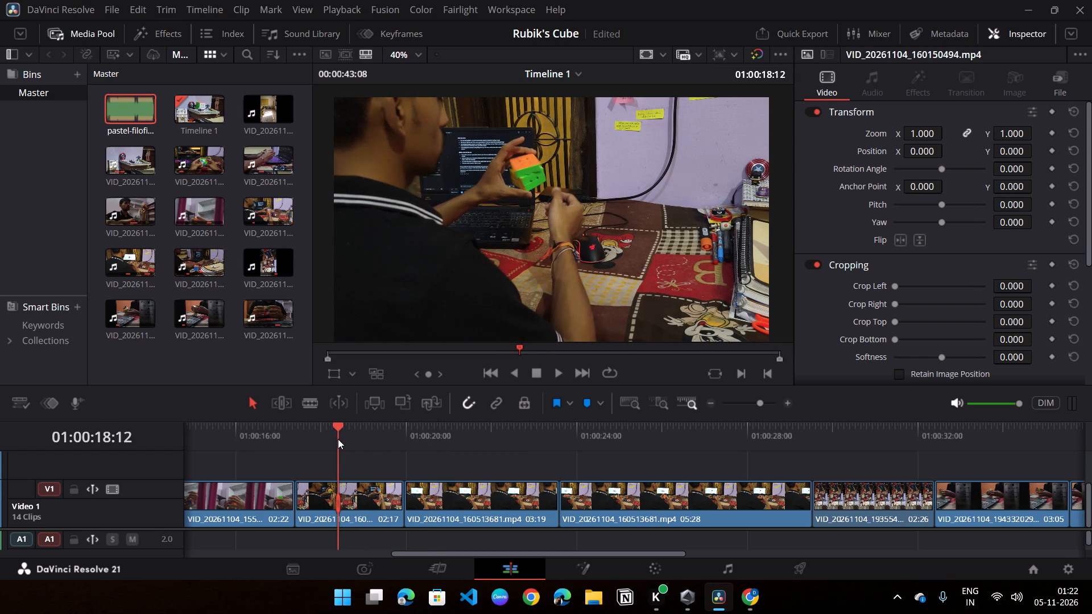
{"action": "left_click_drag", "start_coordinate": [338, 439], "coordinate": [320, 451]}
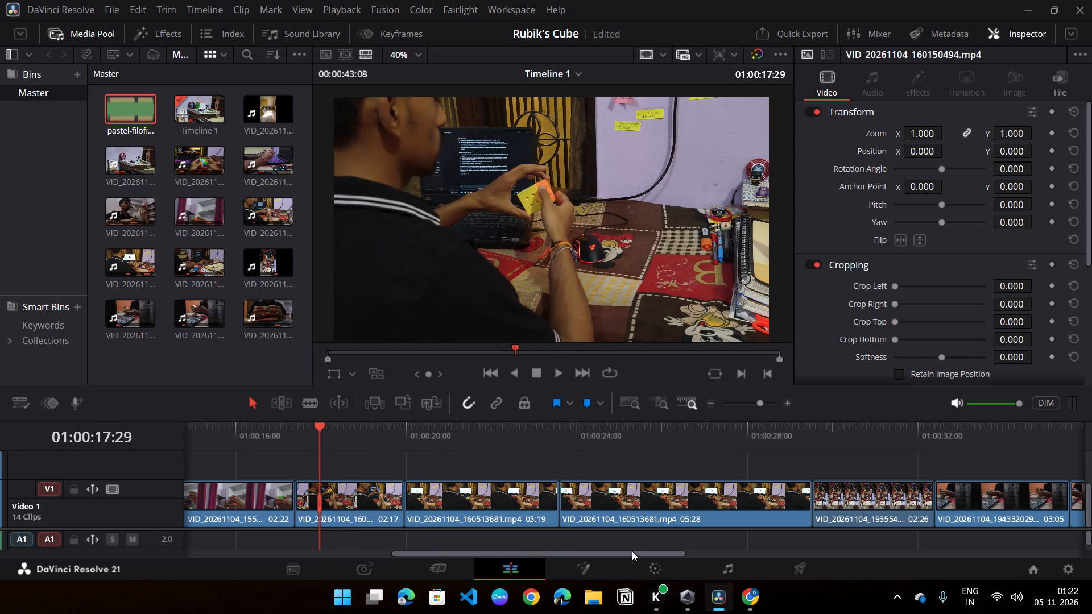
{"action": "left_click", "coordinate": [789, 507]}
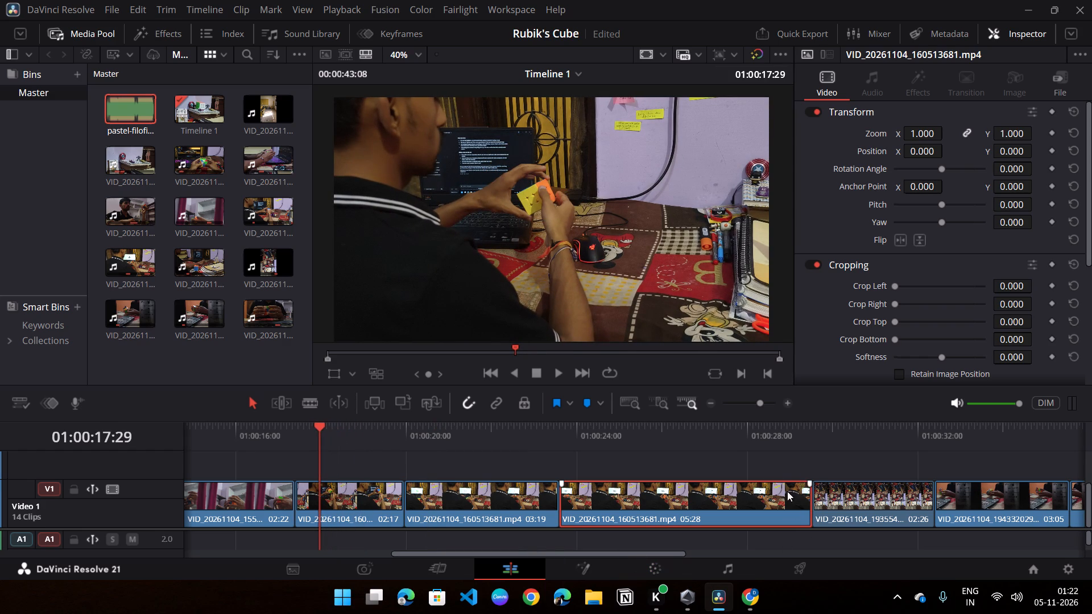
{"action": "middle_click_drag", "start_coordinate": [658, 445], "coordinate": [646, 445]}
{"action": "left_click", "coordinate": [644, 445]}
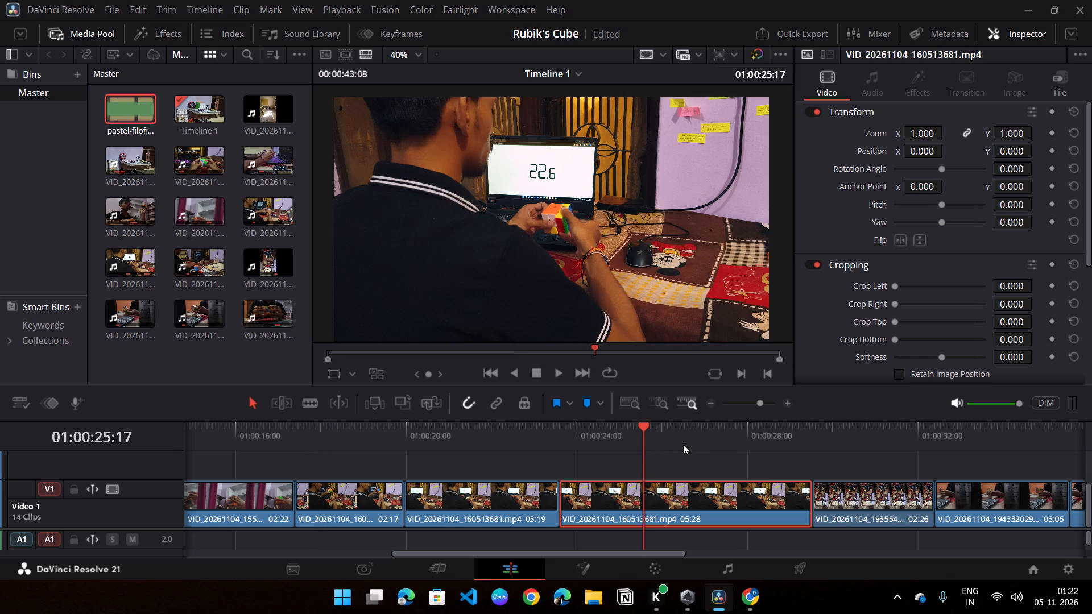
{"action": "scroll", "coordinate": [684, 444], "scroll_direction": "up", "scroll_amount": 1}
{"action": "middle_click_drag", "start_coordinate": [684, 444], "coordinate": [632, 448]}
{"action": "left_click", "coordinate": [537, 433]}
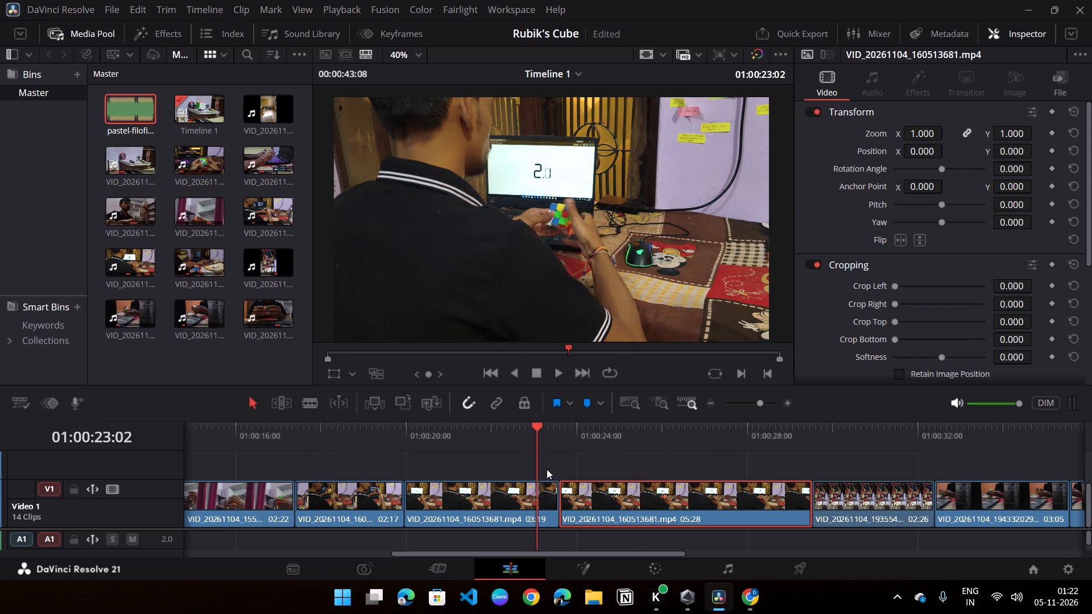
Open the ungraded laptop-timer clip just before the graded one for color grading.
{"action": "left_click", "coordinate": [660, 567]}
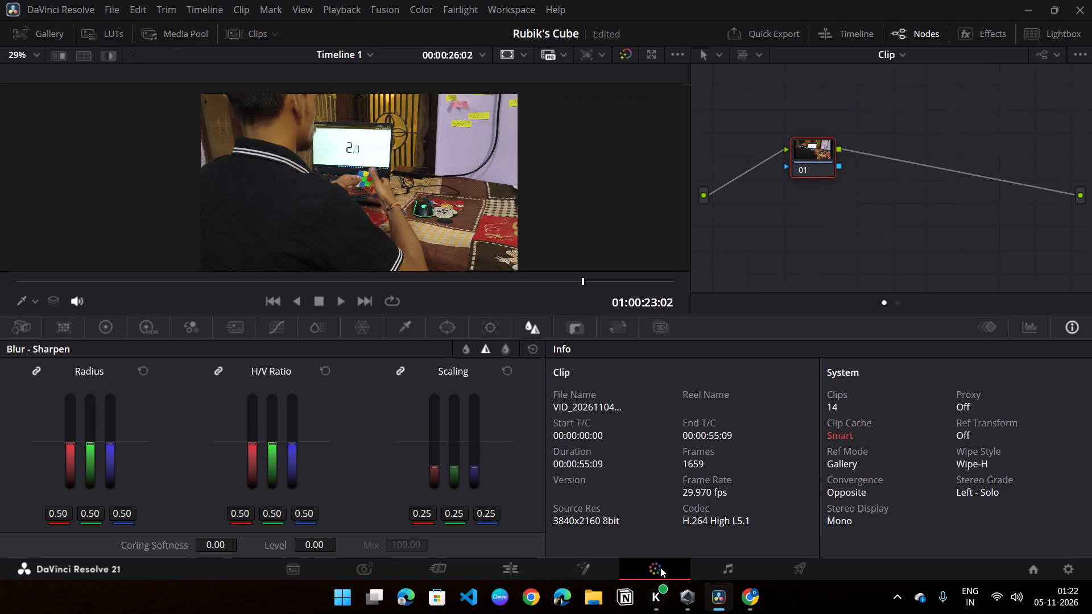
{"action": "key", "text": "Down"}
{"action": "key", "text": "Up"}
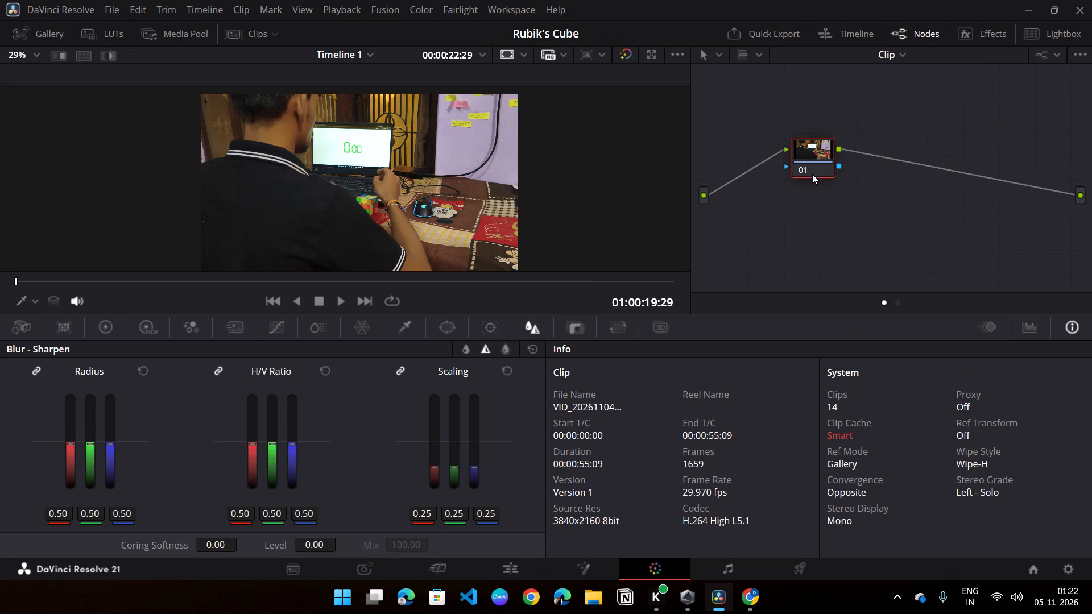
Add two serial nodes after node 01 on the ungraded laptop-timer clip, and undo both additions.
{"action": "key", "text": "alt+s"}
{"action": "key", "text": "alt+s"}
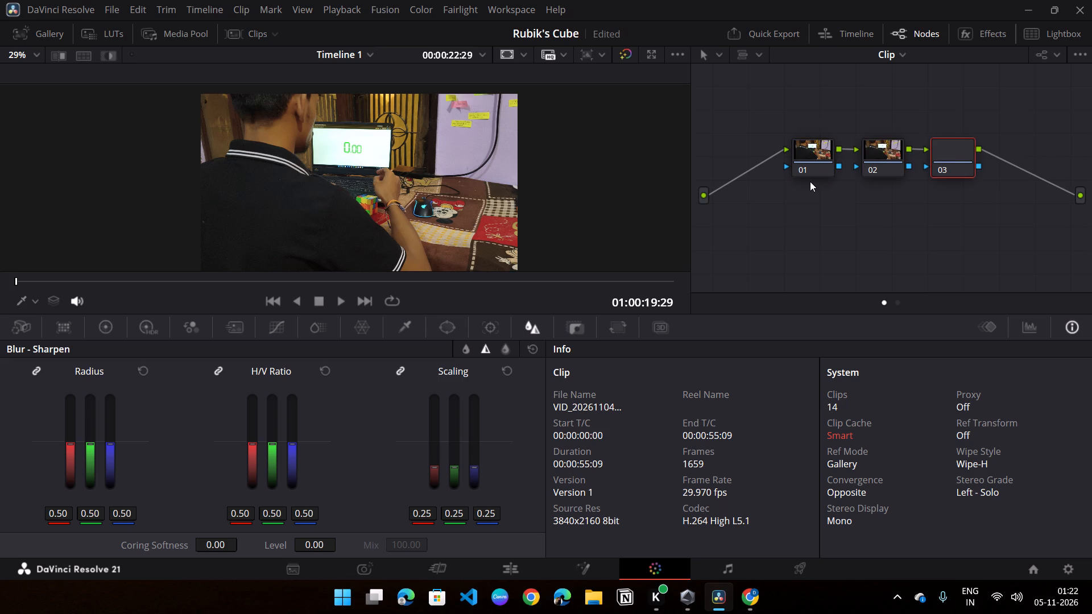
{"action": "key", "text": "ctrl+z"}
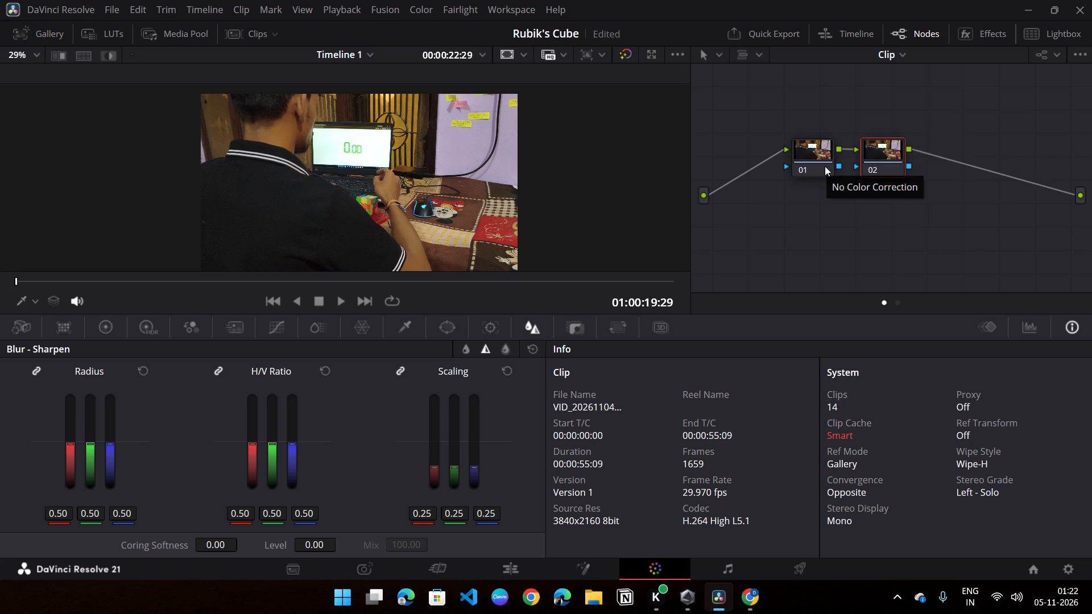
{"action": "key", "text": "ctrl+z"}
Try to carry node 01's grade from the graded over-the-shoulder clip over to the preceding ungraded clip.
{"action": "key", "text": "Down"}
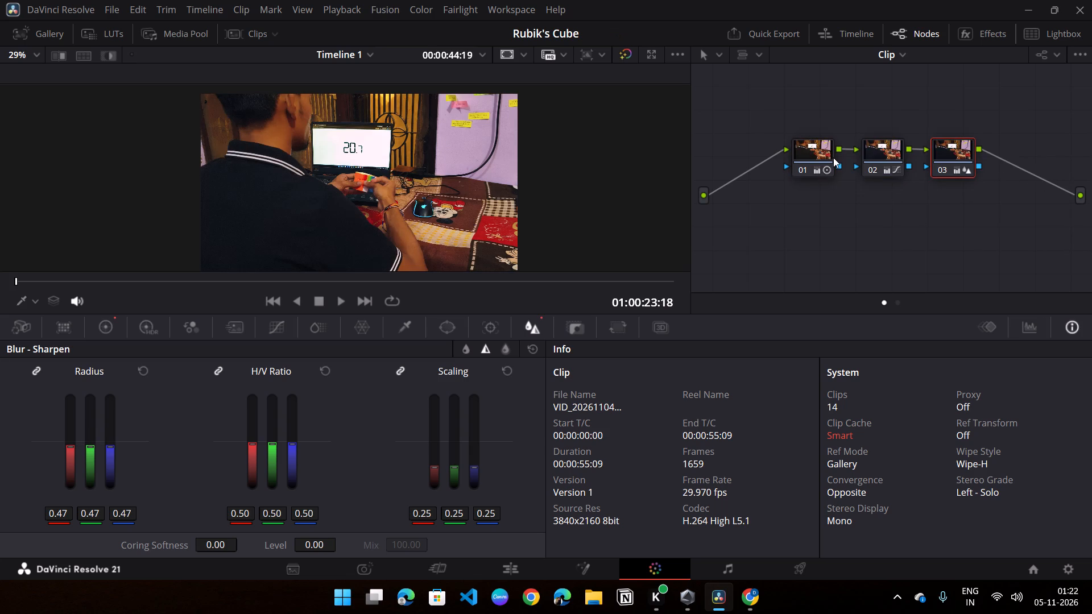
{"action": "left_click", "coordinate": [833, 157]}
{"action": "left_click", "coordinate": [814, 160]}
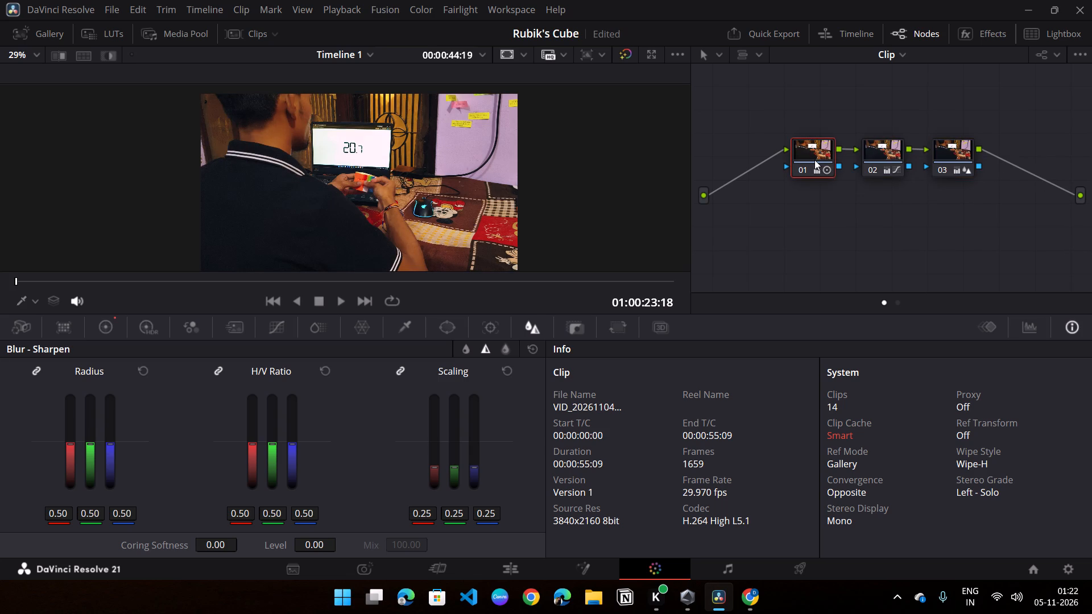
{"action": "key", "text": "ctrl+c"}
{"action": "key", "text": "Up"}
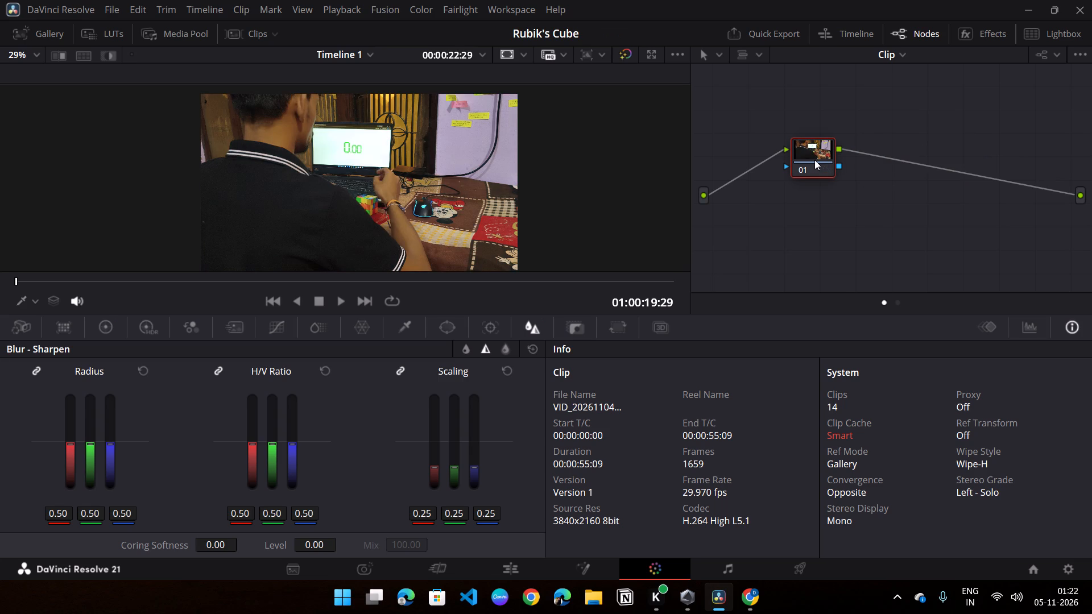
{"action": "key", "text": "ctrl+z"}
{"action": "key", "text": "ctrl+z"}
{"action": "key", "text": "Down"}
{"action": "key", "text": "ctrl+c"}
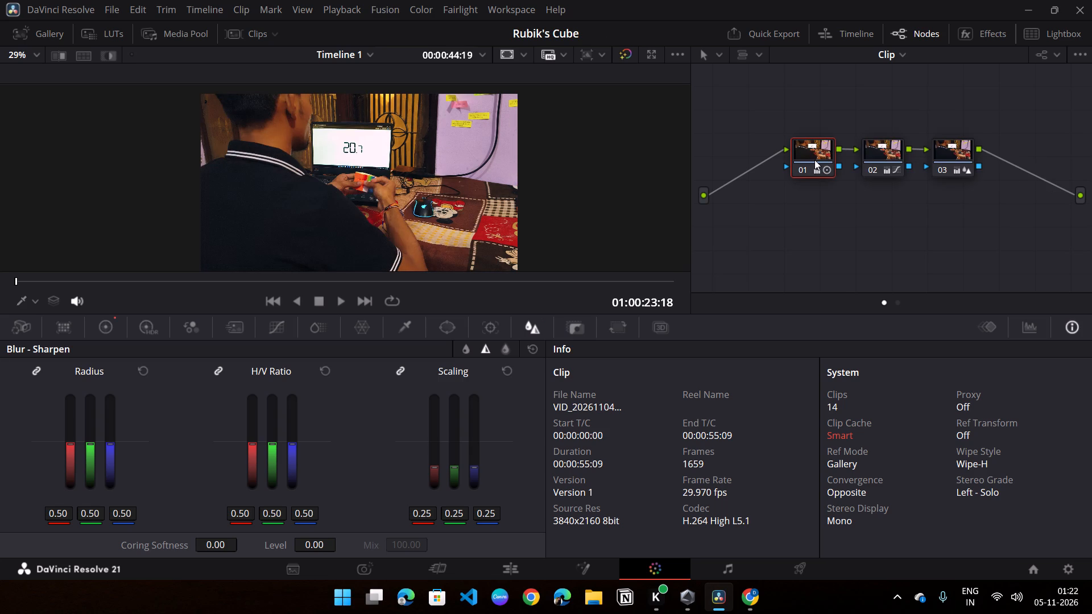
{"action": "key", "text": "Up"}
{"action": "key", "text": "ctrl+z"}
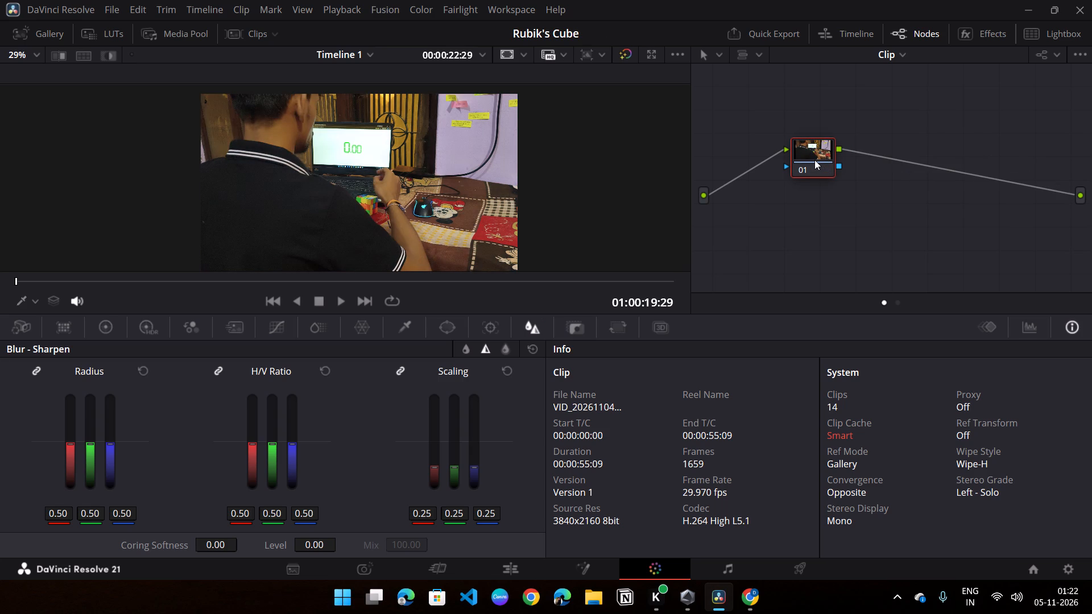
Copy node 01's grade from the graded over-the-shoulder clip at 01:00:23:18 onto node 01 of the preceding laptop-timer clip.
{"action": "key", "text": "Down"}
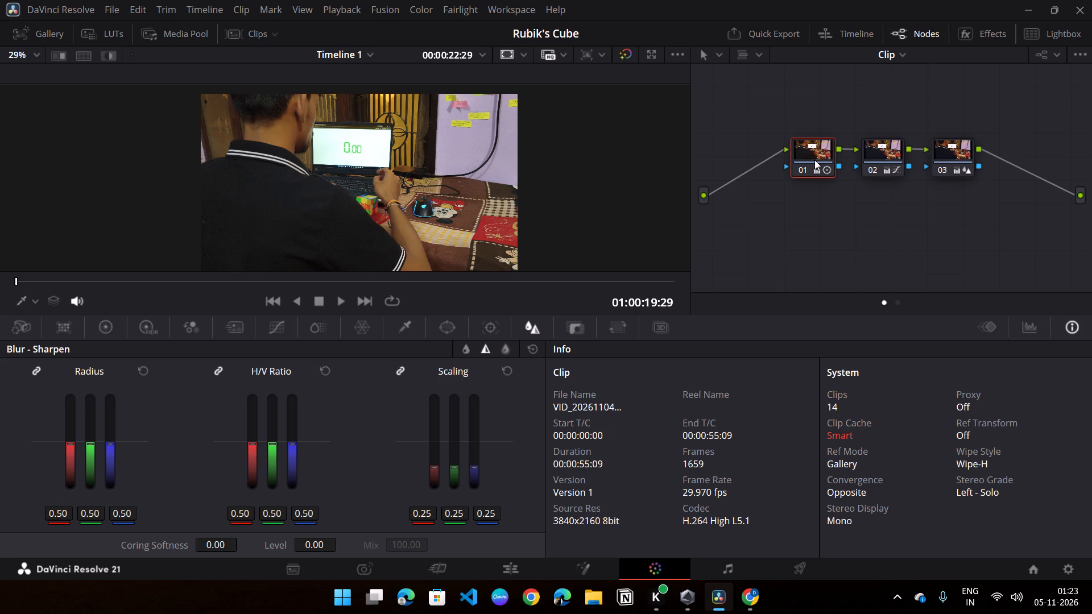
{"action": "left_click", "coordinate": [874, 145]}
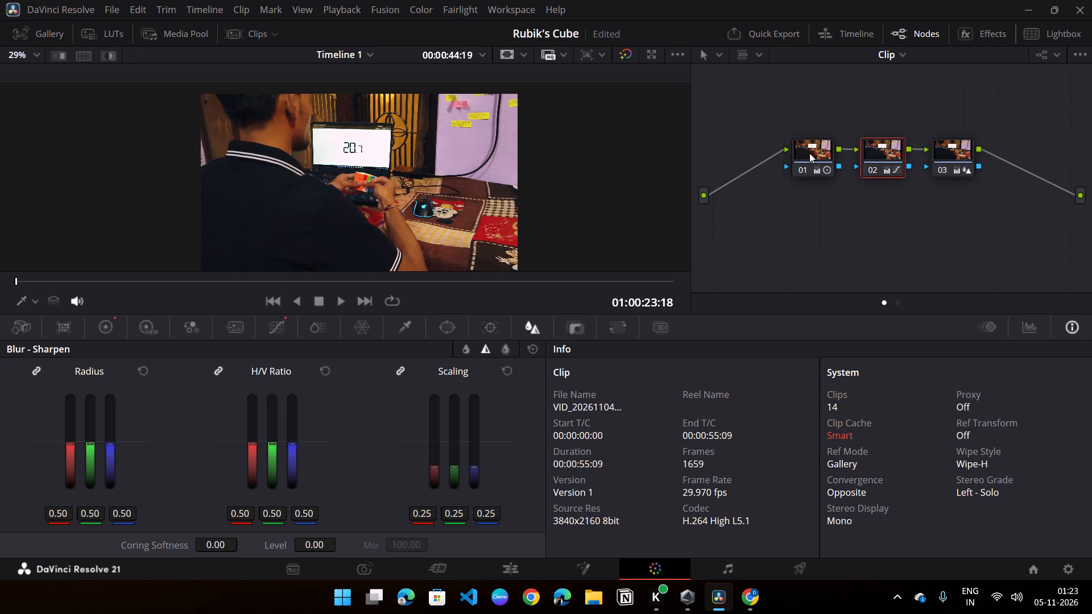
{"action": "left_click", "coordinate": [810, 151]}
{"action": "key", "text": "ctrl+c"}
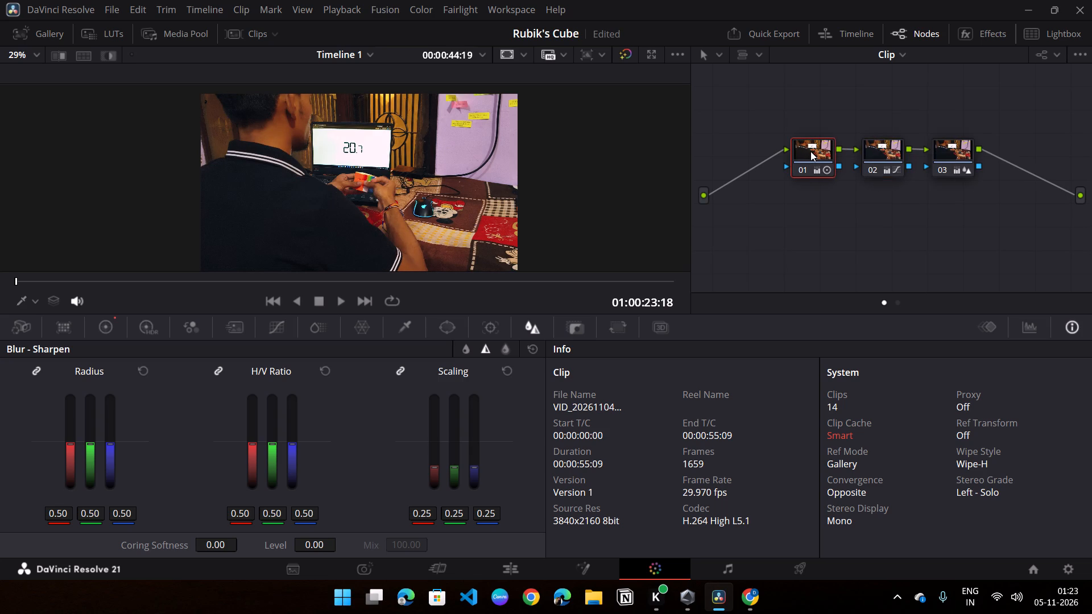
{"action": "key", "text": "Up"}
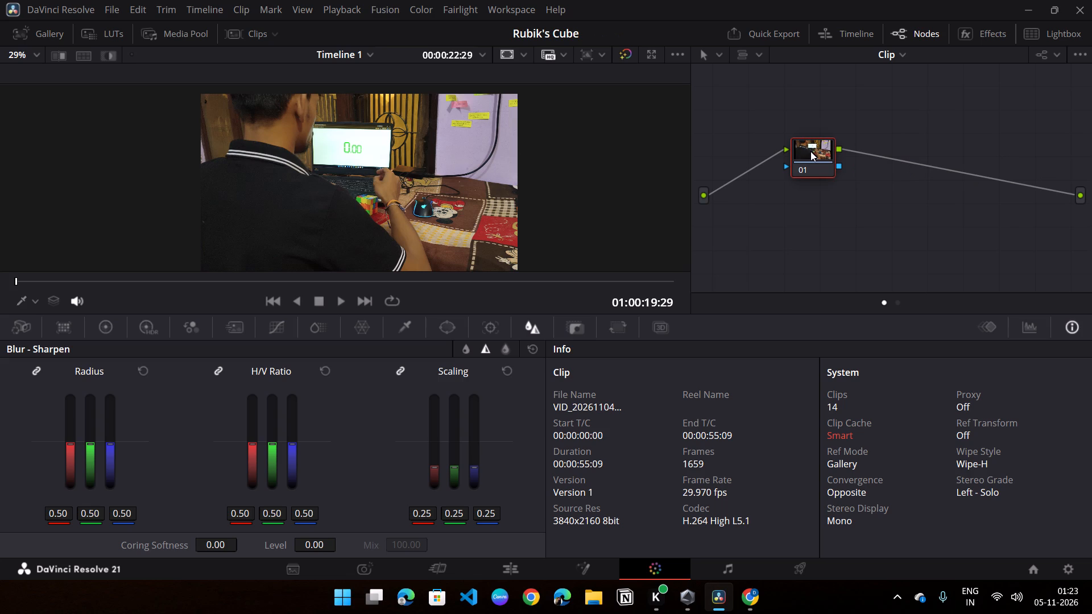
{"action": "key", "text": "ctrl+v"}
Copy the graded clip's node 02 curves grade into a new serial node 02 on the preceding laptop-timer clip.
{"action": "key", "text": "Down"}
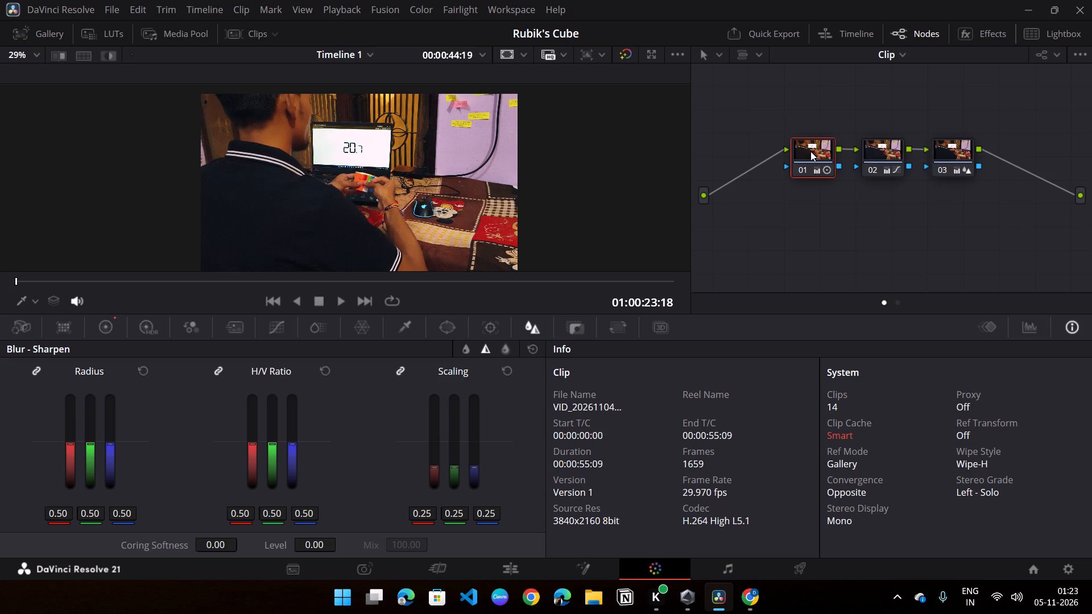
{"action": "left_click", "coordinate": [887, 164]}
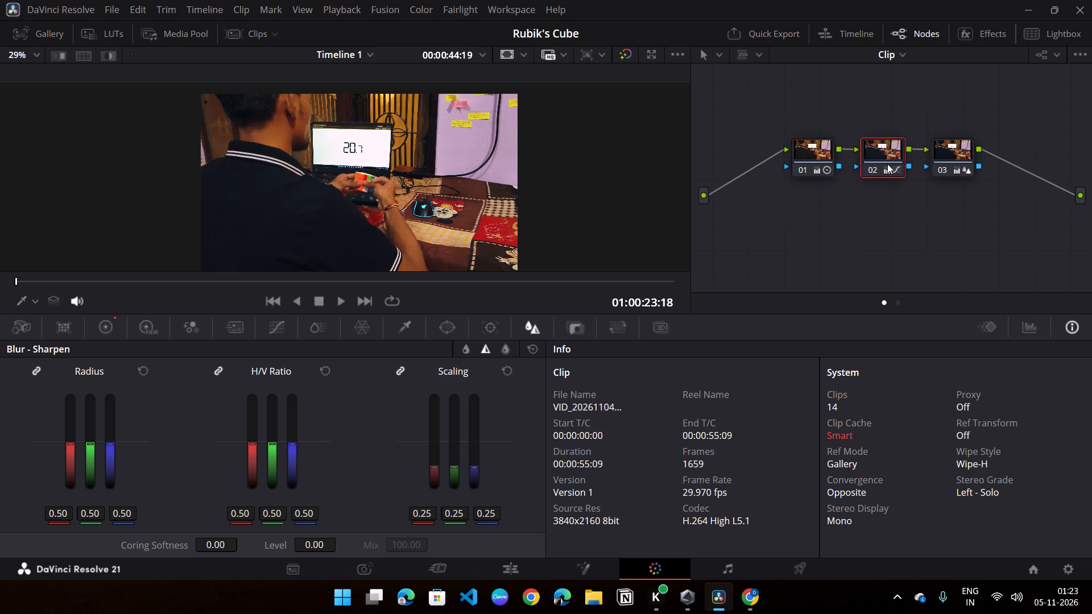
{"action": "key", "text": "ctrl+c"}
{"action": "key", "text": "Up"}
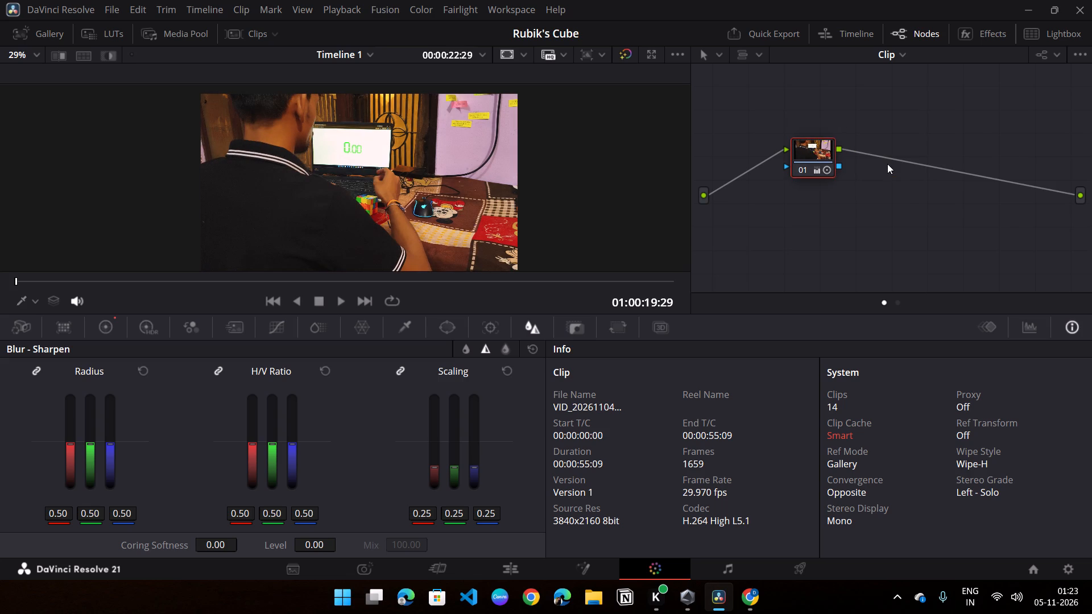
{"action": "key", "text": "alt+s"}
{"action": "key", "text": "ctrl+v"}
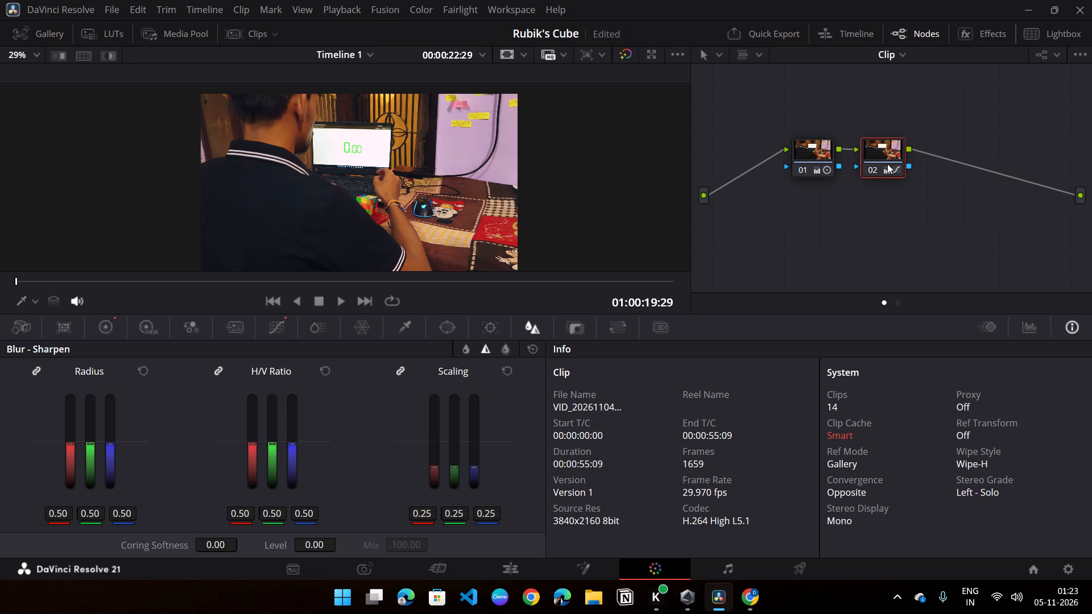
Copy the graded clip's node 03 sharpening into a new serial node 03 on the laptop-timer clip and compare the image with grading bypassed.
{"action": "key", "text": "Down"}
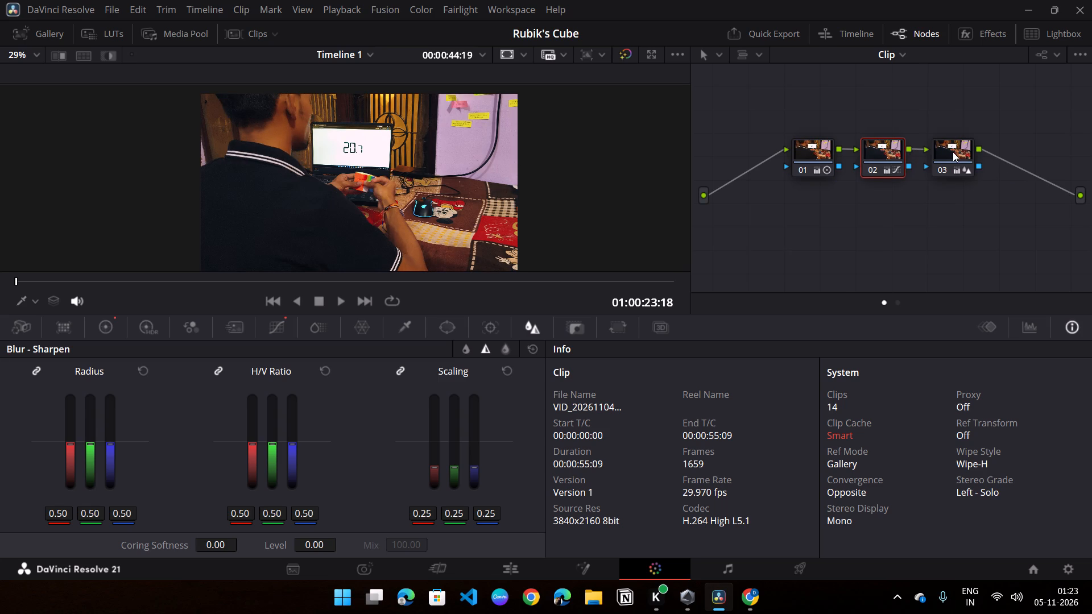
{"action": "left_click", "coordinate": [953, 152]}
{"action": "key", "text": "ctrl+c"}
{"action": "key", "text": "Up"}
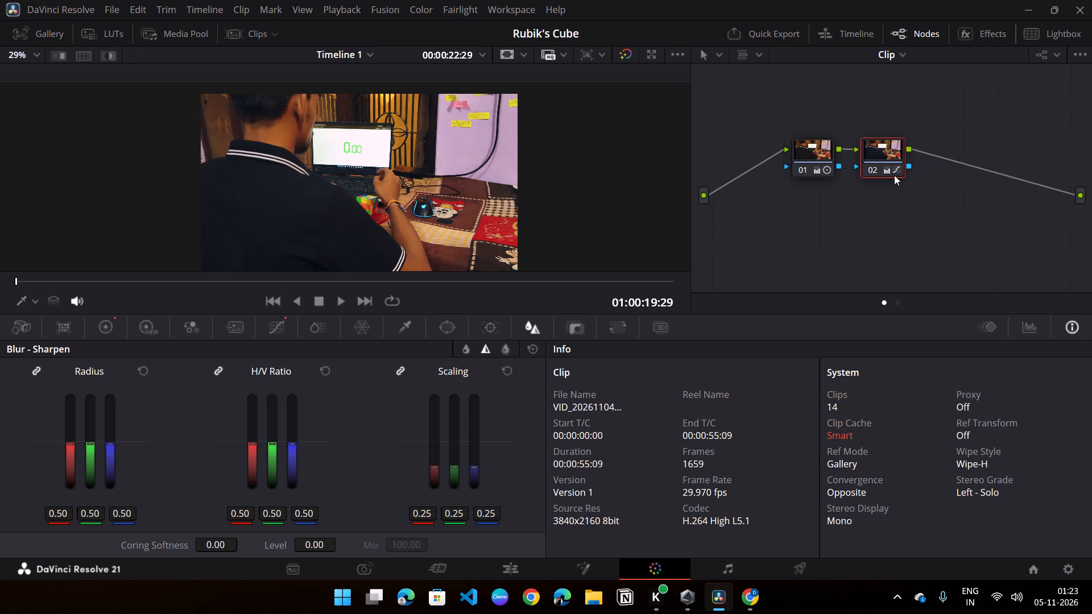
{"action": "key", "text": "alt+s"}
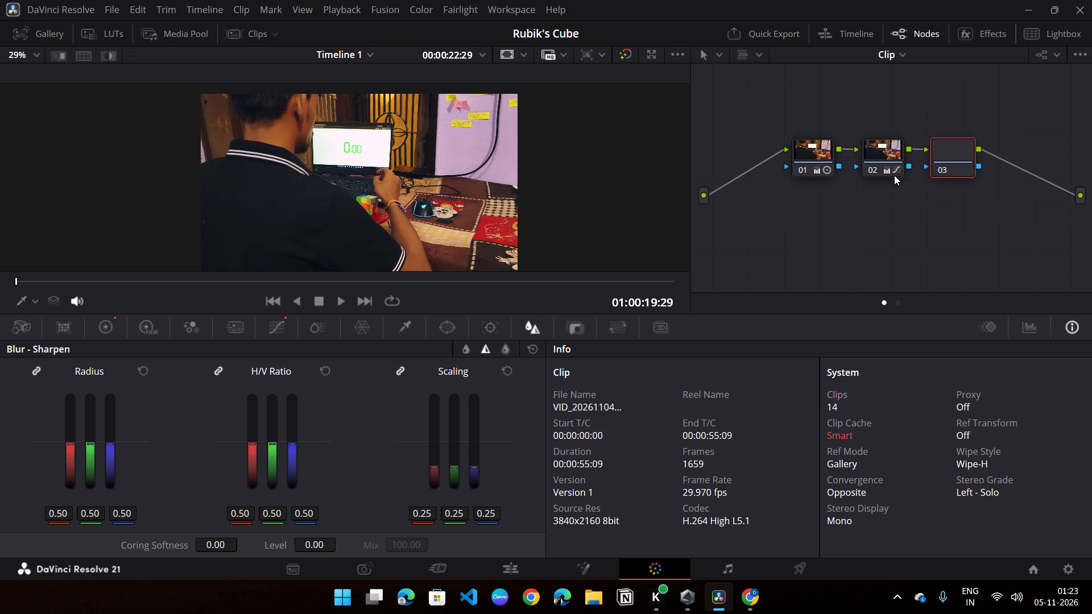
{"action": "key", "text": "ctrl+v"}
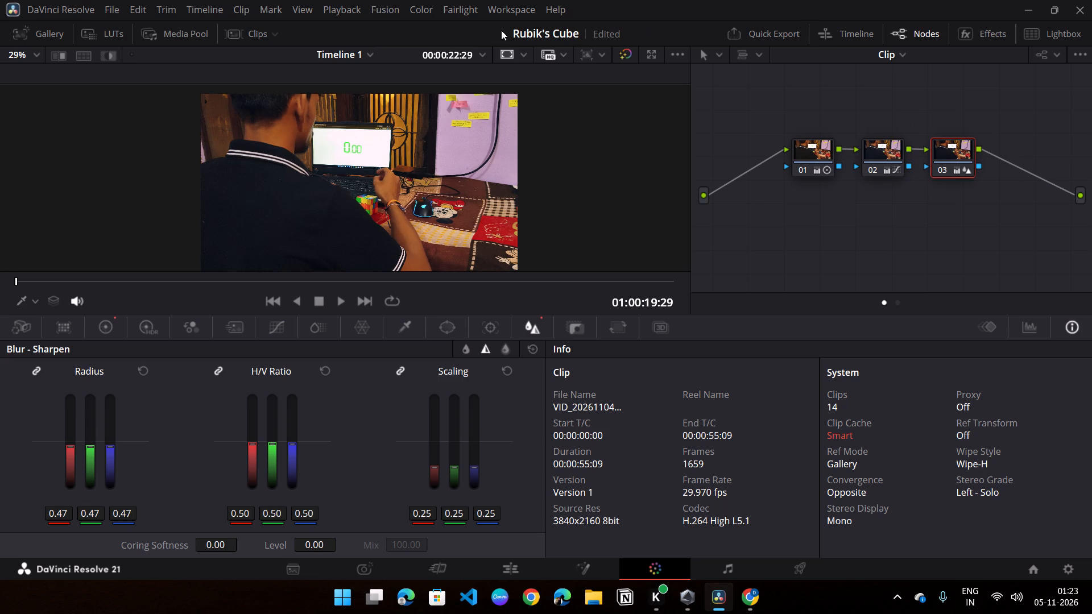
{"action": "left_click", "coordinate": [623, 54]}
{"action": "left_click", "coordinate": [623, 54]}
Copy node 01's grade from the laptop-timer clip onto node 01 of the ungraded cube-solving clip at 01:00:17:12.
{"action": "key", "text": "Up"}
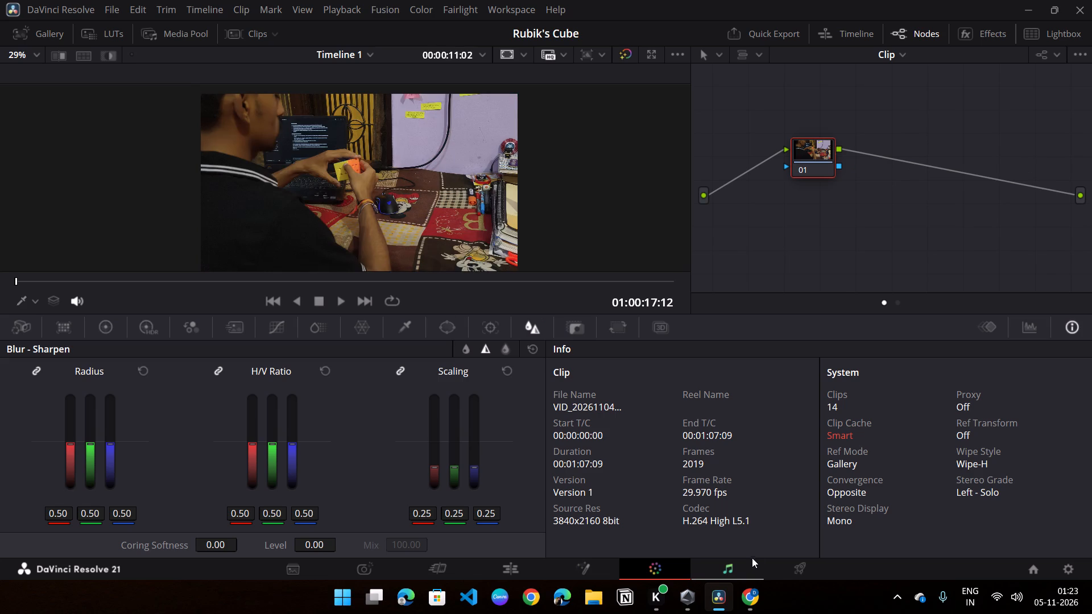
{"action": "key", "text": "Down"}
{"action": "left_click", "coordinate": [800, 169]}
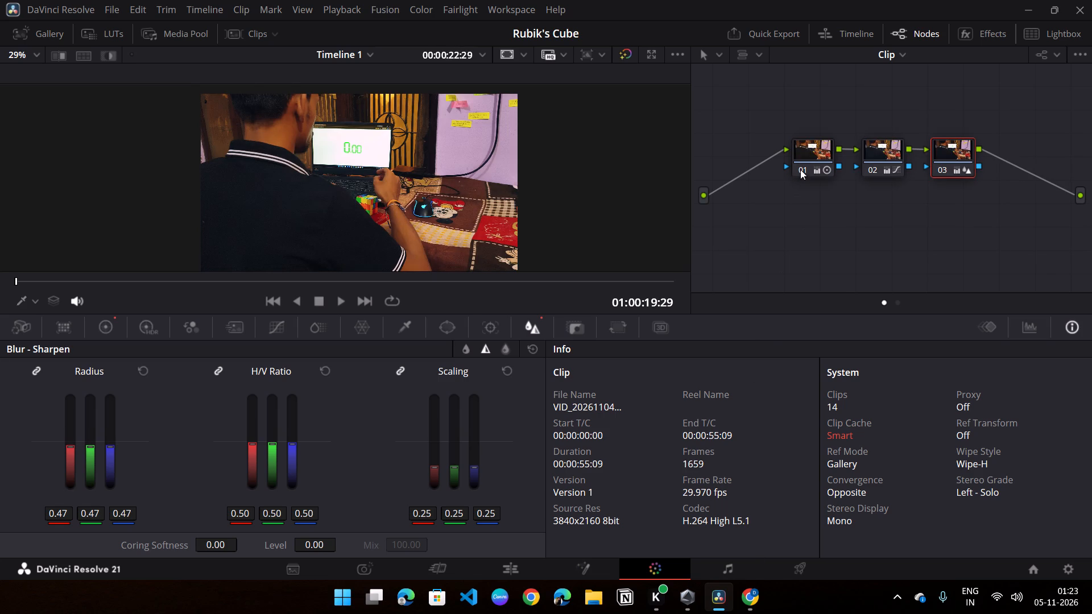
{"action": "left_click", "coordinate": [805, 165]}
{"action": "left_click", "coordinate": [808, 160]}
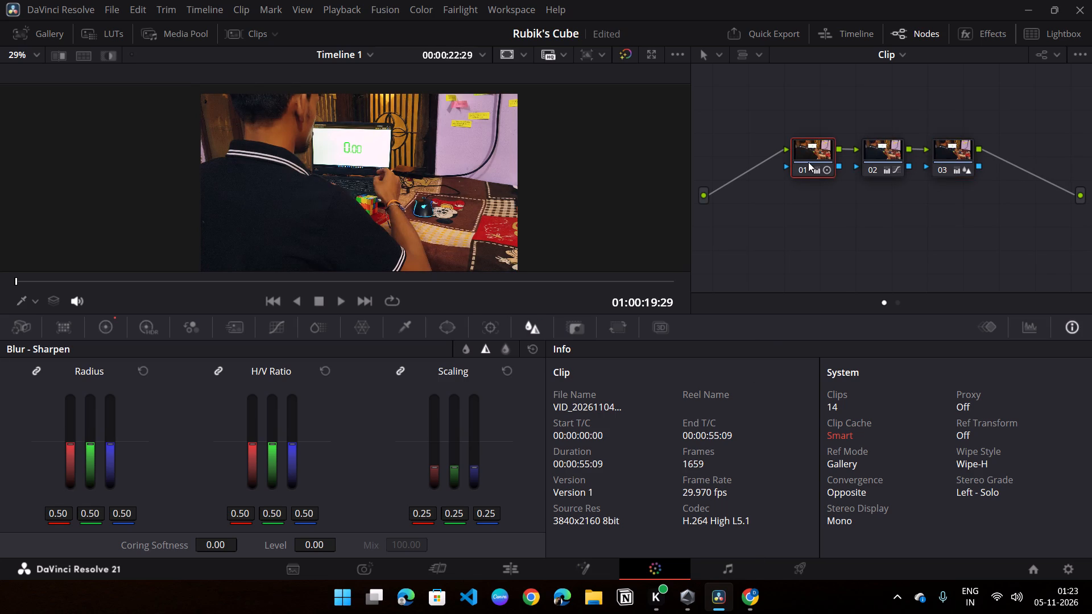
{"action": "key", "text": "ctrl+c"}
{"action": "key", "text": "Up"}
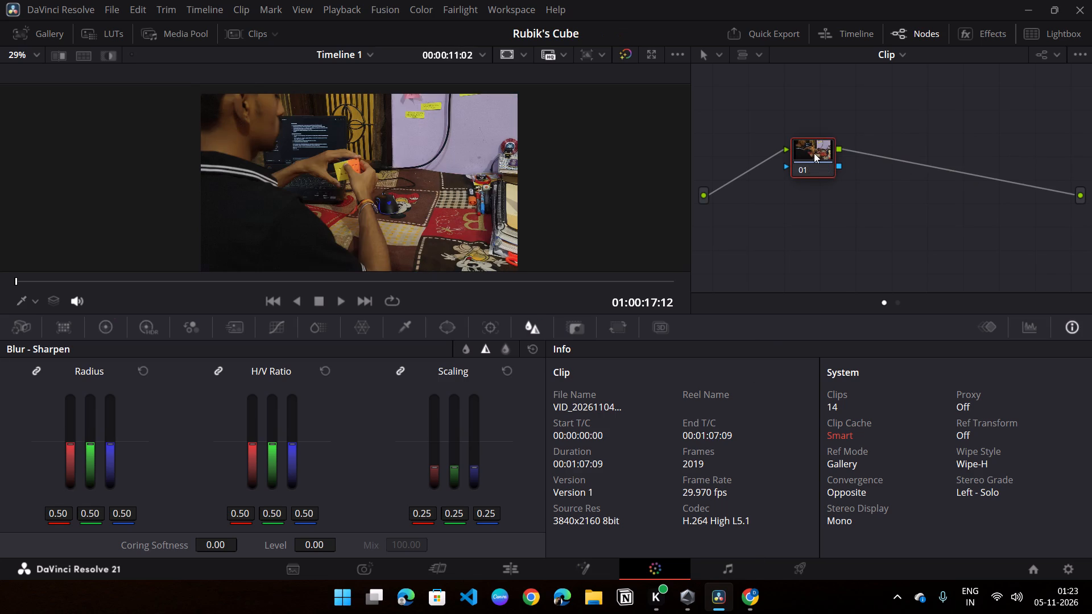
{"action": "key", "text": "ctrl+v"}
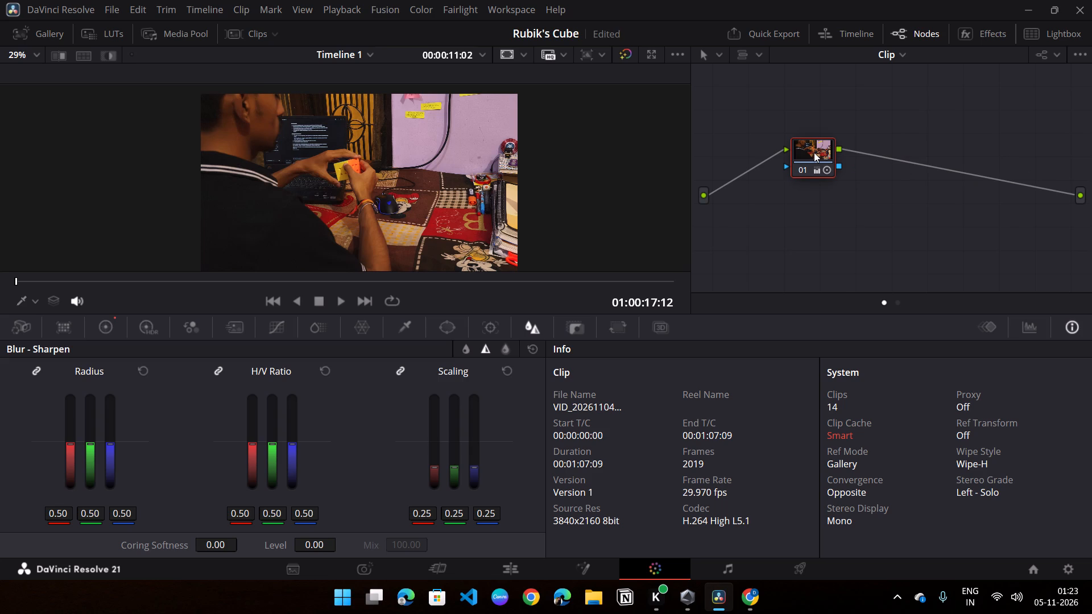
Add two serial nodes on the cube-solving clip and copy the laptop-timer clip's node 02 grade into its node 02.
{"action": "key", "text": "alt+s"}
{"action": "key", "text": "alt+s"}
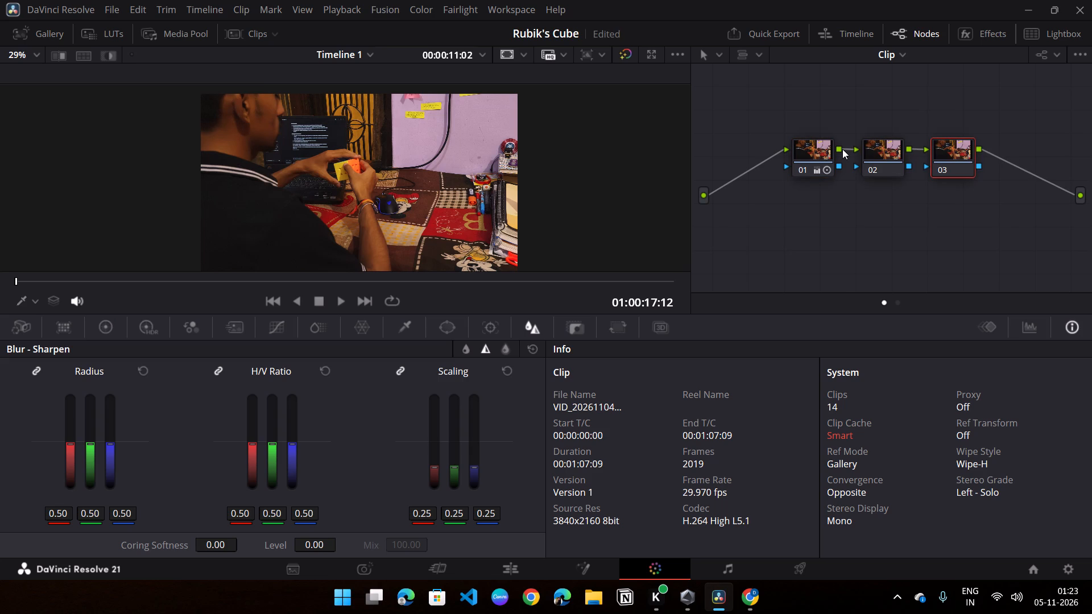
{"action": "key", "text": "Down"}
{"action": "left_click", "coordinate": [895, 146]}
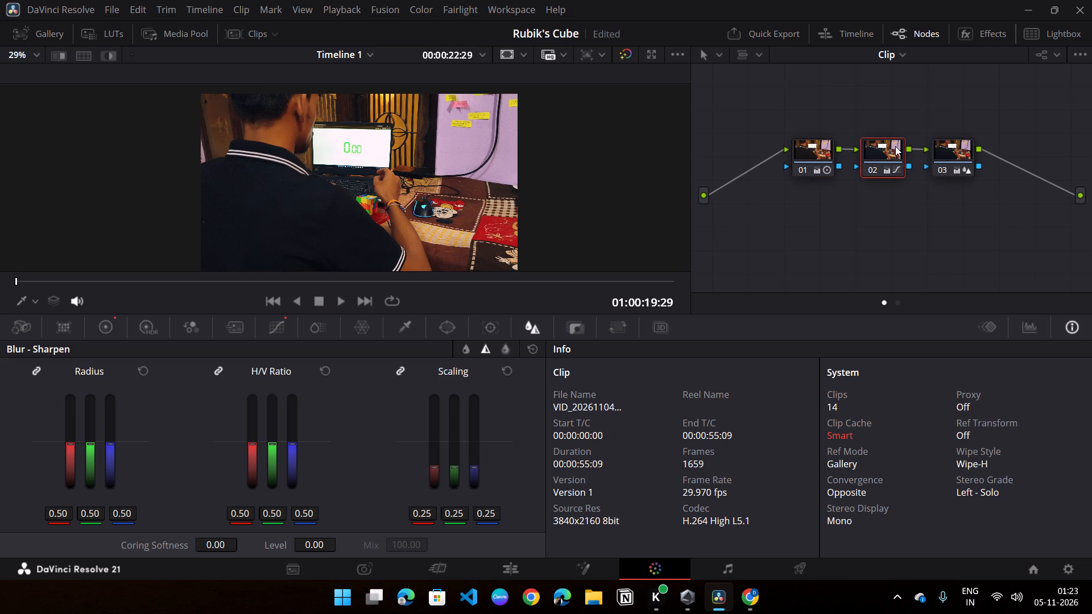
{"action": "key", "text": "ctrl+c"}
{"action": "key", "text": "Up"}
{"action": "left_click", "coordinate": [882, 148]}
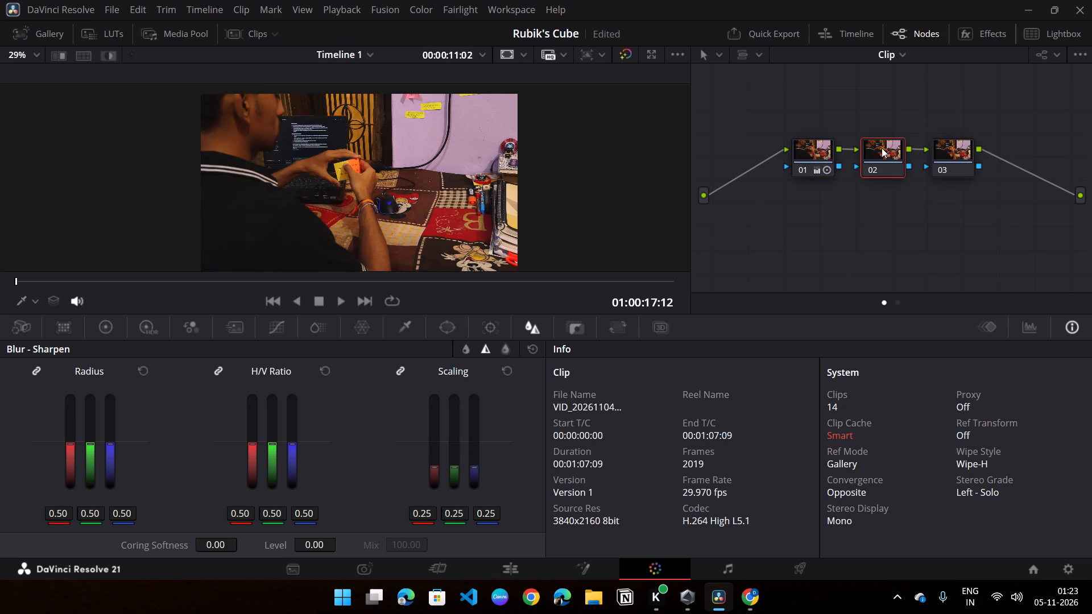
{"action": "key", "text": "ctrl+v"}
Copy the laptop-timer clip's node 03 sharpening into the cube-solving clip's node 03 and compare the image with grading bypassed.
{"action": "key", "text": "Down"}
{"action": "left_click", "coordinate": [937, 156]}
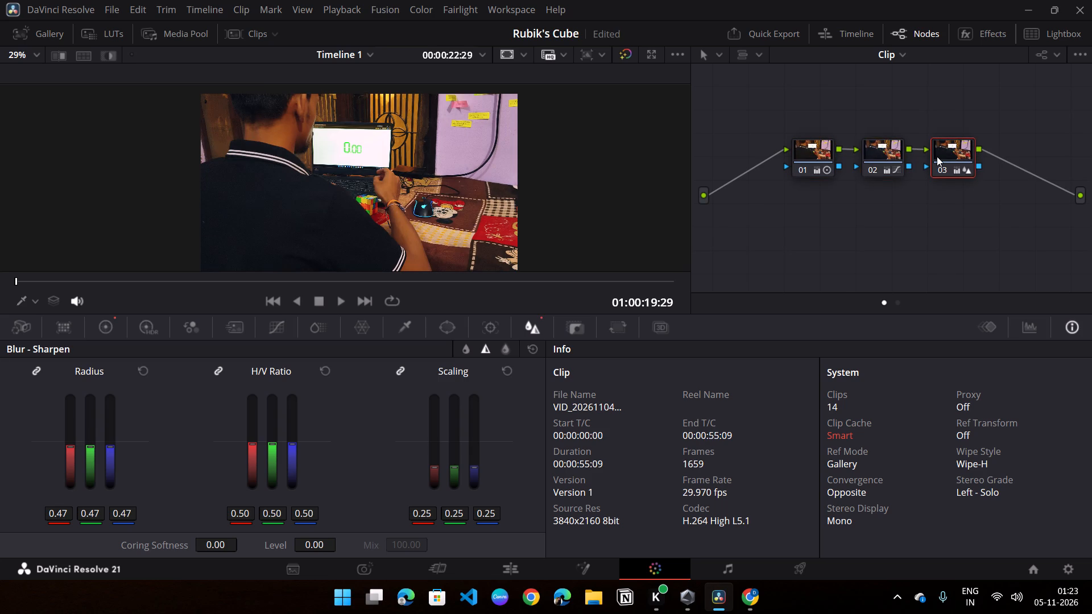
{"action": "key", "text": "ctrl+c"}
{"action": "key", "text": "Up"}
{"action": "left_click", "coordinate": [938, 156]}
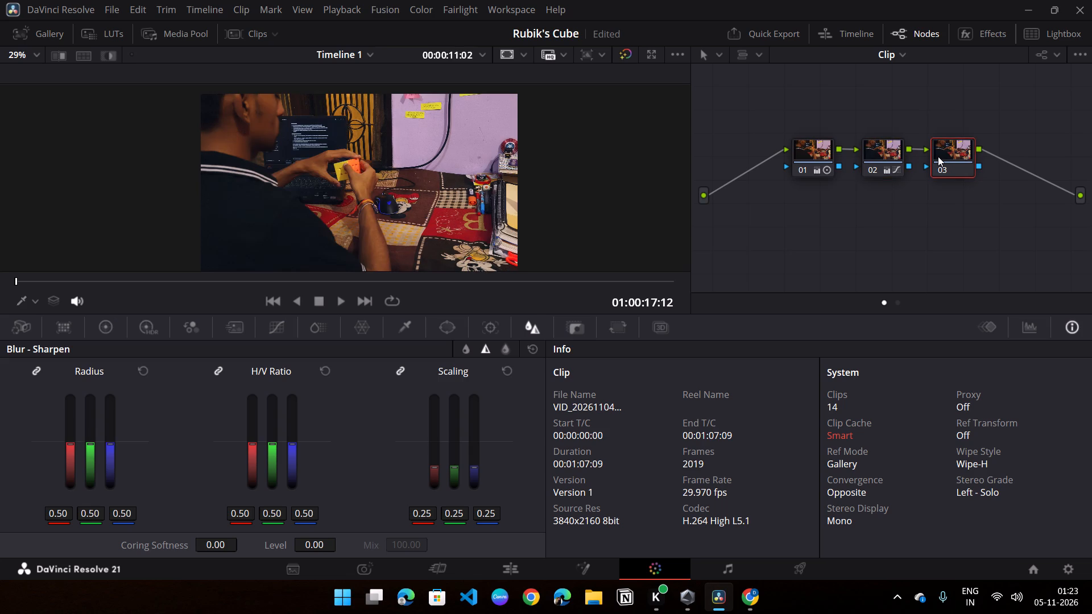
{"action": "key", "text": "ctrl+v"}
{"action": "double_click", "coordinate": [624, 52]}
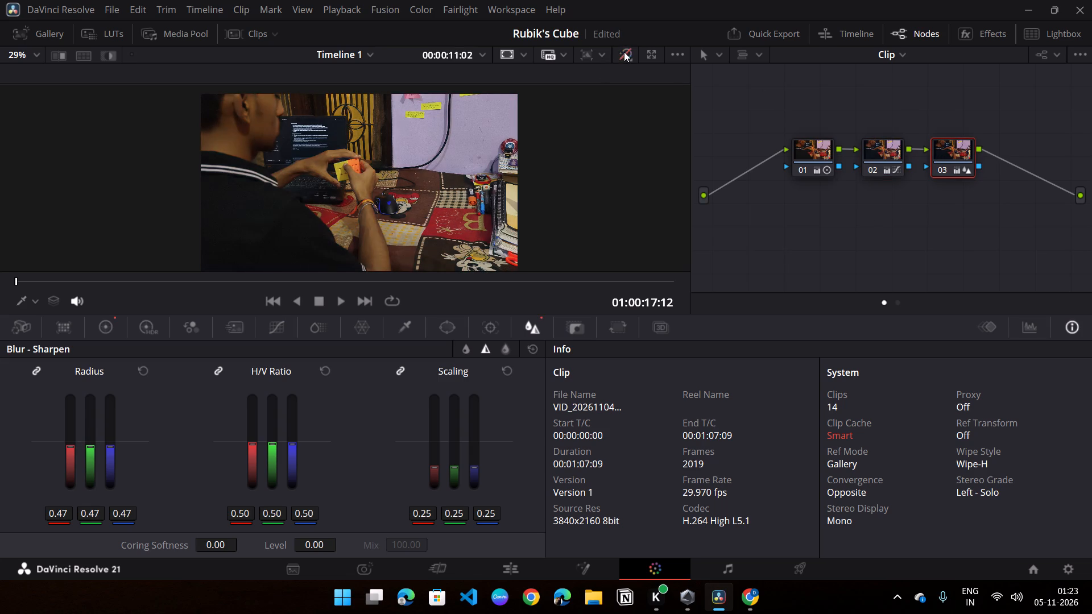
{"action": "left_click", "coordinate": [825, 160]}
Add a serial node 04 after node 03 on the cube-solving clip.
{"action": "left_click", "coordinate": [953, 154]}
{"action": "key", "text": "alt+s"}
{"action": "left_click", "coordinate": [1029, 157]}
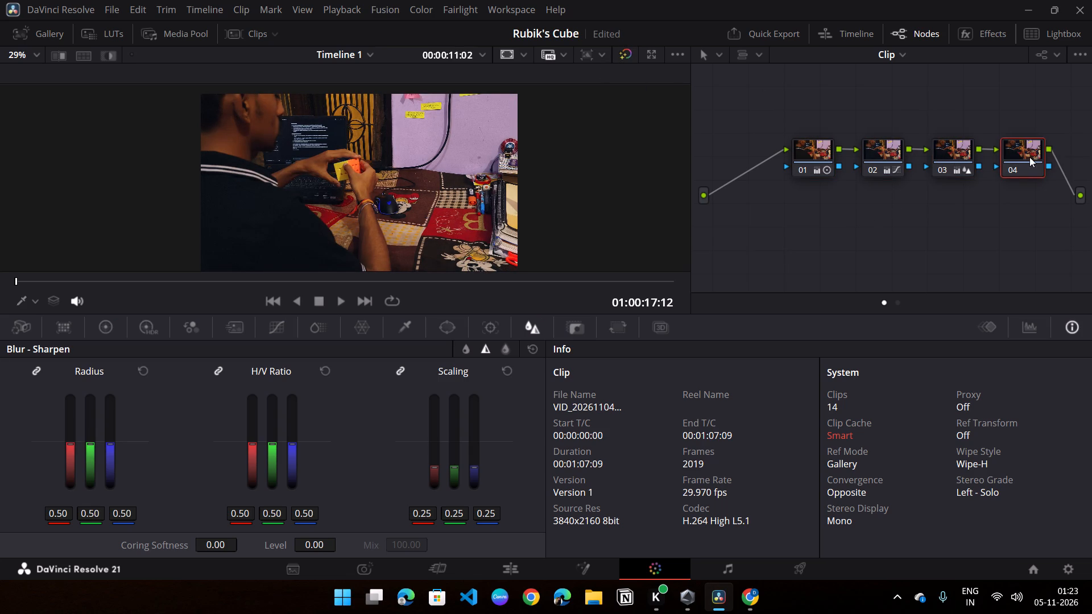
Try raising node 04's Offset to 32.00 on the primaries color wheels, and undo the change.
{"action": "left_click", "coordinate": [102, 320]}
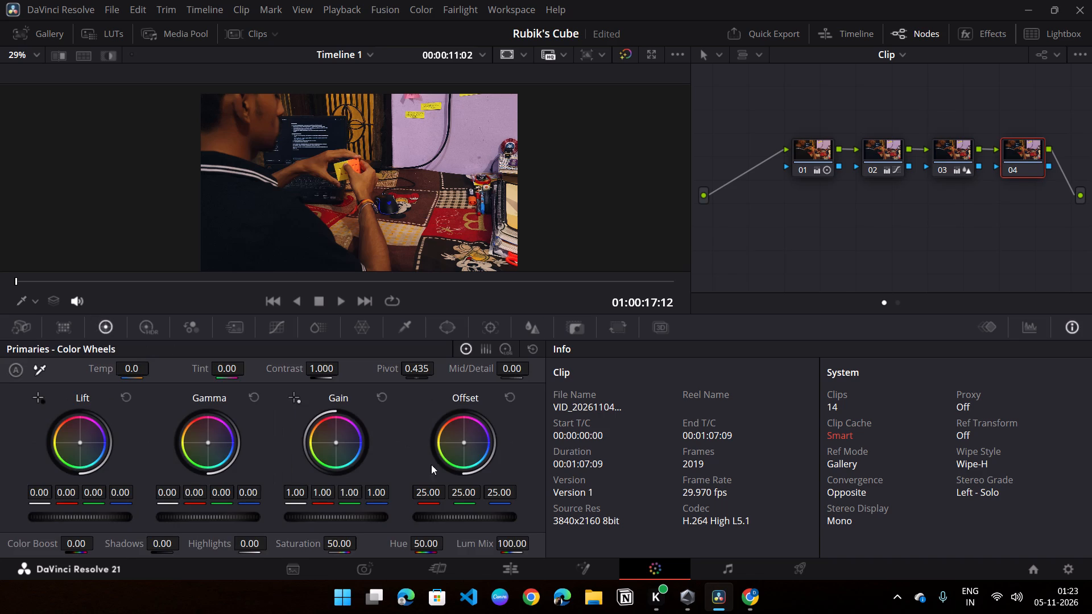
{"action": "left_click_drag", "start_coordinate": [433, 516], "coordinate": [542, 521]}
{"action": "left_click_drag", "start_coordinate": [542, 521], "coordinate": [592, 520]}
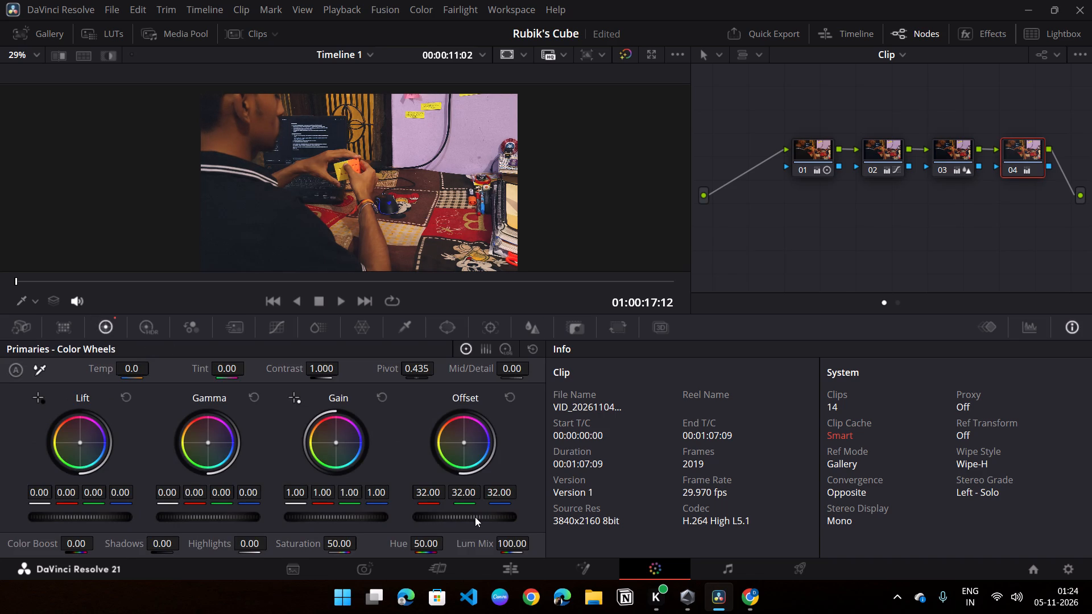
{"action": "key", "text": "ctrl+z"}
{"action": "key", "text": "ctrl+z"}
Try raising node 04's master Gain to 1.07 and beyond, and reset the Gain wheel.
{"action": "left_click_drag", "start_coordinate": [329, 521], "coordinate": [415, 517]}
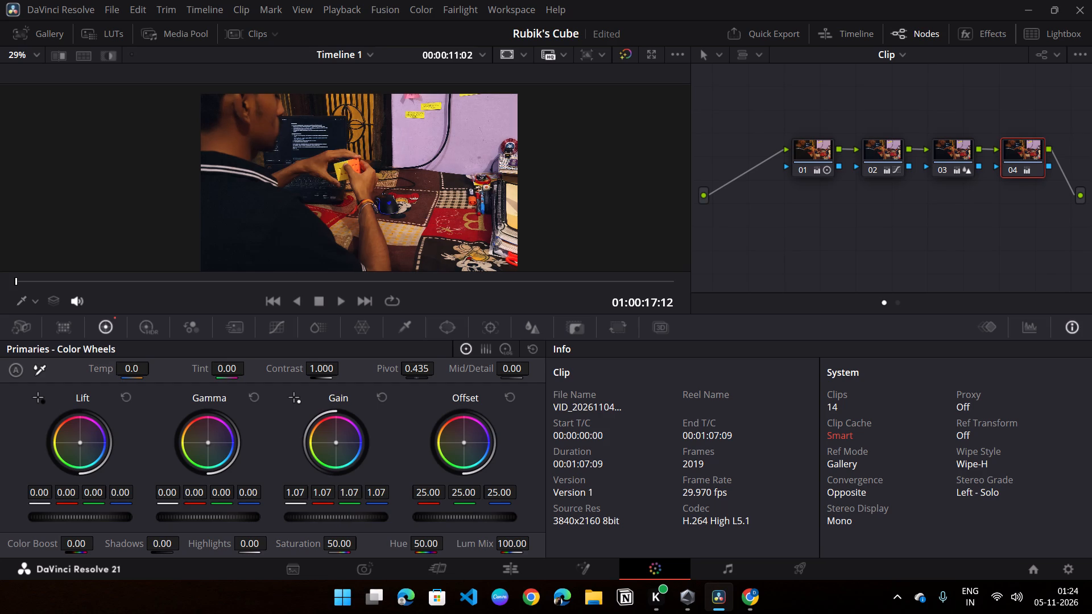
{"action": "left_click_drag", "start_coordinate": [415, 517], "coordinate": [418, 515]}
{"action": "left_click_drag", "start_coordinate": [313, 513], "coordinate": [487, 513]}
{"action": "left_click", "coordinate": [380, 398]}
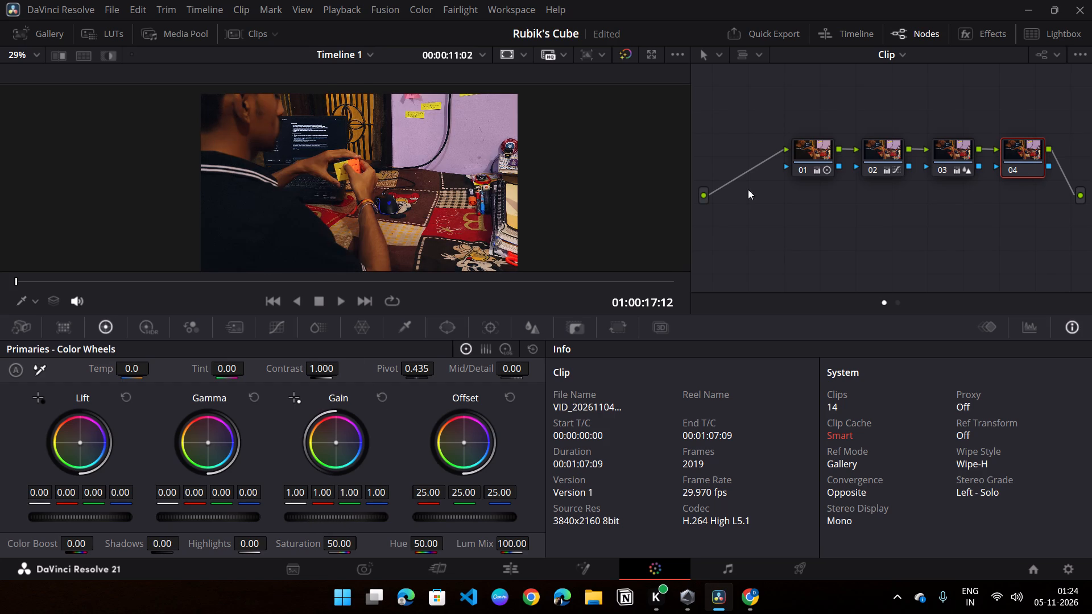
Switch nodes 01, 02 and 03 off and back on one at a time to examine each one's effect on the cube-solving clip.
{"action": "left_click", "coordinate": [799, 170]}
{"action": "left_click", "coordinate": [799, 170]}
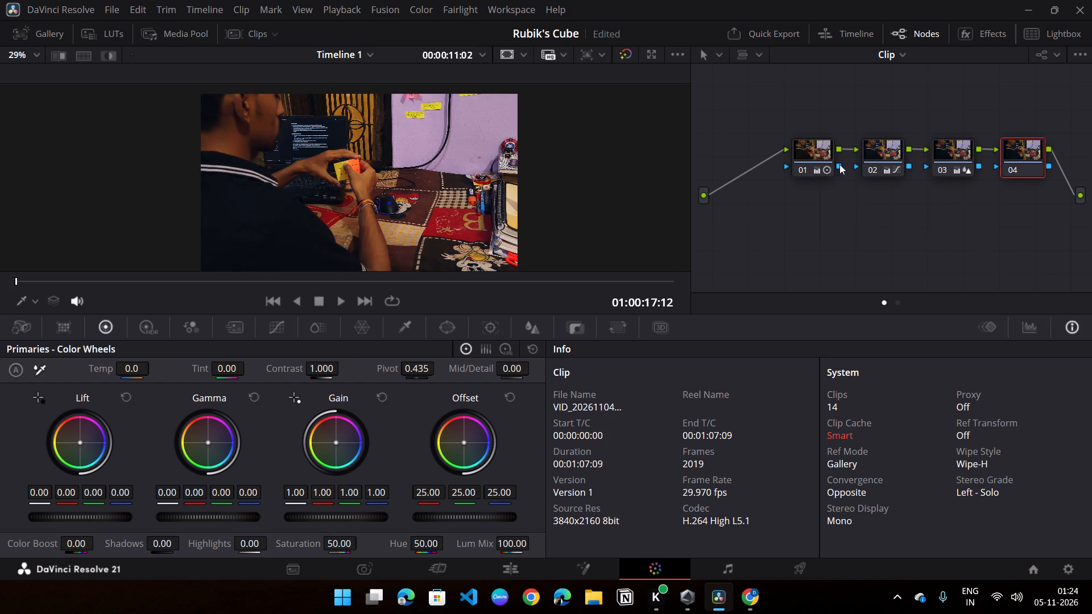
{"action": "left_click", "coordinate": [869, 170]}
{"action": "left_click", "coordinate": [869, 170]}
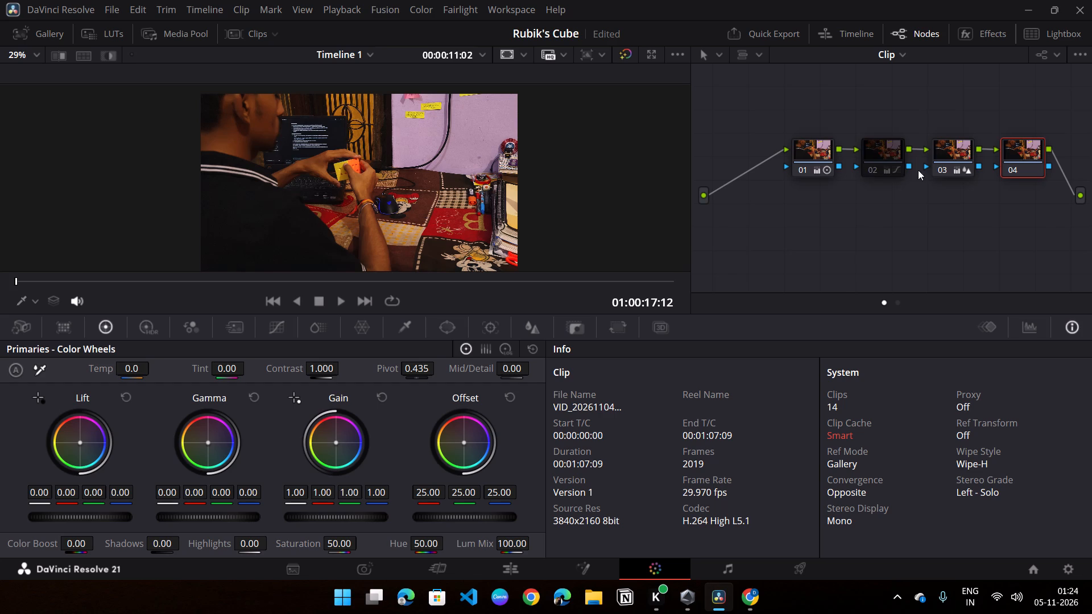
{"action": "left_click", "coordinate": [945, 169]}
{"action": "left_click", "coordinate": [945, 169]}
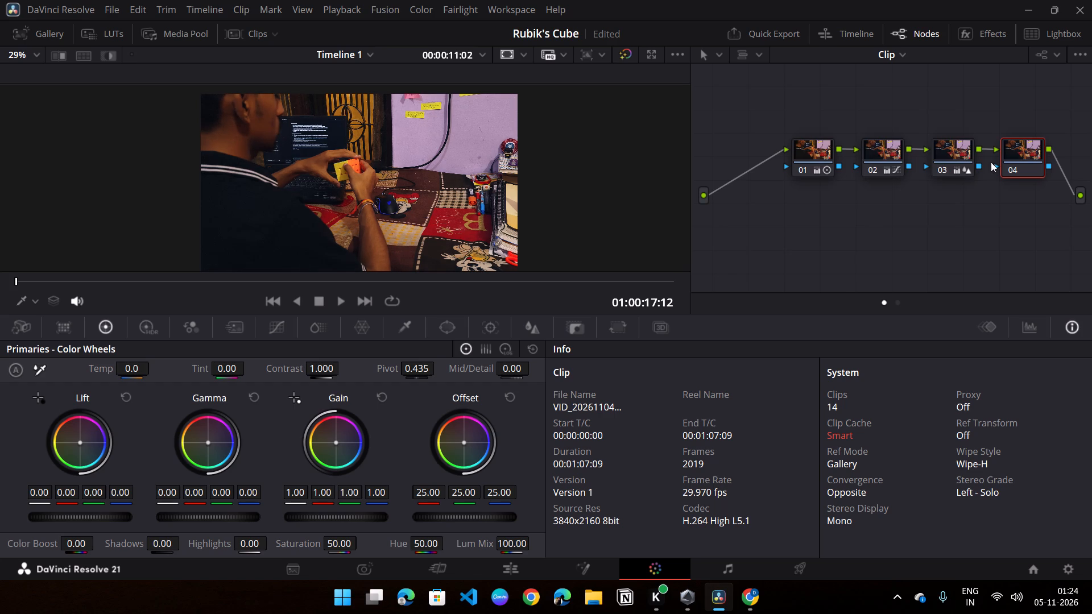
Reset node 03's Gamma on the cube-solving clip, raise it to 0.03, and check the graded clip through to its end.
{"action": "left_click", "coordinate": [957, 160]}
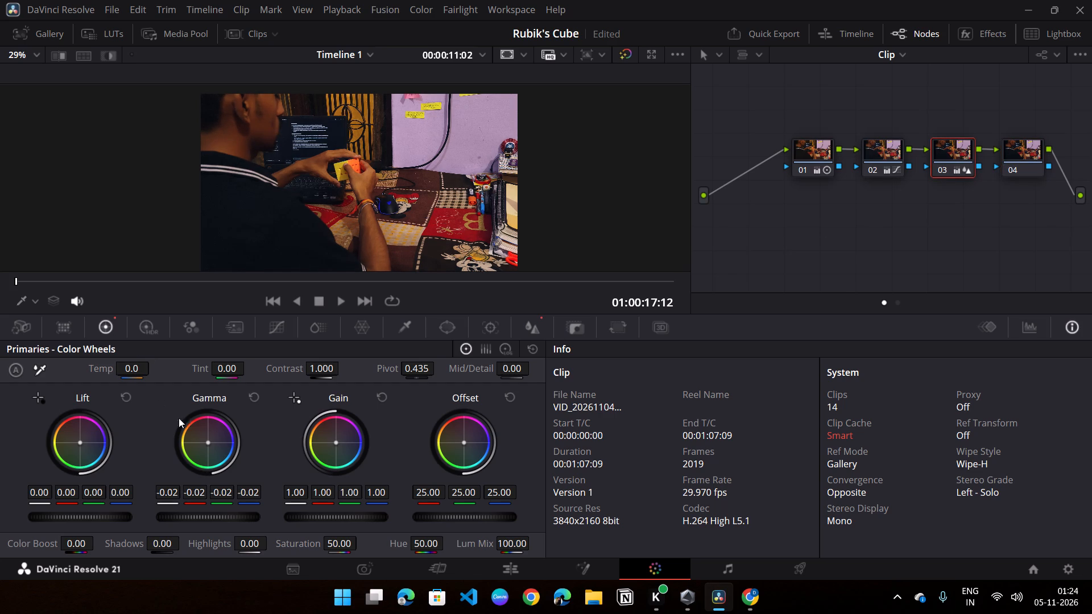
{"action": "left_click", "coordinate": [250, 392]}
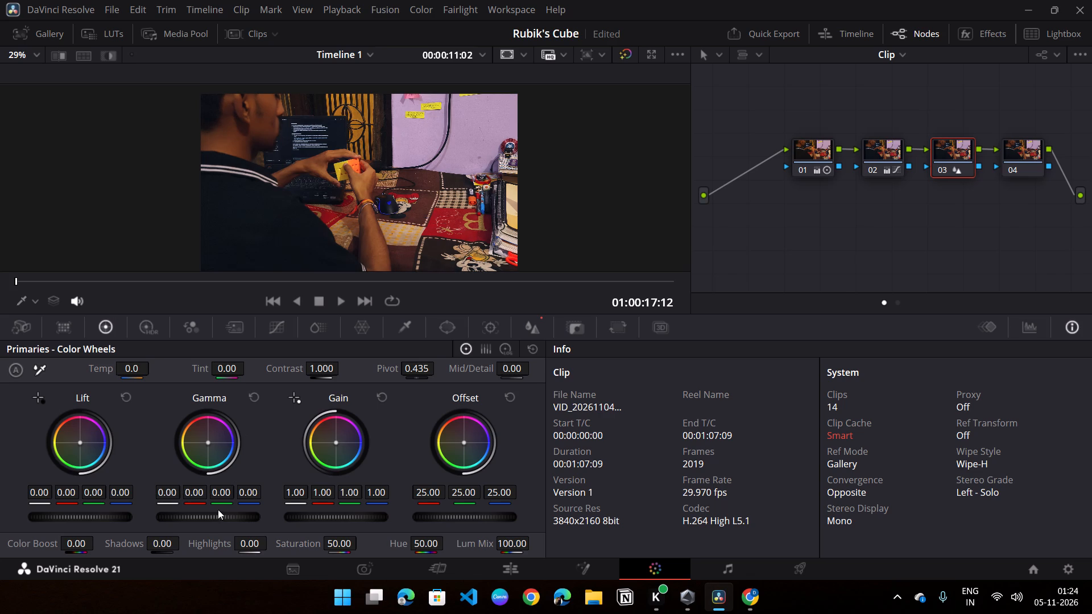
{"action": "left_click_drag", "start_coordinate": [223, 515], "coordinate": [276, 508]}
{"action": "left_click_drag", "start_coordinate": [276, 508], "coordinate": [332, 508]}
{"action": "key", "text": "ctrl+d"}
{"action": "key", "text": "ctrl+d"}
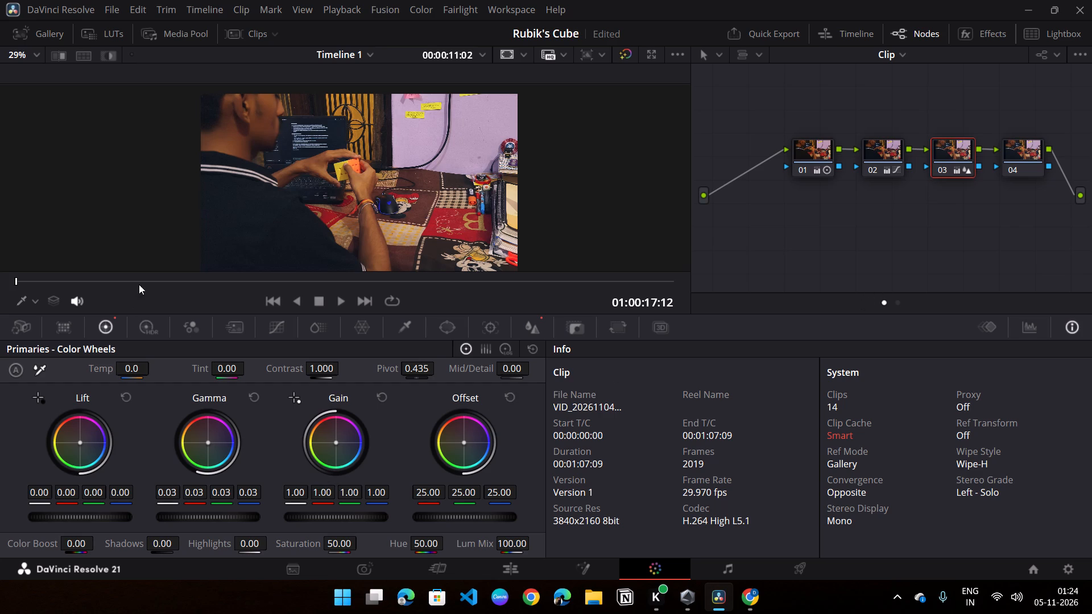
{"action": "left_click_drag", "start_coordinate": [139, 284], "coordinate": [523, 294]}
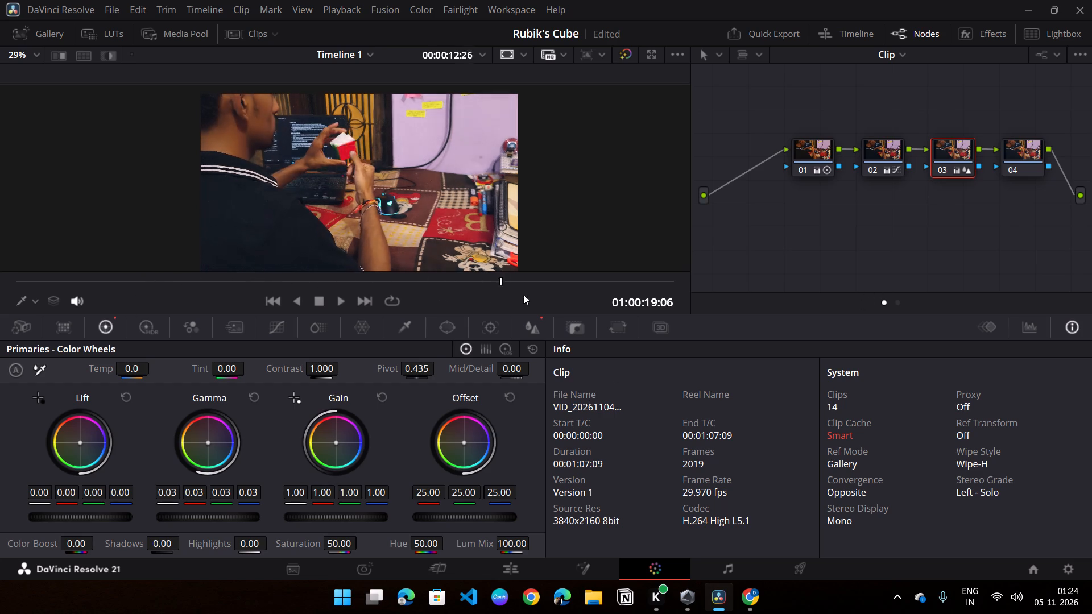
{"action": "left_click_drag", "start_coordinate": [523, 294], "coordinate": [710, 302]}
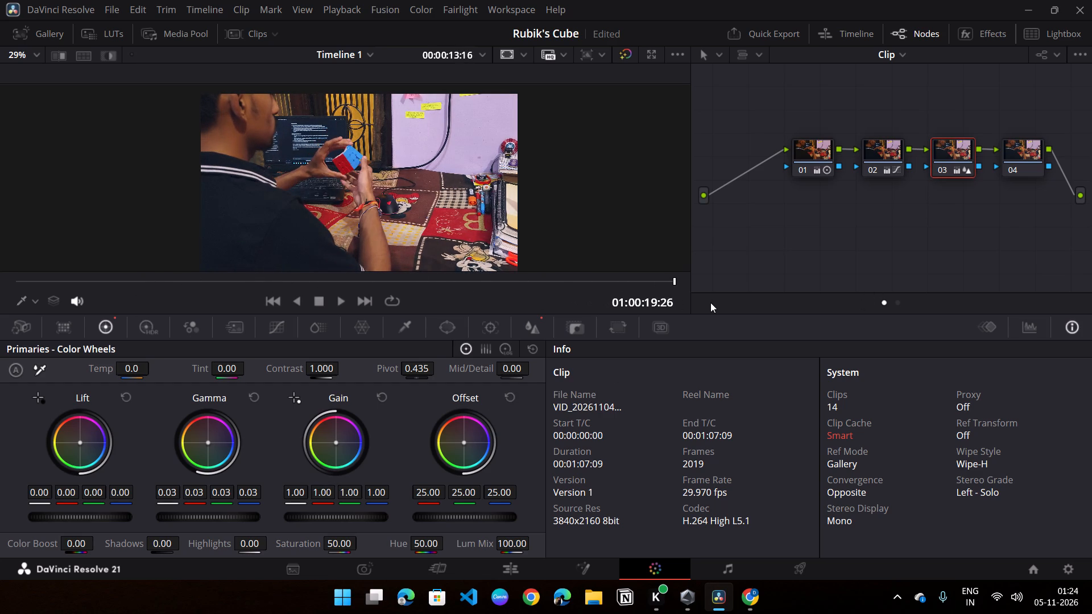
{"action": "left_click_drag", "start_coordinate": [710, 302], "coordinate": [688, 313]}
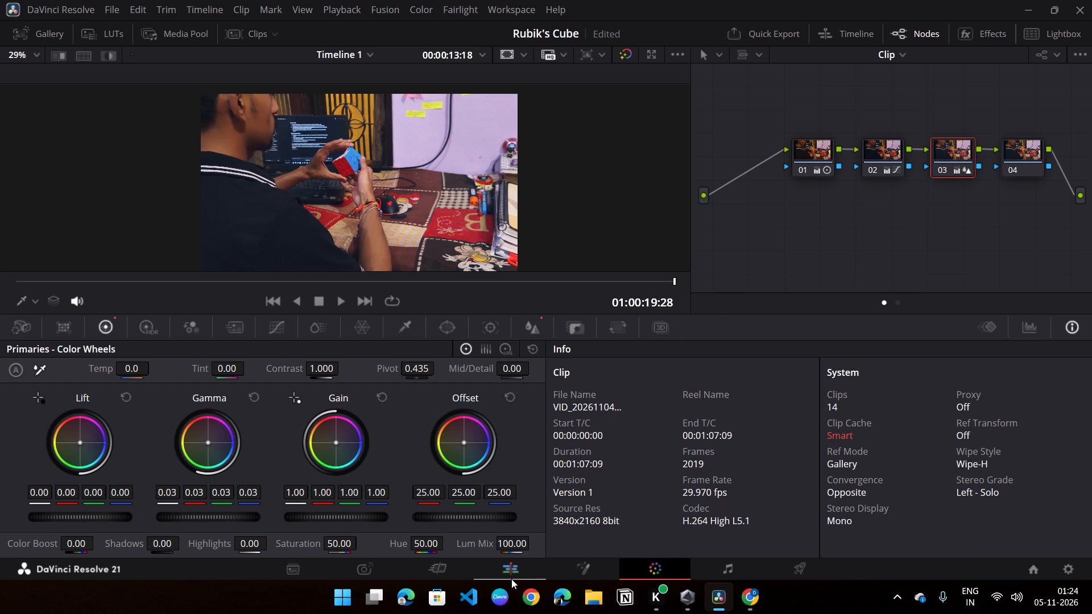
On the ungraded clip framed by pink curtains, raise node 01's Offset to 29.10 at the frame 01:00:16:10.
{"action": "key", "text": "Up"}
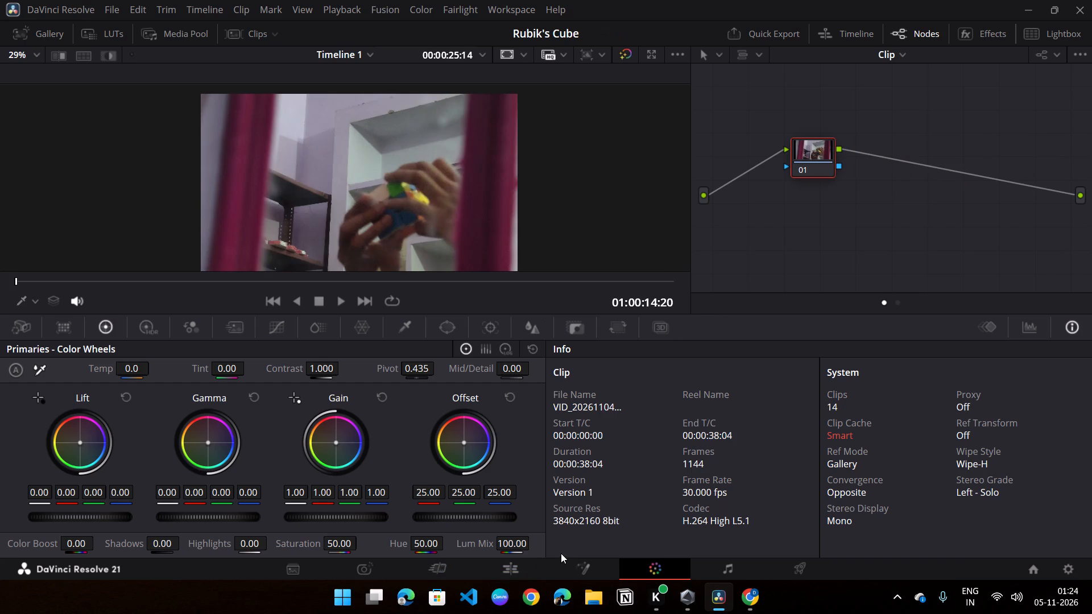
{"action": "key", "text": "Down"}
{"action": "key", "text": "Up"}
{"action": "left_click_drag", "start_coordinate": [94, 284], "coordinate": [117, 284]}
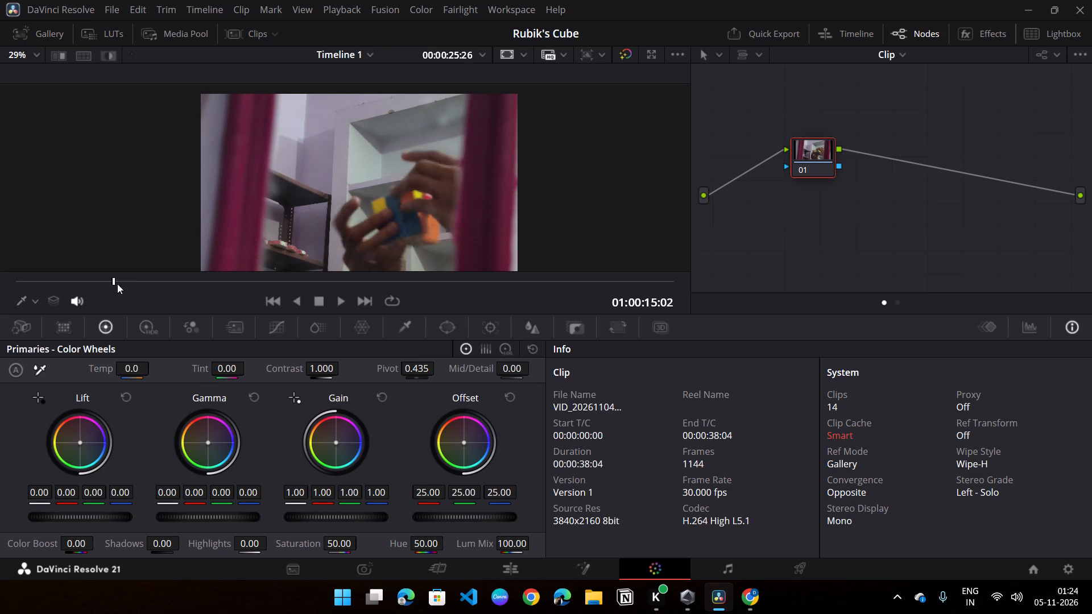
{"action": "left_click_drag", "start_coordinate": [117, 284], "coordinate": [316, 305]}
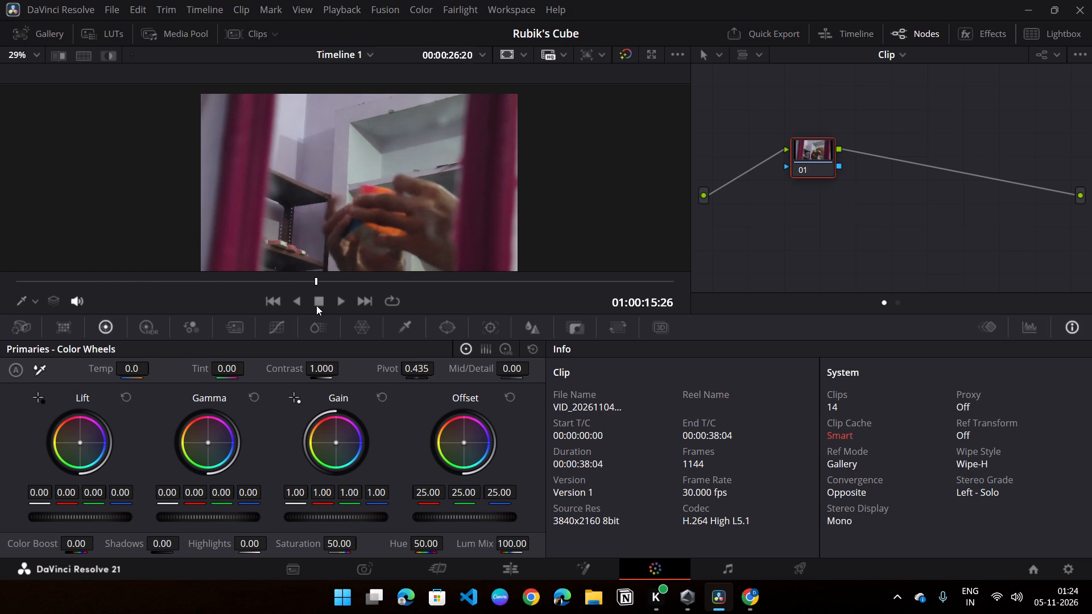
{"action": "left_click_drag", "start_coordinate": [316, 305], "coordinate": [500, 303]}
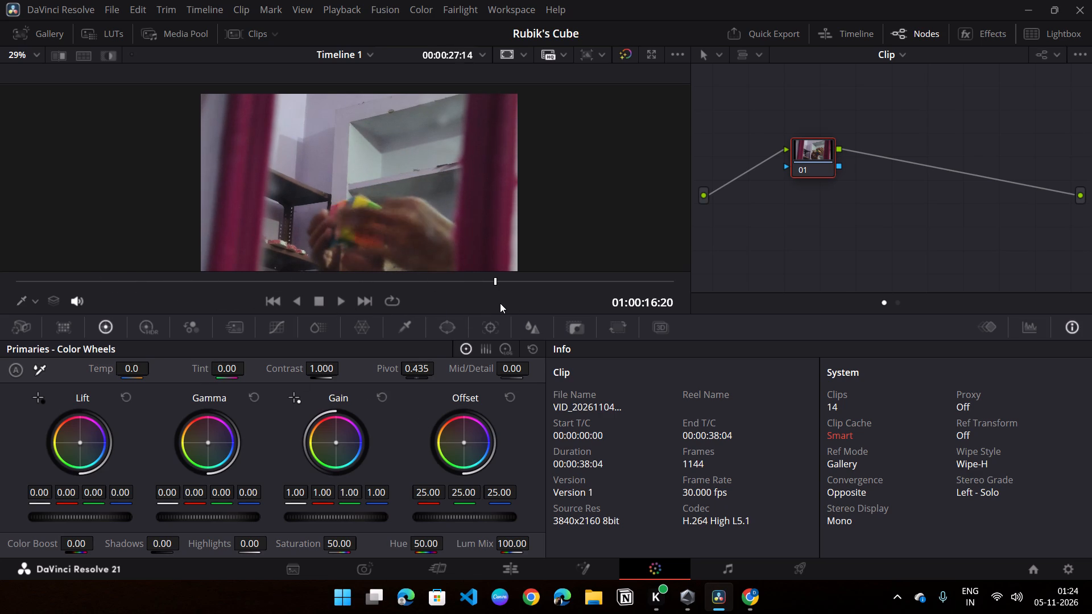
{"action": "left_click_drag", "start_coordinate": [500, 303], "coordinate": [435, 307]}
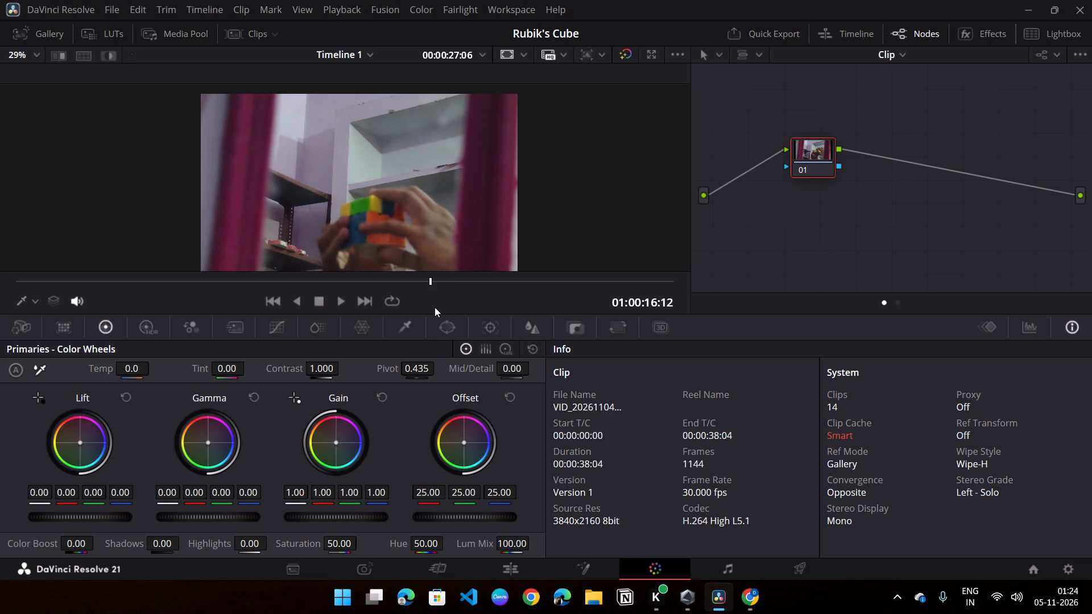
{"action": "left_click_drag", "start_coordinate": [435, 307], "coordinate": [422, 310]}
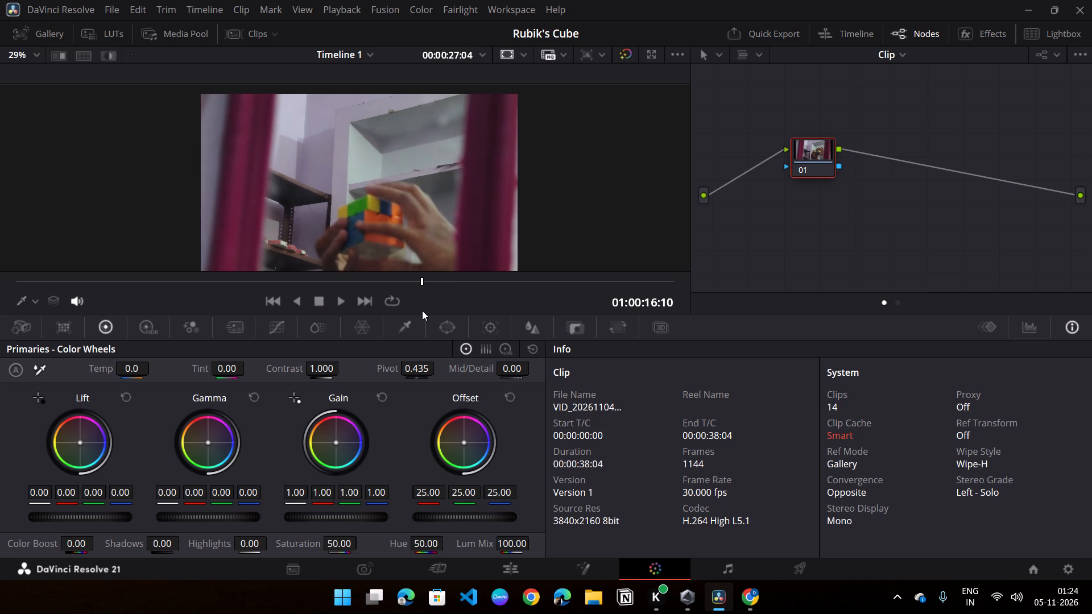
{"action": "left_click_drag", "start_coordinate": [422, 310], "coordinate": [418, 311]}
{"action": "left_click_drag", "start_coordinate": [431, 516], "coordinate": [544, 518]}
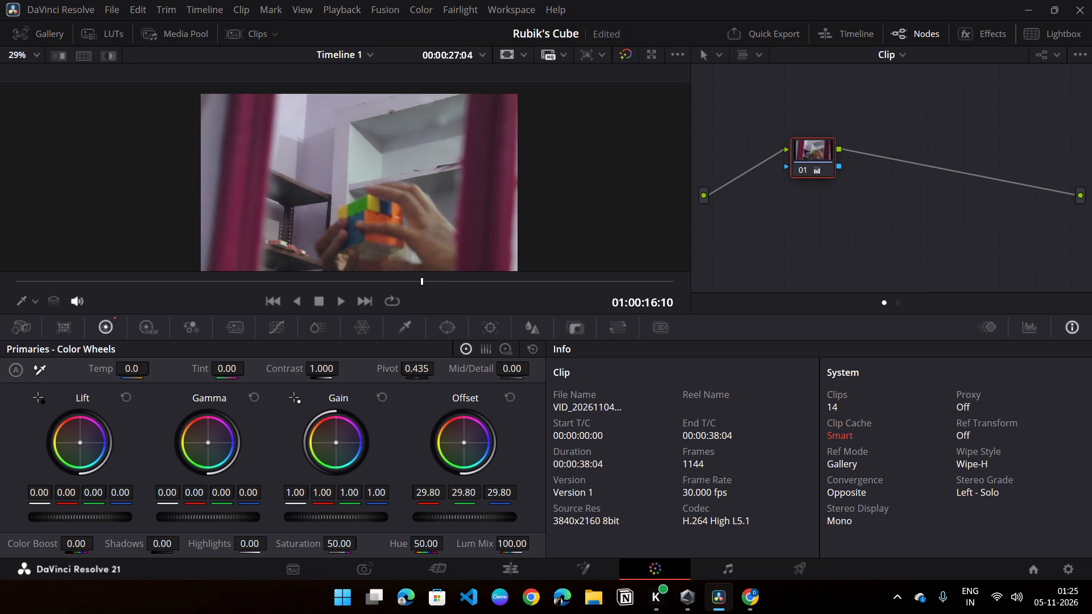
{"action": "left_click_drag", "start_coordinate": [544, 518], "coordinate": [512, 525]}
Set node 01's Contrast to 1.140 and Pivot to 0.639 on the curtain clip.
{"action": "left_click_drag", "start_coordinate": [313, 370], "coordinate": [358, 375]}
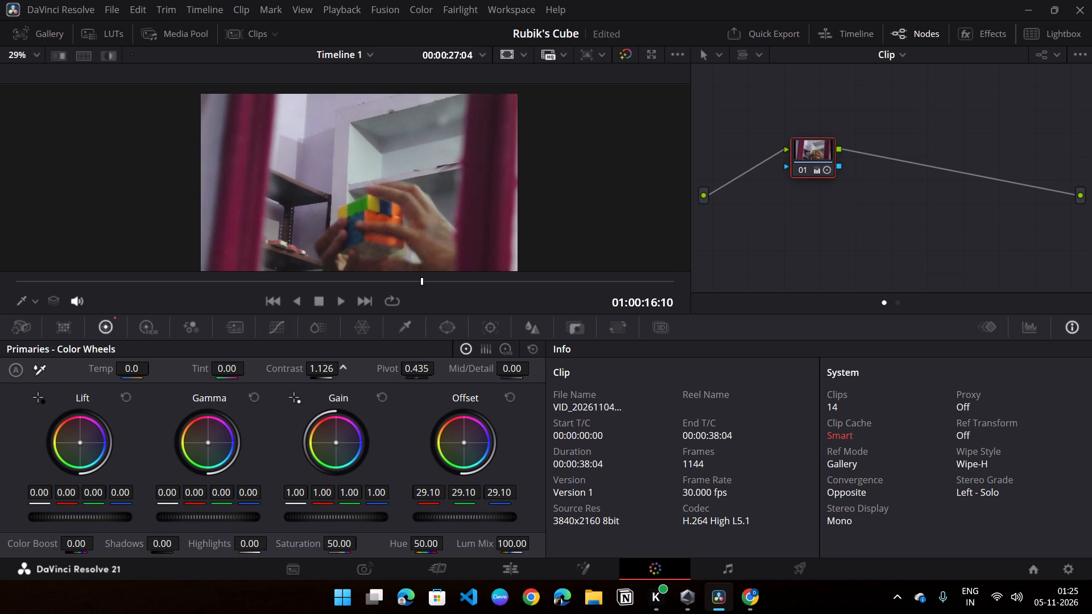
{"action": "left_click_drag", "start_coordinate": [358, 375], "coordinate": [363, 376]}
{"action": "left_click_drag", "start_coordinate": [432, 374], "coordinate": [568, 374]}
{"action": "left_click_drag", "start_coordinate": [568, 374], "coordinate": [504, 383]}
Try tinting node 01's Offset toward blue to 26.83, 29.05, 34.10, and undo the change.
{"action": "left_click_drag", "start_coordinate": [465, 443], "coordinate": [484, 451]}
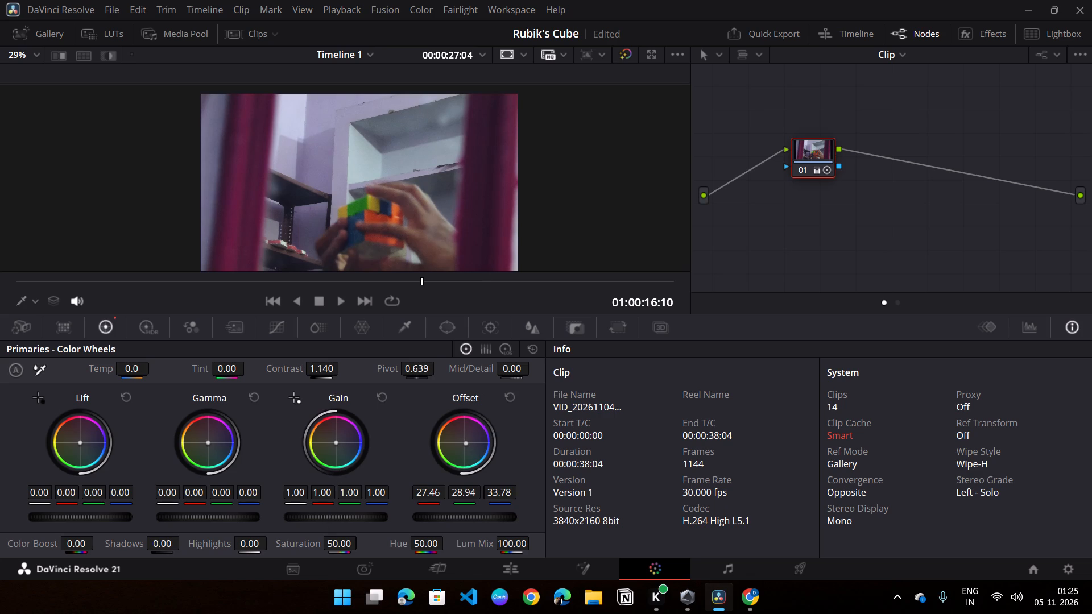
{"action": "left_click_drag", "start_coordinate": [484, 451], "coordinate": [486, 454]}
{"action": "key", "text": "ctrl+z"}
Add serial node 02, tint its Offset toward blue to 22.69, 24.98, 29.23, and compare it switched off and on.
{"action": "key", "text": "alt+s"}
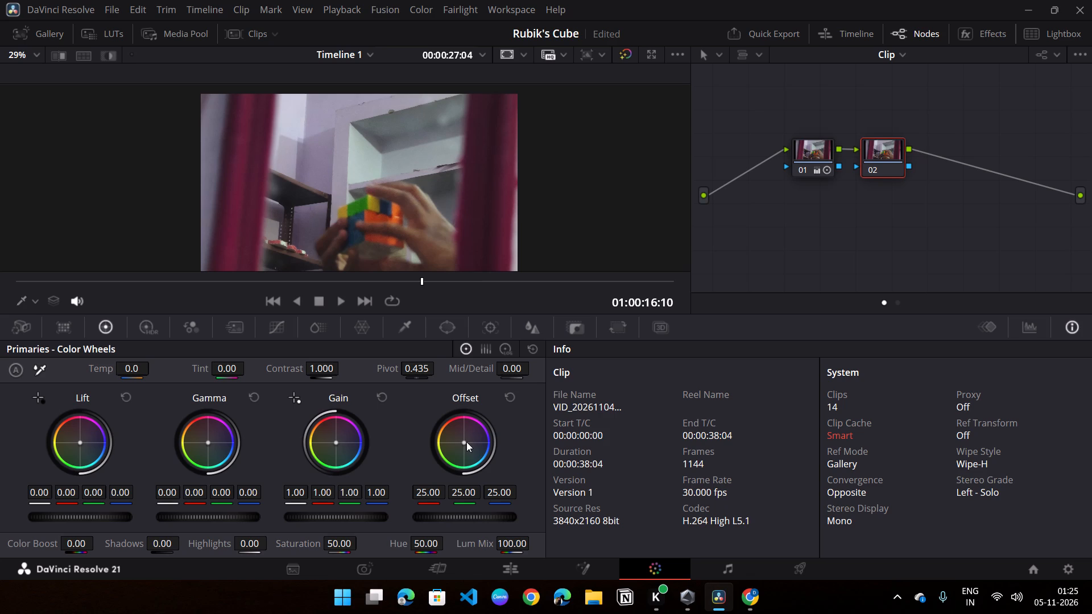
{"action": "left_click_drag", "start_coordinate": [466, 440], "coordinate": [483, 449]}
{"action": "left_click_drag", "start_coordinate": [483, 449], "coordinate": [484, 450]}
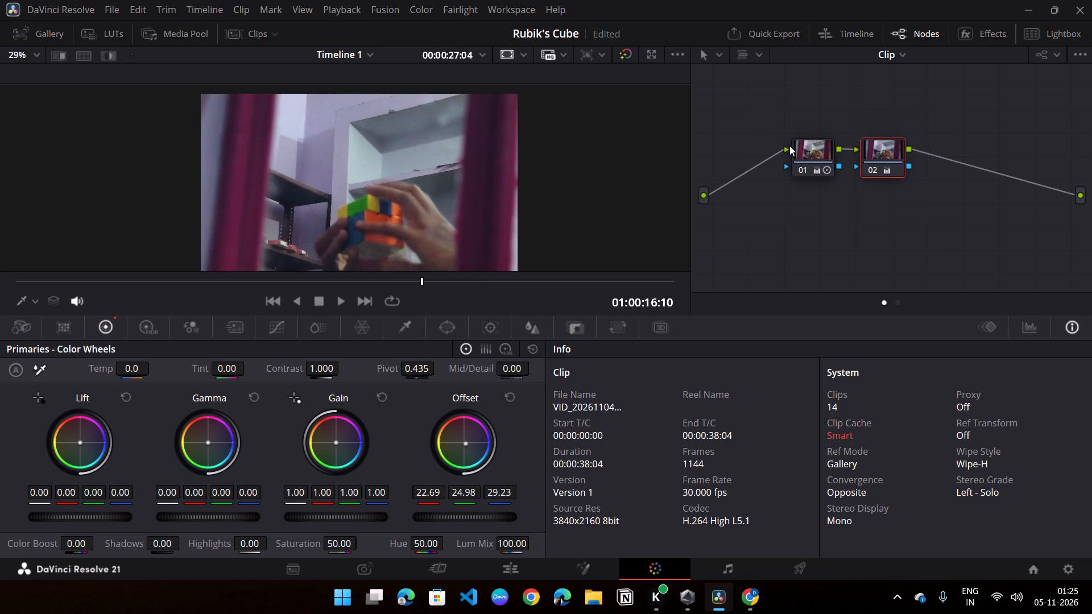
{"action": "key", "text": "ctrl+d"}
{"action": "key", "text": "ctrl+d"}
Add serial node 03 to the curtain clip and set its Temp to 710.0.
{"action": "key", "text": "alt+s"}
{"action": "left_click_drag", "start_coordinate": [118, 362], "coordinate": [138, 362]}
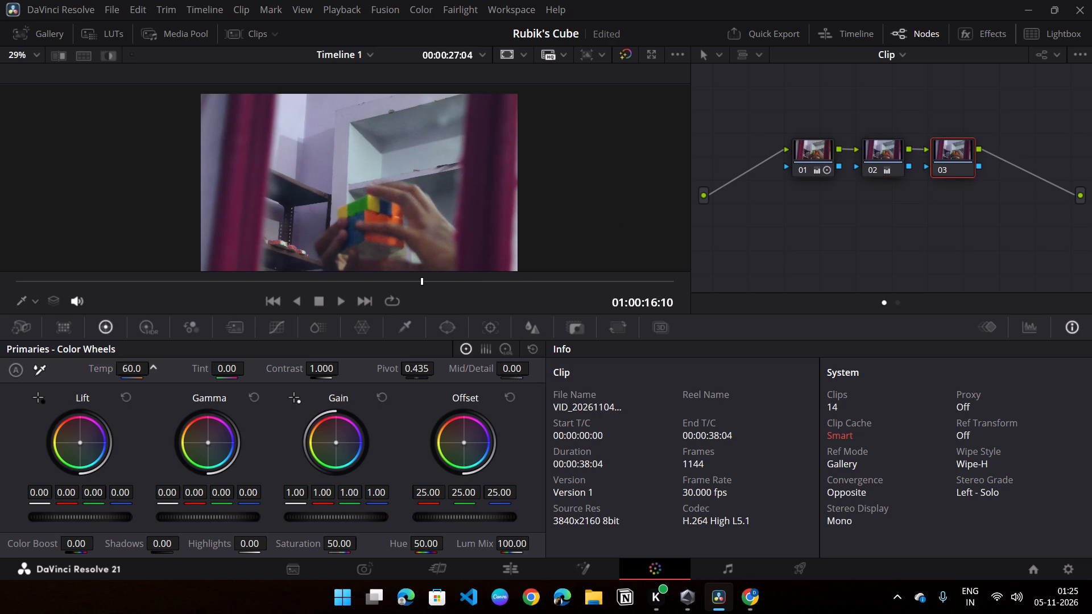
{"action": "left_click_drag", "start_coordinate": [138, 362], "coordinate": [195, 362]}
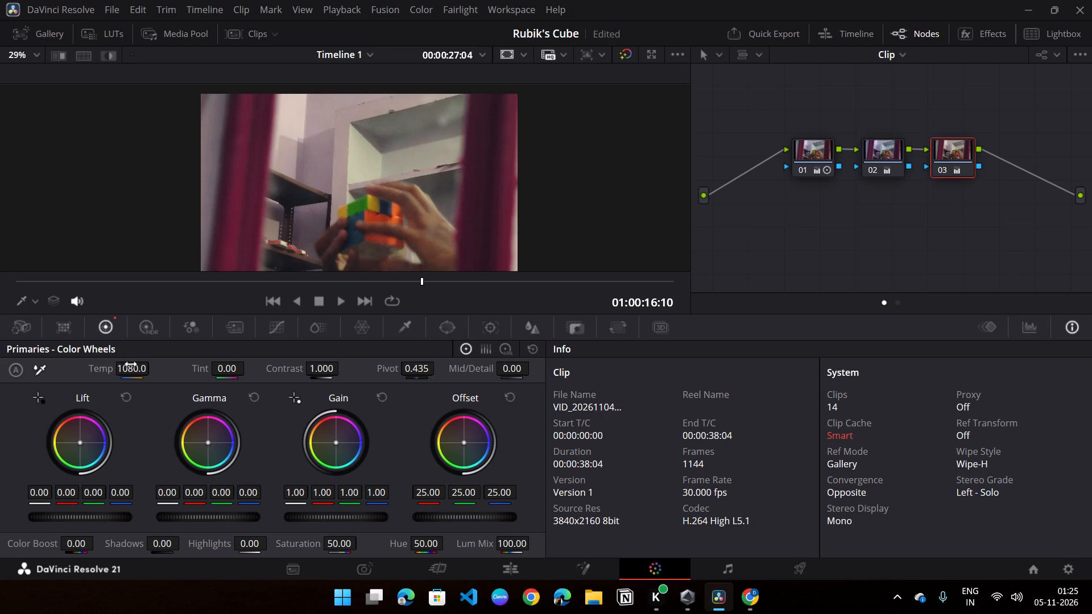
{"action": "left_click_drag", "start_coordinate": [131, 364], "coordinate": [105, 371]}
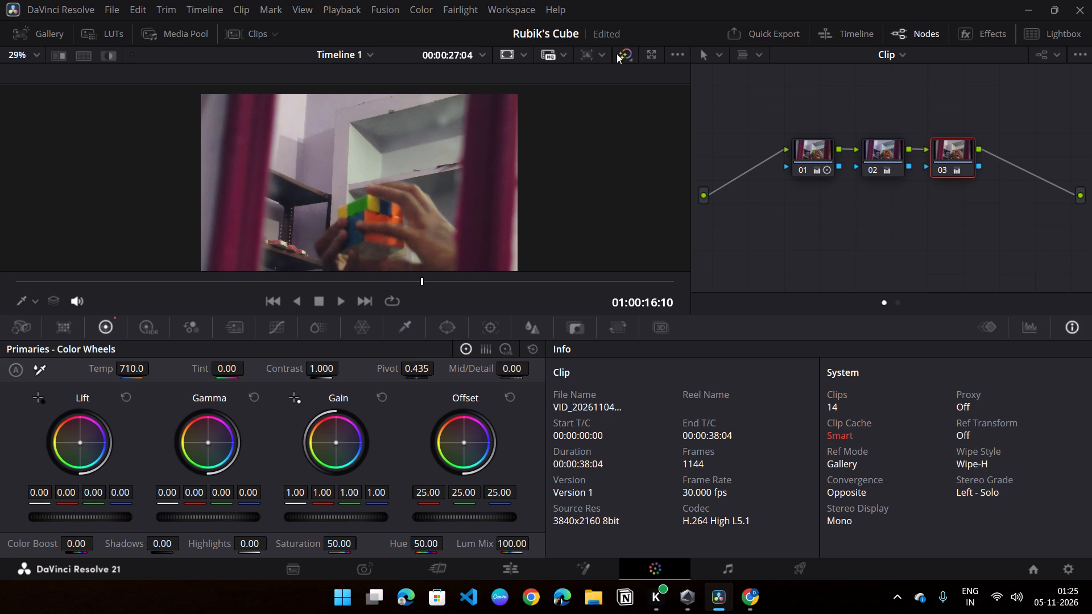
Bypass and restore the curtain clip's whole grade repeatedly to compare the original and graded images.
{"action": "left_click", "coordinate": [617, 55]}
{"action": "left_click", "coordinate": [621, 52]}
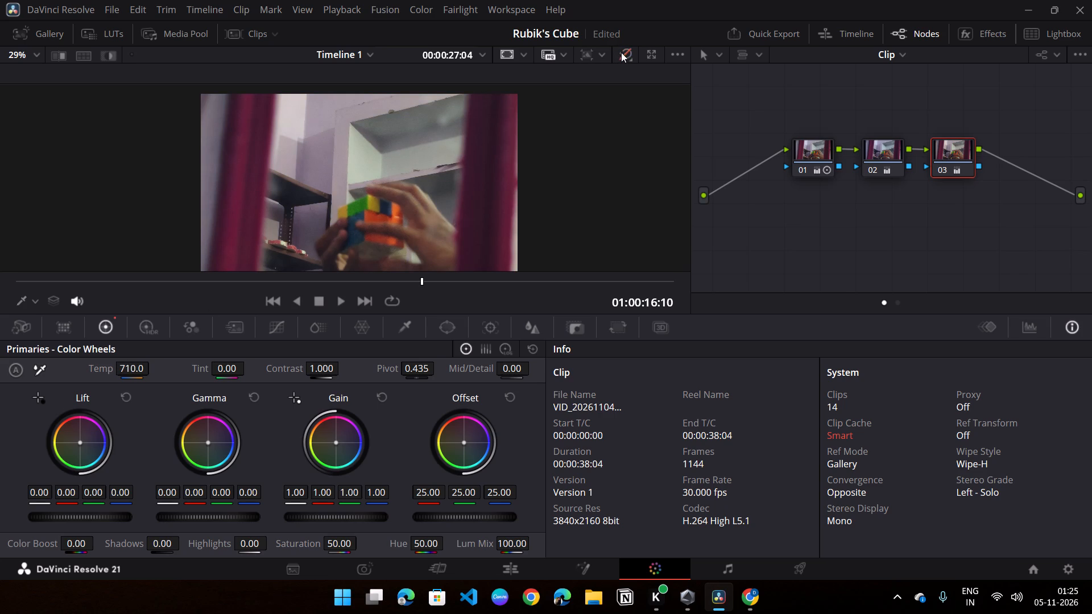
{"action": "left_click", "coordinate": [621, 52]}
{"action": "left_click", "coordinate": [621, 52]}
{"action": "left_click", "coordinate": [621, 52]}
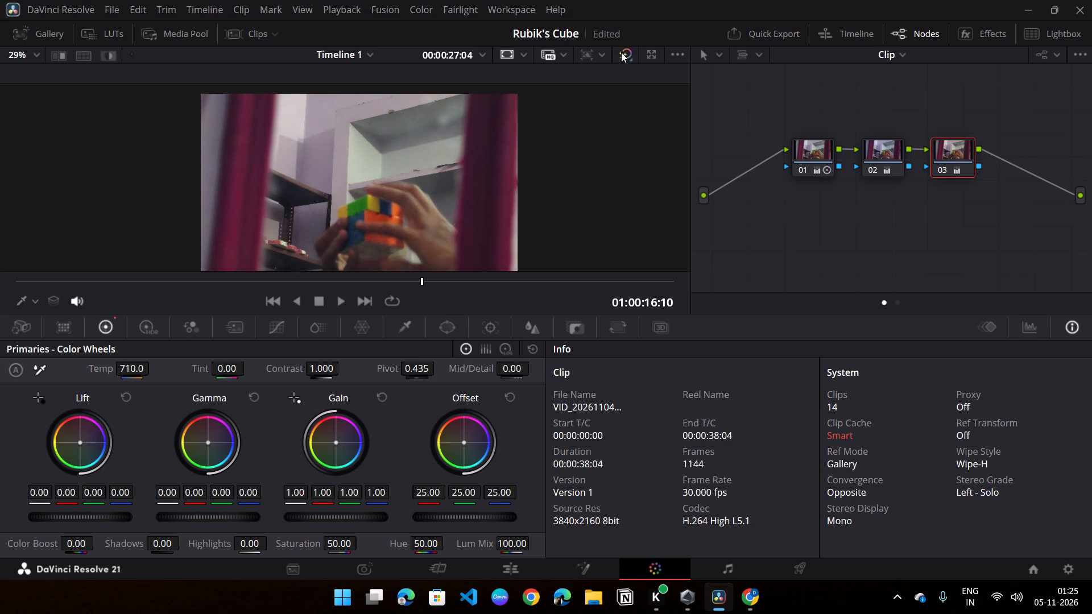
{"action": "left_click", "coordinate": [621, 52]}
{"action": "left_click", "coordinate": [622, 52]}
{"action": "double_click", "coordinate": [622, 52]}
Move clip VID_20261104_160150494.mp4 earlier on Video 1 to start at about 01:00:05:11, overlapping the end of the second clip.
{"action": "left_click", "coordinate": [522, 578]}
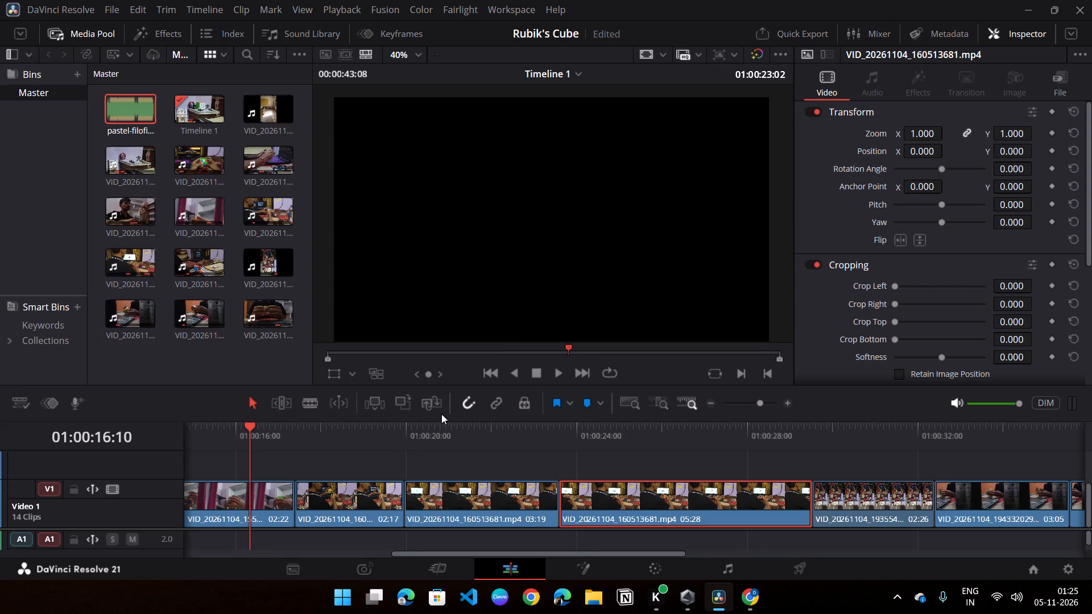
{"action": "left_click_drag", "start_coordinate": [370, 440], "coordinate": [189, 456]}
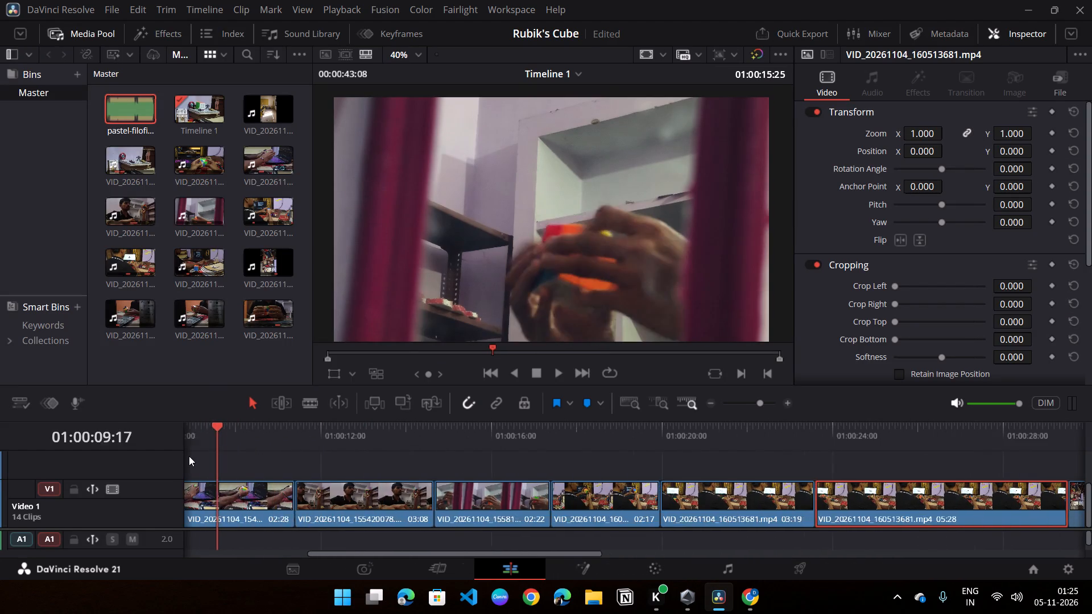
{"action": "left_click_drag", "start_coordinate": [189, 456], "coordinate": [420, 455]}
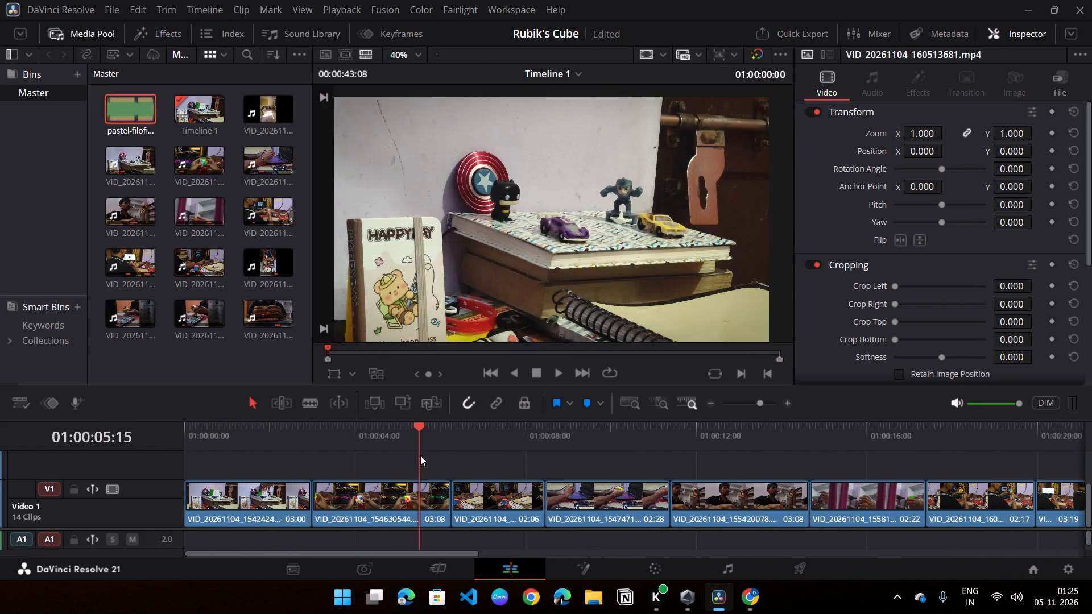
{"action": "left_click_drag", "start_coordinate": [420, 455], "coordinate": [392, 473]}
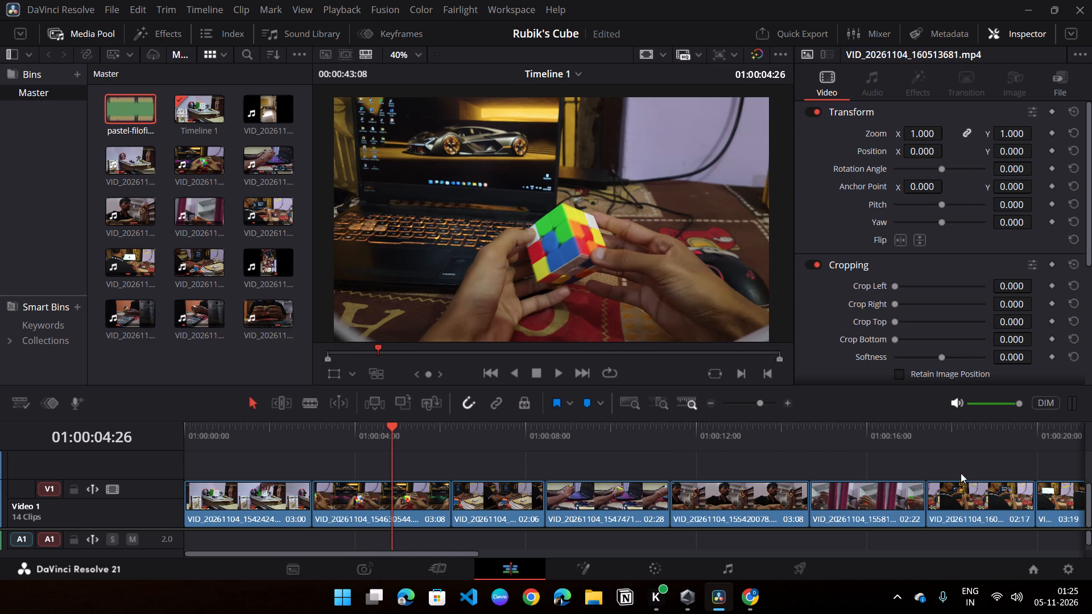
{"action": "left_click", "coordinate": [966, 490]}
{"action": "left_click", "coordinate": [972, 430]}
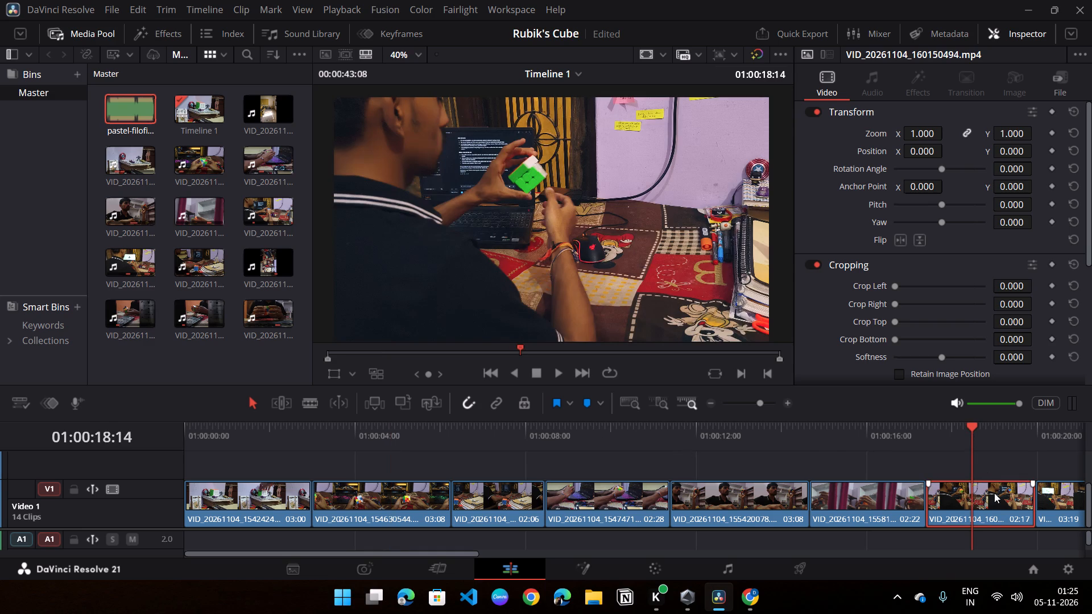
{"action": "left_click_drag", "start_coordinate": [995, 499], "coordinate": [987, 503]}
{"action": "left_click_drag", "start_coordinate": [987, 503], "coordinate": [543, 528]}
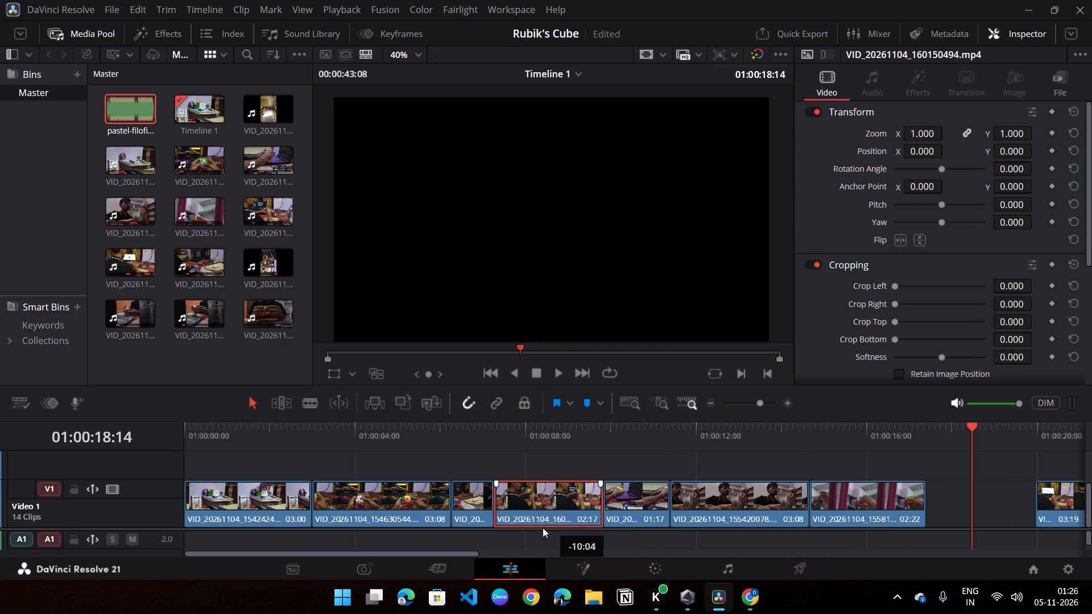
{"action": "left_click_drag", "start_coordinate": [543, 528], "coordinate": [530, 523]}
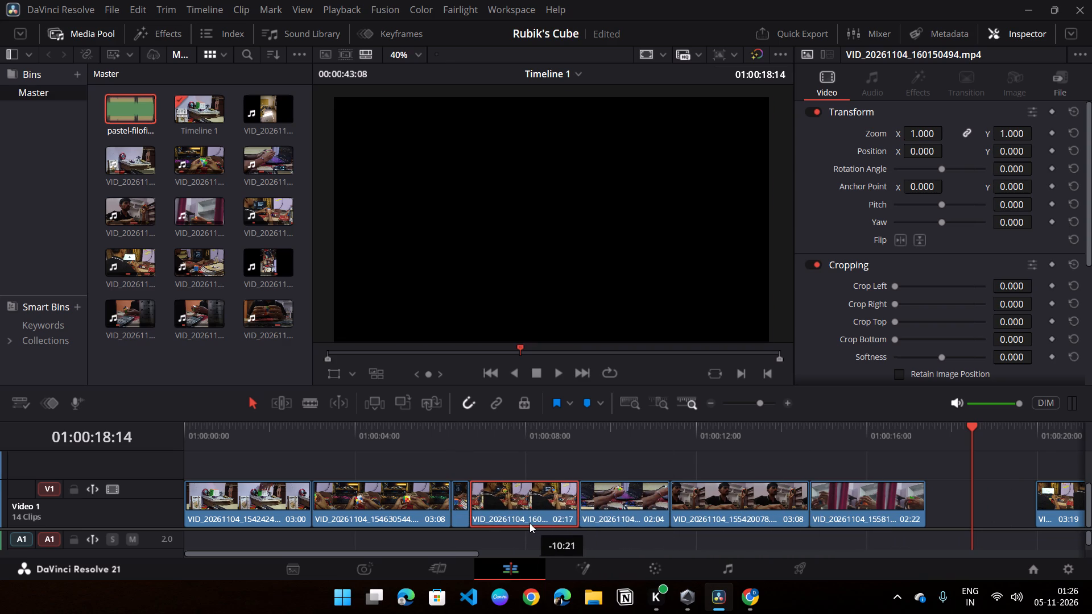
{"action": "left_click_drag", "start_coordinate": [530, 523], "coordinate": [474, 521]}
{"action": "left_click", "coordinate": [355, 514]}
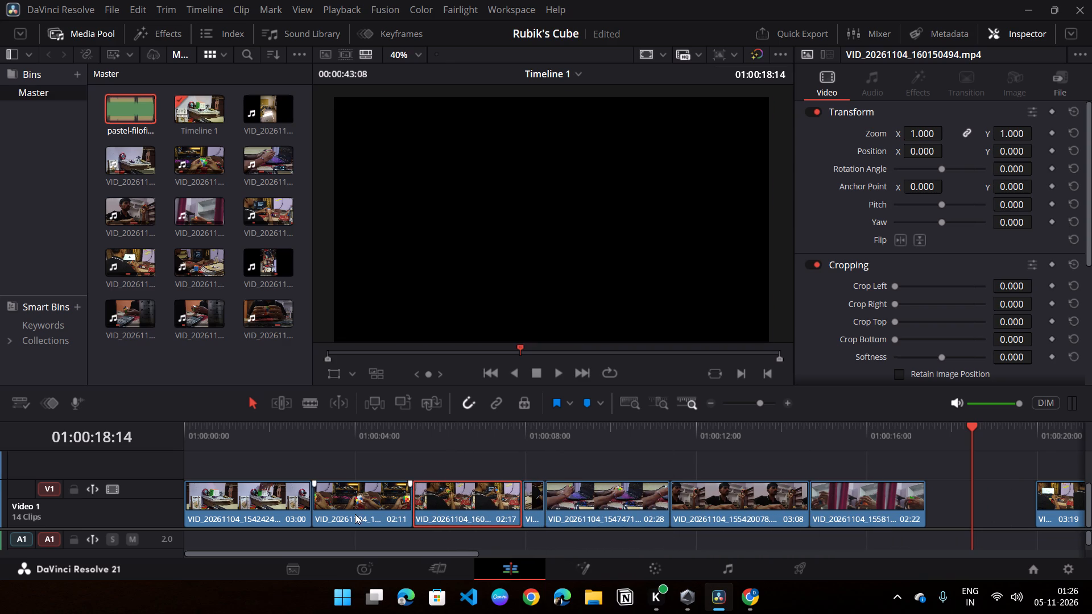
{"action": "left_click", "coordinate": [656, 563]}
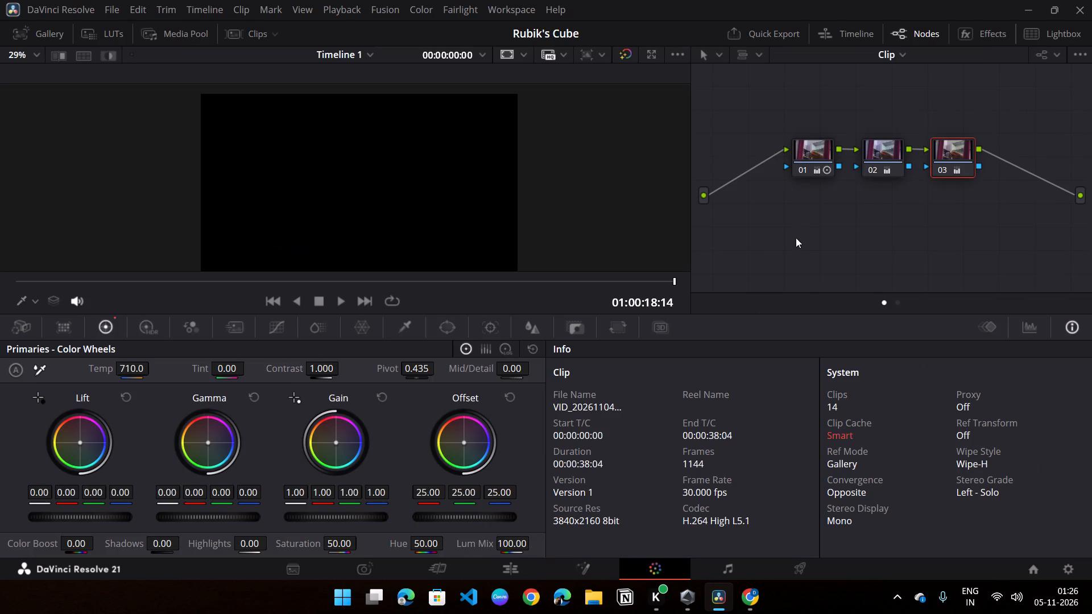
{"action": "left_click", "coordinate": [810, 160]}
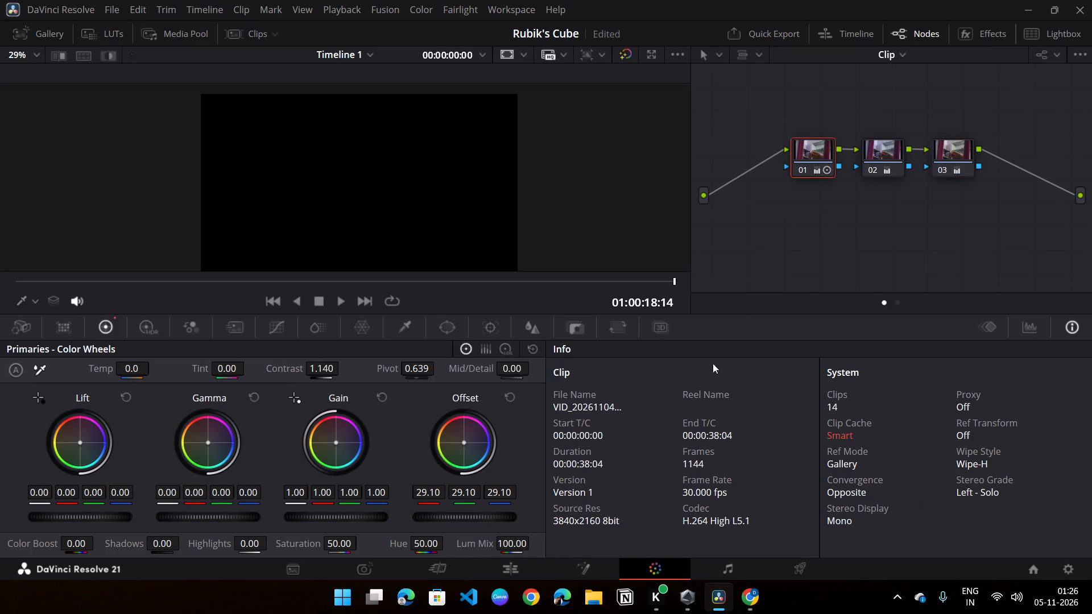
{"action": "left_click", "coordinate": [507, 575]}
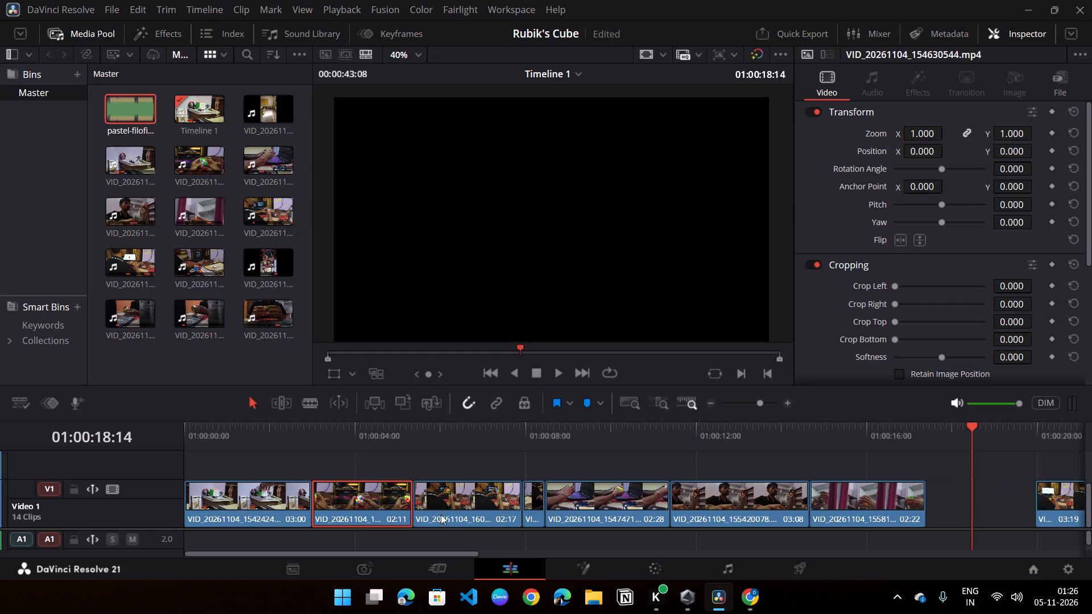
Copy the moved clip's node 01 grade onto node 01 of the second clip with the laptop, and add serial node 02.
{"action": "left_click", "coordinate": [380, 438]}
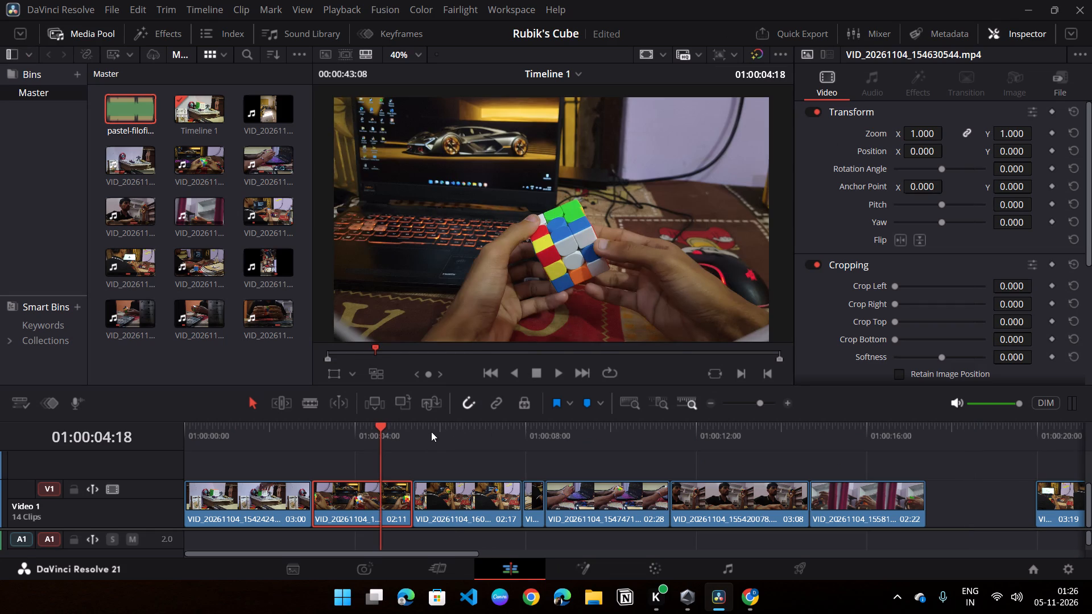
{"action": "left_click", "coordinate": [442, 432]}
{"action": "left_click", "coordinate": [371, 432]}
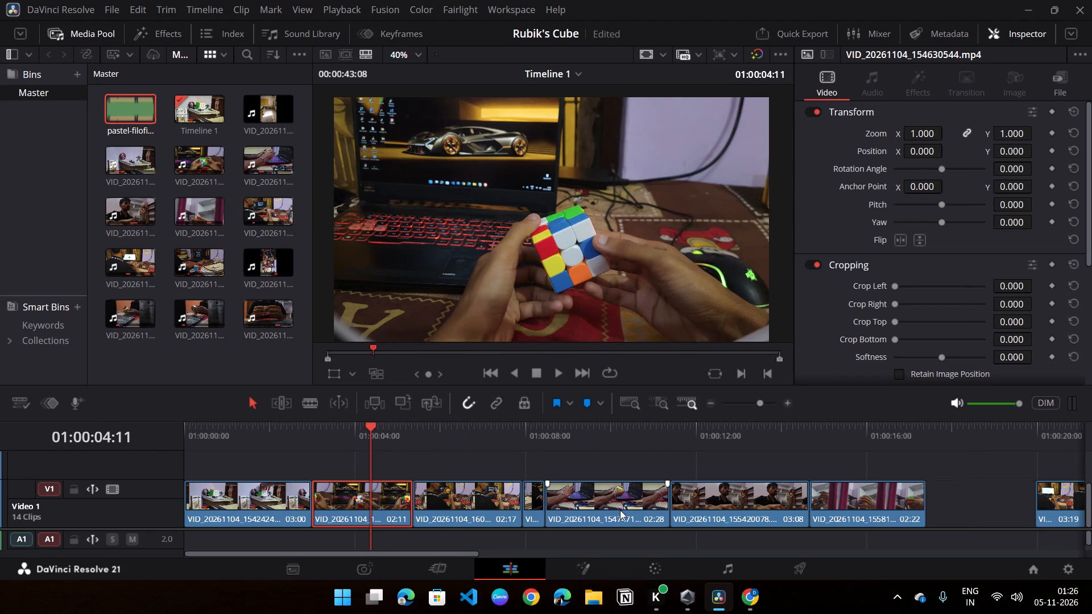
{"action": "left_click", "coordinate": [661, 568]}
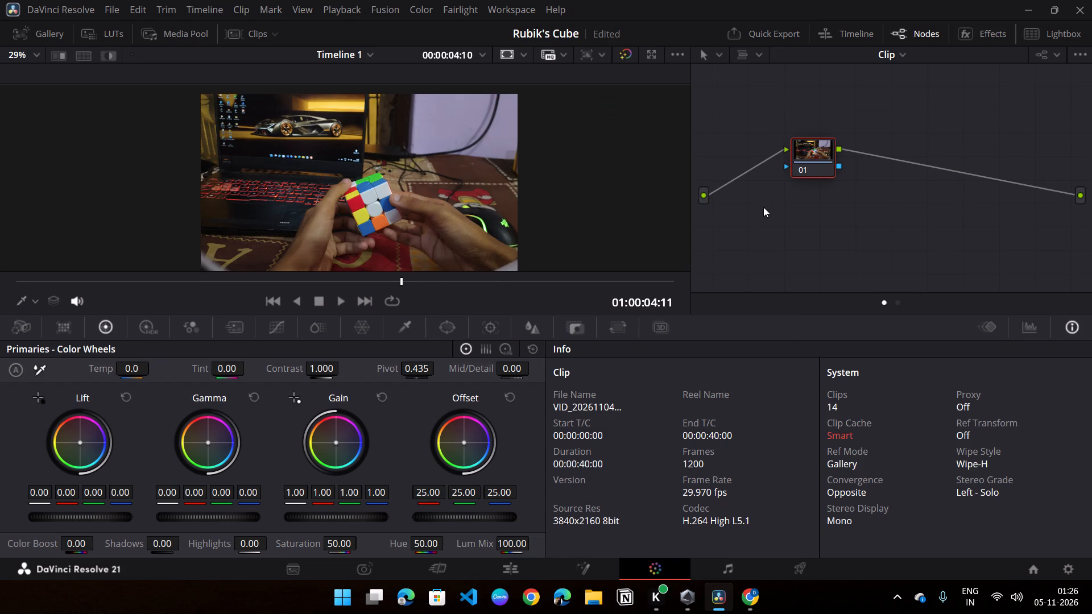
{"action": "key", "text": "Down"}
{"action": "left_click", "coordinate": [804, 159]}
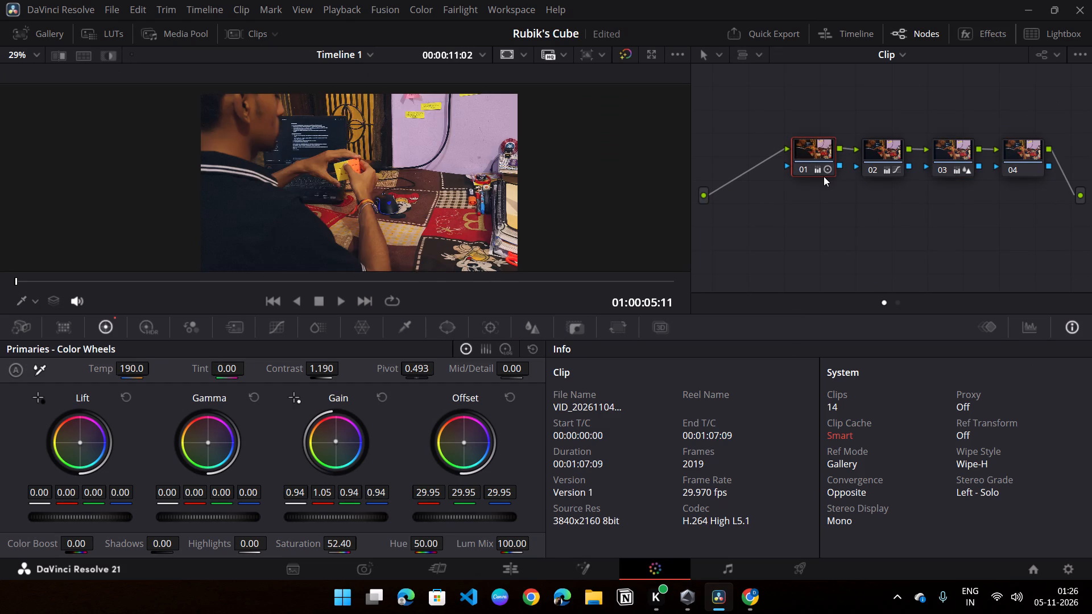
{"action": "key", "text": "ctrl+c"}
{"action": "key", "text": "Up"}
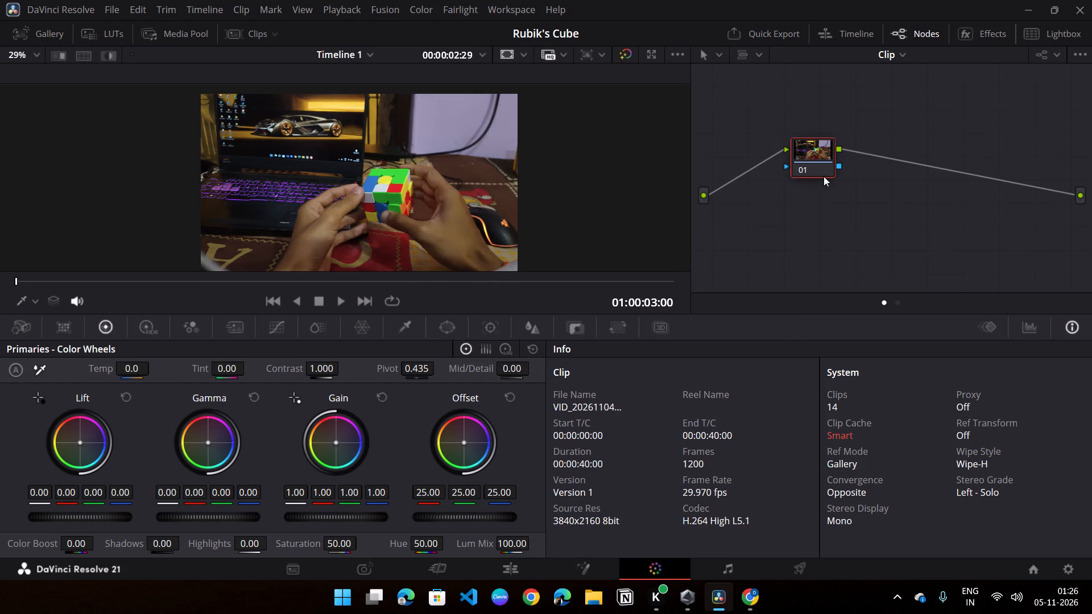
{"action": "key", "text": "ctrl+v"}
{"action": "key", "text": "alt+s"}
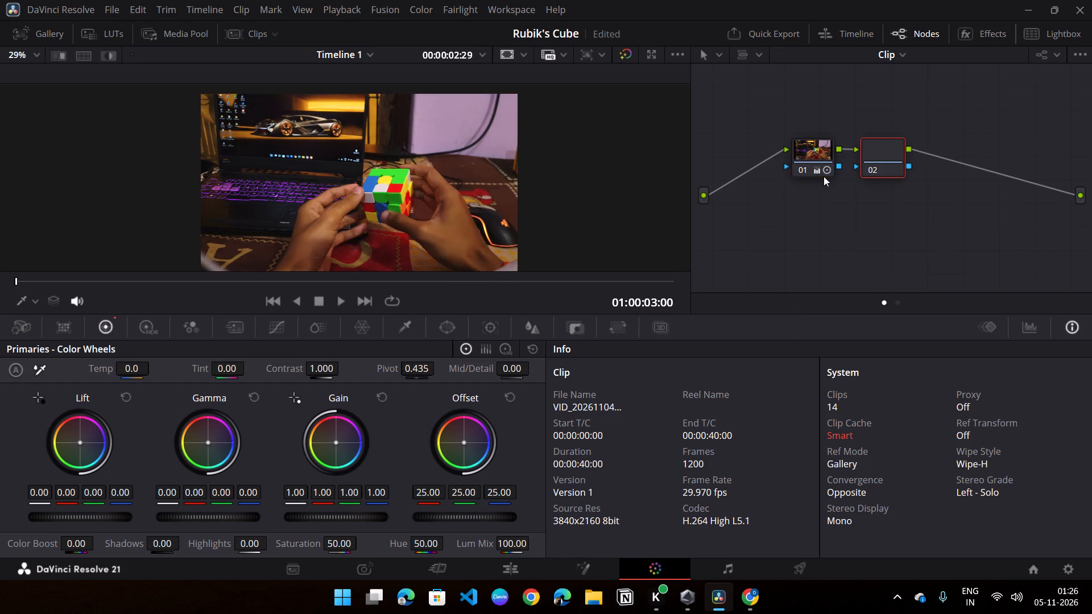
Copy the moved clip's node 02 grade onto node 02 of the second clip.
{"action": "key", "text": "Down"}
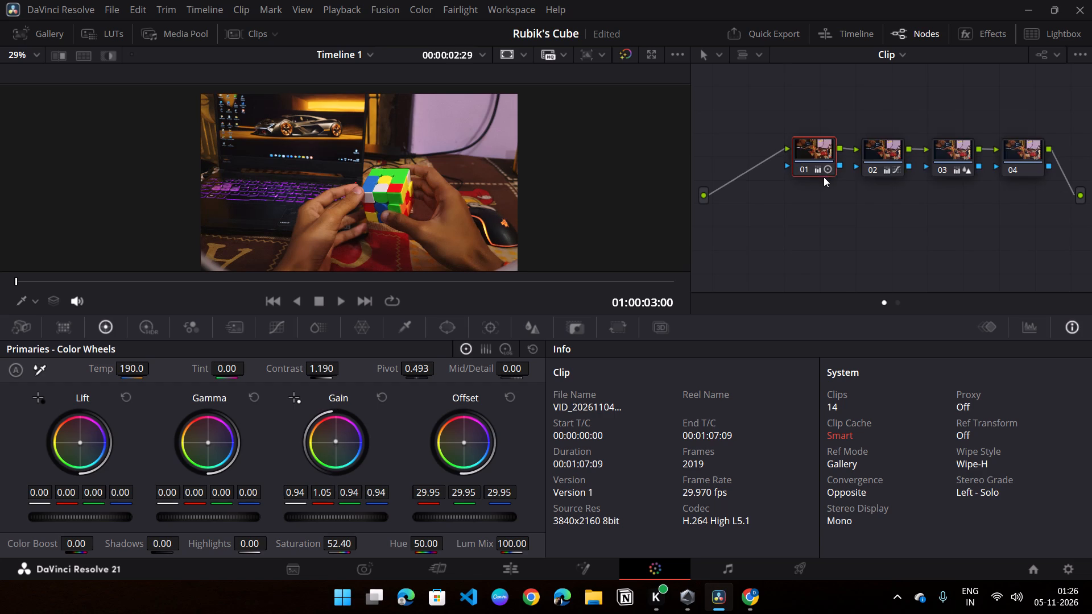
{"action": "left_click", "coordinate": [887, 163]}
{"action": "key", "text": "ctrl+c"}
{"action": "key", "text": "Up"}
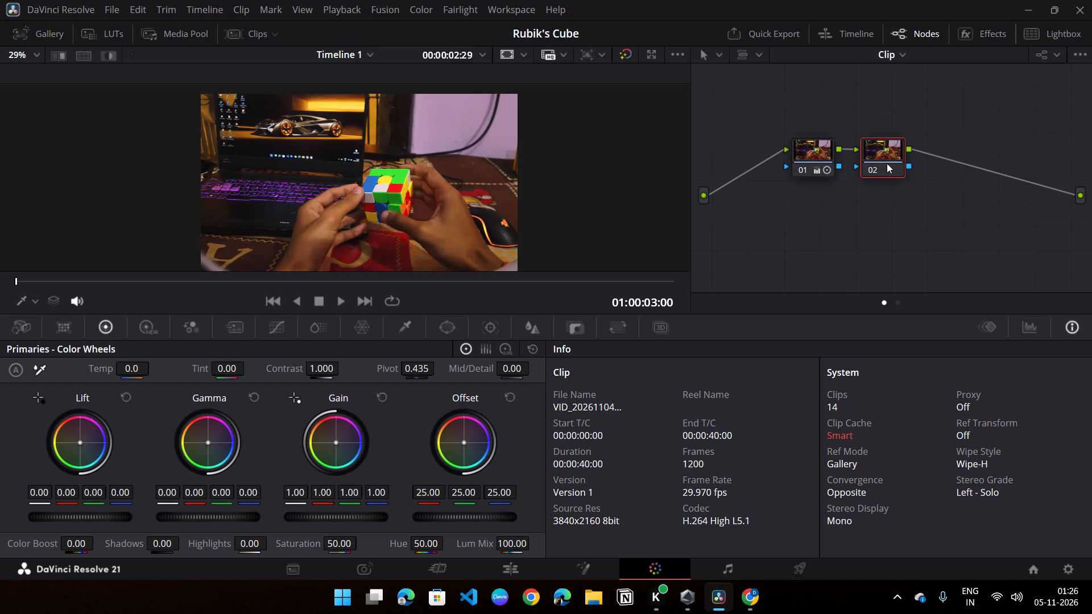
{"action": "key", "text": "ctrl+v"}
Copy the moved clip's node 03 grade for reuse on the second clip.
{"action": "key", "text": "Down"}
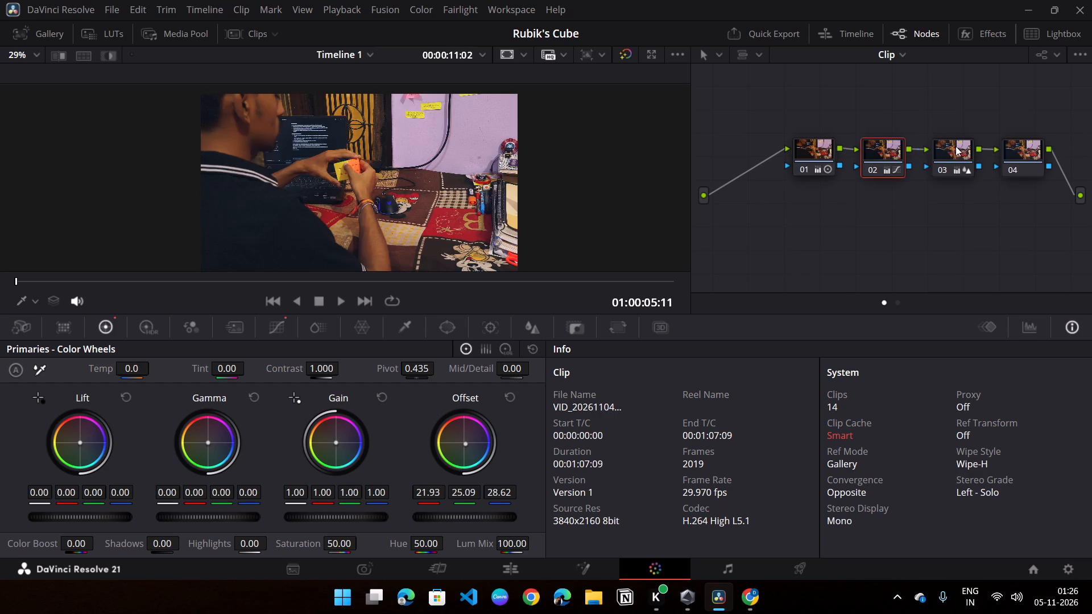
{"action": "left_click", "coordinate": [957, 146]}
{"action": "key", "text": "ctrl+c"}
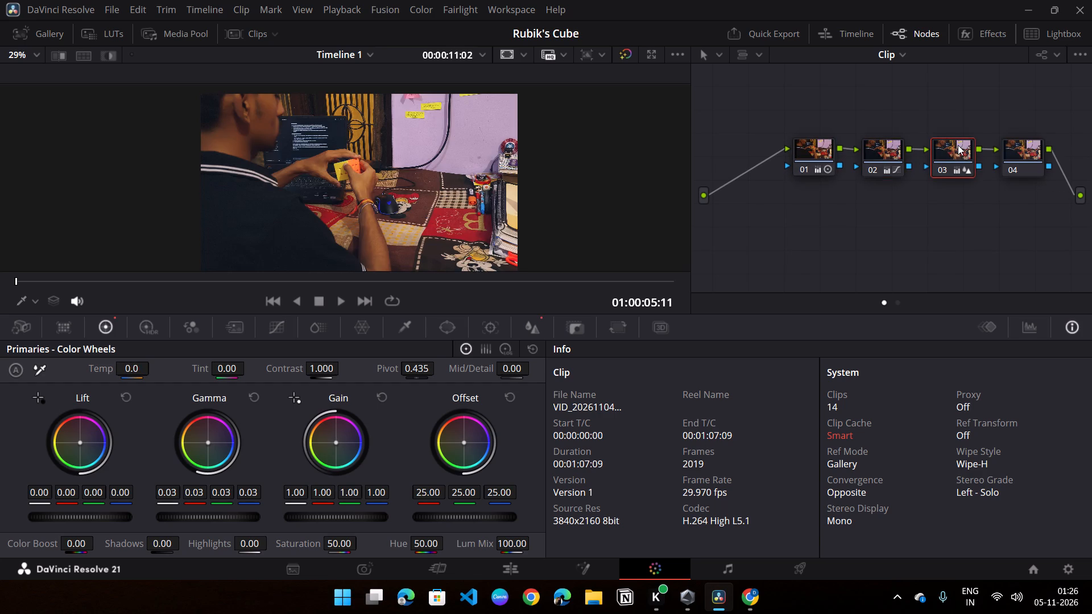
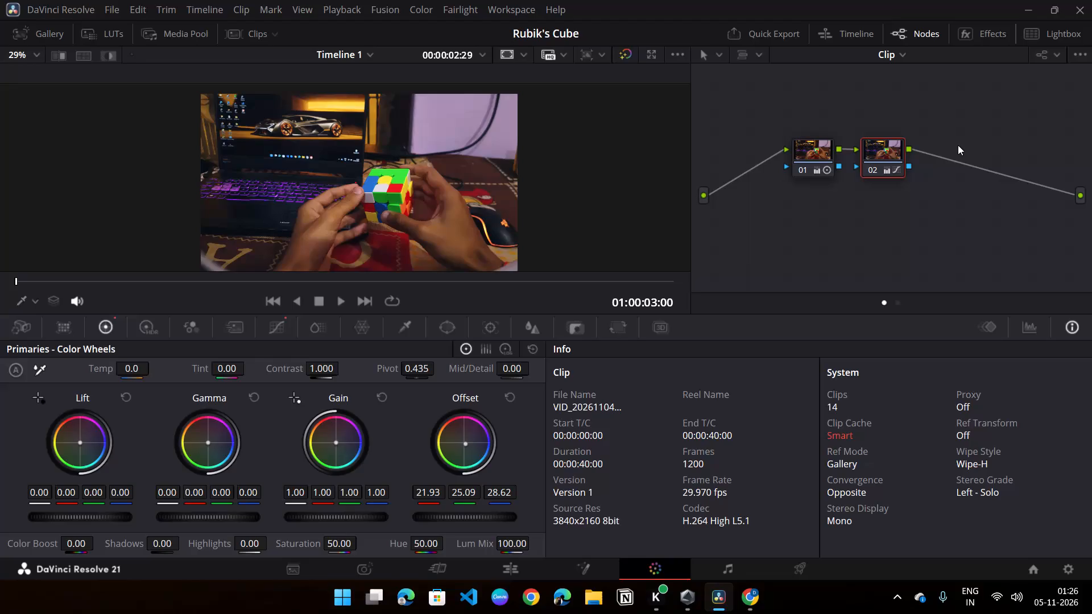
Add serial node 03 to the second clip and paste the copied node 03 grade onto it.
{"action": "key", "text": "alt+s"}
{"action": "key", "text": "ctrl+v"}
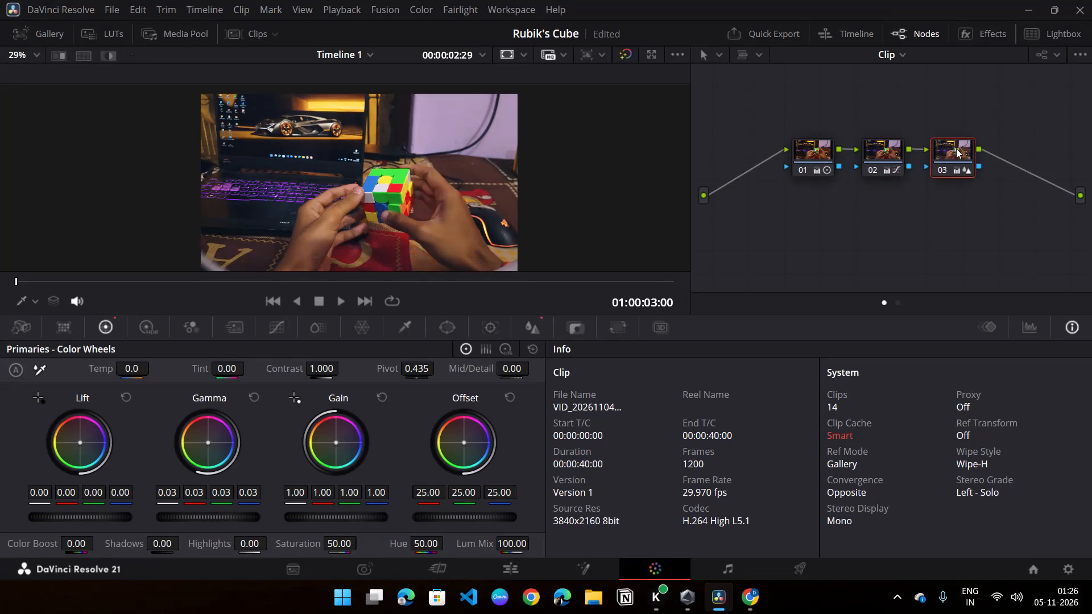
Compare the second clip's picture with and without its color grade.
{"action": "left_click", "coordinate": [617, 53]}
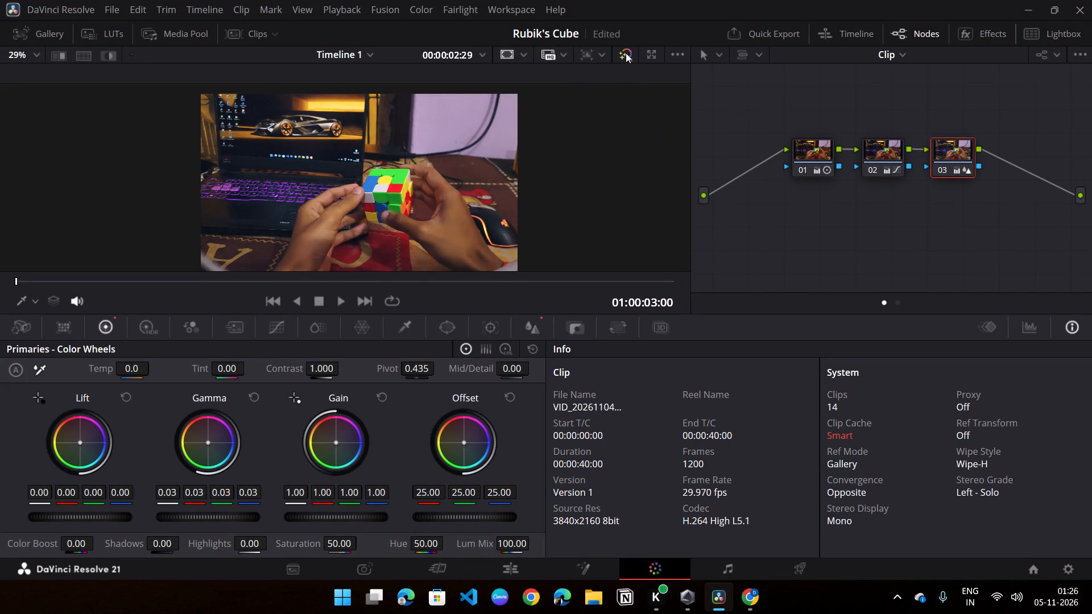
{"action": "left_click", "coordinate": [626, 53]}
{"action": "left_click", "coordinate": [626, 53]}
{"action": "double_click", "coordinate": [626, 53]}
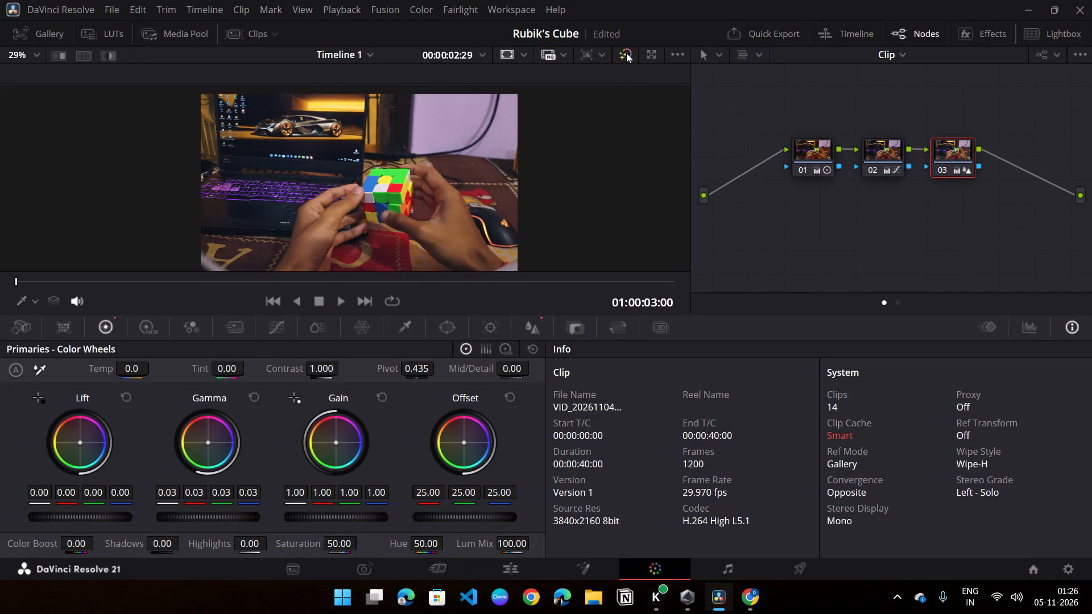
{"action": "left_click", "coordinate": [626, 53]}
{"action": "left_click", "coordinate": [626, 53]}
Add serial node 04 after node 03 on the second clip, checking the following clip's node 04.
{"action": "key", "text": "s"}
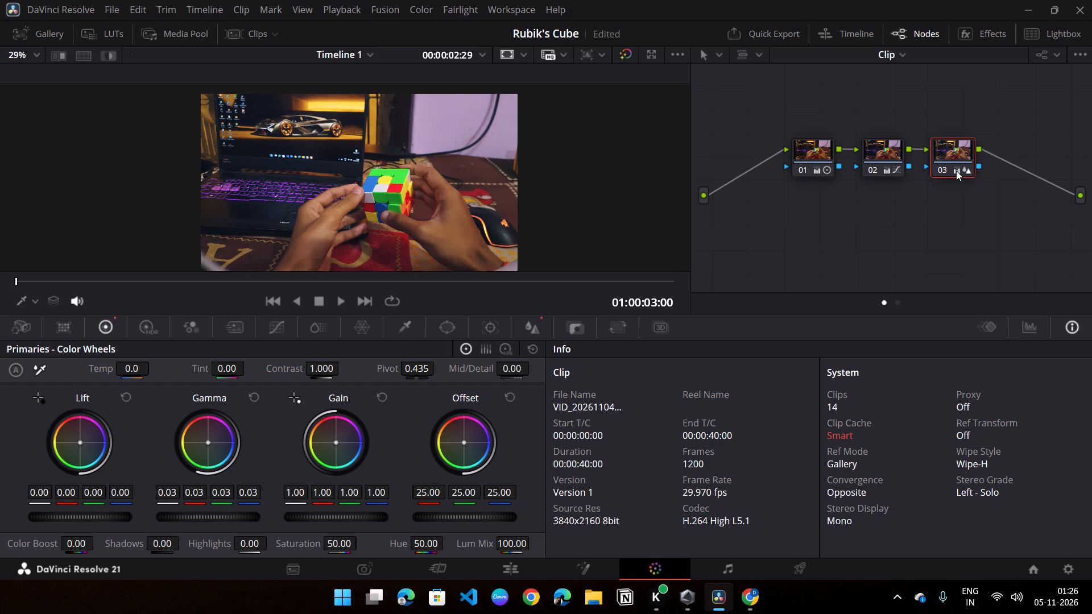
{"action": "key", "text": "alt+s"}
{"action": "key", "text": "Down"}
{"action": "left_click", "coordinate": [1025, 161]}
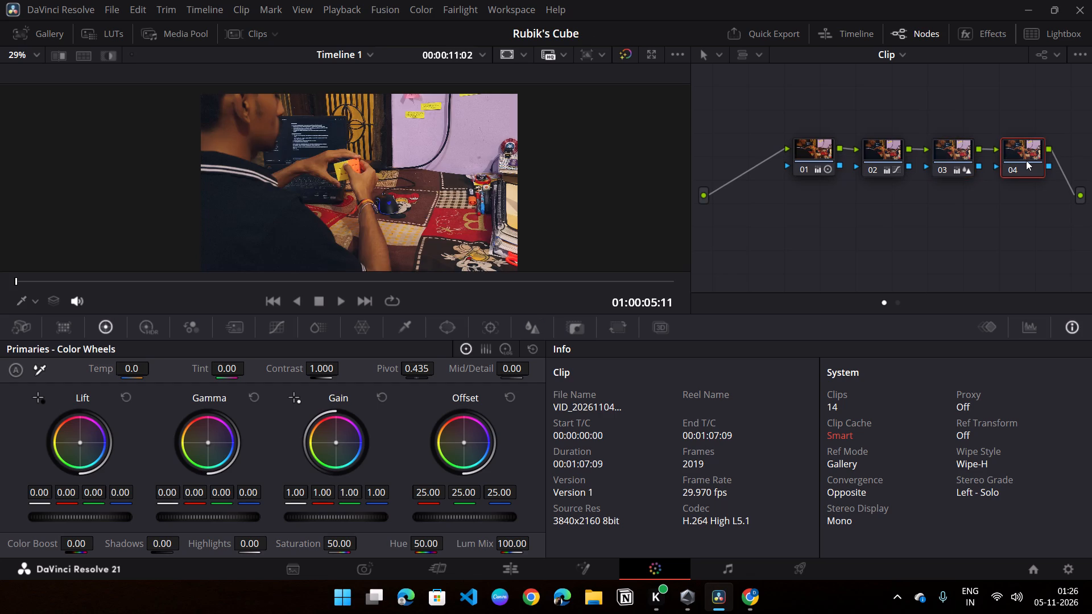
{"action": "key", "text": "Up"}
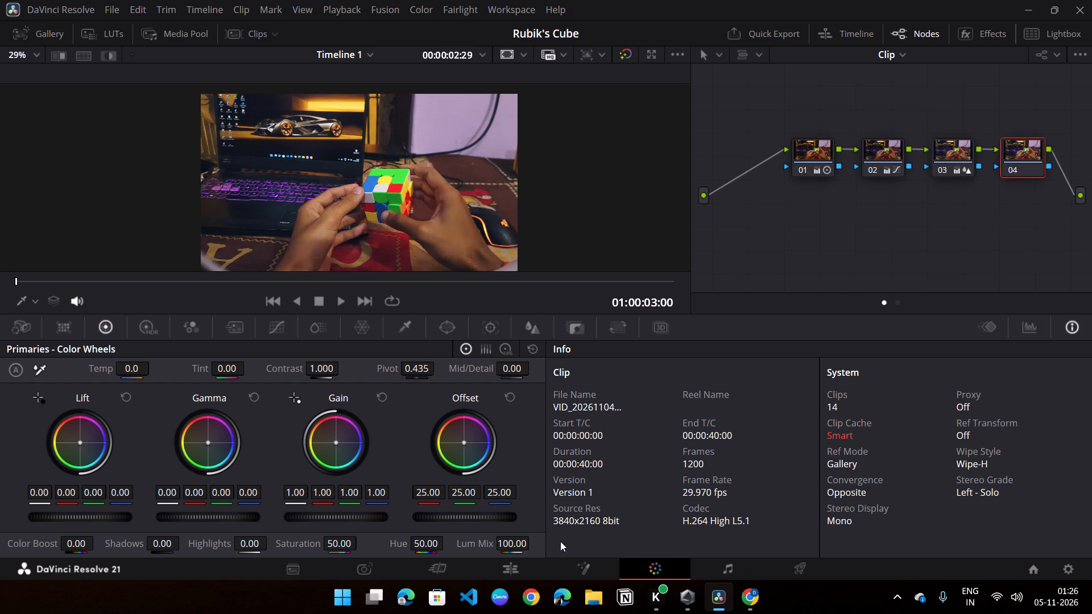
Move clip VID_20261104_160150494.mp4 on Video 1 into the gap just before the 03:19 clip, starting at about 01:00:17:11.
{"action": "left_click", "coordinate": [515, 566]}
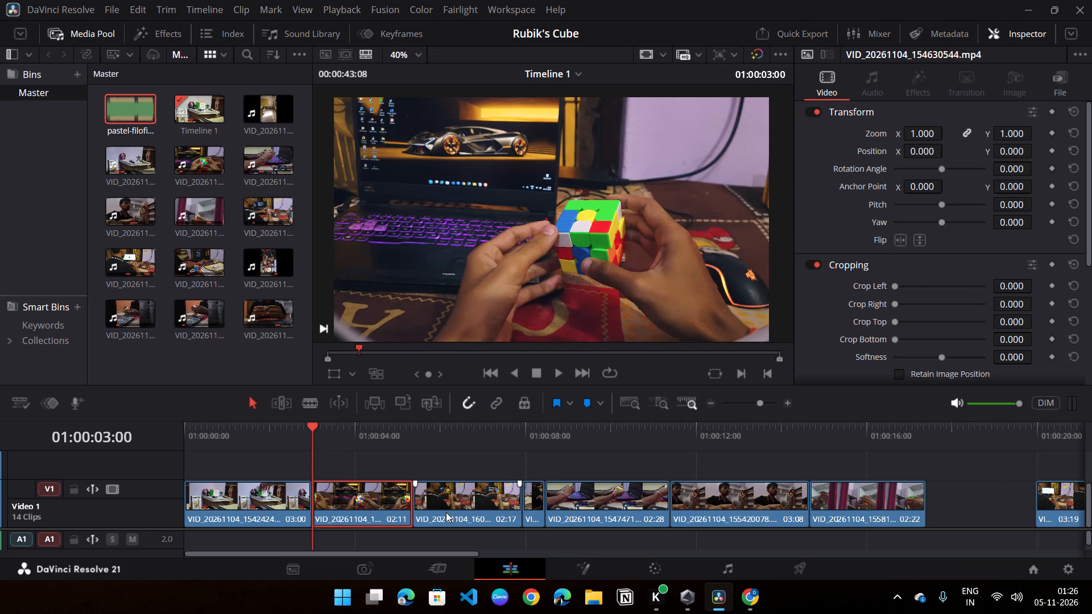
{"action": "left_click", "coordinate": [445, 513]}
{"action": "left_click_drag", "start_coordinate": [445, 512], "coordinate": [594, 497]}
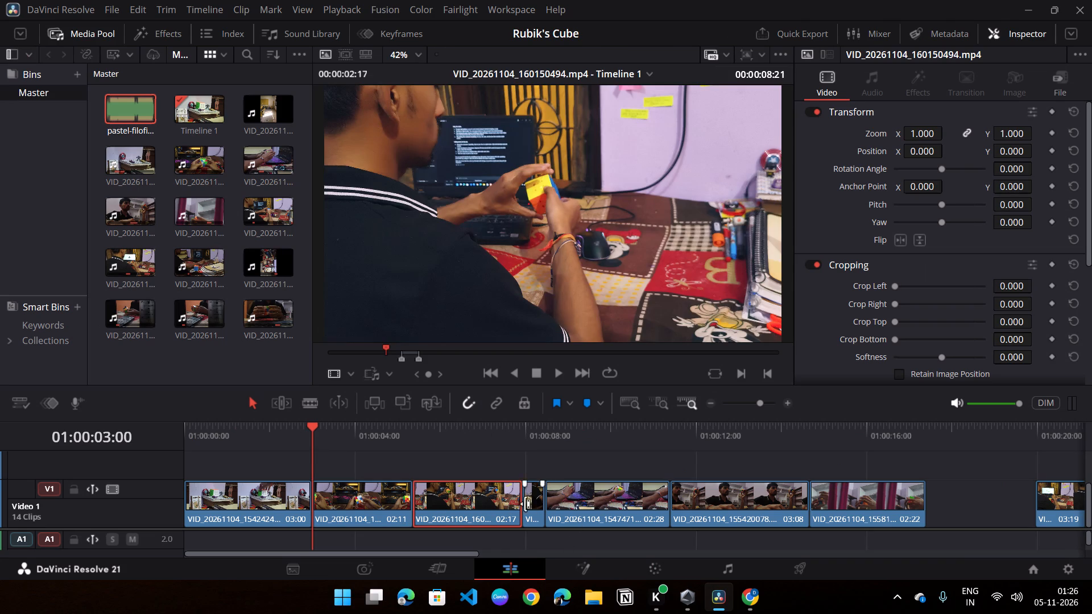
{"action": "left_click", "coordinate": [498, 505]}
{"action": "left_click_drag", "start_coordinate": [487, 504], "coordinate": [957, 505]}
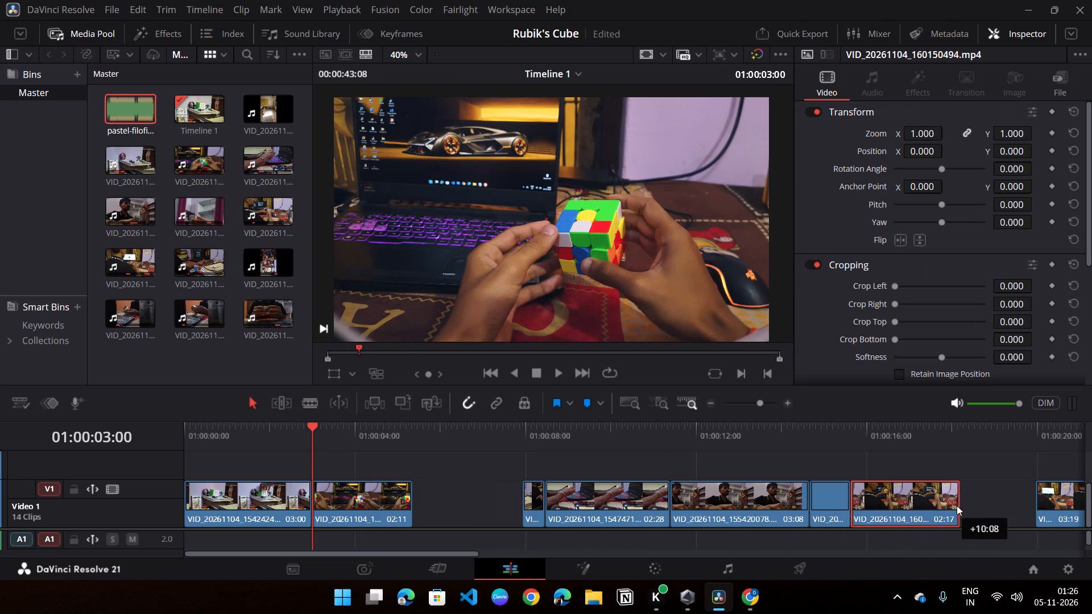
{"action": "left_click_drag", "start_coordinate": [957, 505], "coordinate": [1006, 505]}
Extend the start of clip VID_20261104_161007519.mp4 earlier by 02:17 to meet the end of the second clip.
{"action": "left_click", "coordinate": [538, 513]}
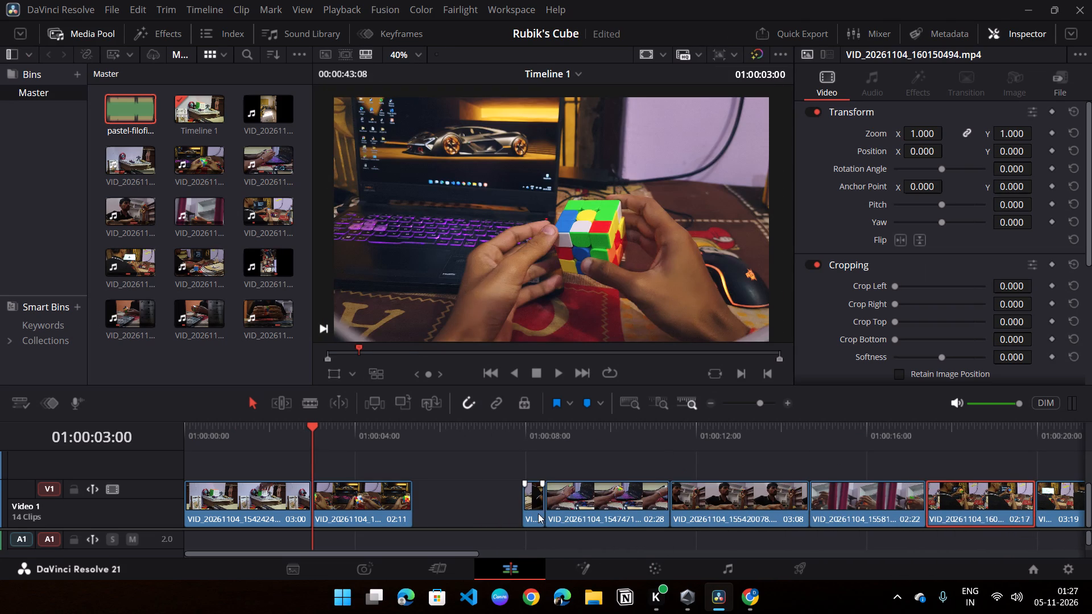
{"action": "left_click_drag", "start_coordinate": [523, 502], "coordinate": [416, 507]}
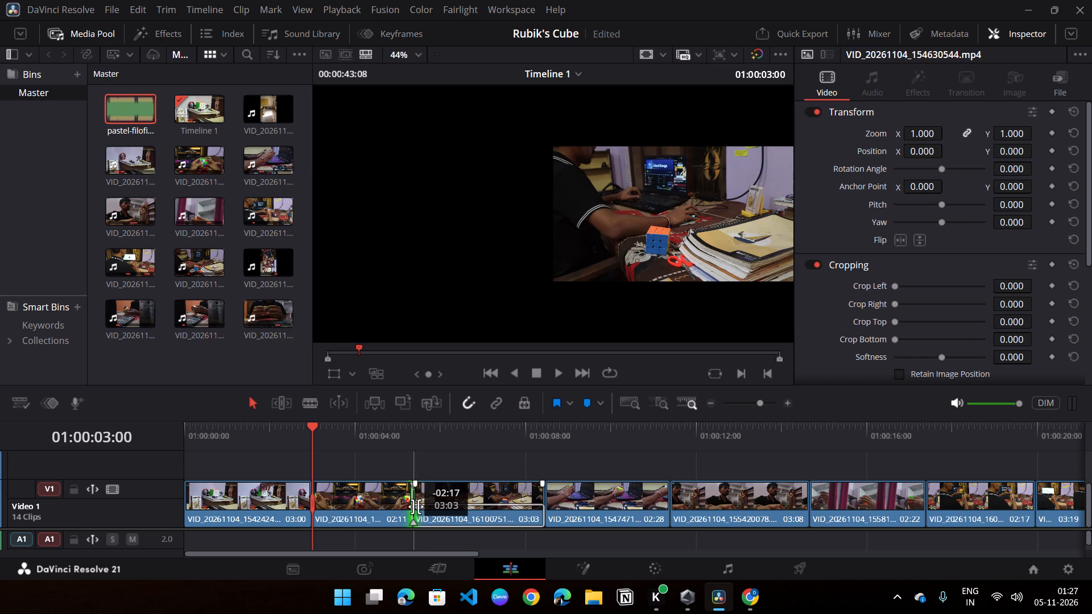
{"action": "left_click_drag", "start_coordinate": [416, 507], "coordinate": [415, 507]}
Copy the second clip's node 01 grade onto node 01 of the third clip, VID_20261104_161007519.mp4.
{"action": "left_click_drag", "start_coordinate": [396, 447], "coordinate": [445, 441]}
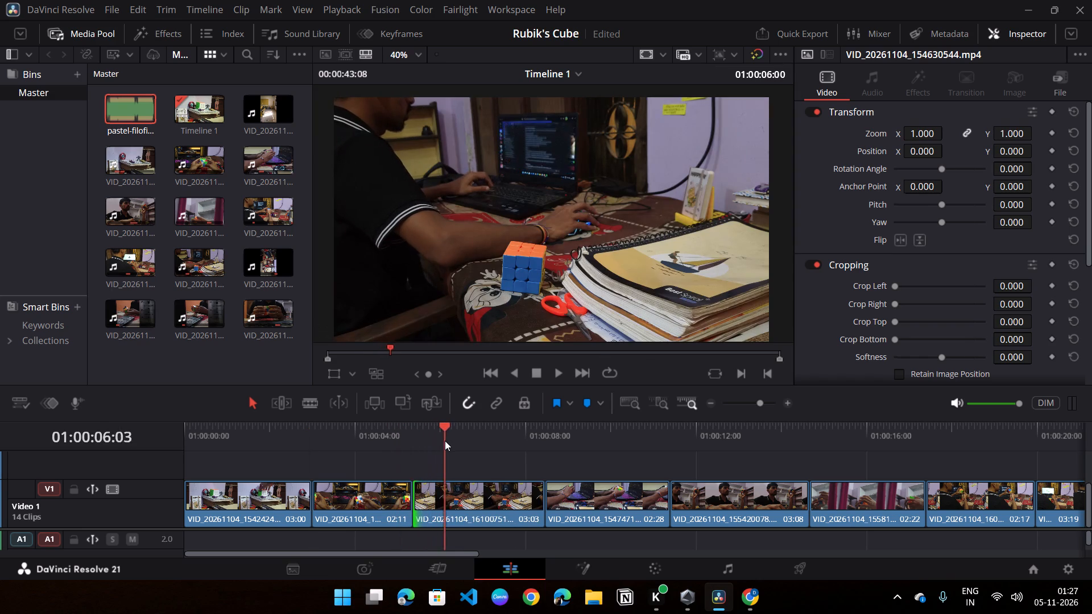
{"action": "left_click_drag", "start_coordinate": [445, 441], "coordinate": [473, 446]}
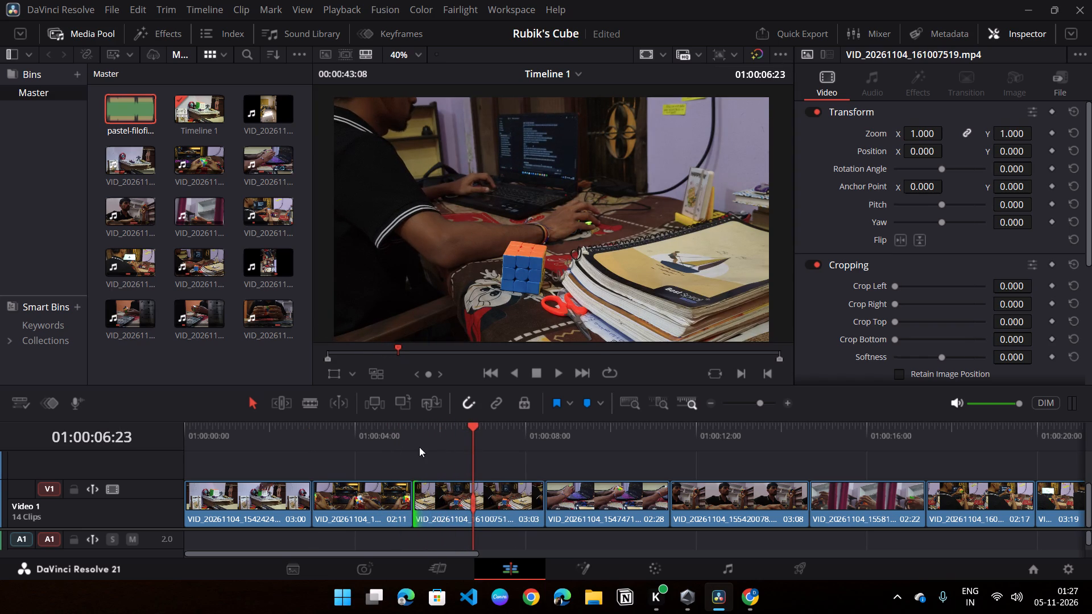
{"action": "left_click", "coordinate": [640, 568]}
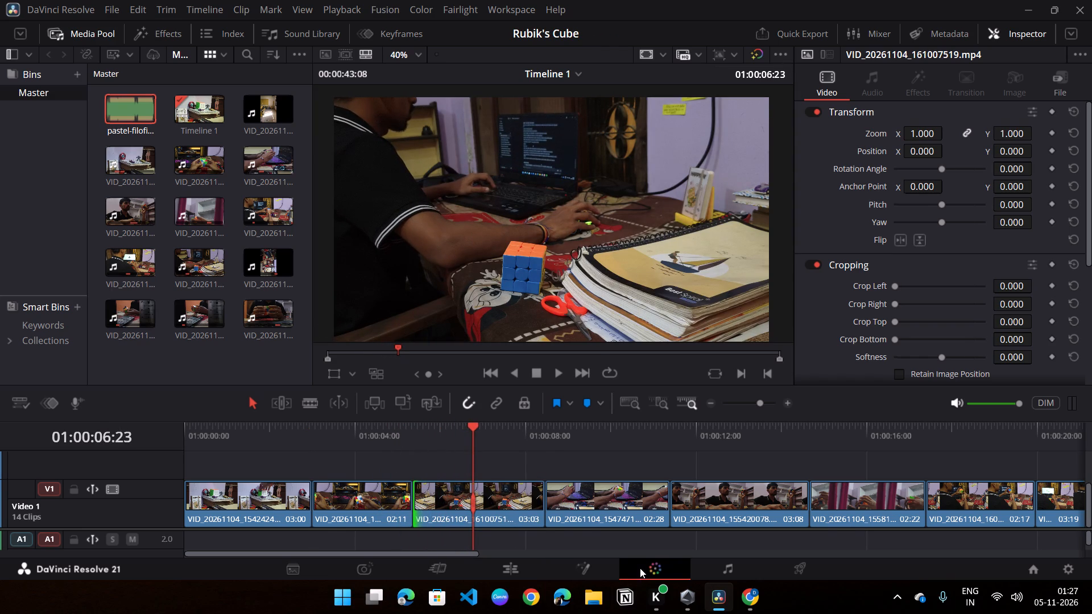
{"action": "key", "text": "Up"}
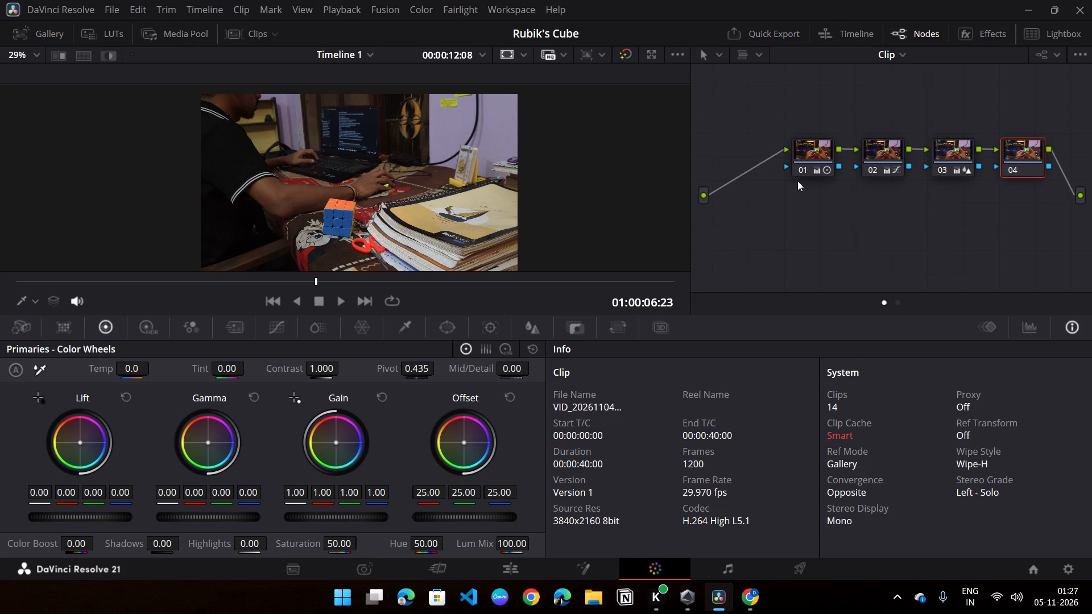
{"action": "left_click", "coordinate": [802, 167]}
{"action": "left_click", "coordinate": [801, 172]}
{"action": "left_click", "coordinate": [807, 154]}
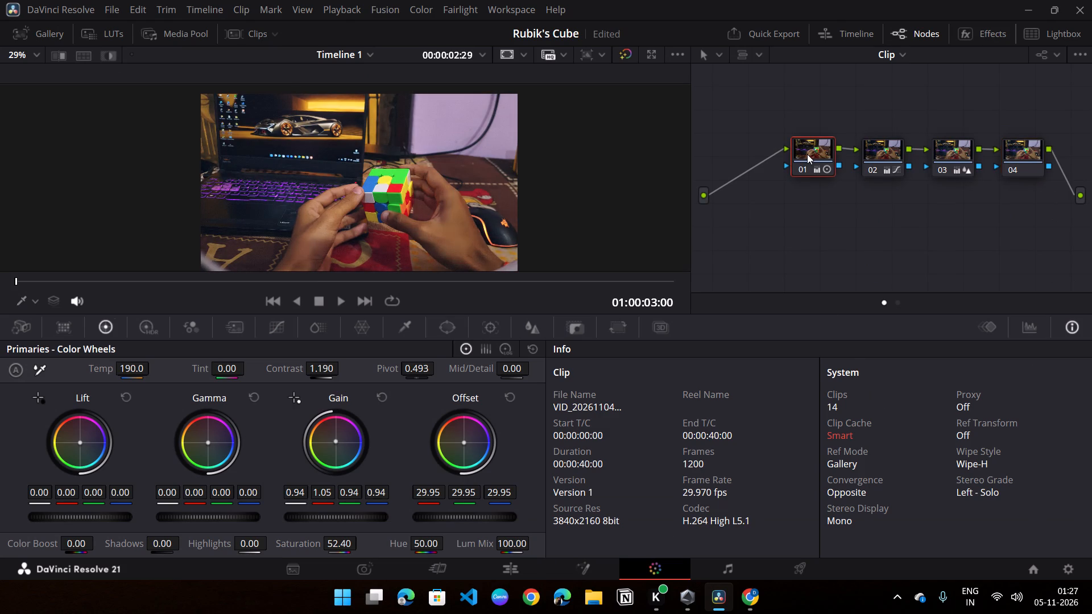
{"action": "key", "text": "ctrl+c"}
{"action": "key", "text": "Down"}
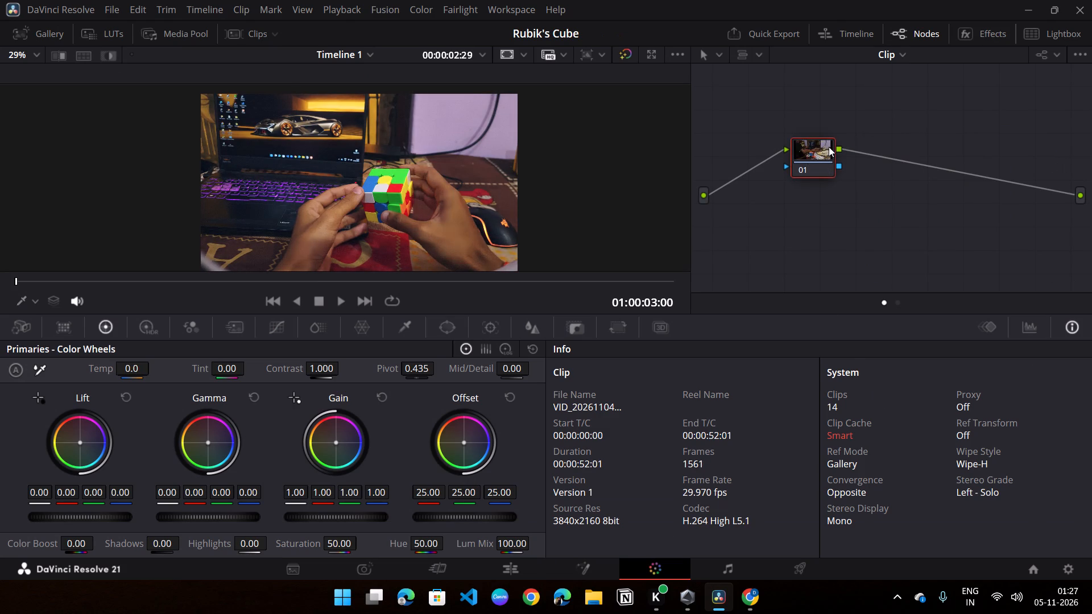
{"action": "key", "text": "ctrl+v"}
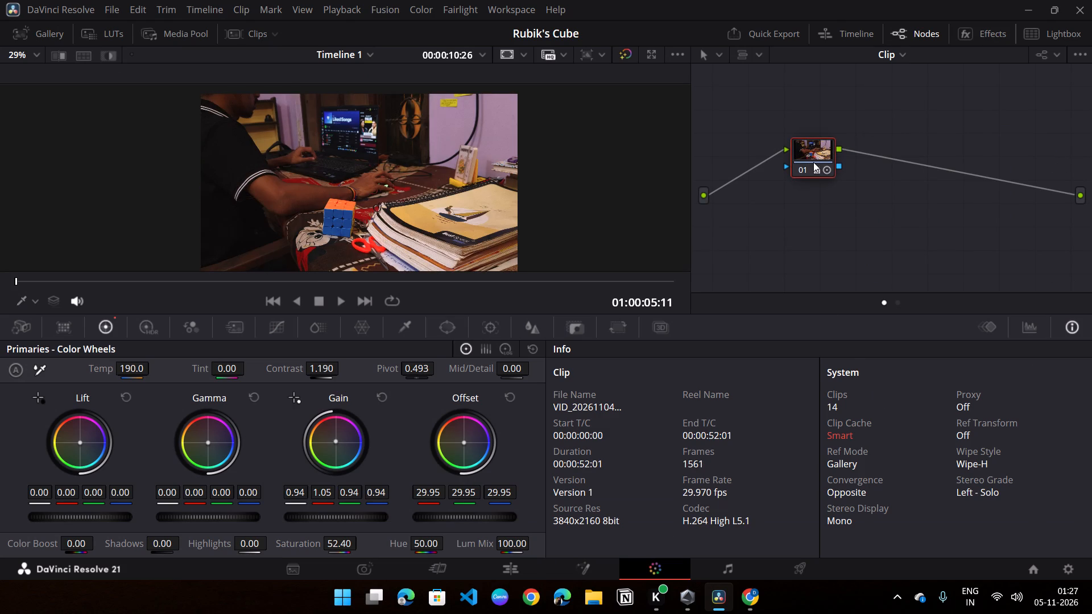
Add serial nodes 02 and 03 after node 01 on the third clip.
{"action": "key", "text": "alt+s"}
{"action": "key", "text": "alt+s"}
{"action": "left_click", "coordinate": [813, 163]}
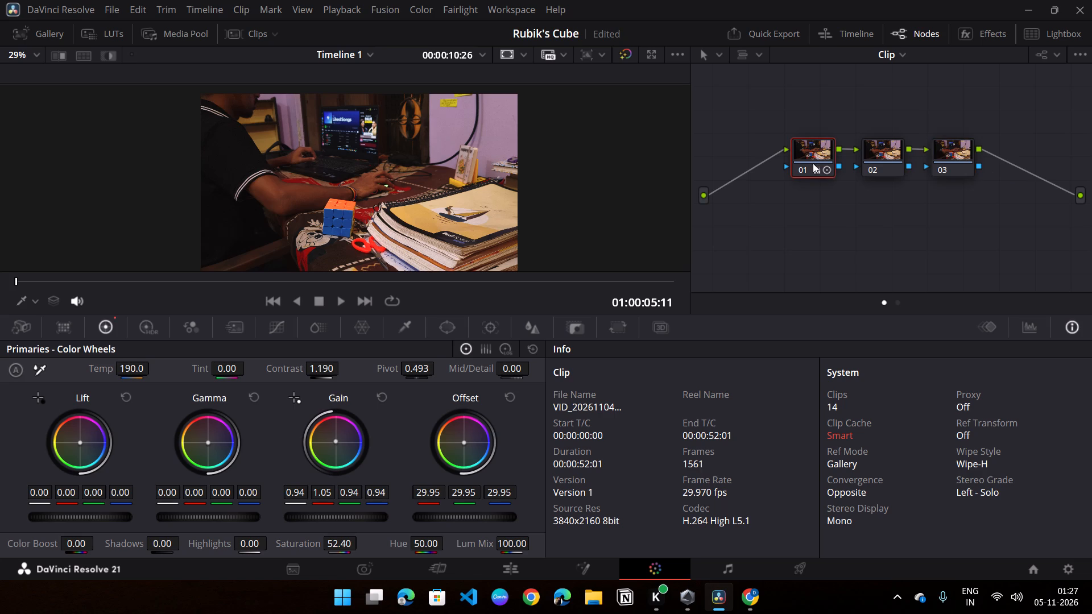
Copy the second clip's node 02 grade onto node 02 of the third clip.
{"action": "key", "text": "Up"}
{"action": "left_click", "coordinate": [867, 155]}
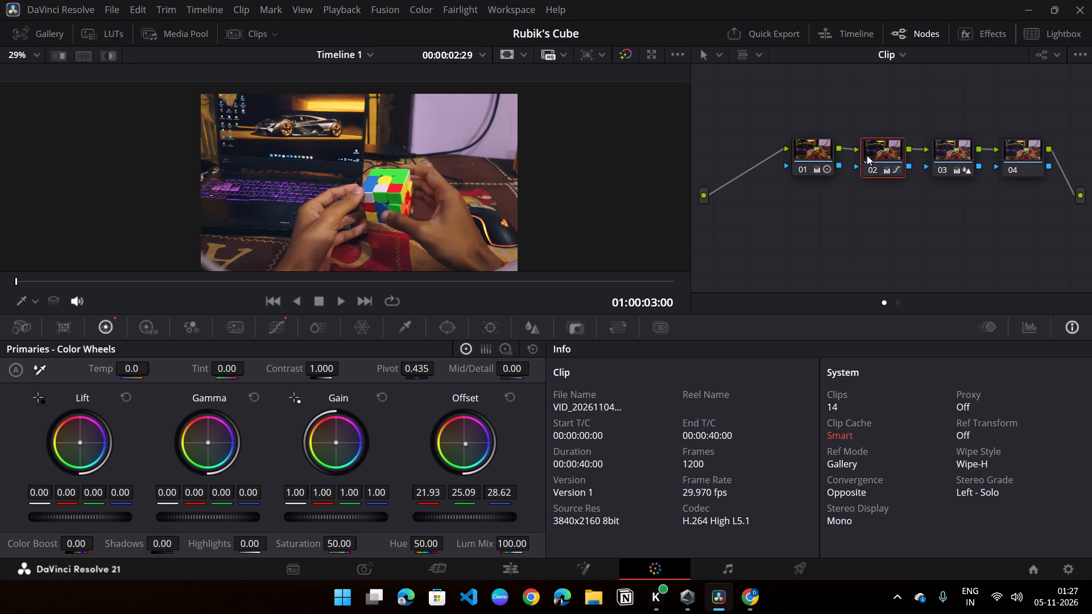
{"action": "key", "text": "ctrl+c"}
{"action": "key", "text": "Down"}
{"action": "left_click", "coordinate": [878, 153]}
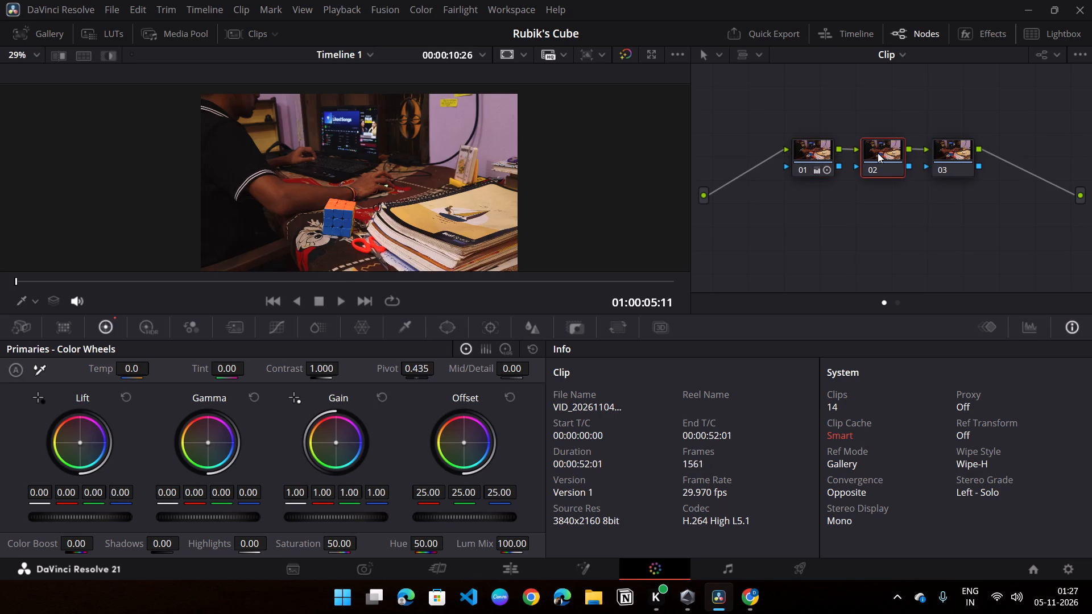
{"action": "key", "text": "ctrl+v"}
Copy the second clip's node 03 grade onto node 03 of the third clip.
{"action": "key", "text": "Up"}
{"action": "left_click", "coordinate": [931, 152]}
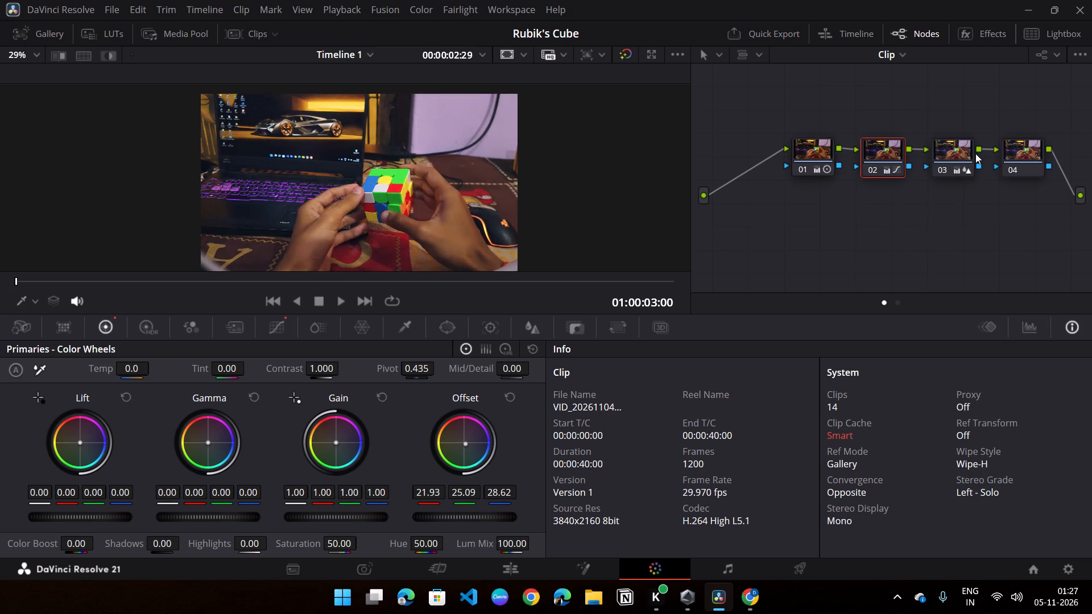
{"action": "left_click", "coordinate": [955, 158]}
{"action": "key", "text": "ctrl+c"}
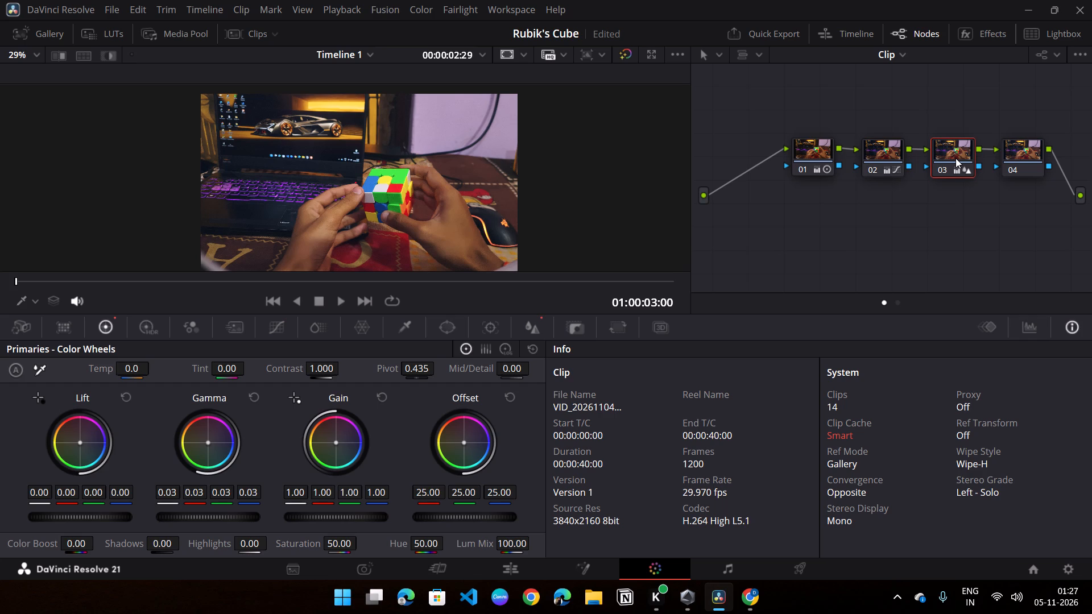
{"action": "key", "text": "Down"}
{"action": "left_click", "coordinate": [964, 158]}
{"action": "key", "text": "ctrl+v"}
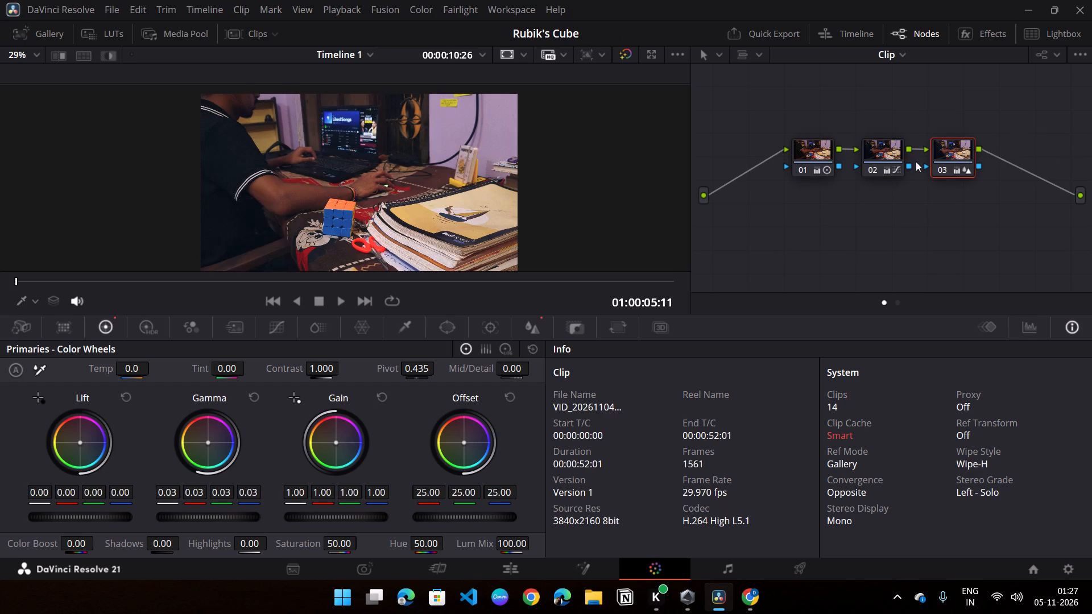
Compare the third clip with and without its grade and review the settings of nodes 01, 02 and 03.
{"action": "left_click", "coordinate": [627, 56]}
{"action": "left_click", "coordinate": [627, 56]}
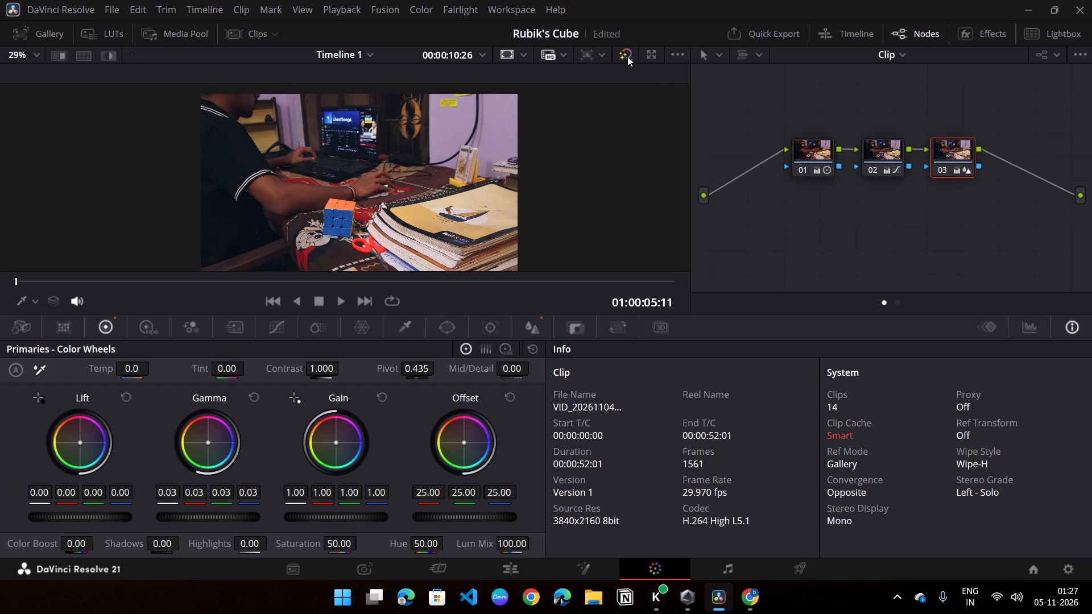
{"action": "double_click", "coordinate": [627, 56]}
{"action": "left_click", "coordinate": [817, 160]}
{"action": "left_click", "coordinate": [895, 153]}
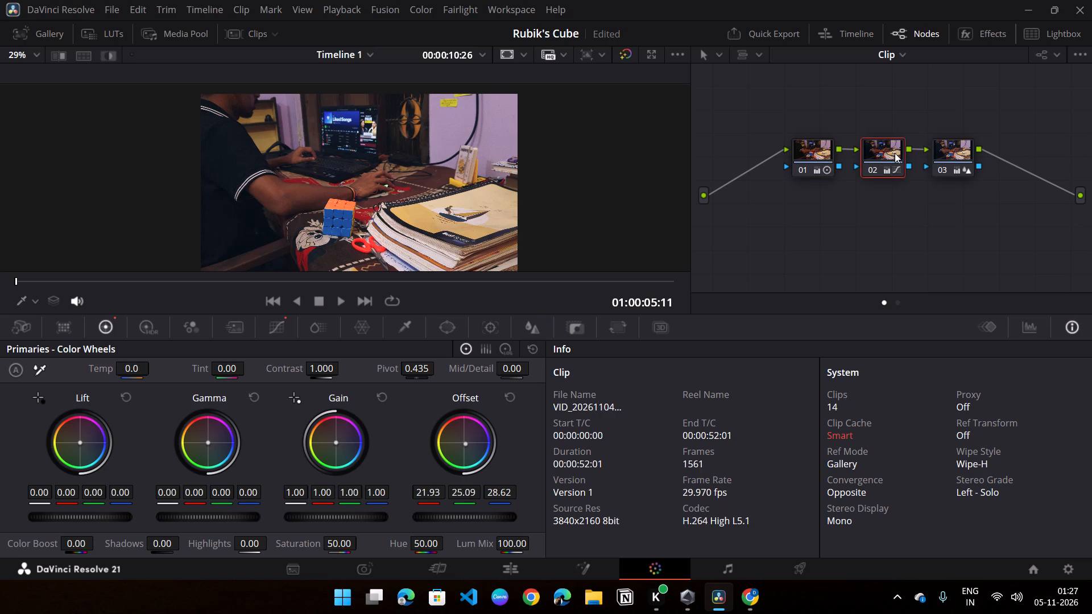
{"action": "left_click", "coordinate": [963, 150]}
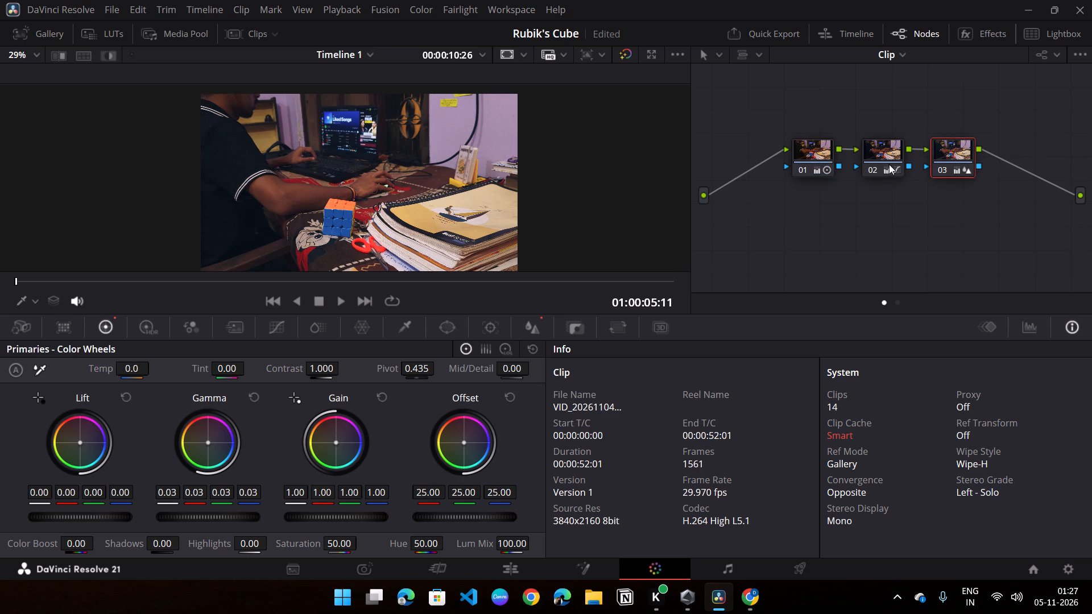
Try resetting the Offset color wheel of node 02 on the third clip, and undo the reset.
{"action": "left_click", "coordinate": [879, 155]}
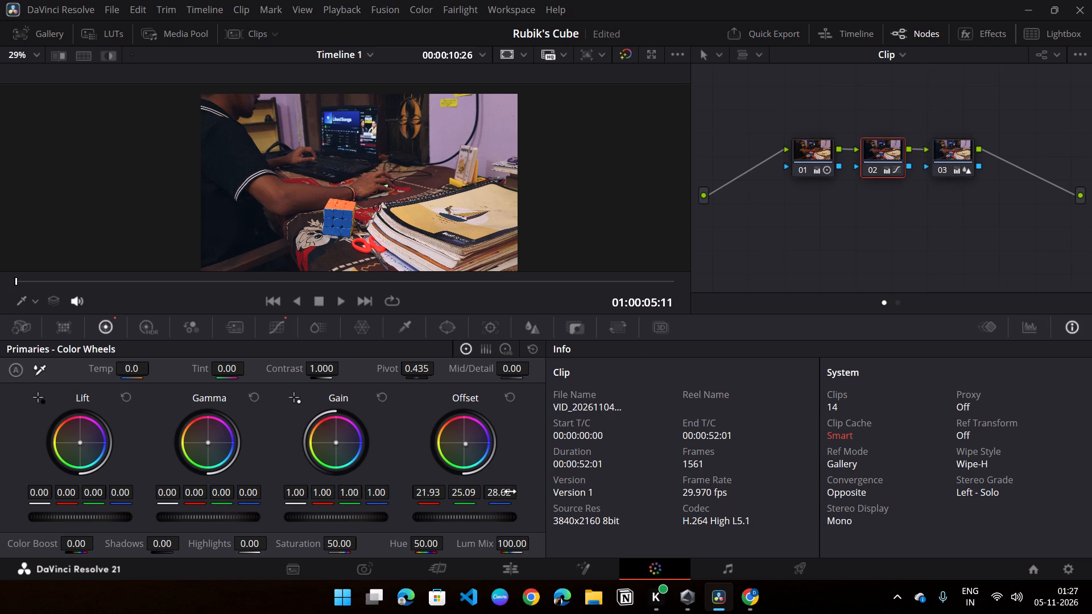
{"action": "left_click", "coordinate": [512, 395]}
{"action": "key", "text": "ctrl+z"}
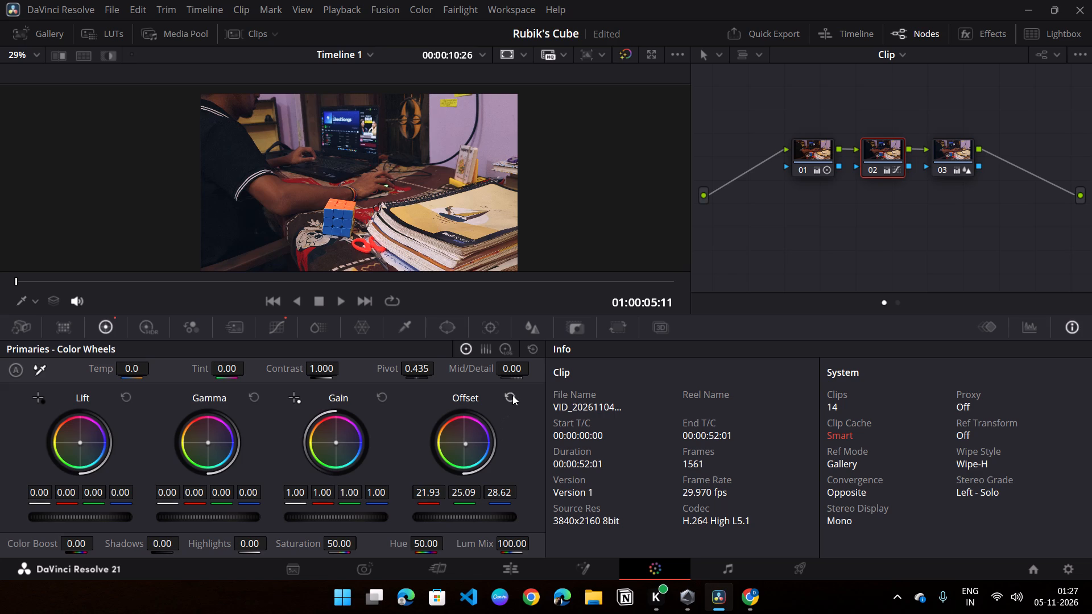
Compare the third clip with and without its grade, and slightly lower node 02's blue Offset.
{"action": "left_click", "coordinate": [626, 51]}
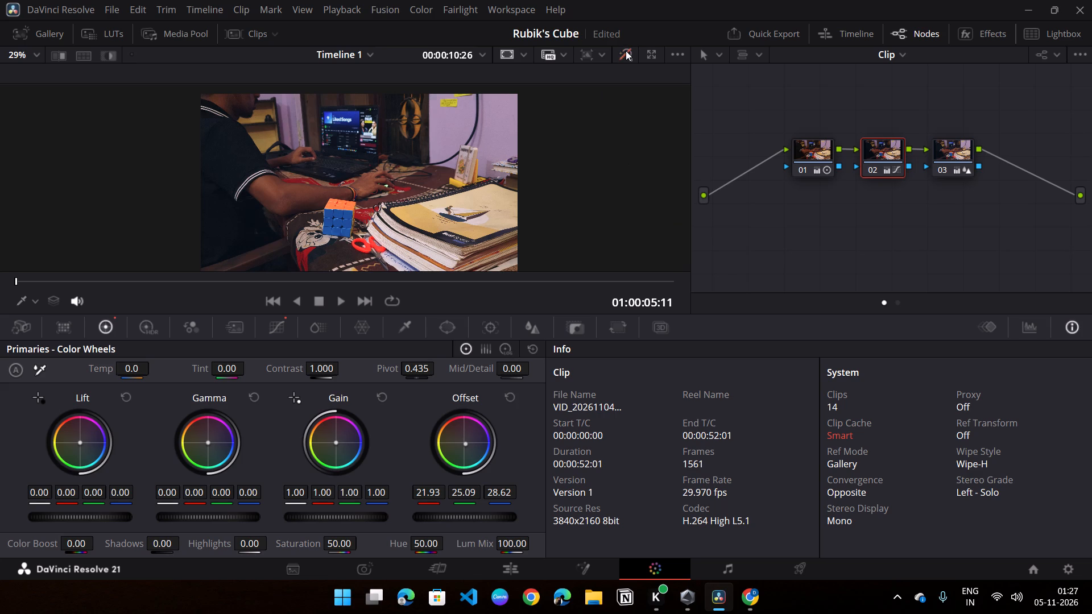
{"action": "left_click", "coordinate": [626, 51]}
{"action": "left_click_drag", "start_coordinate": [500, 491], "coordinate": [489, 493]}
Warm node 01 of the third clip by setting Temp to 280 and the blue Offset to 28.19.
{"action": "left_click", "coordinate": [810, 152]}
{"action": "left_click", "coordinate": [886, 146]}
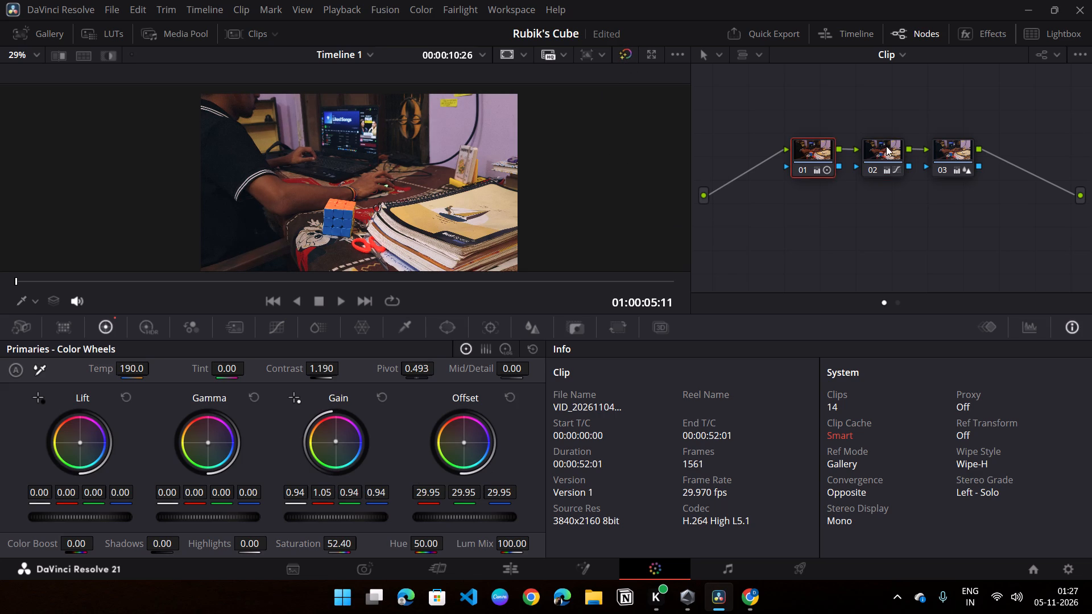
{"action": "left_click", "coordinate": [814, 156]}
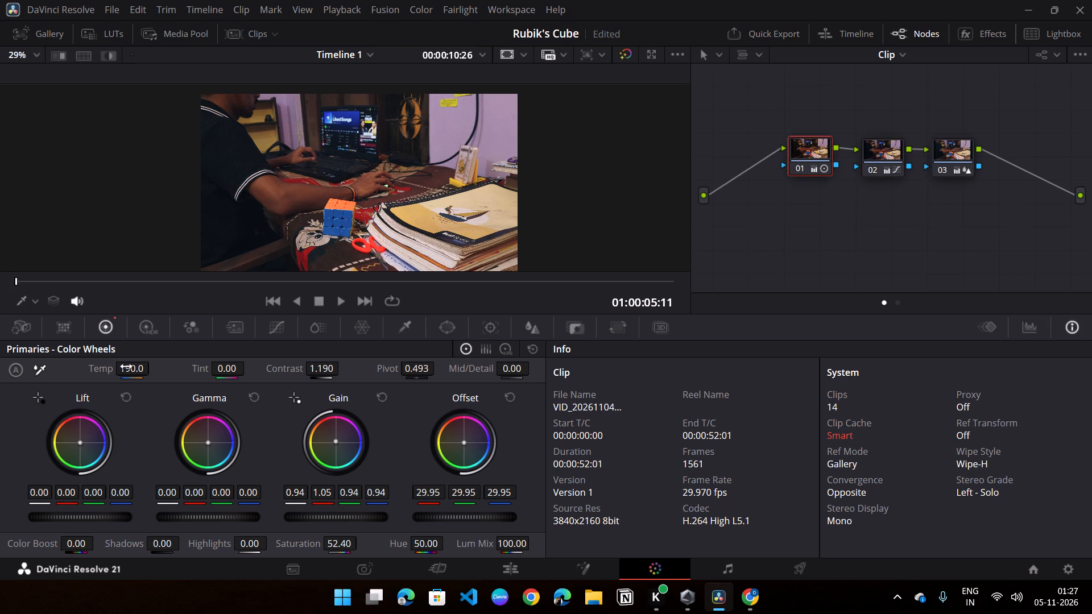
{"action": "left_click_drag", "start_coordinate": [126, 367], "coordinate": [132, 366]}
{"action": "left_click_drag", "start_coordinate": [505, 489], "coordinate": [487, 492]}
{"action": "left_click_drag", "start_coordinate": [487, 492], "coordinate": [477, 497]}
{"action": "left_click_drag", "start_coordinate": [504, 492], "coordinate": [517, 488]}
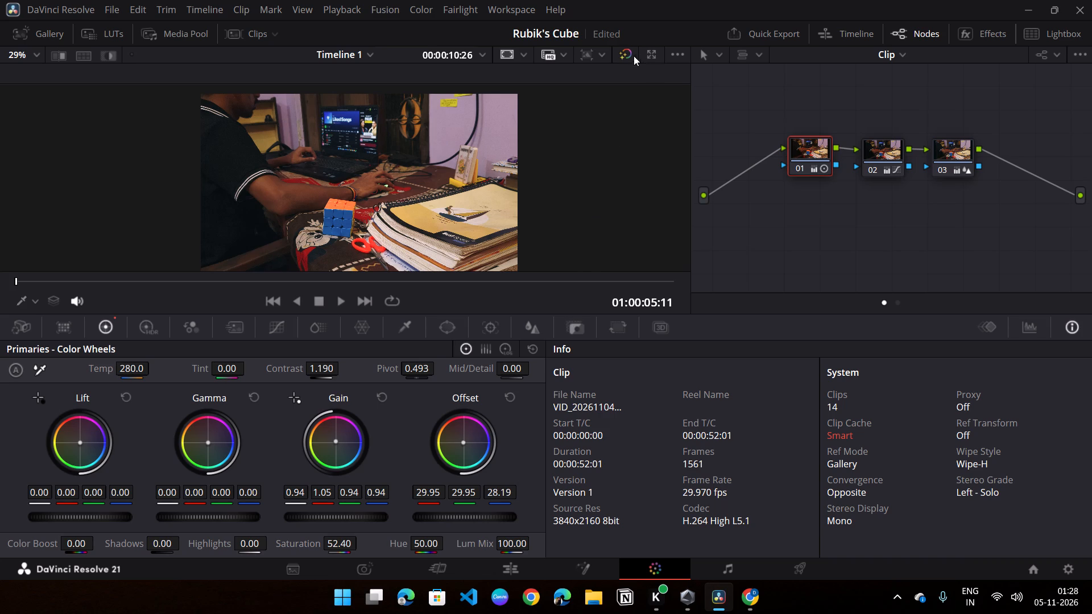
Compare the third clip with and without its grade and scrub through the clip to check the look.
{"action": "left_click", "coordinate": [631, 55]}
{"action": "left_click", "coordinate": [631, 55]}
{"action": "double_click", "coordinate": [631, 55]}
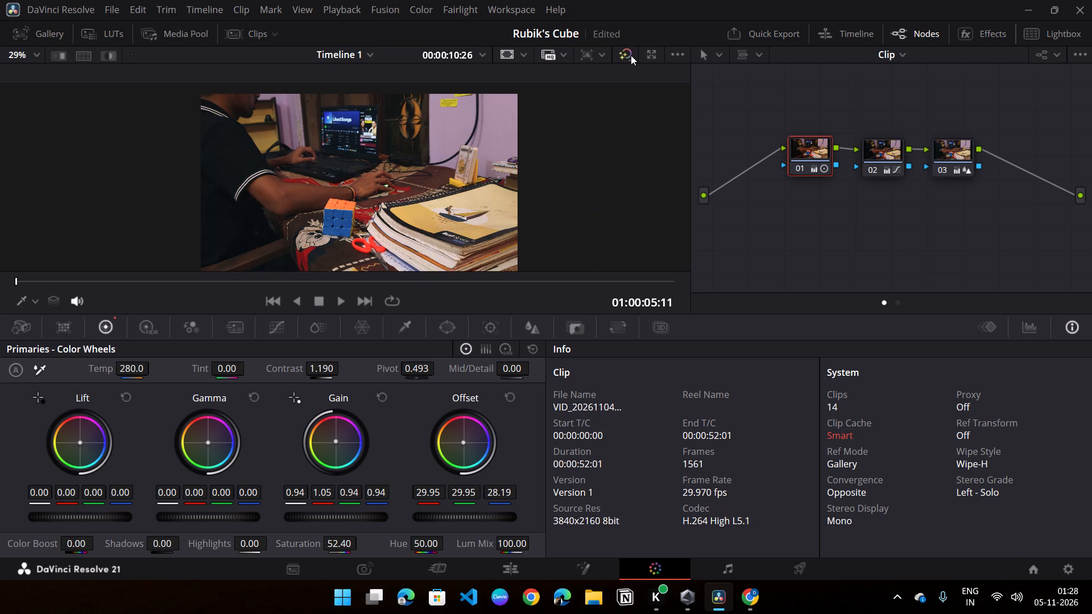
{"action": "left_click", "coordinate": [628, 56]}
{"action": "left_click", "coordinate": [628, 56]}
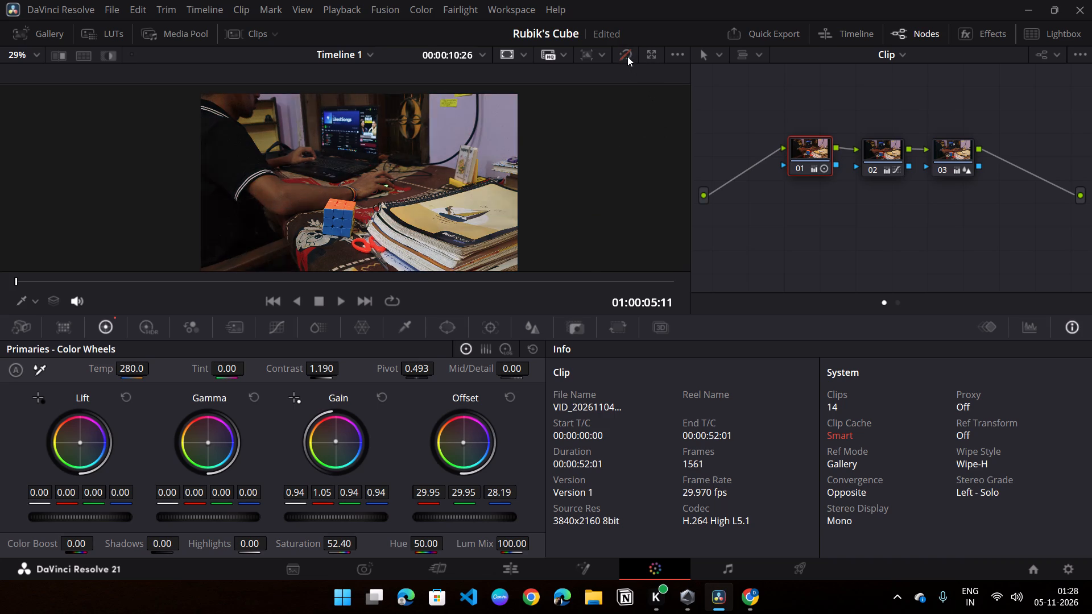
{"action": "left_click", "coordinate": [627, 56]}
{"action": "left_click", "coordinate": [627, 56]}
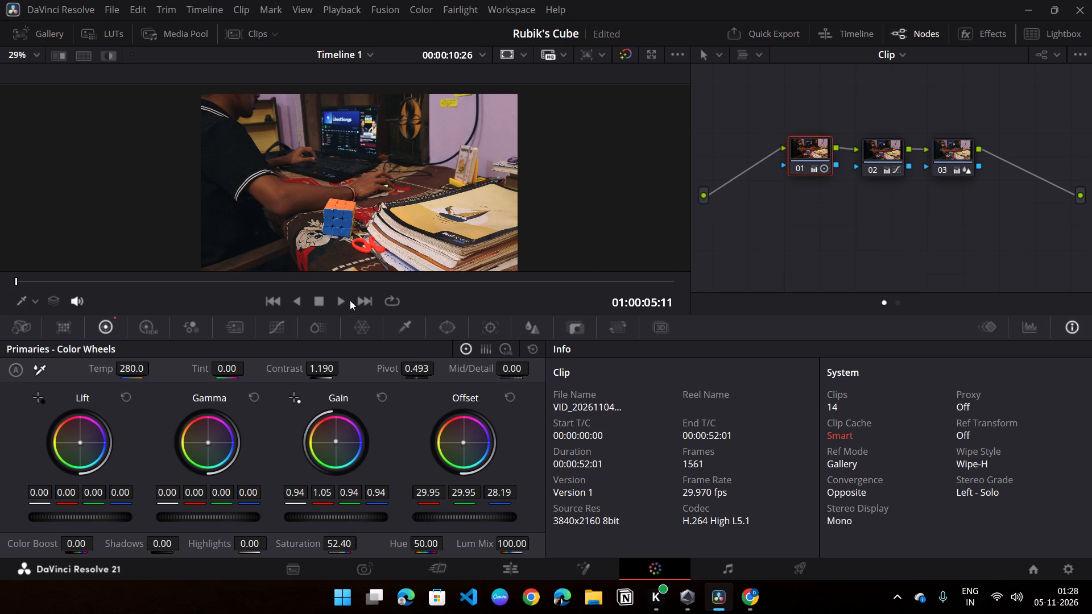
{"action": "left_click_drag", "start_coordinate": [338, 282], "coordinate": [300, 296]}
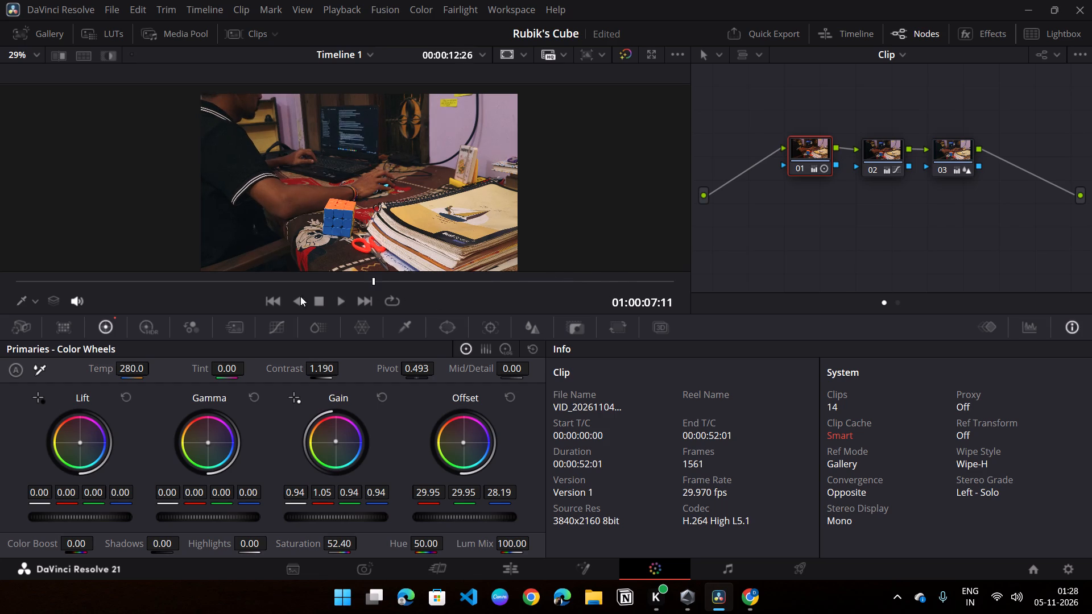
{"action": "left_click_drag", "start_coordinate": [300, 296], "coordinate": [0, 318]}
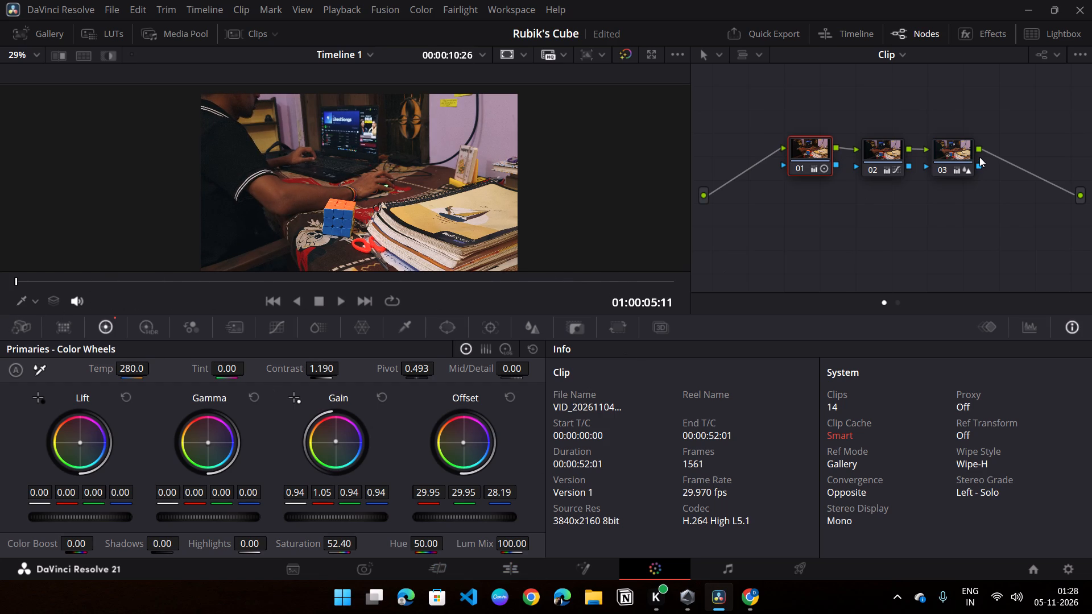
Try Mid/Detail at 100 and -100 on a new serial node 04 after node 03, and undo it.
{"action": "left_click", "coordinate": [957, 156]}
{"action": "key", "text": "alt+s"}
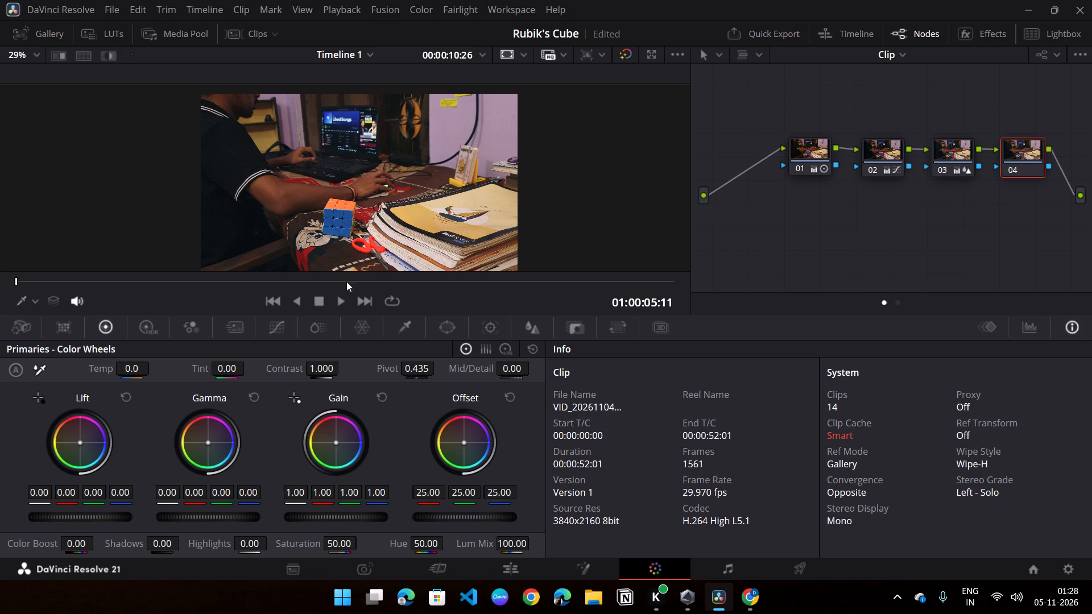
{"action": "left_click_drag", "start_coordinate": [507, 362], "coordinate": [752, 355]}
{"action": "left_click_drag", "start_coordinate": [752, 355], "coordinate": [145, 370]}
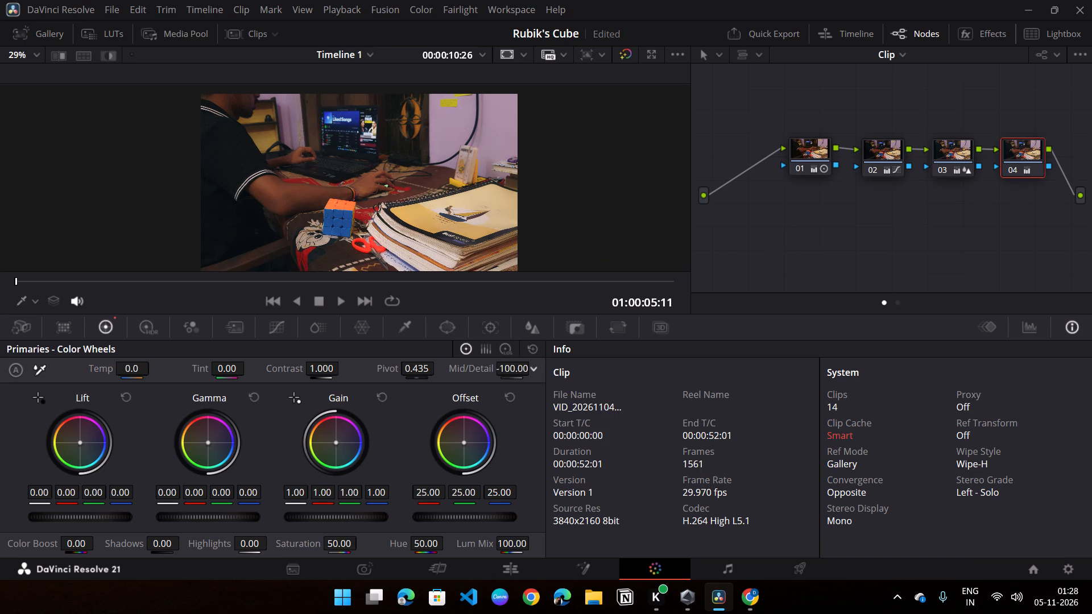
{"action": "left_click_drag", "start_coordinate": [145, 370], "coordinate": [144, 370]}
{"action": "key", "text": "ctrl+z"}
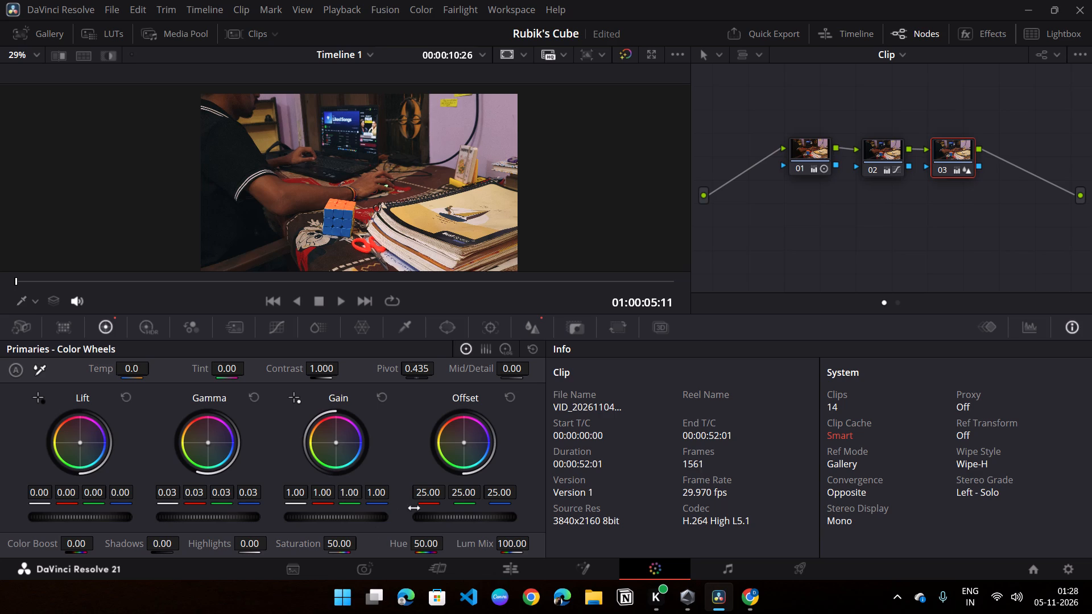
On the Edit page, scrub across the first three clips and compare them with and without their grades.
{"action": "left_click", "coordinate": [489, 569]}
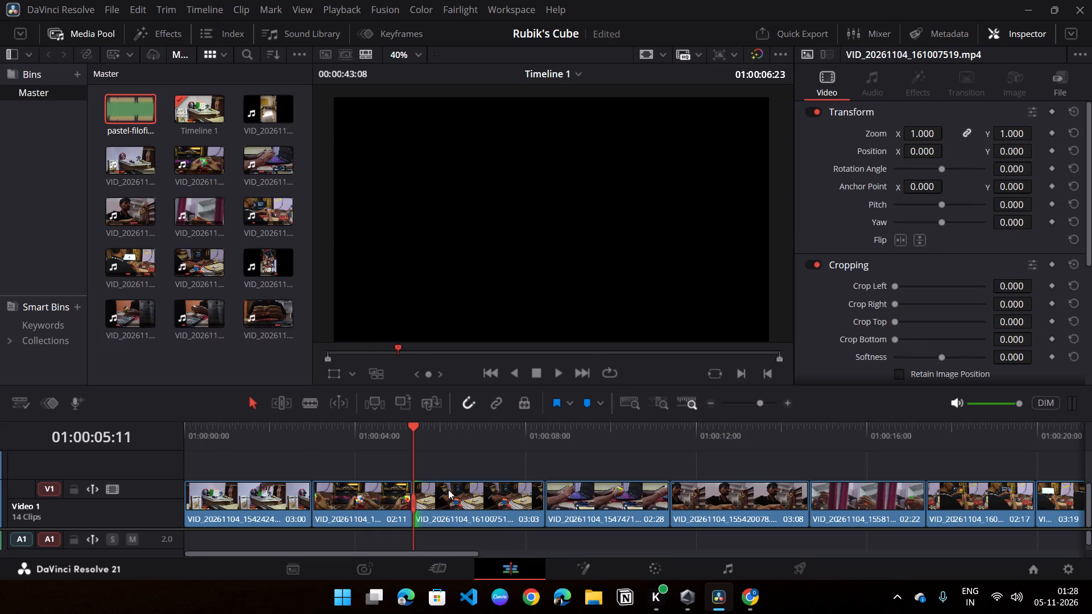
{"action": "left_click_drag", "start_coordinate": [406, 429], "coordinate": [464, 435]}
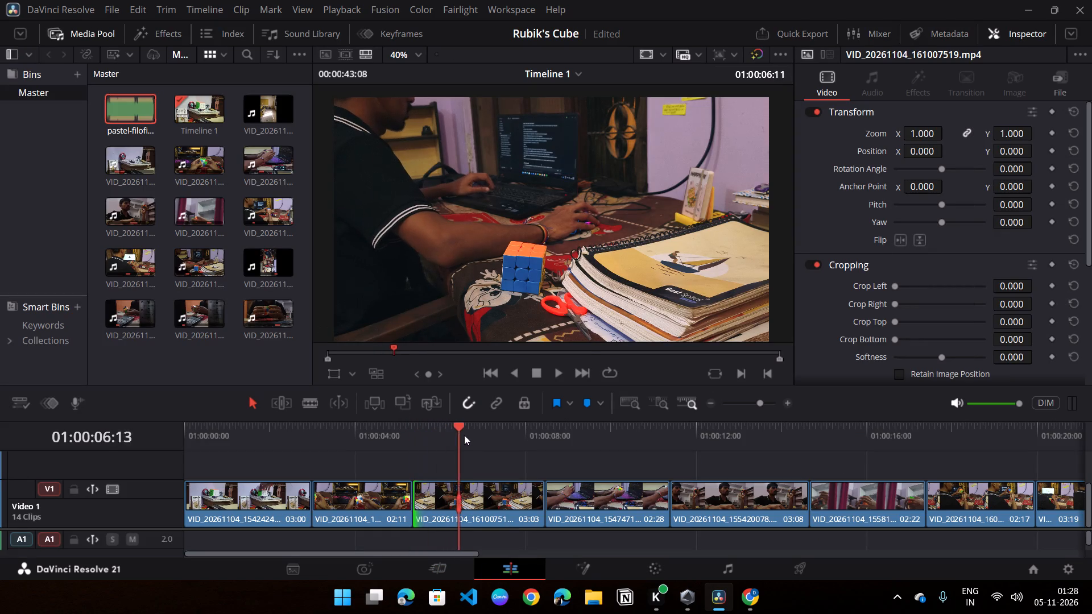
{"action": "left_click_drag", "start_coordinate": [464, 435], "coordinate": [424, 465]}
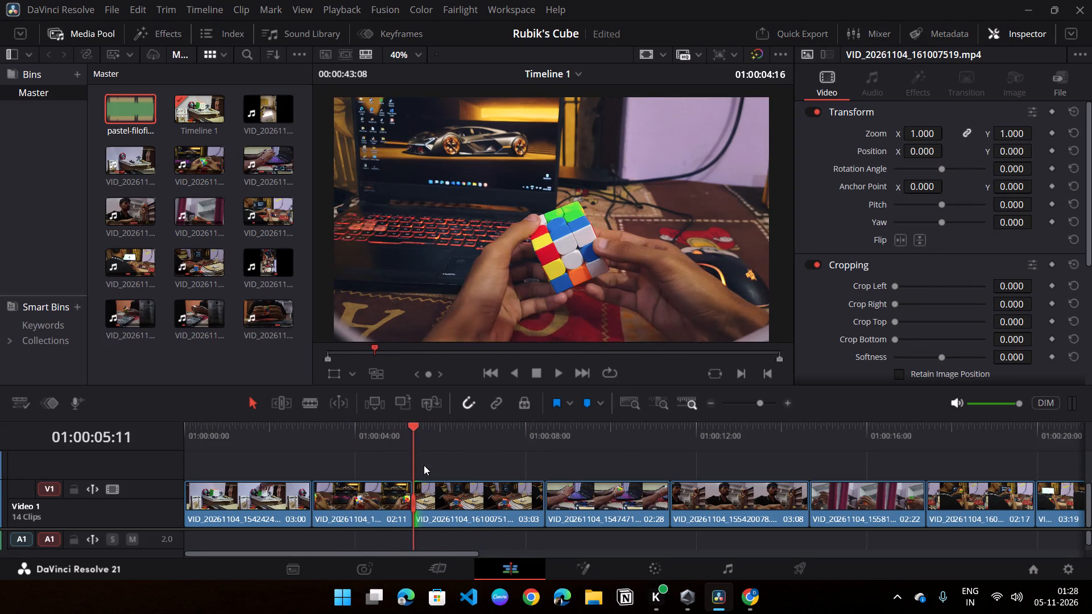
{"action": "left_click_drag", "start_coordinate": [424, 465], "coordinate": [362, 479]}
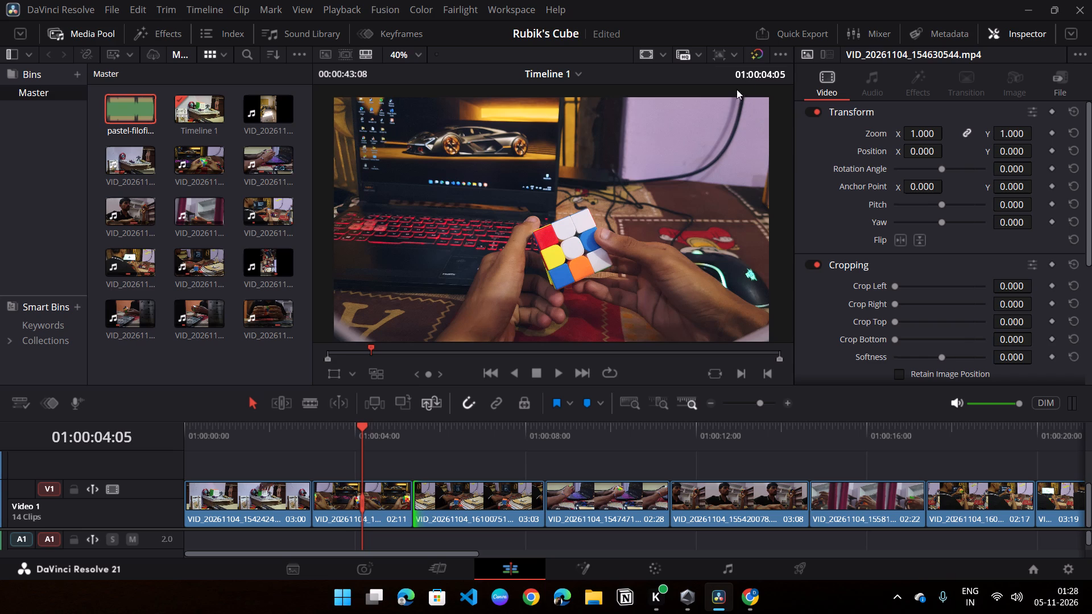
{"action": "left_click", "coordinate": [752, 56]}
{"action": "left_click_drag", "start_coordinate": [389, 436], "coordinate": [508, 441]}
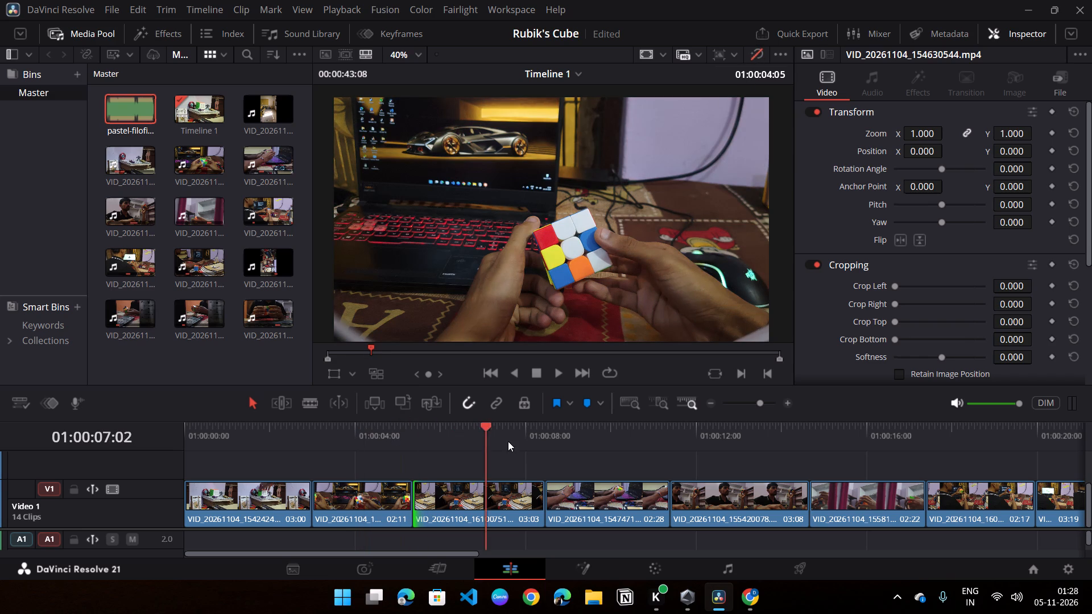
{"action": "left_click_drag", "start_coordinate": [508, 441], "coordinate": [359, 478]}
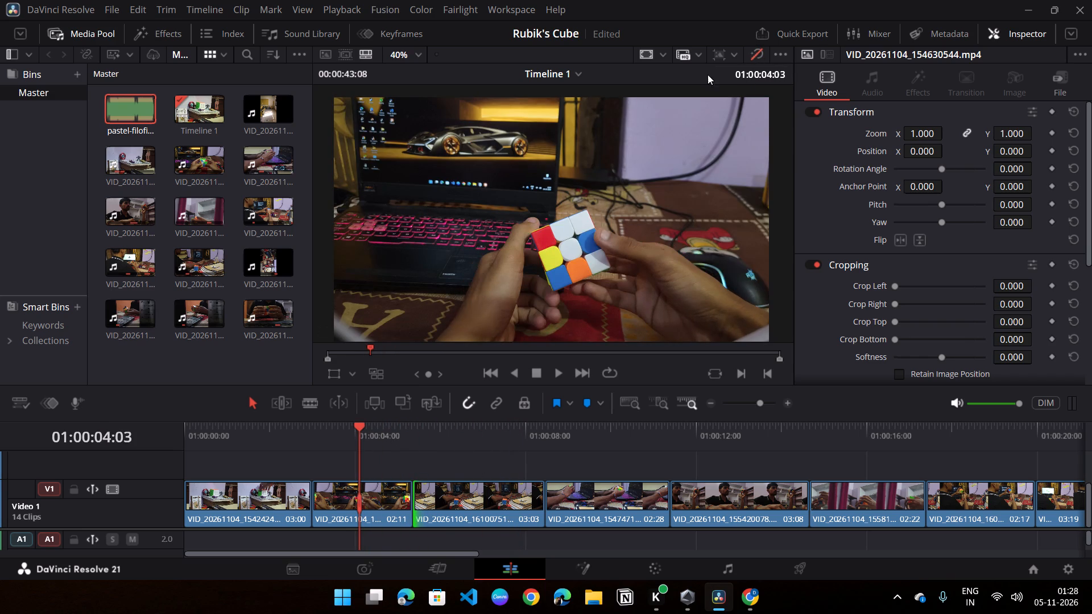
{"action": "left_click", "coordinate": [754, 48]}
{"action": "left_click_drag", "start_coordinate": [357, 430], "coordinate": [338, 434]}
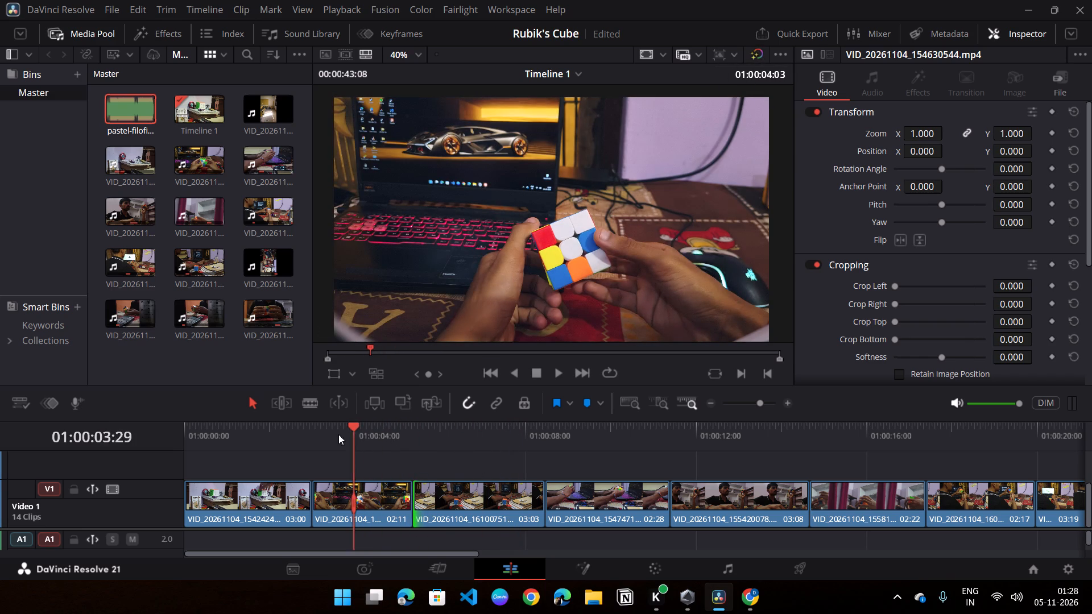
{"action": "left_click_drag", "start_coordinate": [338, 434], "coordinate": [229, 460]}
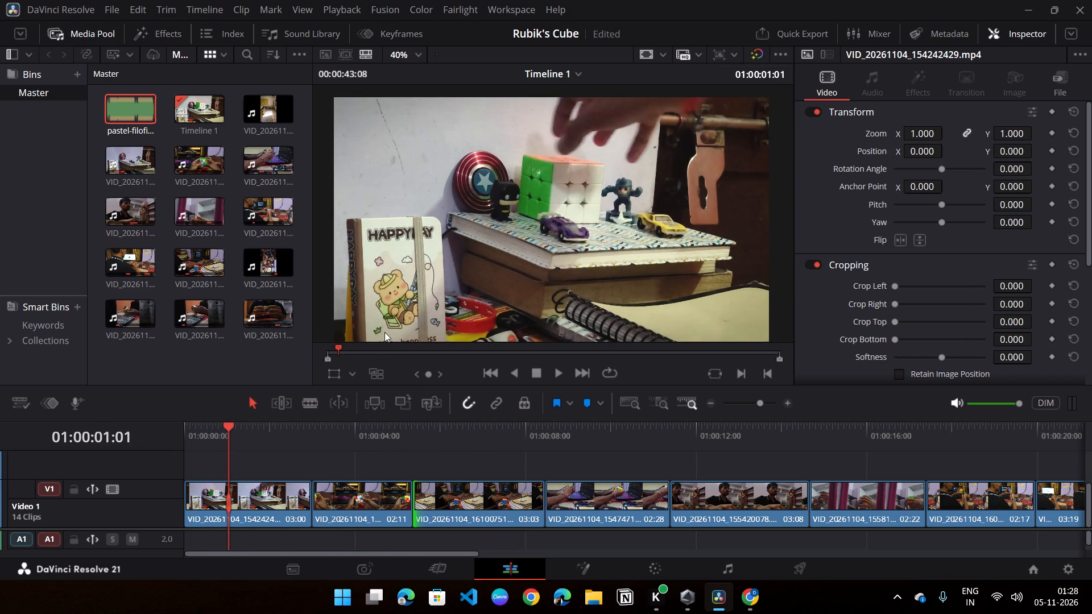
{"action": "left_click", "coordinate": [755, 56]}
{"action": "left_click", "coordinate": [755, 56]}
Add serial node 03 to the first clip and shift its Offset toward blue to 21.20, 25.18, 31.92, comparing with the ungraded image.
{"action": "left_click", "coordinate": [246, 495]}
{"action": "left_click", "coordinate": [642, 562]}
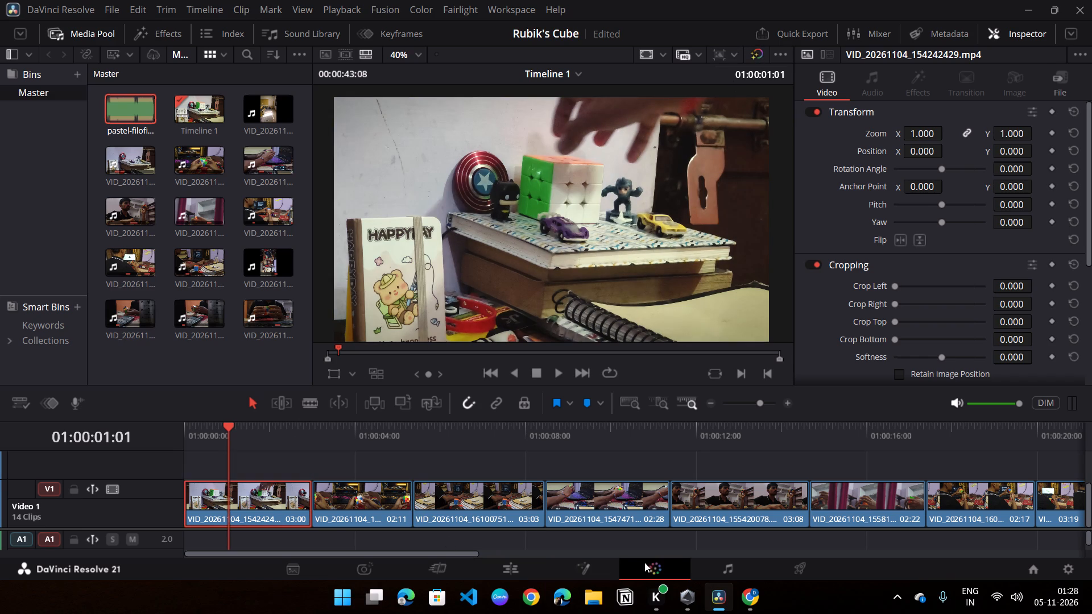
{"action": "key", "text": "alt+s"}
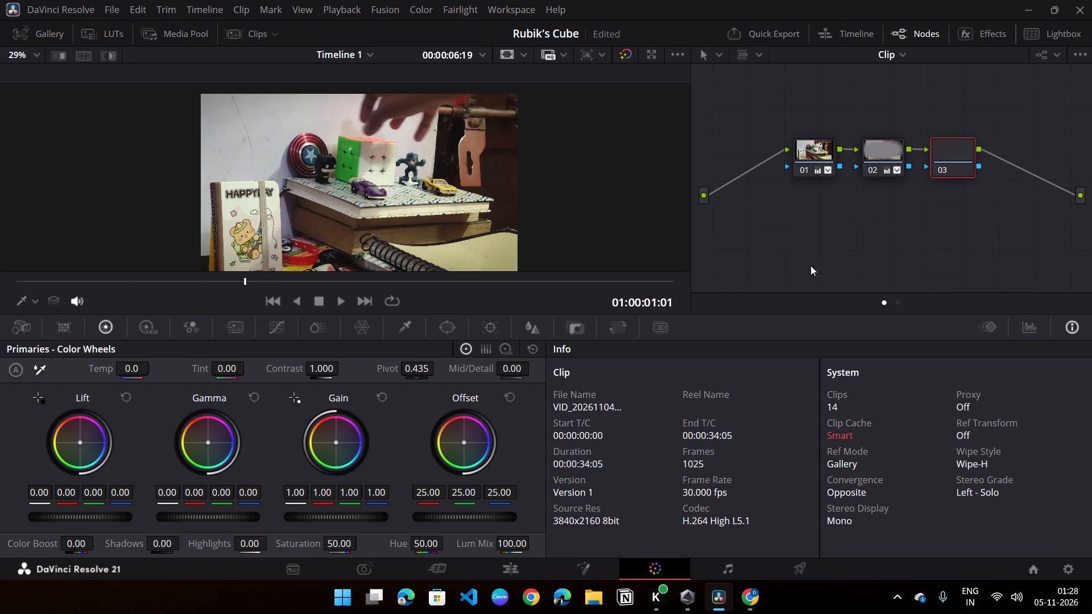
{"action": "left_click_drag", "start_coordinate": [464, 443], "coordinate": [480, 454]}
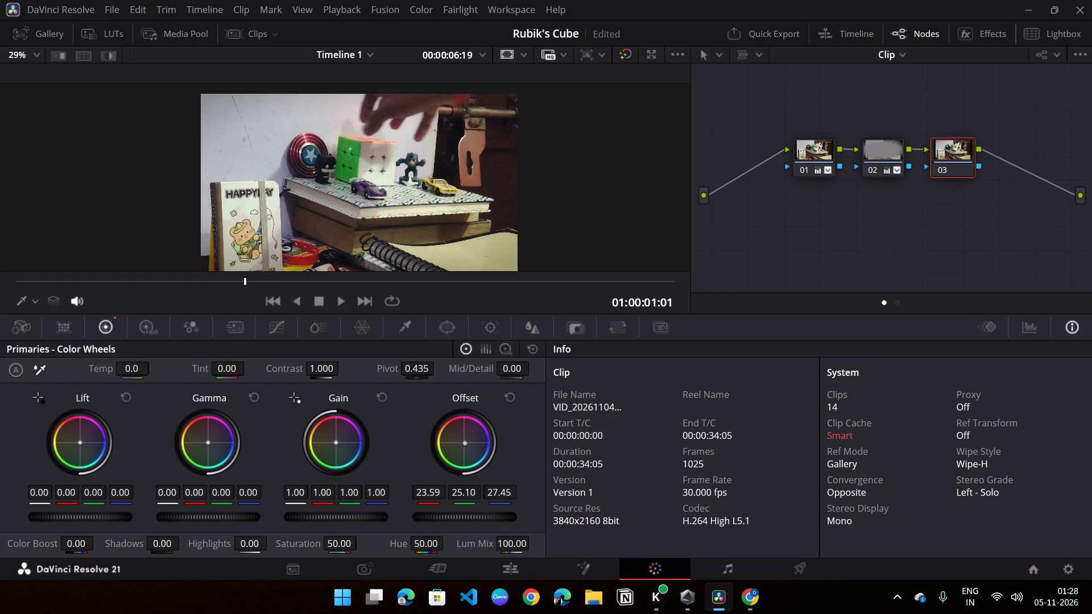
{"action": "left_click_drag", "start_coordinate": [480, 454], "coordinate": [492, 461]}
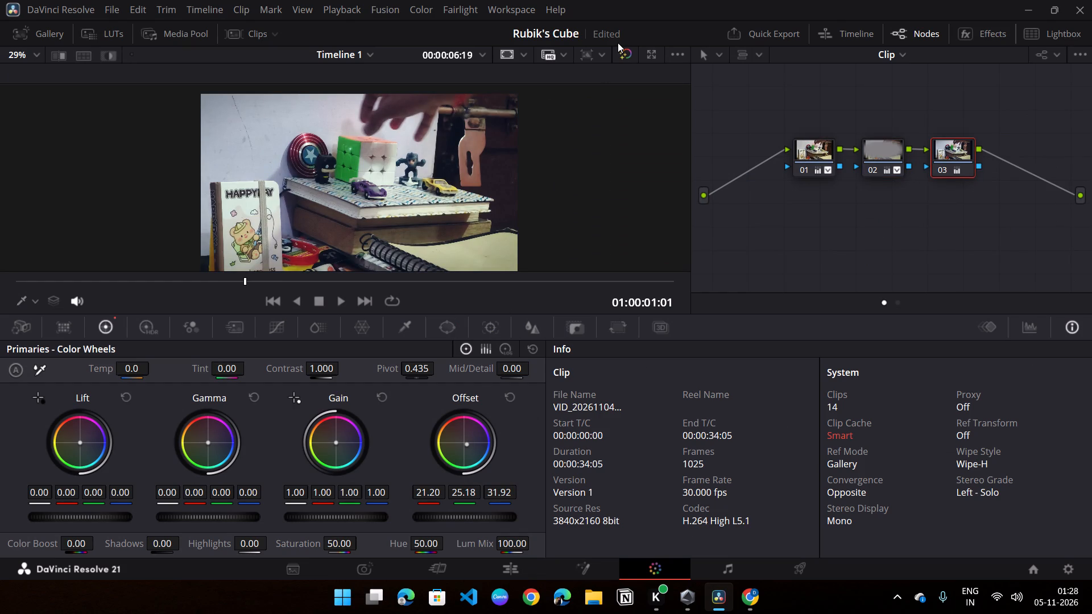
{"action": "left_click", "coordinate": [623, 51]}
{"action": "left_click", "coordinate": [623, 51]}
Review the first clip's nodes 01 and 02, and lower node 01's blue Offset to 26.09.
{"action": "left_click", "coordinate": [801, 151]}
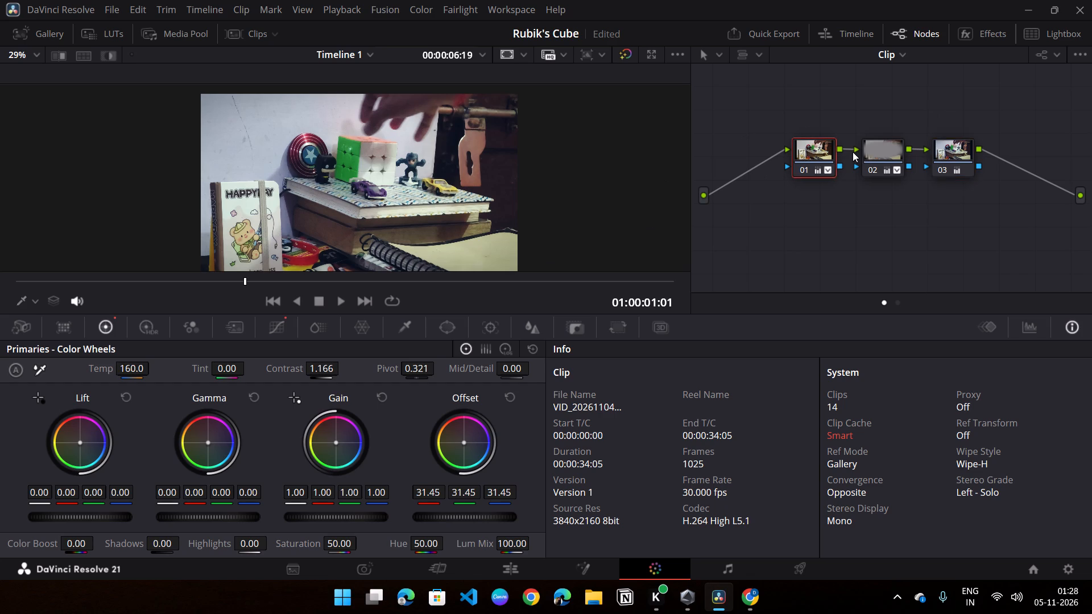
{"action": "left_click", "coordinate": [886, 151]}
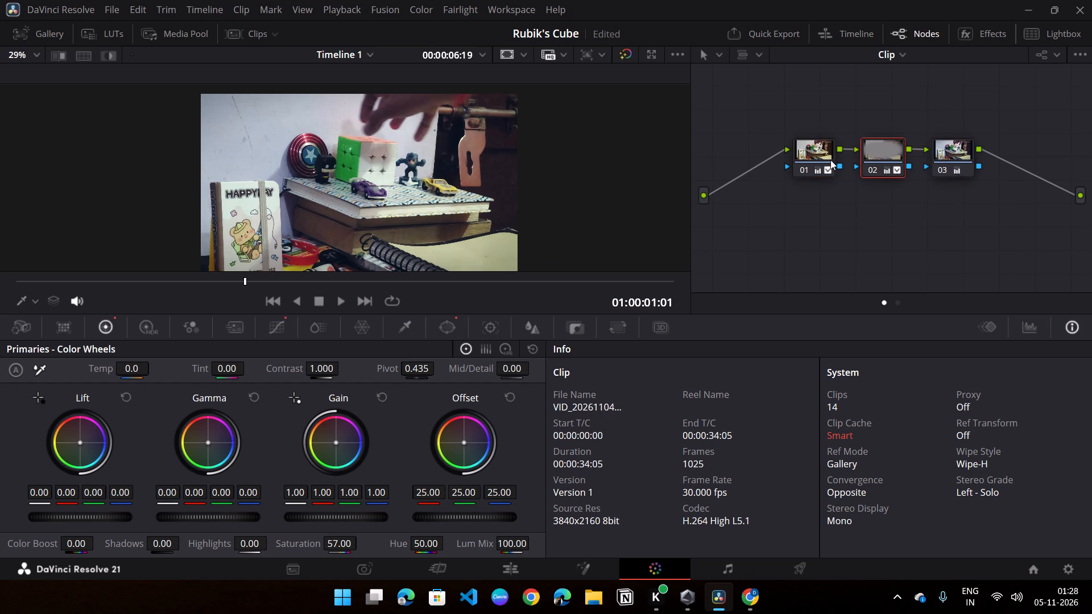
{"action": "left_click", "coordinate": [830, 160]}
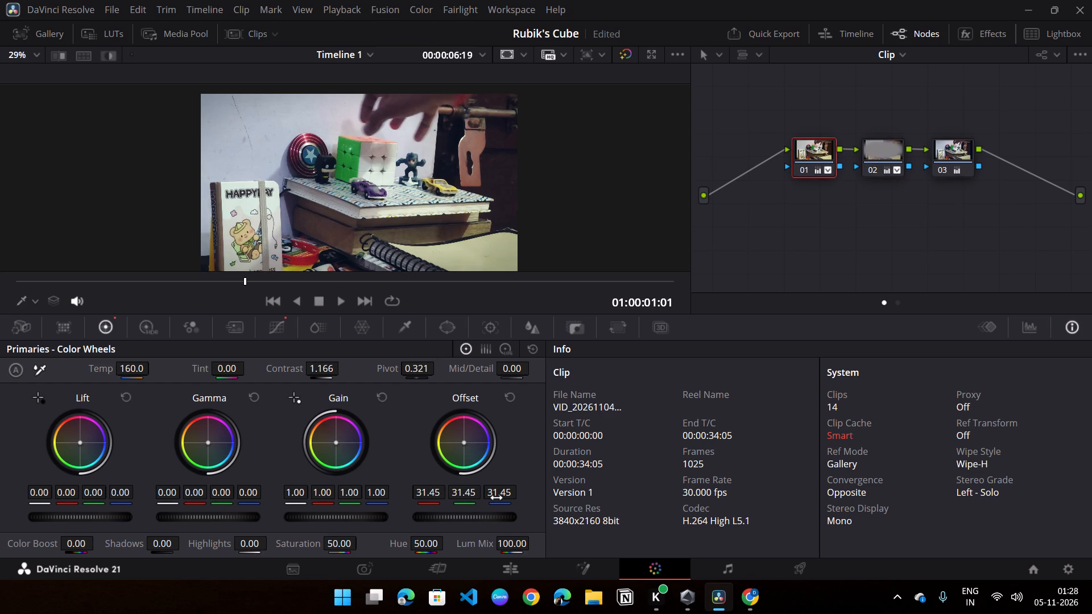
{"action": "left_click_drag", "start_coordinate": [500, 497], "coordinate": [452, 503]}
Set the first clip's node 01 blue Offset to 27.21 and Temp to 200, and compare with the ungraded image.
{"action": "left_click_drag", "start_coordinate": [452, 503], "coordinate": [500, 497]}
{"action": "left_click_drag", "start_coordinate": [500, 497], "coordinate": [462, 508]}
{"action": "left_click_drag", "start_coordinate": [114, 365], "coordinate": [123, 370]}
{"action": "left_click_drag", "start_coordinate": [123, 370], "coordinate": [117, 371]}
{"action": "left_click", "coordinate": [632, 53]}
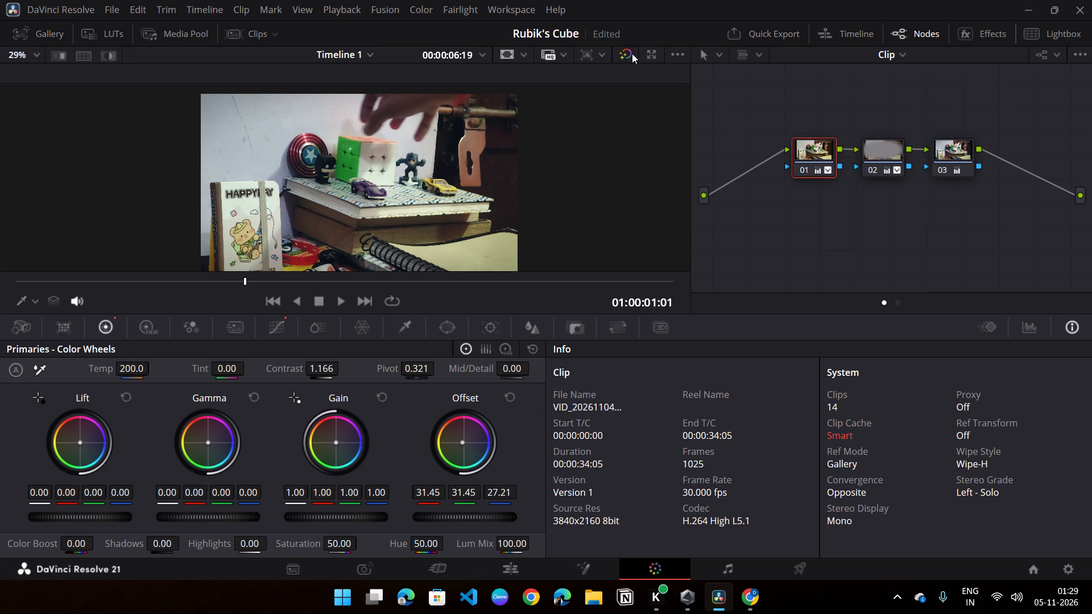
{"action": "left_click", "coordinate": [624, 59]}
{"action": "left_click", "coordinate": [624, 59]}
Go to the fifth clip at 01:00:12:17 for grading and raise its node 01 Offset to 30.00 on all channels.
{"action": "left_click", "coordinate": [487, 576]}
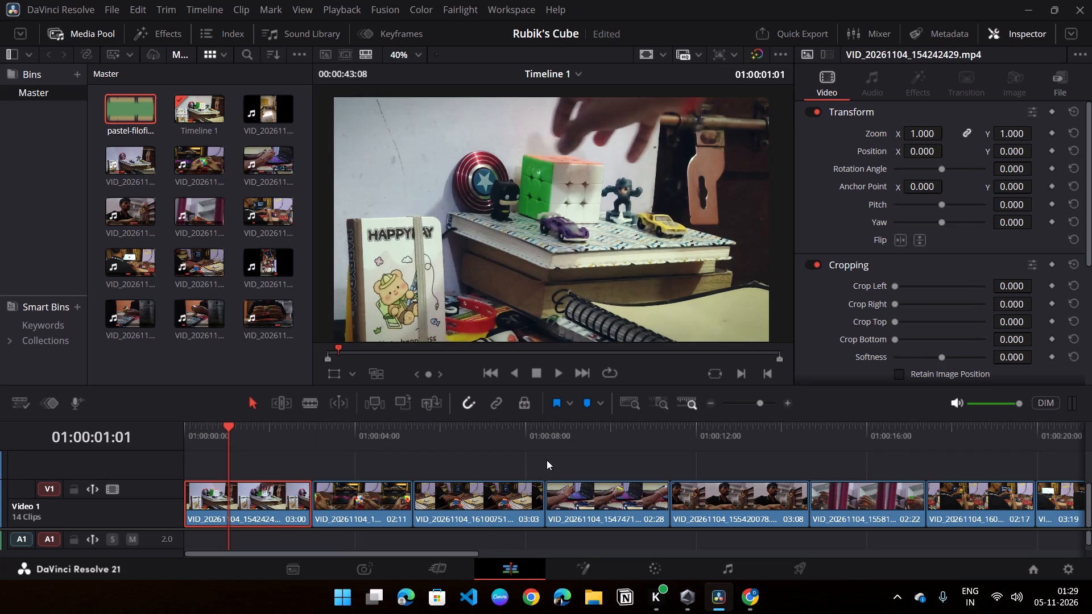
{"action": "left_click_drag", "start_coordinate": [268, 434], "coordinate": [211, 457]}
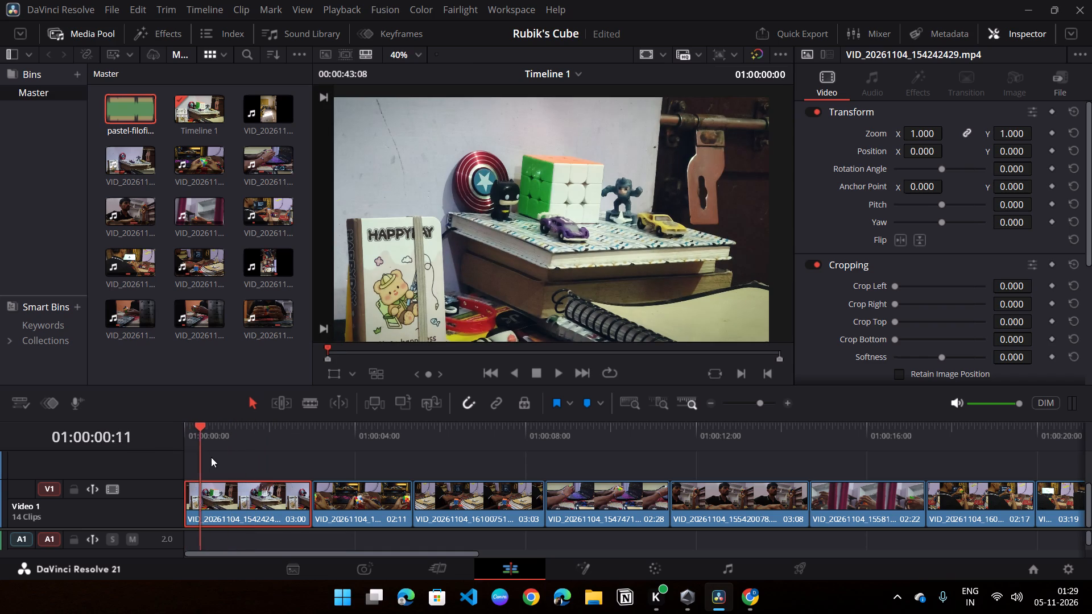
{"action": "left_click_drag", "start_coordinate": [211, 457], "coordinate": [773, 438]}
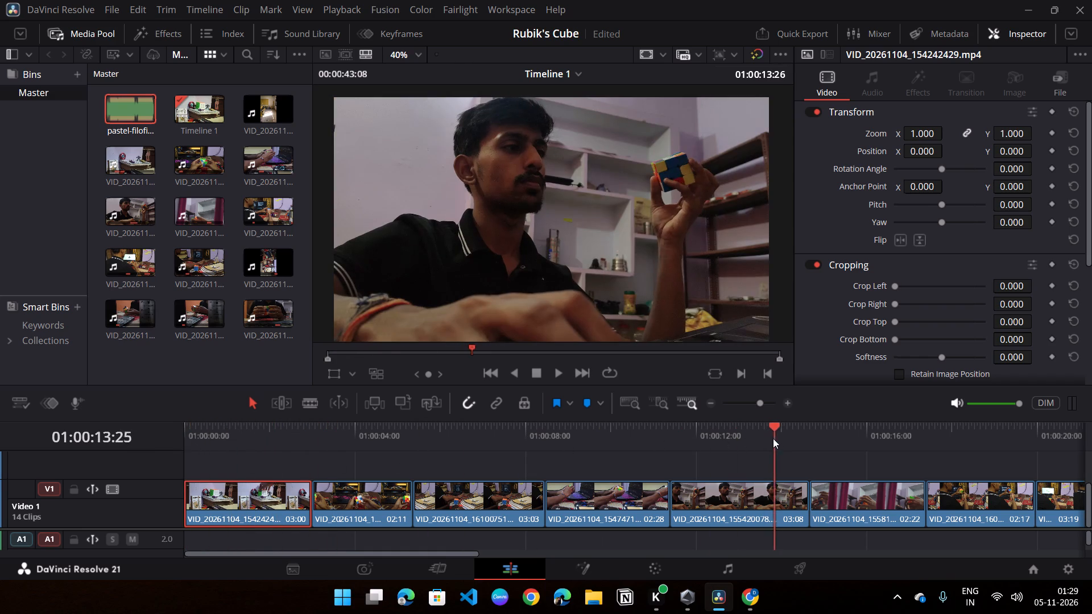
{"action": "left_click_drag", "start_coordinate": [773, 438], "coordinate": [720, 460]}
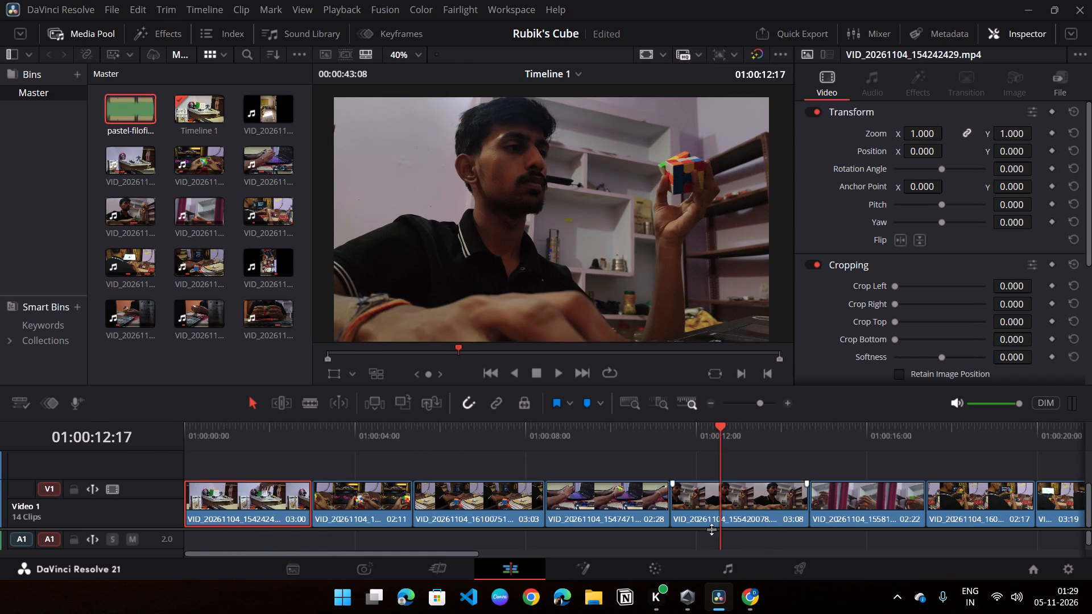
{"action": "left_click", "coordinate": [653, 570]}
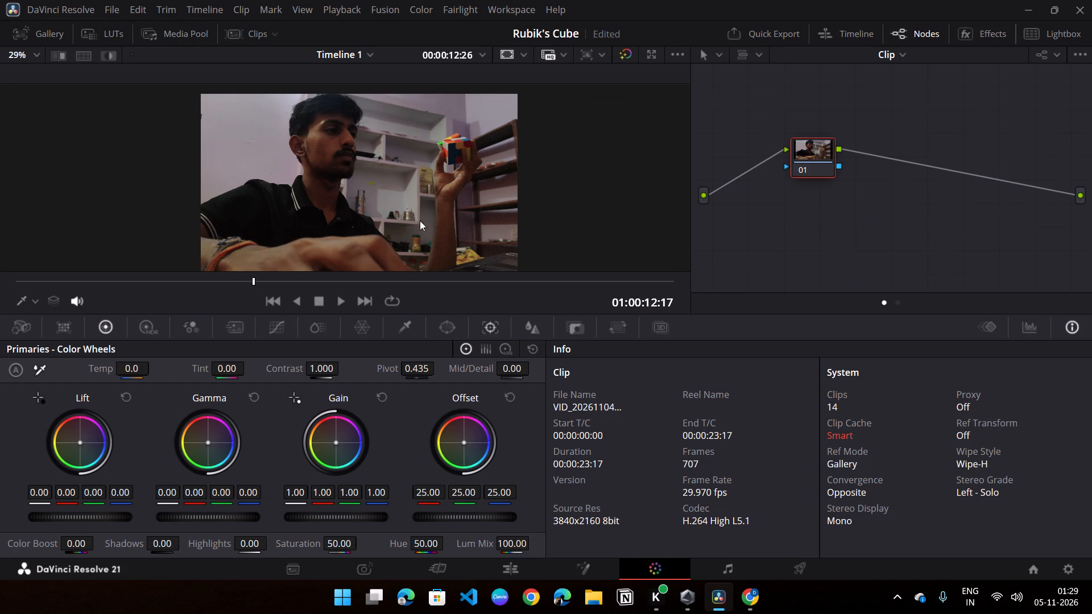
{"action": "scroll", "coordinate": [407, 204], "scroll_direction": "down", "scroll_amount": 1}
{"action": "scroll", "coordinate": [407, 204], "scroll_direction": "up", "scroll_amount": 2}
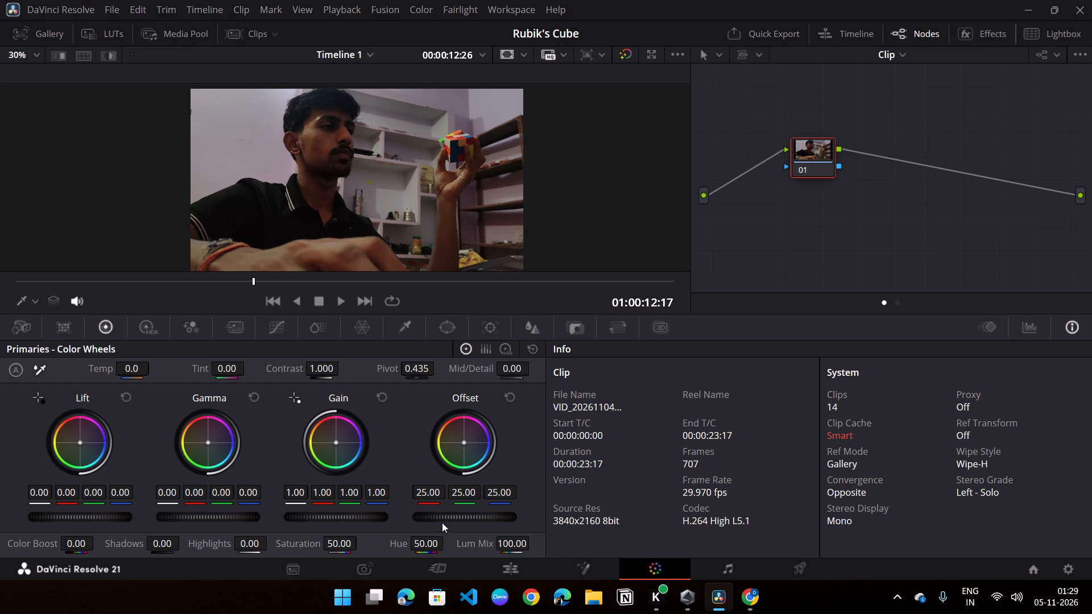
{"action": "left_click_drag", "start_coordinate": [438, 518], "coordinate": [699, 520]}
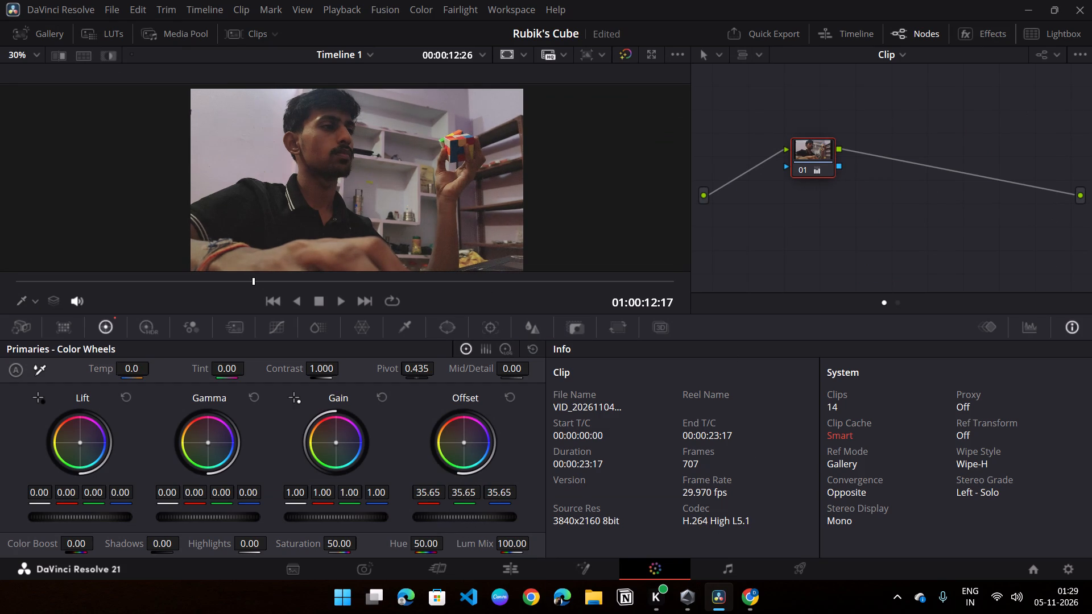
{"action": "left_click_drag", "start_coordinate": [699, 520], "coordinate": [700, 518]}
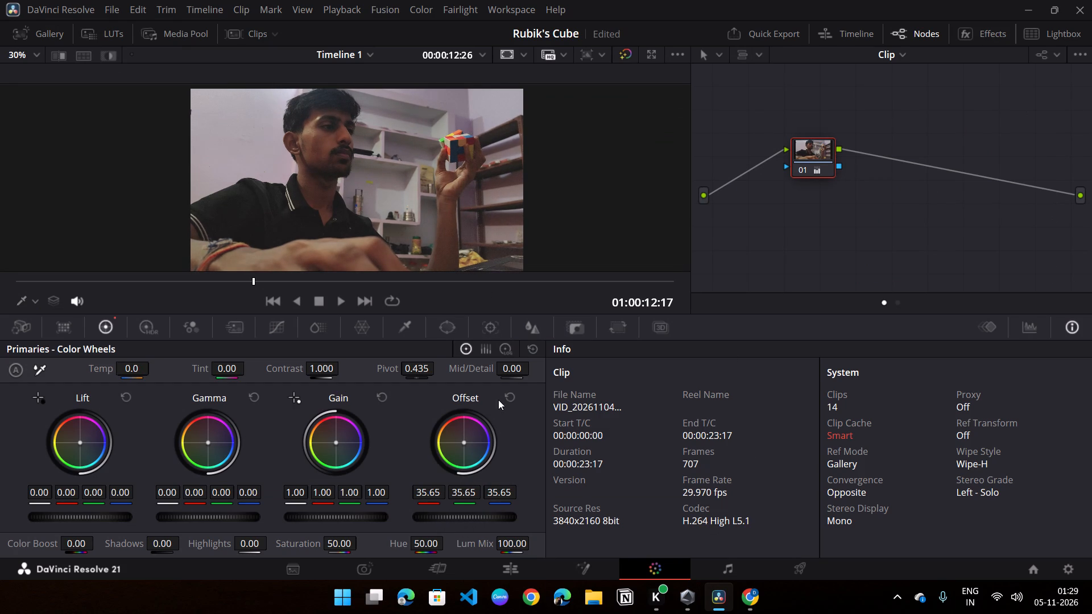
{"action": "left_click_drag", "start_coordinate": [474, 518], "coordinate": [437, 525]}
{"action": "left_click", "coordinate": [505, 396]}
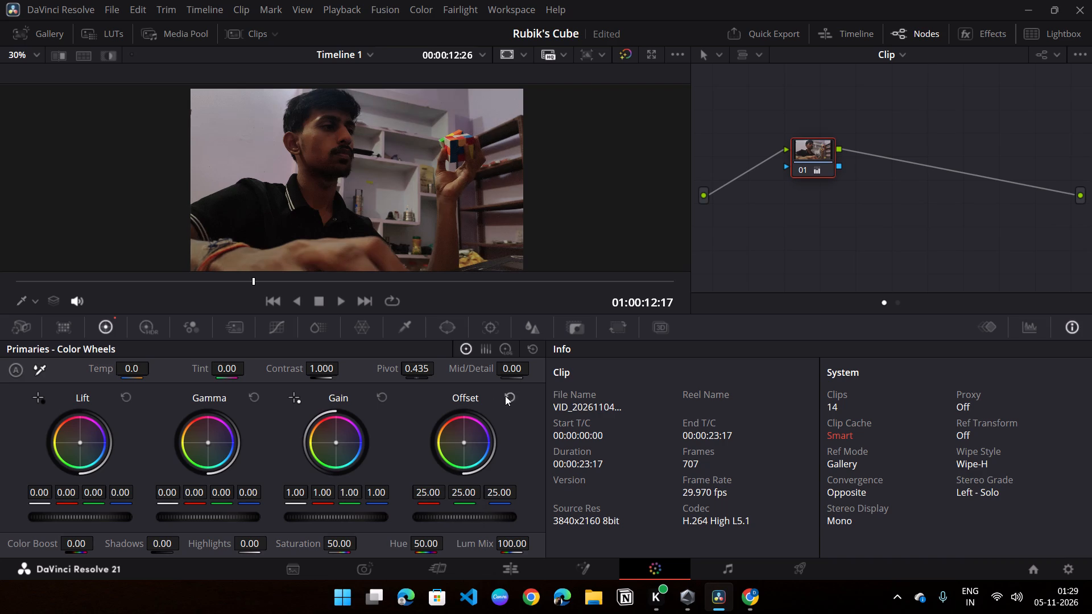
{"action": "left_click_drag", "start_coordinate": [457, 513], "coordinate": [591, 502]}
{"action": "left_click_drag", "start_coordinate": [591, 502], "coordinate": [600, 501]}
Set the fifth clip's node 01 Contrast to 1.056 and Gain to 1.19, keep Gamma at 0.00, and compare with the ungraded image.
{"action": "left_click_drag", "start_coordinate": [313, 366], "coordinate": [349, 368]}
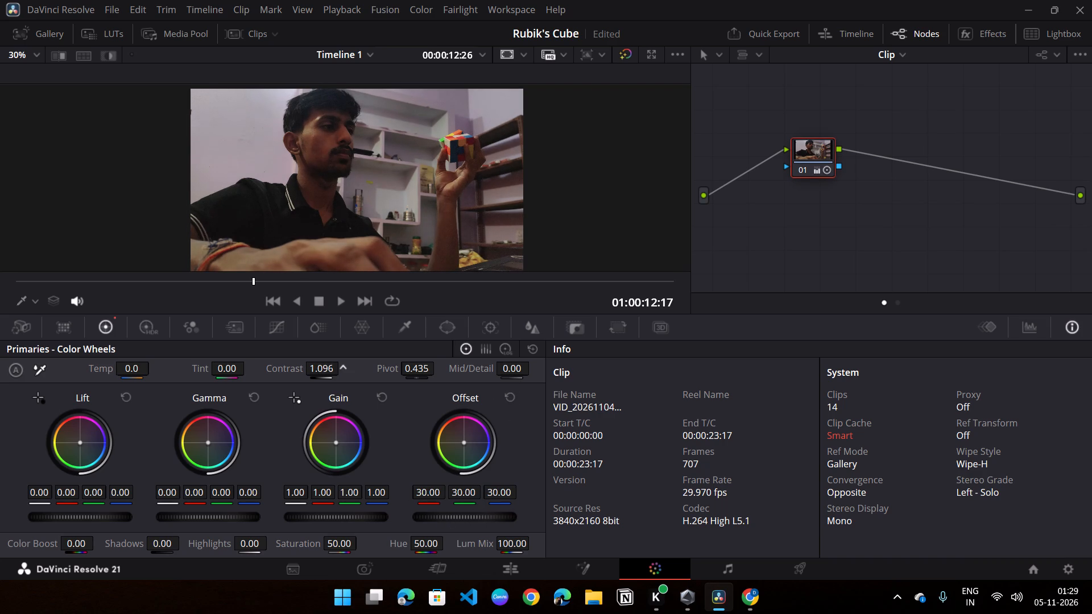
{"action": "left_click_drag", "start_coordinate": [349, 368], "coordinate": [333, 371]}
{"action": "left_click_drag", "start_coordinate": [195, 516], "coordinate": [283, 505]}
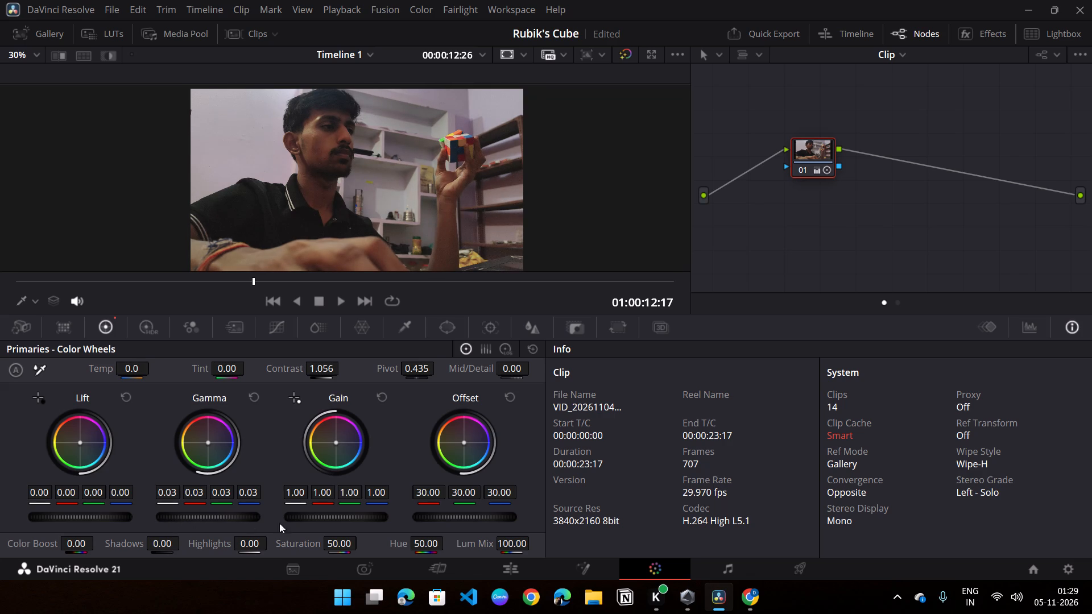
{"action": "left_click_drag", "start_coordinate": [301, 516], "coordinate": [429, 514]}
{"action": "left_click", "coordinate": [626, 55]}
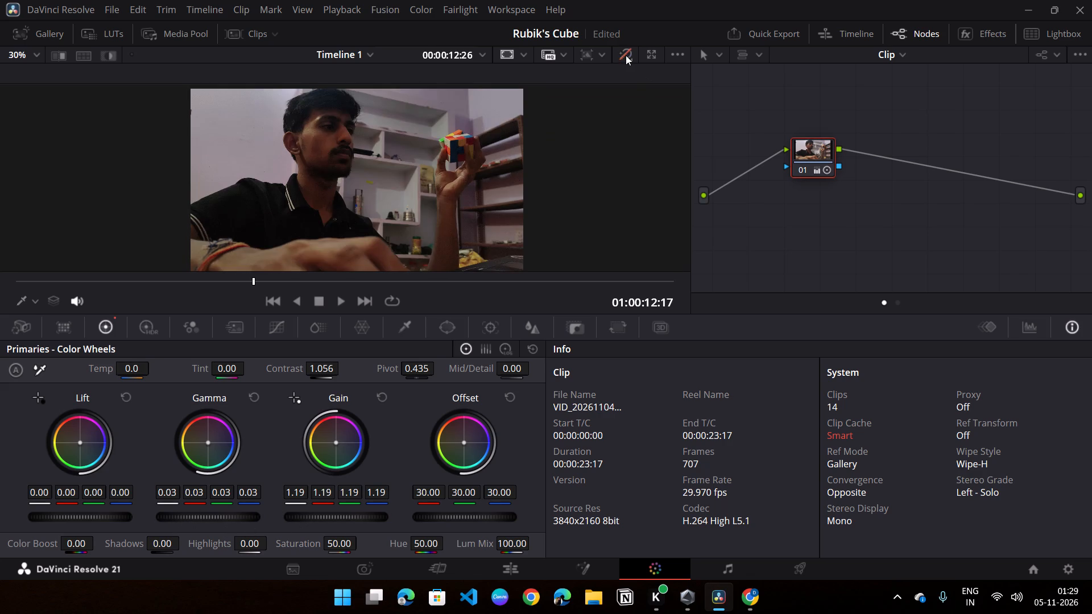
{"action": "left_click", "coordinate": [626, 55]}
{"action": "left_click", "coordinate": [253, 399]}
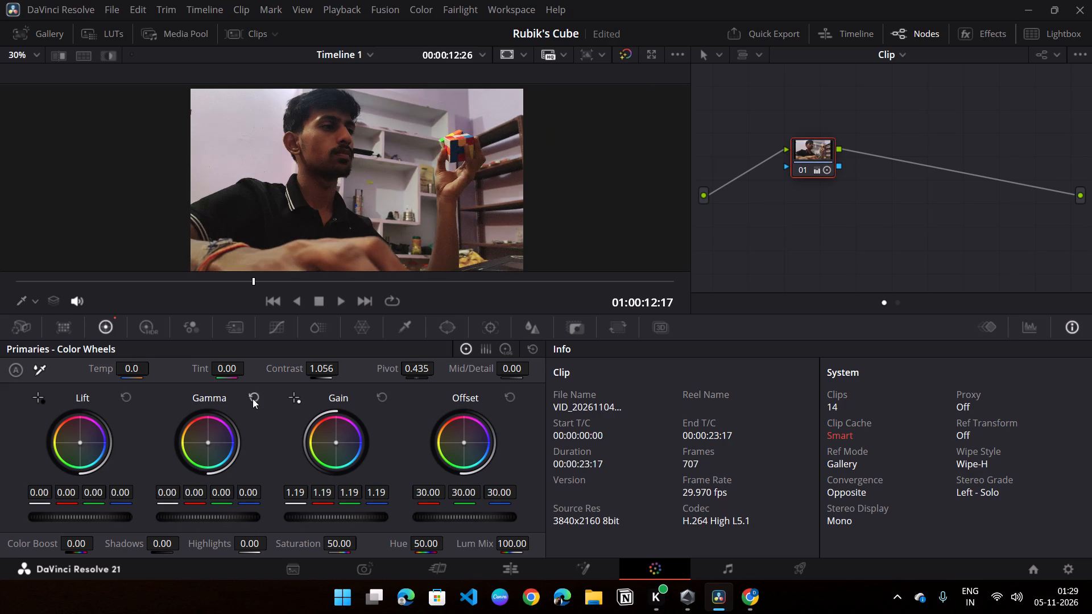
{"action": "left_click", "coordinate": [617, 57]}
{"action": "left_click", "coordinate": [618, 57]}
{"action": "left_click", "coordinate": [620, 57]}
Add serial node 02, move its custom curve's white point slightly inward along the top edge, and compare with the ungraded image.
{"action": "key", "text": "alt+s"}
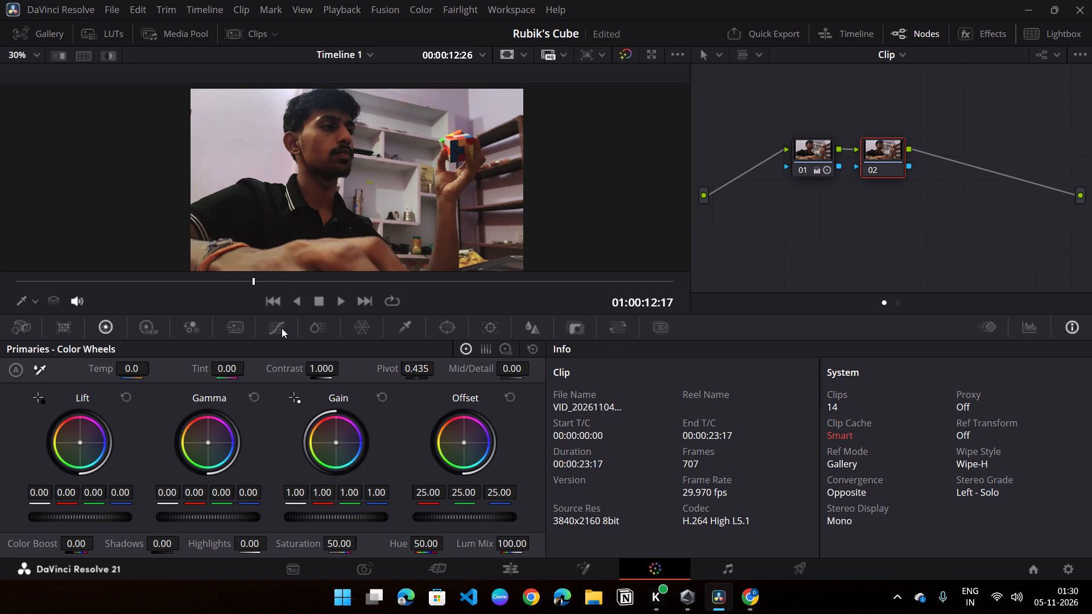
{"action": "left_click", "coordinate": [283, 328]}
{"action": "left_click_drag", "start_coordinate": [350, 376], "coordinate": [310, 378]}
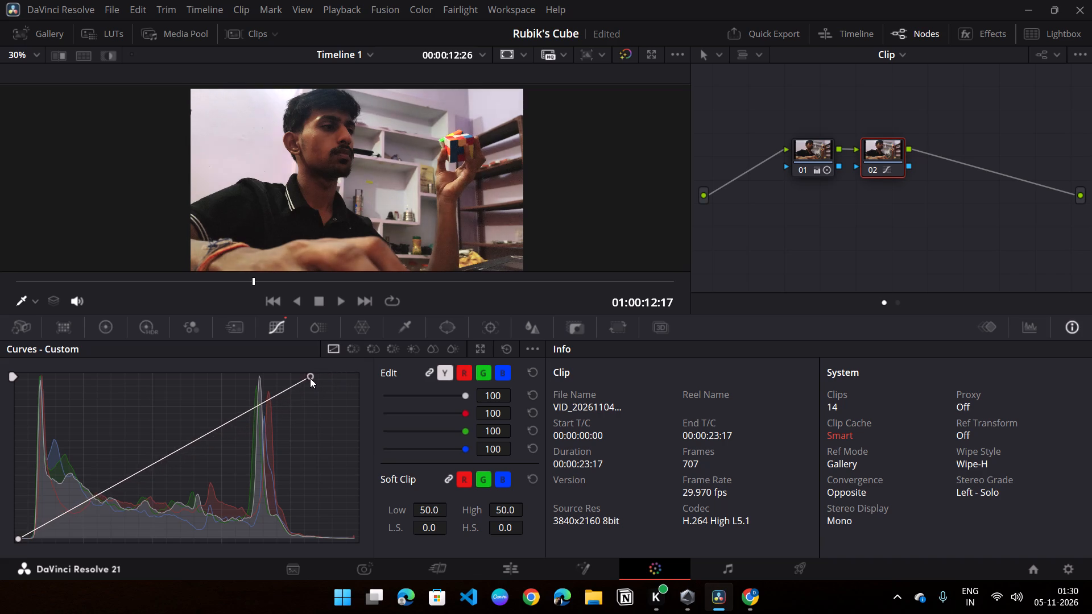
{"action": "left_click_drag", "start_coordinate": [310, 378], "coordinate": [337, 384]}
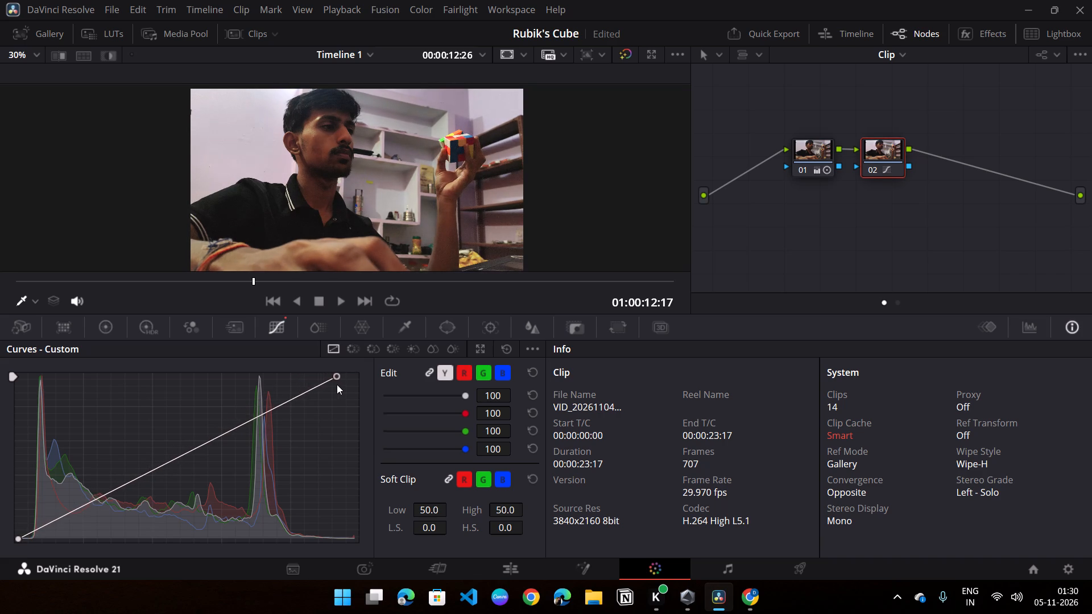
{"action": "left_click_drag", "start_coordinate": [337, 384], "coordinate": [353, 368]}
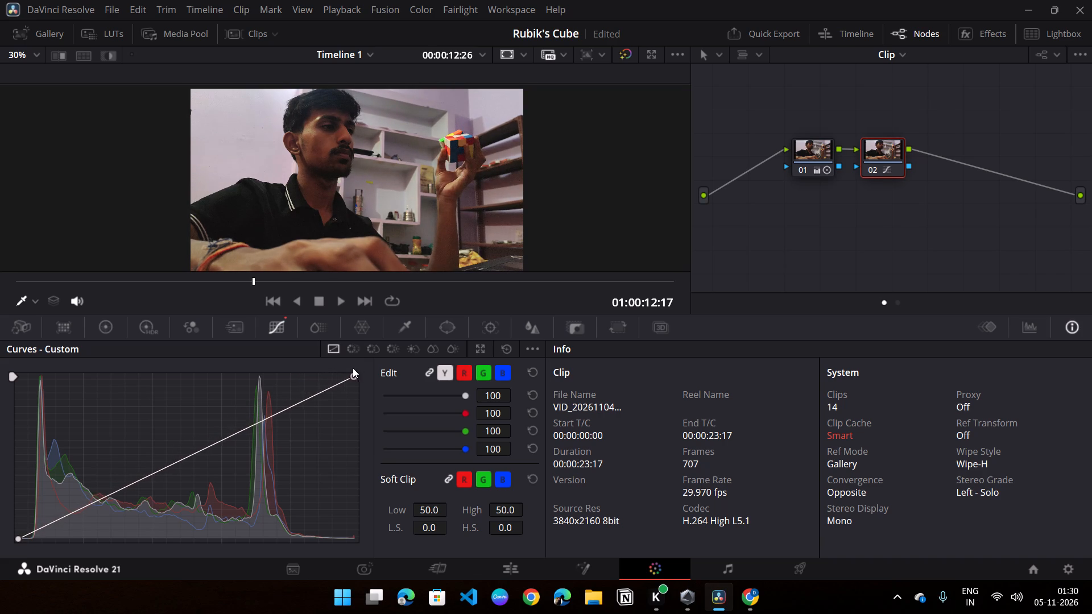
{"action": "left_click_drag", "start_coordinate": [353, 368], "coordinate": [348, 370]}
{"action": "left_click", "coordinate": [806, 149]}
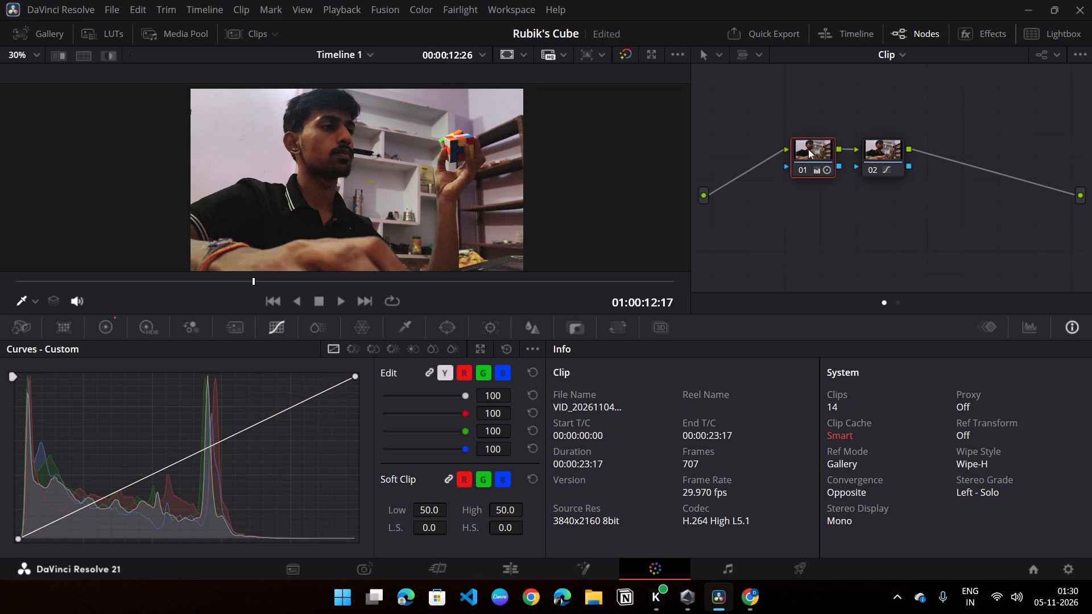
{"action": "left_click", "coordinate": [117, 320]}
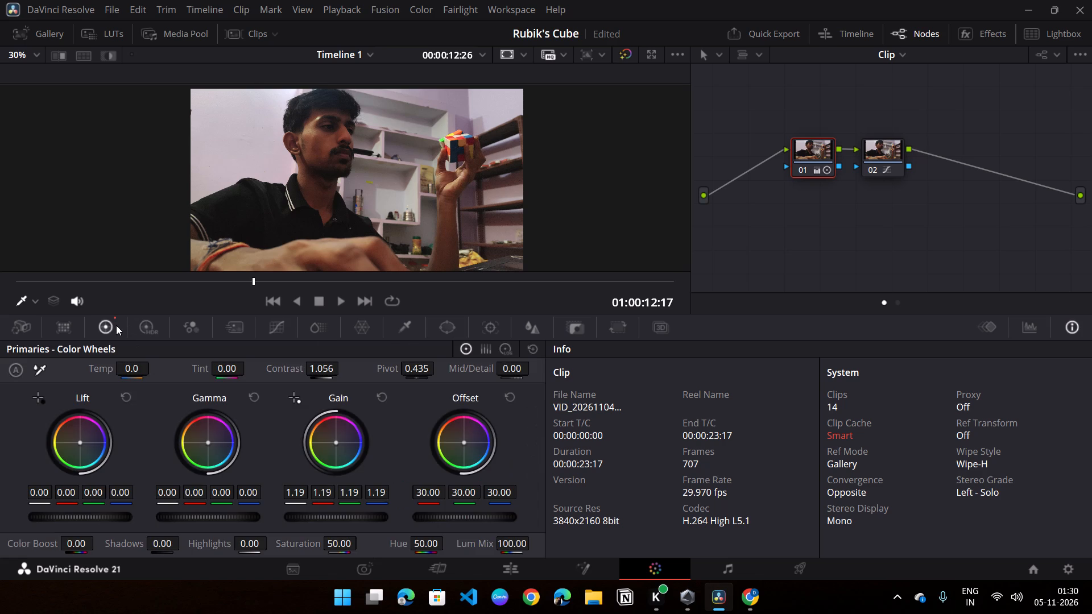
{"action": "left_click", "coordinate": [628, 57]}
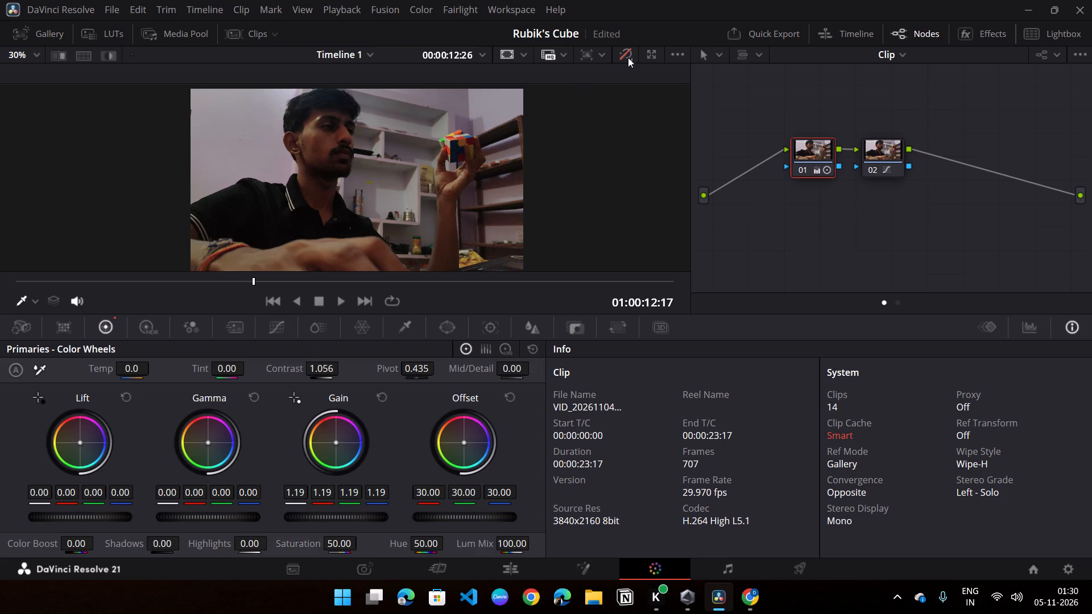
{"action": "left_click", "coordinate": [628, 57]}
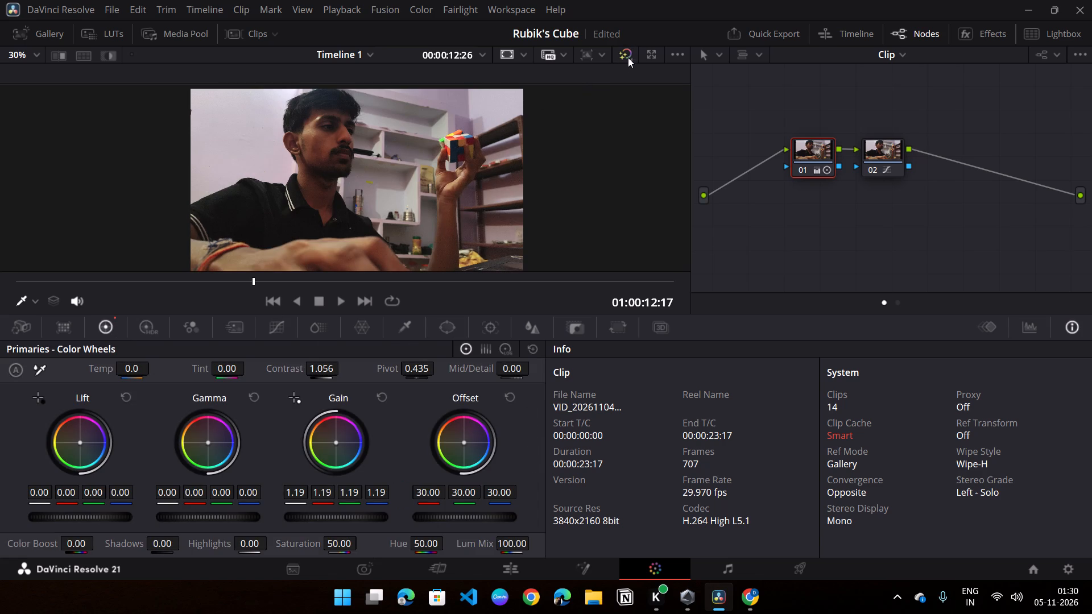
Add serial node 03 after node 02 on the fifth clip and enable a circular power window on it.
{"action": "left_click", "coordinate": [869, 157]}
{"action": "key", "text": "alt+s"}
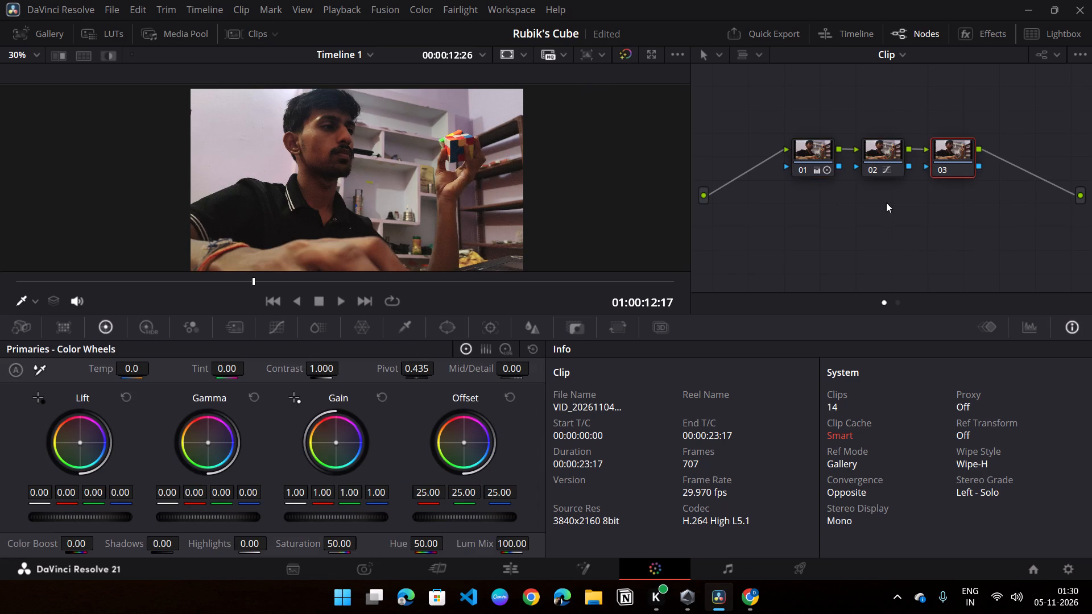
{"action": "left_click", "coordinate": [456, 336]}
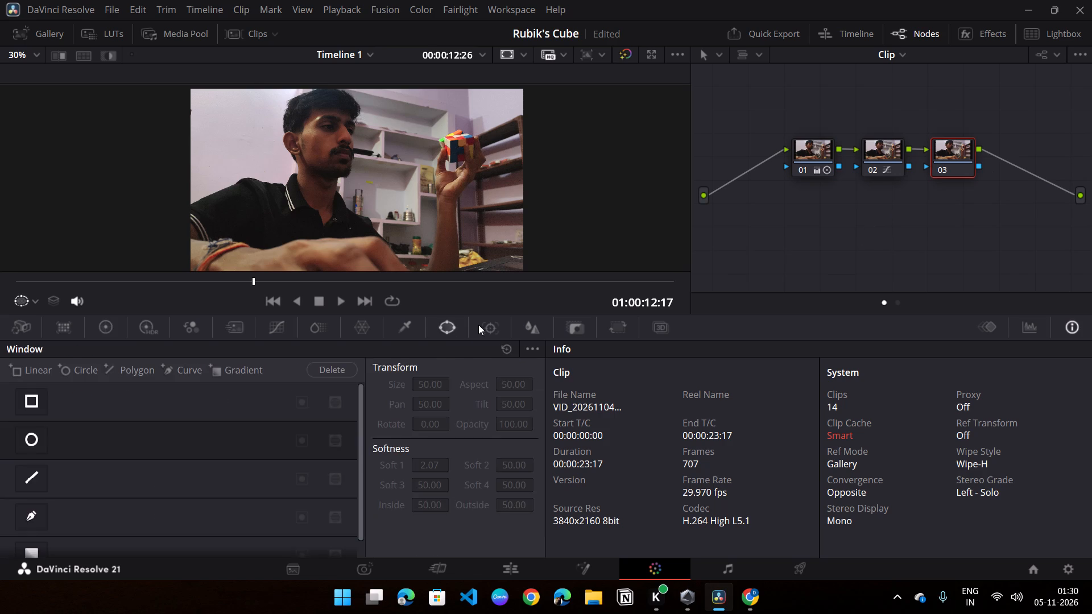
{"action": "left_click", "coordinate": [478, 325]}
{"action": "left_click", "coordinate": [444, 327]}
{"action": "left_click", "coordinate": [35, 440]}
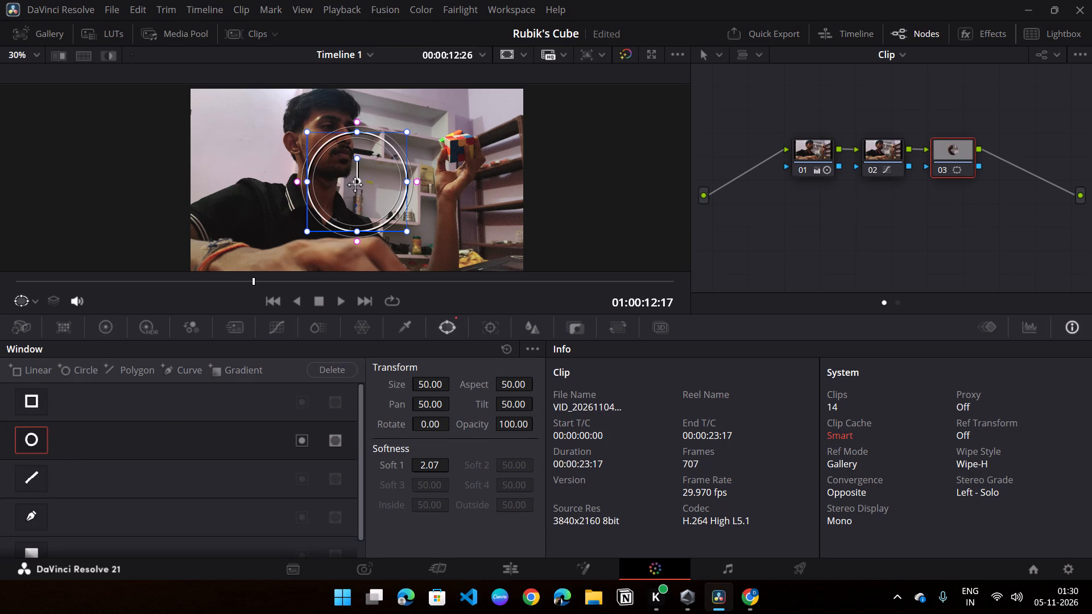
Shape the circular window into an upright ellipse over the man's face, Size about 43.88, Aspect 30.79, Pan 47.80, Tilt 52.40.
{"action": "left_click_drag", "start_coordinate": [407, 231], "coordinate": [387, 218]}
{"action": "left_click_drag", "start_coordinate": [354, 182], "coordinate": [352, 179]}
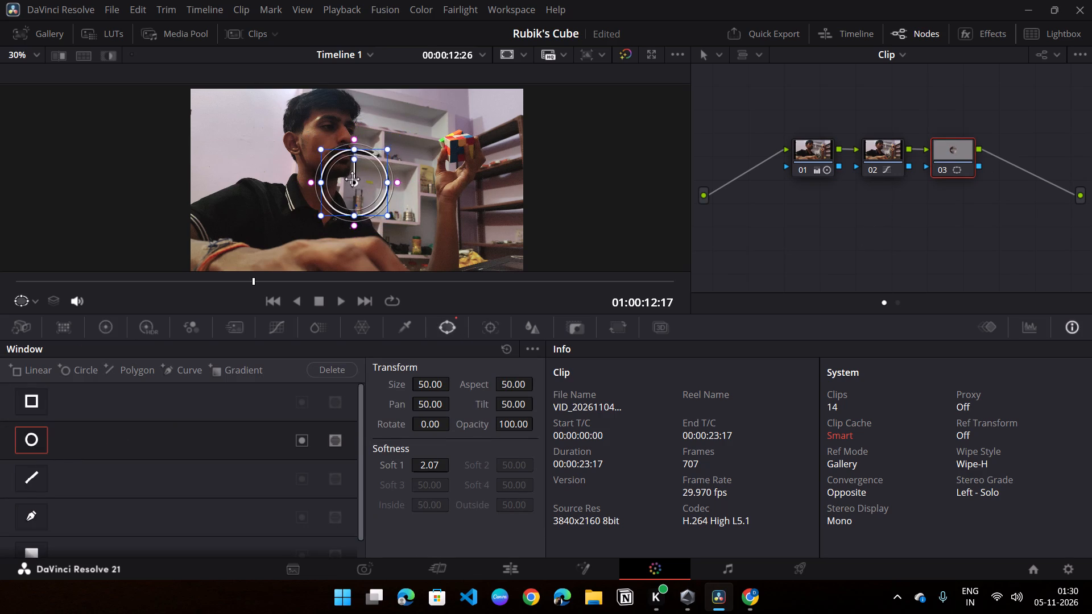
{"action": "left_click_drag", "start_coordinate": [352, 179], "coordinate": [334, 145]}
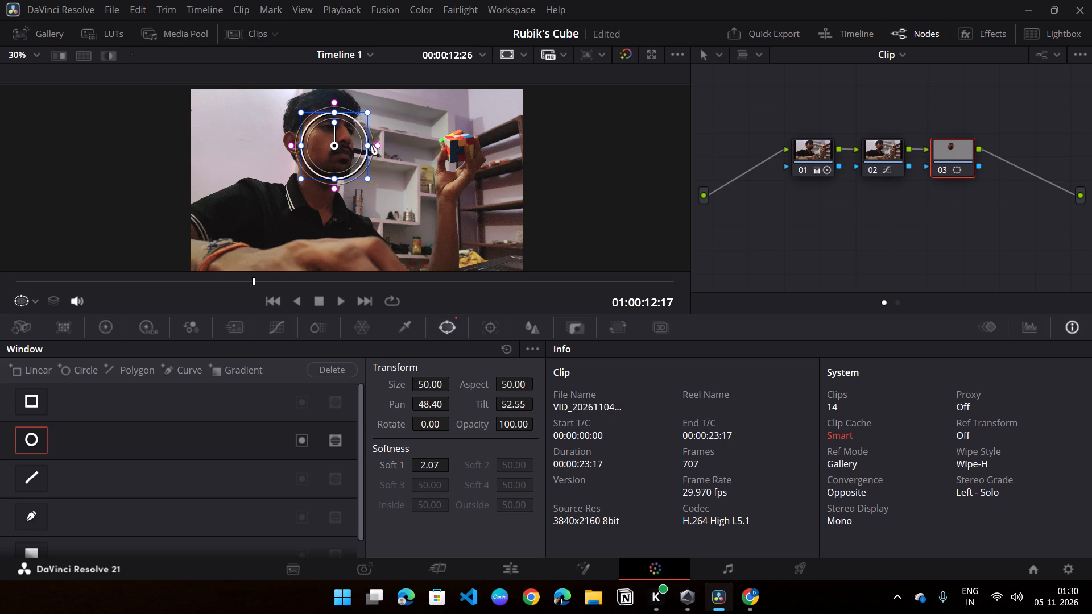
{"action": "left_click_drag", "start_coordinate": [367, 146], "coordinate": [358, 149]}
{"action": "left_click_drag", "start_coordinate": [337, 149], "coordinate": [331, 147]}
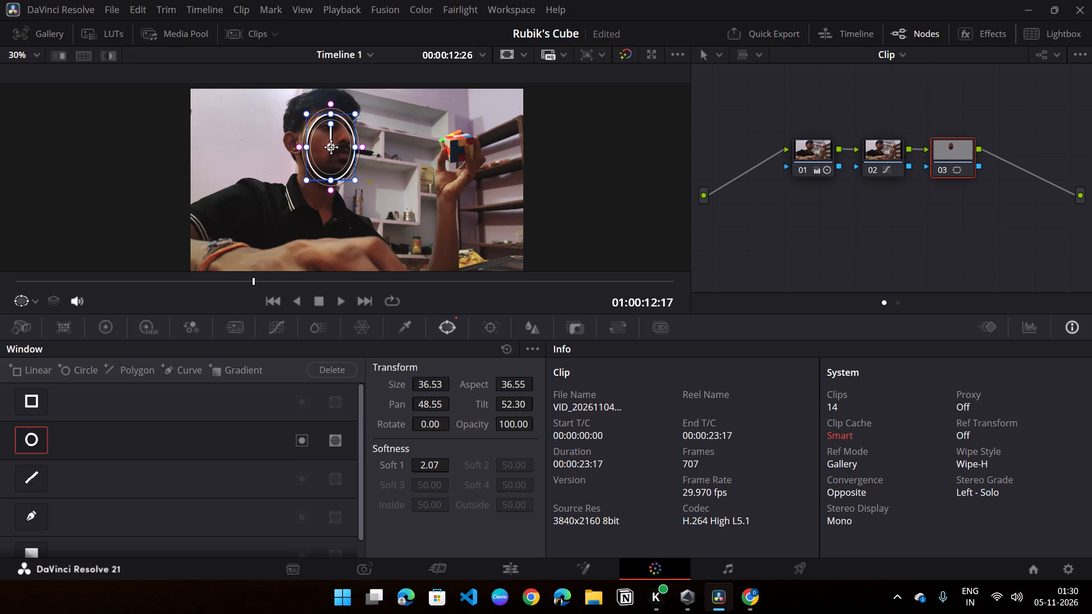
{"action": "left_click_drag", "start_coordinate": [331, 147], "coordinate": [328, 141]}
{"action": "left_click_drag", "start_coordinate": [330, 174], "coordinate": [328, 204]}
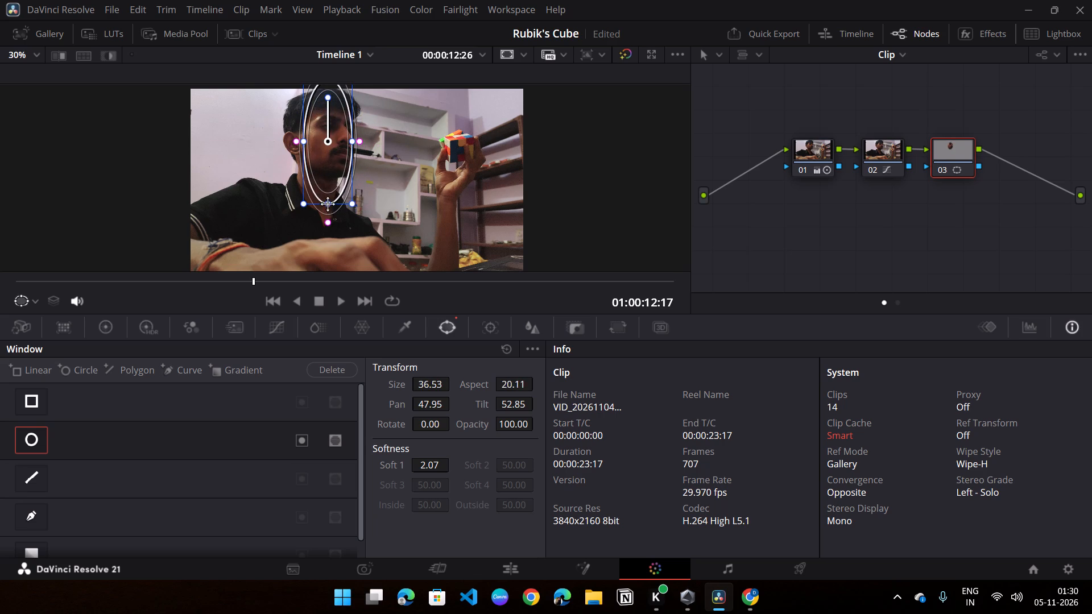
{"action": "left_click_drag", "start_coordinate": [328, 204], "coordinate": [328, 200]}
{"action": "left_click_drag", "start_coordinate": [329, 140], "coordinate": [326, 147]}
{"action": "left_click_drag", "start_coordinate": [306, 150], "coordinate": [297, 151]}
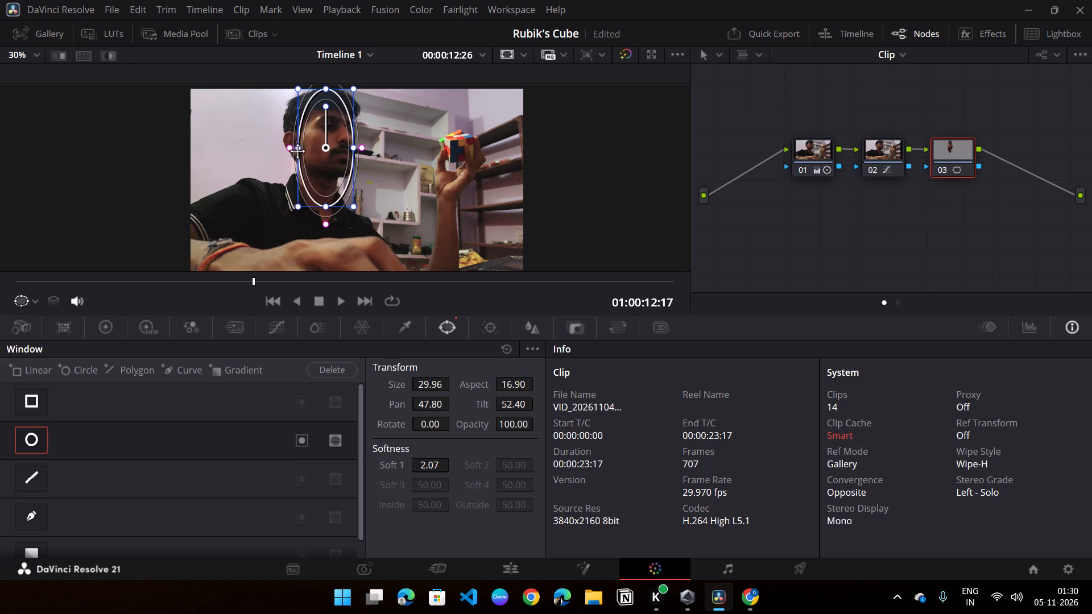
{"action": "left_click_drag", "start_coordinate": [297, 151], "coordinate": [297, 151]}
{"action": "left_click_drag", "start_coordinate": [326, 91], "coordinate": [332, 101]}
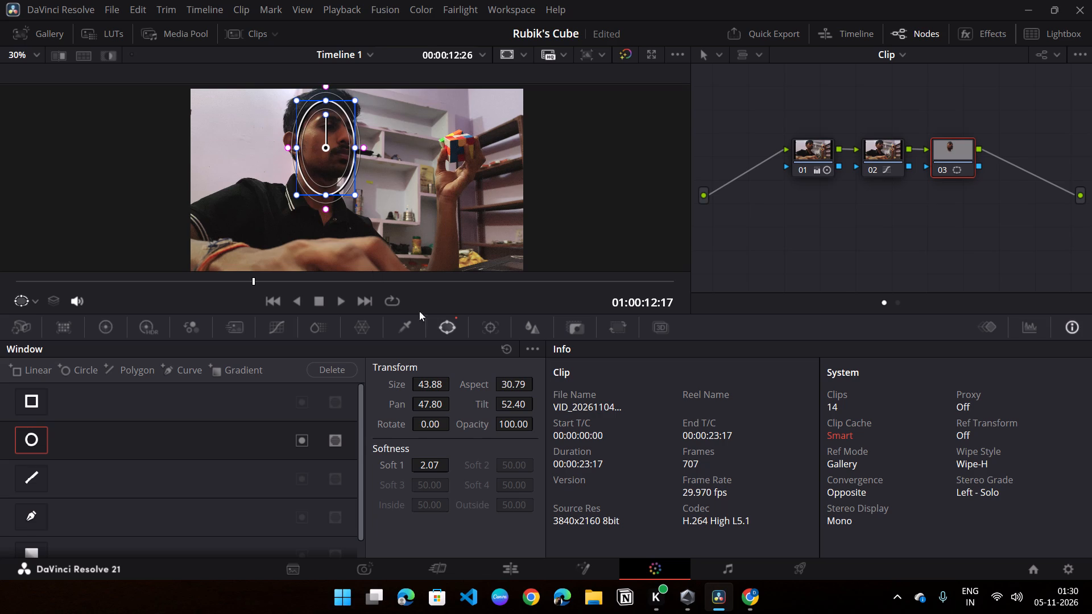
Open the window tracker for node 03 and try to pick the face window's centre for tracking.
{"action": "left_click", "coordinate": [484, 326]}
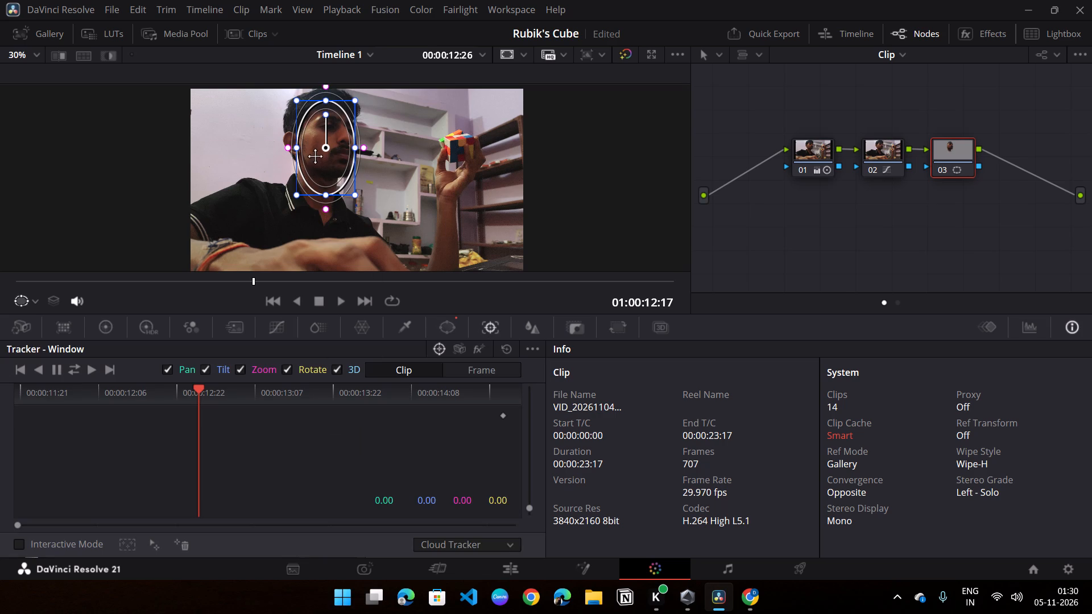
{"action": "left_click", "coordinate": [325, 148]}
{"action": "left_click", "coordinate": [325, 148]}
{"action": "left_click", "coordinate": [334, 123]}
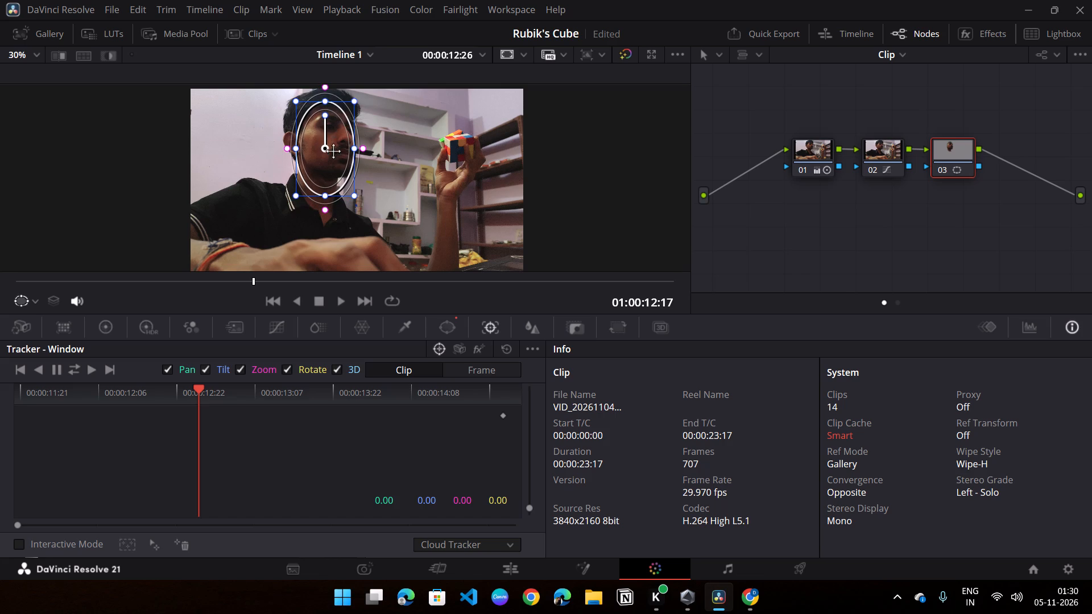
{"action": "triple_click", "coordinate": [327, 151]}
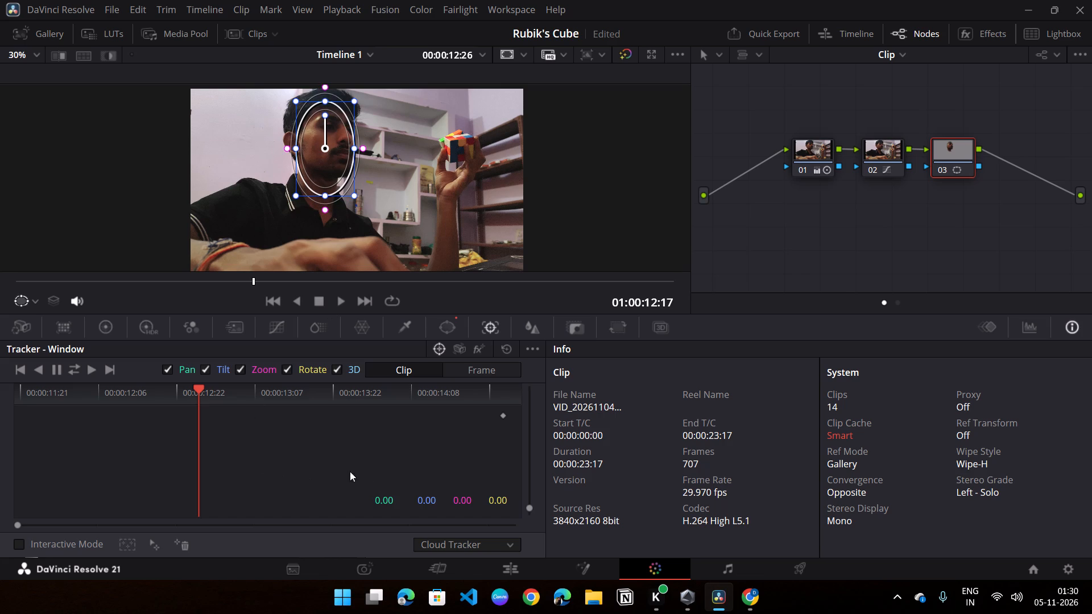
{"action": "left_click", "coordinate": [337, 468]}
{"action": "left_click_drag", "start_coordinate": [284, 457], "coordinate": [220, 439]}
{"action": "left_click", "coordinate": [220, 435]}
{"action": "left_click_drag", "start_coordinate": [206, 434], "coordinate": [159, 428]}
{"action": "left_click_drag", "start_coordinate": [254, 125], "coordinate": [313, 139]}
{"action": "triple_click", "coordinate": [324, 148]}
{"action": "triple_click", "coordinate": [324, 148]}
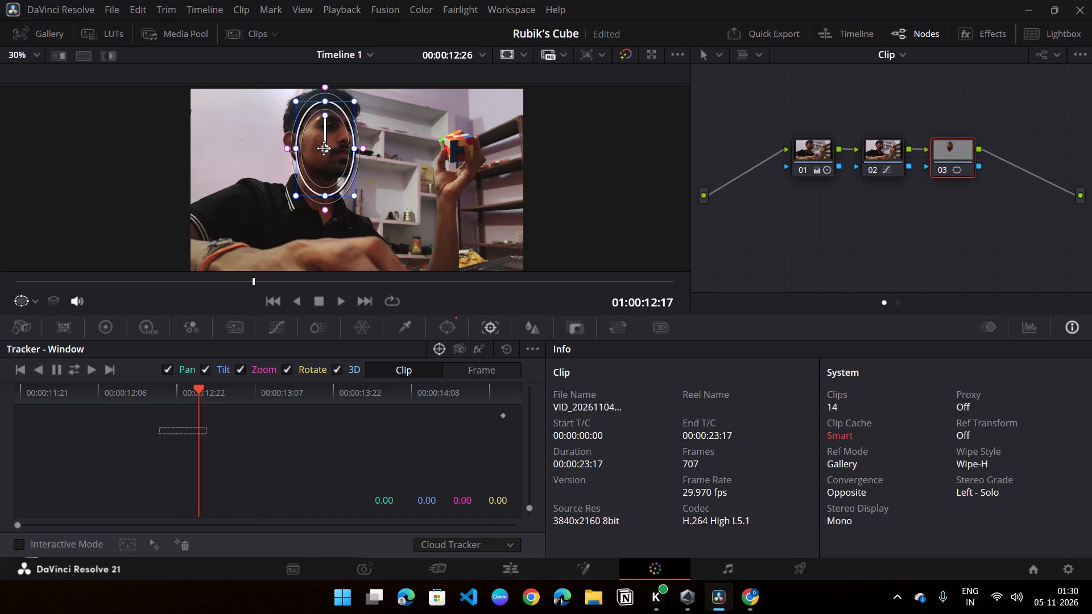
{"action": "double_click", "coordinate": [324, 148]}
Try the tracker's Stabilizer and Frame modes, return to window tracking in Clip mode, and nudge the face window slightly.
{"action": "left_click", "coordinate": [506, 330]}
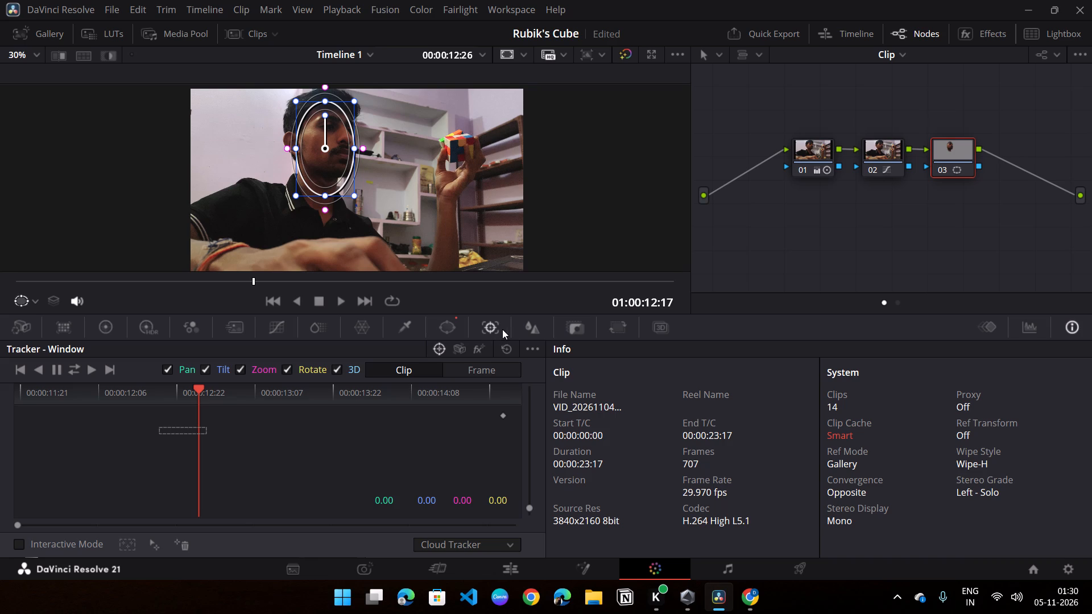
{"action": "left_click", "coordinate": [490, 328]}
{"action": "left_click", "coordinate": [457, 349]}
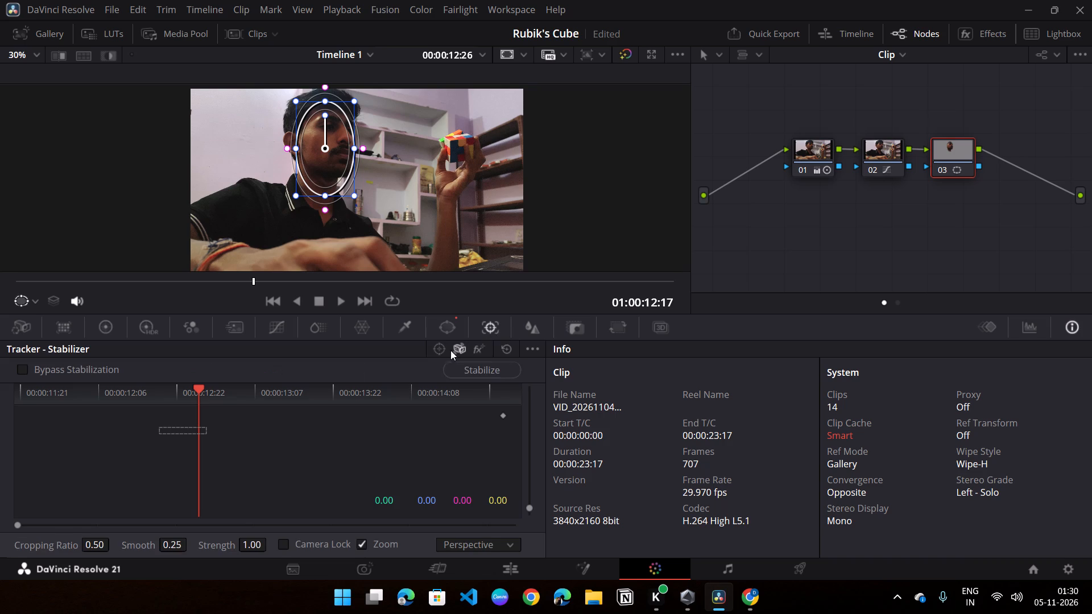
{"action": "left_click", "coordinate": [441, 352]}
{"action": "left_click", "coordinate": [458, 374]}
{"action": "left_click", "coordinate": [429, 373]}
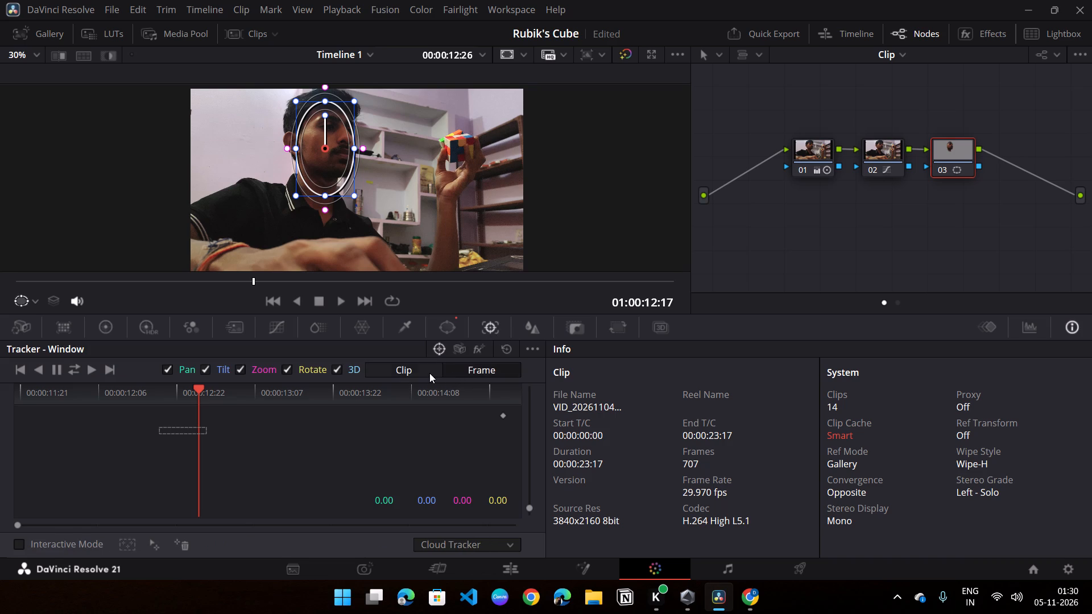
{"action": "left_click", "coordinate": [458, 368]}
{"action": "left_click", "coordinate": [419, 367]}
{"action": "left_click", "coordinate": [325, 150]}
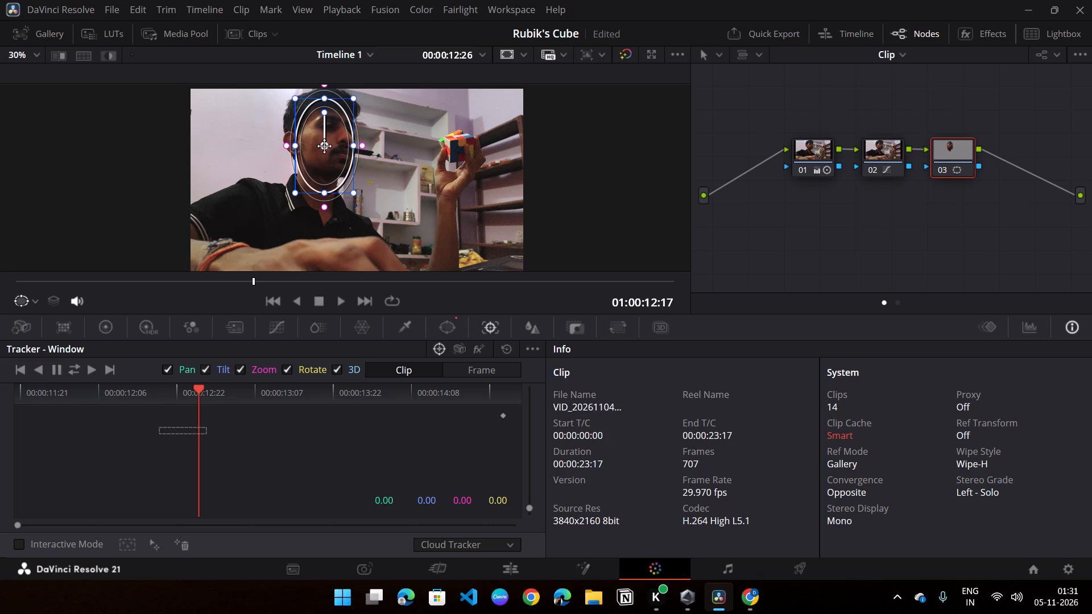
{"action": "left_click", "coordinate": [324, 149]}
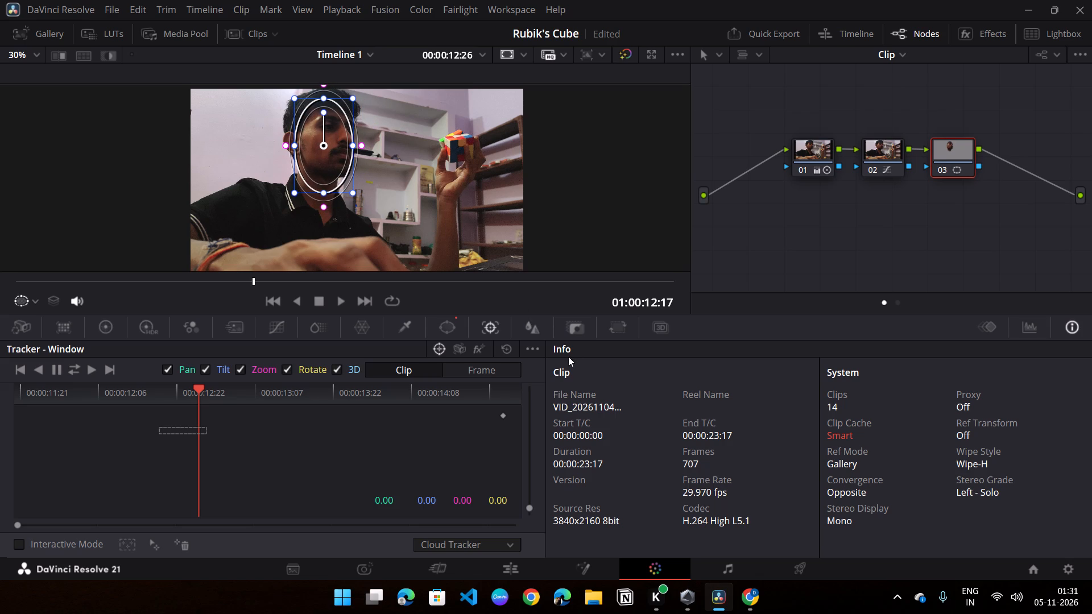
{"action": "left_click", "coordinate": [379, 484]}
Brighten the face by moving node 03's custom curve white point inward along the top edge to about five-sixths, comparing with the node disabled.
{"action": "left_click", "coordinate": [263, 329]}
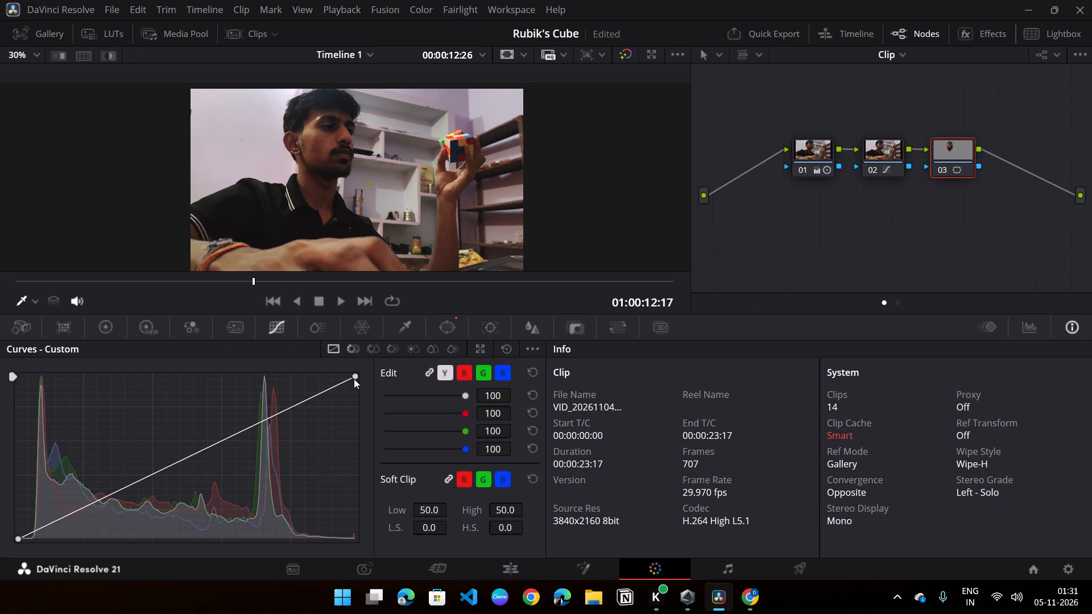
{"action": "left_click_drag", "start_coordinate": [356, 374], "coordinate": [272, 379]}
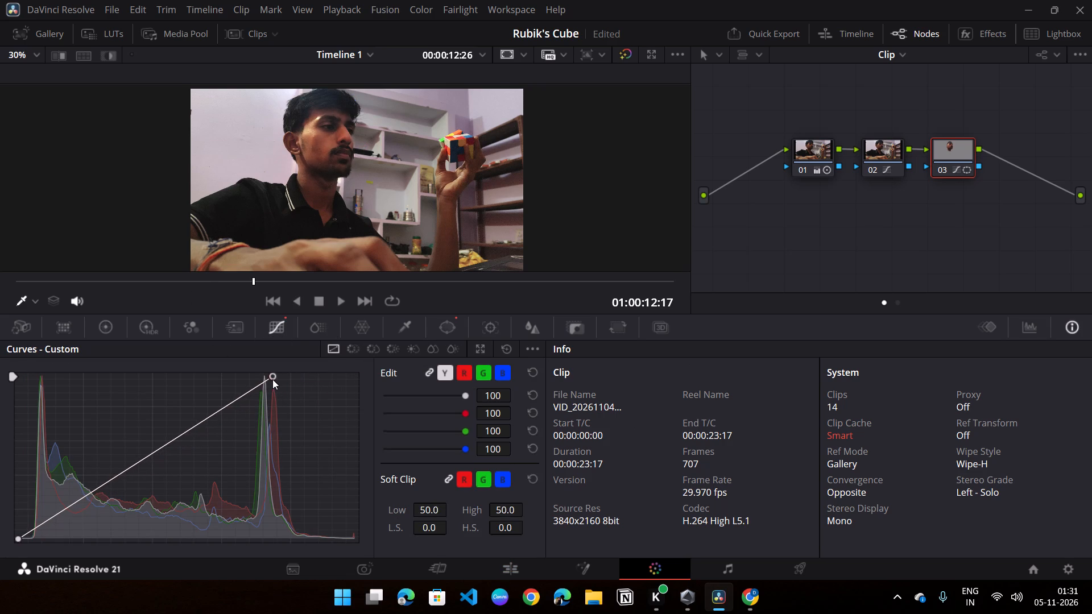
{"action": "left_click_drag", "start_coordinate": [272, 379], "coordinate": [274, 383]}
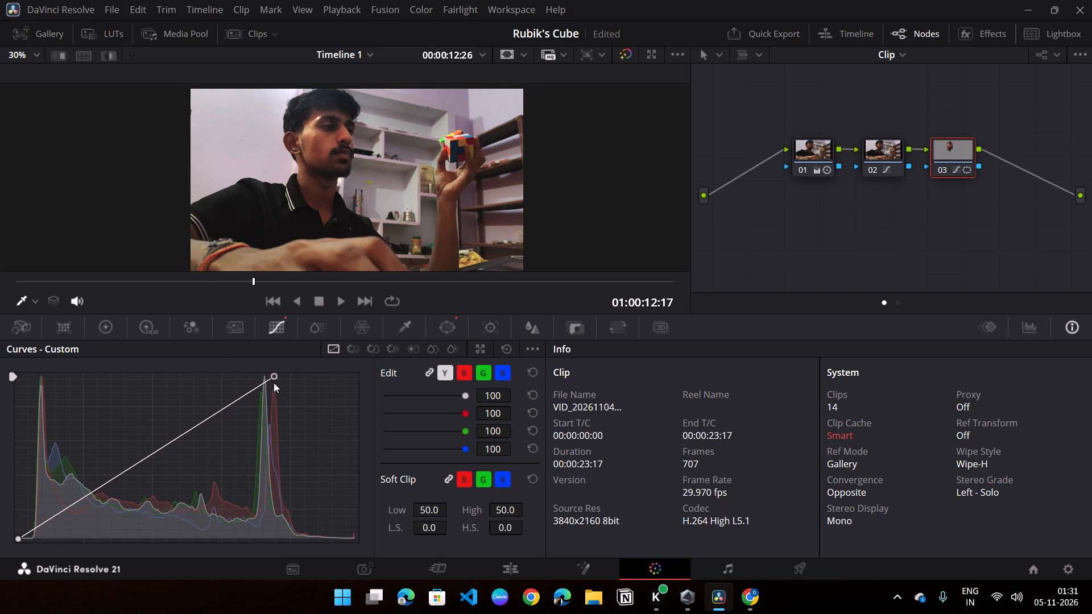
{"action": "left_click_drag", "start_coordinate": [274, 383], "coordinate": [263, 387]}
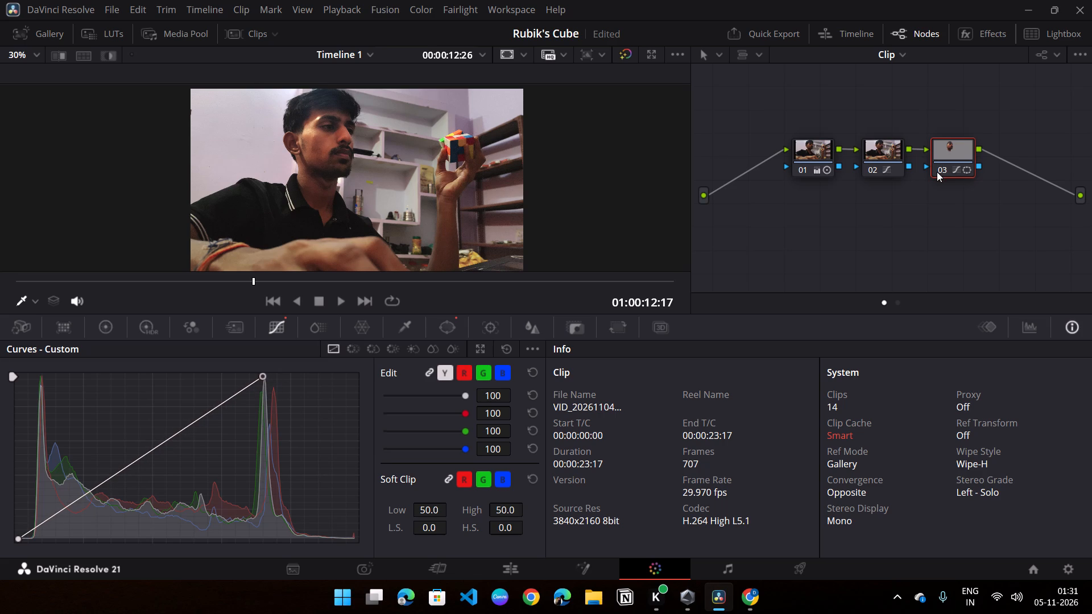
{"action": "key", "text": "ctrl+d"}
{"action": "key", "text": "ctrl+d"}
{"action": "left_click_drag", "start_coordinate": [263, 373], "coordinate": [299, 375]}
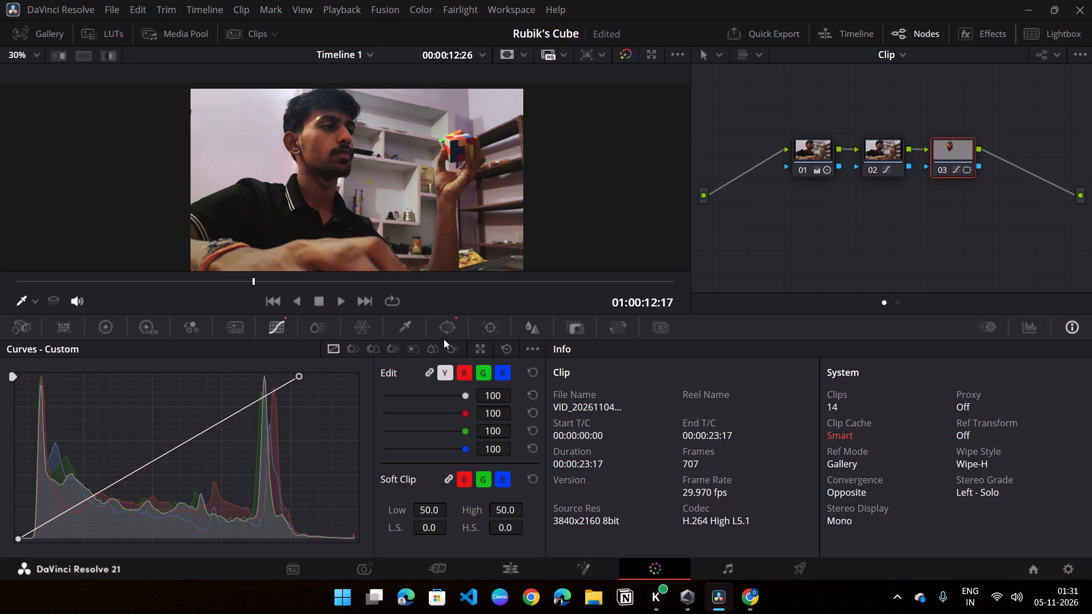
Shorten the face window and recentre it on the face, with Aspect about 39.02, Pan 47.80 and Tilt 52.75.
{"action": "left_click", "coordinate": [444, 335]}
{"action": "left_click_drag", "start_coordinate": [322, 99], "coordinate": [320, 108]}
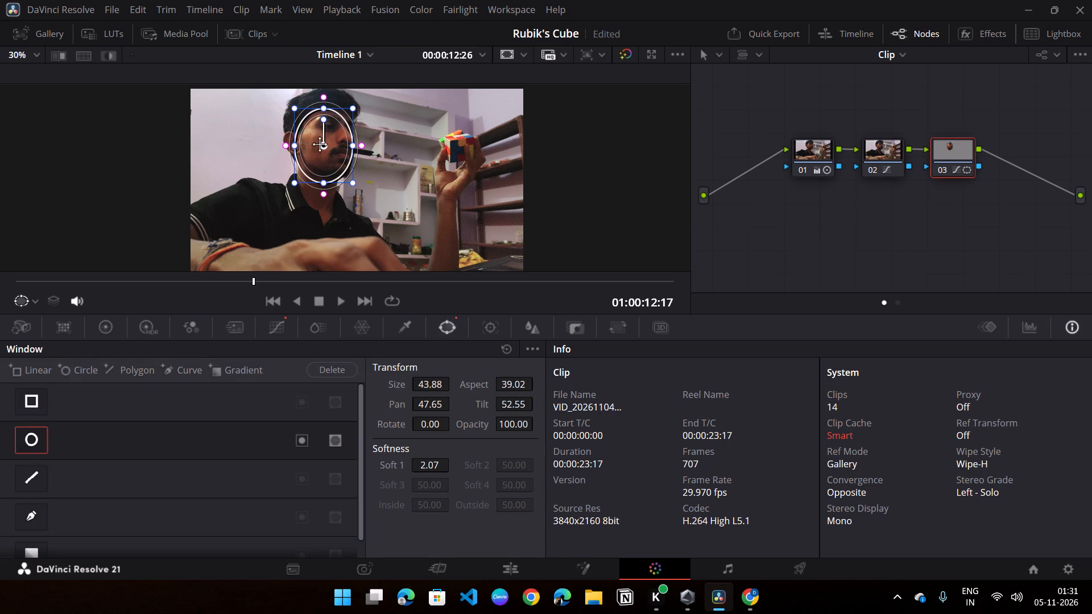
{"action": "left_click_drag", "start_coordinate": [320, 144], "coordinate": [326, 143]}
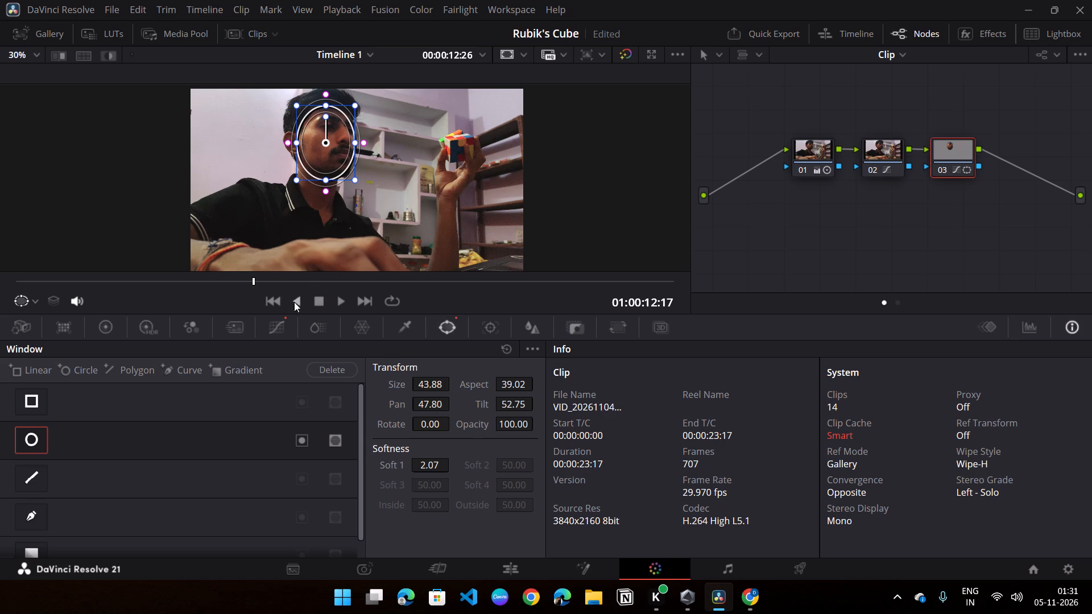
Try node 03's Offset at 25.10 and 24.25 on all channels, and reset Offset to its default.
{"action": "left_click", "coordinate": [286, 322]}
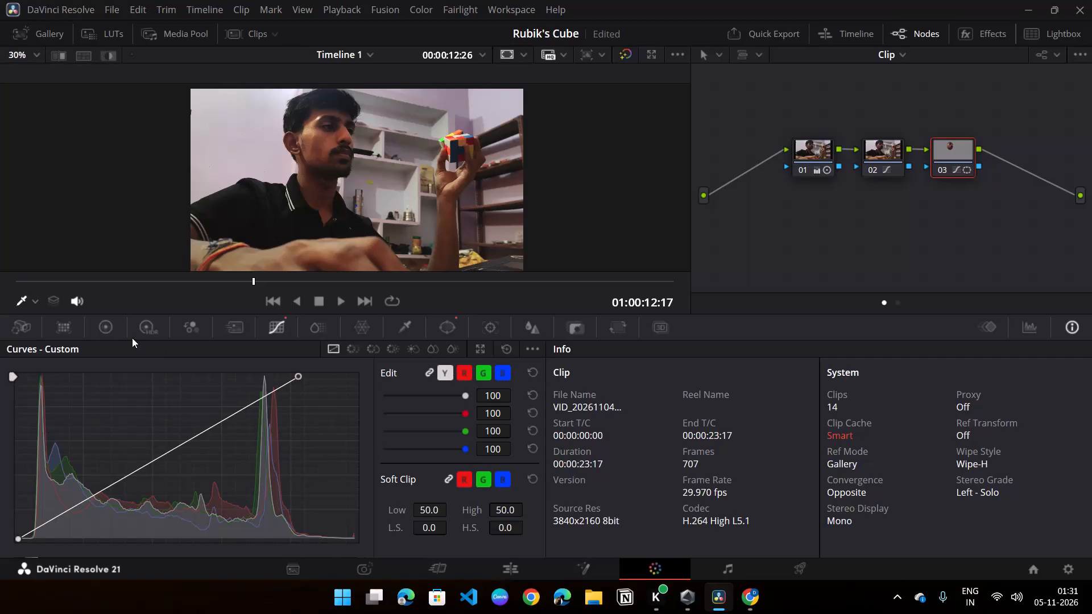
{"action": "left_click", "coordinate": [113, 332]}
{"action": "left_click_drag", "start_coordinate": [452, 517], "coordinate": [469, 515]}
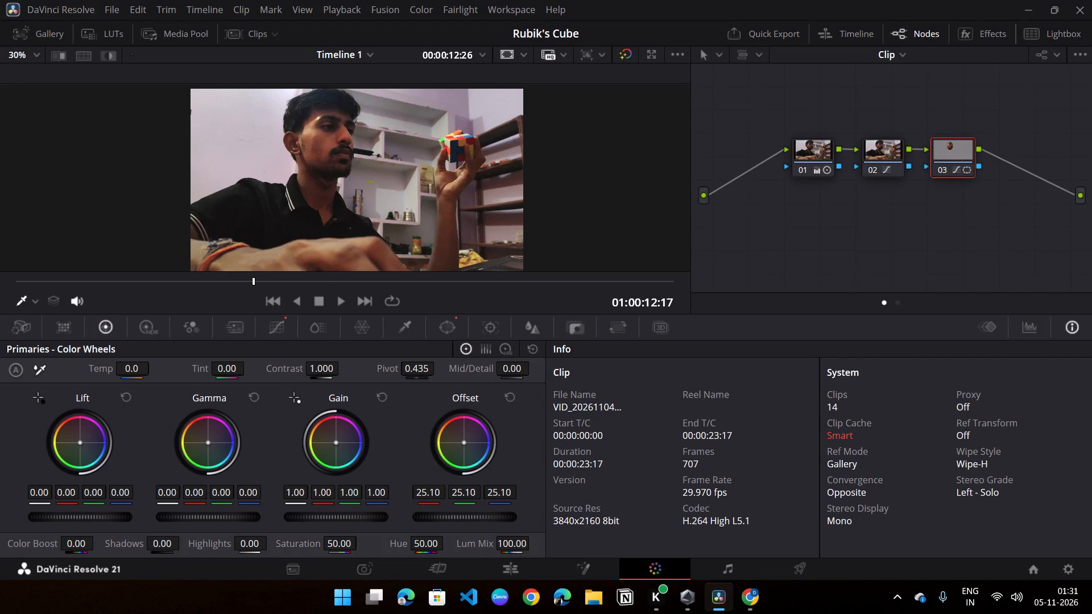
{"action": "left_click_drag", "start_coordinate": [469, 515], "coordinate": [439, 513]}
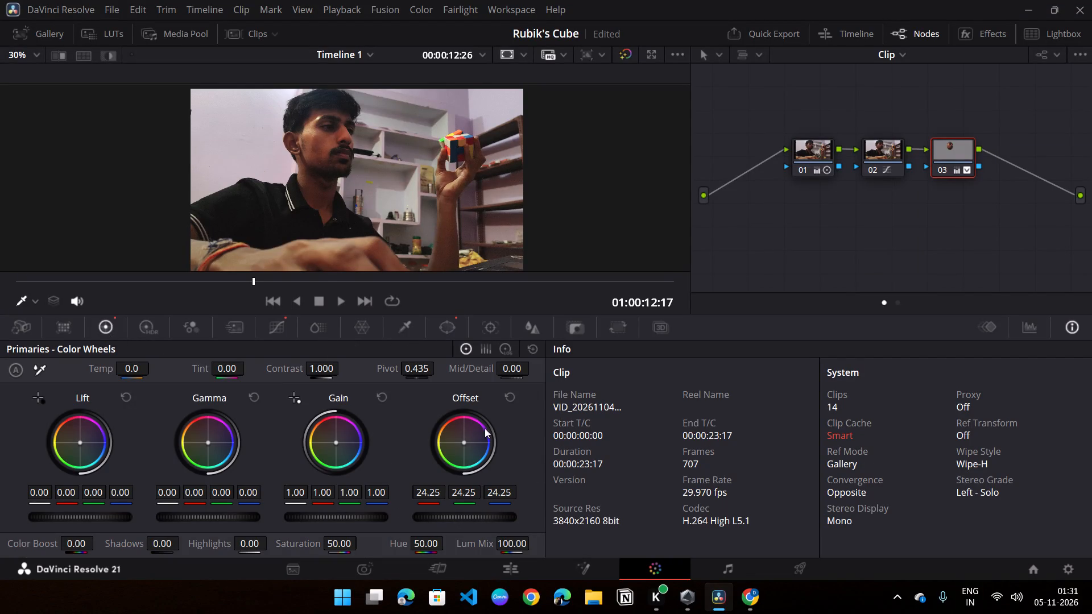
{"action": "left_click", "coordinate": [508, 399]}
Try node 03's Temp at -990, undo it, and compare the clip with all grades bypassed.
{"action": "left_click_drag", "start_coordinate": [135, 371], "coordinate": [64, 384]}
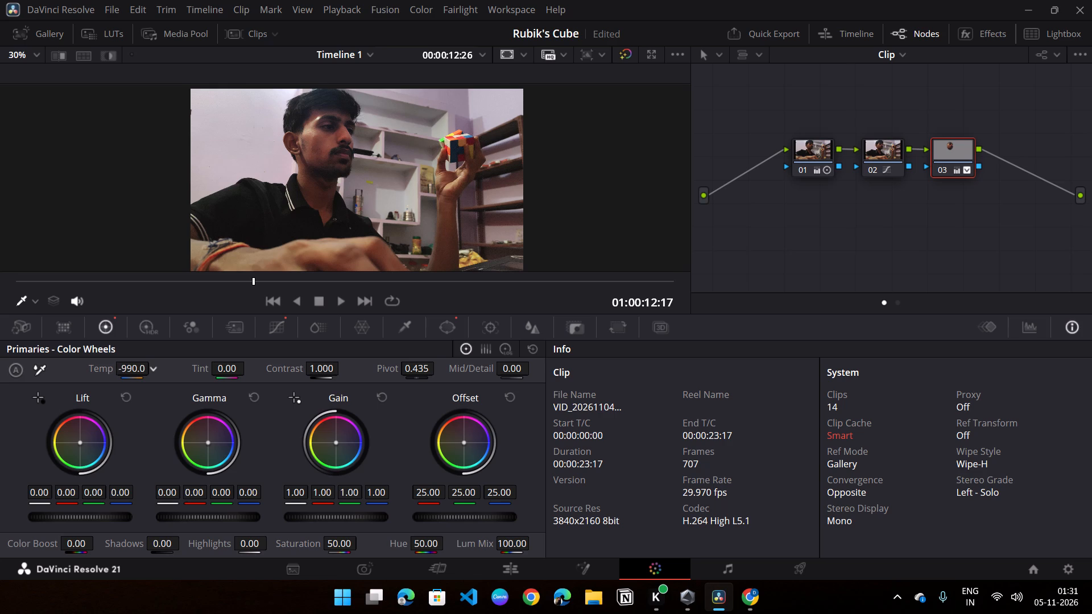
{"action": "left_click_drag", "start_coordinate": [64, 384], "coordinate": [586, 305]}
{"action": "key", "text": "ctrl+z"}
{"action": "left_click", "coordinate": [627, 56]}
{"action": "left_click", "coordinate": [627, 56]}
Add a serial node after node 03, shift its Offset towards blue with red 20.33 and green 25.22, and pull the blue channel back.
{"action": "left_click", "coordinate": [898, 158]}
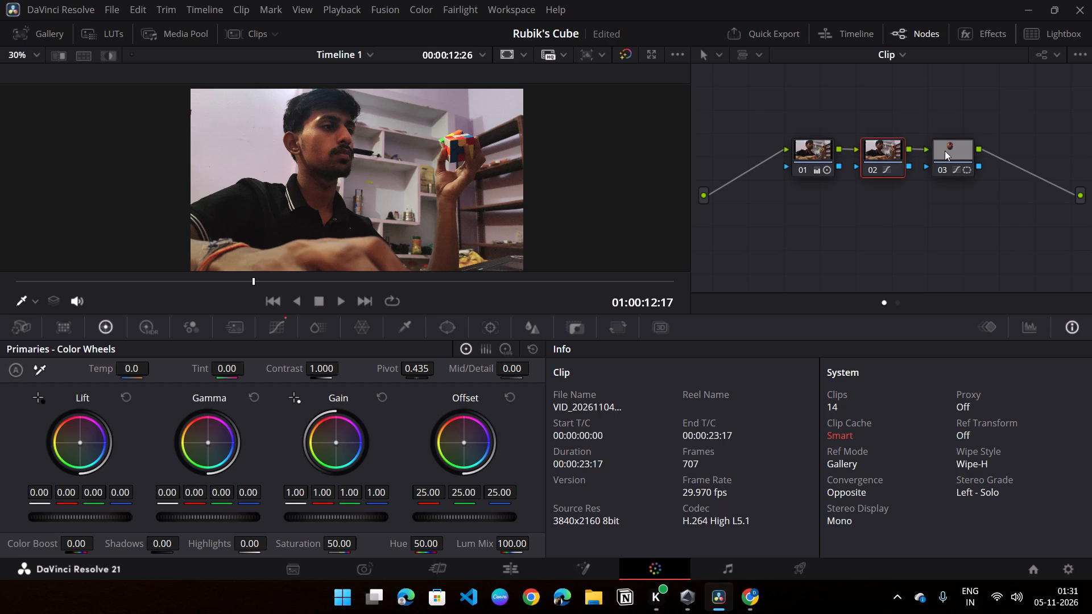
{"action": "left_click", "coordinate": [945, 151]}
{"action": "key", "text": "alt+s"}
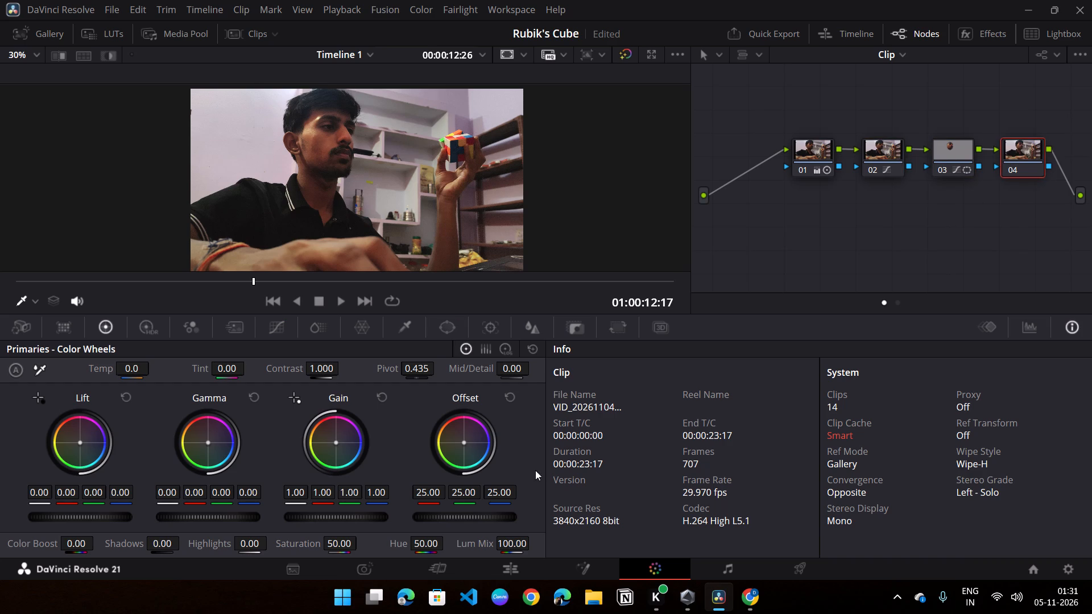
{"action": "left_click_drag", "start_coordinate": [468, 443], "coordinate": [491, 454]}
{"action": "left_click_drag", "start_coordinate": [491, 454], "coordinate": [498, 463]}
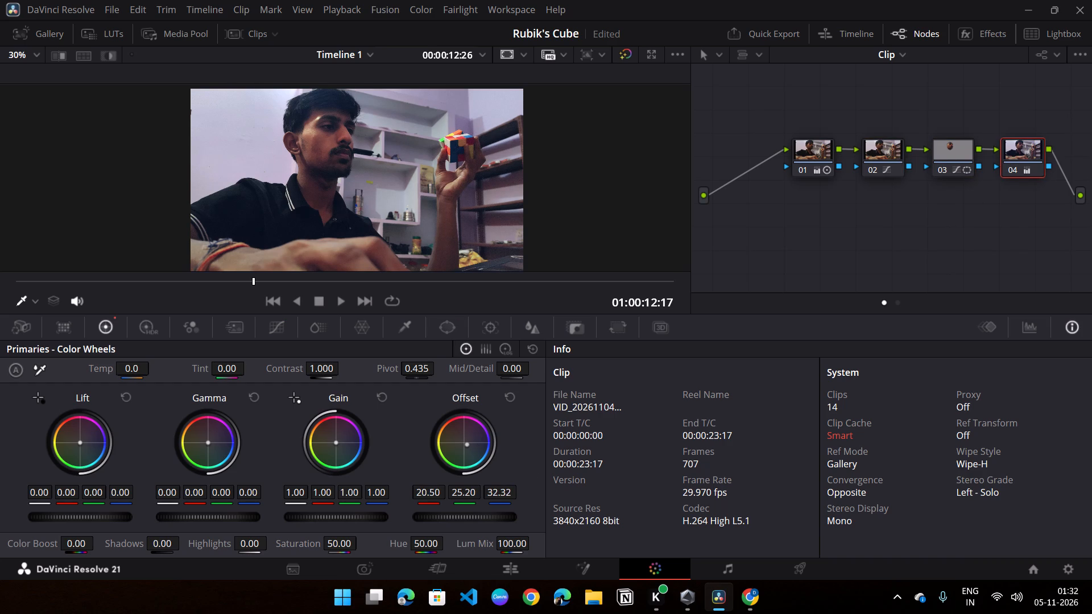
{"action": "left_click_drag", "start_coordinate": [498, 463], "coordinate": [498, 464]}
{"action": "left_click_drag", "start_coordinate": [502, 495], "coordinate": [495, 499]}
{"action": "left_click_drag", "start_coordinate": [495, 499], "coordinate": [463, 513]}
{"action": "left_click_drag", "start_coordinate": [463, 513], "coordinate": [449, 521]}
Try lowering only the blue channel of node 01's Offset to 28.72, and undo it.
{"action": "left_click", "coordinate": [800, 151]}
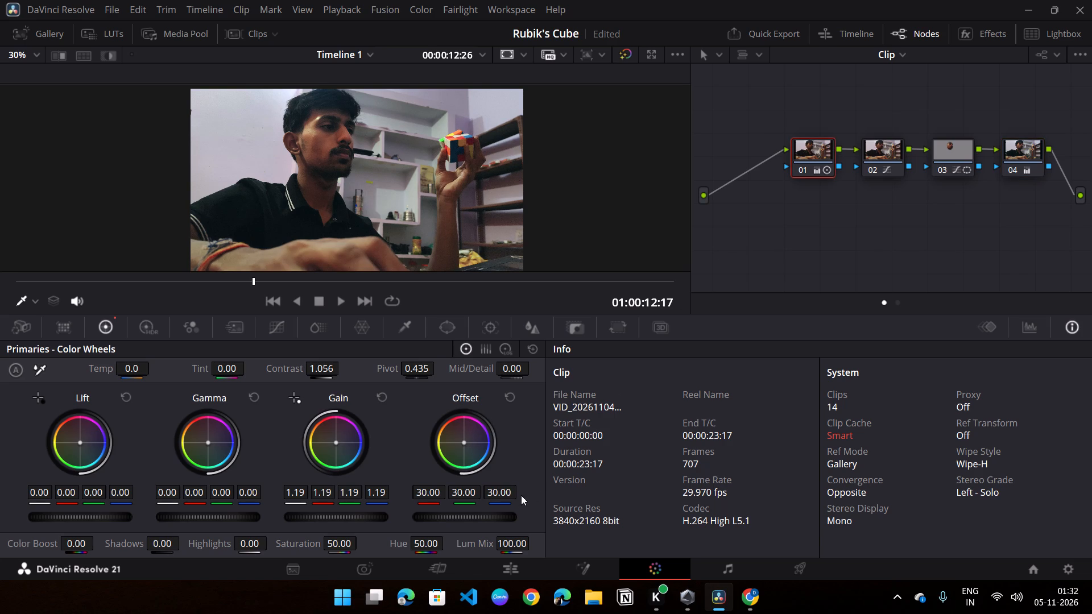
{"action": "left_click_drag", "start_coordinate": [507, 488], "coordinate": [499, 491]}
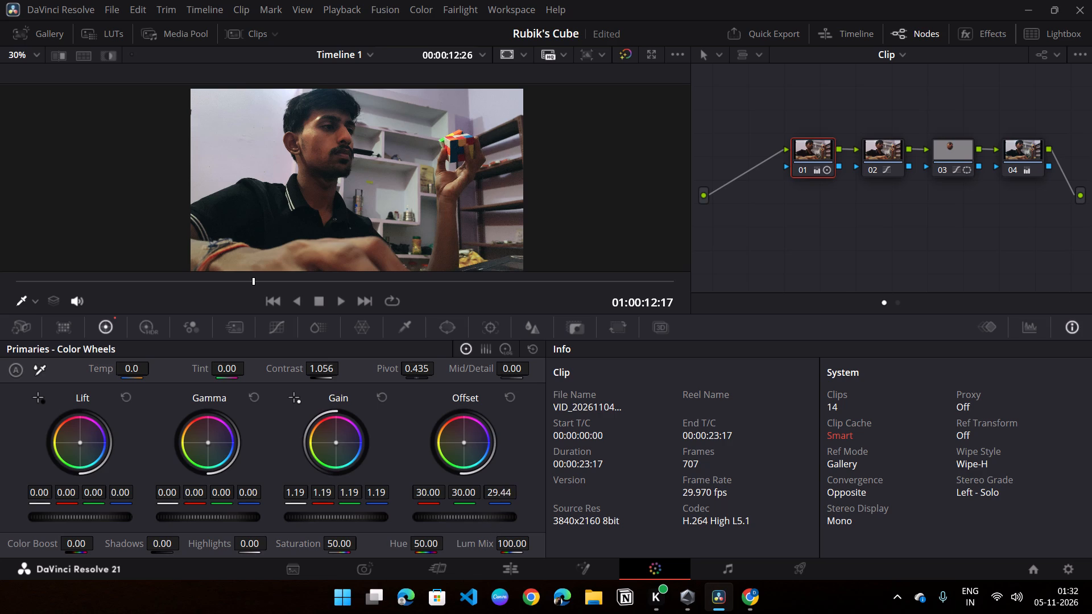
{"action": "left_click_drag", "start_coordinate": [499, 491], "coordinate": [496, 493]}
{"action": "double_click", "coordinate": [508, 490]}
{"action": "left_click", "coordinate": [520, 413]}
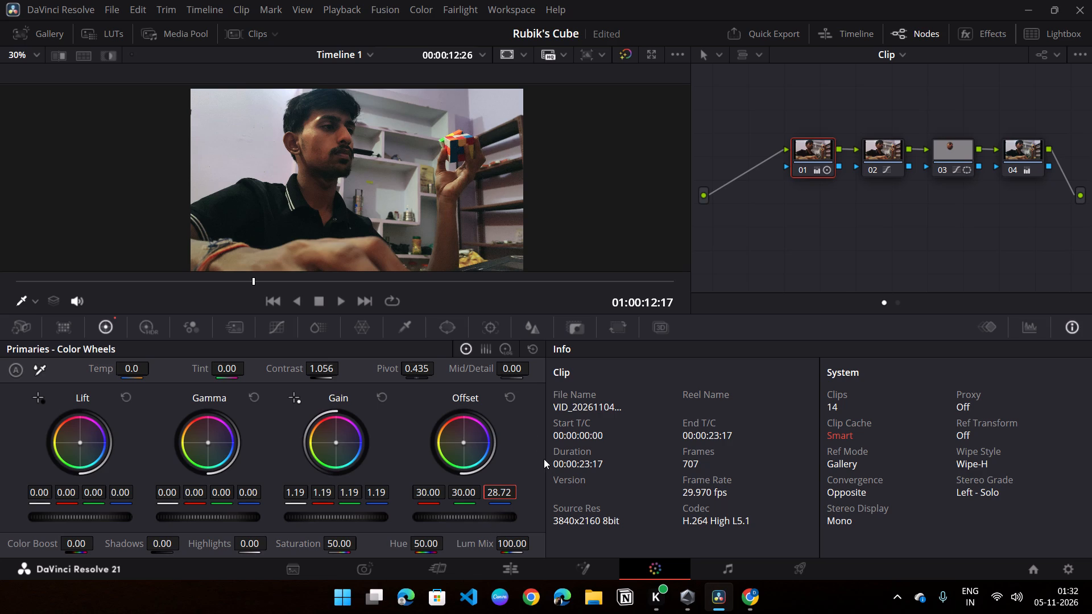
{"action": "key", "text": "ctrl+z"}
Lower node 01's Offset to 29.20 on all channels, comparing the clip with and without its grade.
{"action": "left_click_drag", "start_coordinate": [483, 518], "coordinate": [452, 526]}
{"action": "left_click_drag", "start_coordinate": [452, 526], "coordinate": [443, 532]}
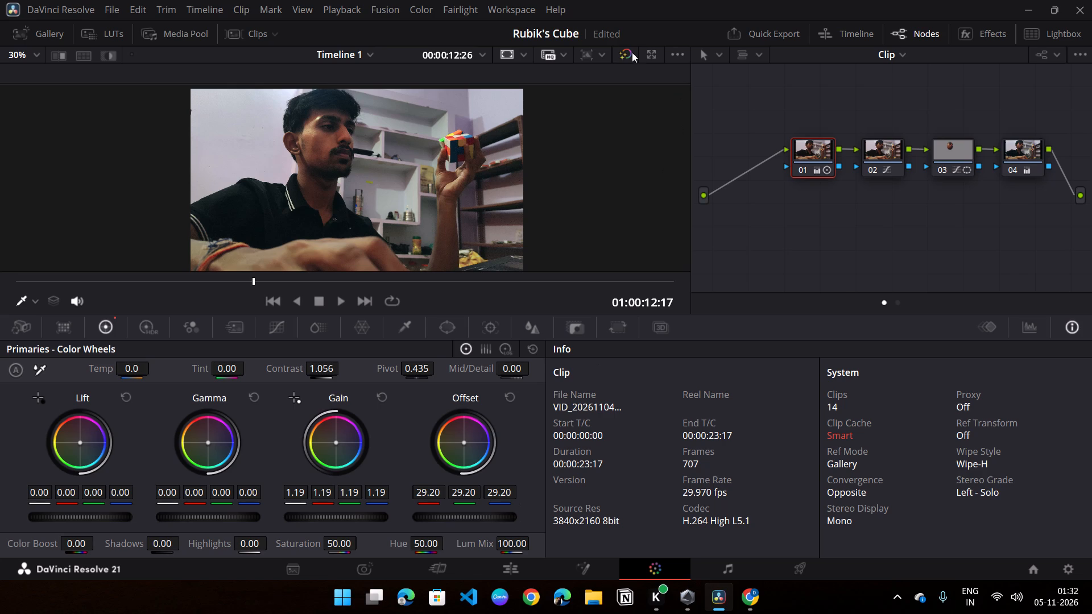
{"action": "left_click", "coordinate": [630, 52]}
{"action": "left_click", "coordinate": [630, 52]}
{"action": "left_click", "coordinate": [633, 54]}
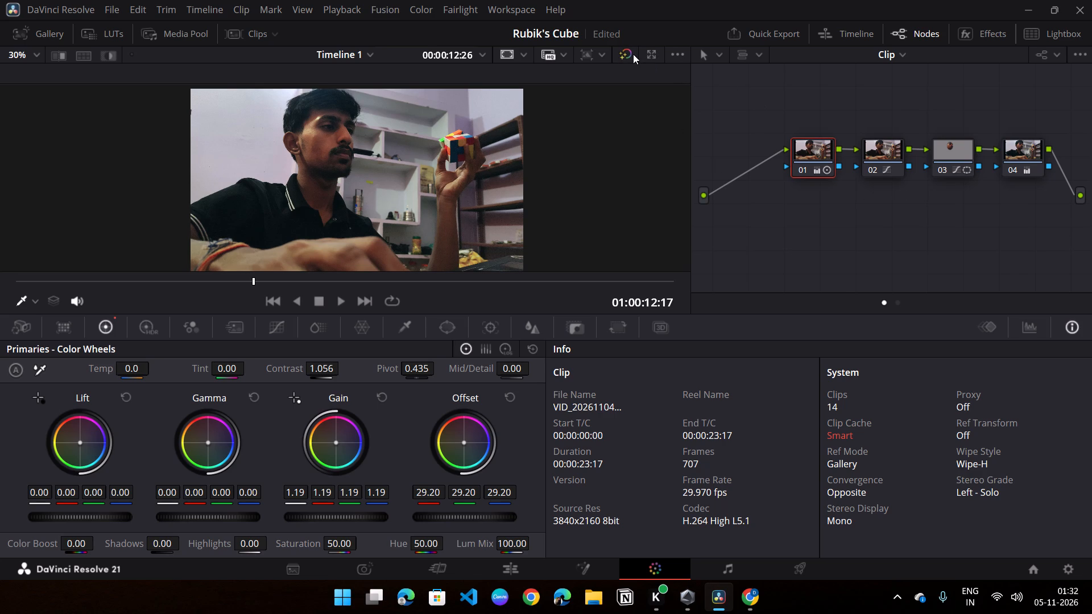
{"action": "left_click", "coordinate": [628, 54]}
{"action": "left_click", "coordinate": [628, 54]}
{"action": "left_click", "coordinate": [628, 54]}
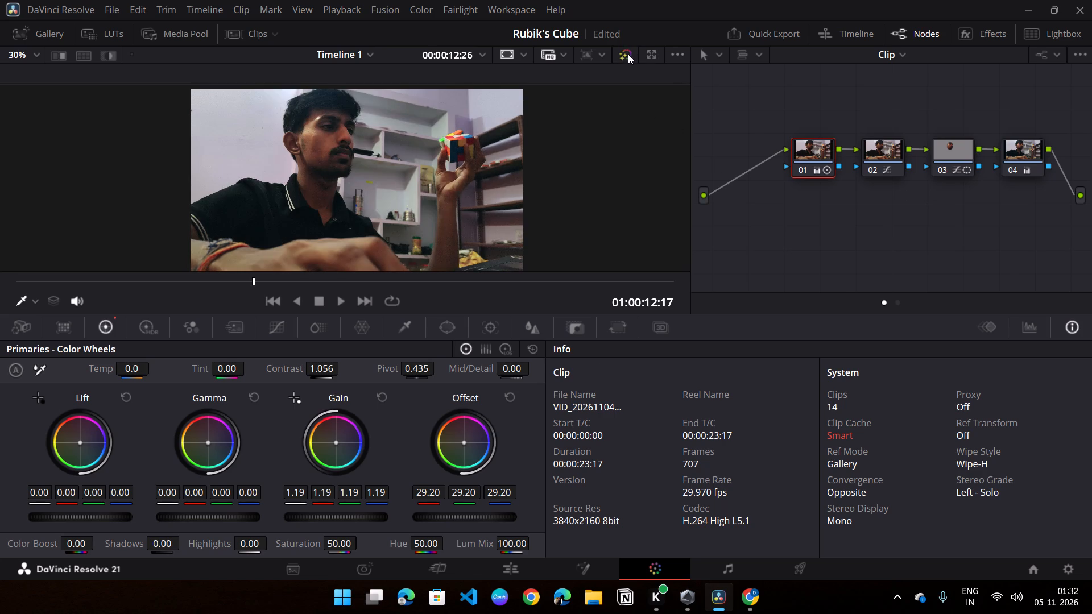
{"action": "left_click", "coordinate": [628, 54]}
Warm node 01 by setting its Temp to 180, trying stronger values up to about 670 on the way.
{"action": "left_click", "coordinate": [882, 152]}
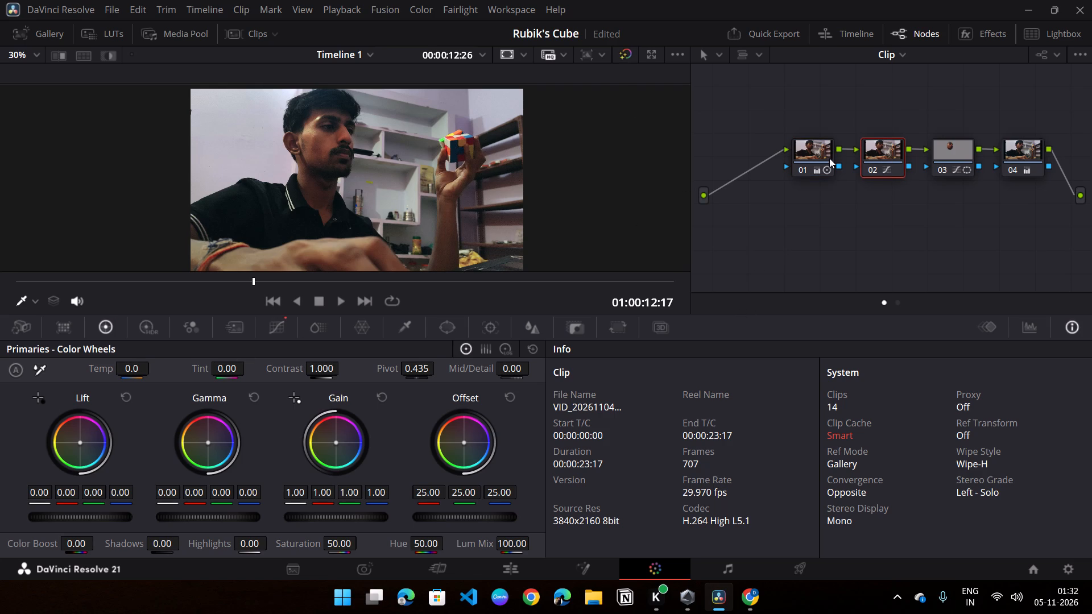
{"action": "left_click", "coordinate": [829, 158]}
{"action": "left_click_drag", "start_coordinate": [133, 367], "coordinate": [180, 368]}
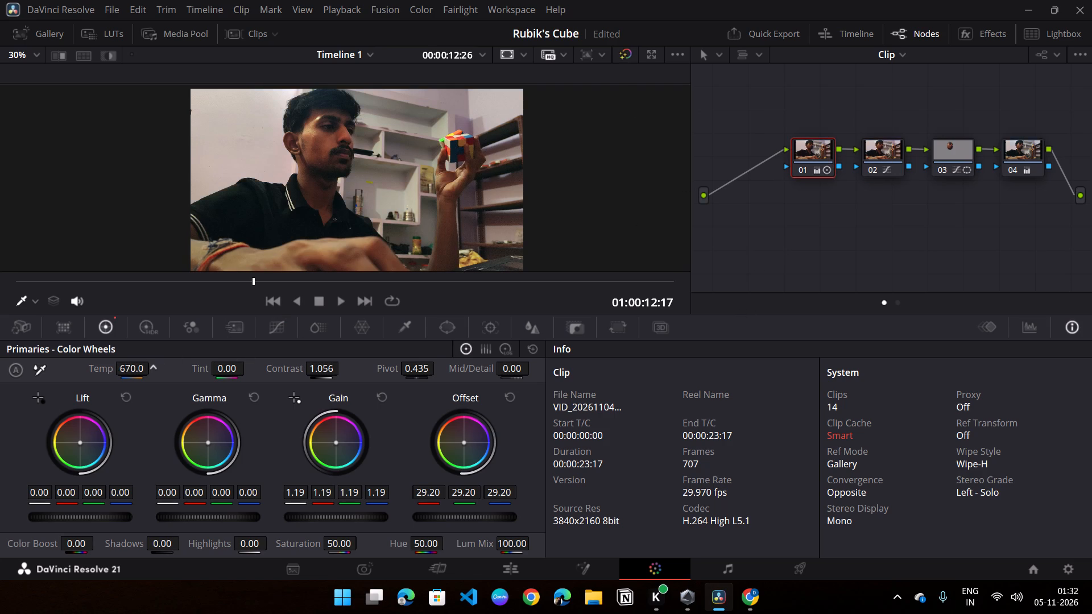
{"action": "left_click_drag", "start_coordinate": [180, 368], "coordinate": [144, 369]}
{"action": "left_click_drag", "start_coordinate": [144, 369], "coordinate": [145, 369]}
Compare the fifth clip with node 03 disabled and with all grades bypassed, in both the Color and Edit pages.
{"action": "left_click", "coordinate": [890, 151]}
{"action": "left_click", "coordinate": [957, 148]}
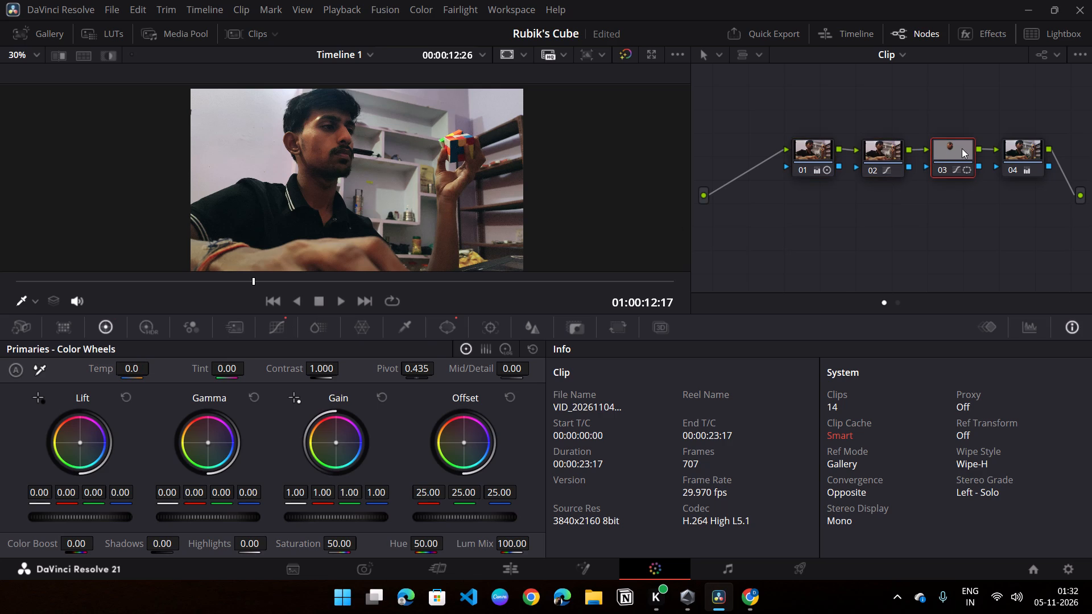
{"action": "left_click", "coordinate": [945, 172]}
{"action": "left_click", "coordinate": [945, 172]}
{"action": "left_click", "coordinate": [619, 55]}
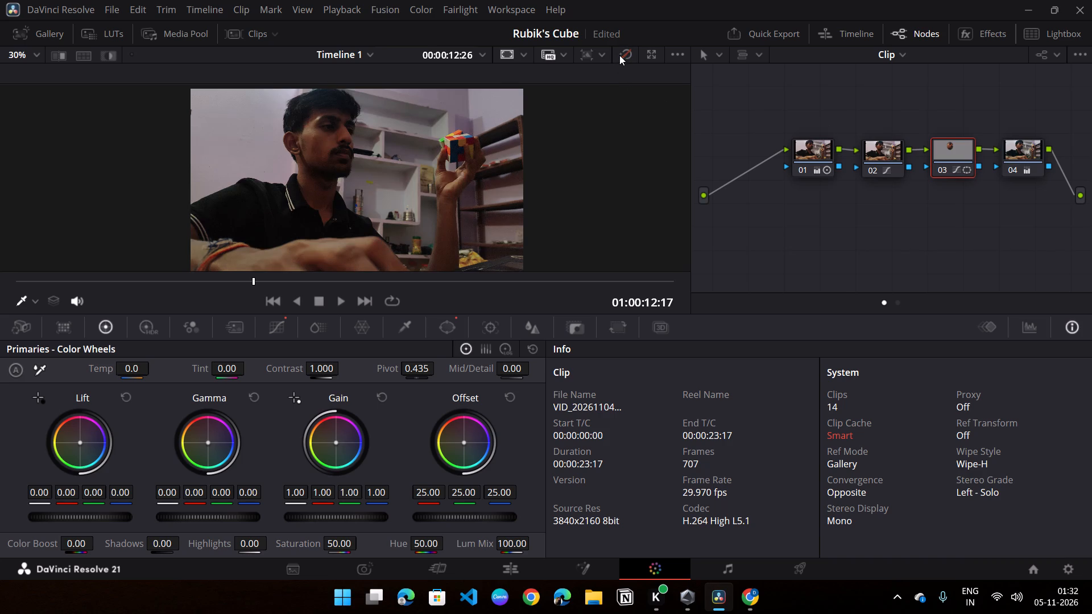
{"action": "left_click", "coordinate": [619, 55]}
{"action": "left_click", "coordinate": [541, 572]}
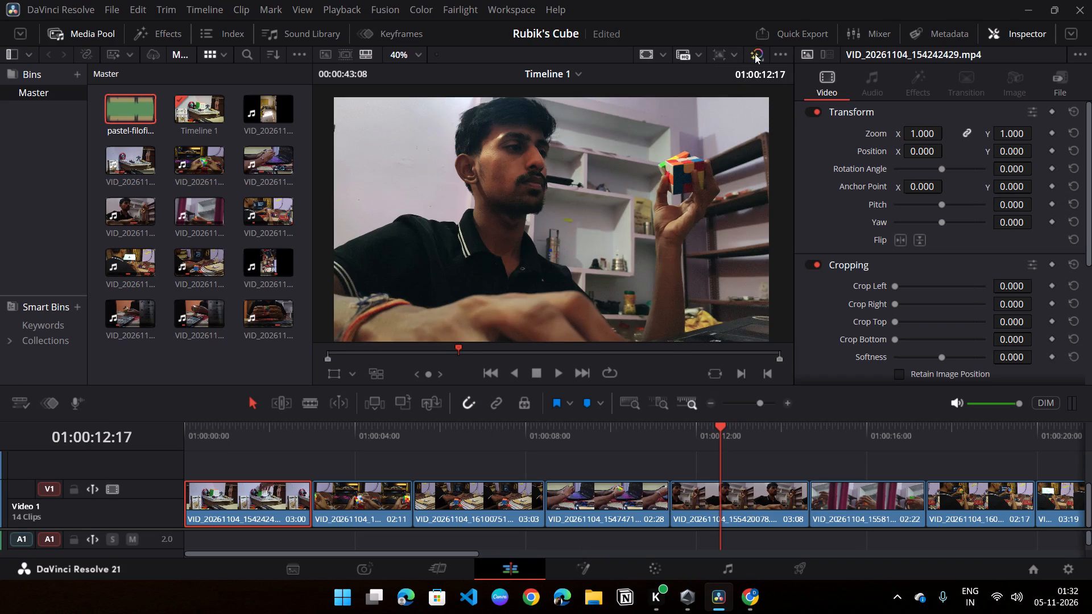
{"action": "left_click", "coordinate": [755, 54]}
{"action": "left_click", "coordinate": [755, 54]}
Scrub the timeline across the third, fourth and fifth clips to compare their look, ending on the fourth clip.
{"action": "left_click_drag", "start_coordinate": [551, 441], "coordinate": [568, 440]}
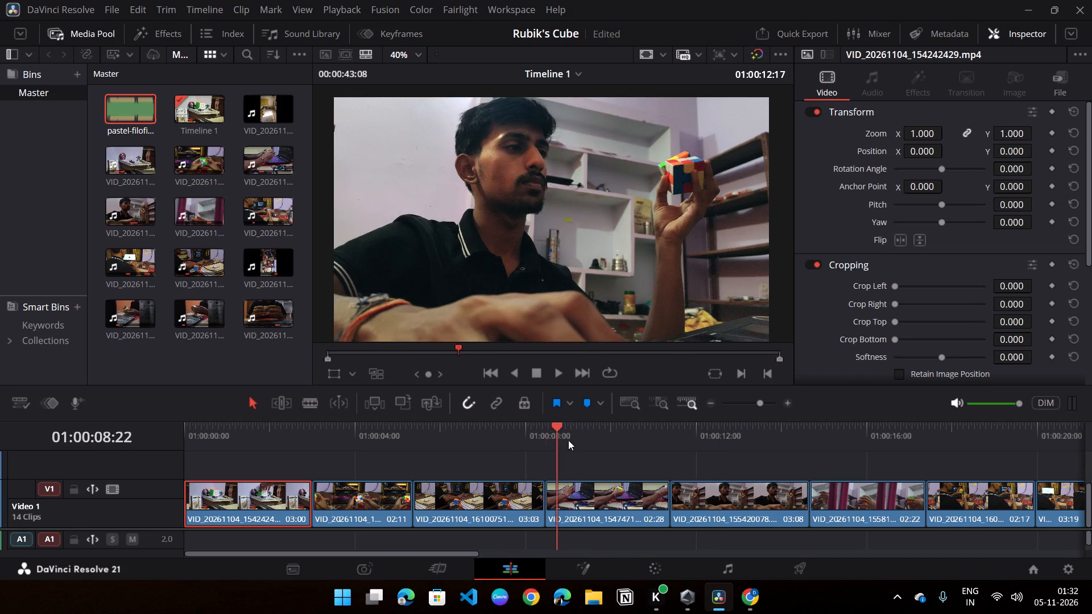
{"action": "left_click_drag", "start_coordinate": [568, 440], "coordinate": [699, 457]}
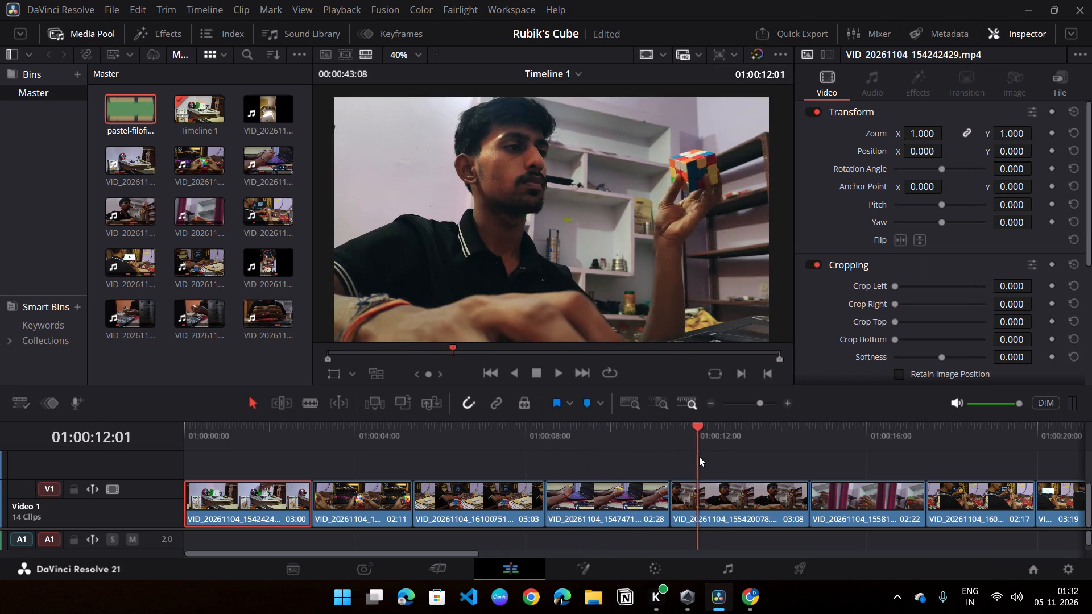
{"action": "left_click_drag", "start_coordinate": [699, 457], "coordinate": [599, 471]}
{"action": "left_click", "coordinate": [580, 507]}
{"action": "left_click", "coordinate": [482, 512]}
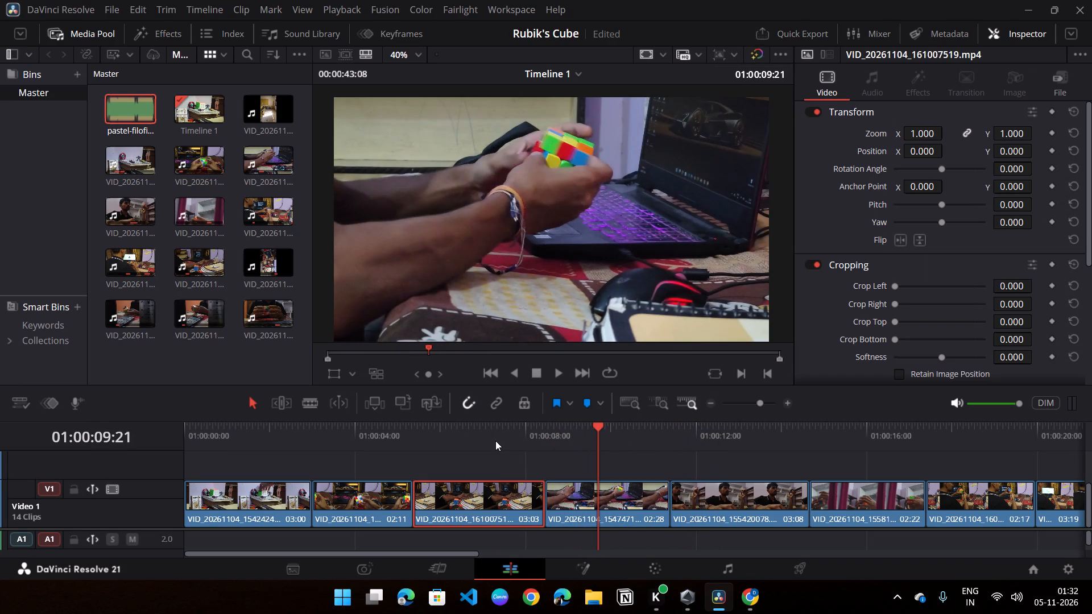
{"action": "left_click", "coordinate": [495, 441]}
{"action": "left_click_drag", "start_coordinate": [496, 441], "coordinate": [559, 447]}
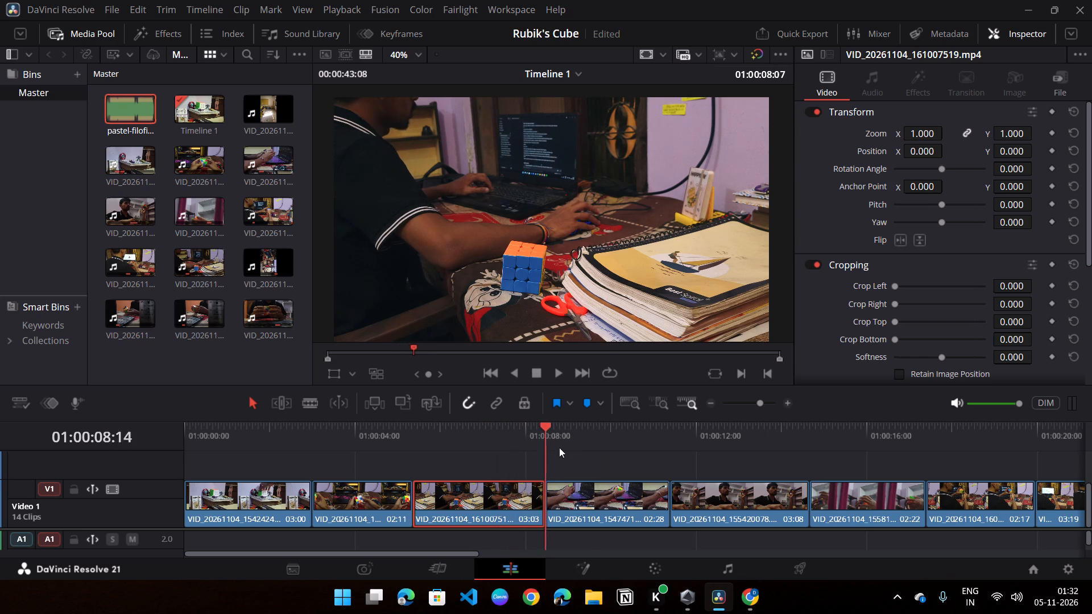
{"action": "left_click_drag", "start_coordinate": [559, 447], "coordinate": [577, 452]}
In the Color page, copy node 01's grade from the third clip and paste it onto node 01 of the fourth clip.
{"action": "left_click", "coordinate": [635, 564]}
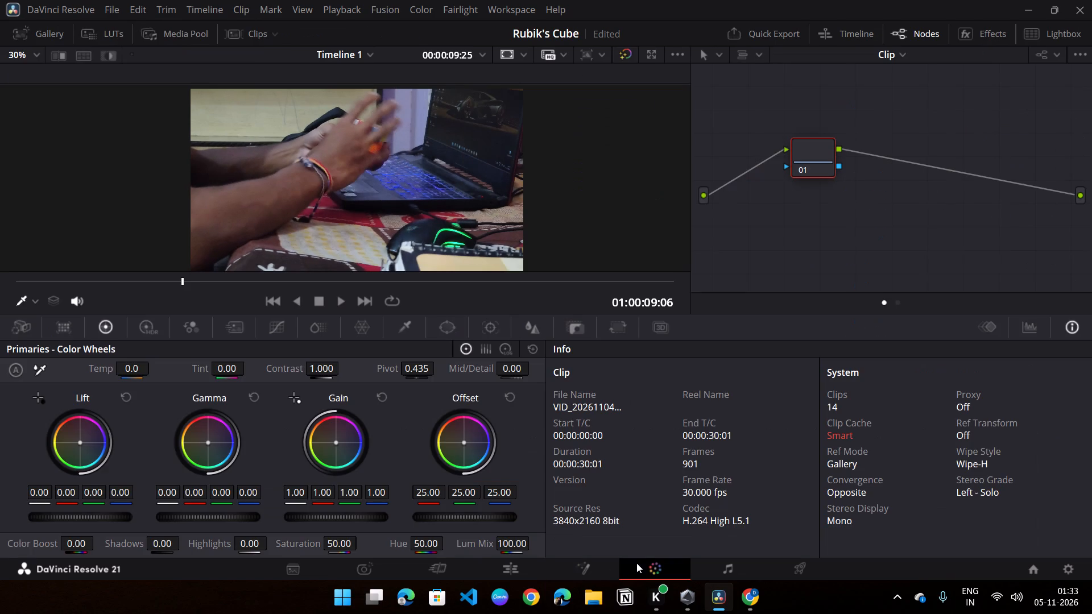
{"action": "key", "text": "Up"}
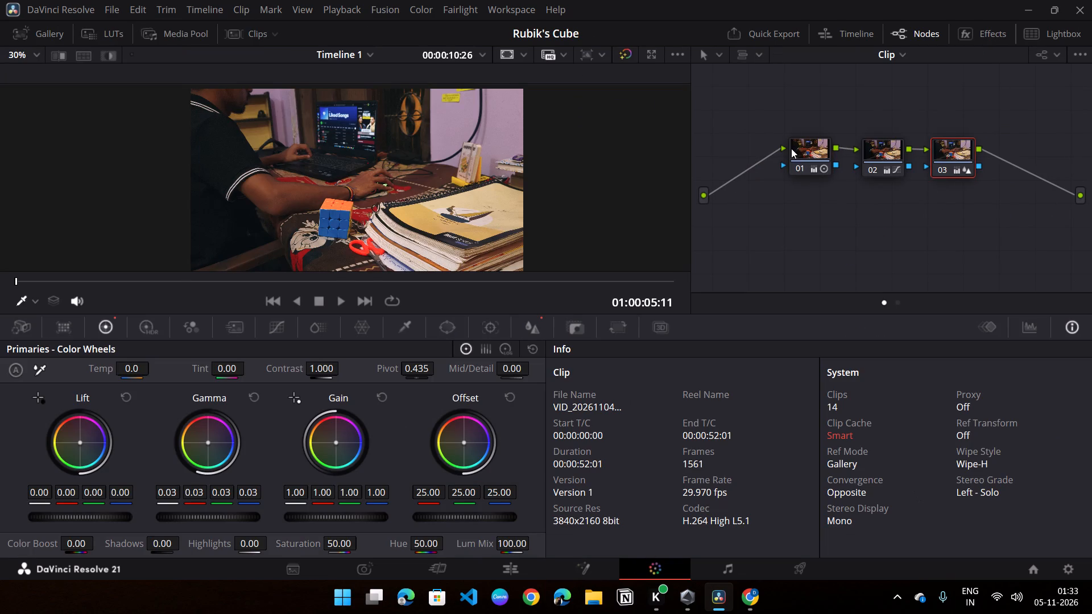
{"action": "left_click", "coordinate": [808, 156]}
{"action": "key", "text": "ctrl+c"}
{"action": "key", "text": "Down"}
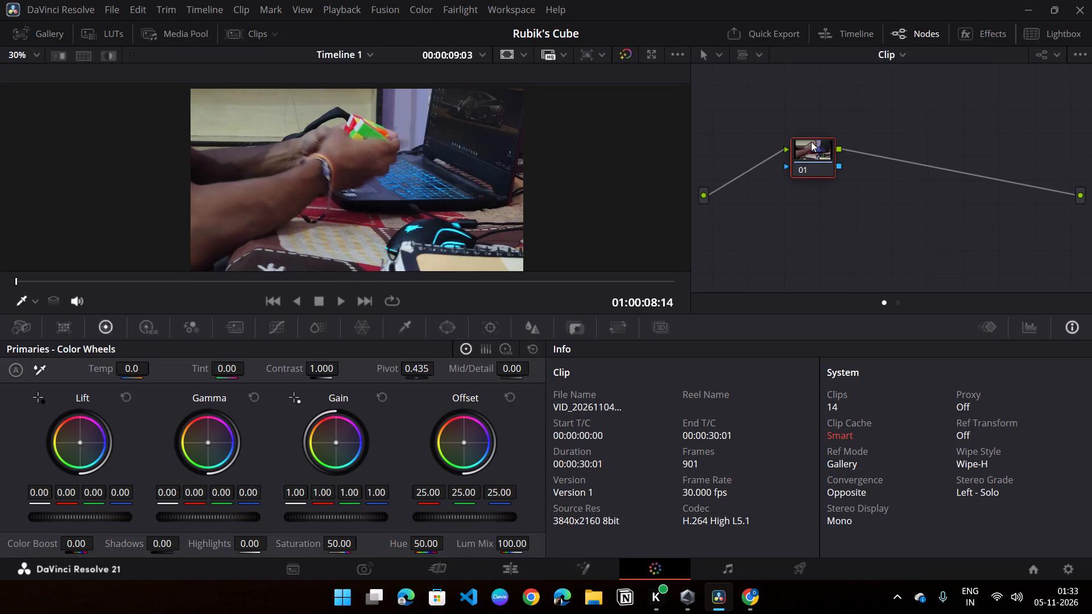
{"action": "left_click", "coordinate": [811, 140]}
{"action": "key", "text": "ctrl+v"}
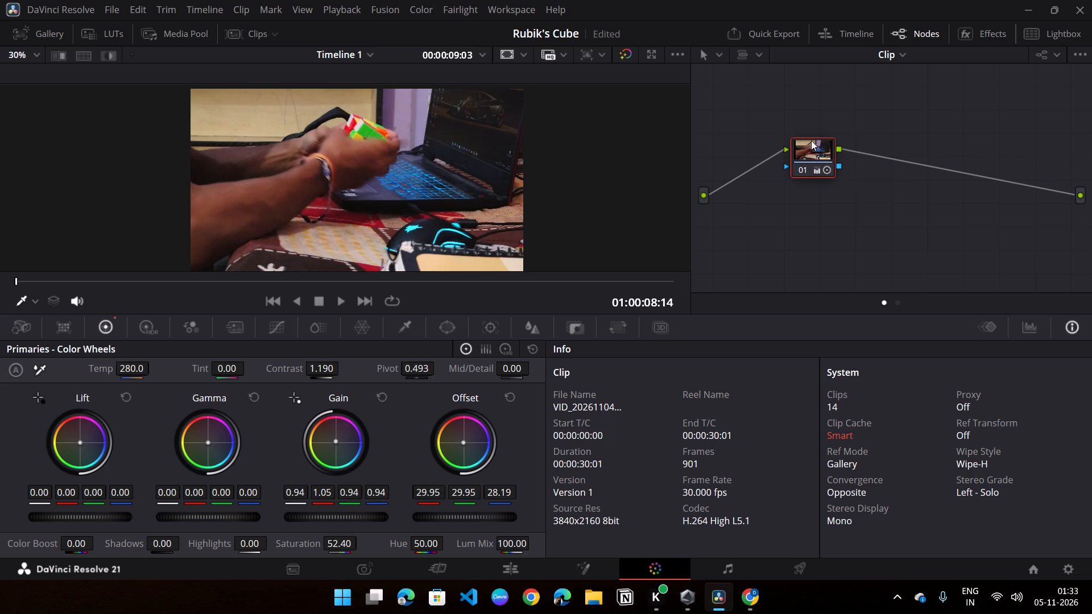
Add two serial nodes to the fourth clip and paste the third clip's node 02 grade onto its node 02.
{"action": "key", "text": "alt+s"}
{"action": "key", "text": "alt+s"}
{"action": "key", "text": "Up"}
{"action": "left_click", "coordinate": [878, 146]}
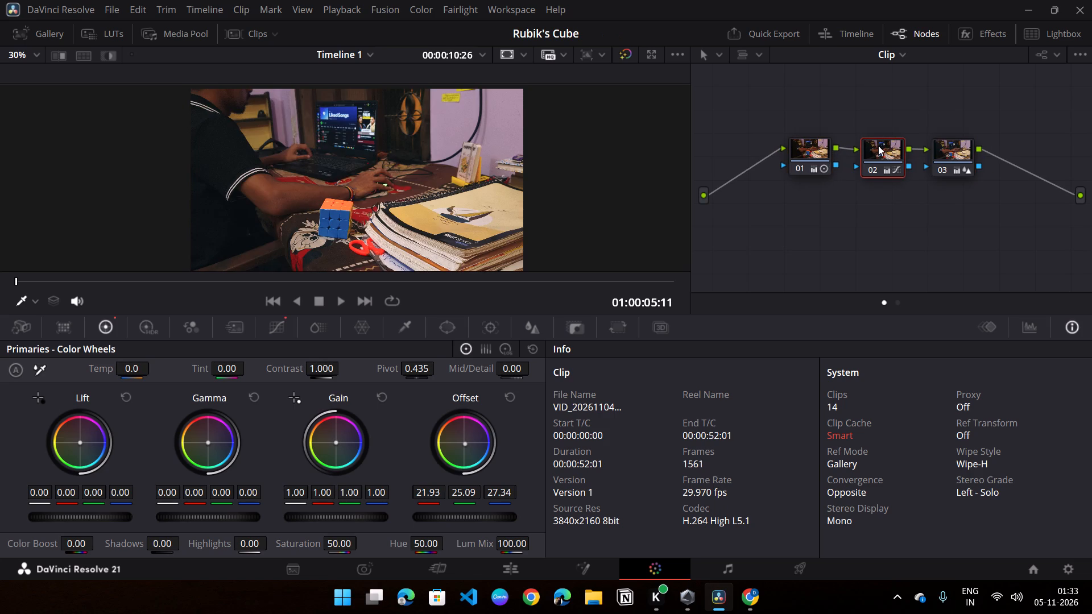
{"action": "key", "text": "ctrl+c"}
{"action": "key", "text": "Up"}
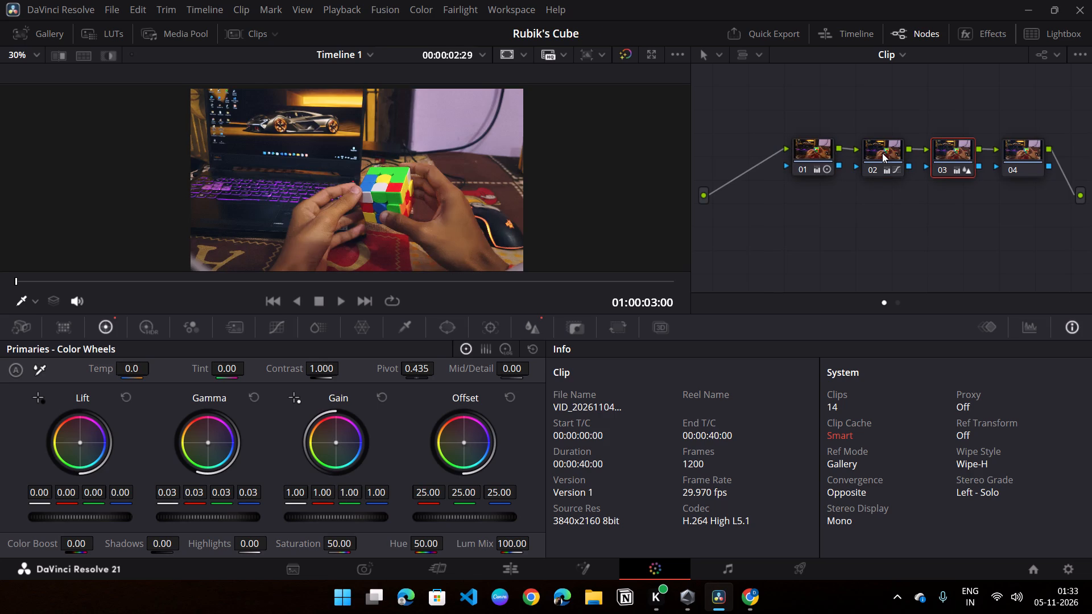
{"action": "key", "text": "Down"}
{"action": "key", "text": "Down"}
{"action": "left_click", "coordinate": [883, 155]}
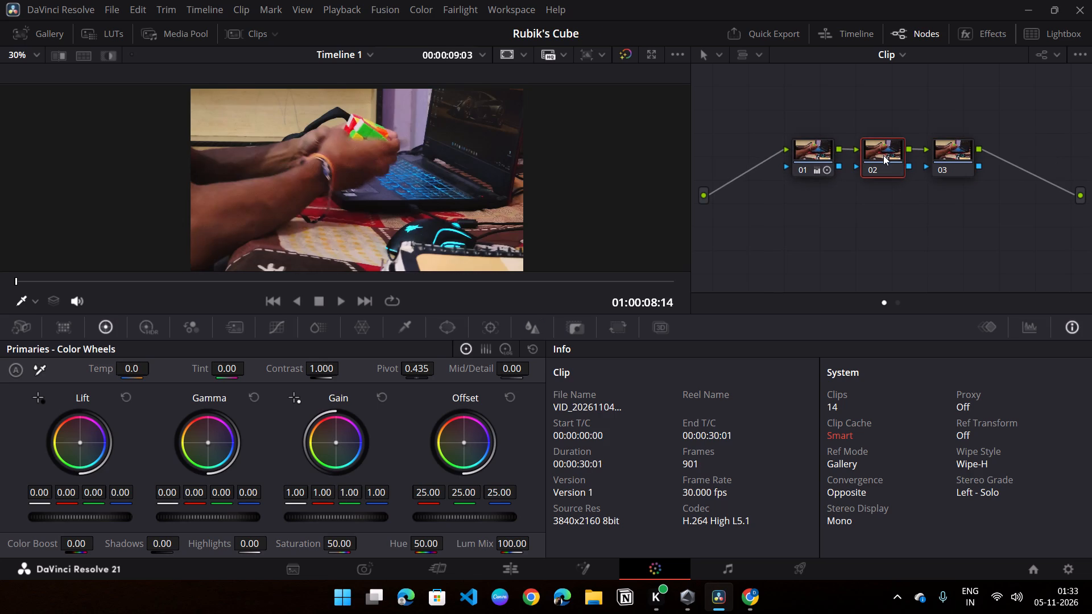
{"action": "key", "text": "ctrl+v"}
Copy node 03's grade from the third clip onto the fourth clip's node 03 and compare with all grades bypassed.
{"action": "key", "text": "Up"}
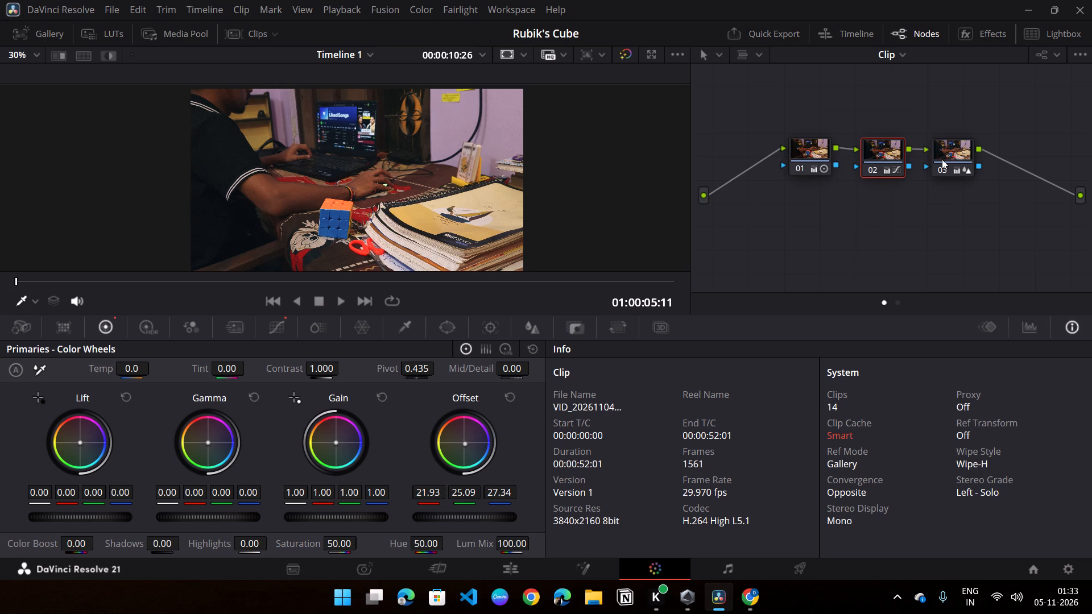
{"action": "left_click", "coordinate": [942, 159]}
{"action": "key", "text": "ctrl+c"}
{"action": "key", "text": "Down"}
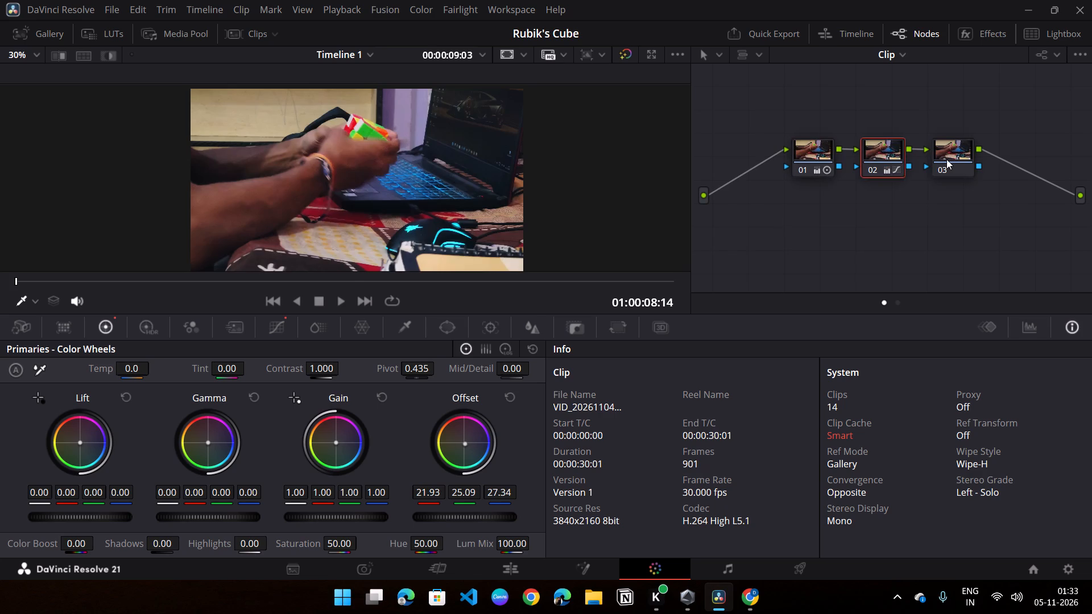
{"action": "left_click", "coordinate": [947, 159]}
{"action": "key", "text": "ctrl+v"}
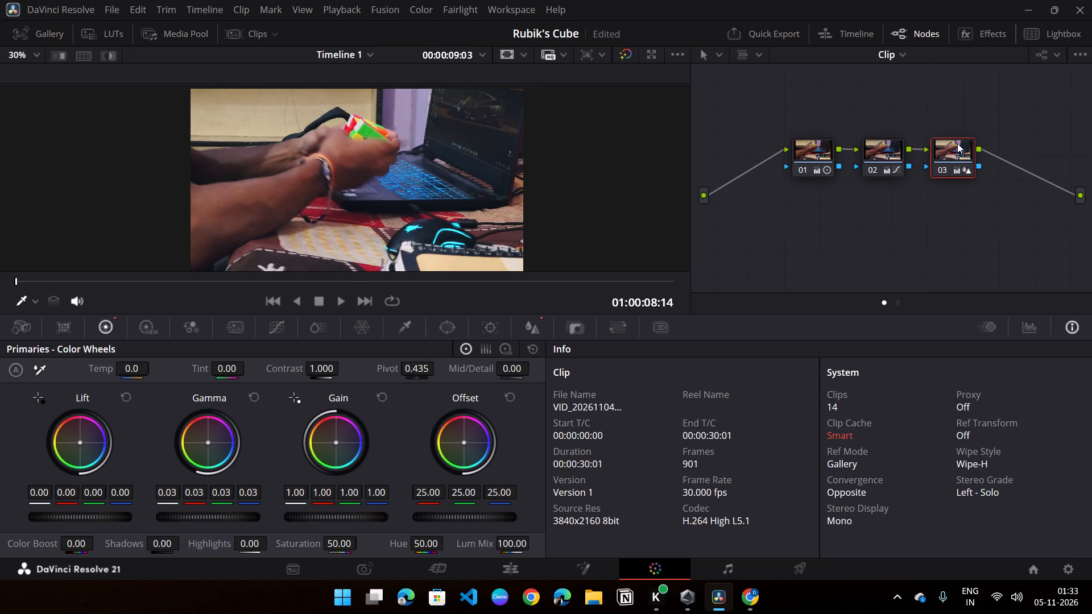
{"action": "left_click", "coordinate": [626, 55]}
{"action": "left_click", "coordinate": [626, 55]}
Add serial node 04 after node 03 on the fourth clip.
{"action": "key", "text": "alt+s"}
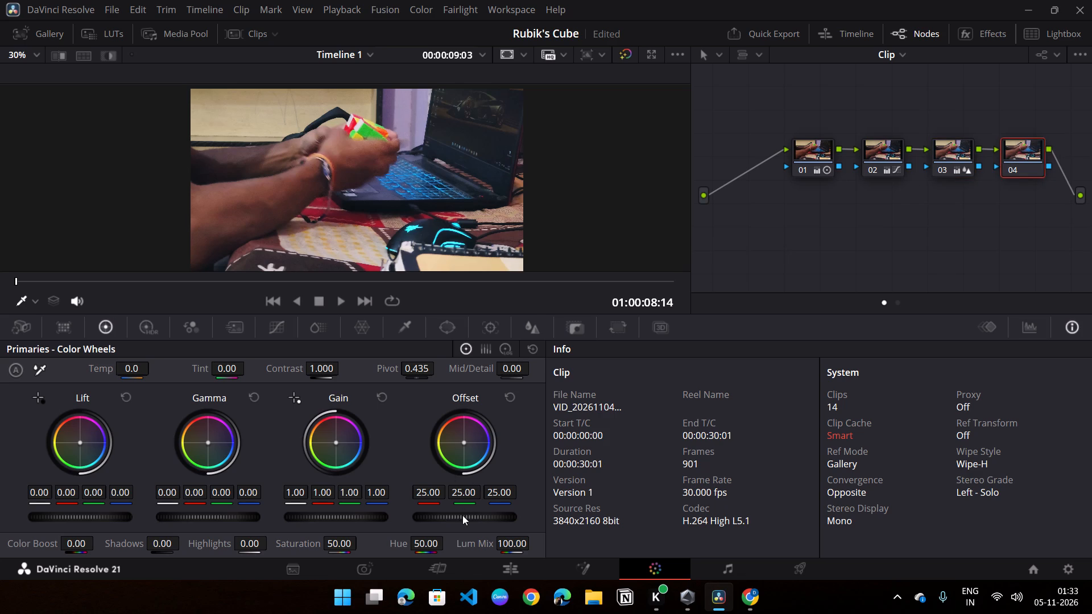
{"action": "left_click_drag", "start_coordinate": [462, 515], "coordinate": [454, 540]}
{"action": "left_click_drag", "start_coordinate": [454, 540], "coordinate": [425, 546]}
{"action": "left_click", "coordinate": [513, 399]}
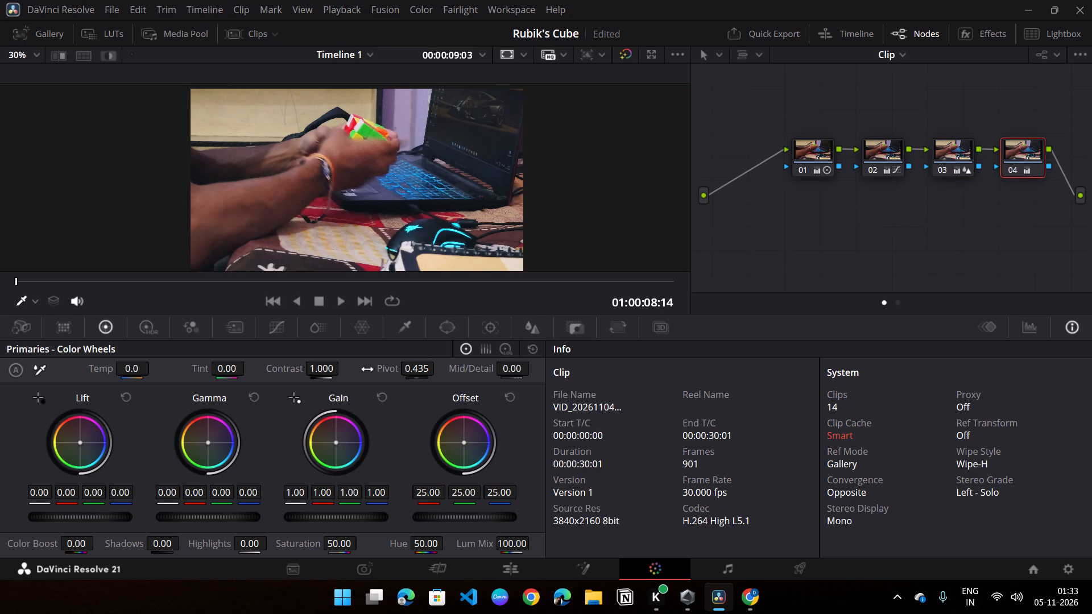
Set node 04's Contrast to 1.154 on the fourth clip.
{"action": "left_click_drag", "start_coordinate": [317, 372], "coordinate": [383, 370]}
{"action": "left_click_drag", "start_coordinate": [383, 370], "coordinate": [372, 376]}
Darken node 04 slightly by setting its master Gamma to -0.02 and master Gain to 0.99.
{"action": "left_click_drag", "start_coordinate": [220, 518], "coordinate": [203, 525]}
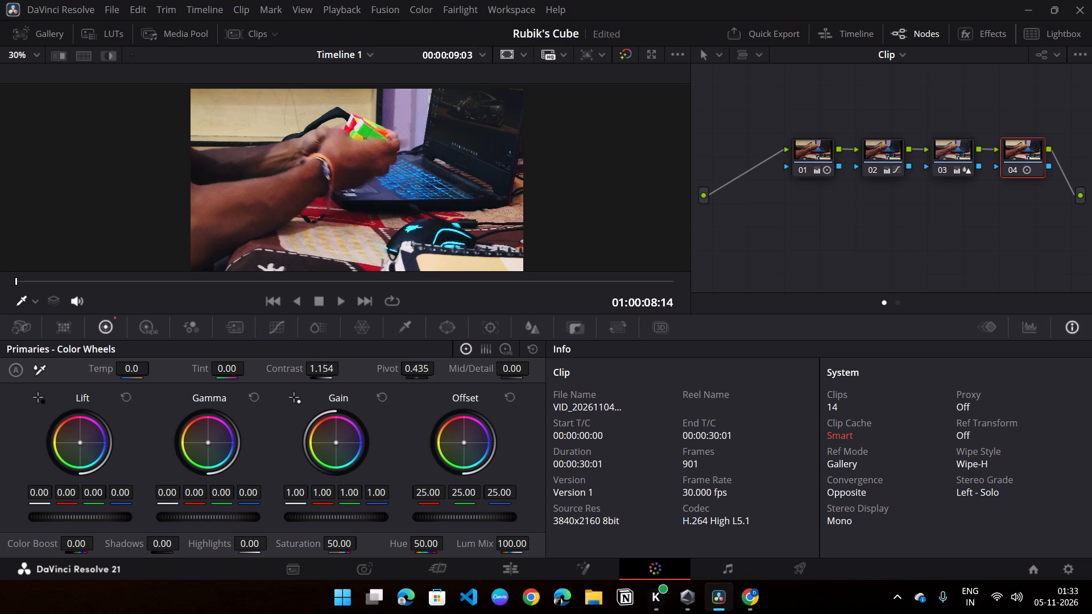
{"action": "left_click_drag", "start_coordinate": [203, 525], "coordinate": [118, 535]}
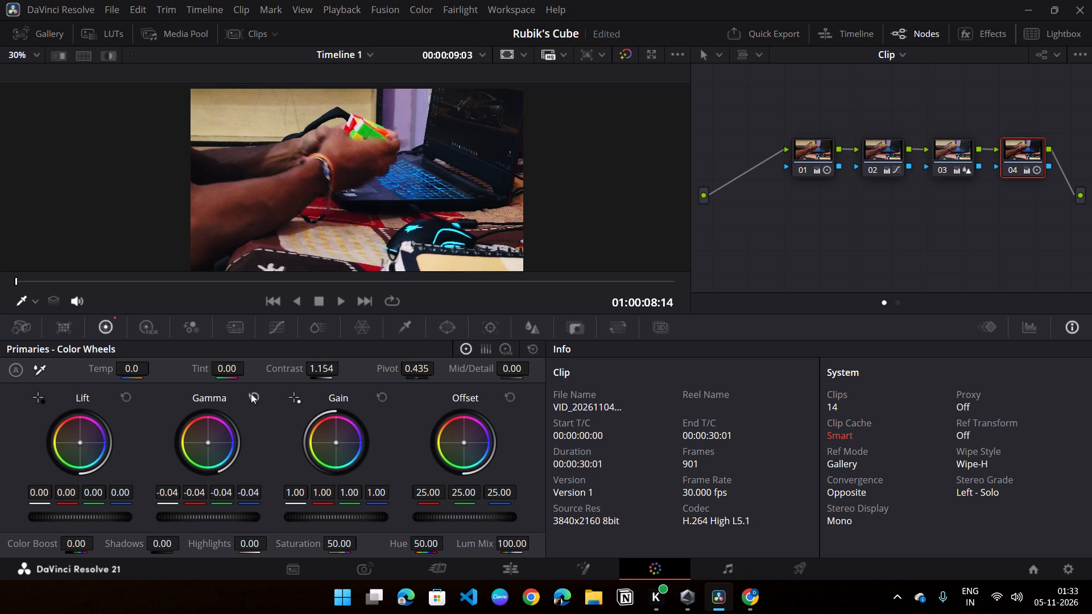
{"action": "left_click", "coordinate": [251, 393]}
{"action": "left_click_drag", "start_coordinate": [206, 520], "coordinate": [182, 520]}
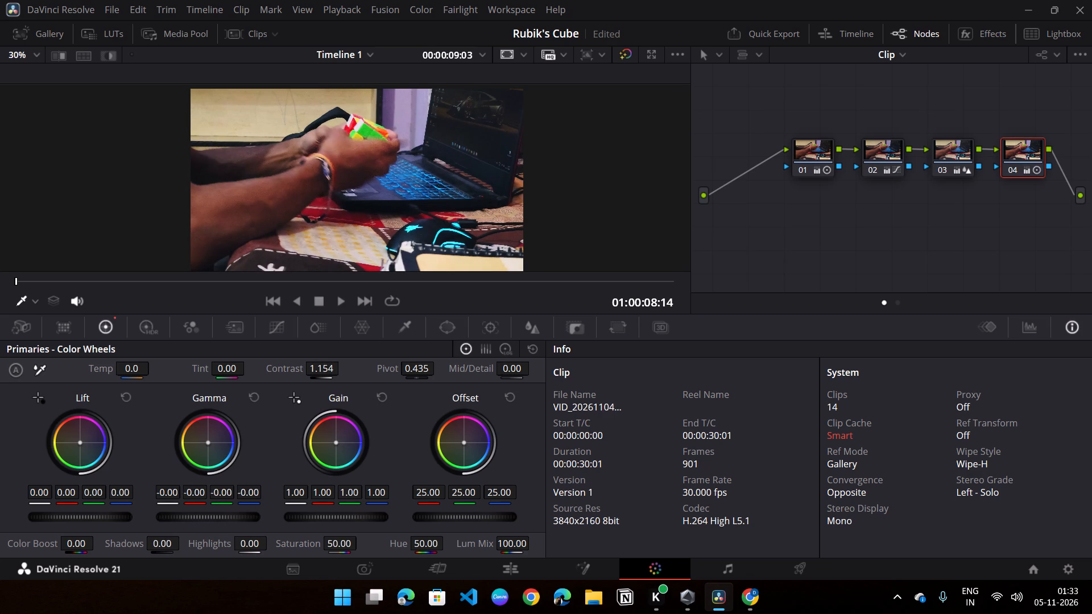
{"action": "left_click_drag", "start_coordinate": [182, 520], "coordinate": [116, 525]}
{"action": "left_click_drag", "start_coordinate": [308, 516], "coordinate": [230, 538]}
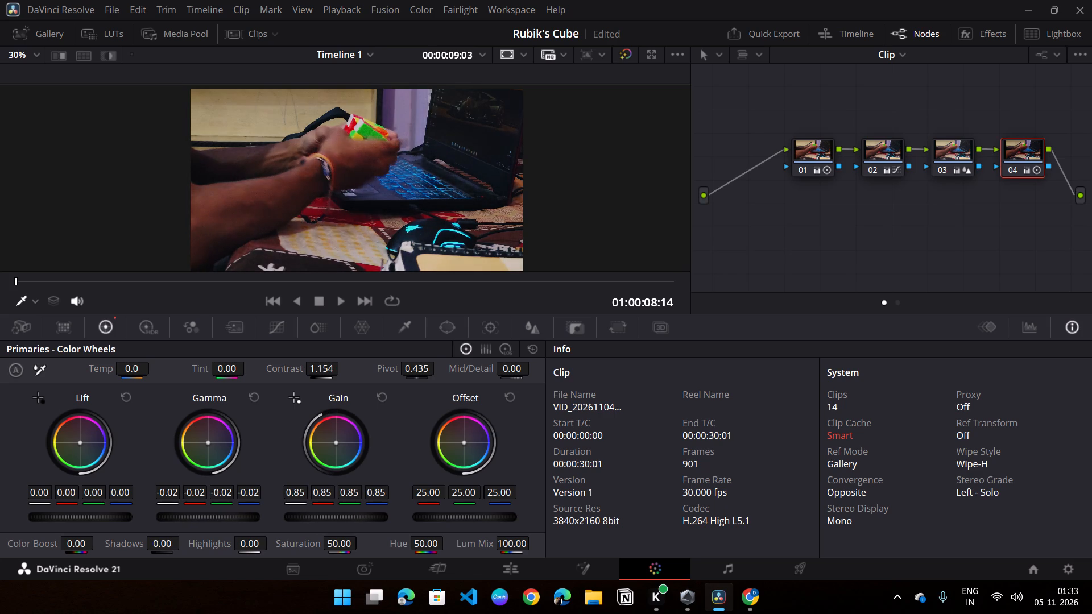
{"action": "left_click_drag", "start_coordinate": [230, 538], "coordinate": [332, 534]}
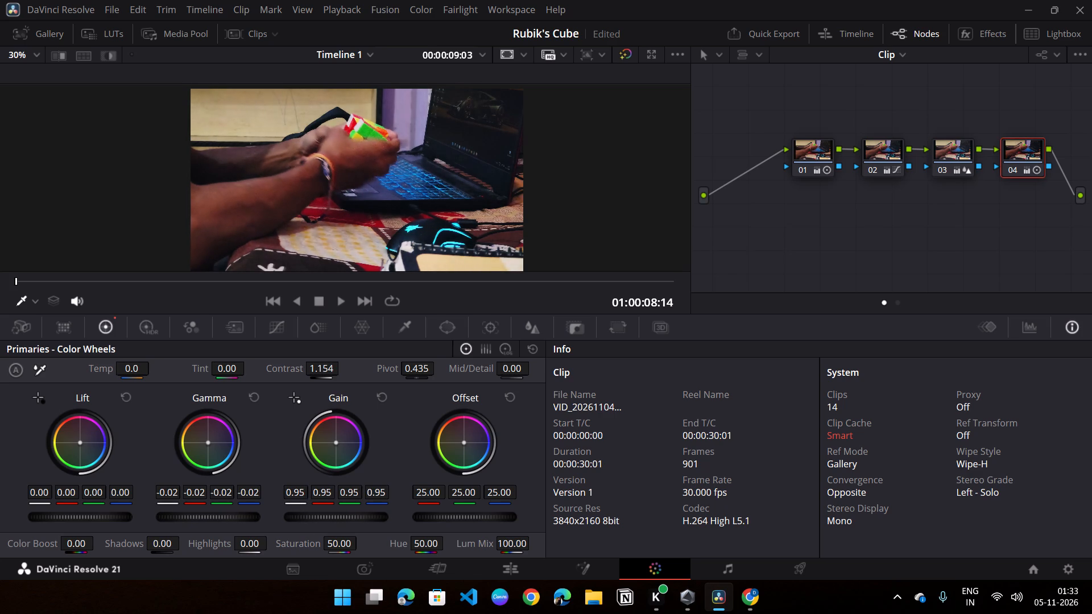
{"action": "left_click_drag", "start_coordinate": [332, 534], "coordinate": [353, 534]}
Warm node 04 by setting its Temp to 390 and compare the fourth clip with all grades bypassed.
{"action": "left_click_drag", "start_coordinate": [128, 370], "coordinate": [142, 367]}
{"action": "left_click_drag", "start_coordinate": [142, 367], "coordinate": [127, 370]}
{"action": "left_click_drag", "start_coordinate": [127, 370], "coordinate": [156, 376]}
{"action": "left_click", "coordinate": [619, 52]}
{"action": "left_click", "coordinate": [619, 52]}
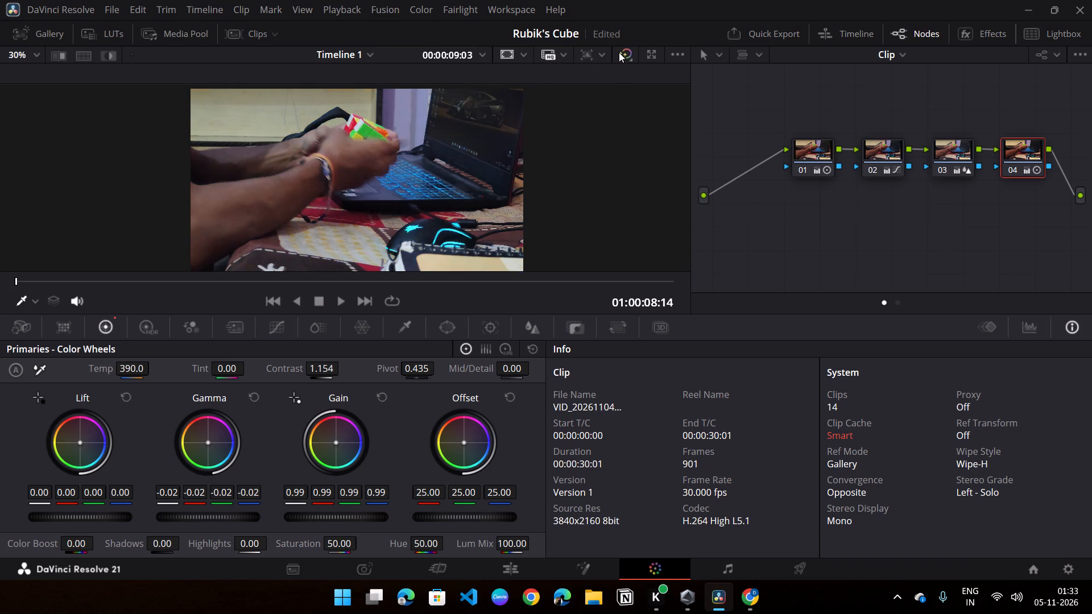
Play the timeline in the Edit page from the second clip to the sixth, comparing the sixth with grades bypassed.
{"action": "left_click", "coordinate": [503, 575]}
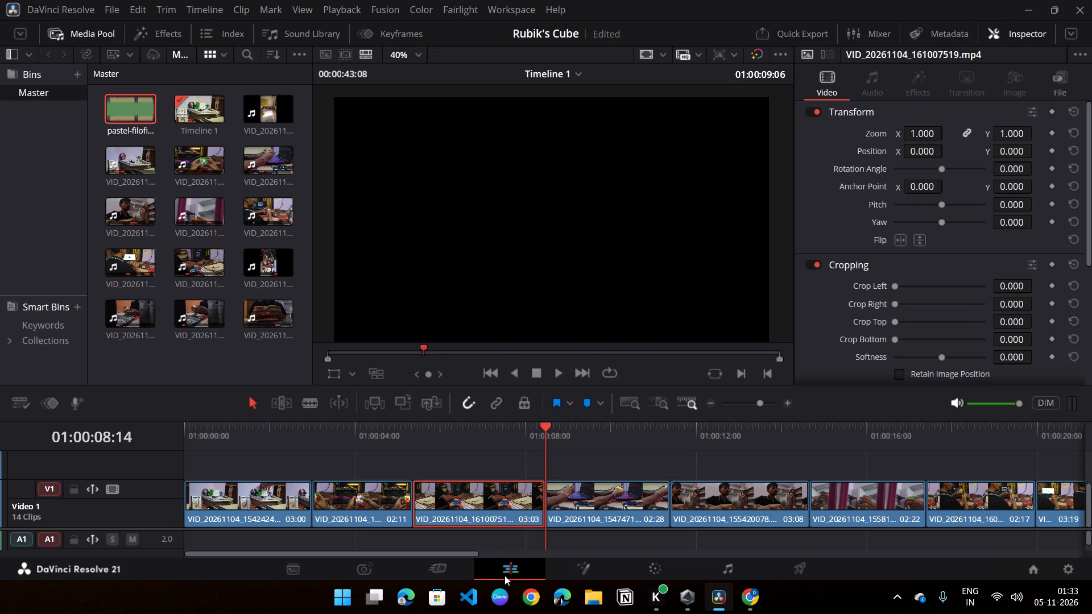
{"action": "left_click_drag", "start_coordinate": [544, 426], "coordinate": [322, 454]}
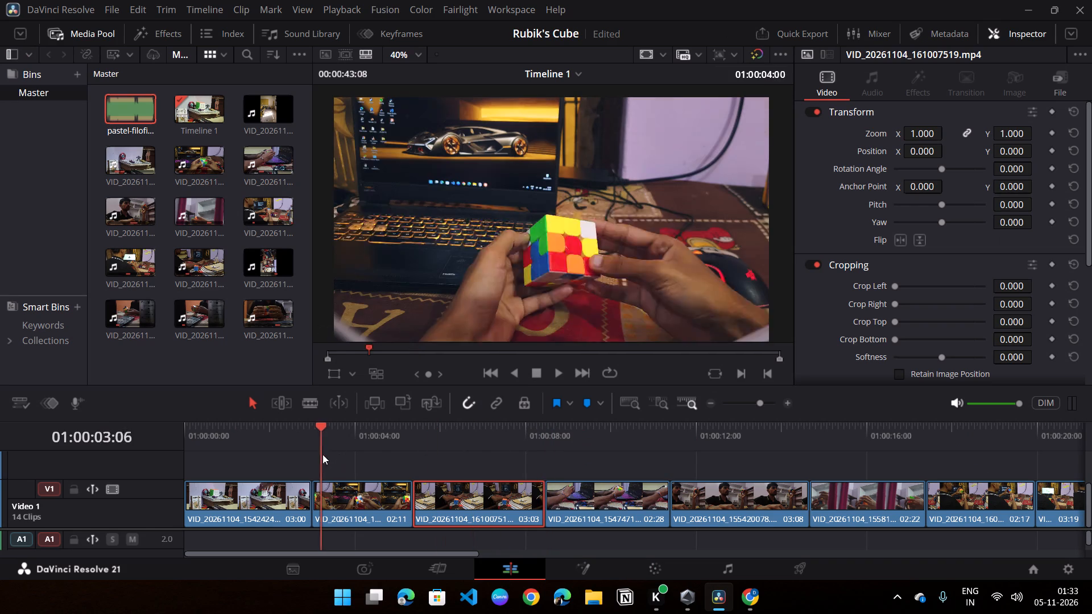
{"action": "left_click_drag", "start_coordinate": [322, 454], "coordinate": [333, 454]}
{"action": "key", "text": "space"}
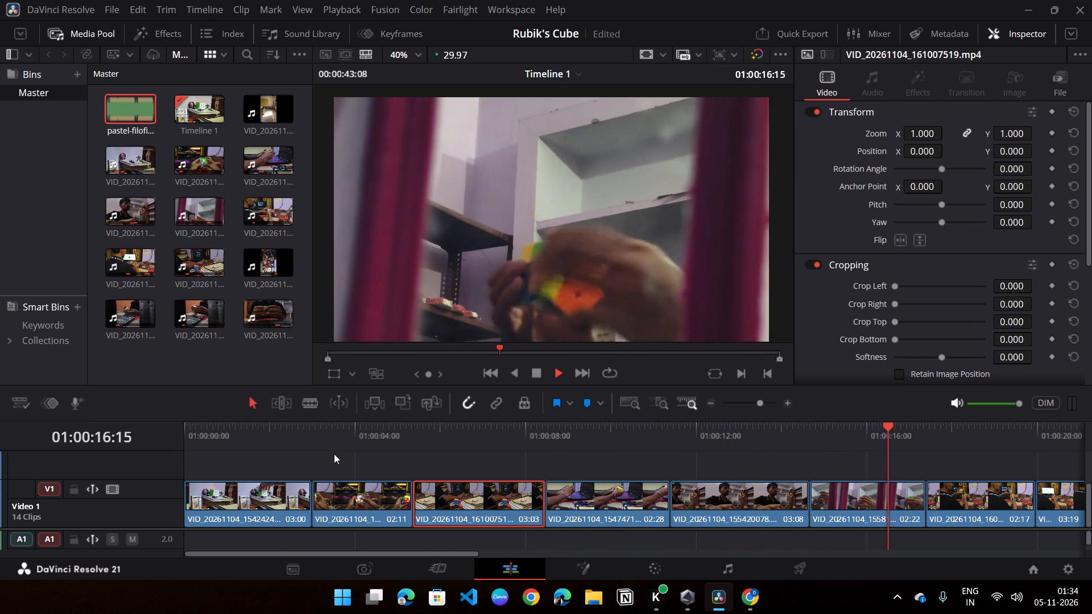
{"action": "key", "text": "space"}
{"action": "left_click", "coordinate": [762, 55]}
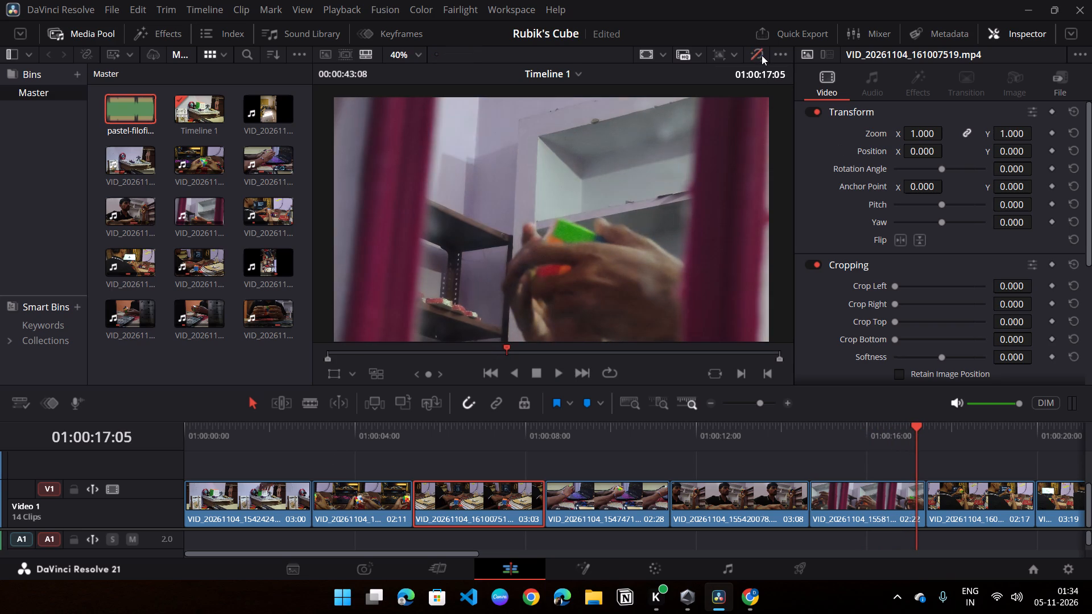
{"action": "left_click", "coordinate": [762, 55]}
Play the rest of the timeline through to the last clip, comparing the second-to-last clip with grades bypassed.
{"action": "key", "text": "space"}
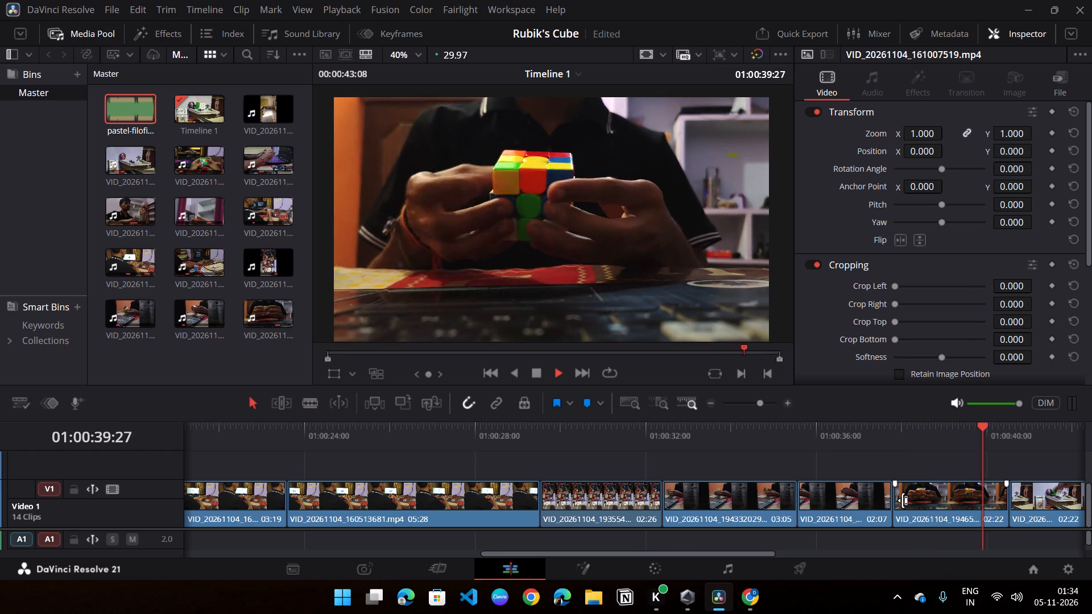
{"action": "key", "text": "space"}
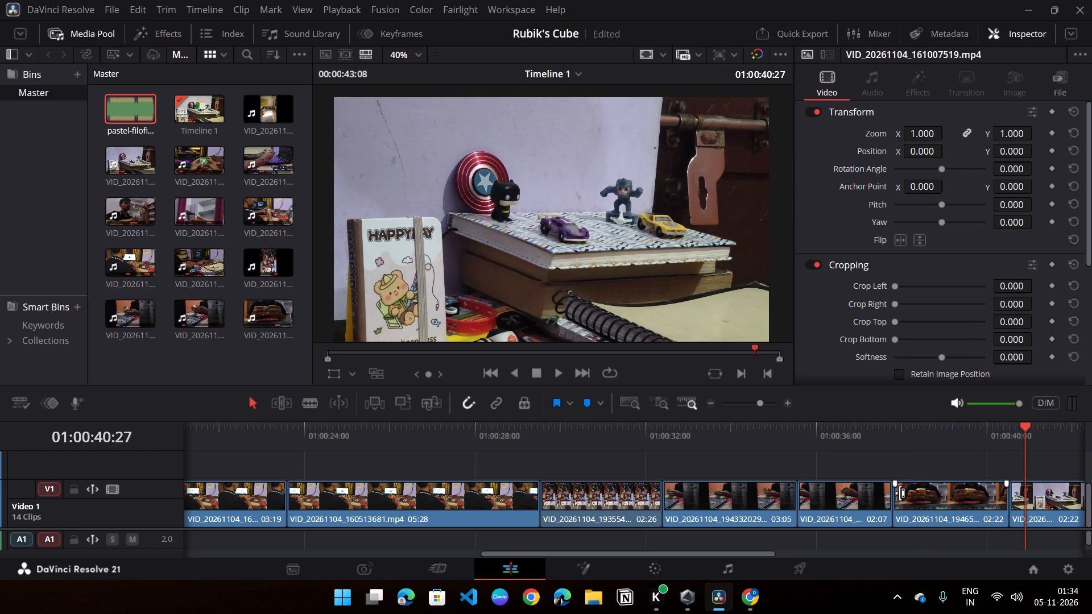
{"action": "left_click", "coordinate": [905, 449]}
{"action": "left_click", "coordinate": [754, 54]}
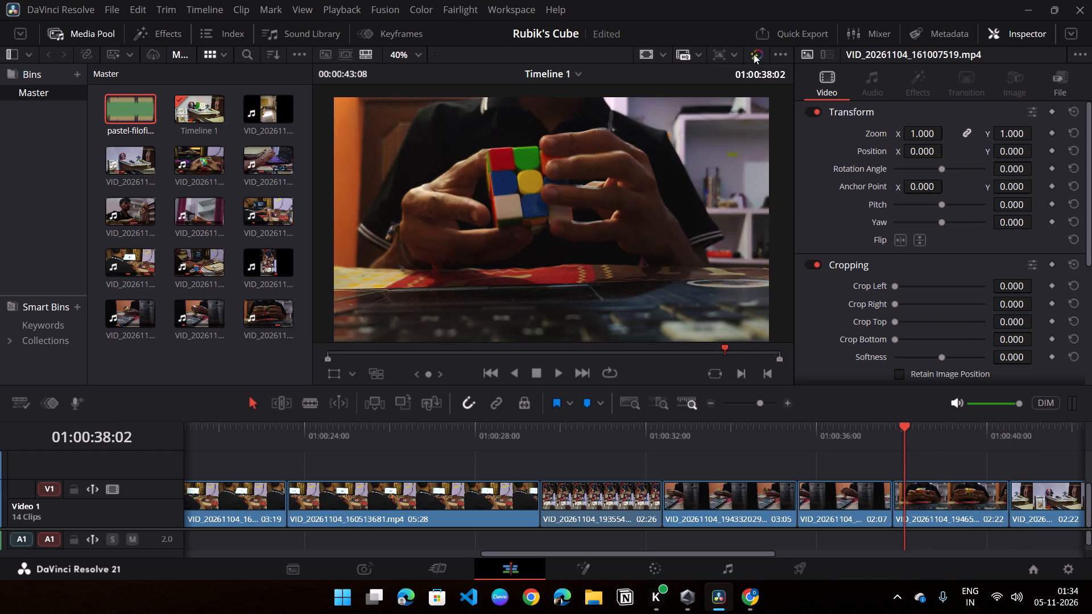
{"action": "left_click", "coordinate": [754, 54]}
{"action": "key", "text": "space"}
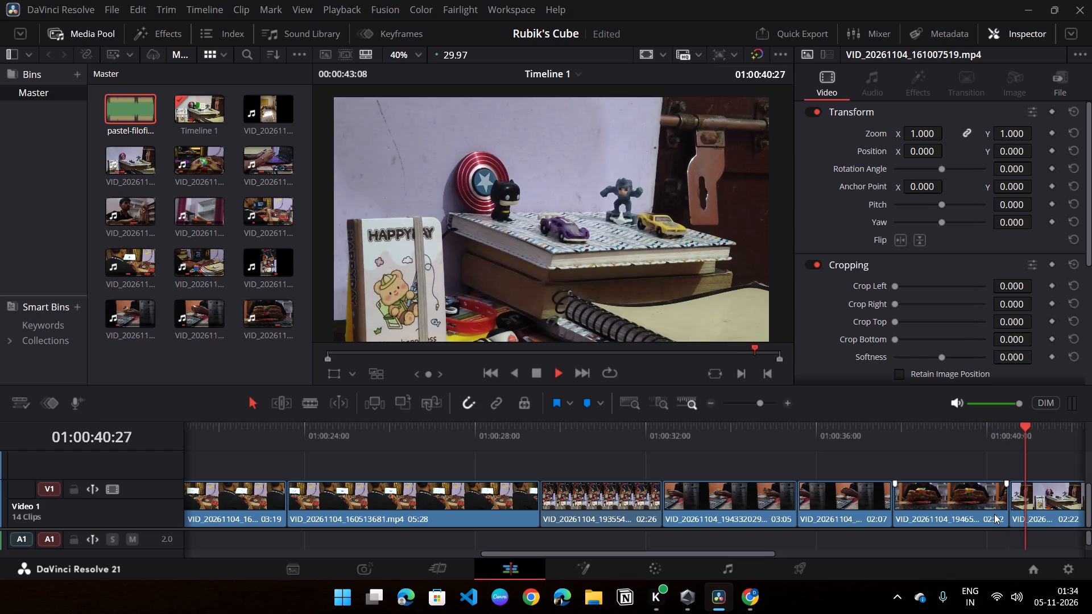
{"action": "key", "text": "space"}
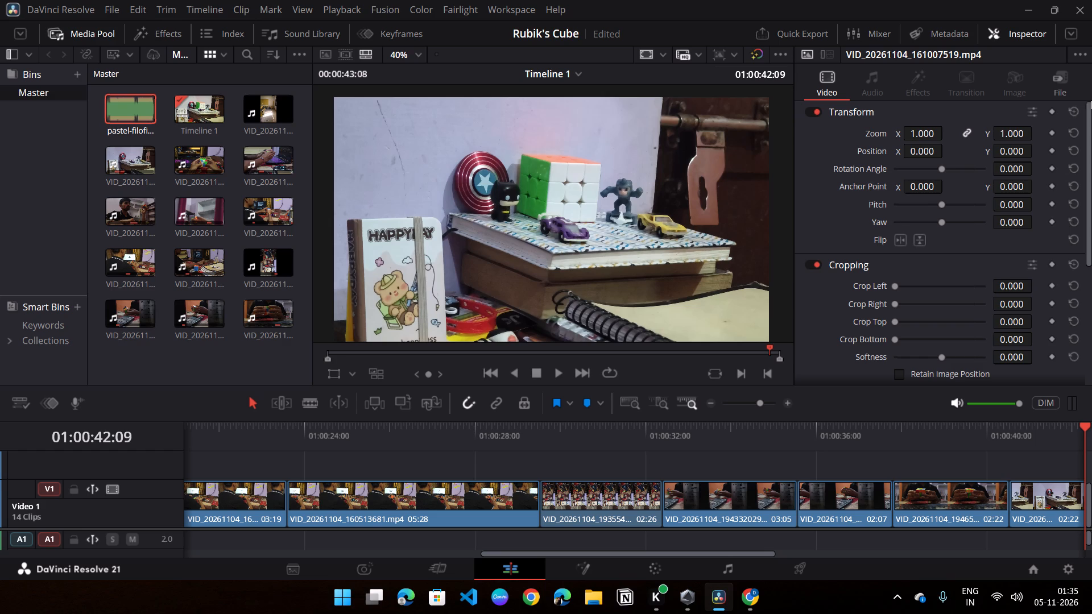
Scrub through the whole timeline from the first clip to review the clips' look, ending on the second-to-last clip.
{"action": "left_click", "coordinate": [456, 564]}
{"action": "left_click", "coordinate": [499, 571]}
{"action": "left_click_drag", "start_coordinate": [381, 448], "coordinate": [827, 459]}
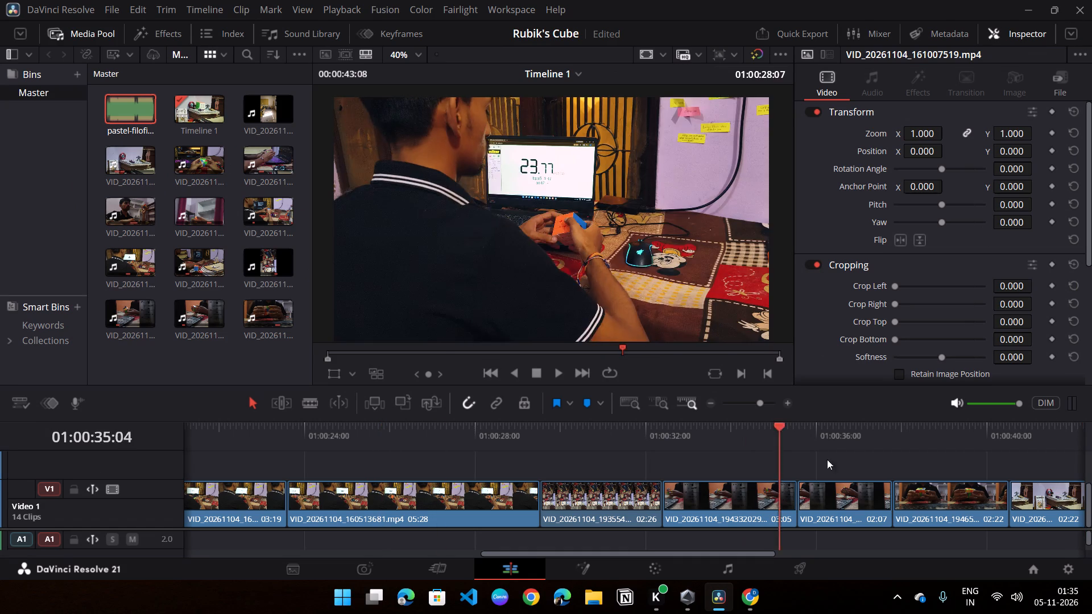
{"action": "left_click_drag", "start_coordinate": [827, 459], "coordinate": [928, 461]}
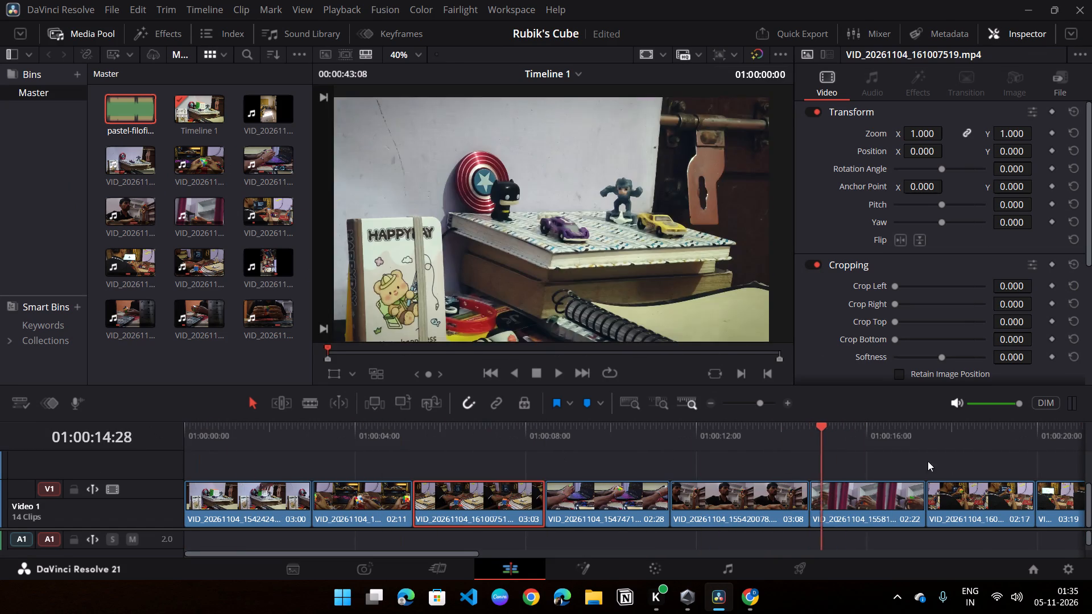
{"action": "left_click_drag", "start_coordinate": [928, 461], "coordinate": [975, 460]}
{"action": "middle_click_drag", "start_coordinate": [974, 458], "coordinate": [299, 458]}
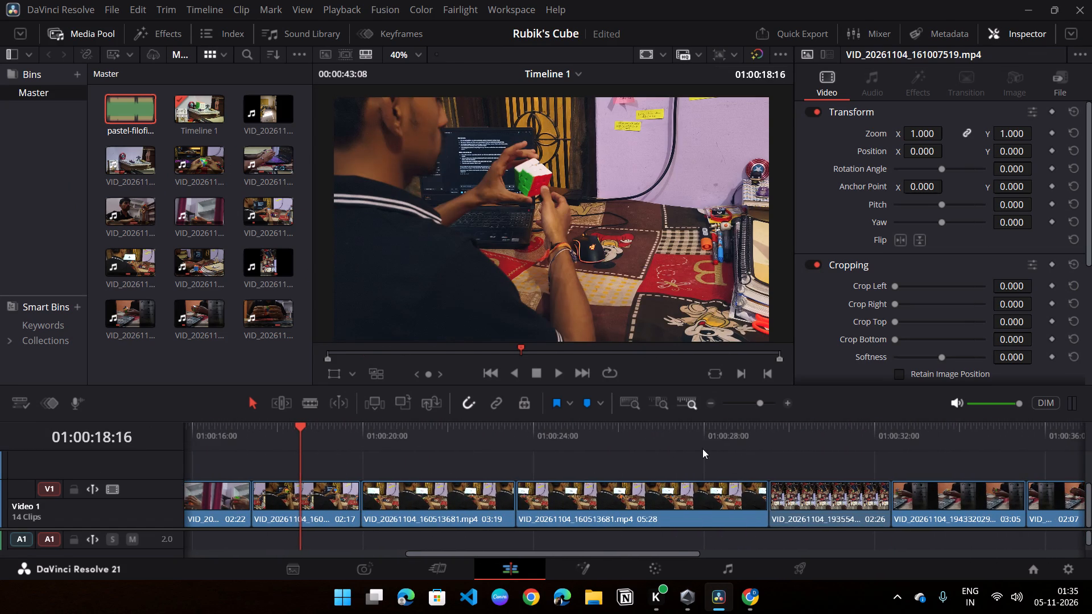
{"action": "left_click", "coordinate": [836, 435]}
{"action": "middle_click_drag", "start_coordinate": [880, 474], "coordinate": [470, 461]}
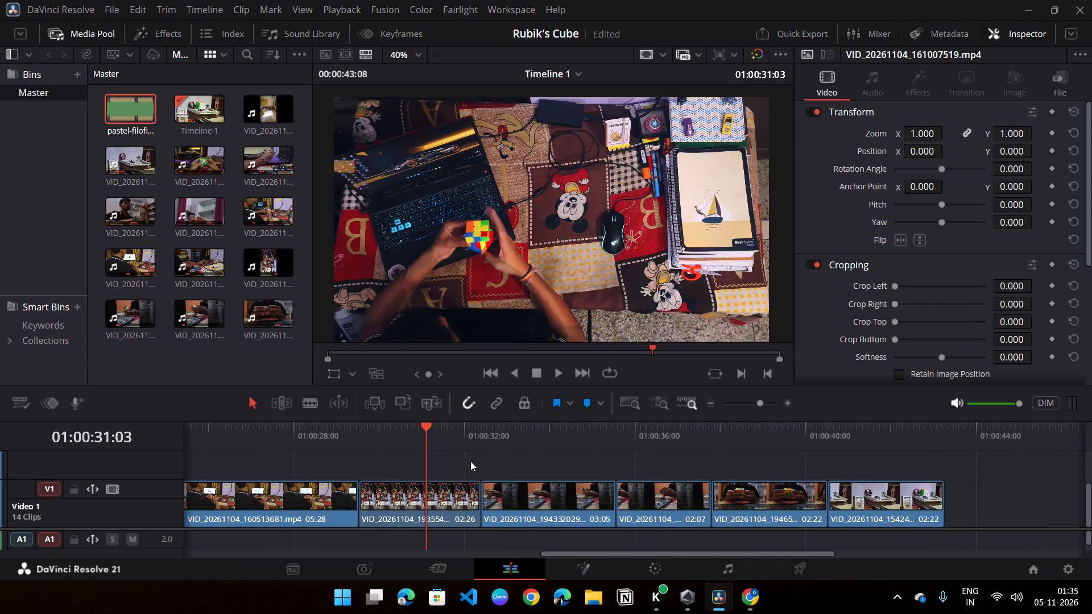
{"action": "middle_click_drag", "start_coordinate": [470, 461], "coordinate": [470, 460]}
{"action": "left_click", "coordinate": [735, 448]}
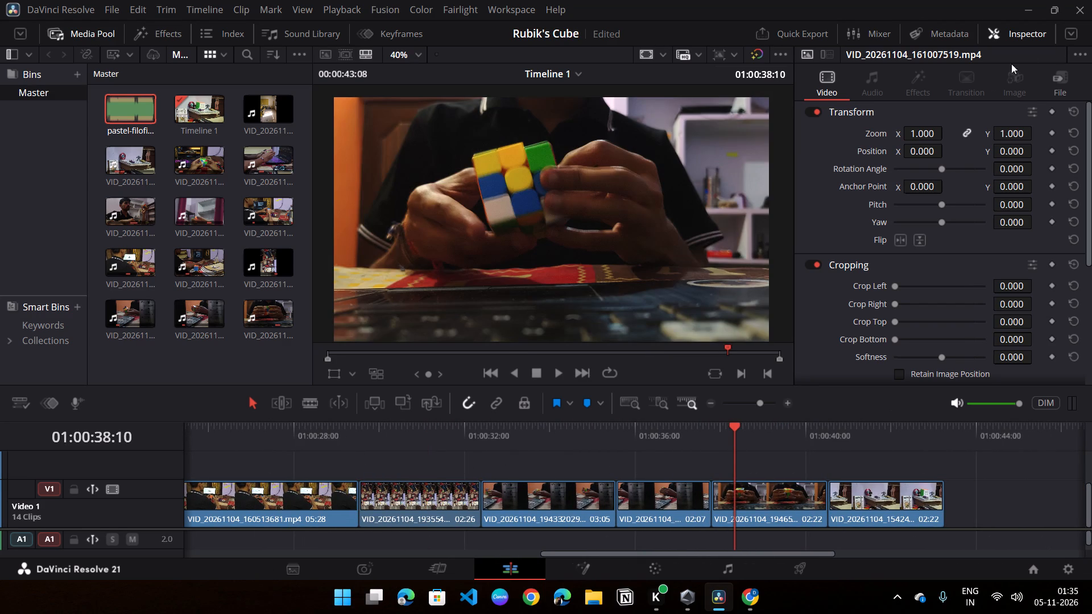
Close DaVinci Resolve.
{"action": "left_click", "coordinate": [1086, 16]}
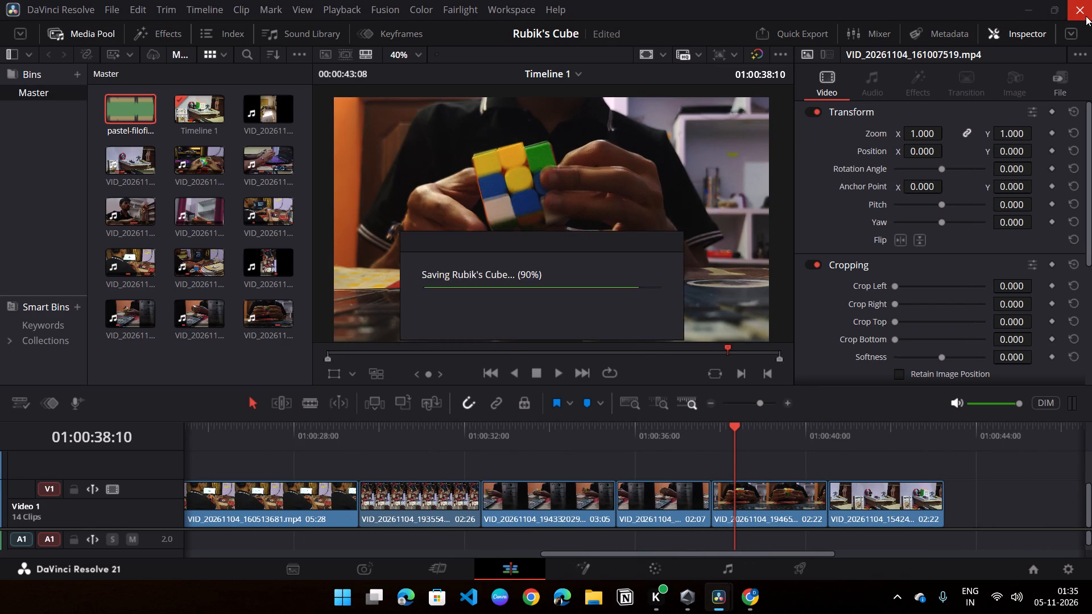